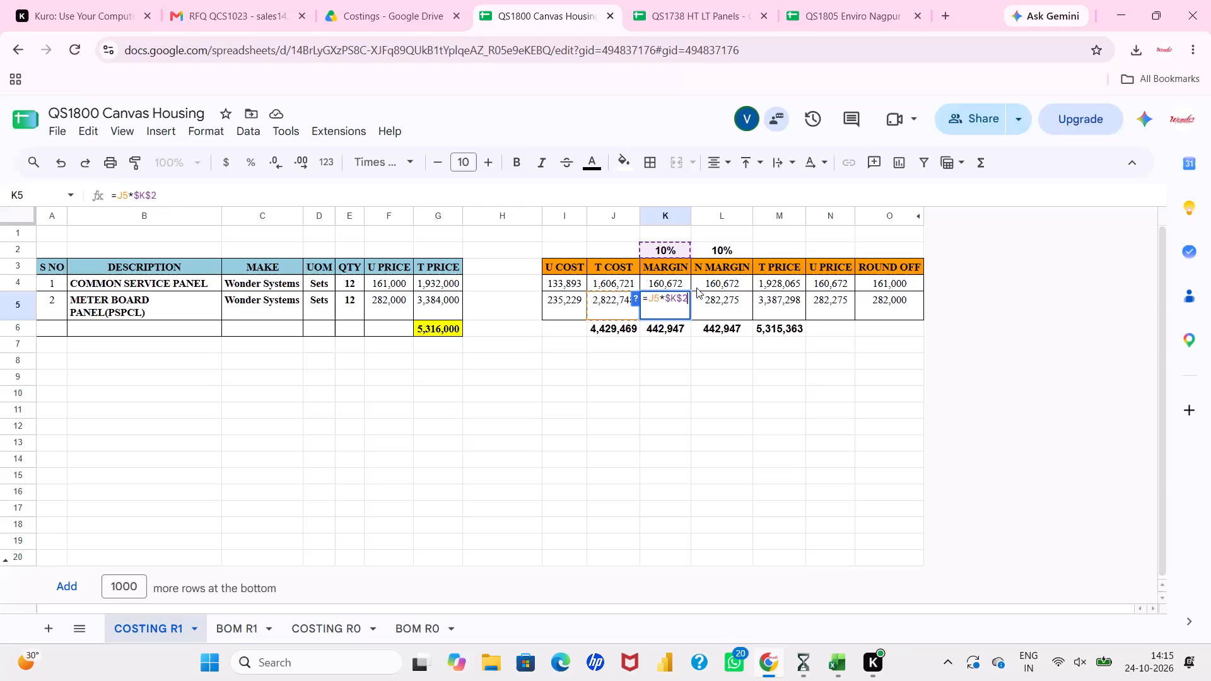
Examine the margin, total price, unit price and round-off formulas of both panels on the COSTING R1 sheet, and the grand total.
double_click(724, 284)
double_click(727, 301)
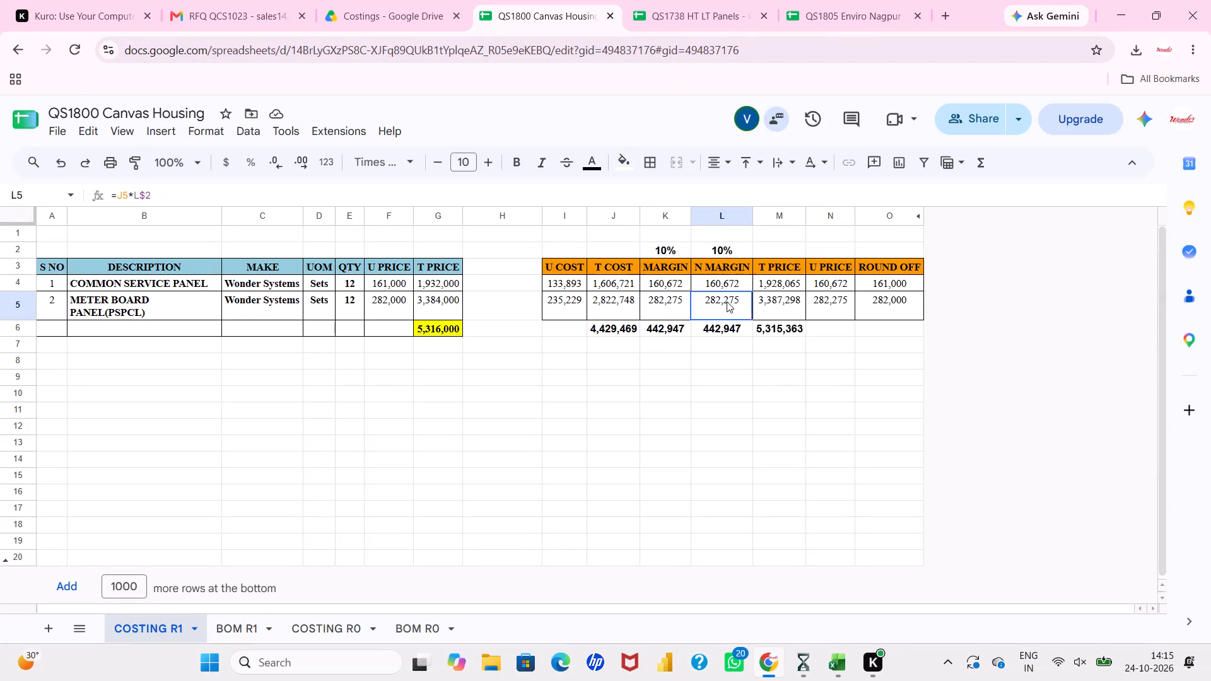
double_click(768, 286)
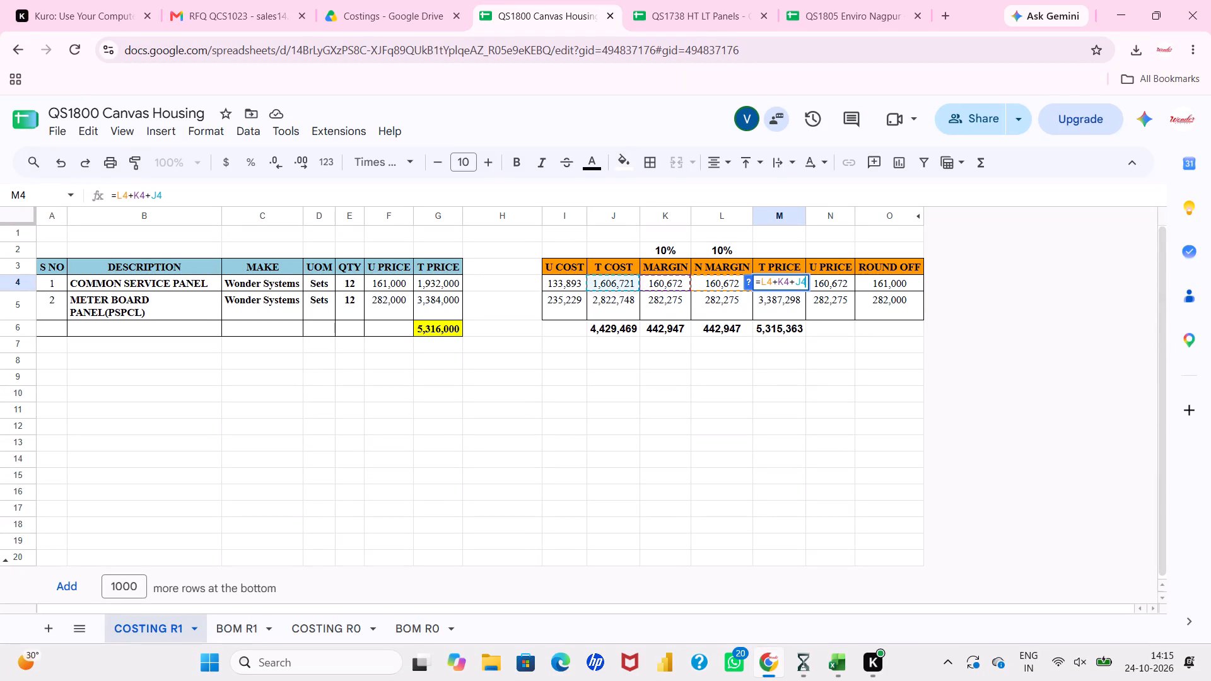
double_click(780, 306)
double_click(844, 283)
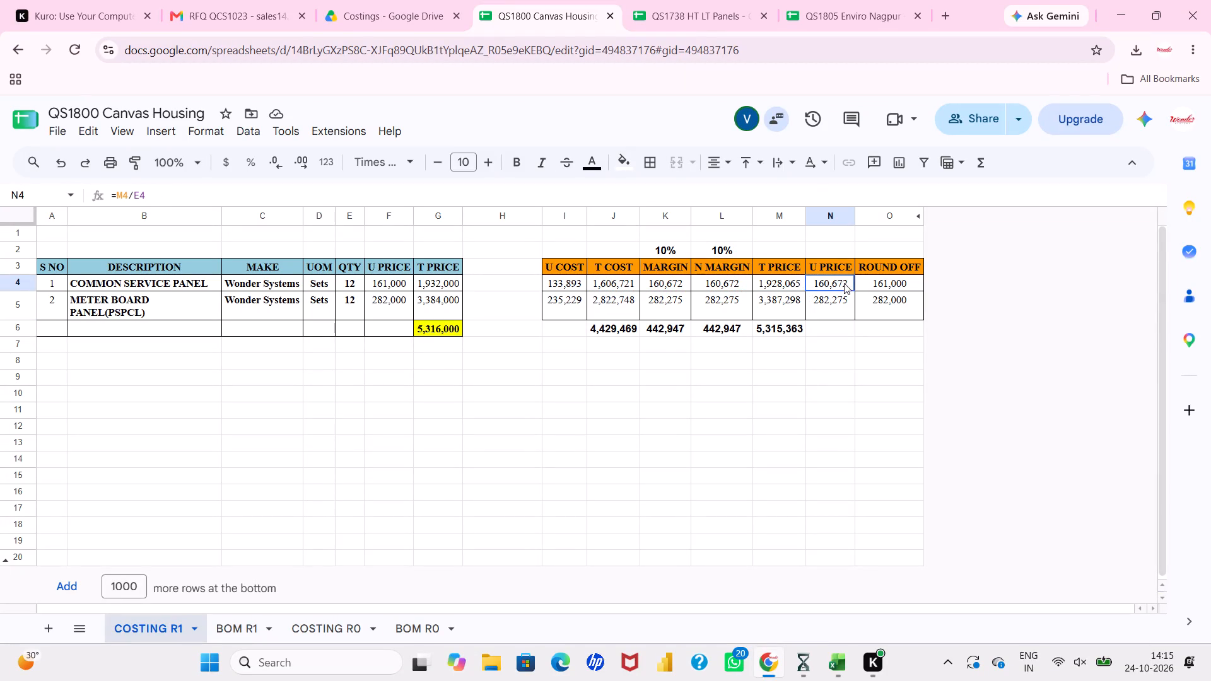
double_click(844, 311)
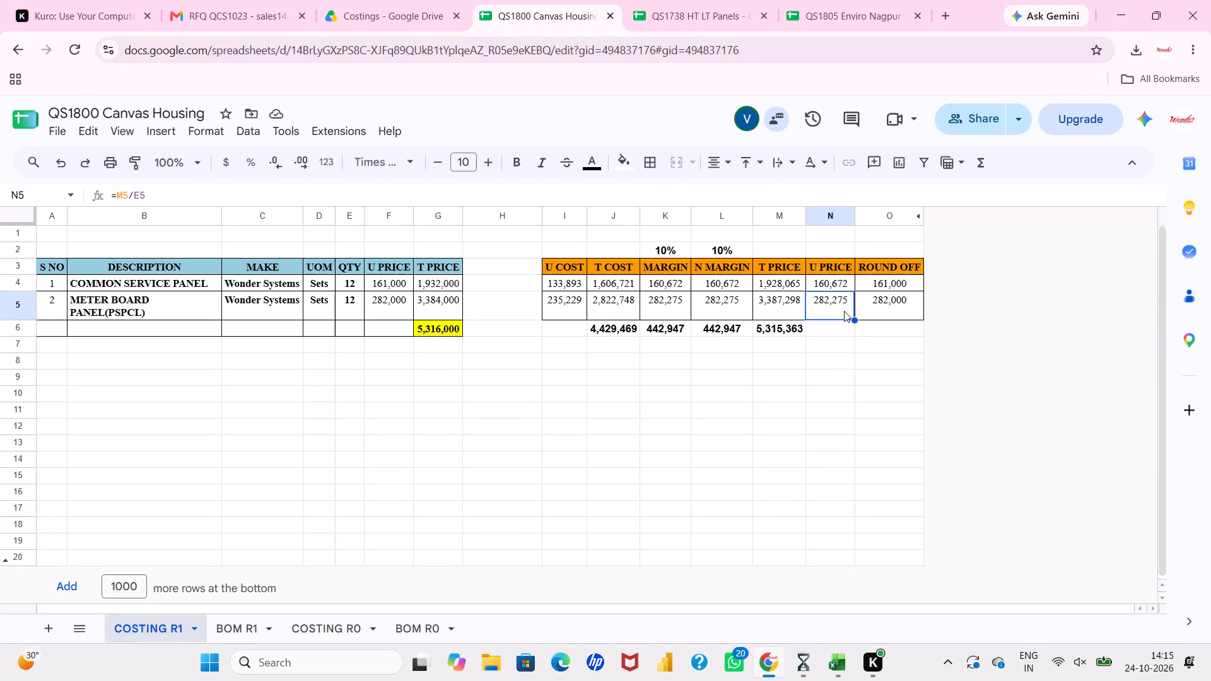
double_click(885, 281)
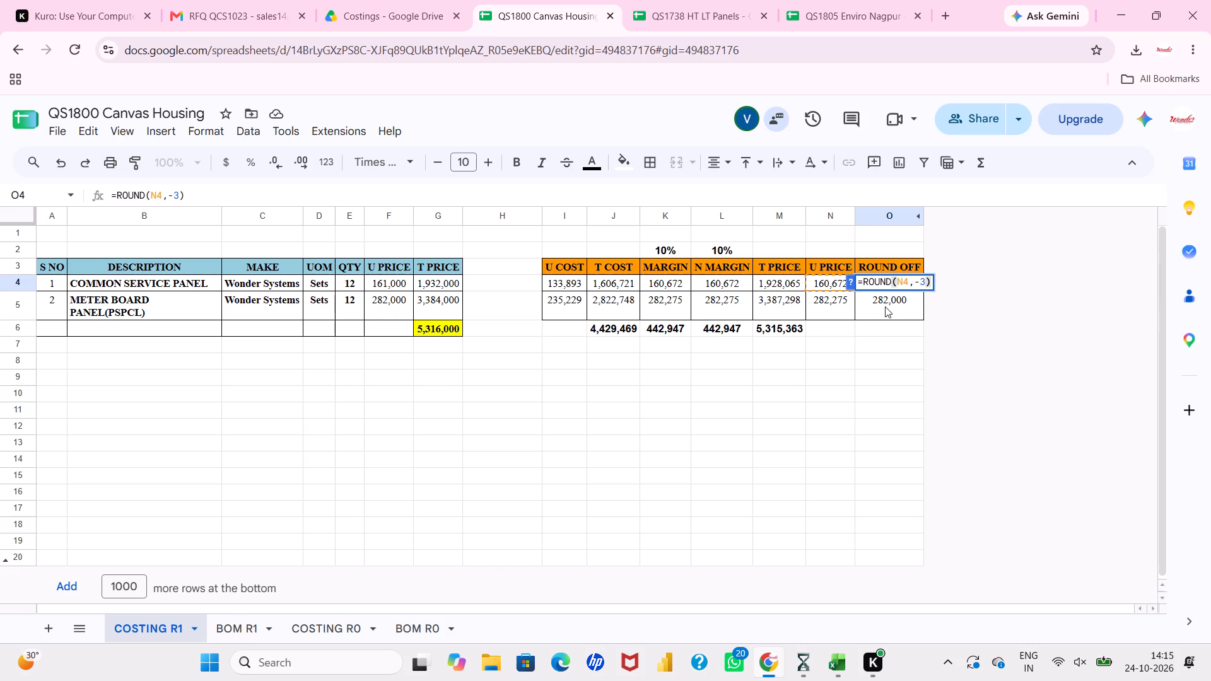
double_click(885, 306)
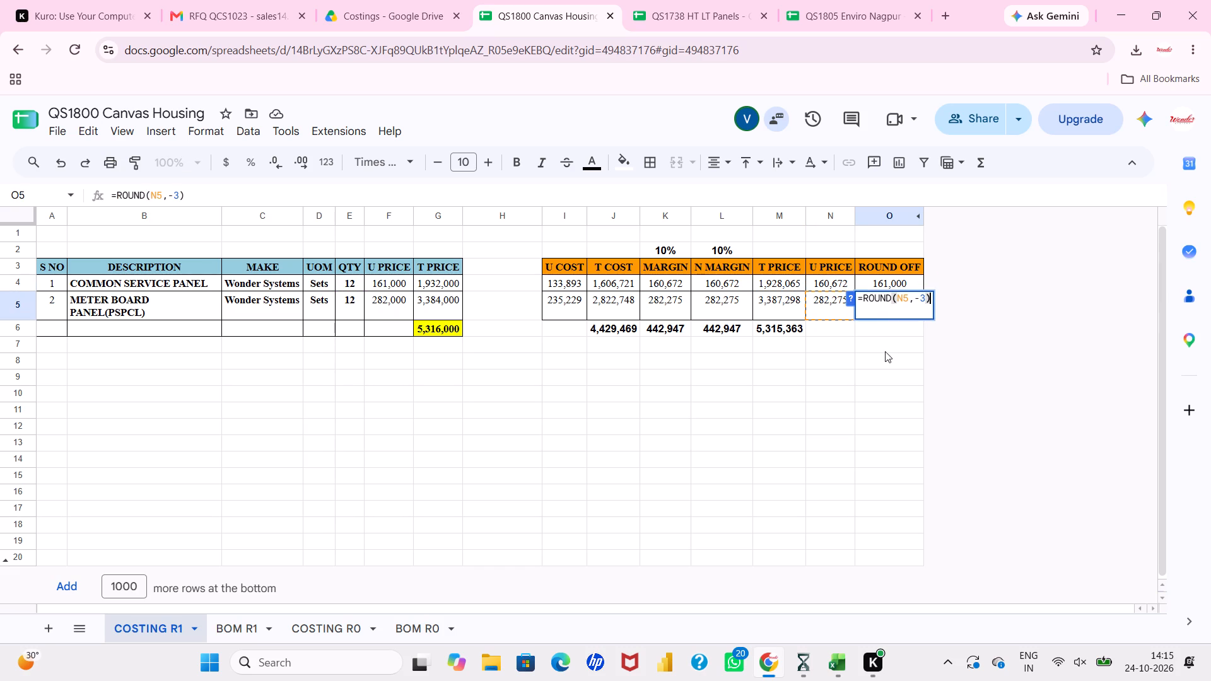
click(885, 352)
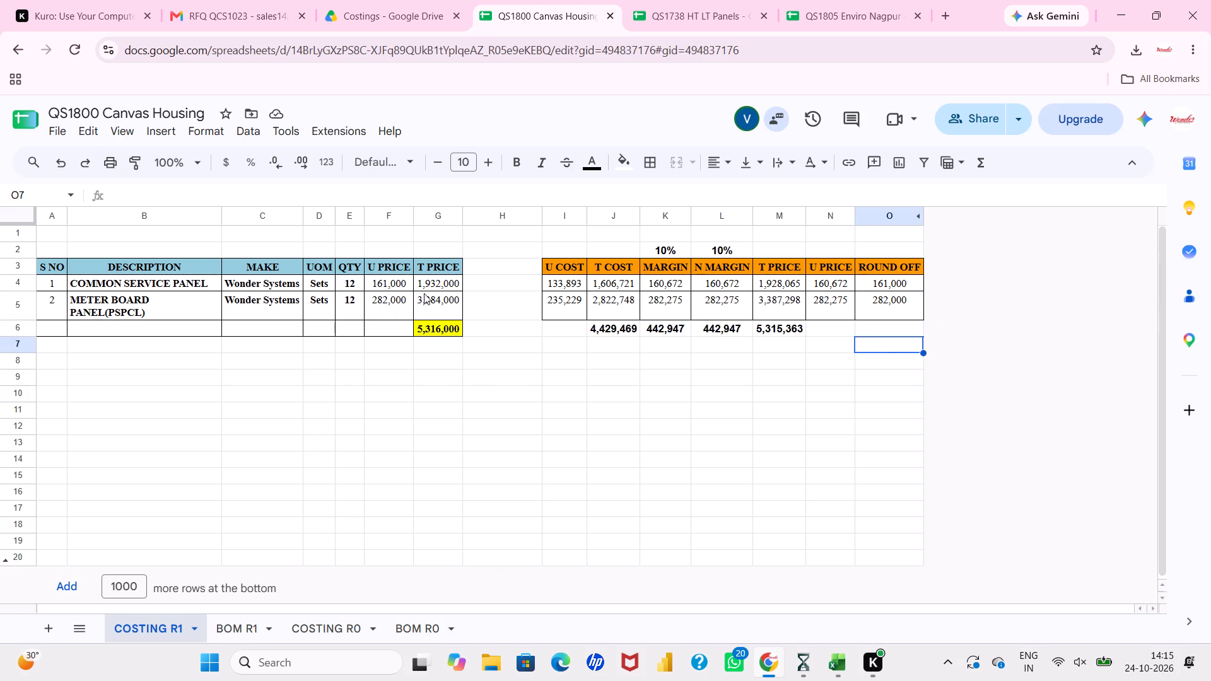
click(438, 327)
click(451, 393)
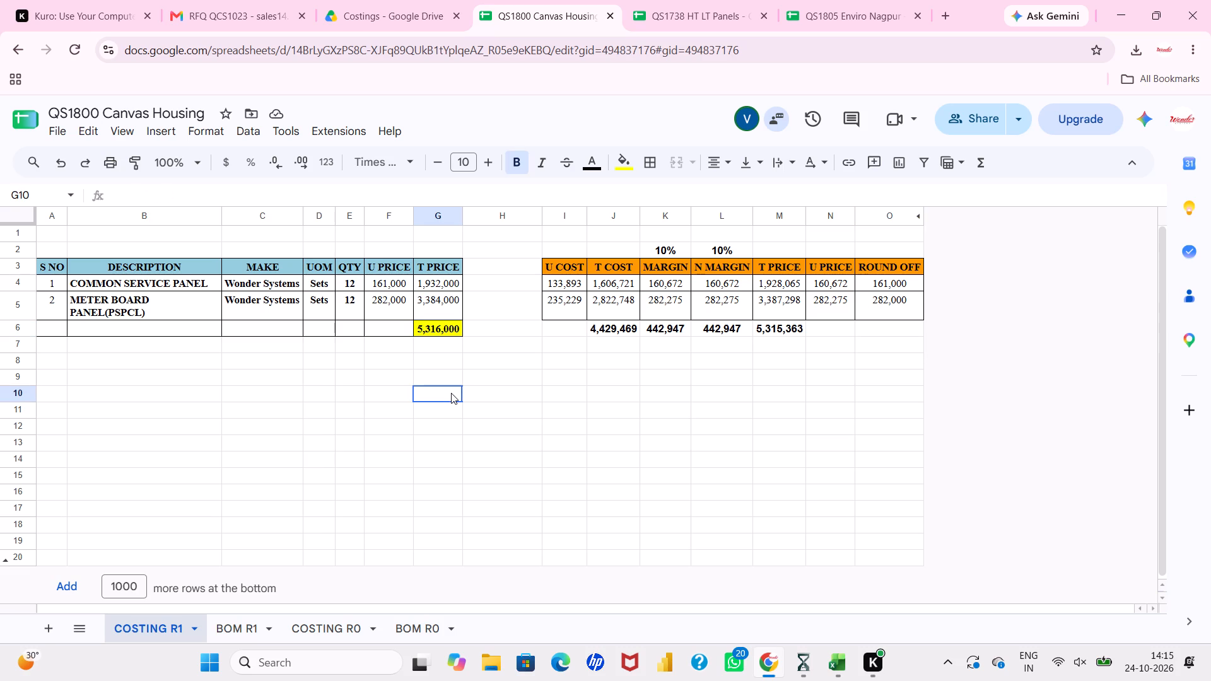
scroll(451, 393, right, 1)
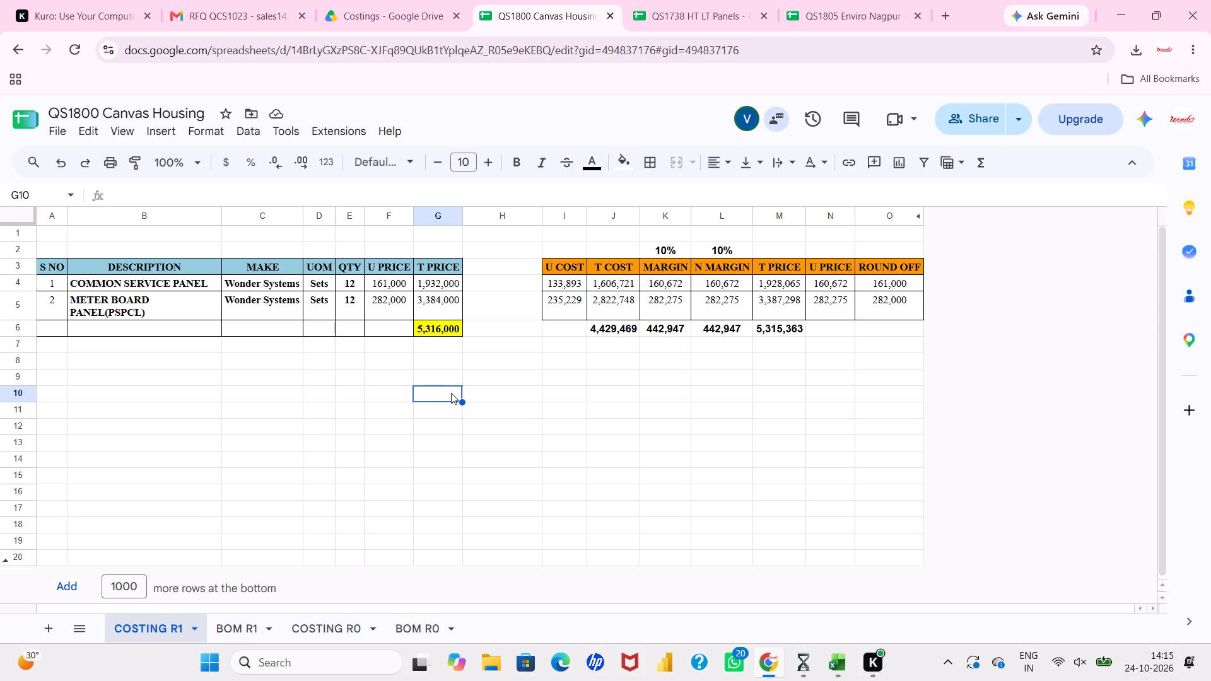
click(463, 431)
scroll(463, 431, up, 1)
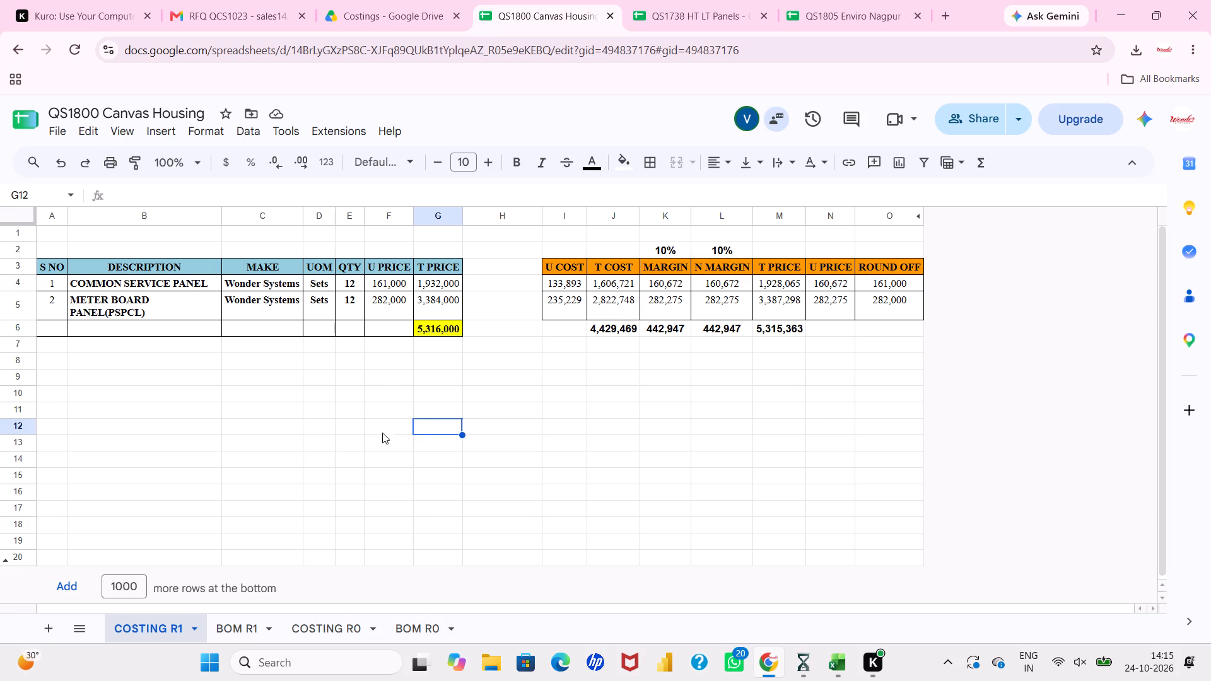
Open the Word document 2460TCO QS1800 Canva Housing Offer for LT Panels from the Costings folder in a maximized window.
click(488, 656)
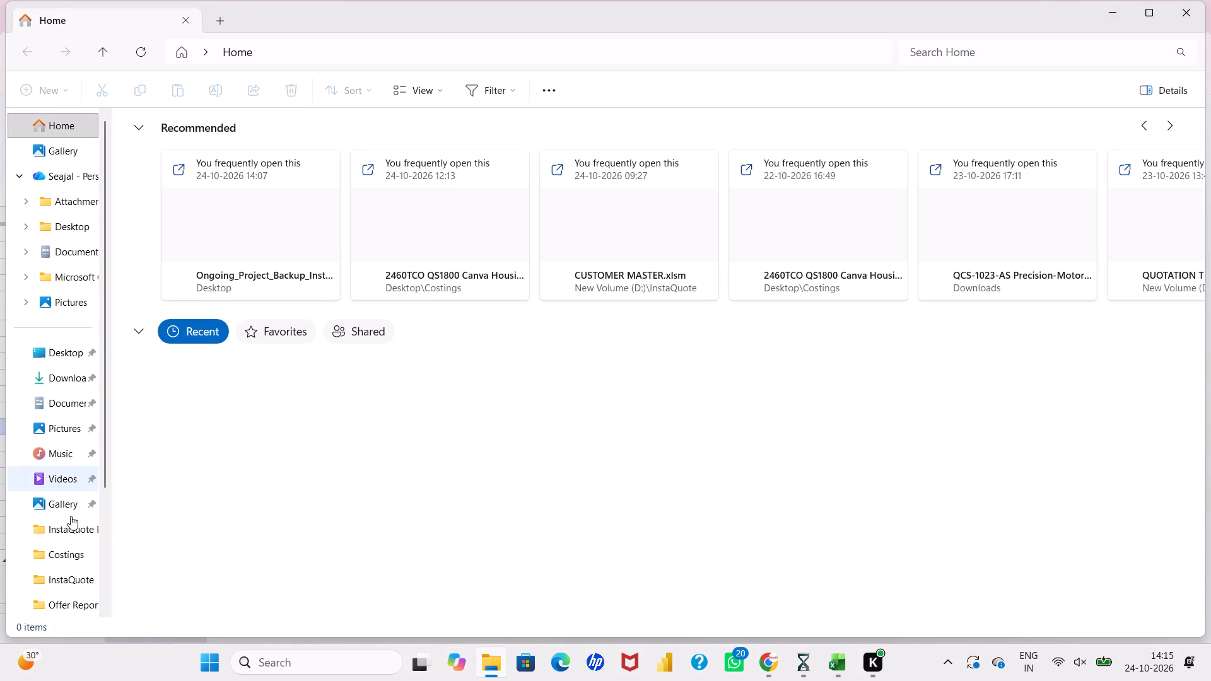
double_click(70, 562)
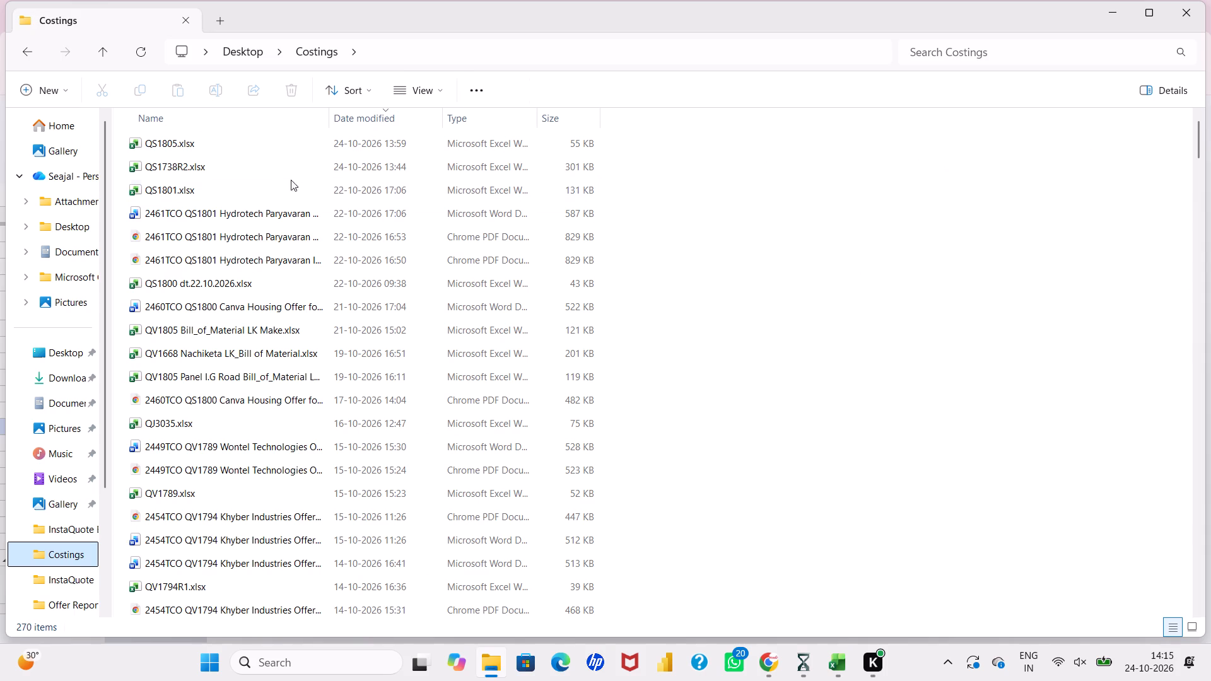
double_click(286, 306)
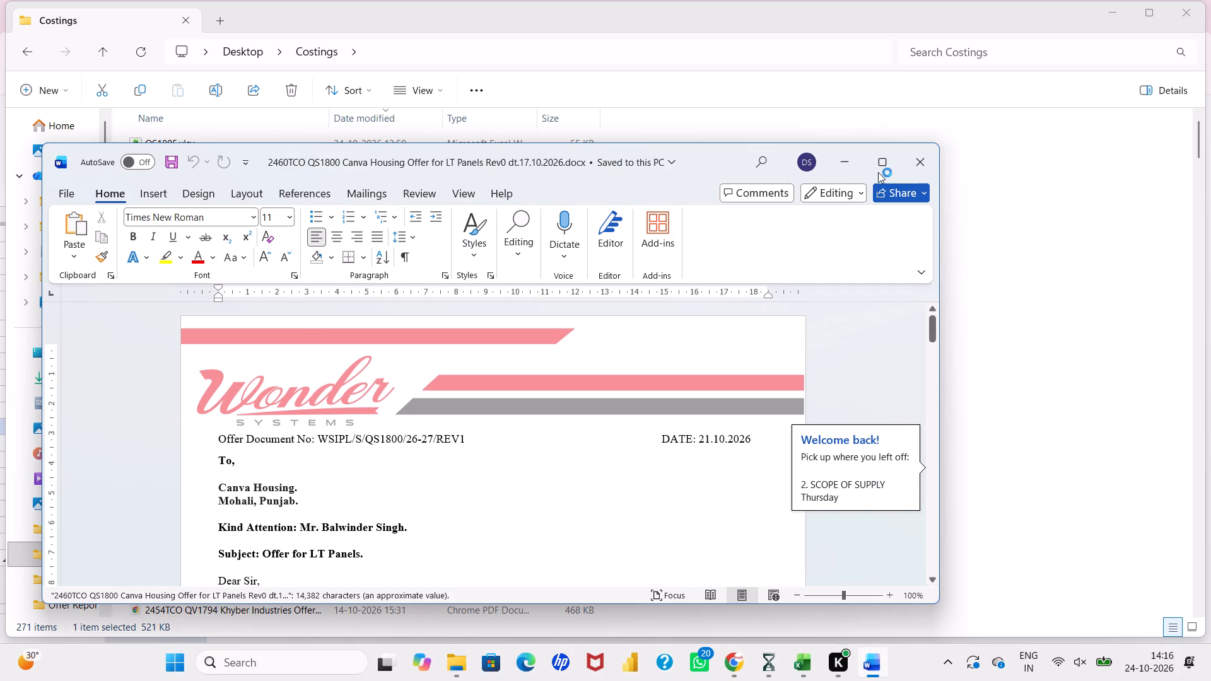
click(879, 167)
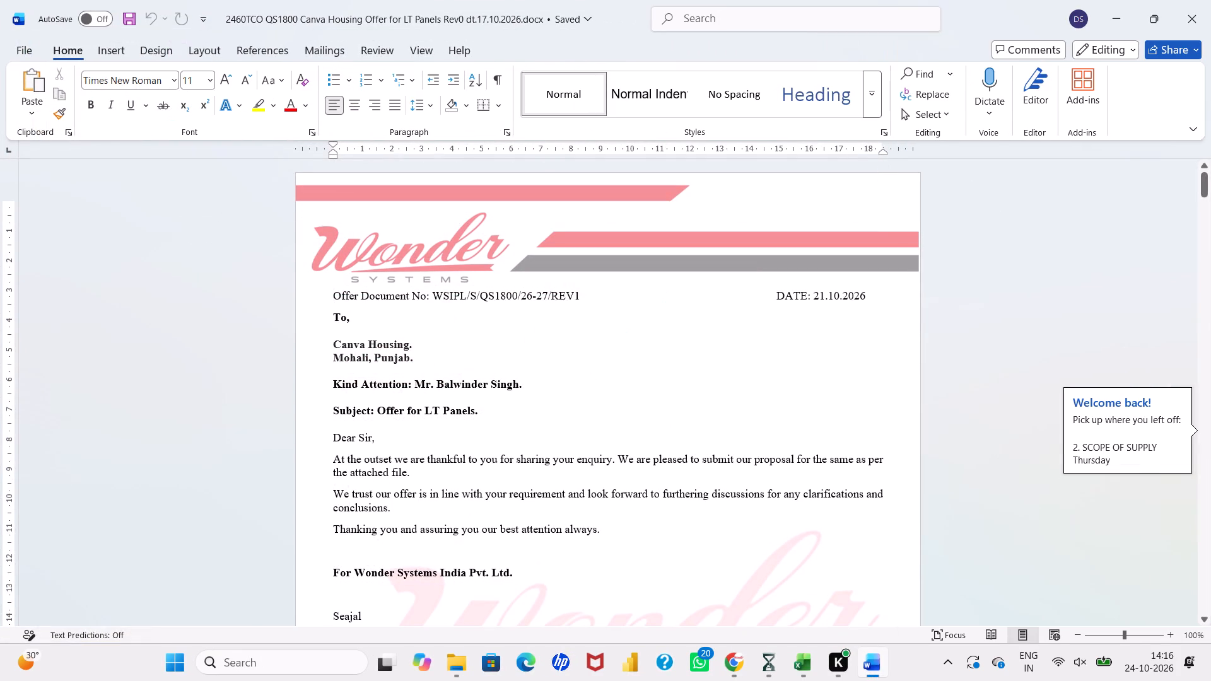
Find the offer's Scope of Supply table and place the document side by side with the QS1800 costing spreadsheet.
scroll(583, 420, down, 9)
scroll(583, 420, down, 20)
scroll(583, 420, down, 20)
scroll(583, 420, down, 6)
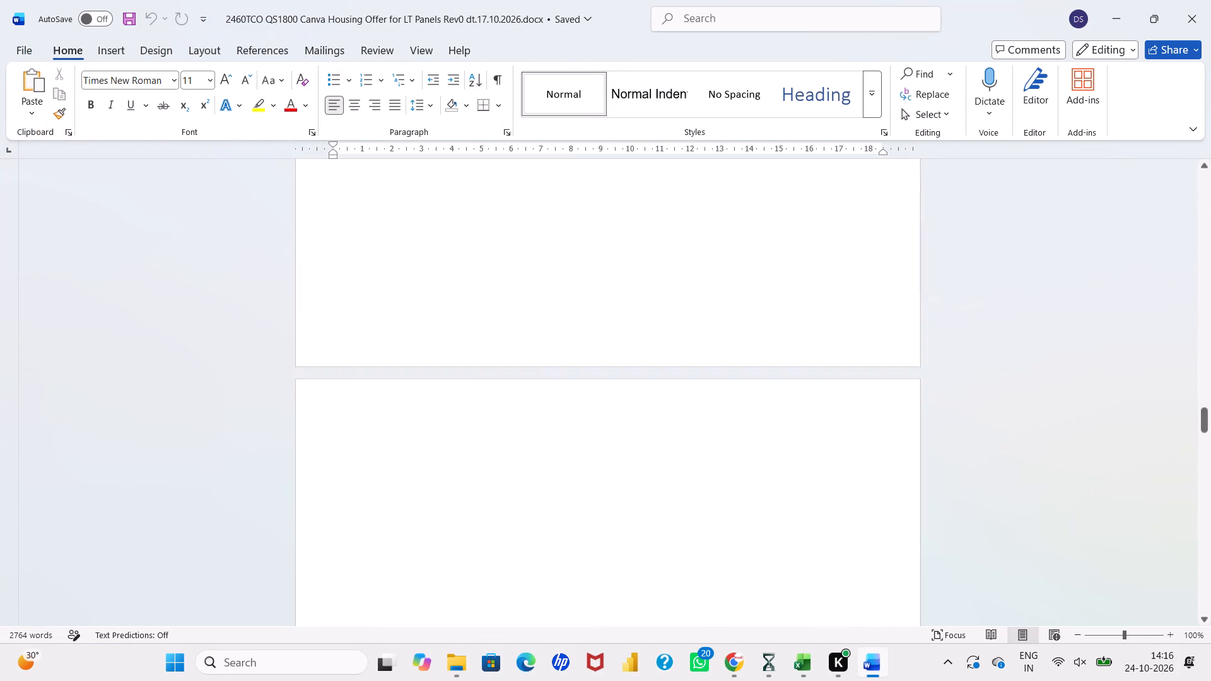
scroll(583, 420, down, 19)
scroll(583, 420, down, 3)
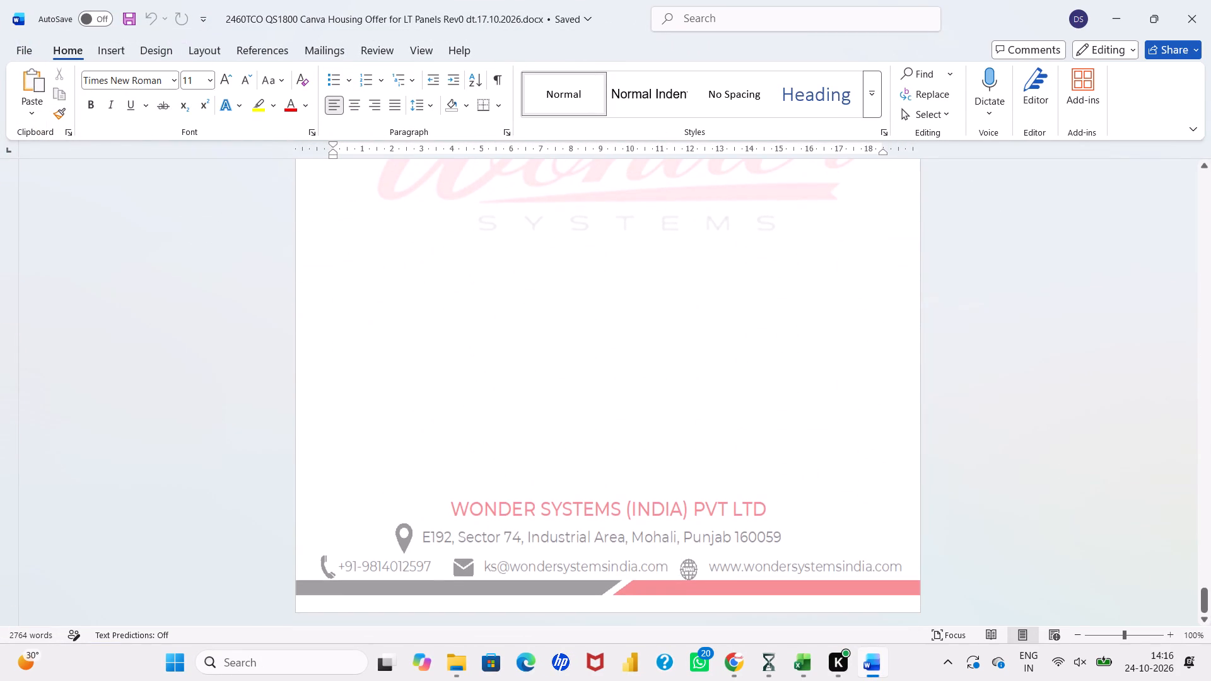
scroll(583, 420, up, 12)
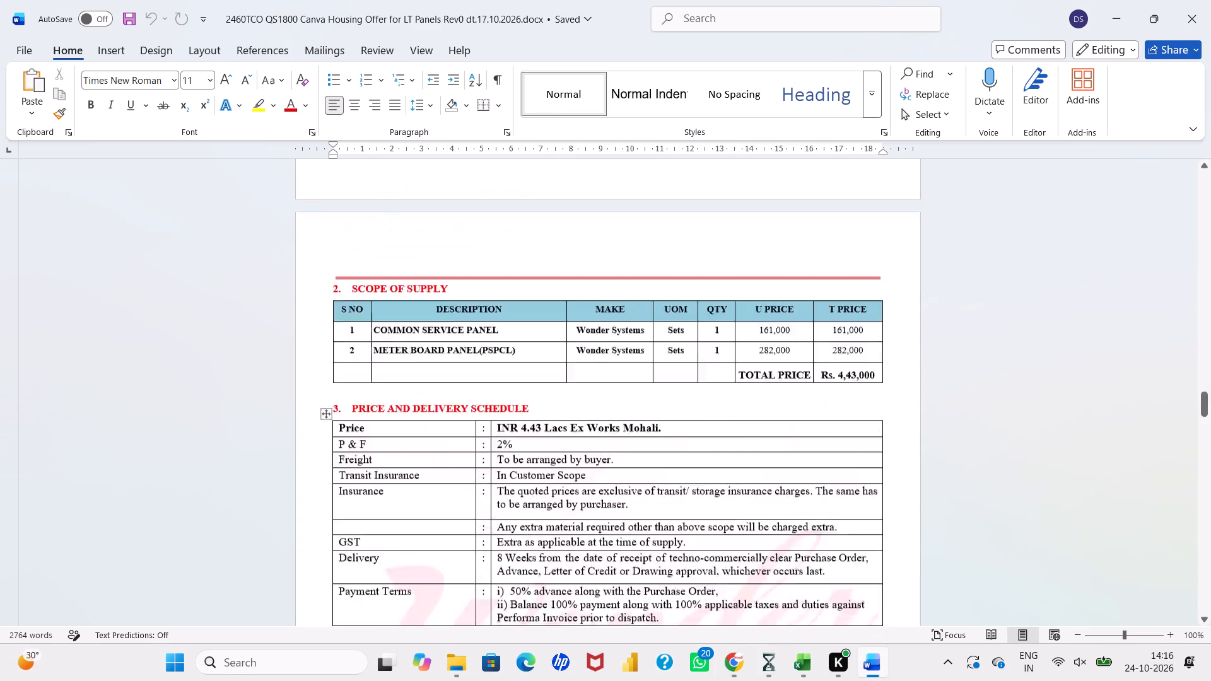
scroll(583, 420, up, 1)
scroll(583, 420, down, 1)
scroll(583, 420, up, 1)
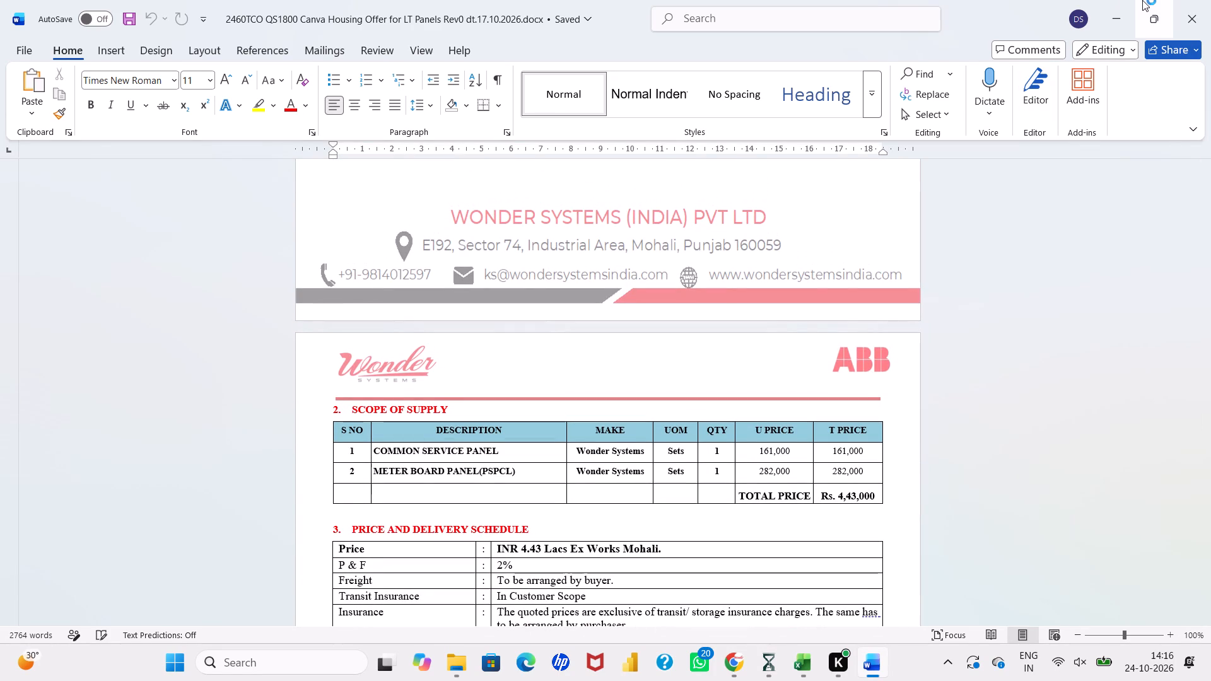
click(1051, 132)
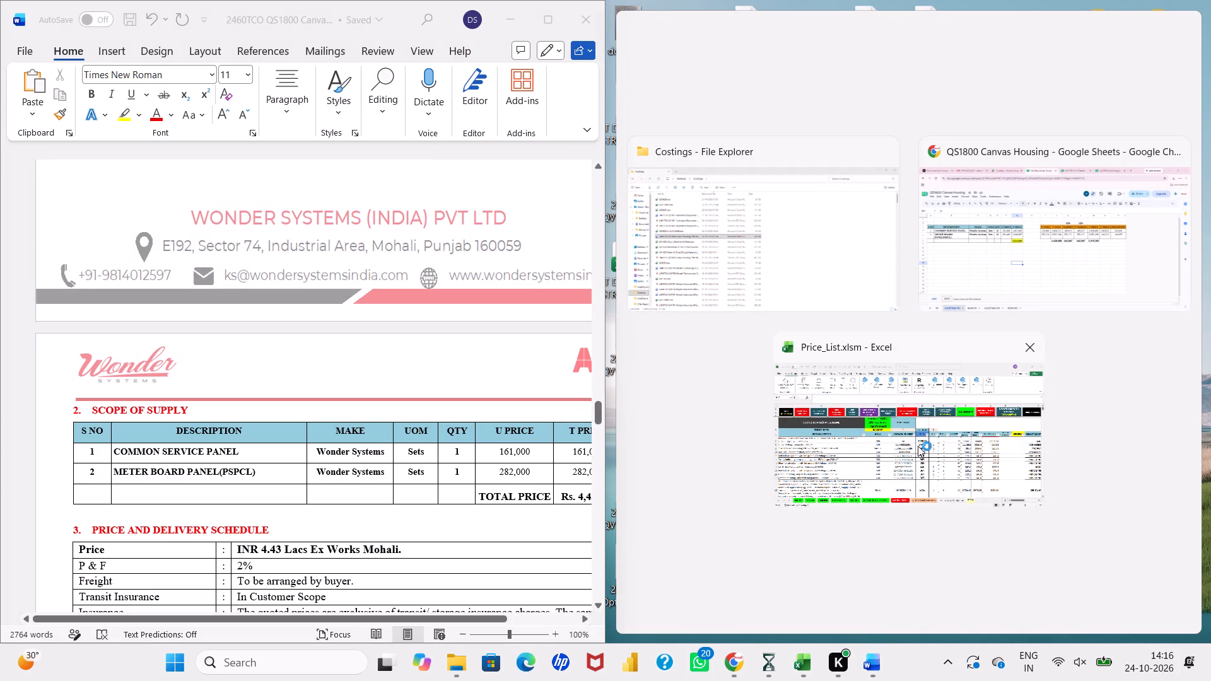
click(985, 274)
scroll(997, 343, left, 1)
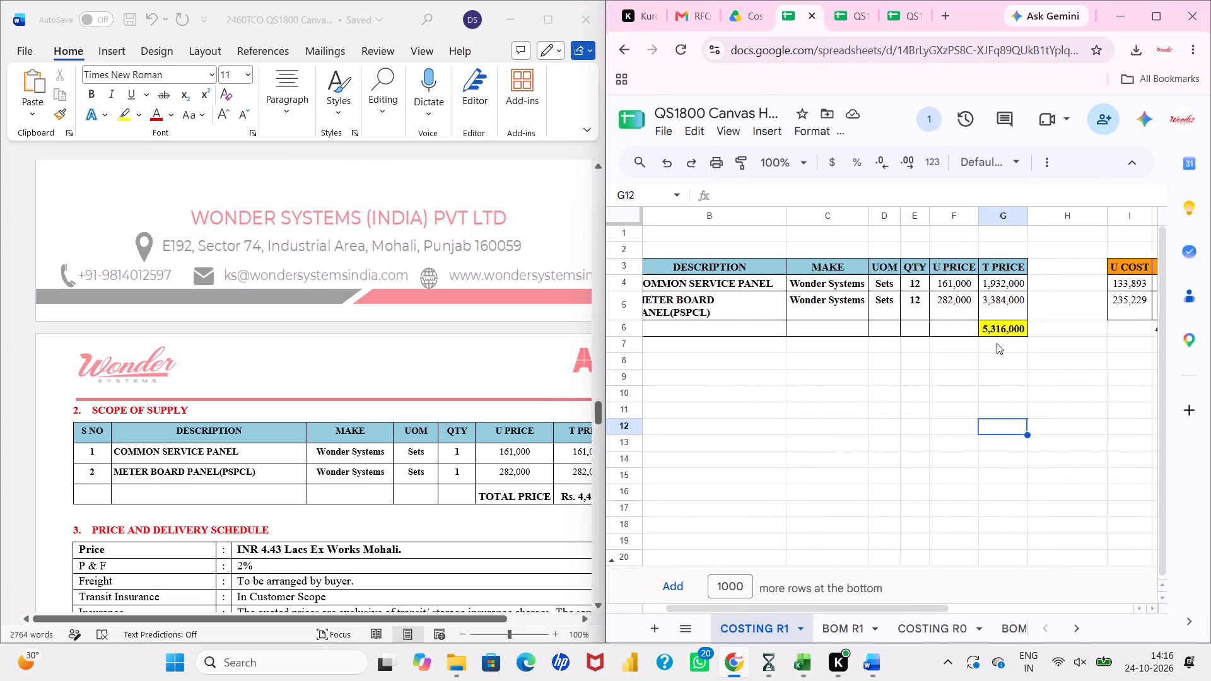
scroll(997, 343, left, 1)
In the offer's Scope of Supply table, set the quantity of the Common Service Panel and the Meter Board Panel(PSPCL) to 12 each.
click(464, 450)
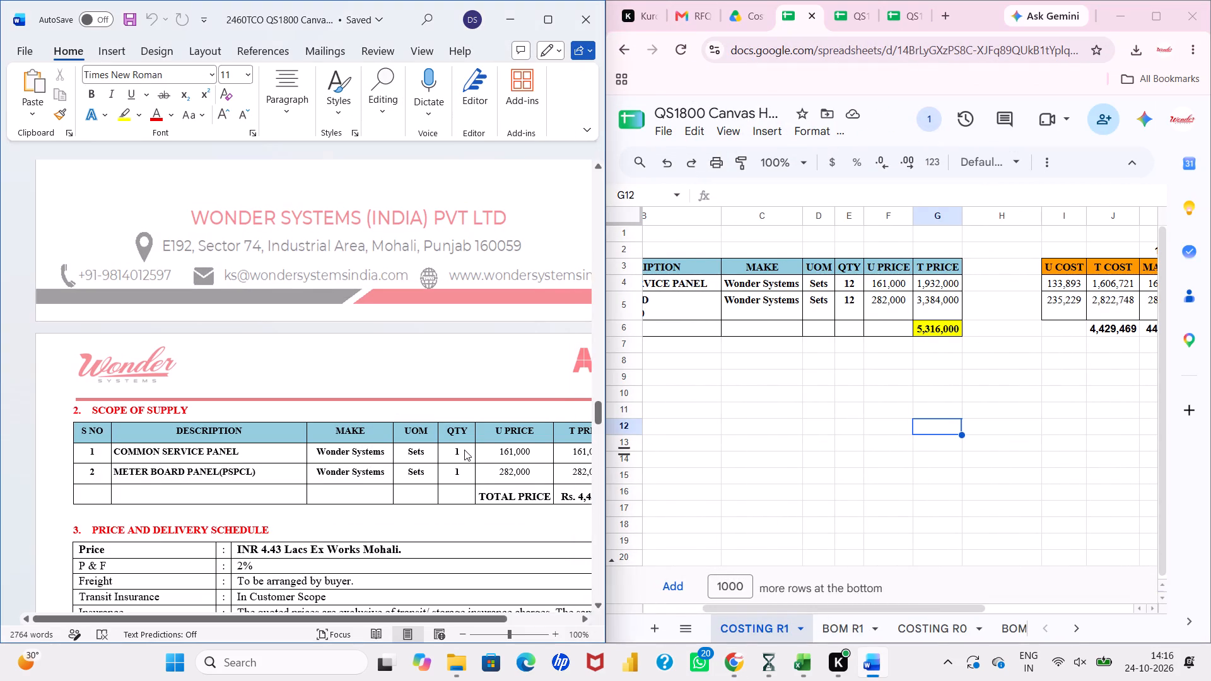
click(460, 450)
key(2)
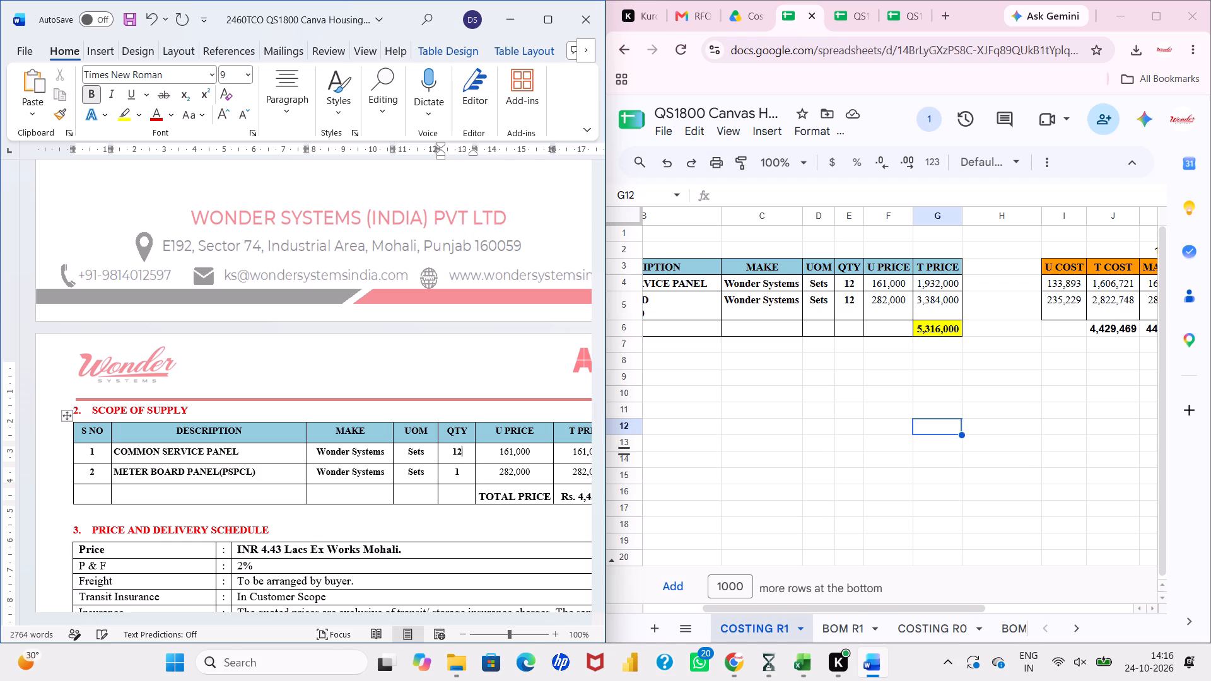
key(Down)
key(2)
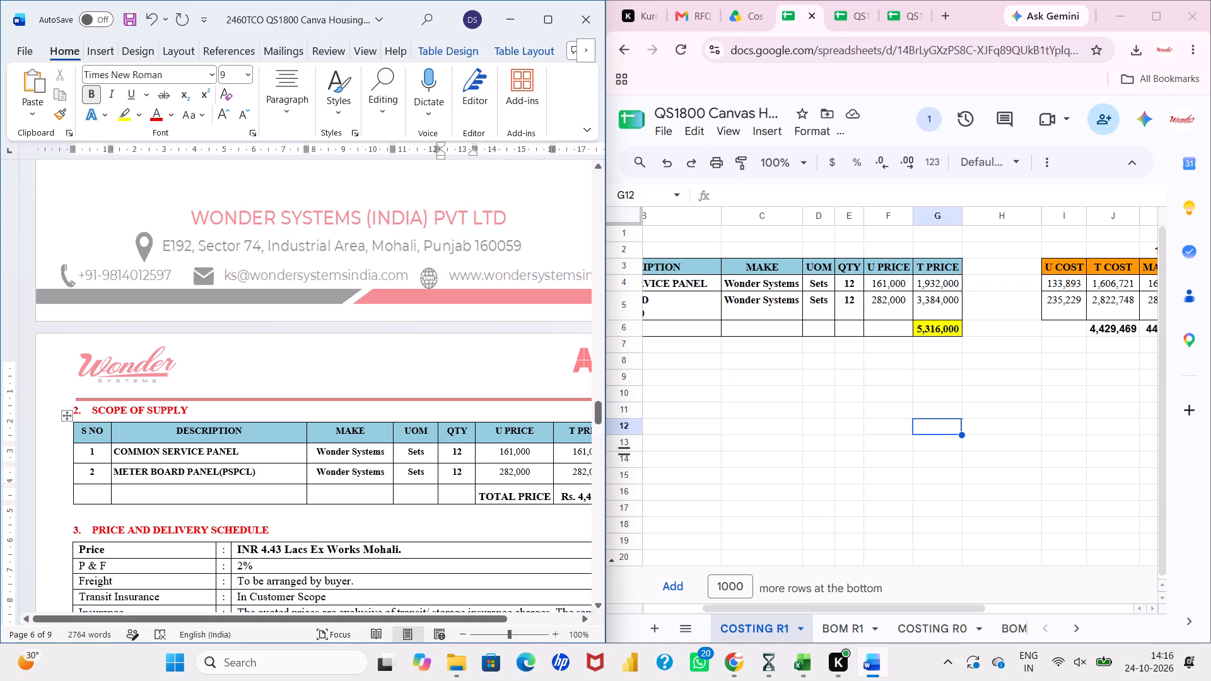
Compare the offer's T PRICE column with the costing sheet and inspect the Common Service Panel's total price formula.
scroll(520, 474, left, 2)
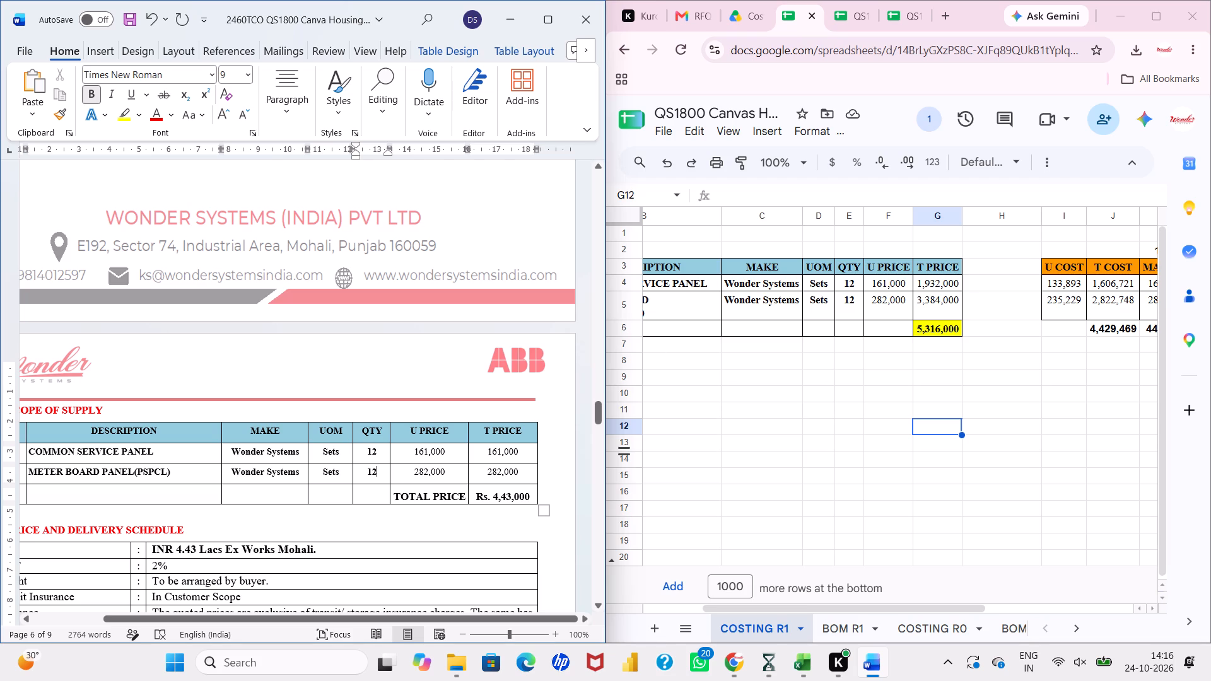
click(933, 283)
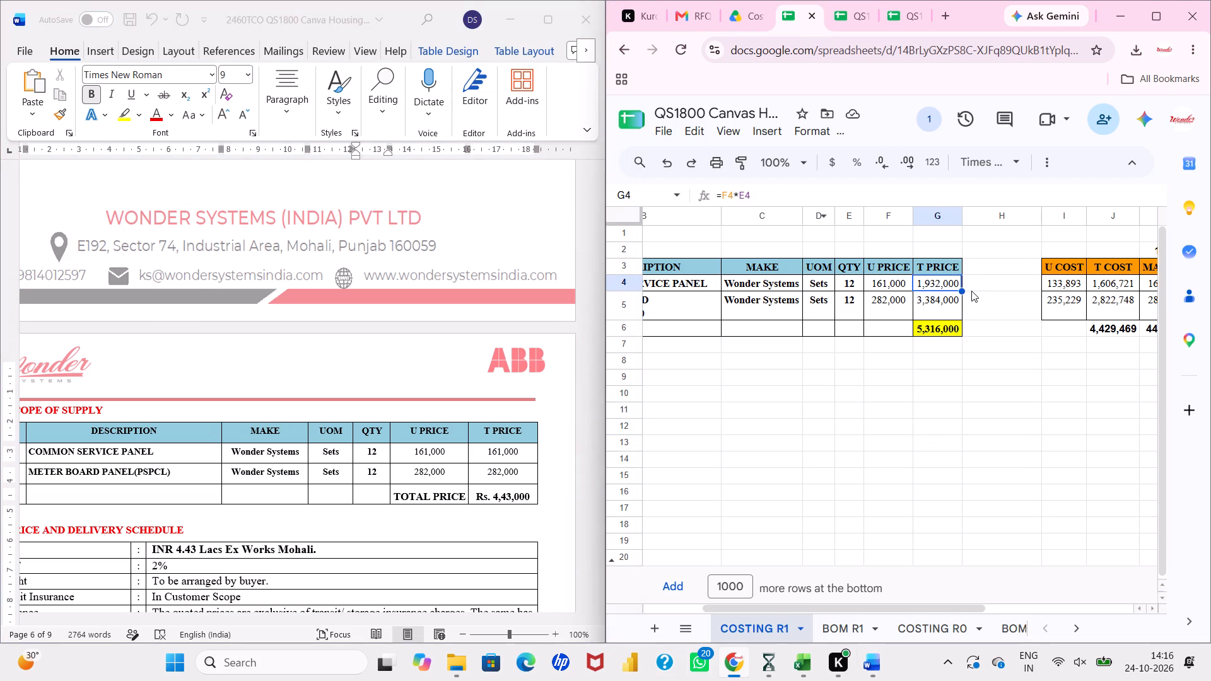
double_click(956, 282)
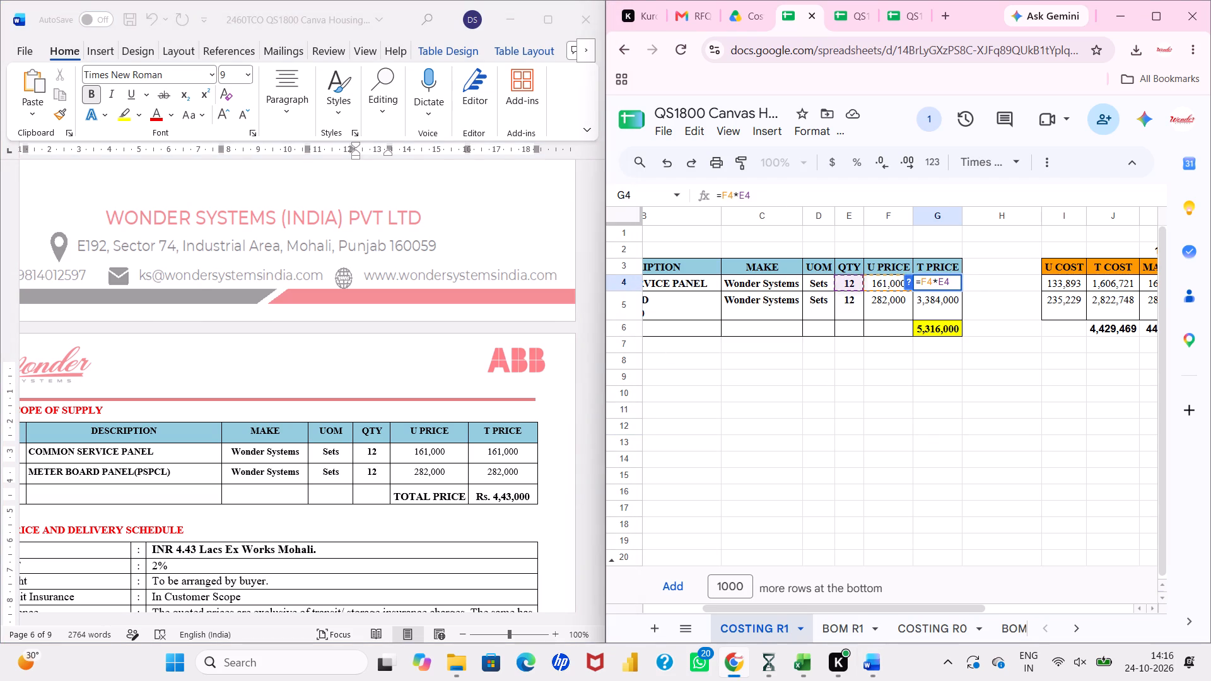
click(973, 324)
scroll(822, 289, right, 3)
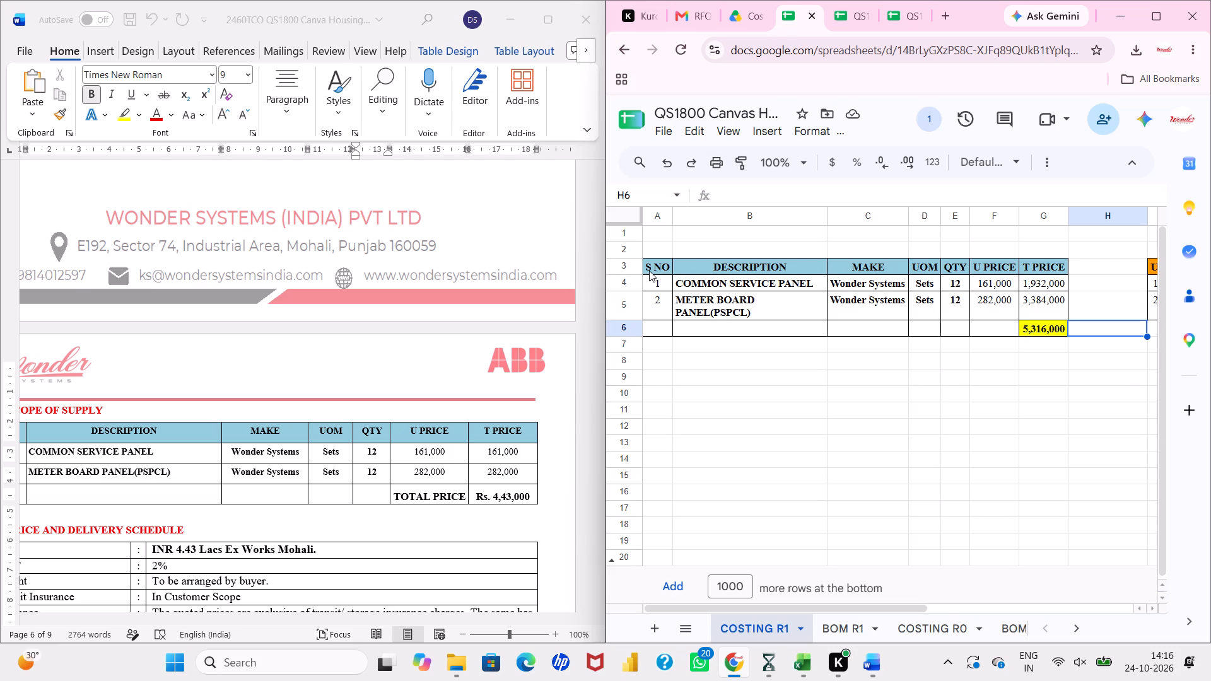
Review the Common Service Panel sections in the LT BOQ R2 sheet of the QS1738 HT LT Panels spreadsheet, down to COMMON SERVICE PANEL-4's outgoing section.
click(1152, 4)
click(678, 13)
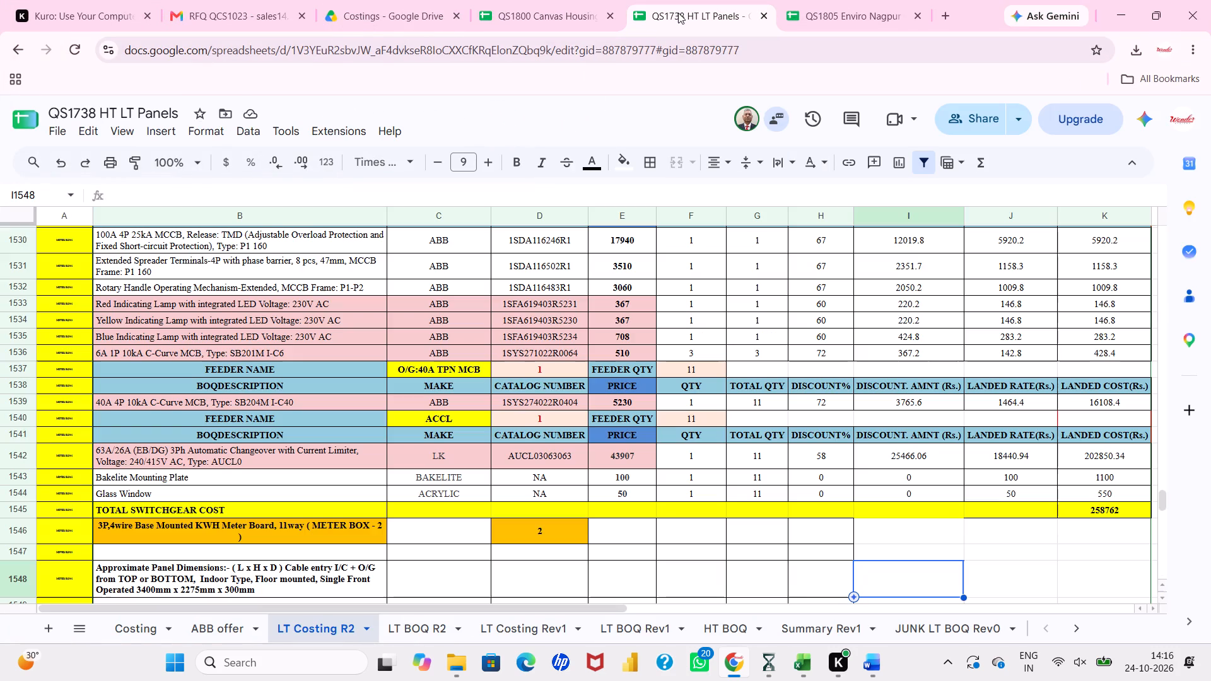
click(396, 621)
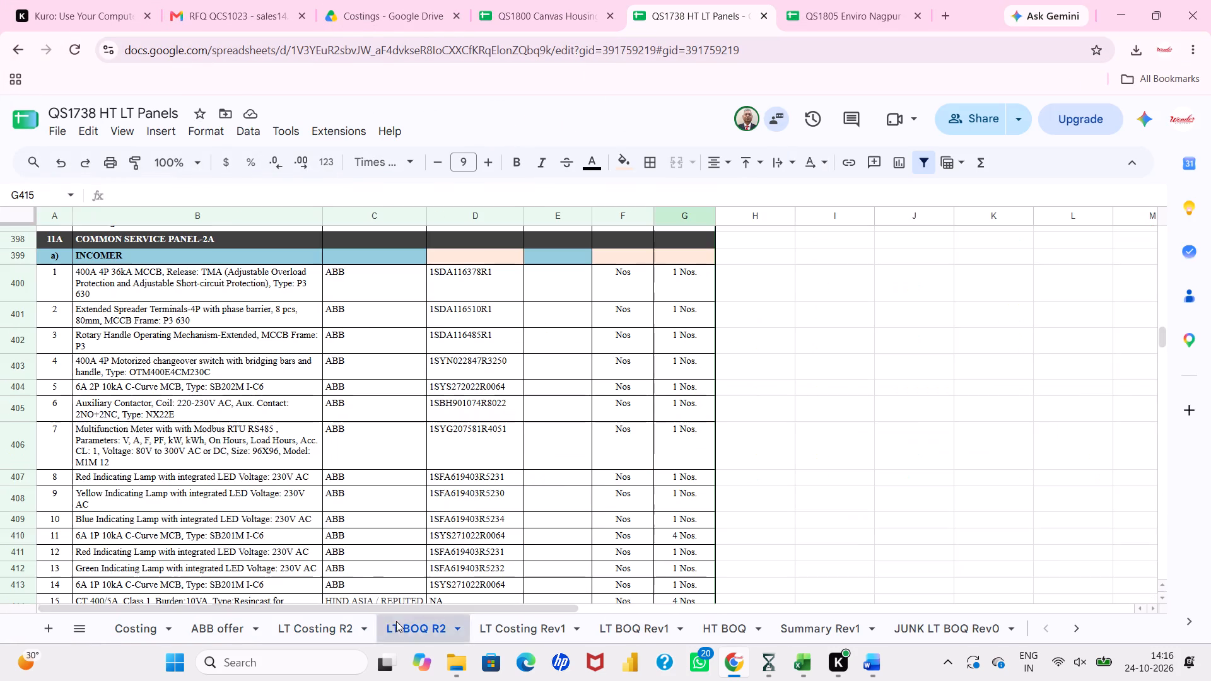
scroll(345, 445, down, 8)
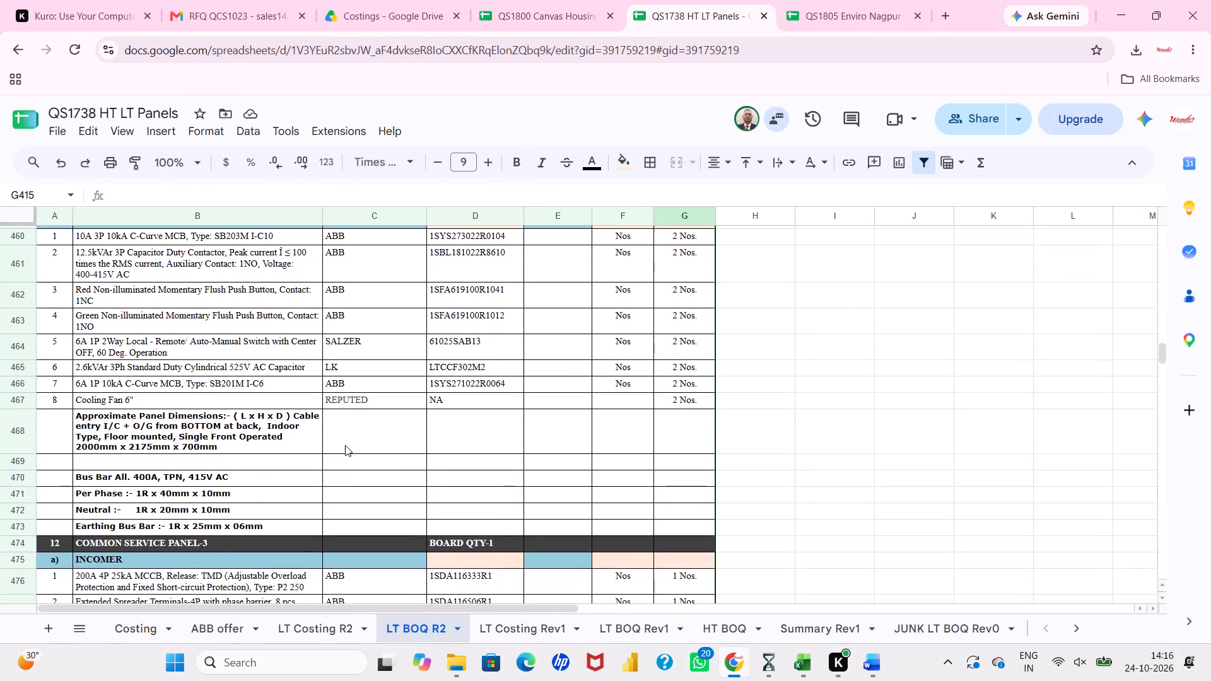
scroll(345, 445, down, 3)
scroll(345, 445, up, 2)
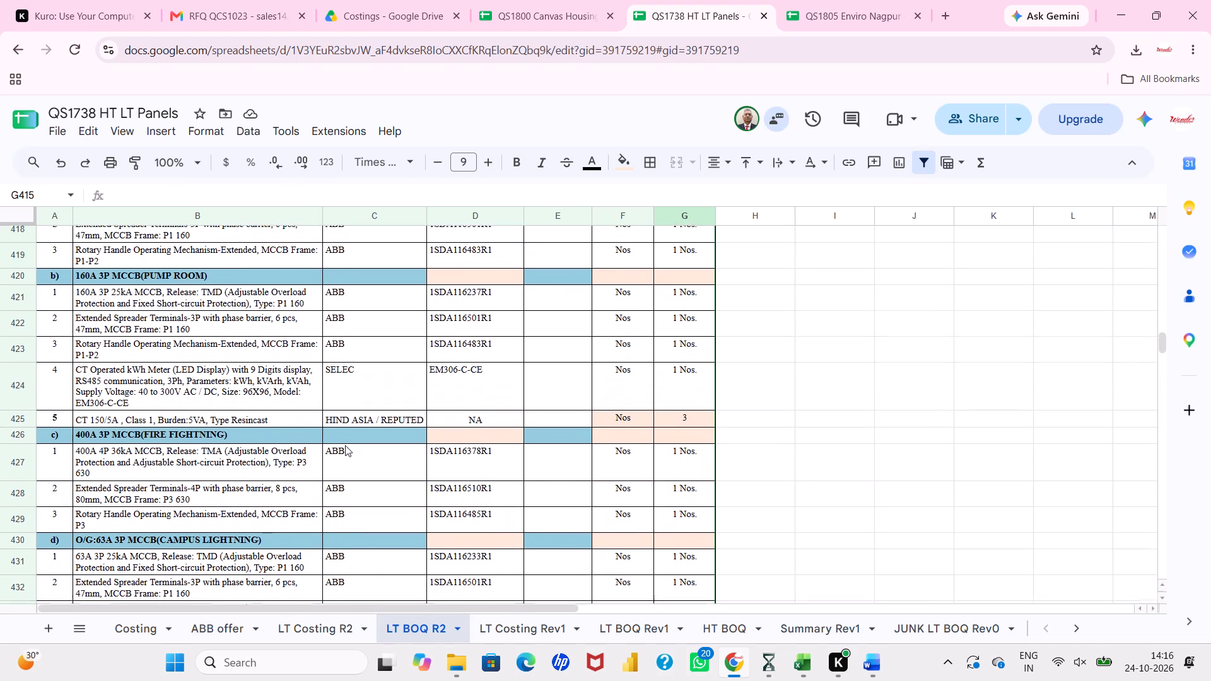
scroll(345, 445, up, 2)
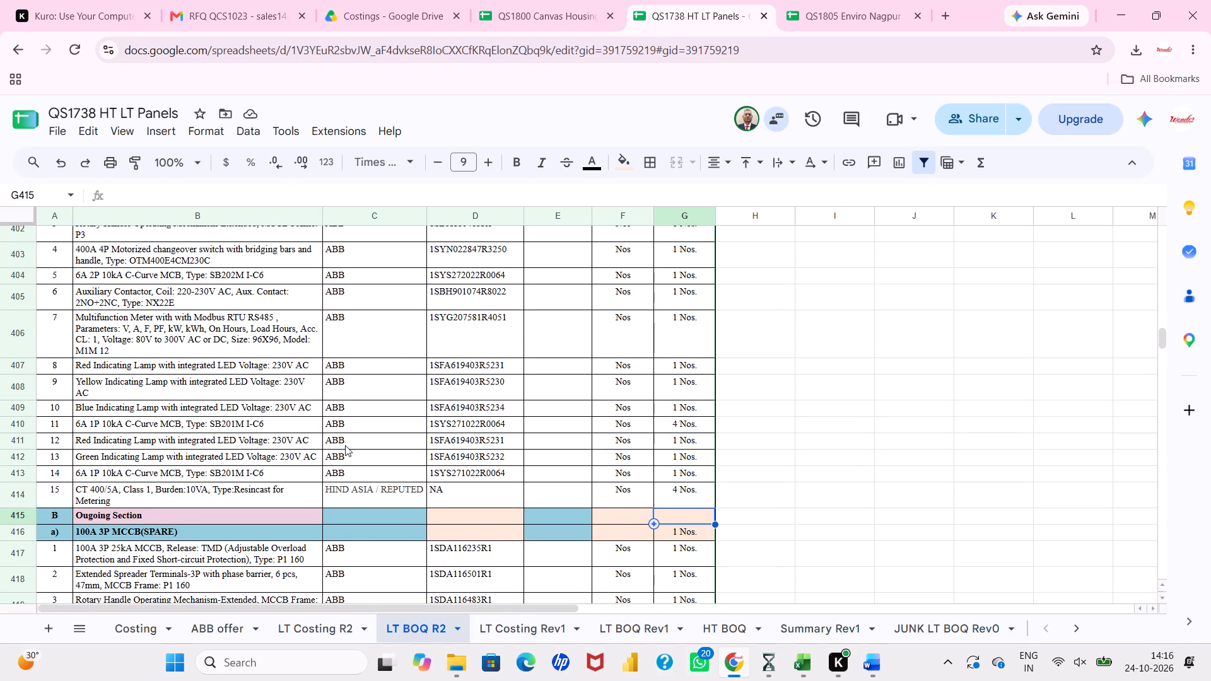
scroll(354, 423, up, 1)
scroll(354, 423, down, 1)
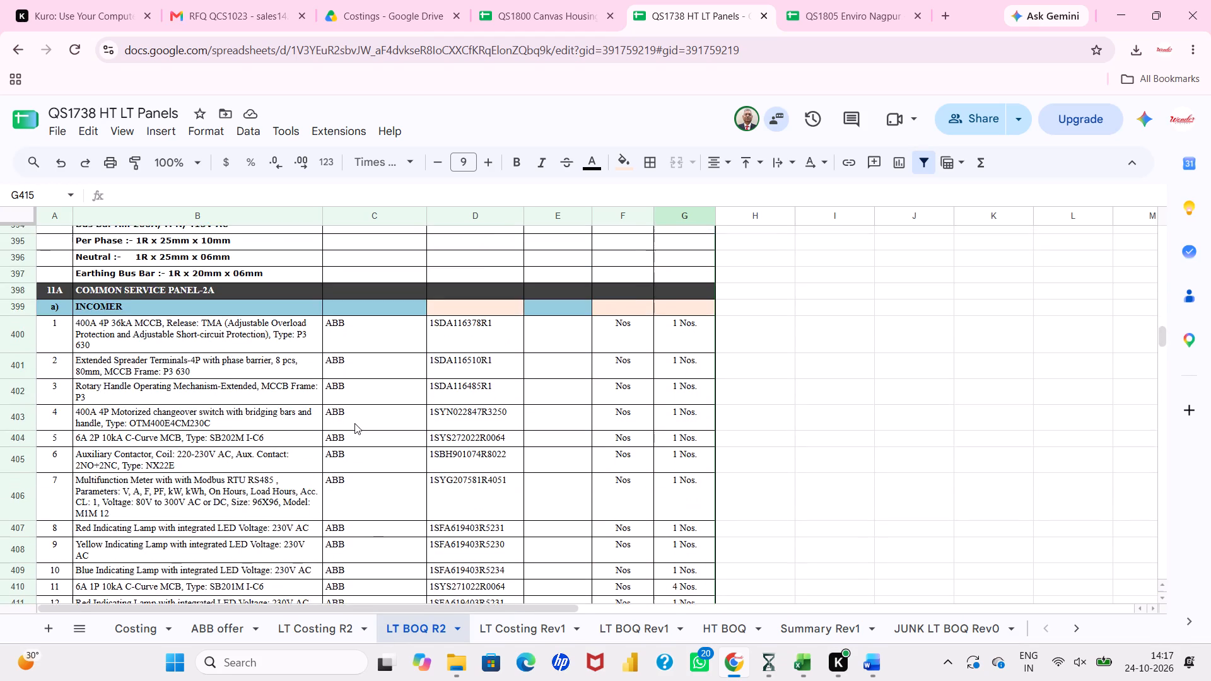
scroll(354, 423, down, 2)
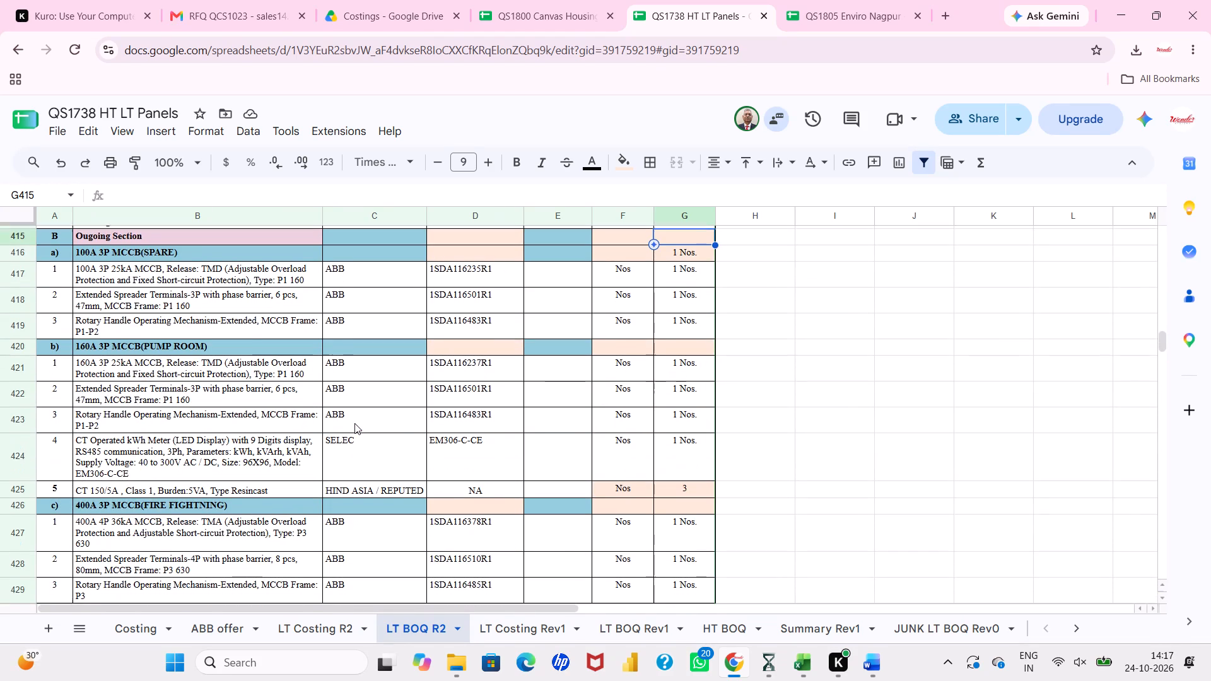
scroll(354, 423, down, 1)
scroll(308, 449, down, 5)
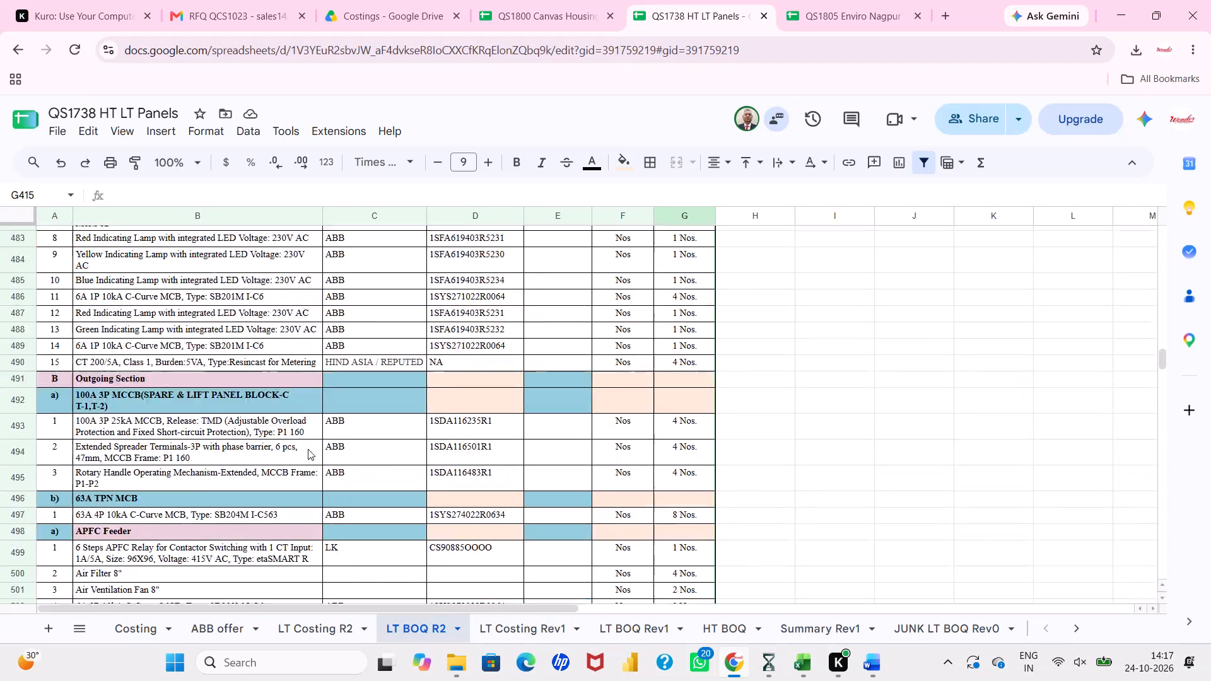
scroll(308, 449, down, 8)
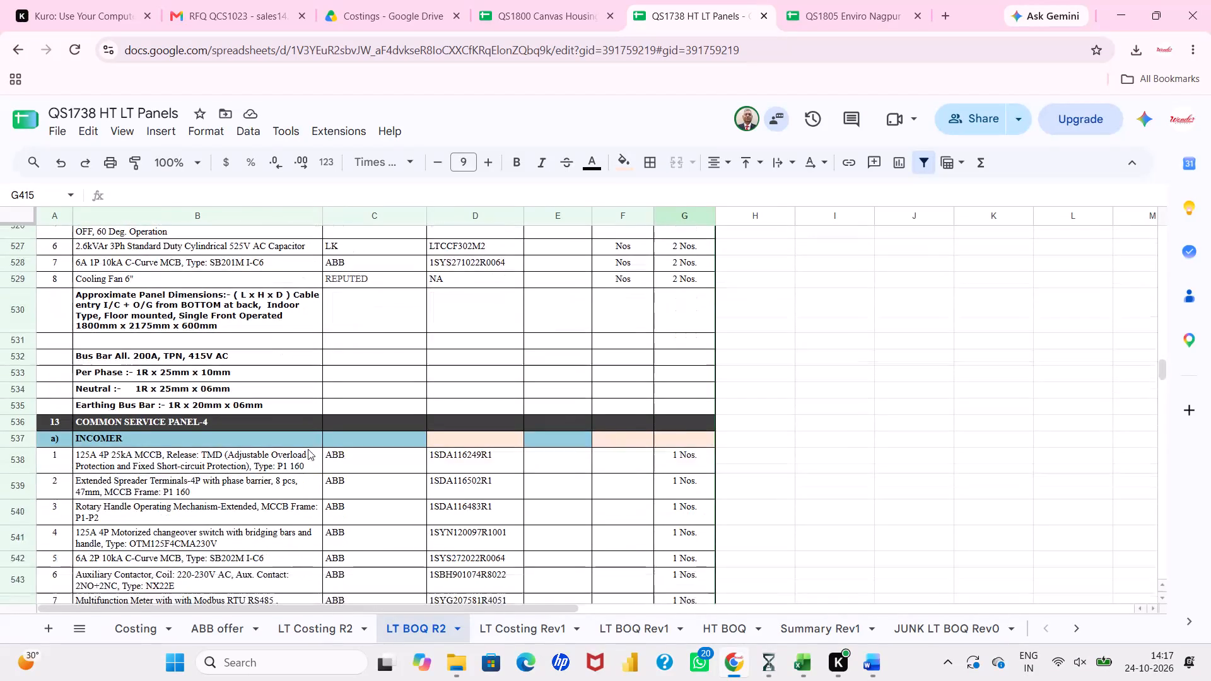
scroll(308, 449, down, 6)
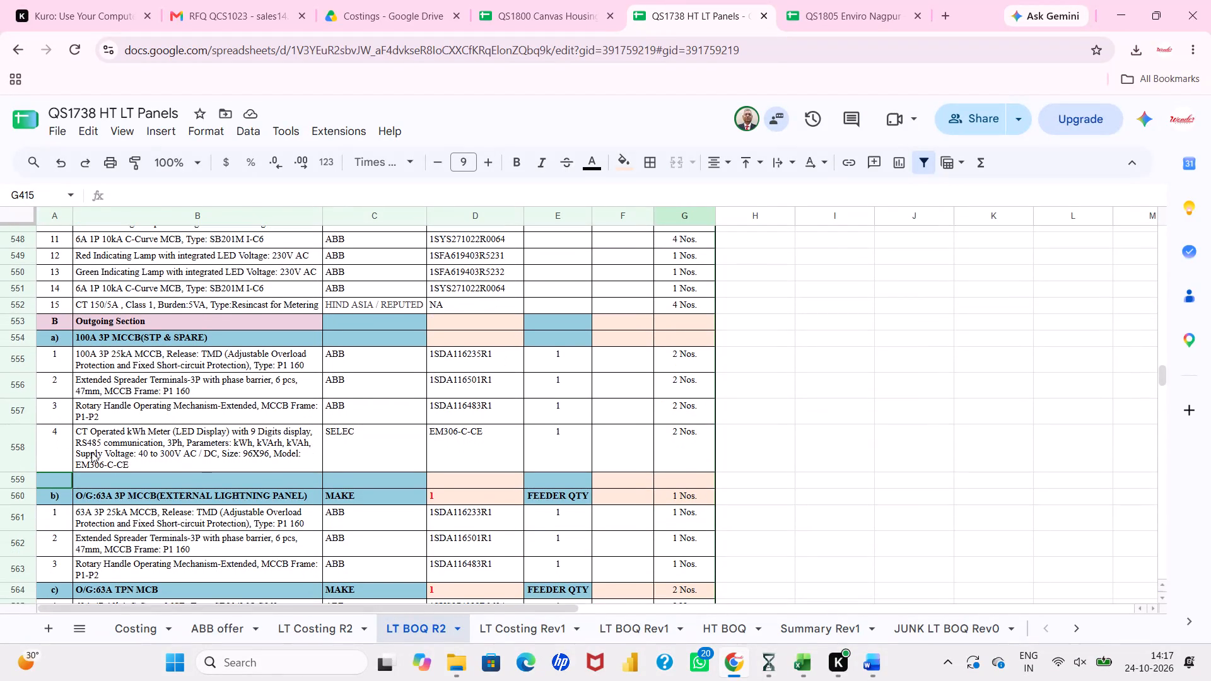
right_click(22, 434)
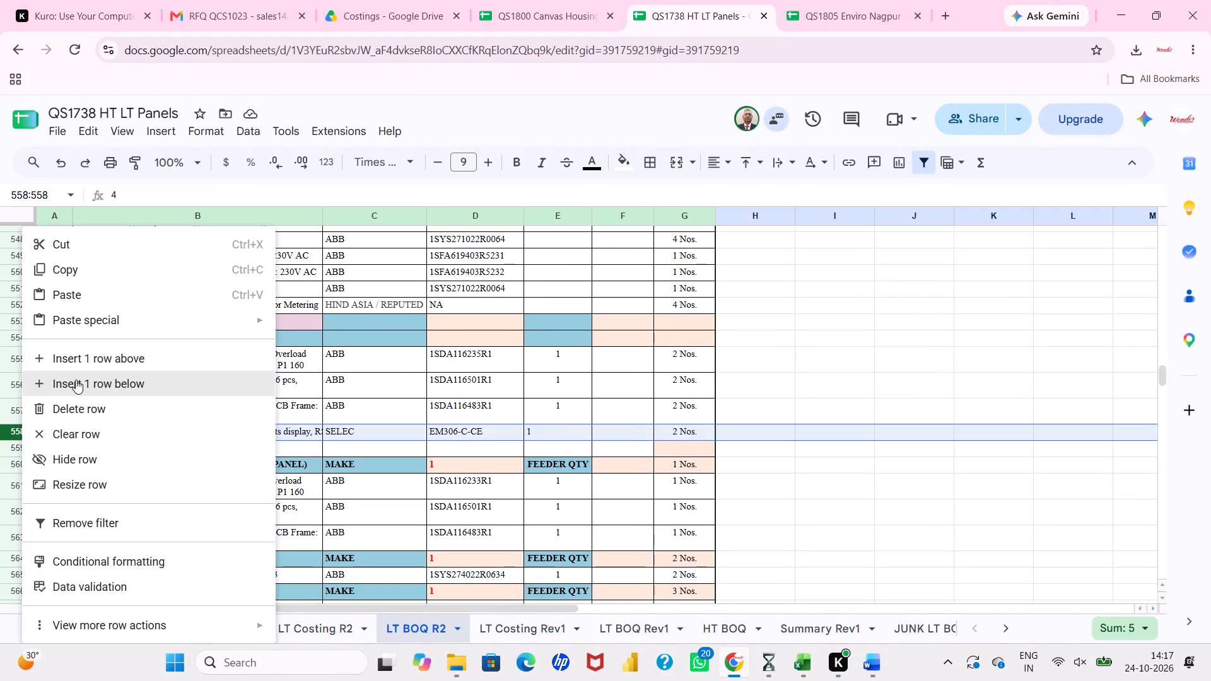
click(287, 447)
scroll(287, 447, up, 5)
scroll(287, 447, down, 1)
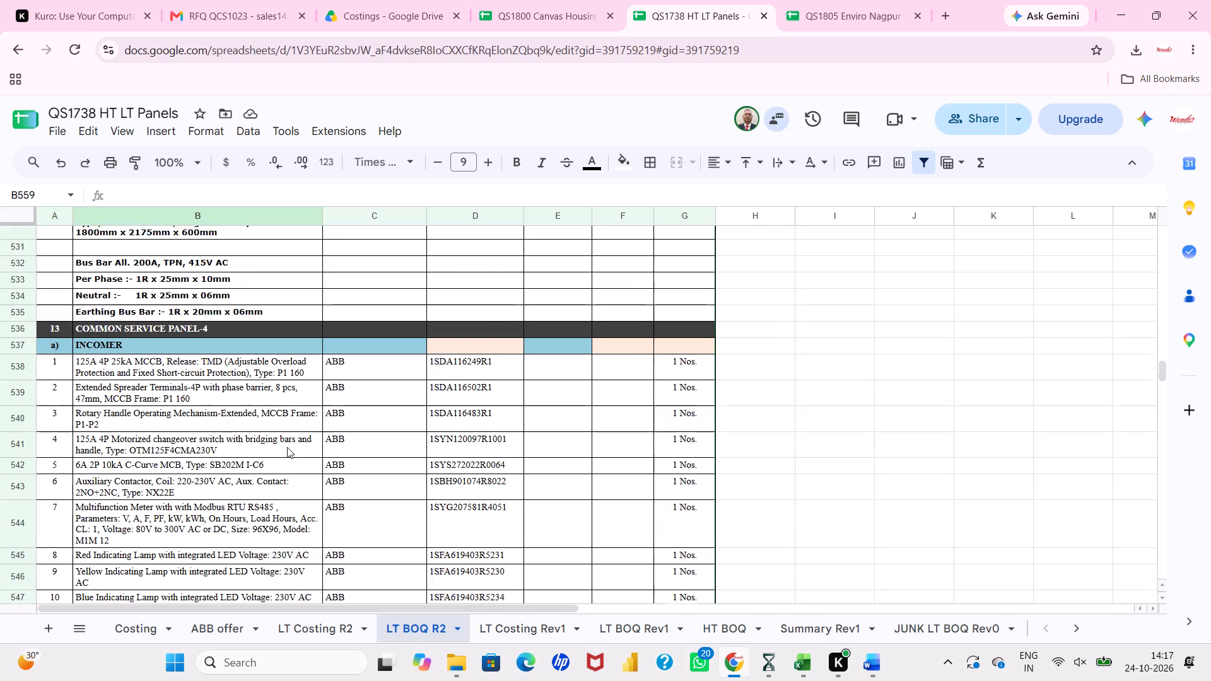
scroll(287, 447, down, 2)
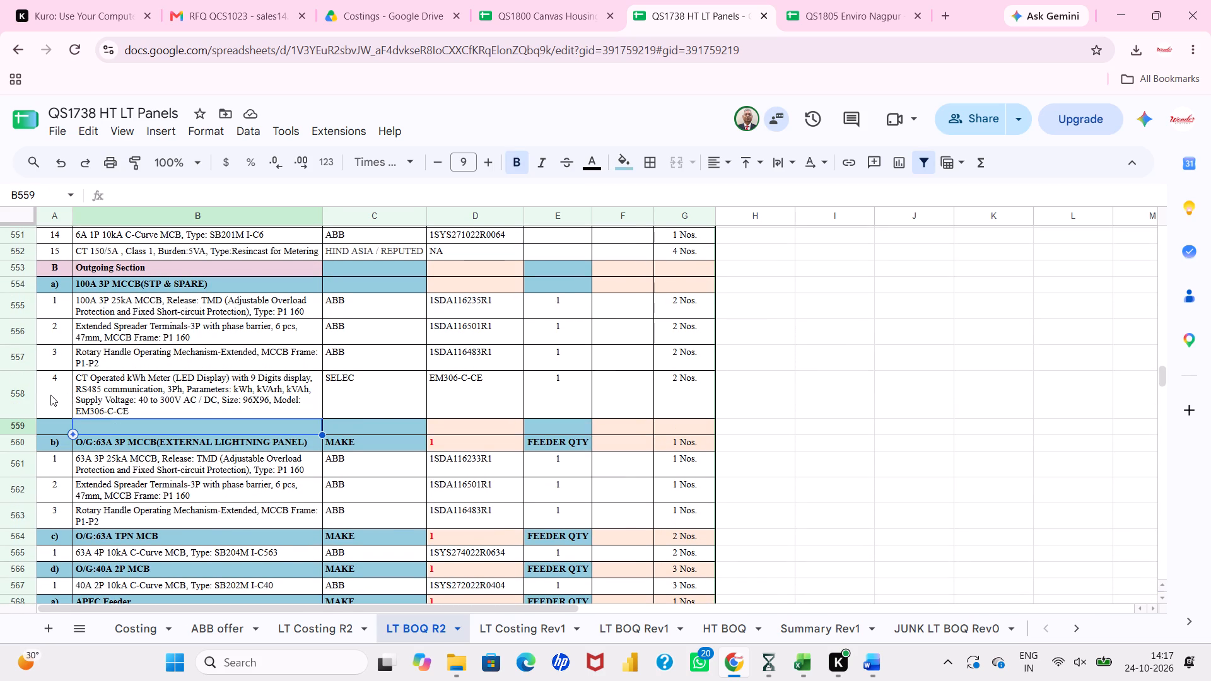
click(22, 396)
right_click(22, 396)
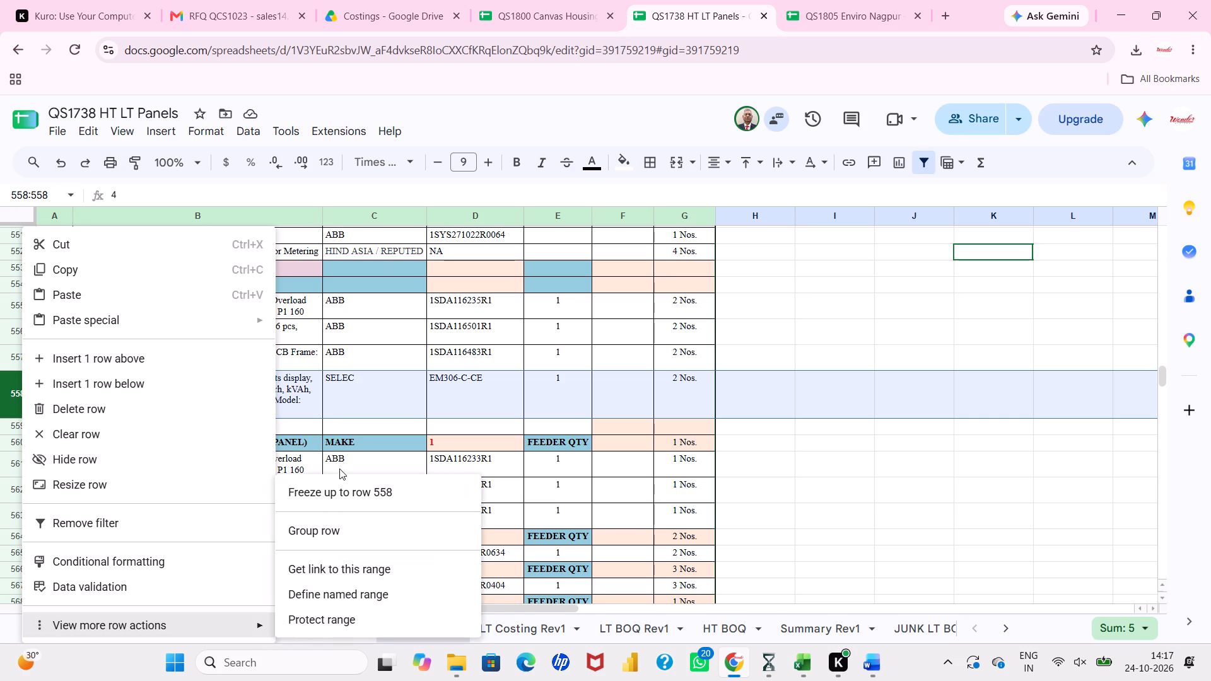
In COMMON SERVICE PANEL-4, enter the non-bold description "CT 100/5A, Class 1, Burden:5VA, Type Resincast" in the blank row below the kWh meter.
click(302, 428)
text(CT)
key(space)
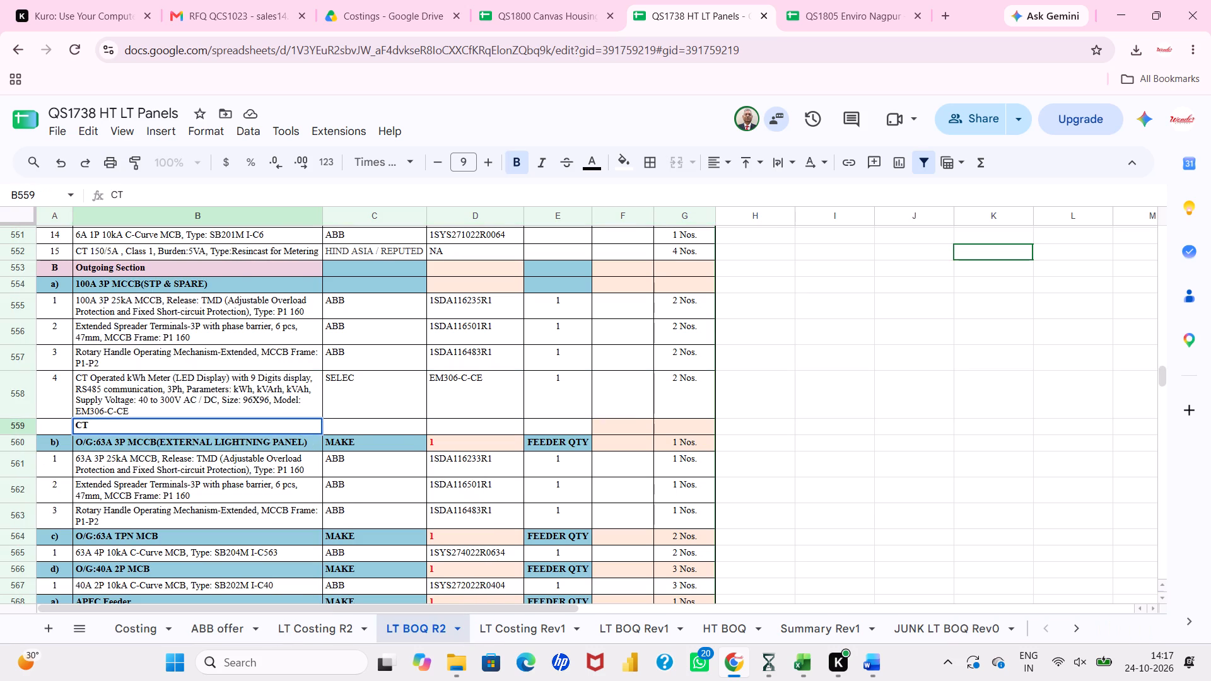
text(100/5A,)
key(space)
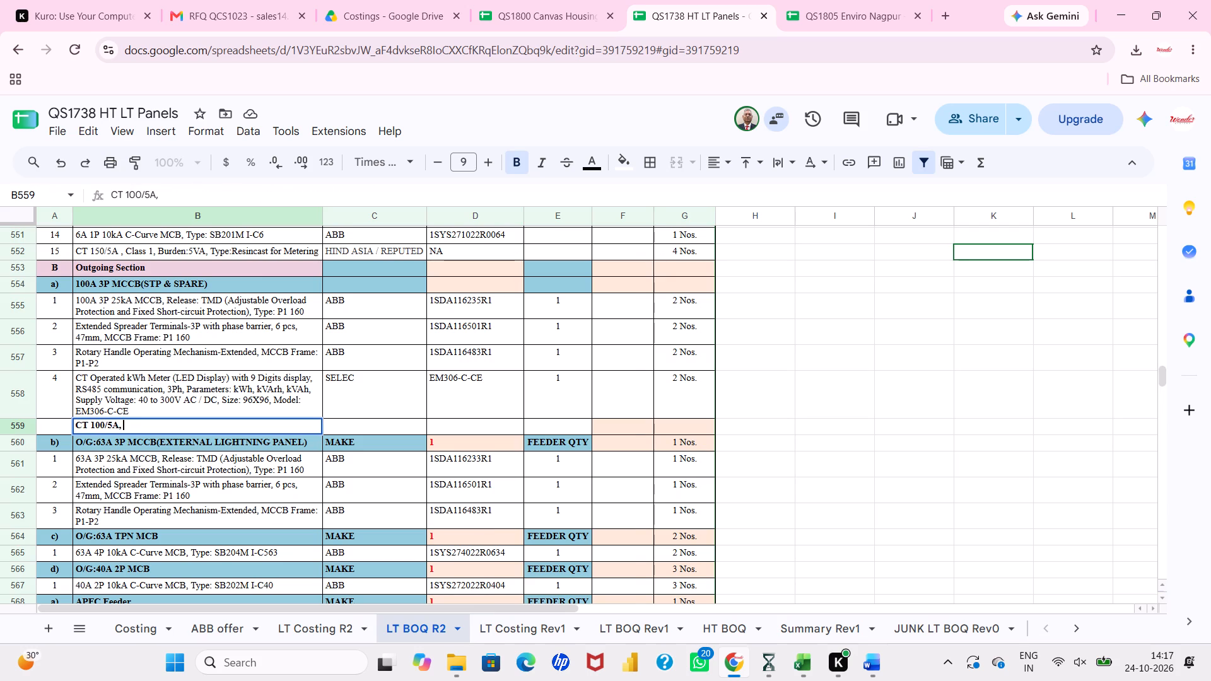
key(c)
key(shift+colon)
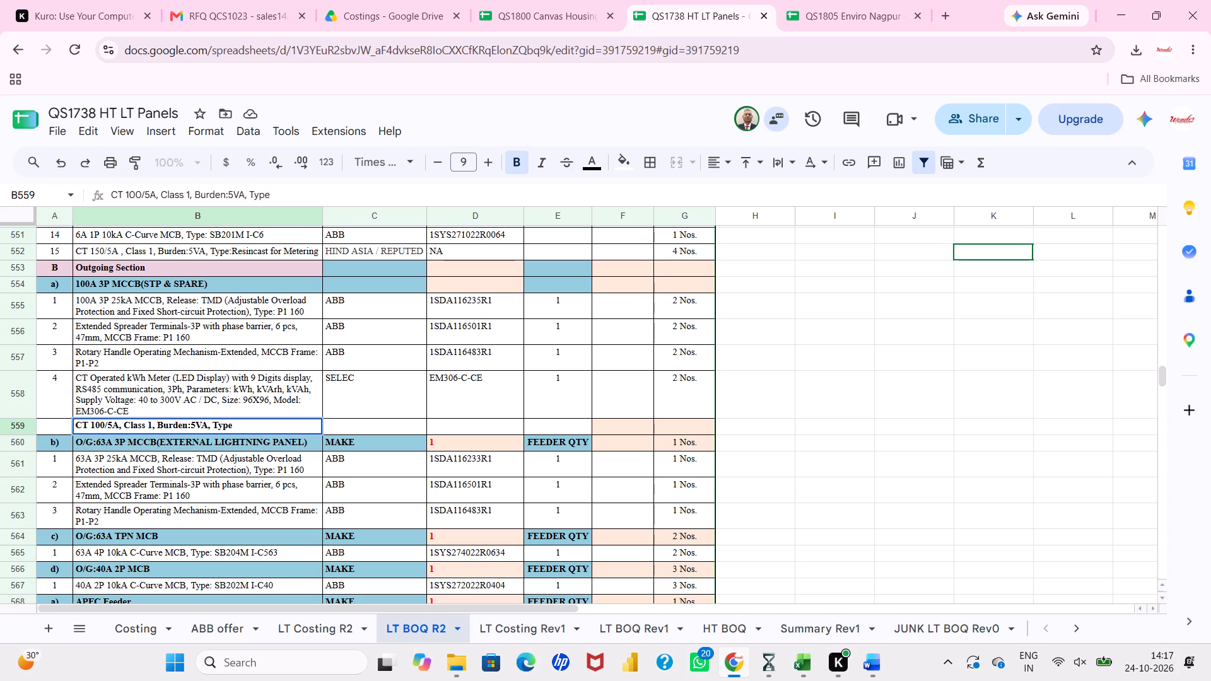
key(space)
key(ctrl+a)
key(ctrl+b)
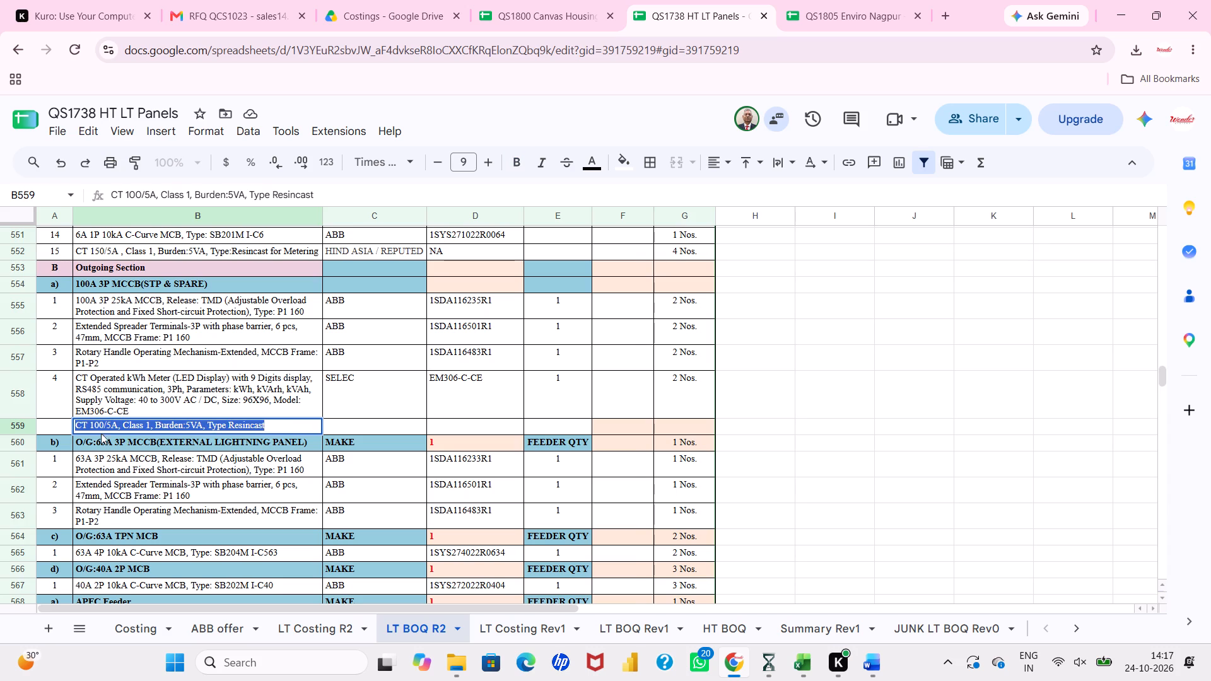
Complete the CT 100/5A row with item number 5, make HIND ASIA/REPUTED, catalog number NA and quantity 3 Nos.
click(61, 421)
key(5)
key(Right)
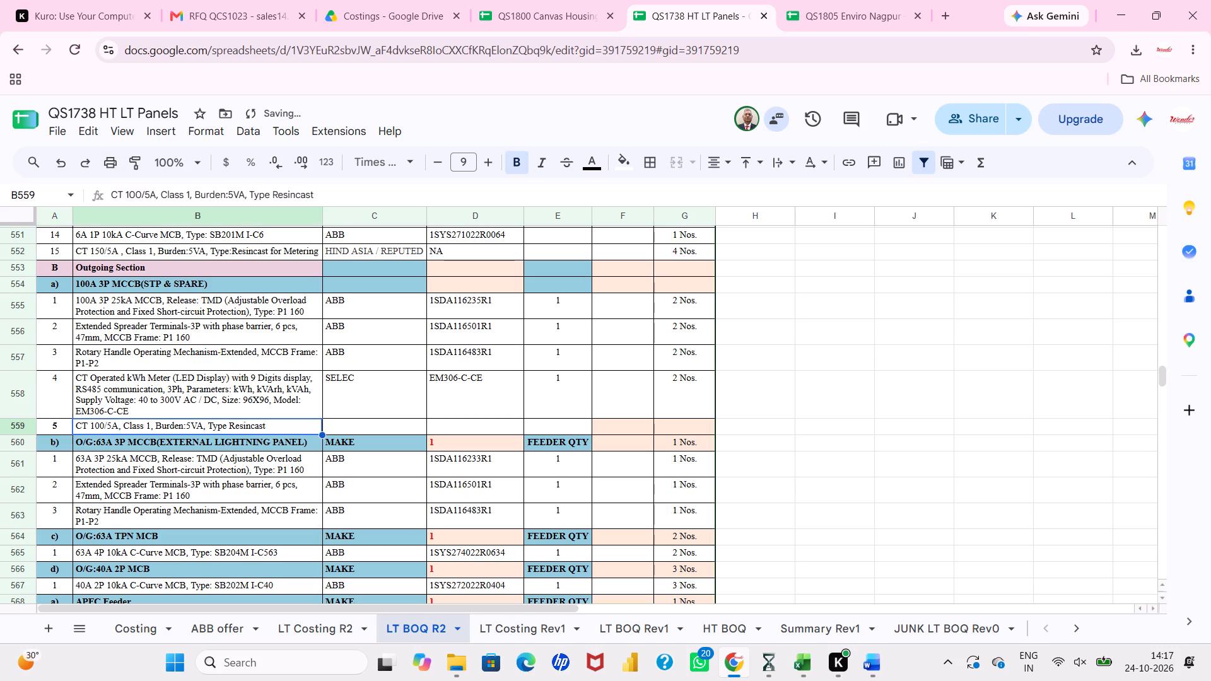
key(Right)
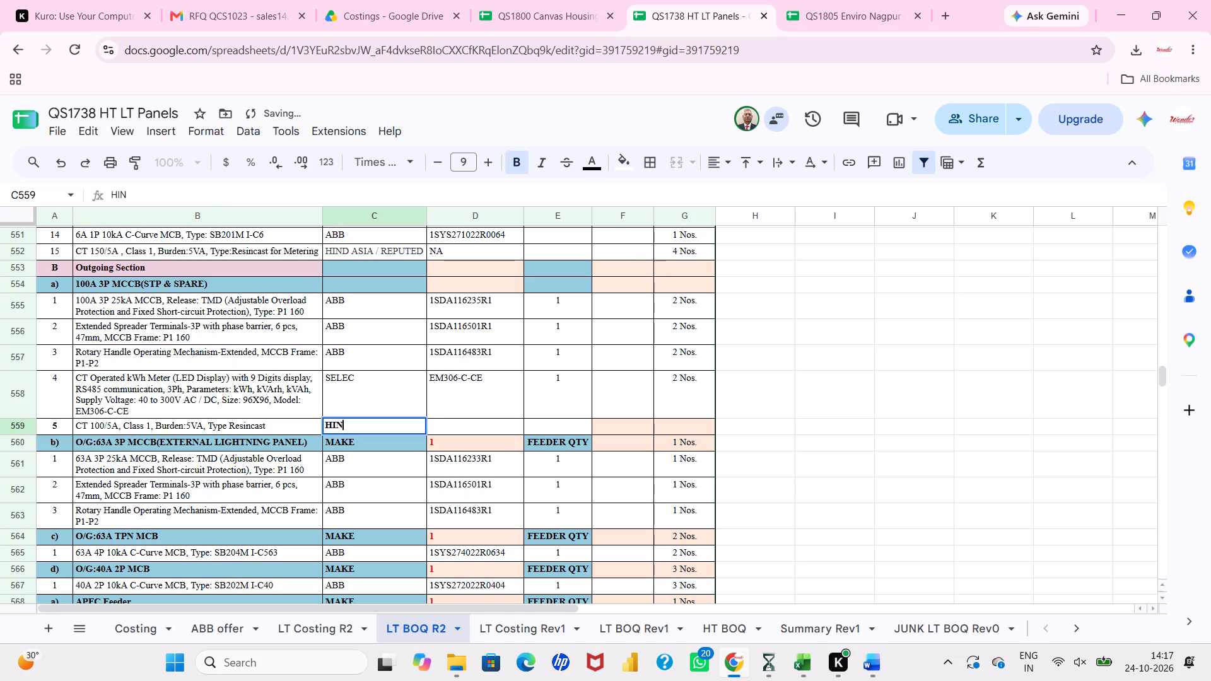
text(D ASIA/REPUTED)
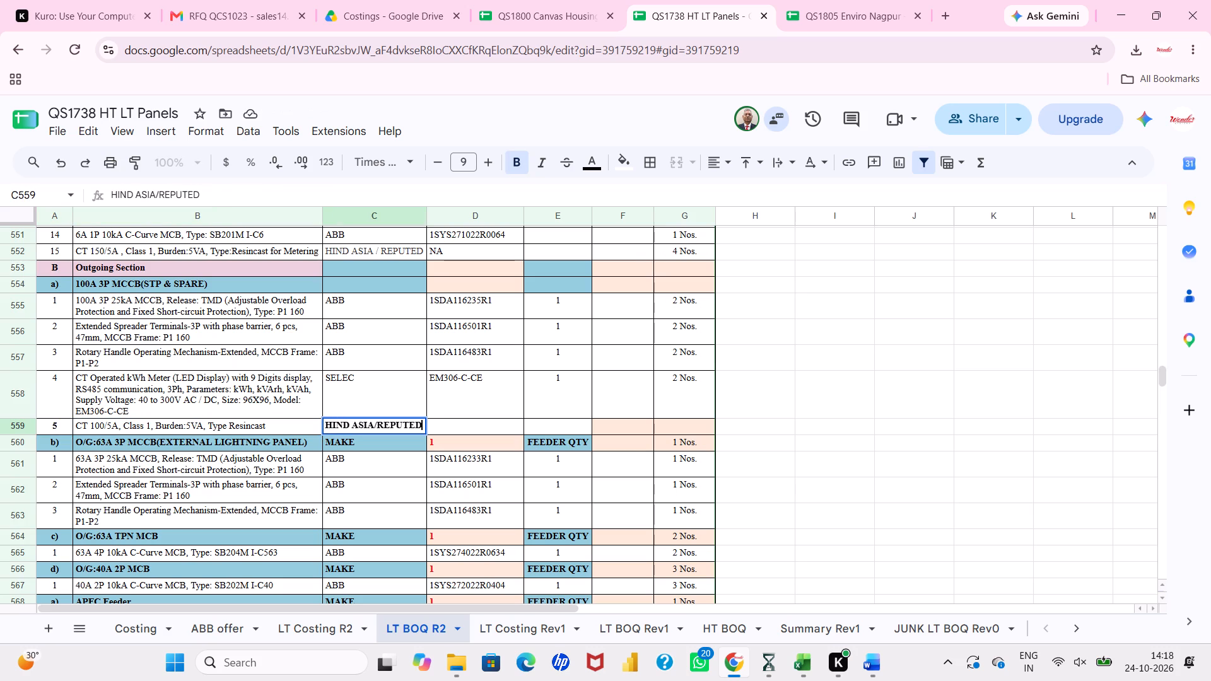
key(Right)
text(NA)
key(Right)
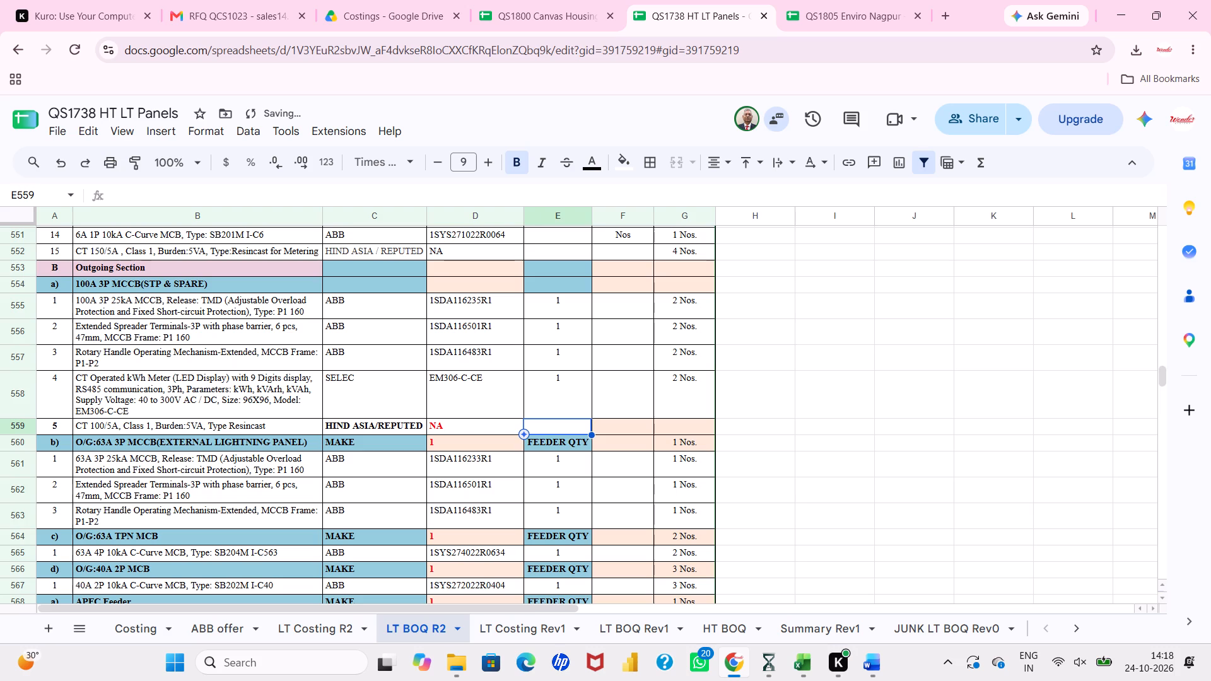
key(Right)
key(Right)
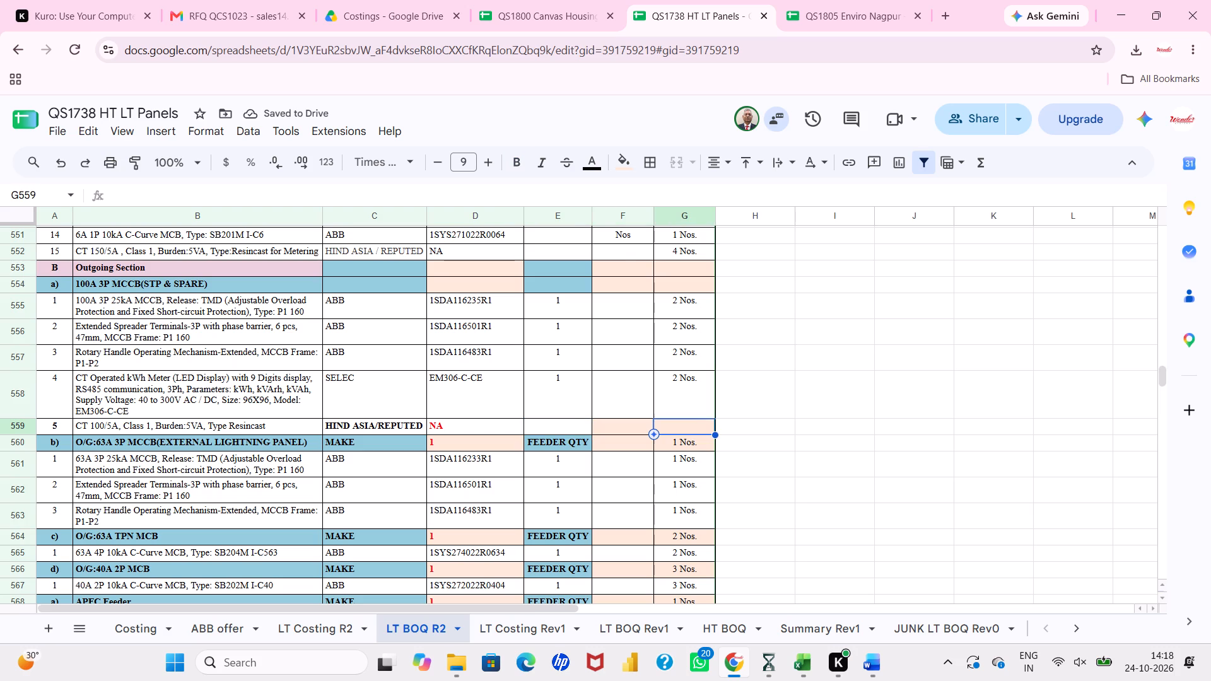
text(3 N)
text(os.)
key(Return)
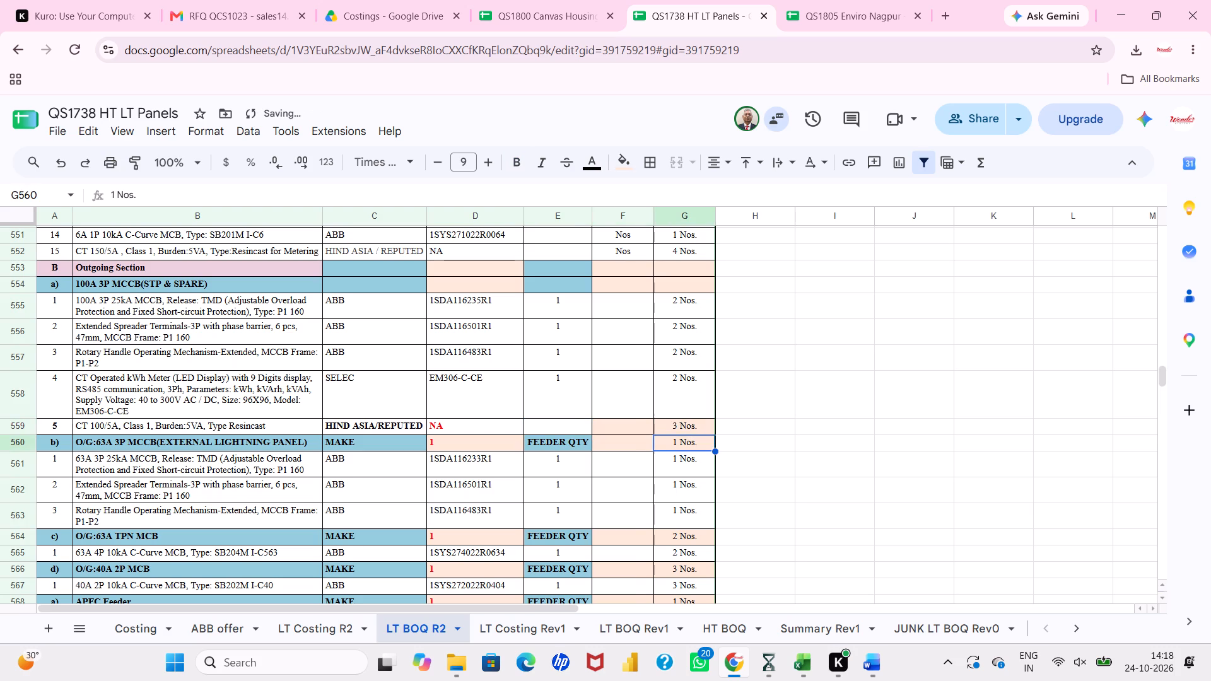
Remove the bold formatting from the CT 100/5A row's make, HIND ASIA/REPUTED.
click(378, 426)
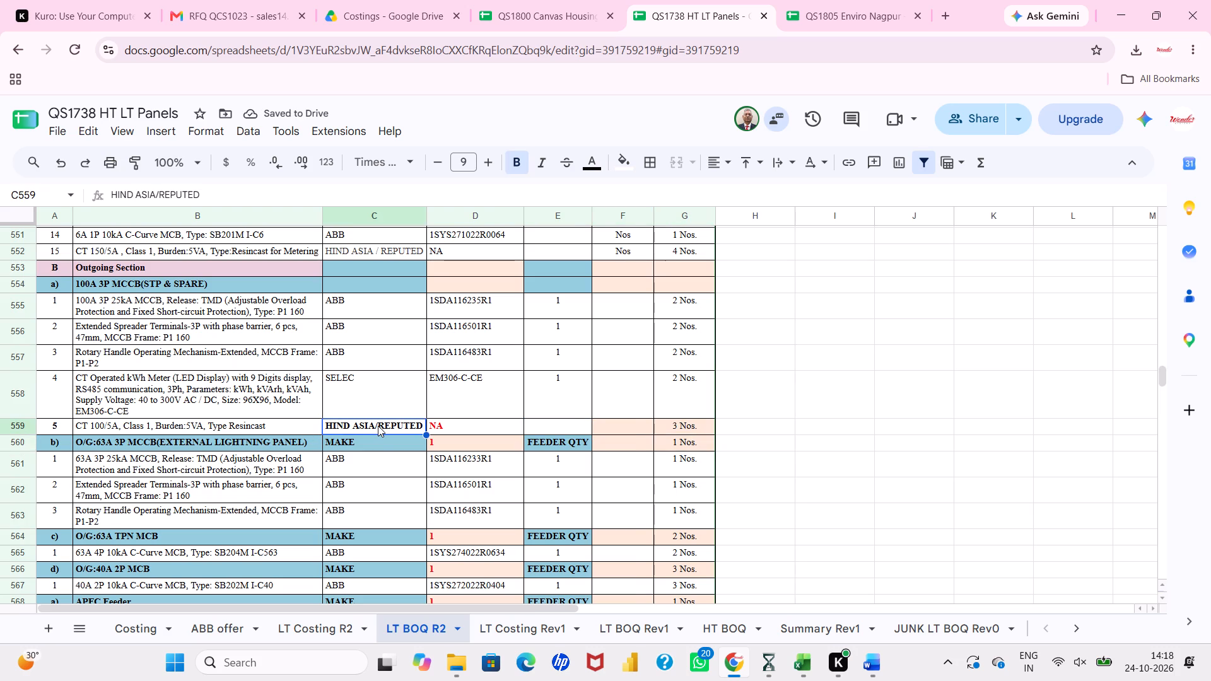
key(ctrl+b)
click(378, 412)
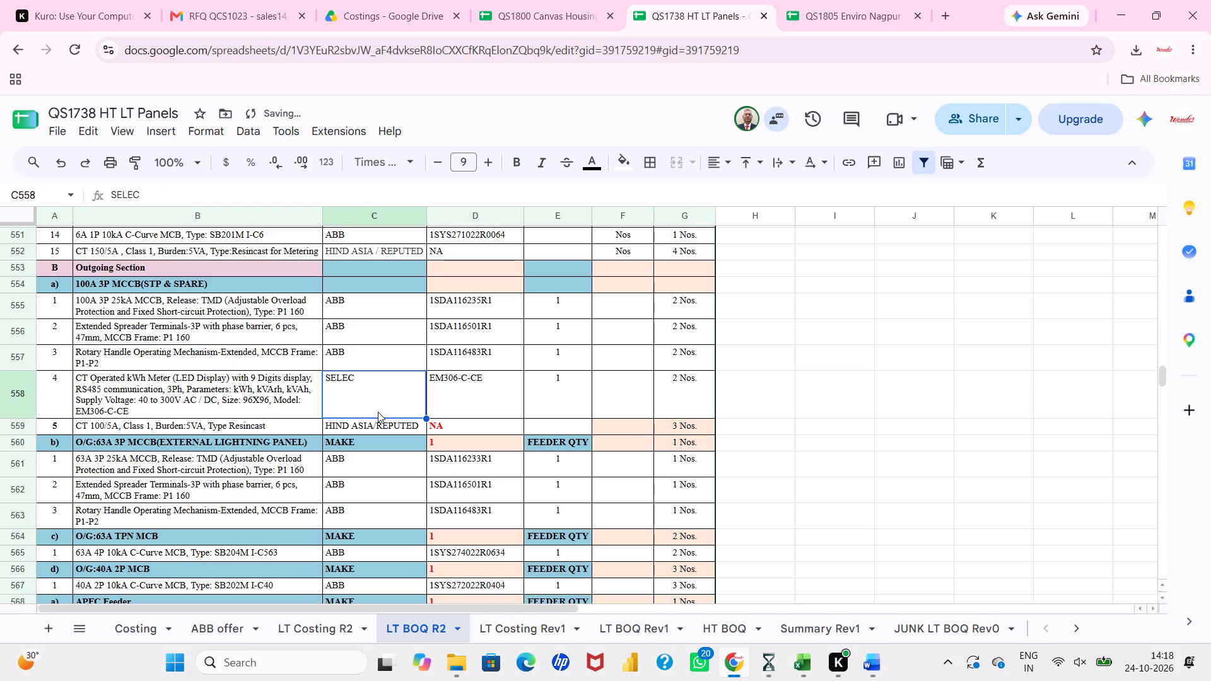
Look through the panel costings in the LT Costing R2 sheet, from METER BOX-3 back to DG SUB LT PANEL-1.
click(324, 634)
scroll(306, 426, down, 5)
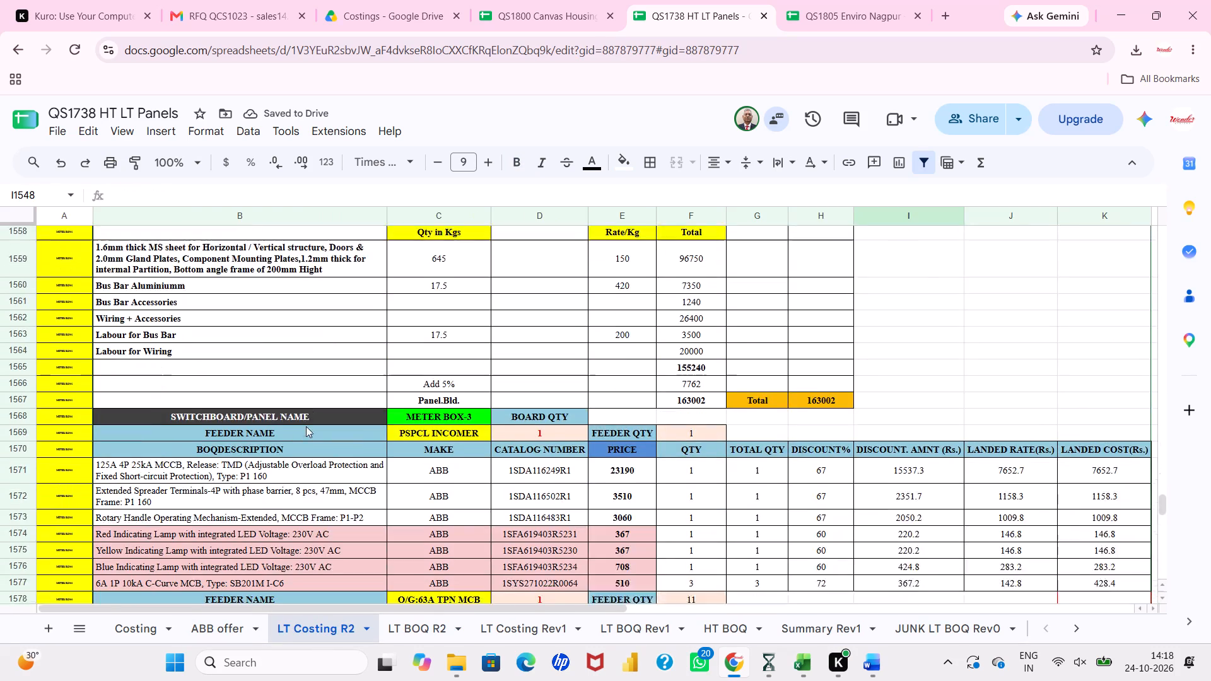
scroll(306, 426, up, 4)
scroll(306, 426, down, 1)
scroll(306, 426, up, 1)
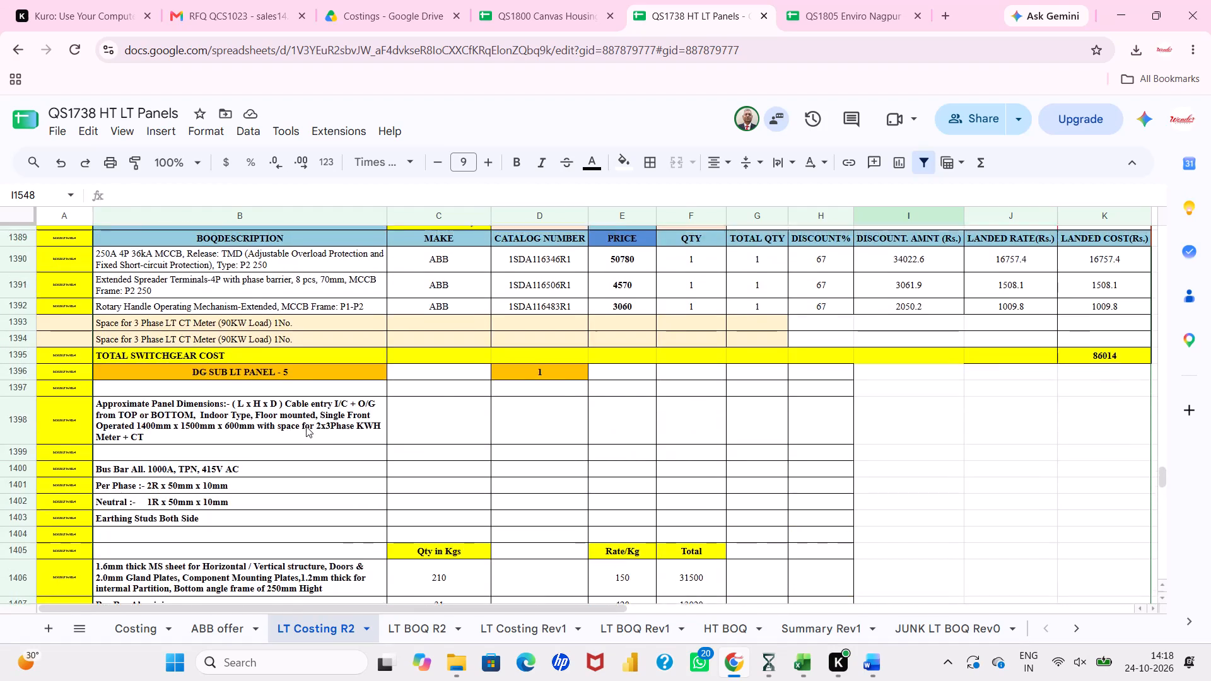
scroll(306, 426, up, 10)
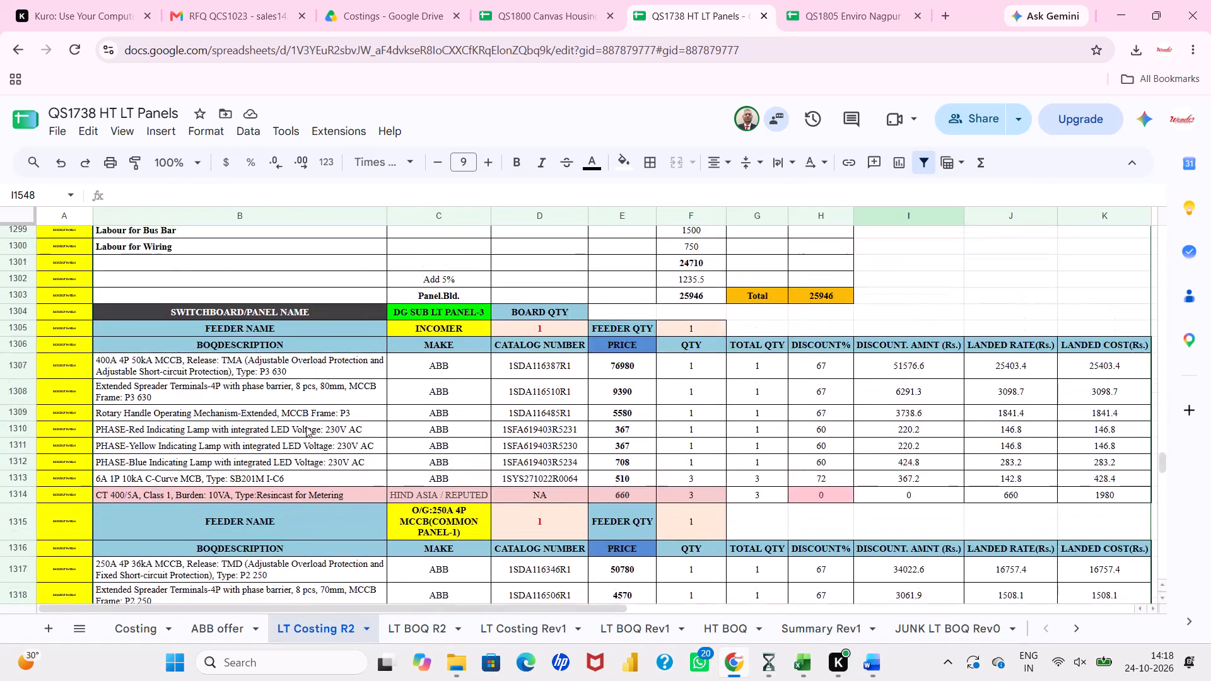
scroll(306, 426, up, 5)
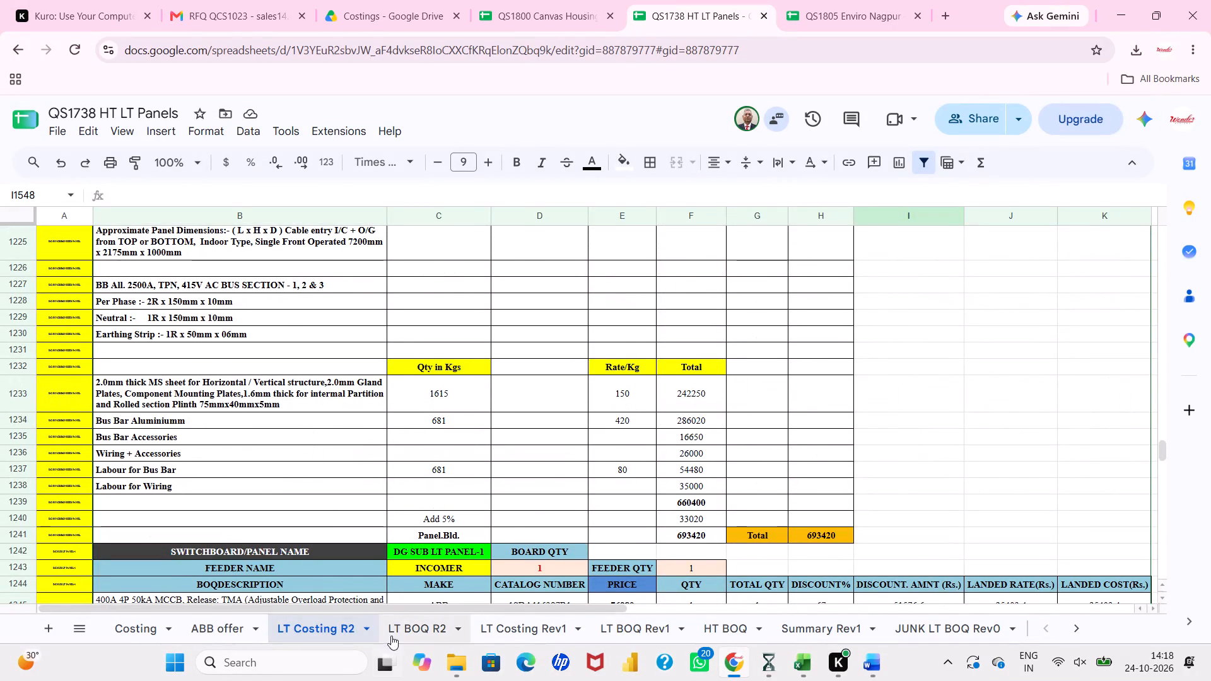
In the LT BOQ R2 sheet, set the CT 100/5A row's quantity to 6 Nos.
click(392, 632)
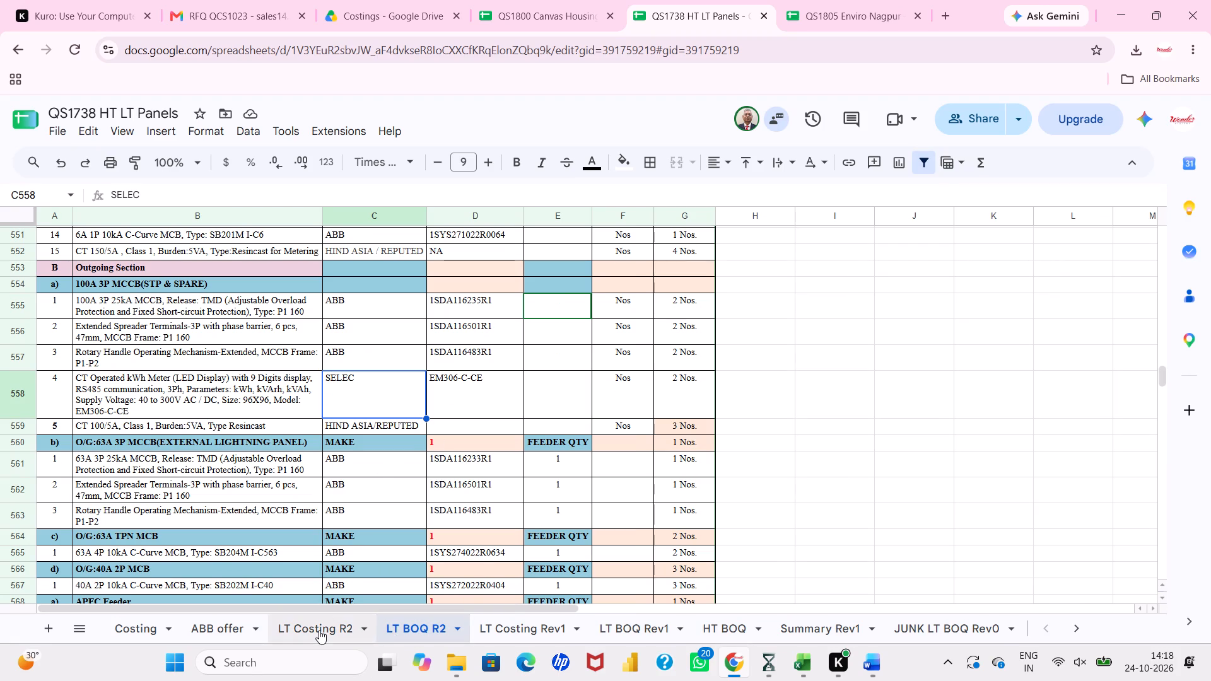
click(284, 391)
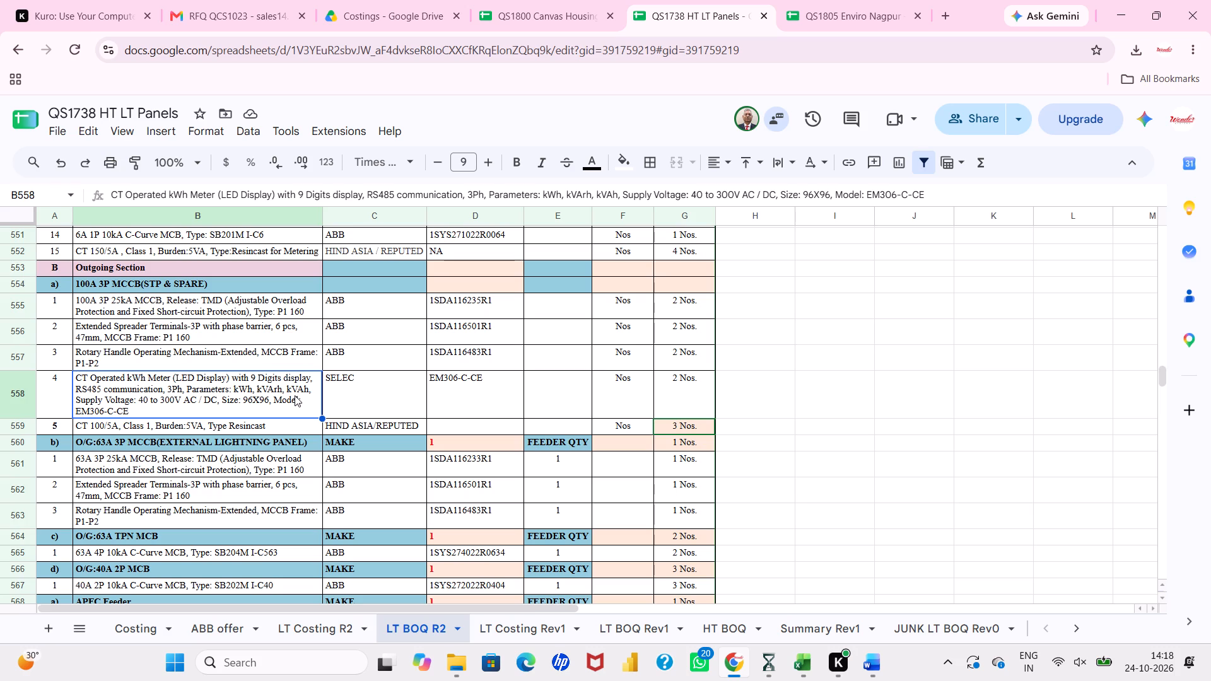
click(682, 429)
double_click(680, 428)
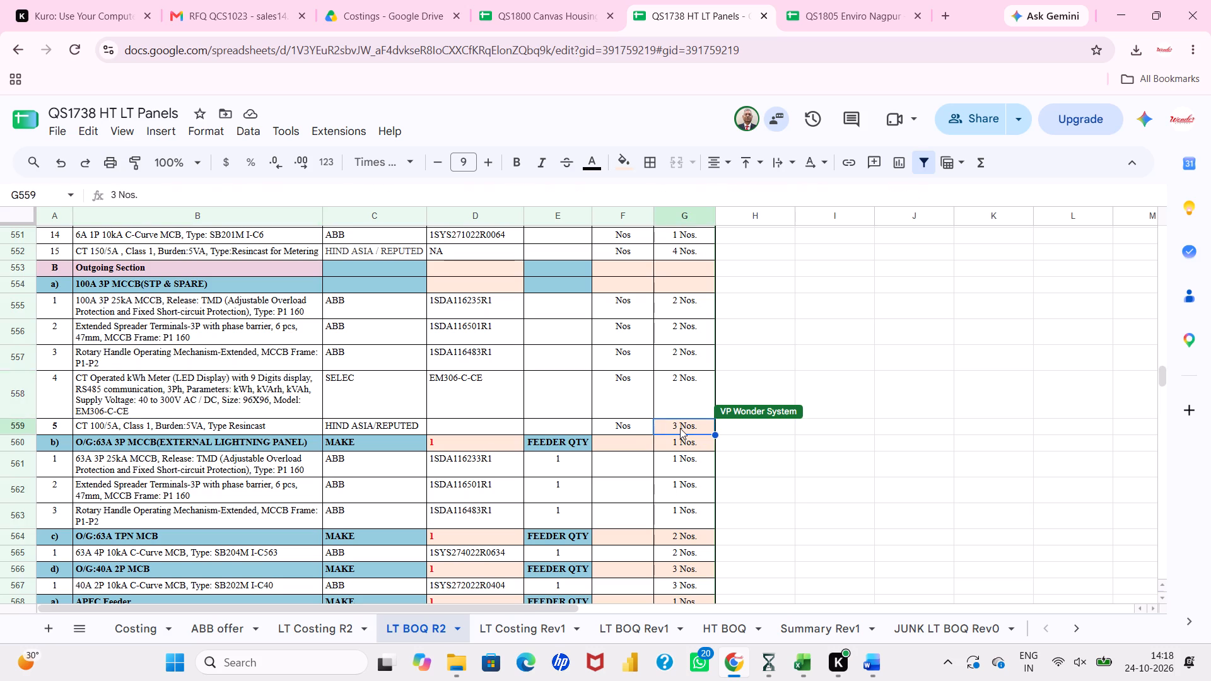
key(Left)
key(Left)
key(Left)
key(Left)
key(Left)
key(BackSpace)
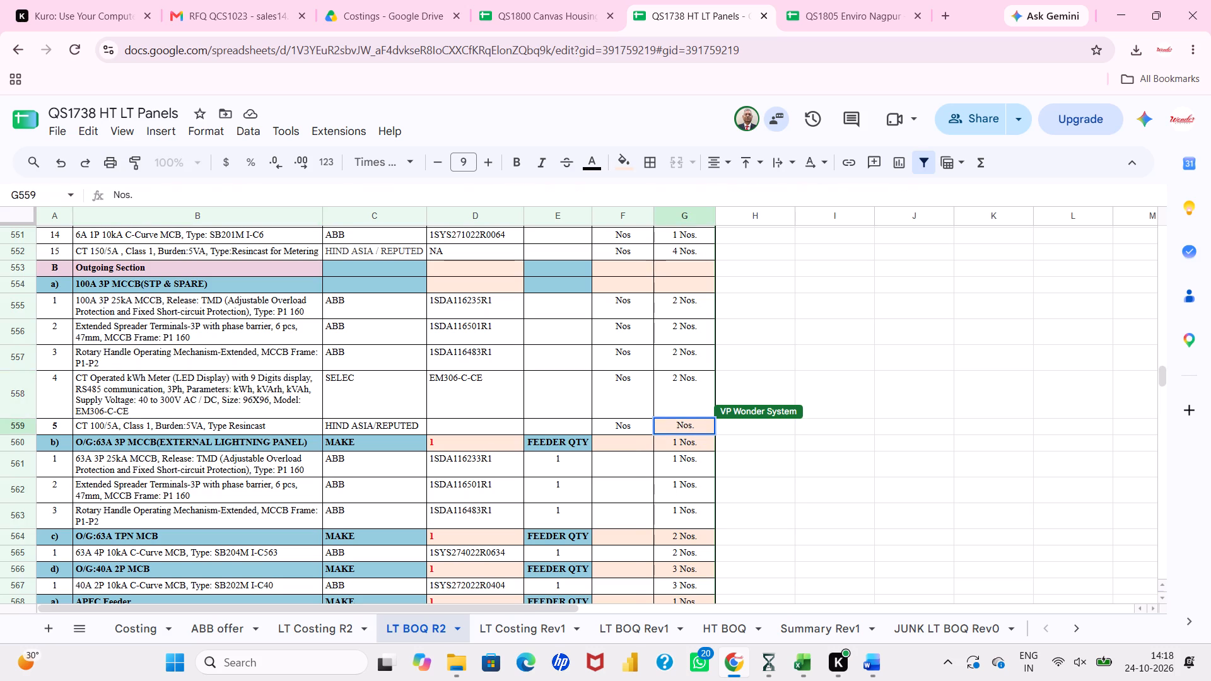
key(6)
key(Return)
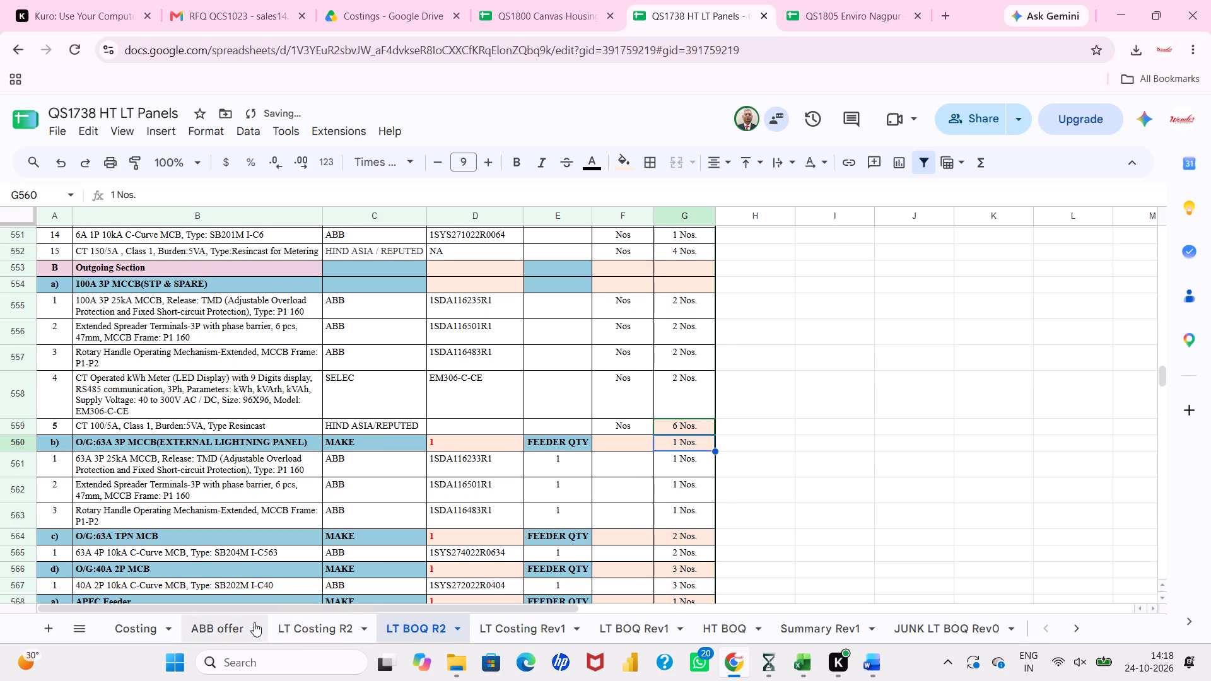
In LT Costing R2, insert a row below COMMON SERVICE PANEL-4's outgoing 100A feeder kWh meter and fill the panel name down into column A.
click(308, 624)
scroll(310, 442, down, 1)
scroll(310, 442, up, 10)
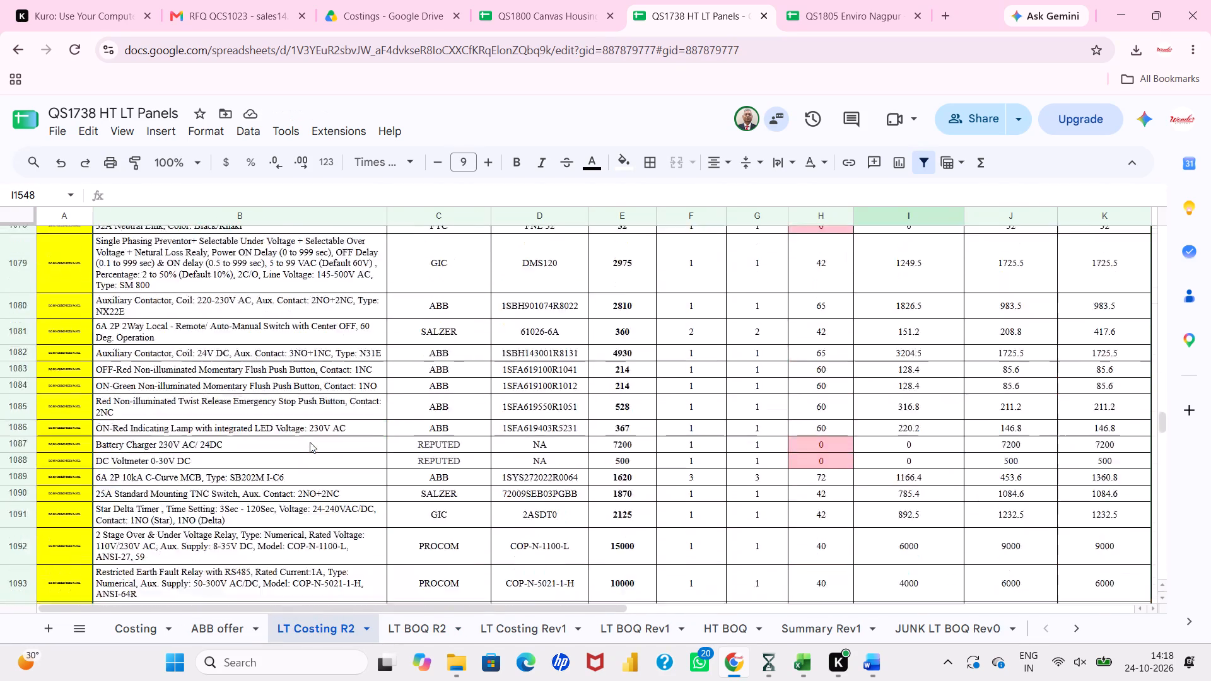
scroll(310, 442, up, 10)
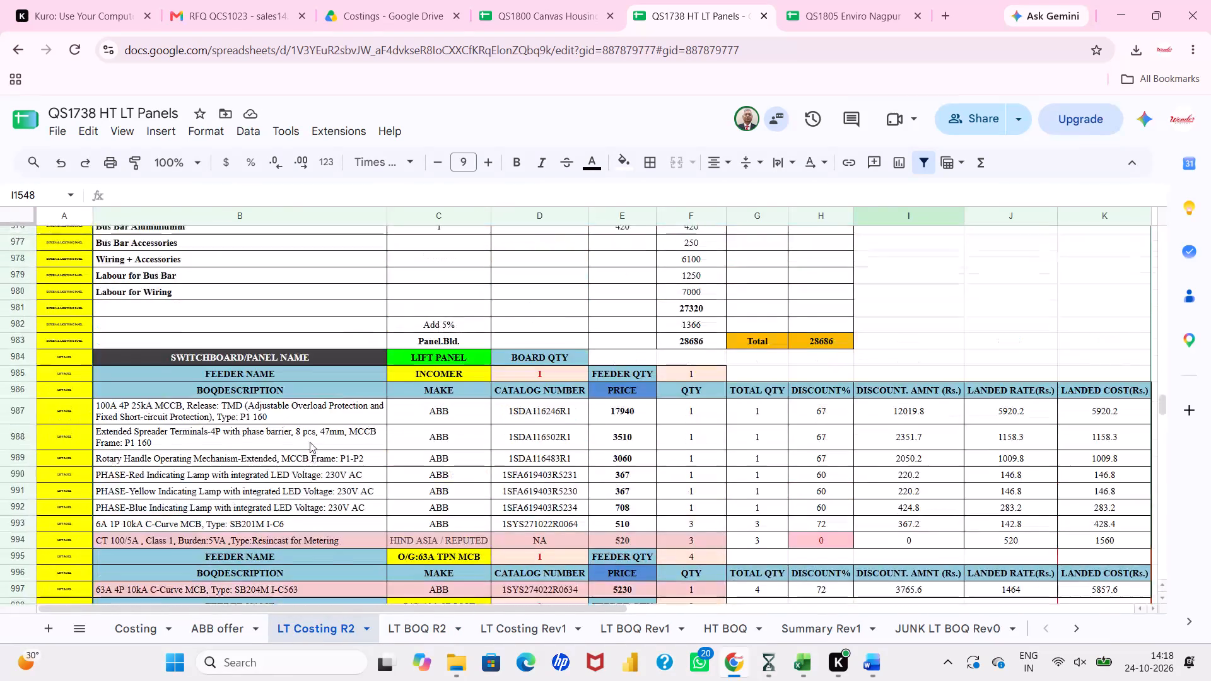
scroll(310, 442, up, 6)
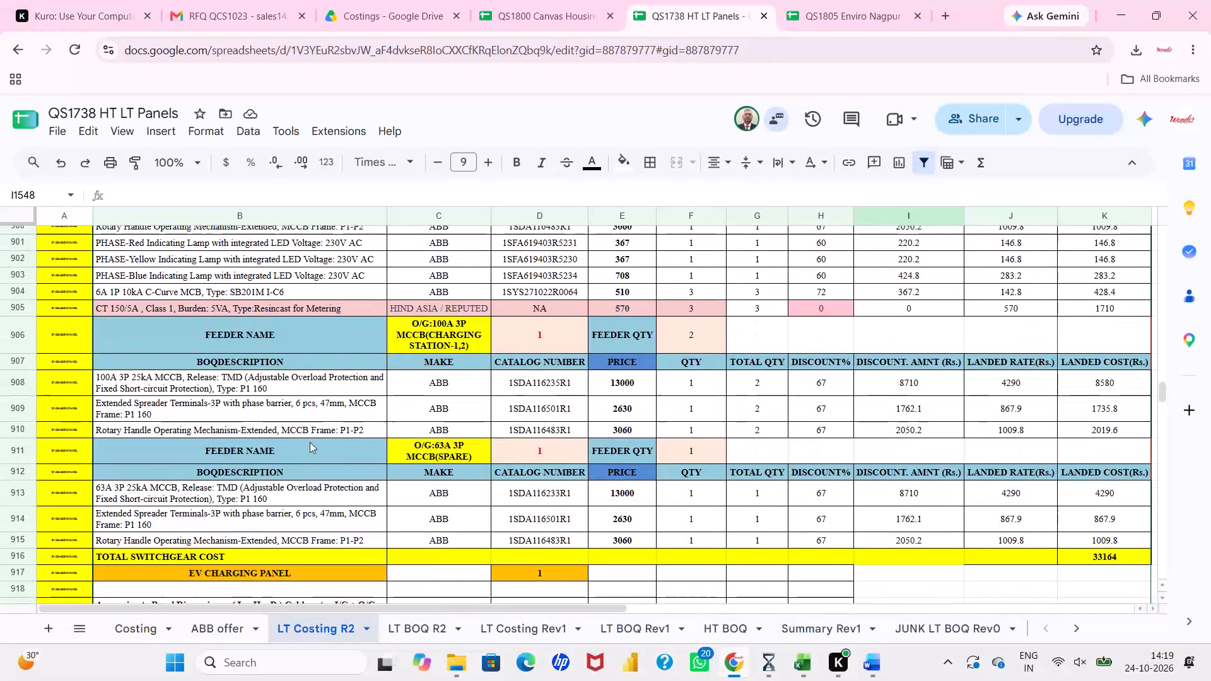
scroll(310, 442, up, 6)
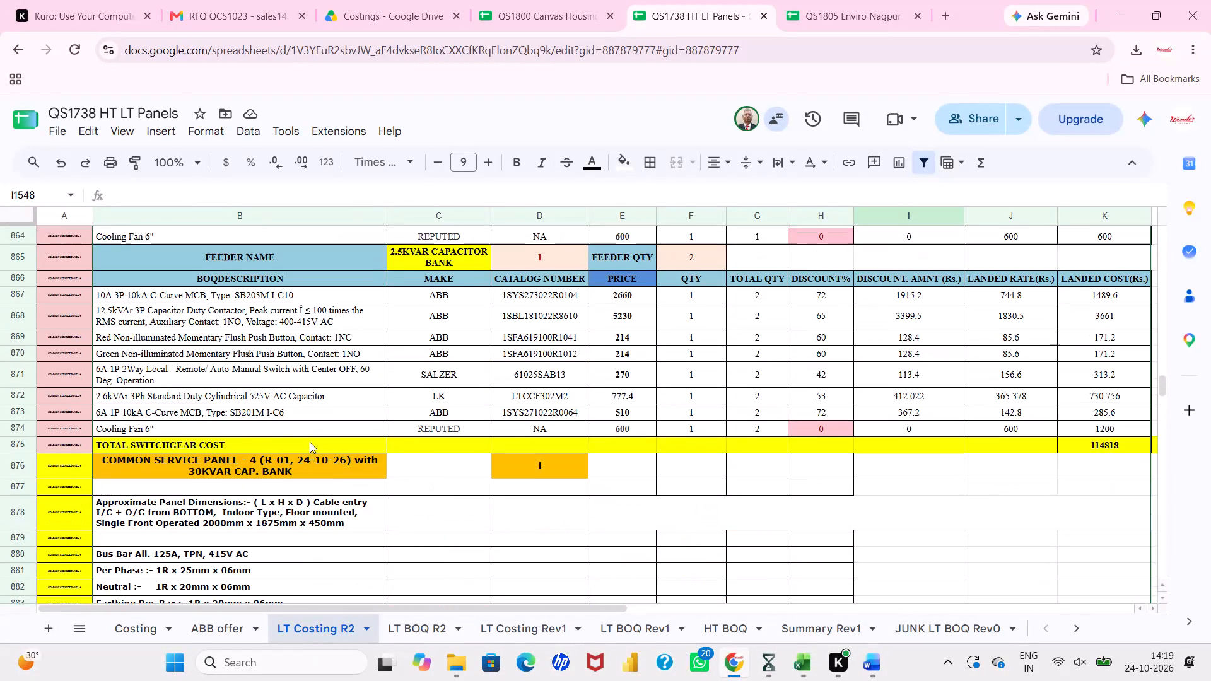
scroll(310, 442, up, 7)
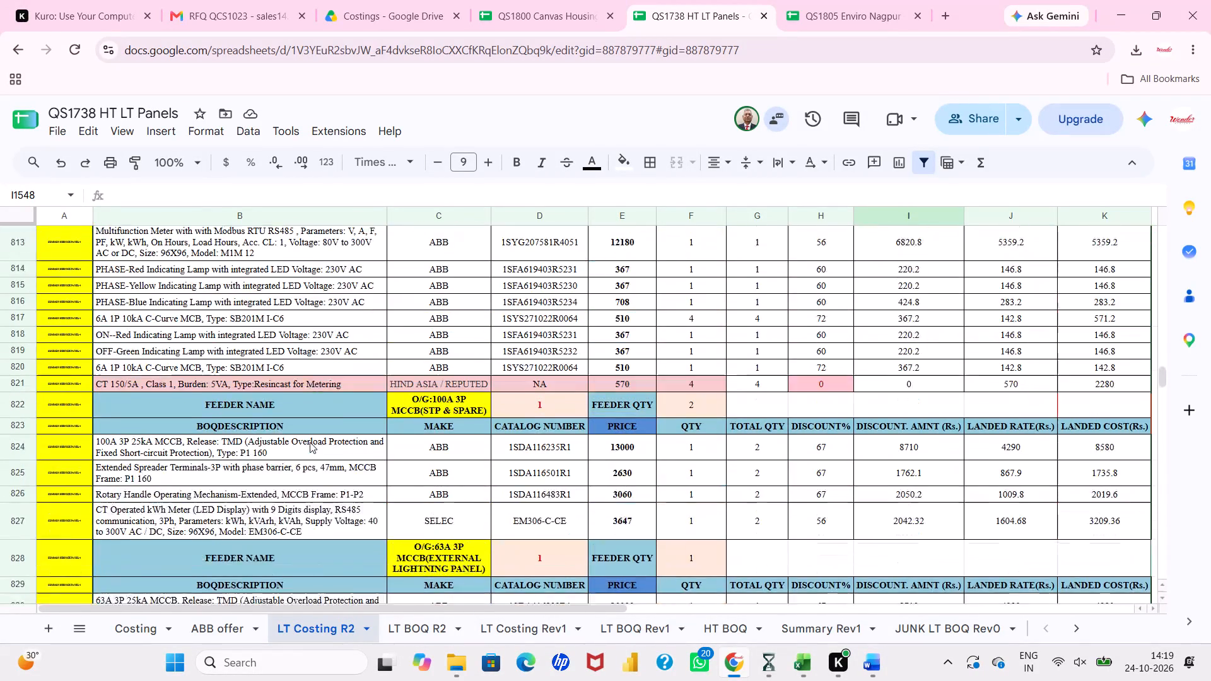
scroll(310, 442, up, 4)
scroll(310, 442, down, 3)
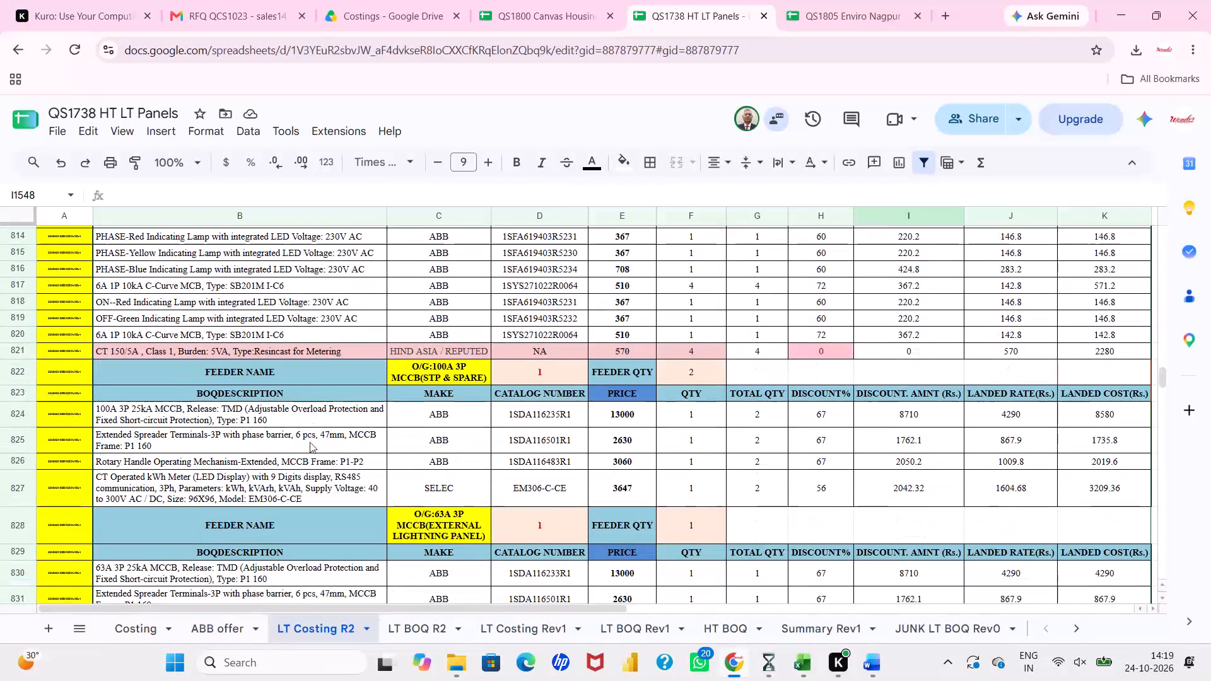
scroll(310, 442, down, 1)
right_click(13, 467)
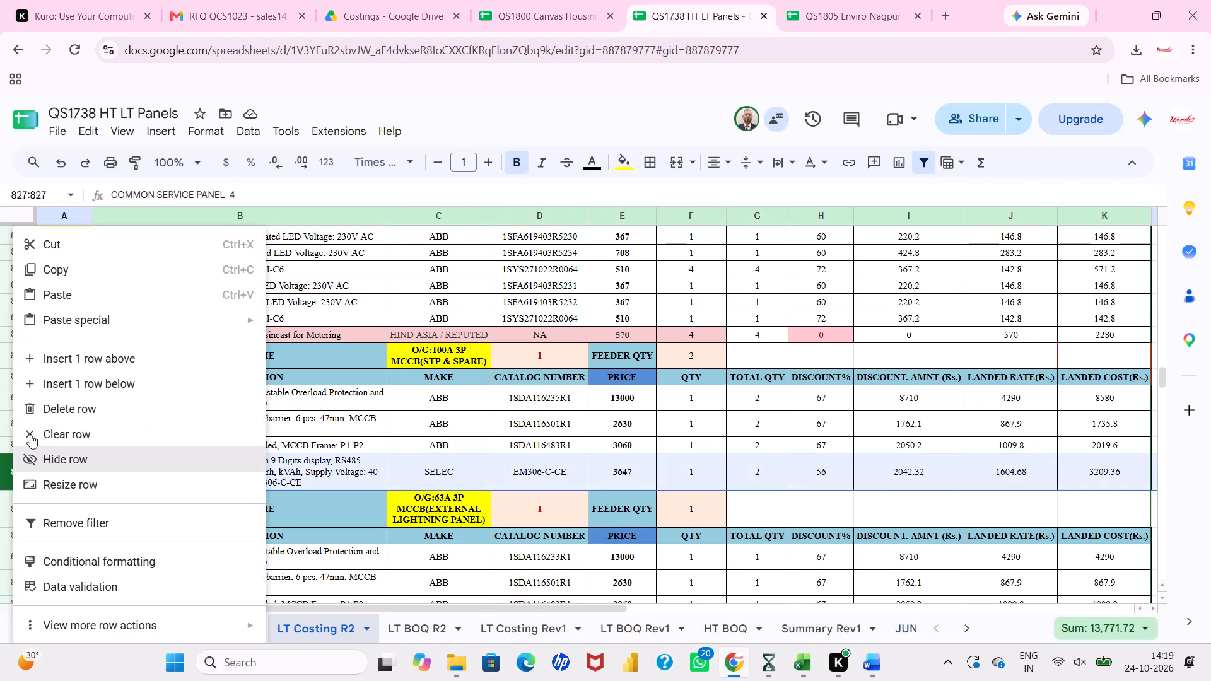
click(47, 392)
click(84, 501)
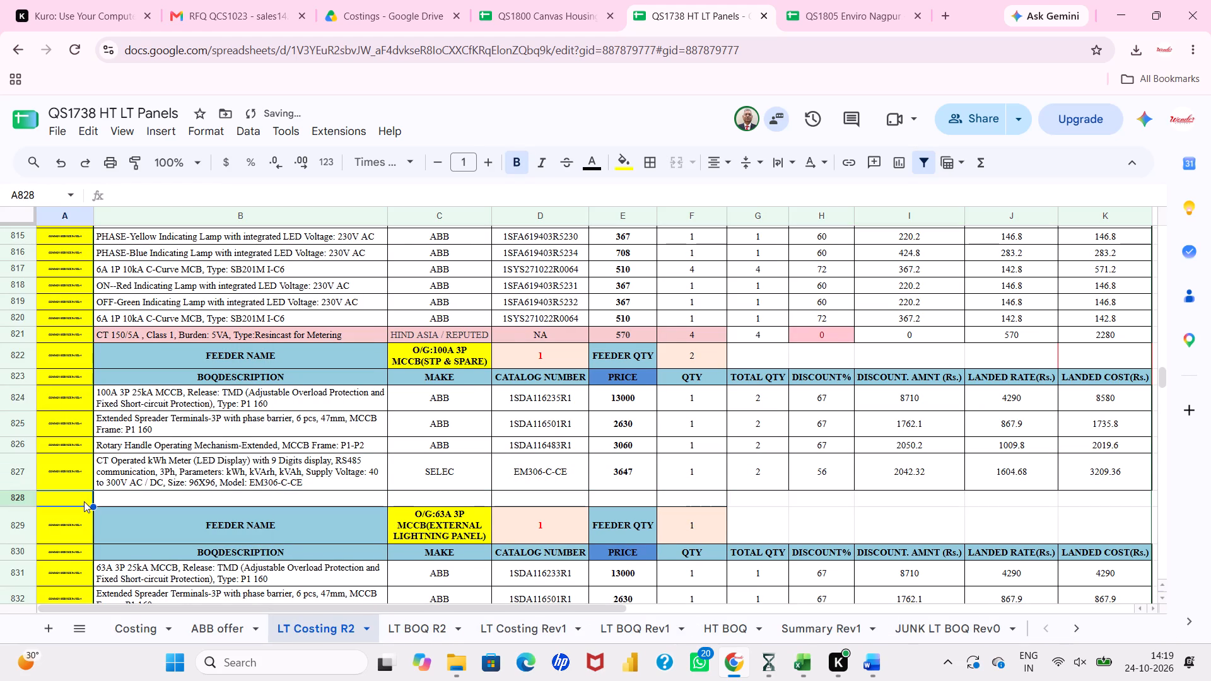
key(ctrl+d)
Fill the new row with description "CT 100/5A, Class 1, Burden 5VA, Type Resincast", make HIND ASIA / REPUTED and catalog number NA.
click(148, 501)
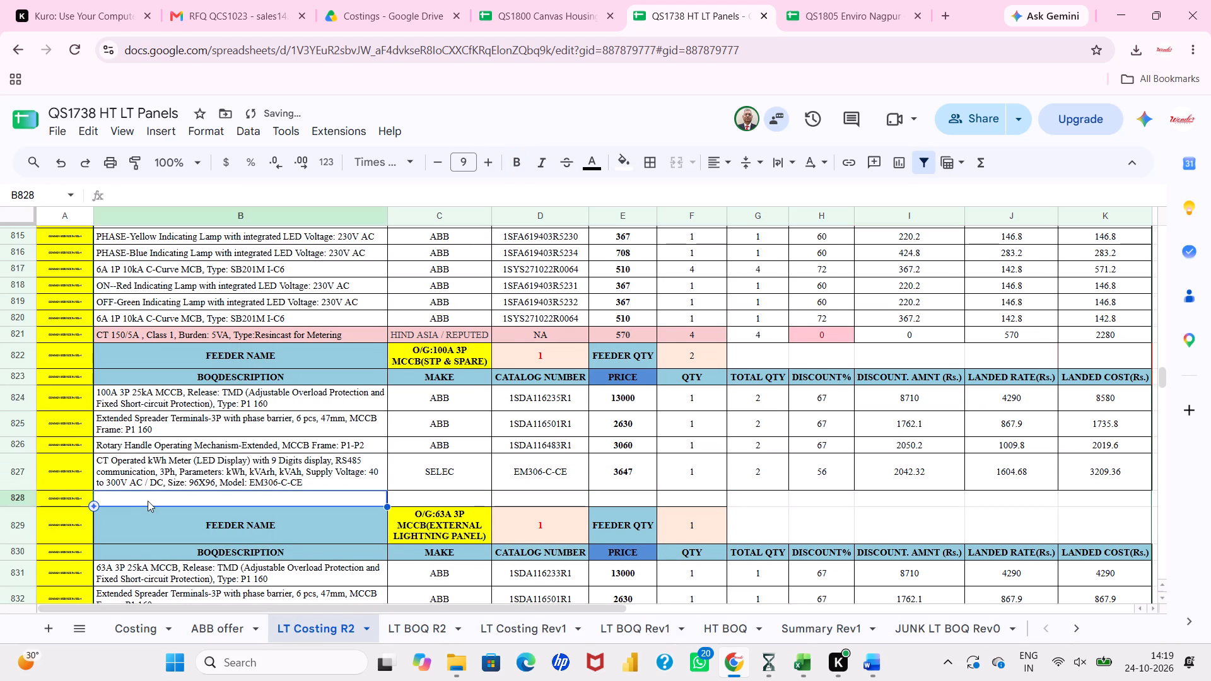
text(100/5A)
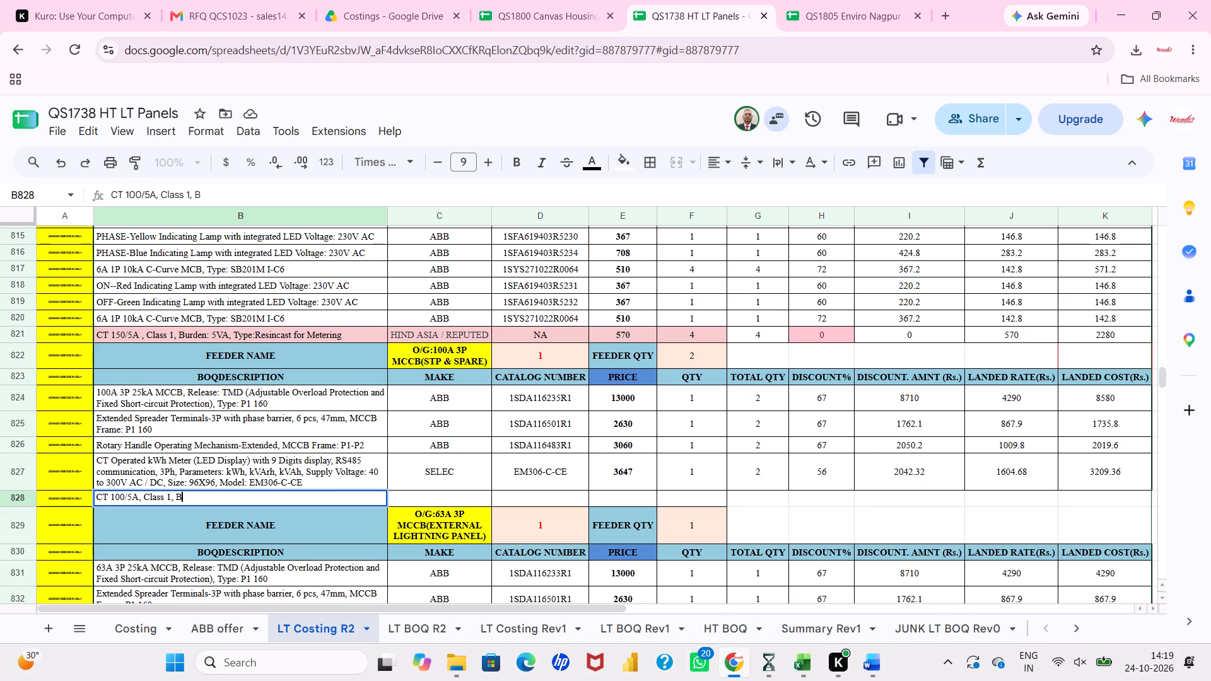
key(5)
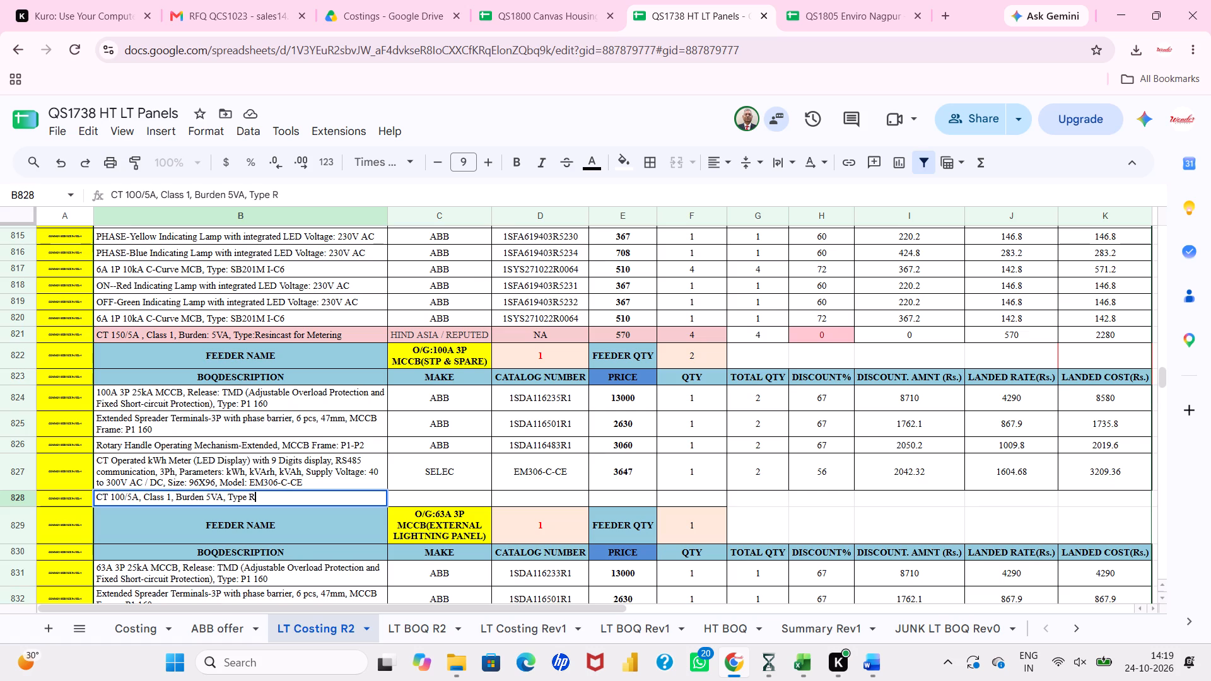
key(Right)
key(Tab)
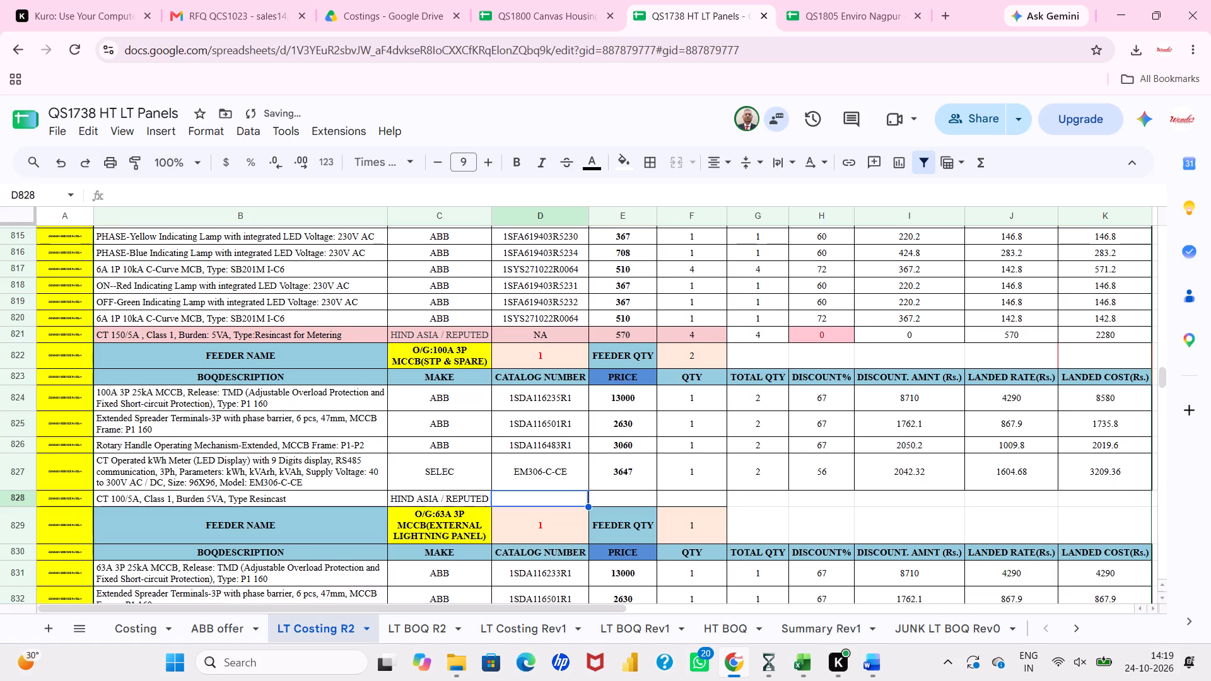
key(Right)
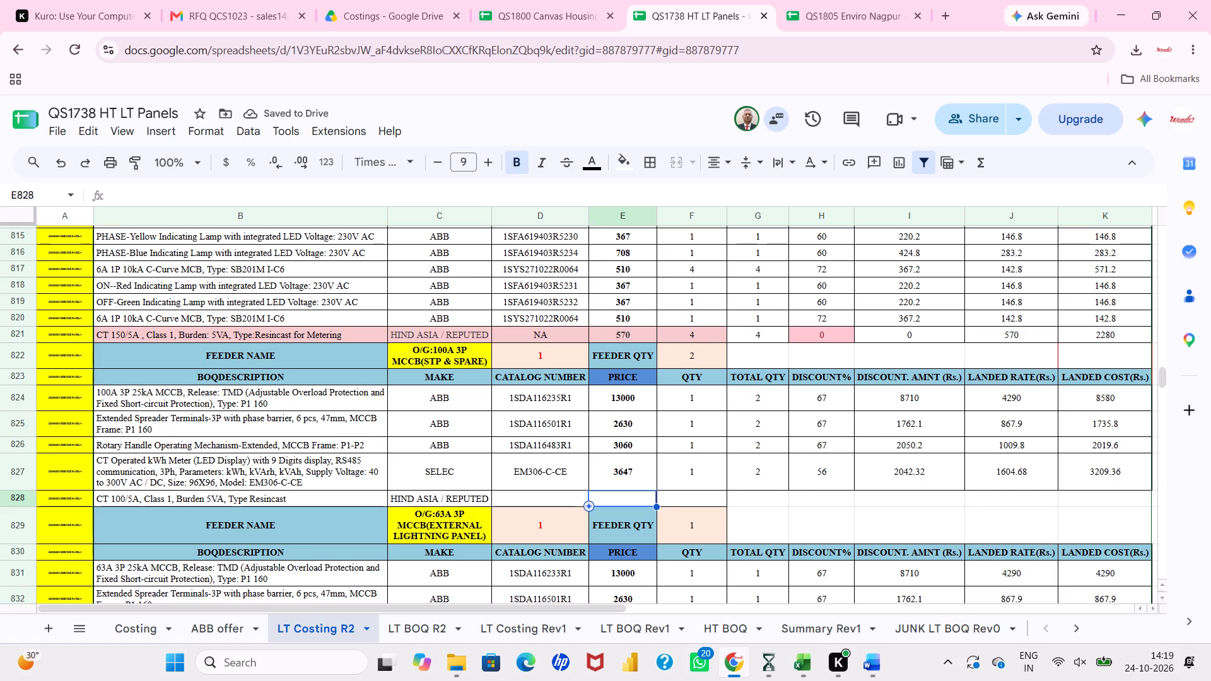
key(Left)
text(NA)
key(Right)
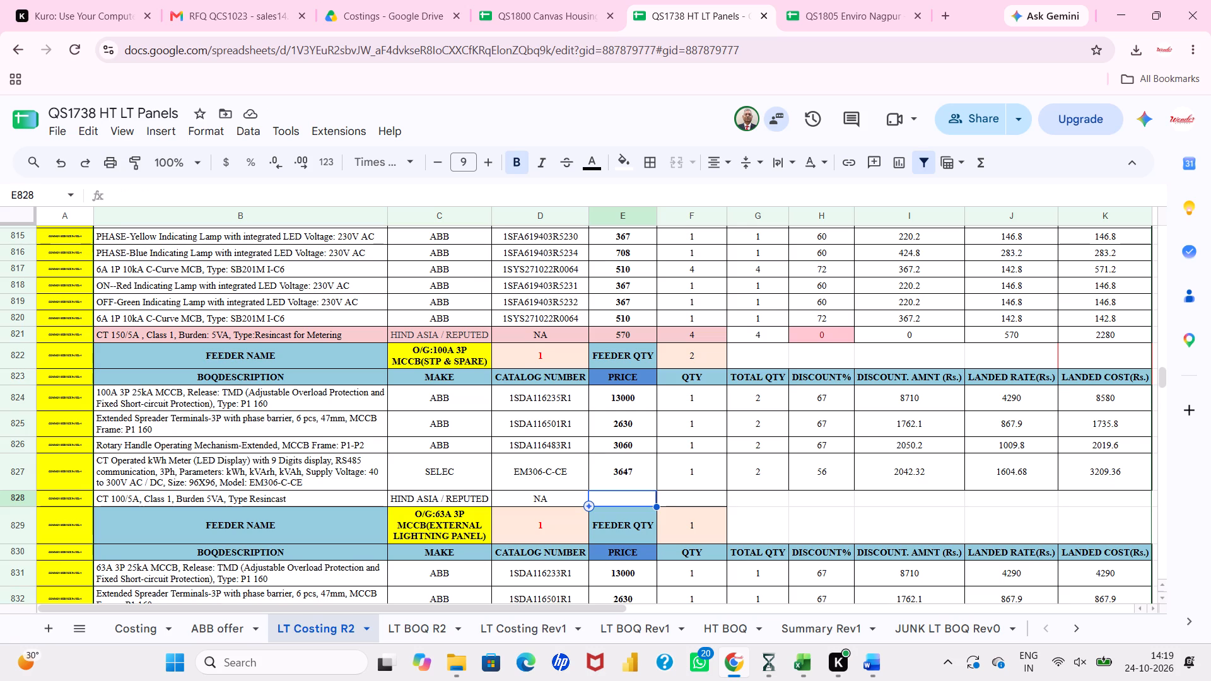
Give the CT 100/5A row a price of 520, quantity 3 and total quantity 6.
text(520)
key(Return)
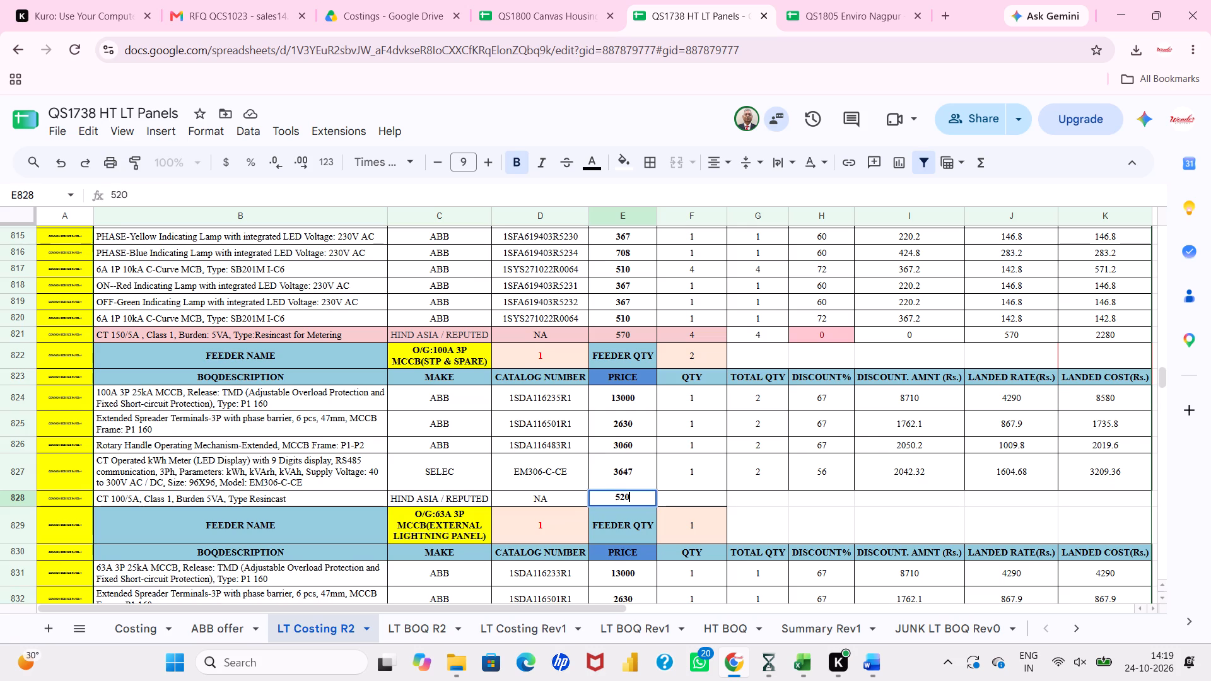
key(Up)
key(Right)
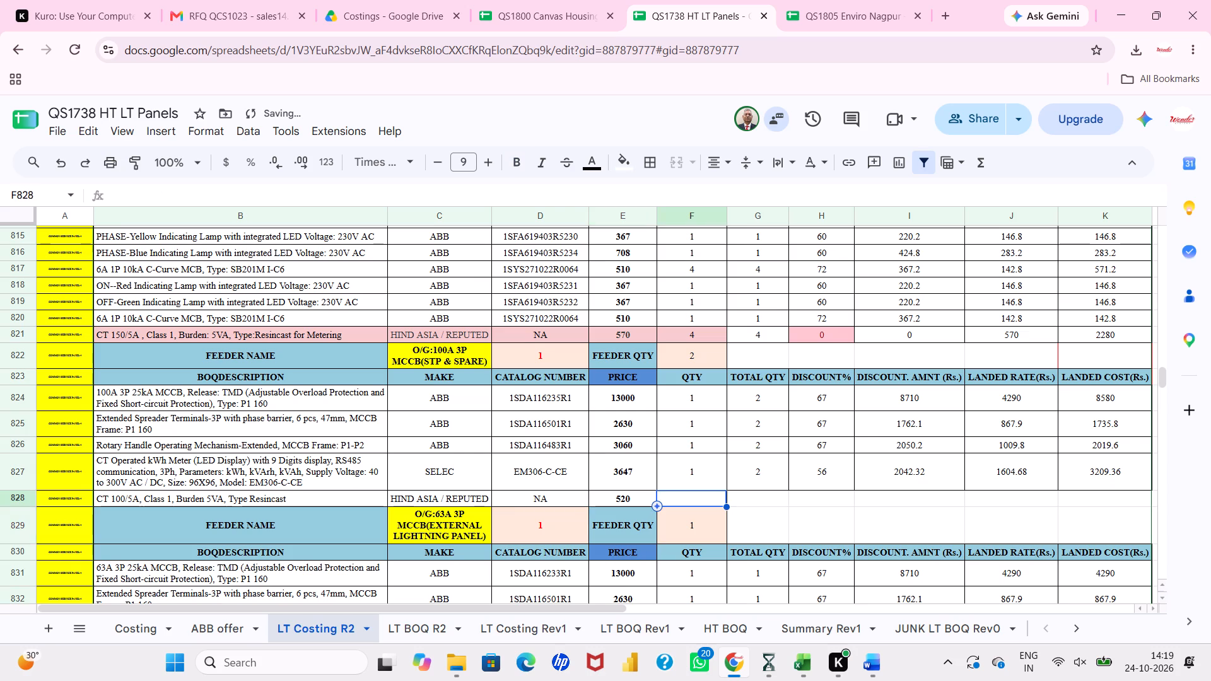
key(3)
key(Right)
key(6)
key(Return)
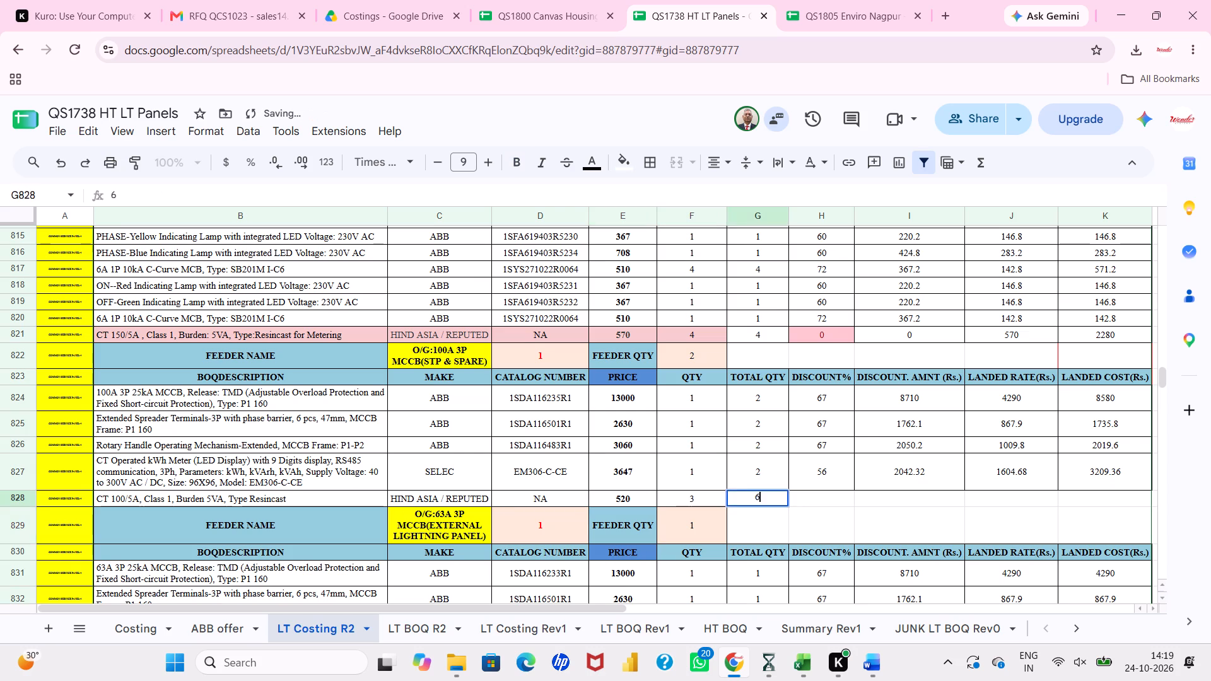
Fill the kWh meter row's discount %, discount amount, landed rate and landed cost cells down into the CT 100/5A row.
scroll(148, 501, left, 4)
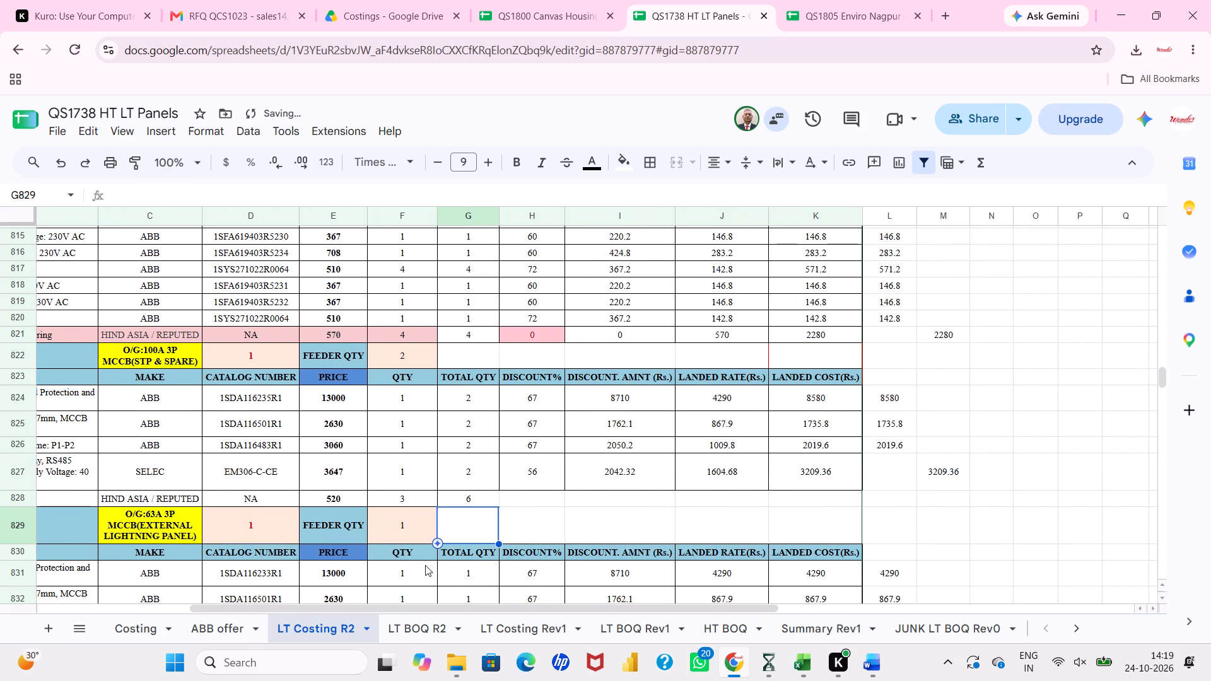
drag(541, 492, 696, 489)
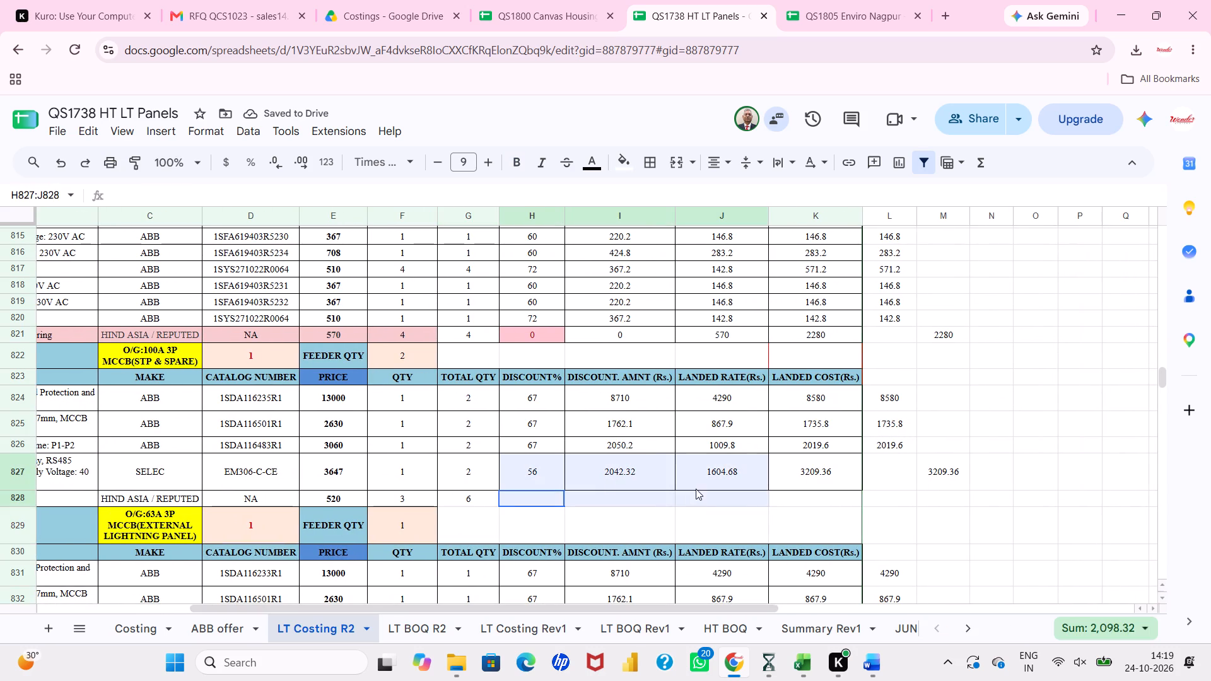
drag(696, 489, 787, 496)
drag(546, 467, 737, 487)
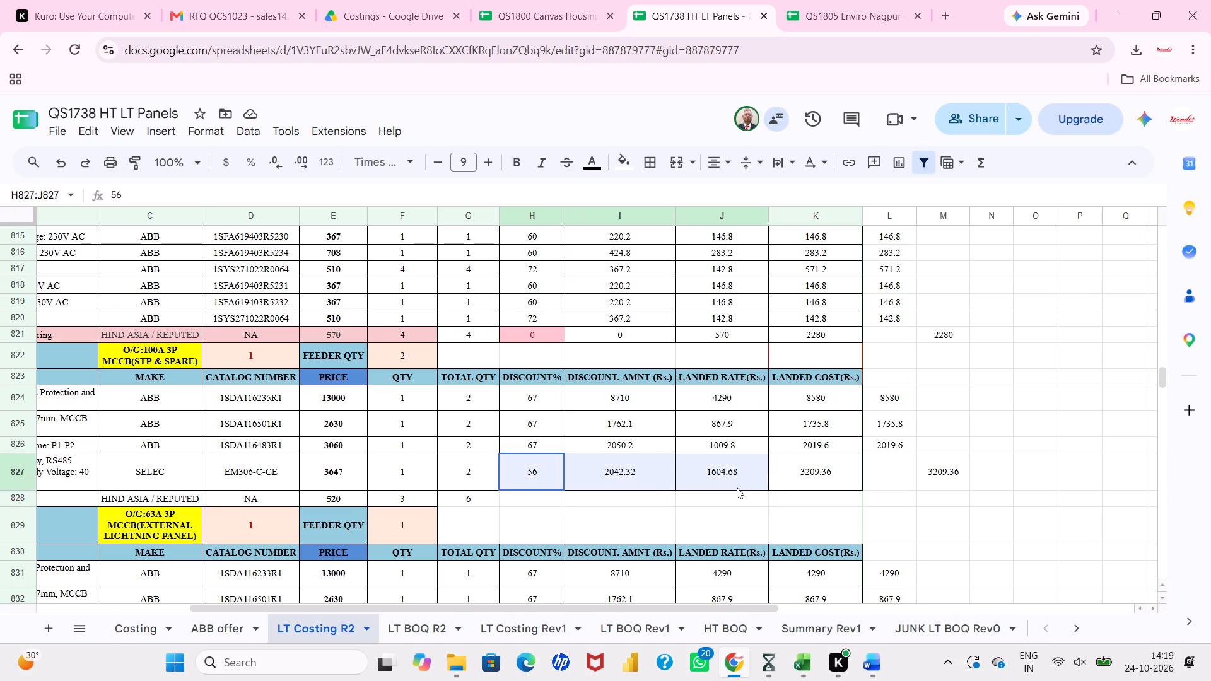
drag(737, 487, 803, 486)
drag(865, 491, 864, 502)
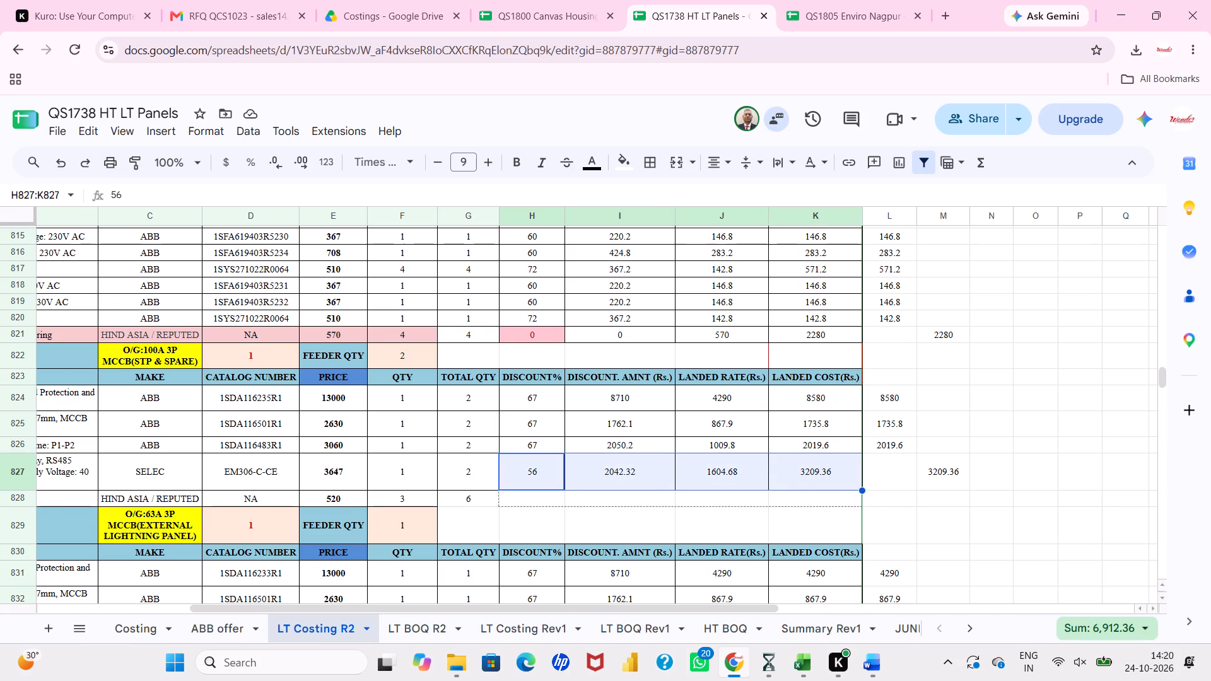
drag(864, 502, 864, 504)
Link column M of the CT 100/5A row to its landed cost with =K828.
click(932, 505)
key(equal)
key(Left)
key(Left)
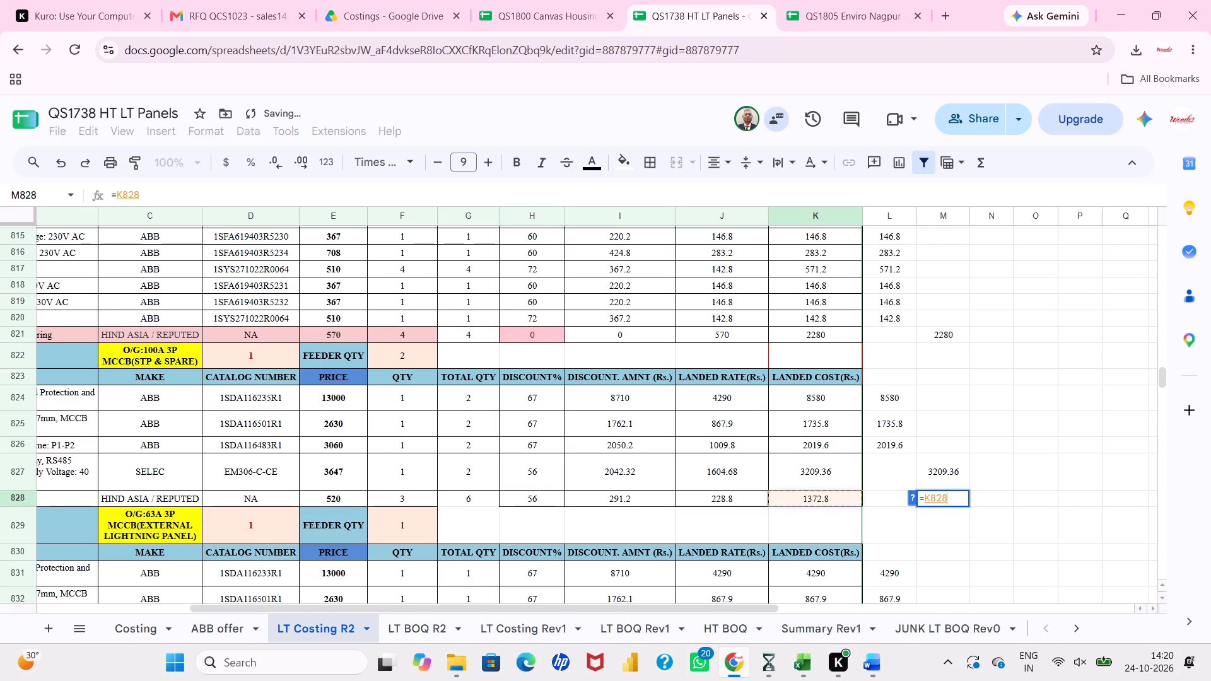
key(Return)
Set the CT 100/5A row's discount to 0%.
click(535, 507)
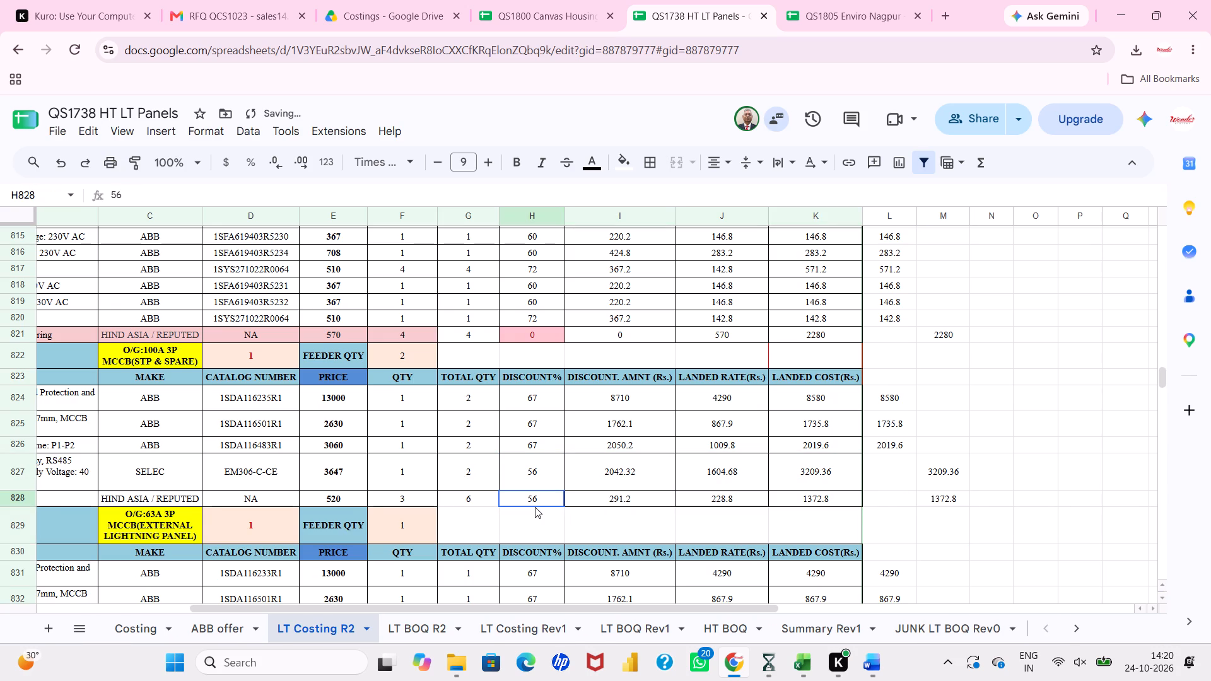
key(0)
key(Return)
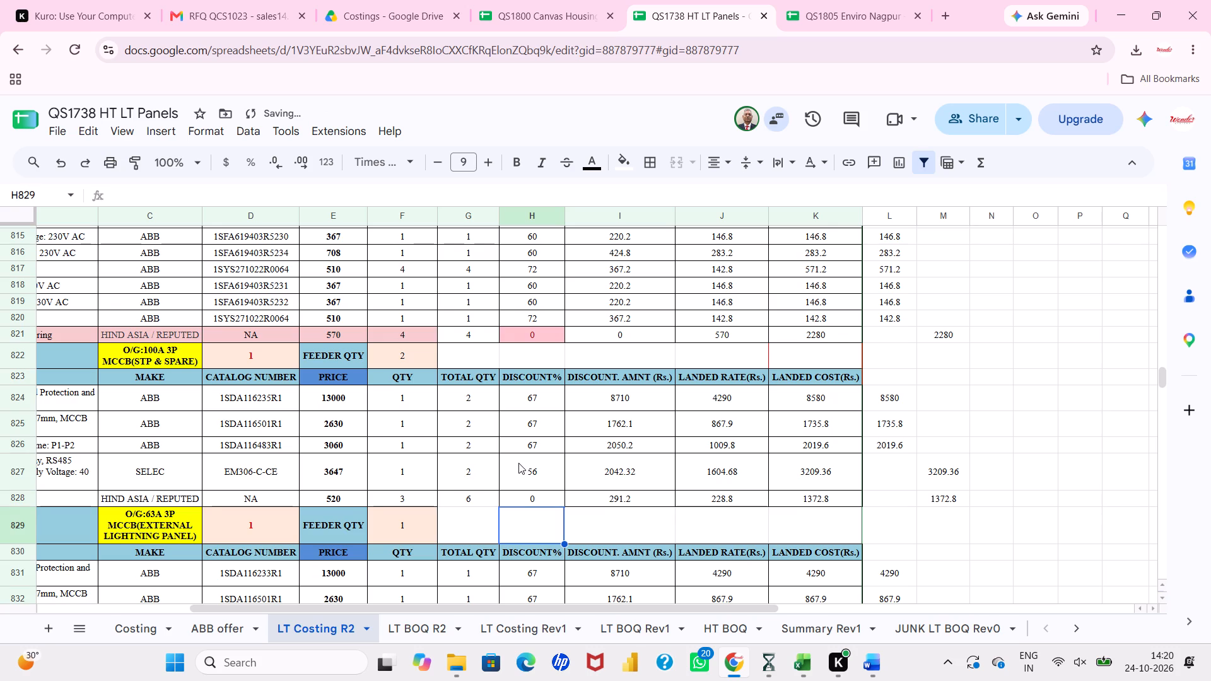
Check the CT 100/5A row in LT Costing R2 against the matching entry in the LT BOQ R2 sheet.
click(518, 463)
scroll(518, 463, right, 1)
drag(520, 496, 580, 332)
click(580, 332)
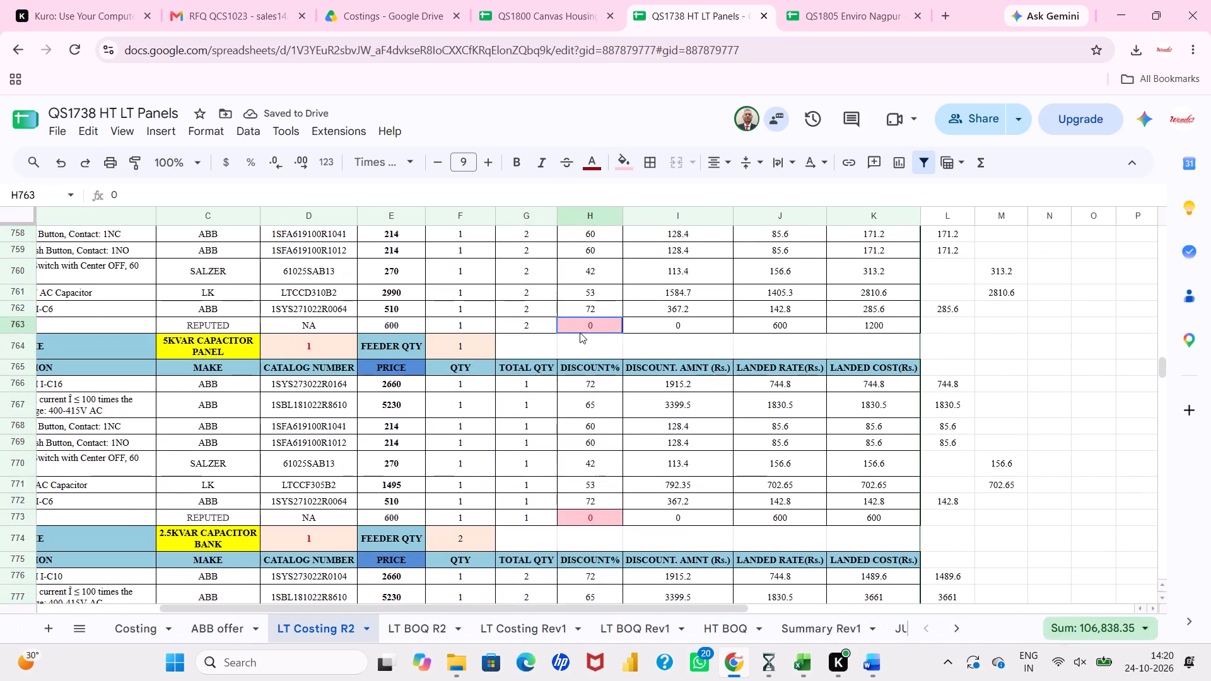
scroll(580, 332, down, 7)
scroll(580, 332, right, 4)
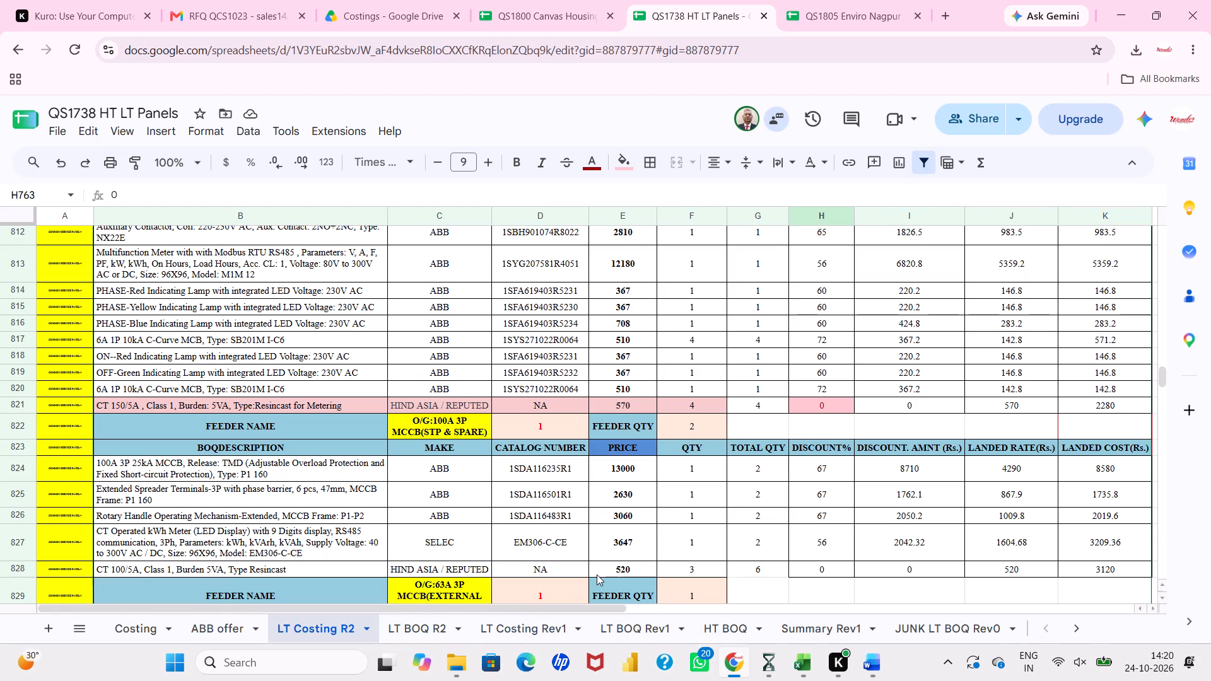
click(431, 625)
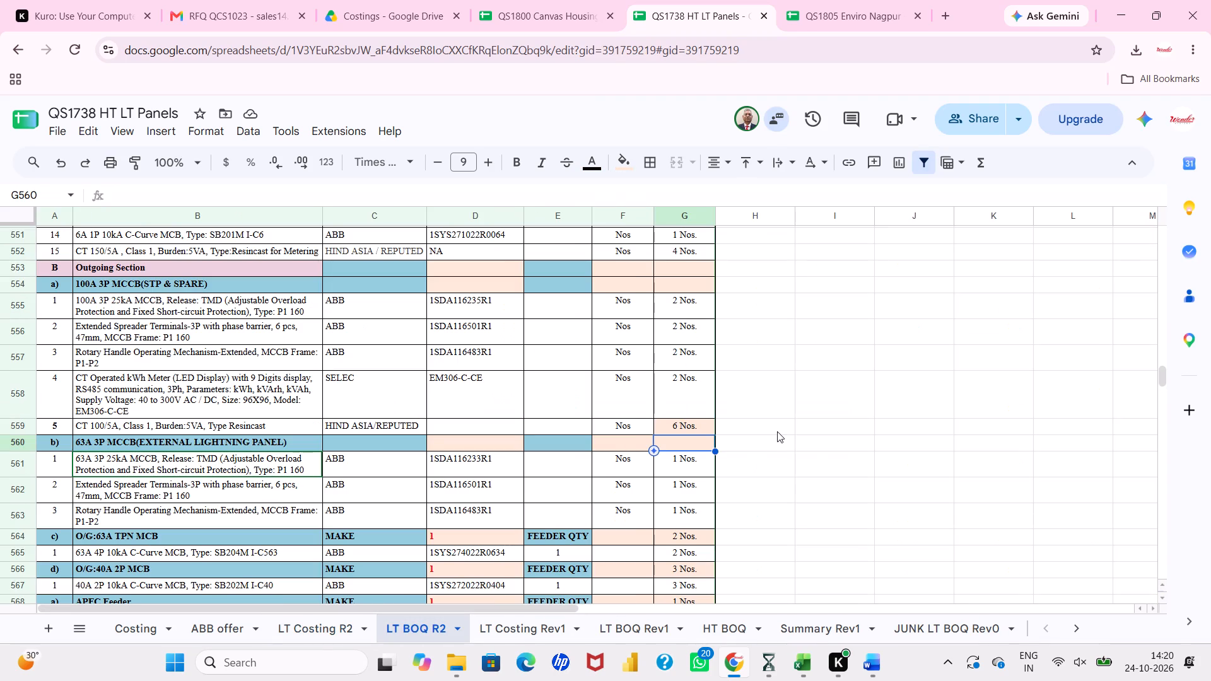
click(777, 431)
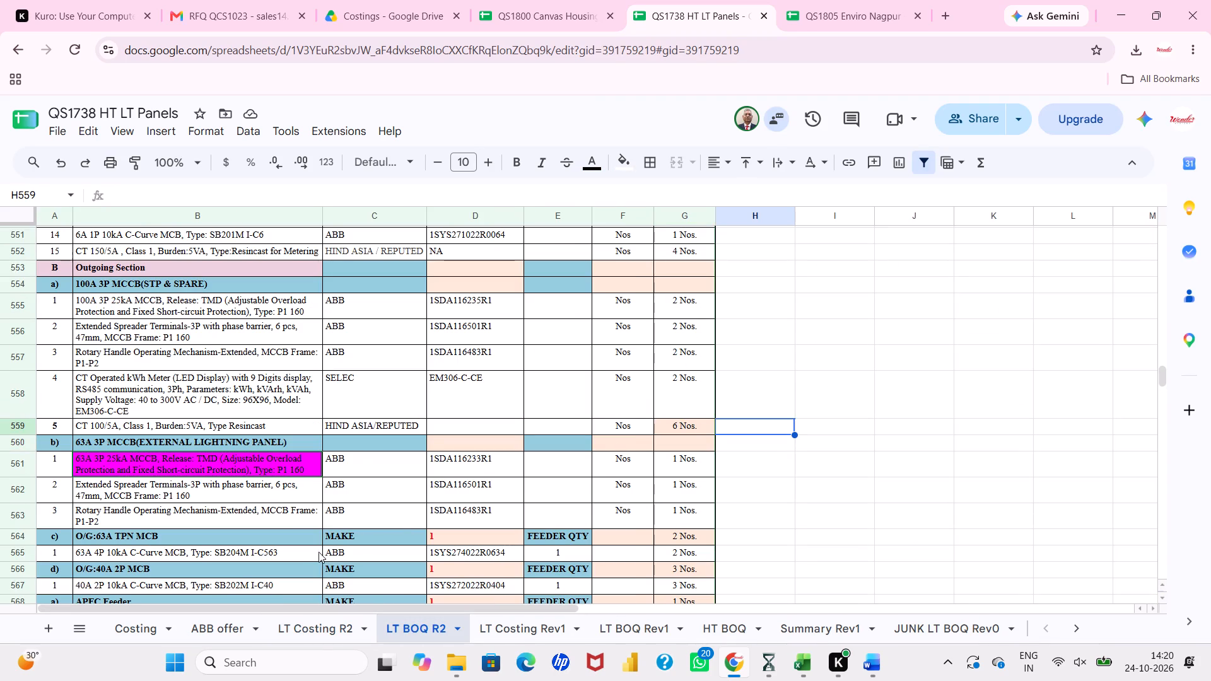
click(345, 627)
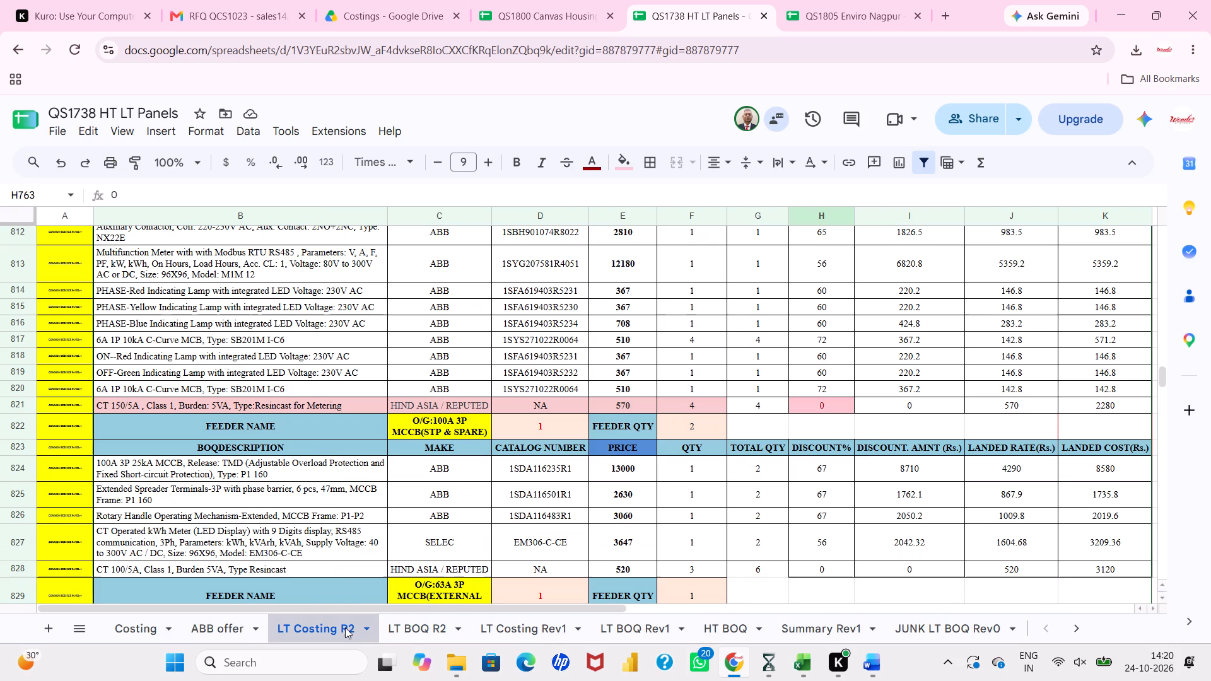
Switch to the Price_List workbook in Excel and insert a blank row below the kWh meter in the O/G:100A 3P MCCB(STP & SPARE) feeder.
scroll(365, 414, up, 18)
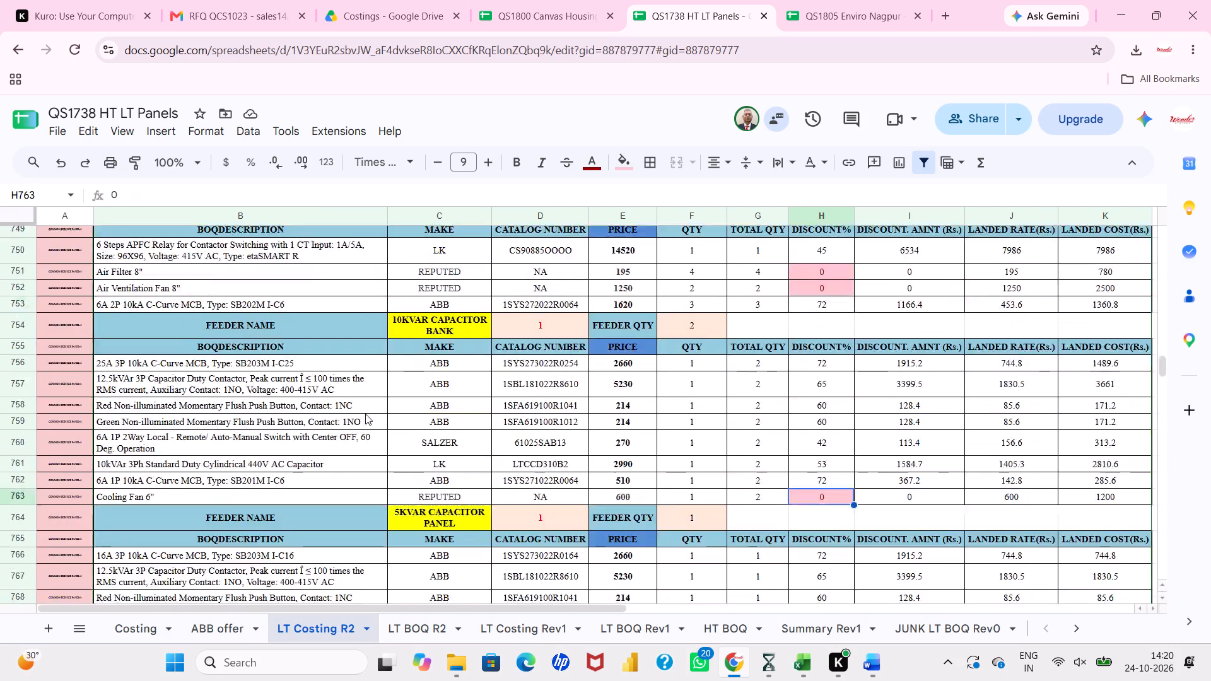
scroll(365, 414, up, 12)
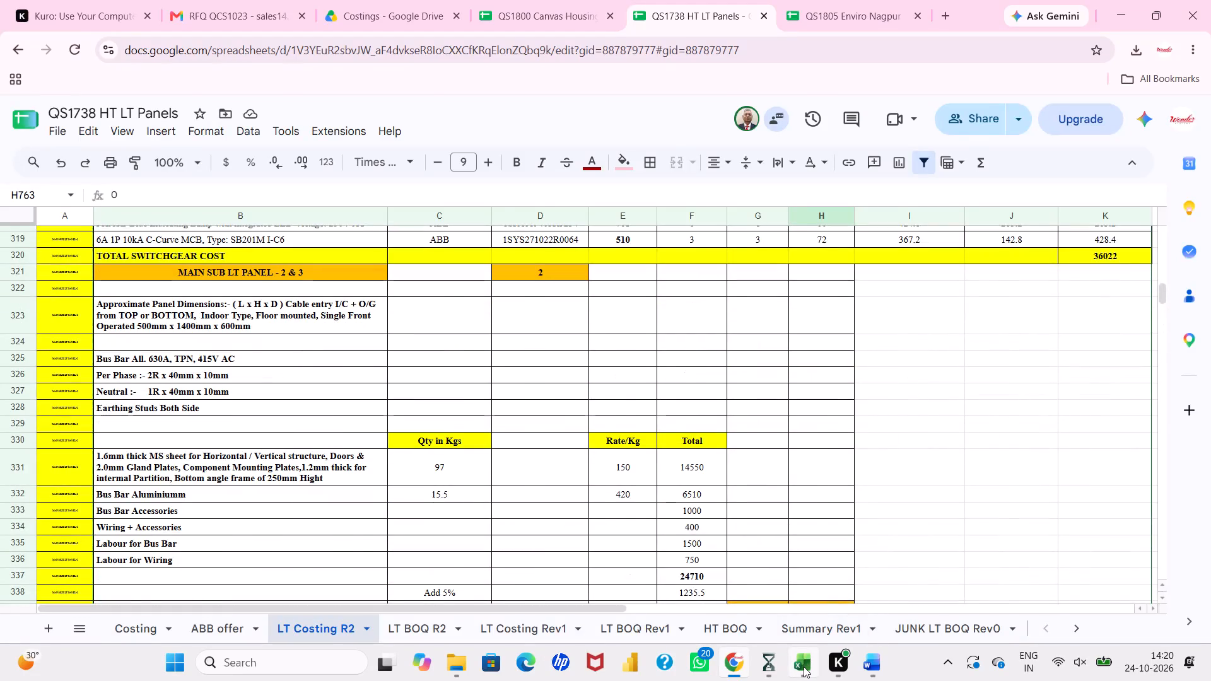
click(804, 666)
scroll(464, 401, down, 5)
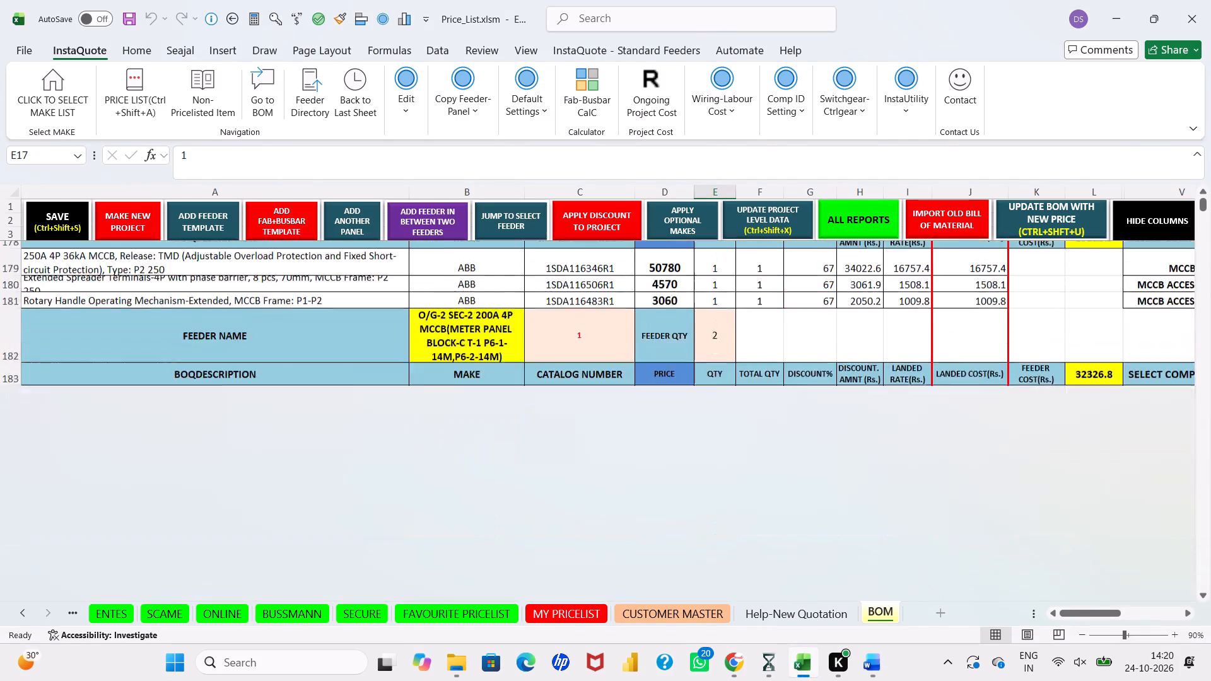
scroll(464, 401, down, 12)
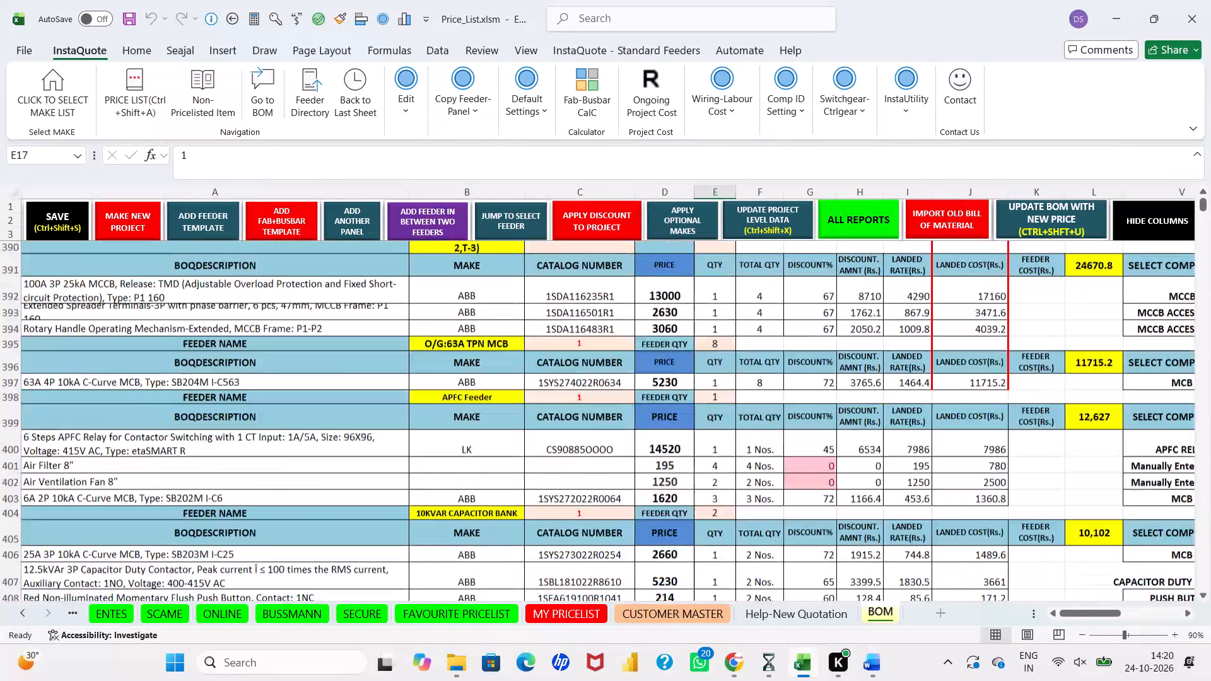
scroll(464, 401, down, 8)
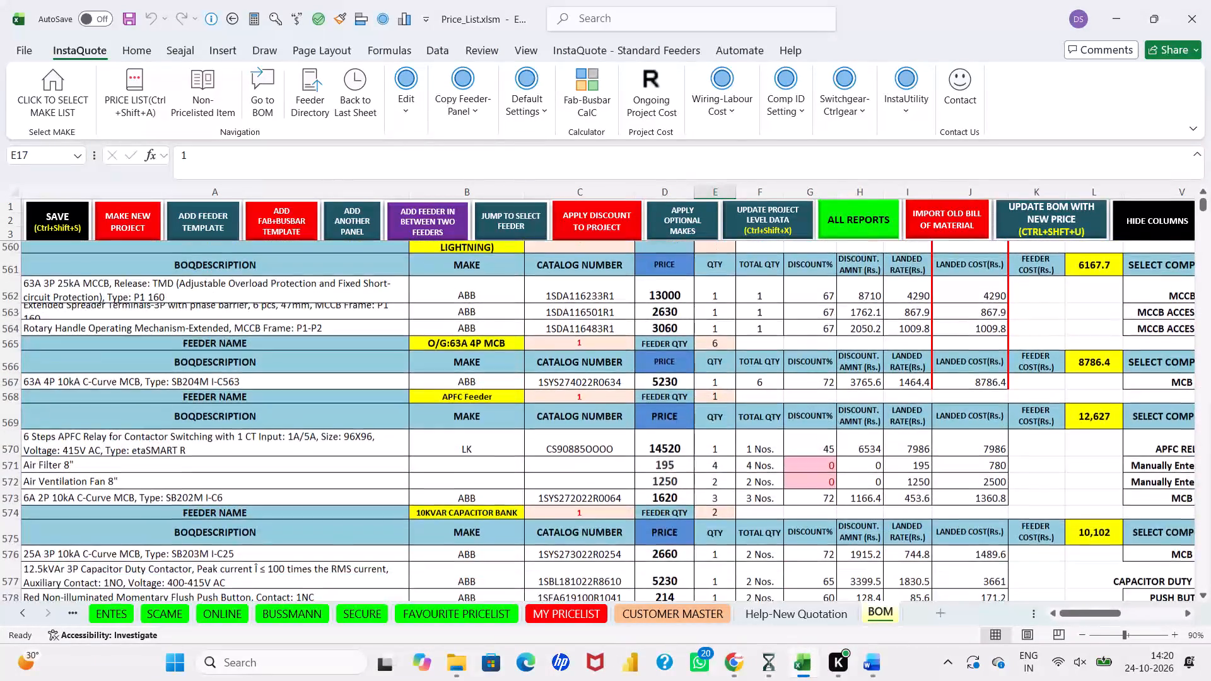
scroll(464, 401, down, 4)
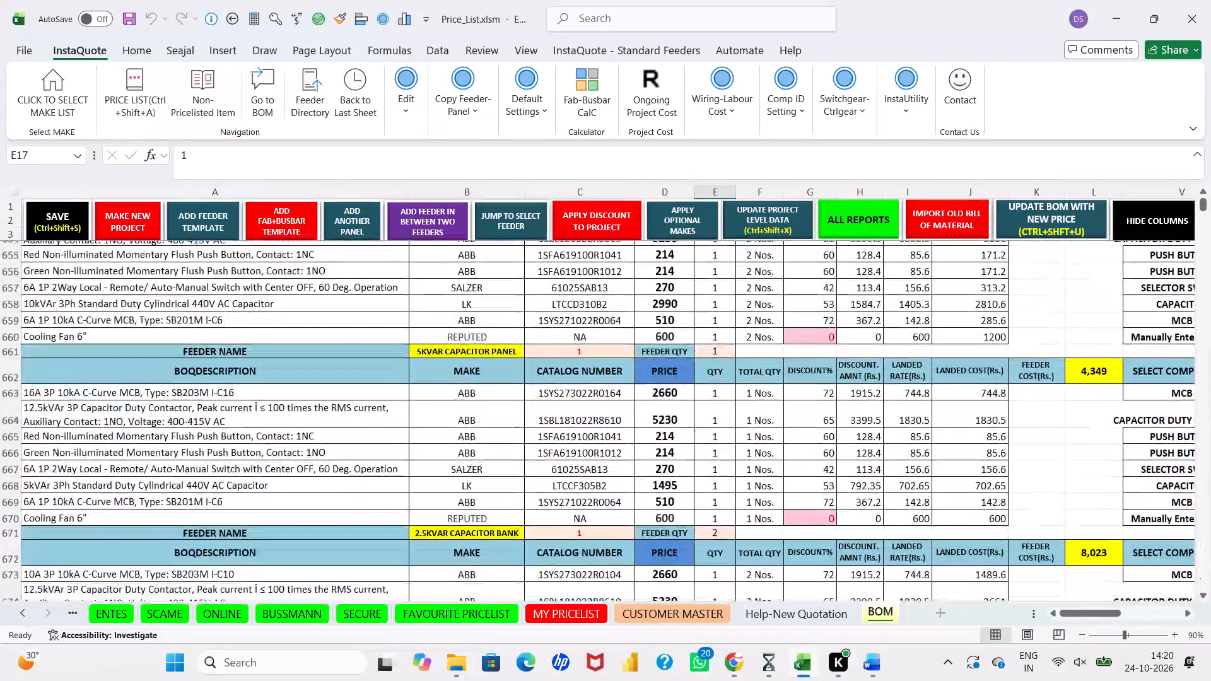
scroll(464, 401, down, 4)
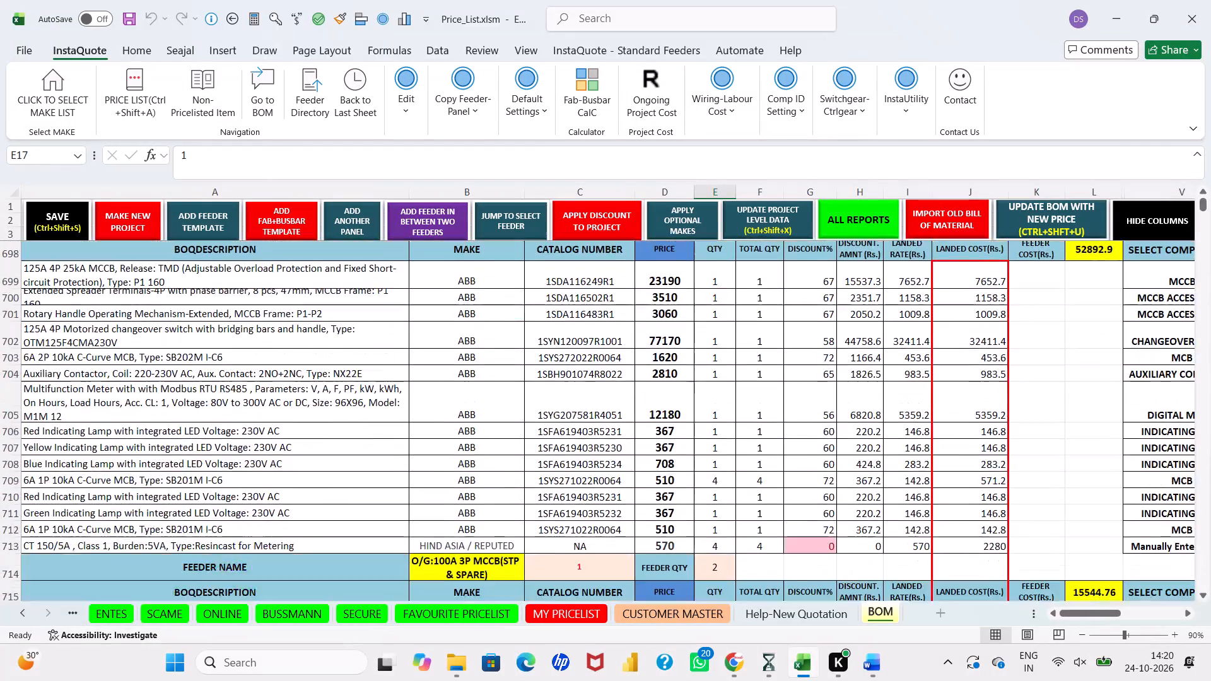
scroll(464, 401, down, 3)
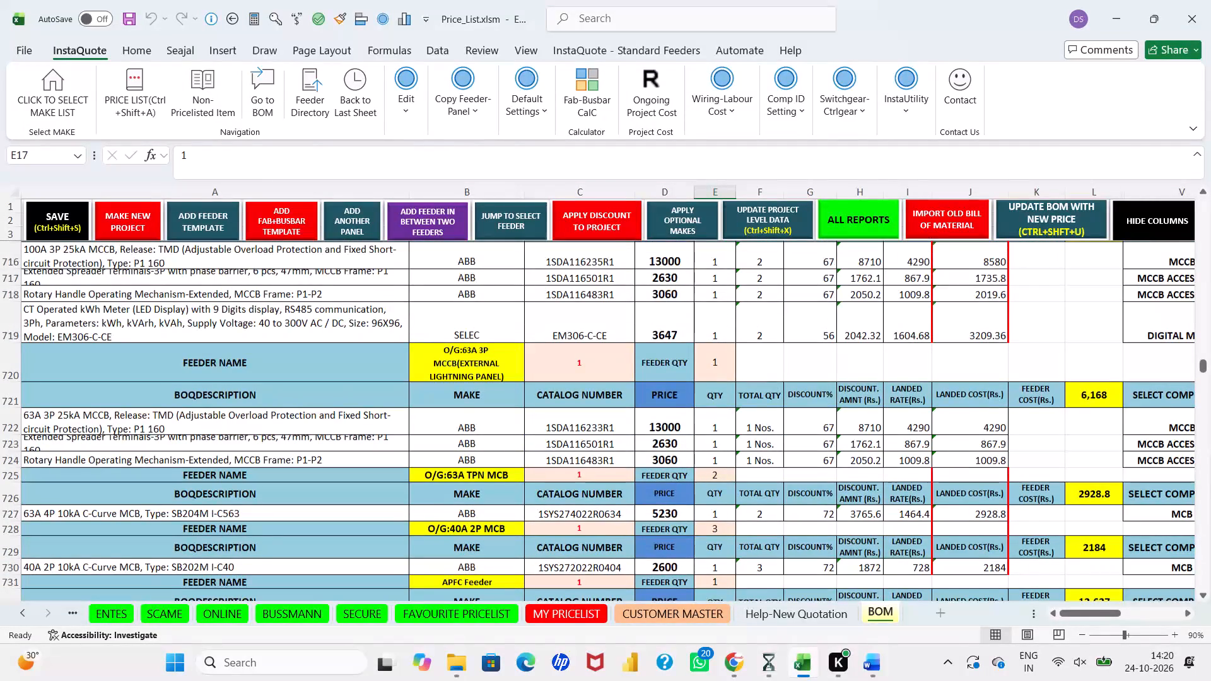
click(11, 306)
click(410, 105)
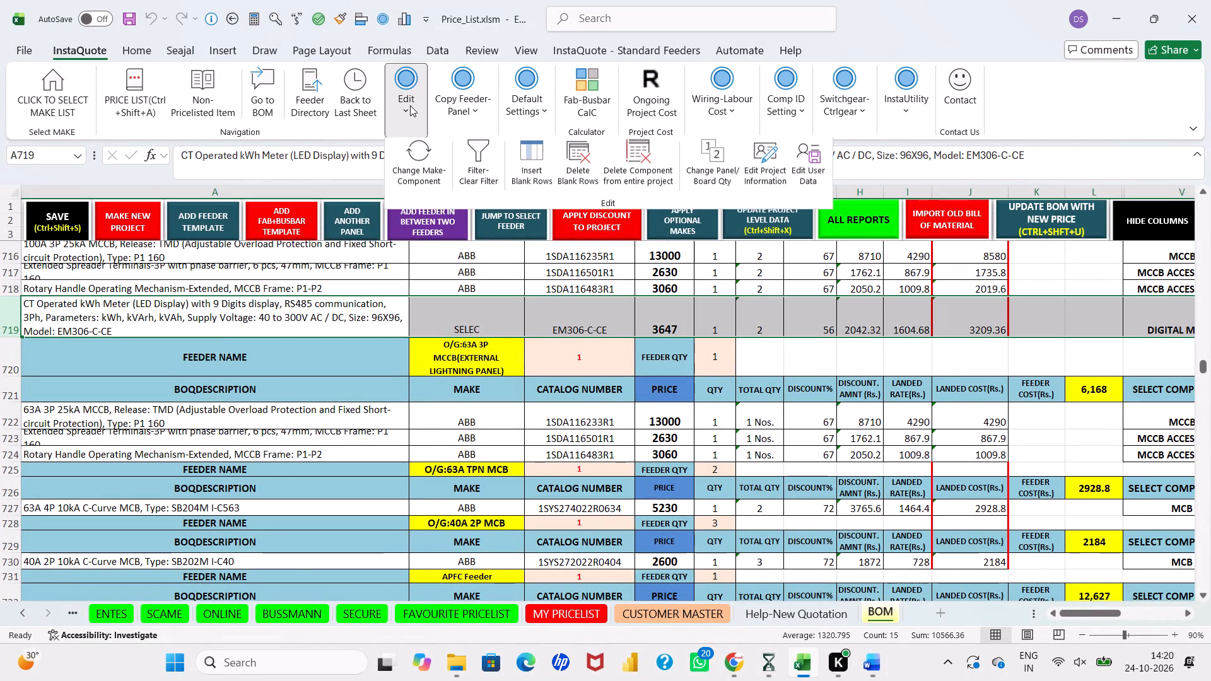
click(522, 180)
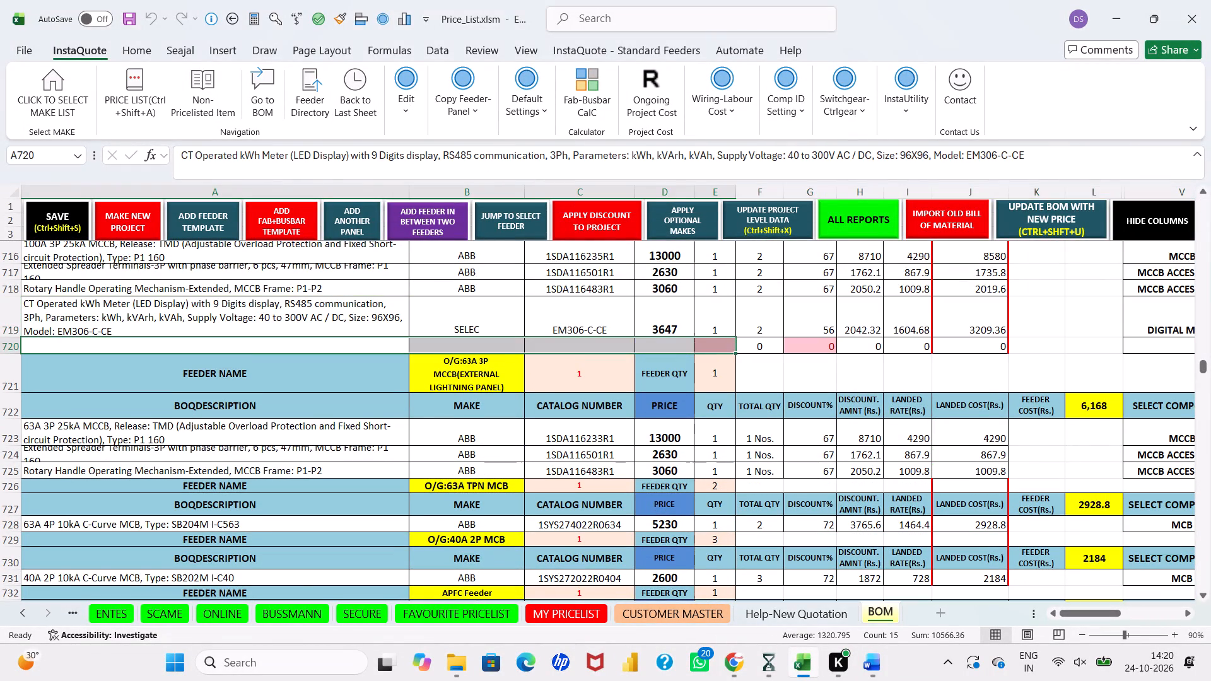
Copy the CT 150/5A item's description, make, catalog number, price and quantity into the blank row below the kWh meter.
click(340, 345)
scroll(366, 335, up, 2)
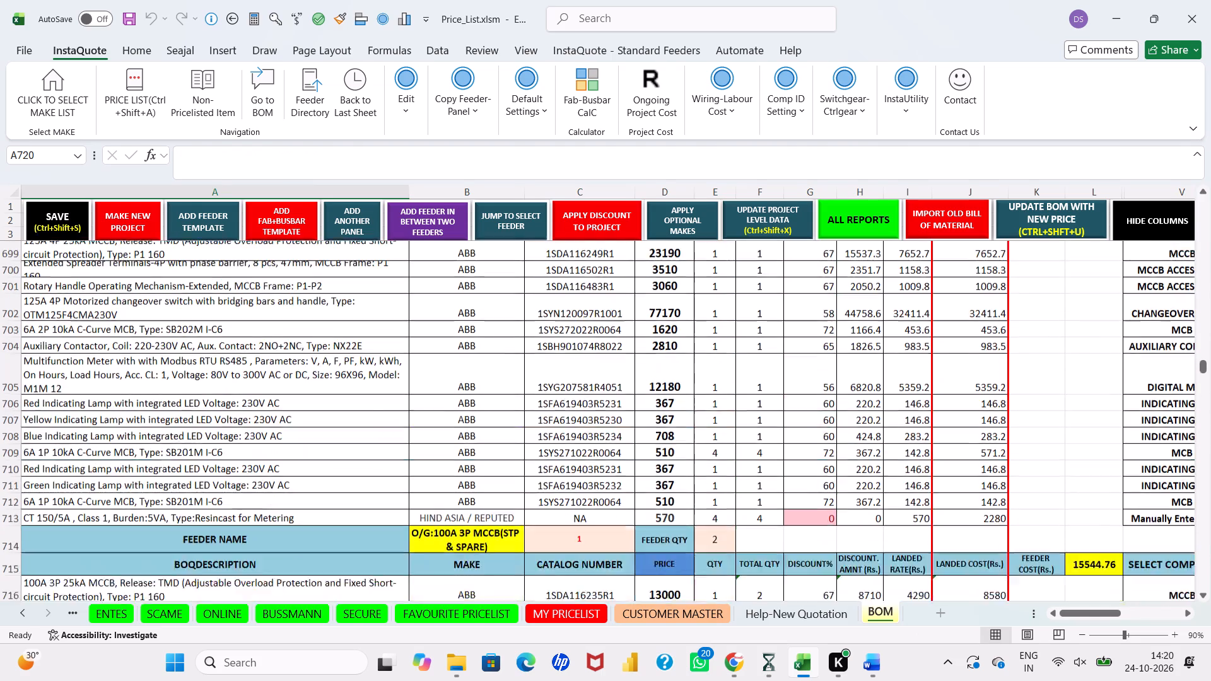
scroll(366, 335, up, 1)
scroll(366, 335, down, 1)
drag(365, 492, 423, 486)
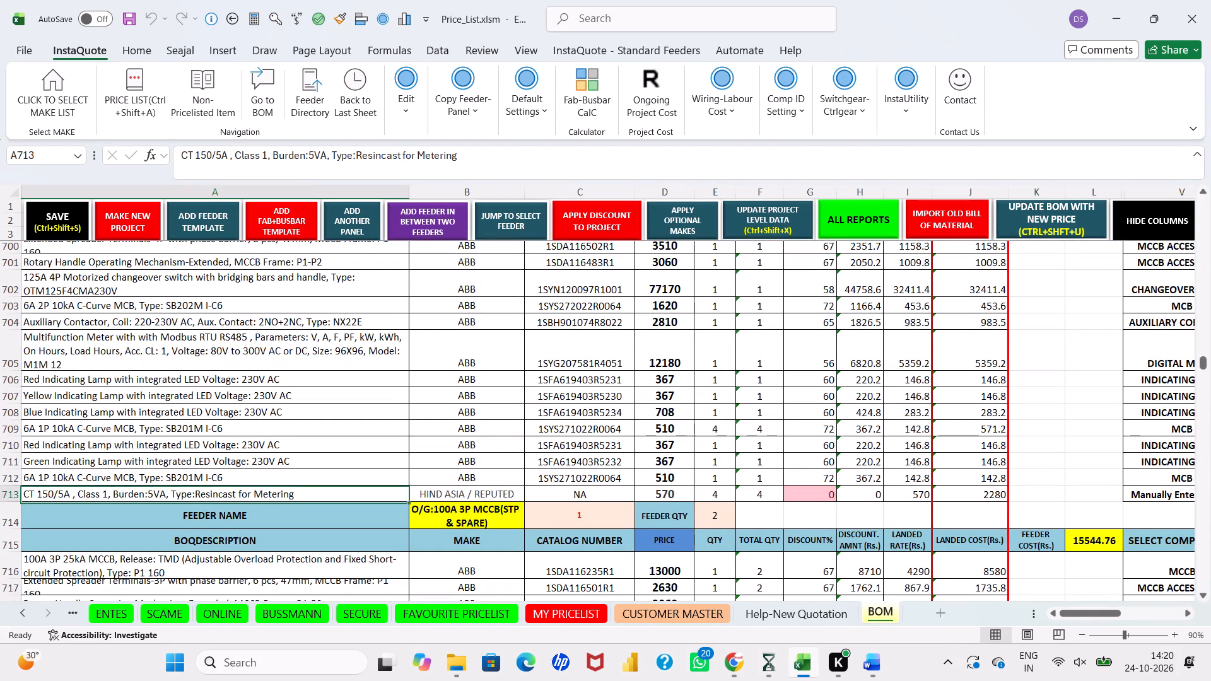
drag(423, 486, 702, 490)
key(ctrl+c)
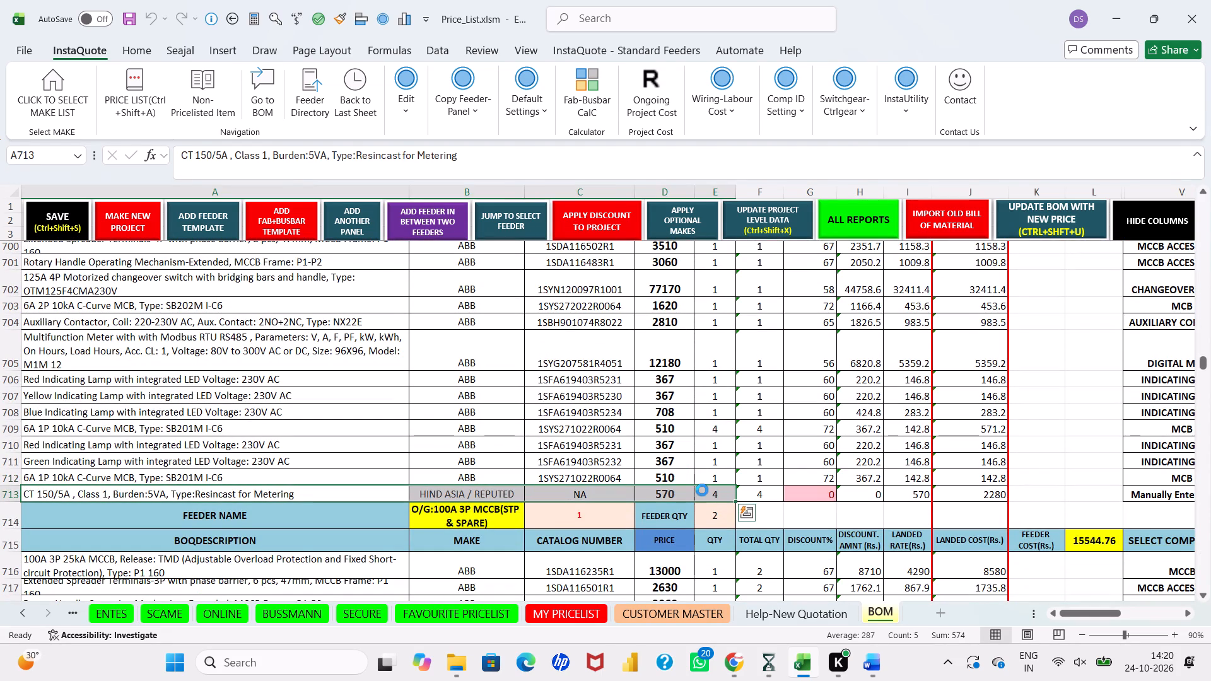
scroll(702, 490, down, 2)
click(378, 496)
key(ctrl+v)
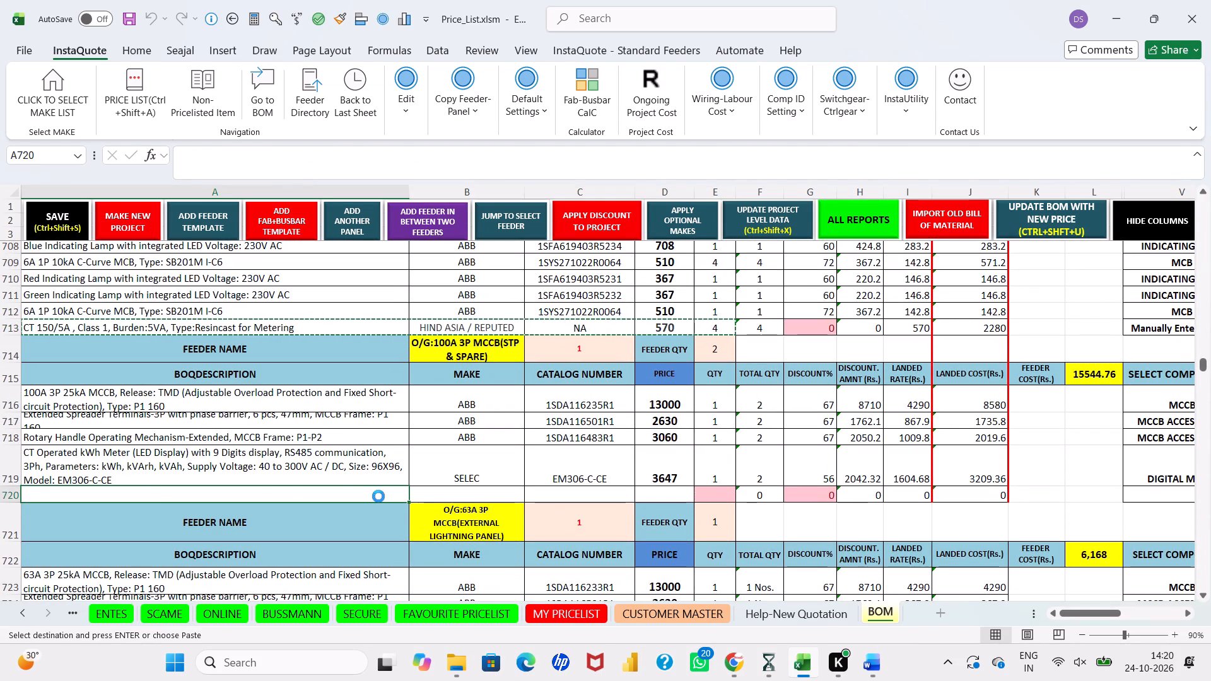
Set the price of the pasted CT row to 520.
click(673, 495)
text(520)
key(Return)
Change the pasted row's description to CT 100/5A and save the BOM.
click(365, 499)
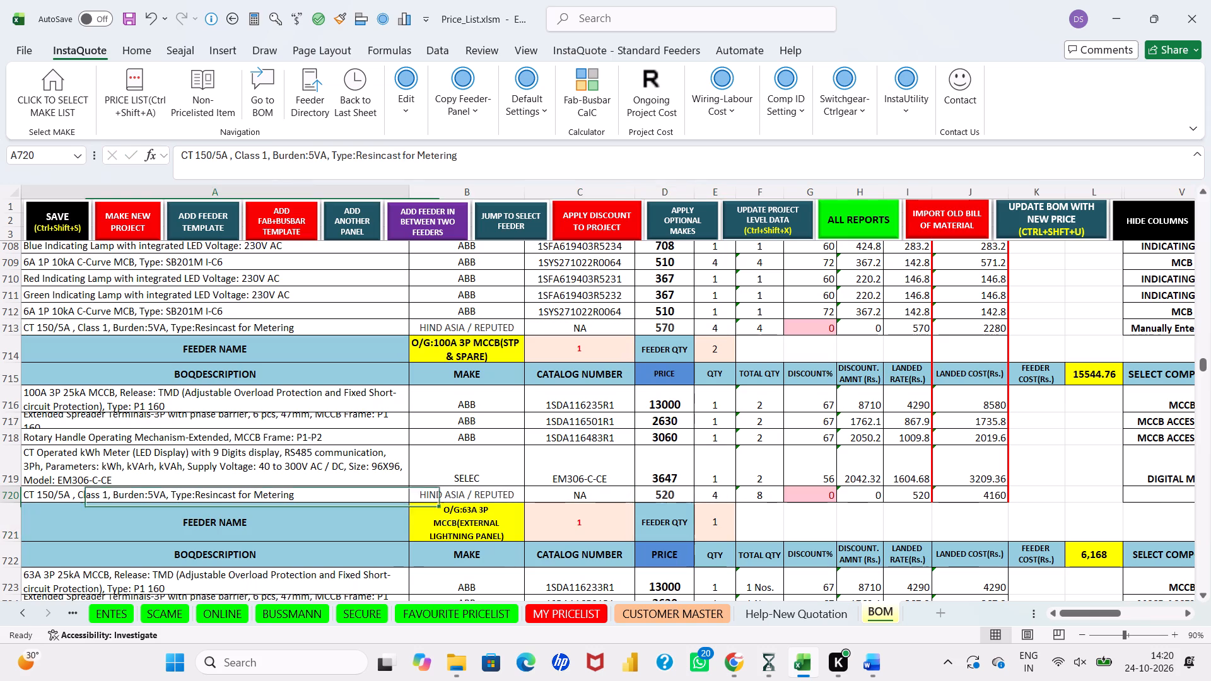
click(206, 159)
key(BackSpace)
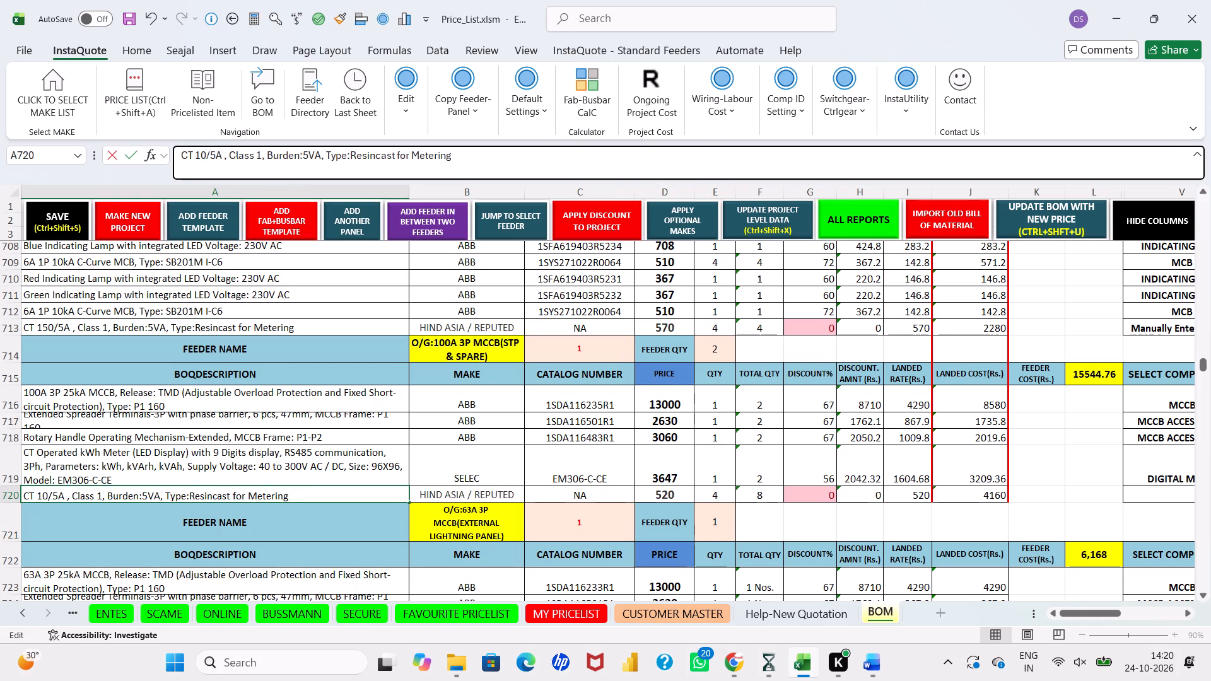
key(0)
click(57, 236)
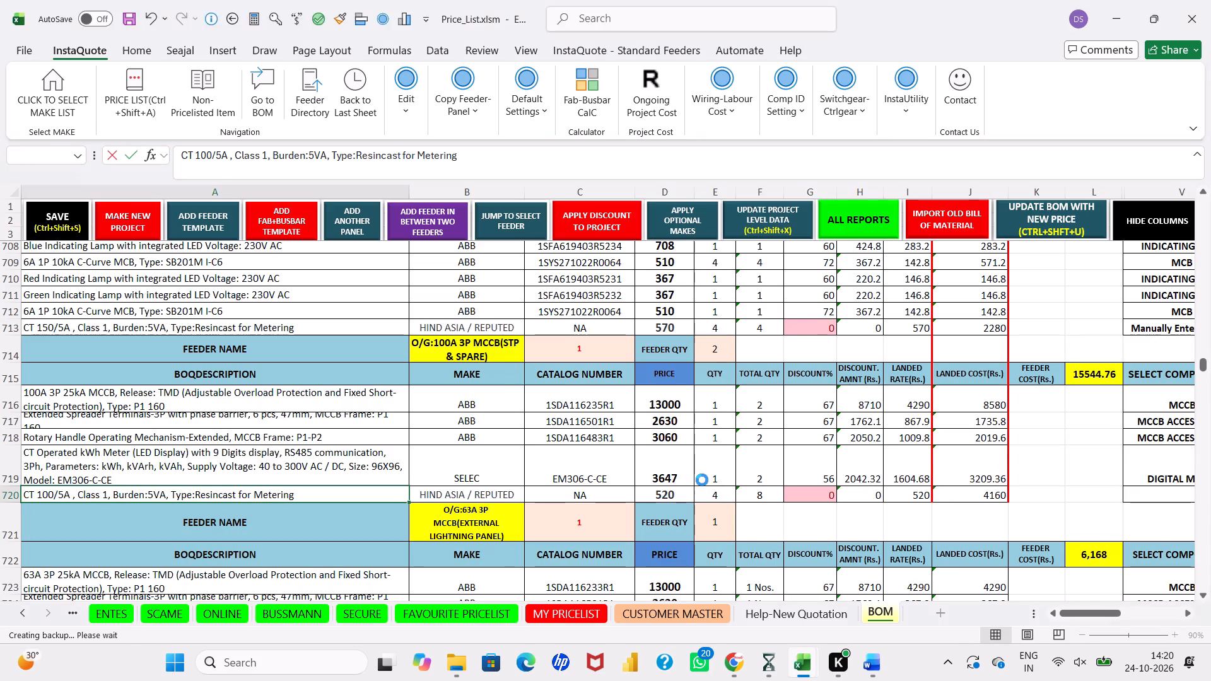
click(710, 422)
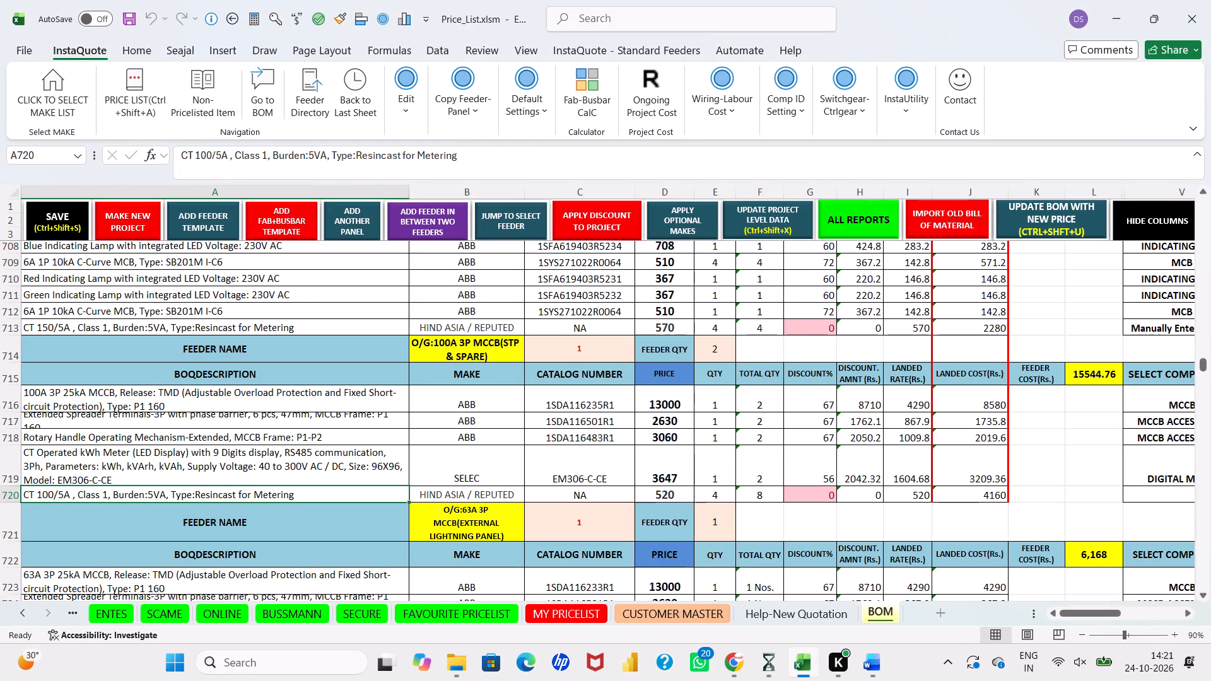
click(626, 464)
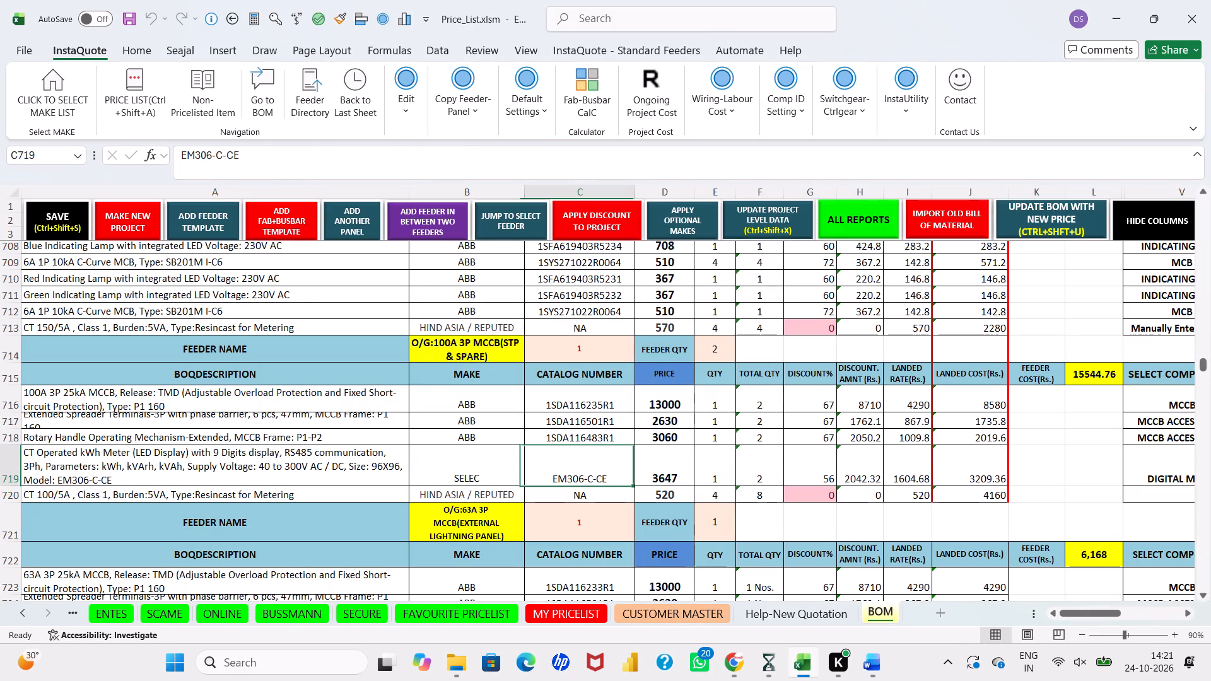
Rename the O/G:63A 3P MCCB feeder for the external lightning panel to O/G:63A TPN MCCB(EXTERNAL LIGHTNING PANEL).
scroll(582, 463, down, 1)
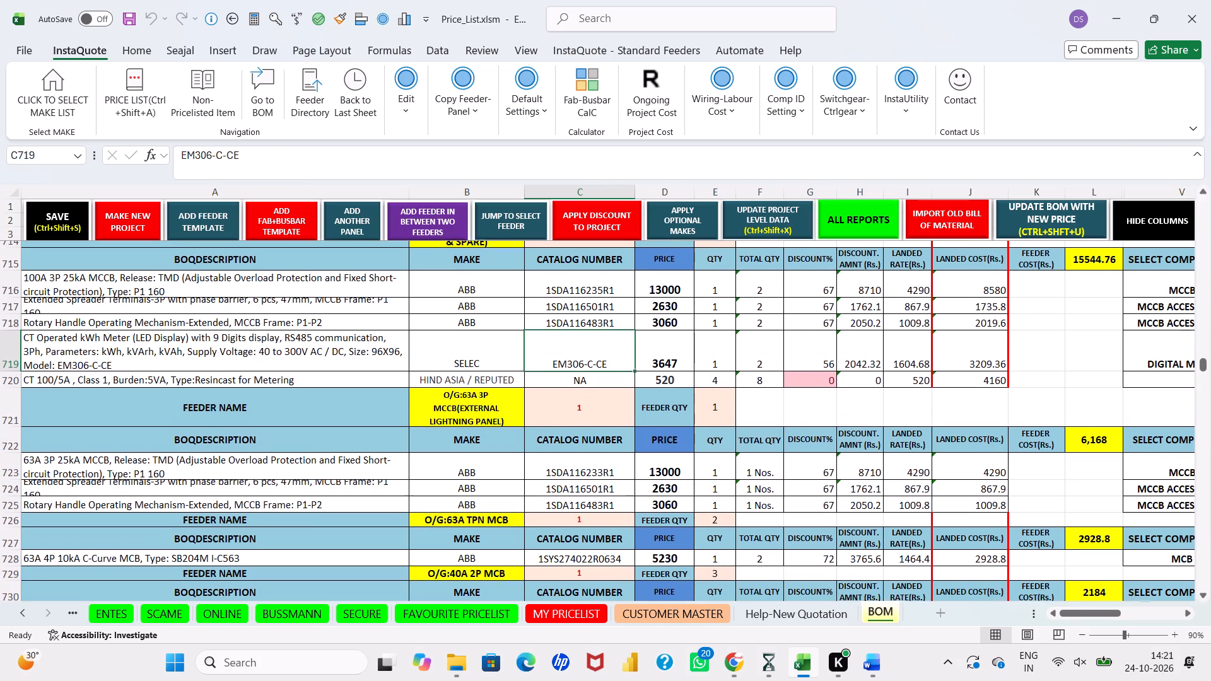
scroll(582, 463, down, 1)
click(507, 409)
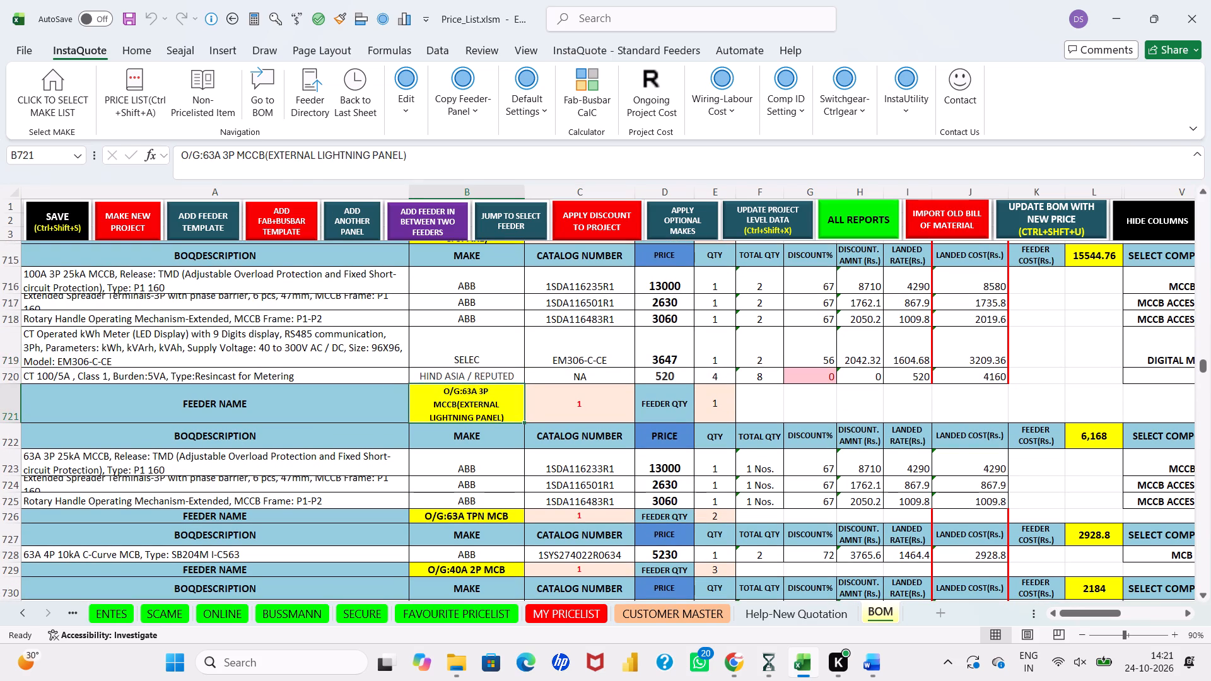
click(228, 158)
key(BackSpace)
key(t)
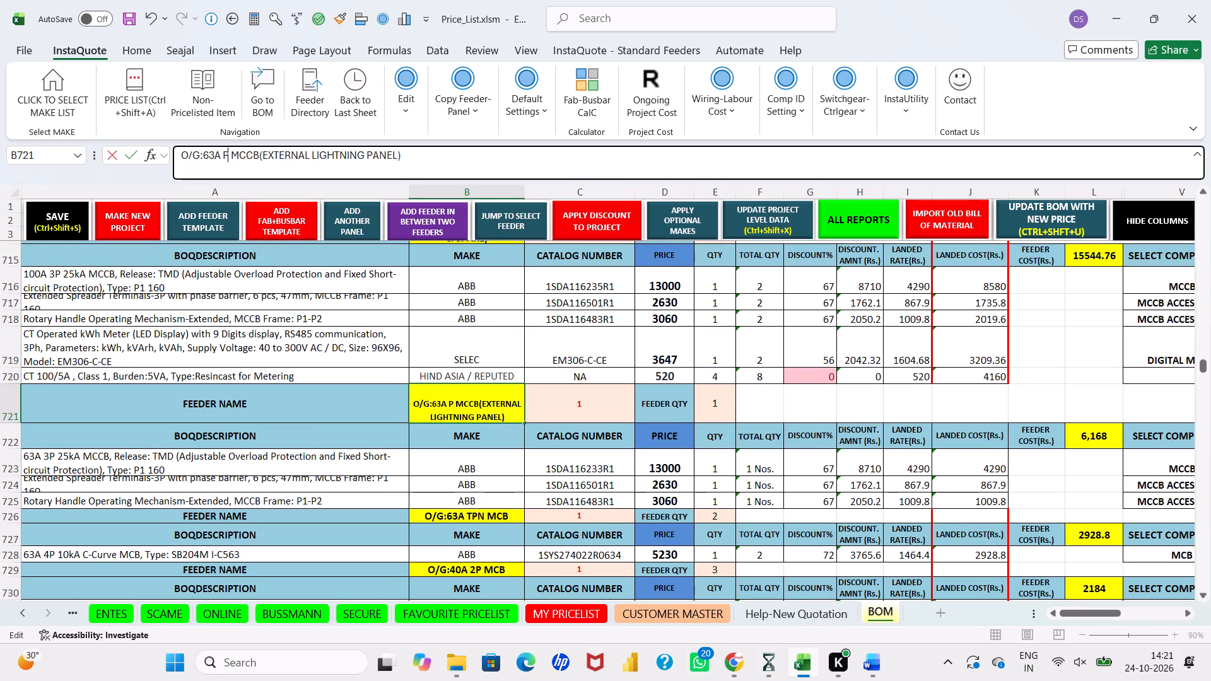
key(Right)
key(n)
key(Return)
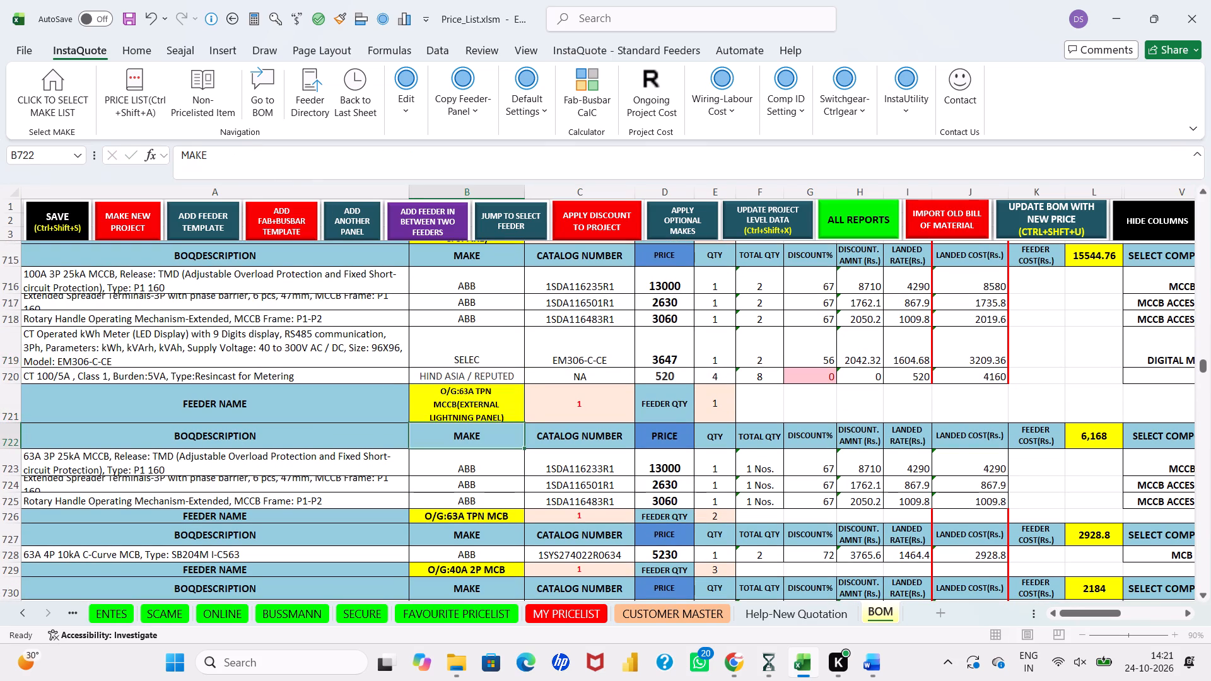
Clear the 63A 3P MCCB description in the external lightning panel feeder and start adding an ABB MCCB component in its place.
click(281, 459)
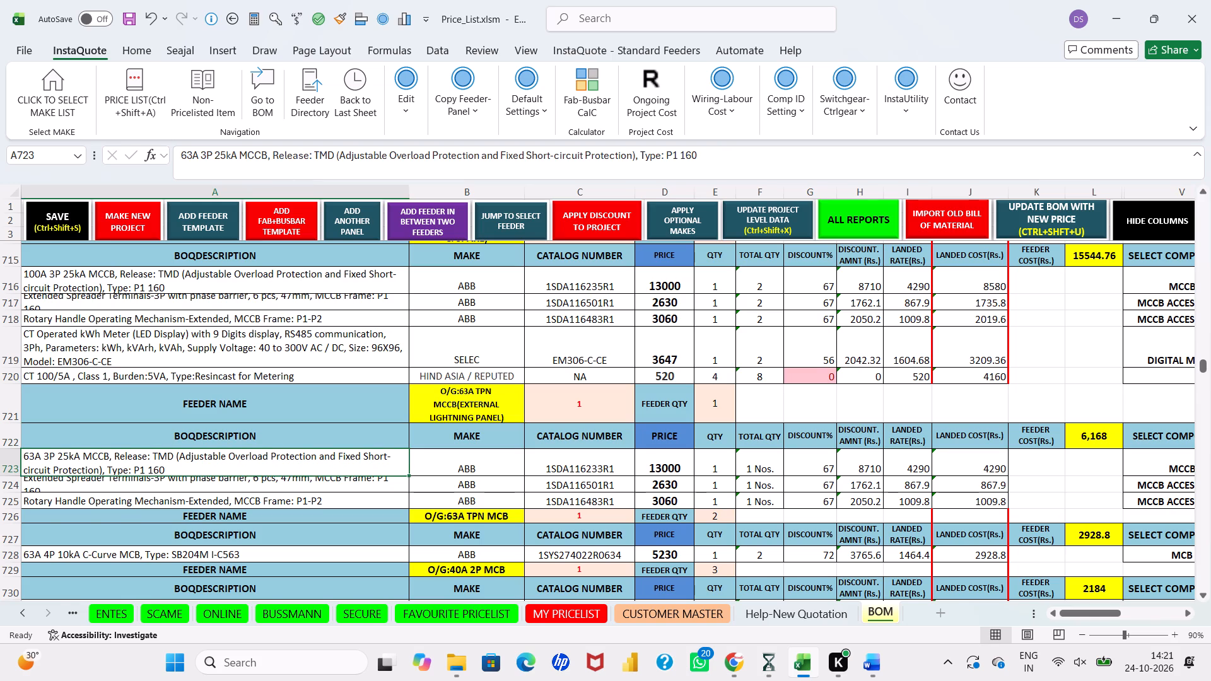
key(Delete)
key(ctrl+q)
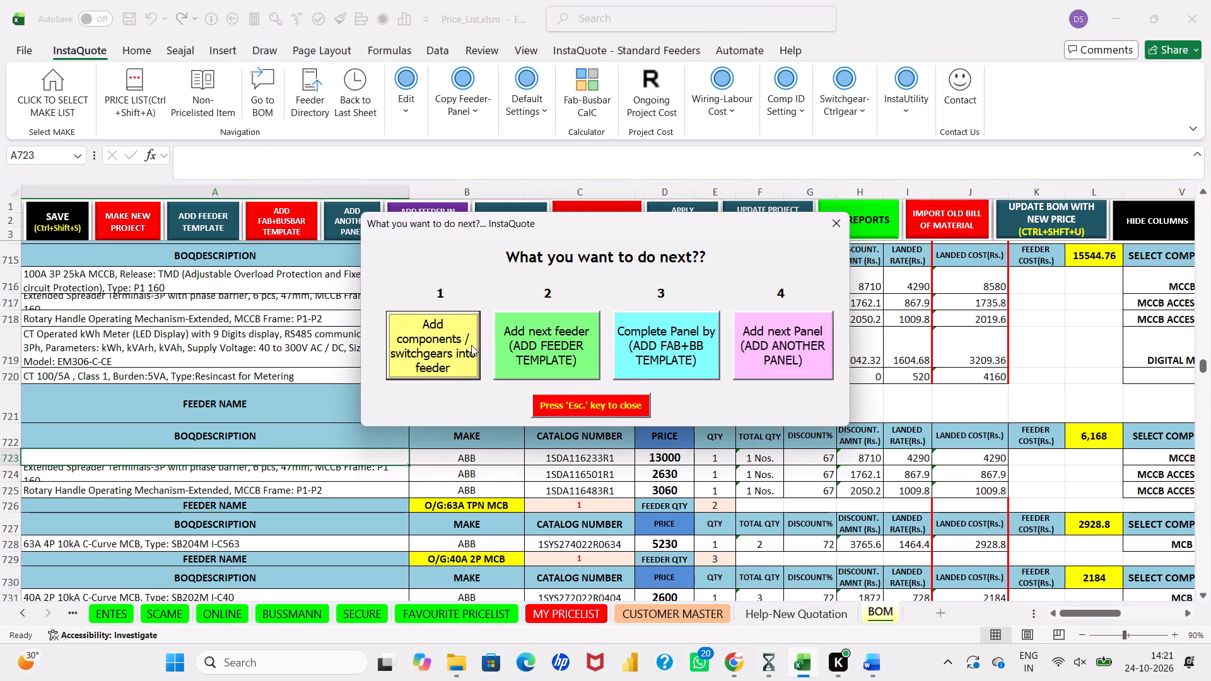
click(472, 344)
text(MCC)
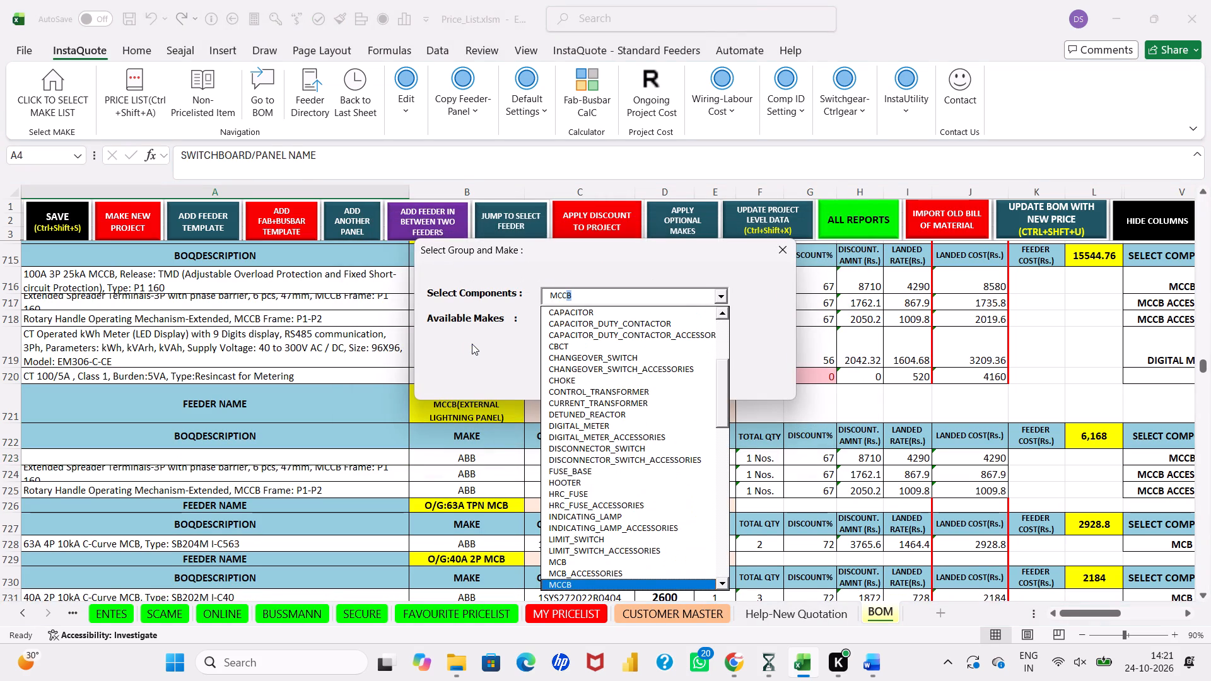
key(Tab)
key(a)
click(634, 364)
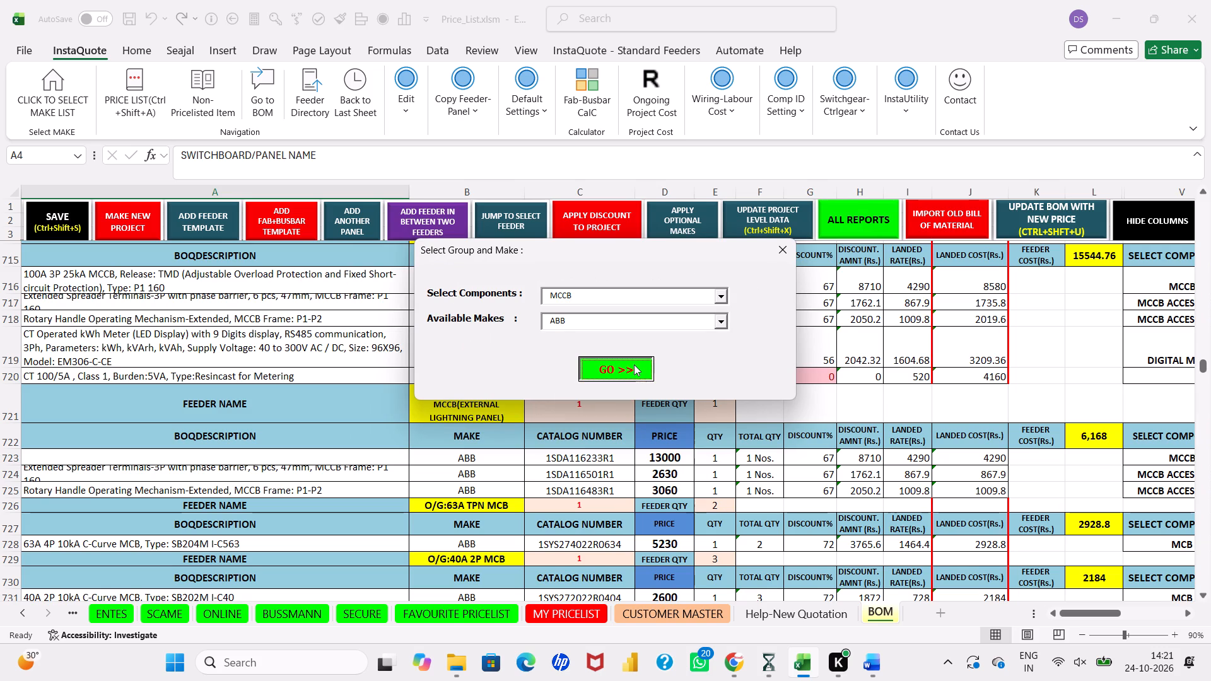
Filter the ABB MCCBs to 63 A, 4P, 25 kA, all releases and type P1 160, and mark the matching item for the BOM.
click(562, 425)
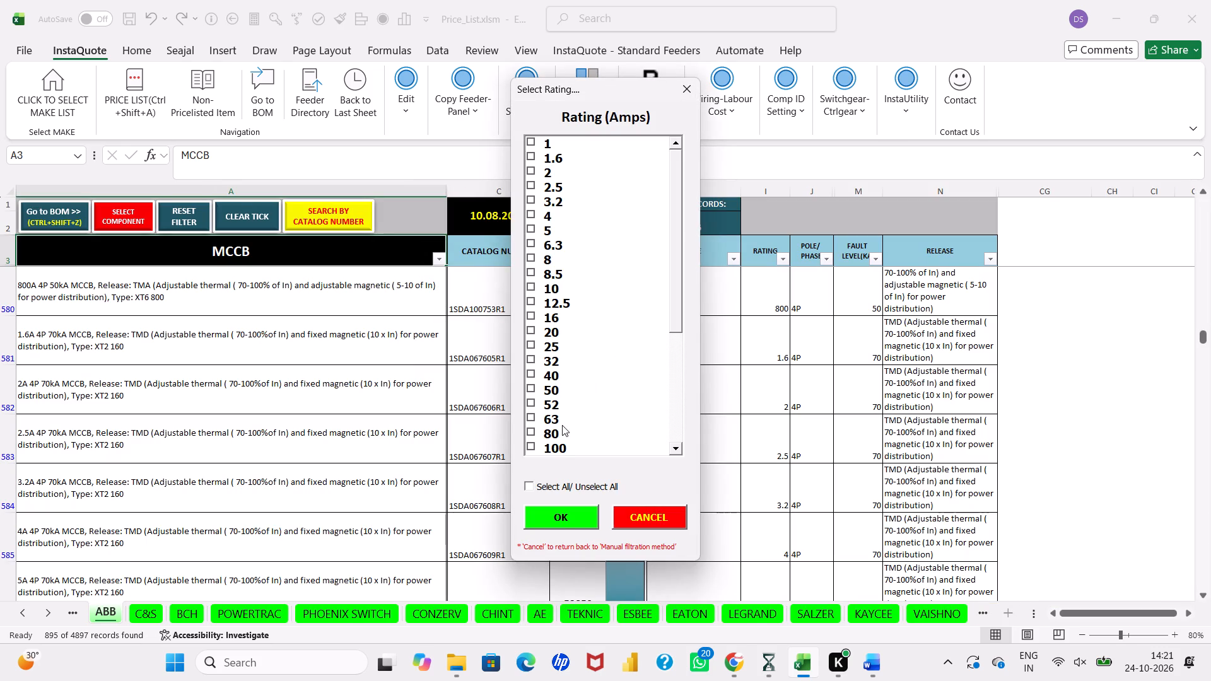
click(555, 515)
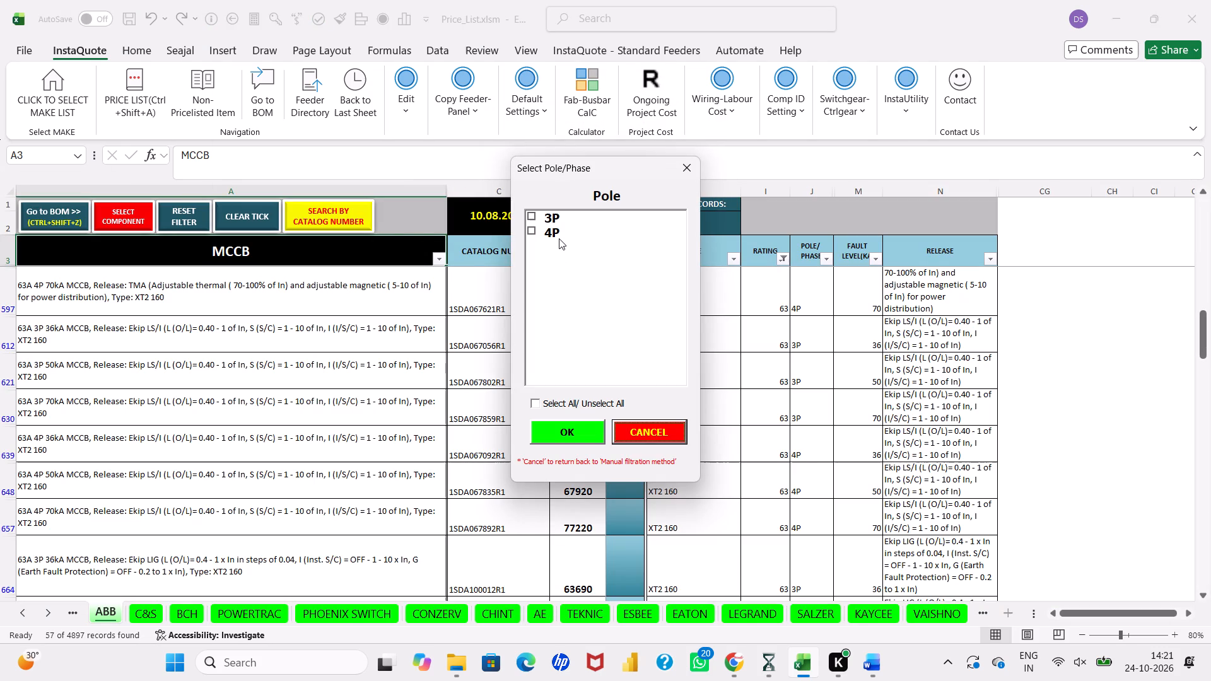
click(559, 238)
click(565, 437)
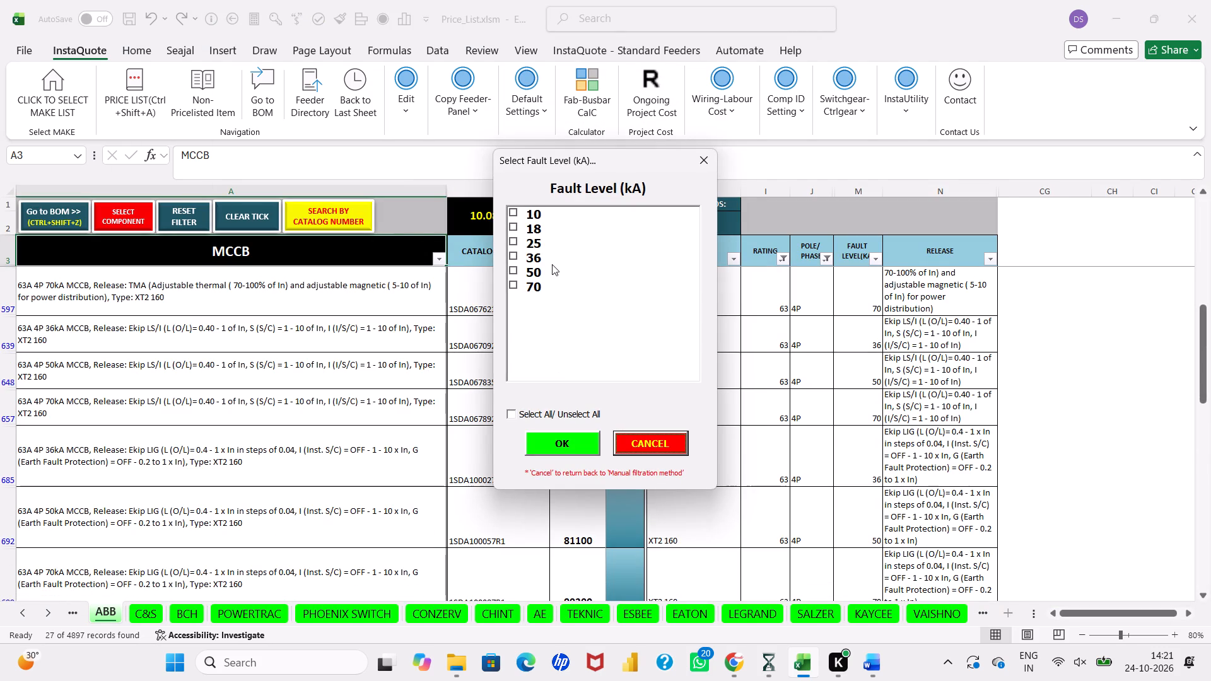
click(542, 238)
click(539, 446)
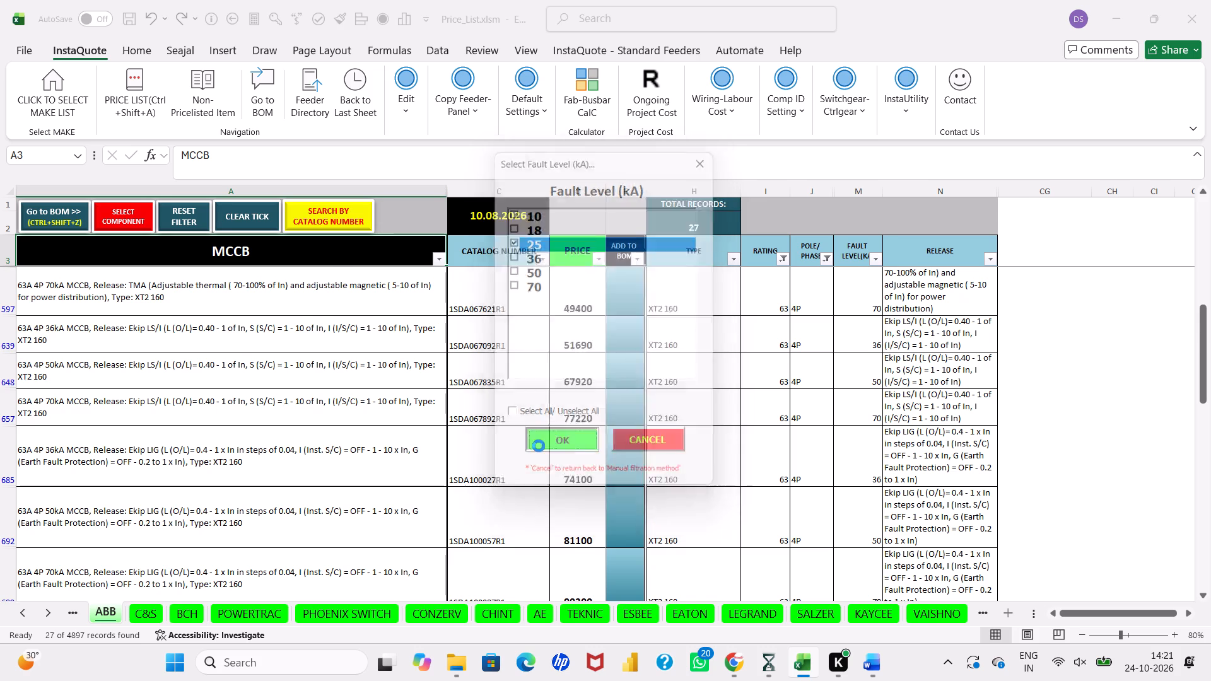
click(472, 441)
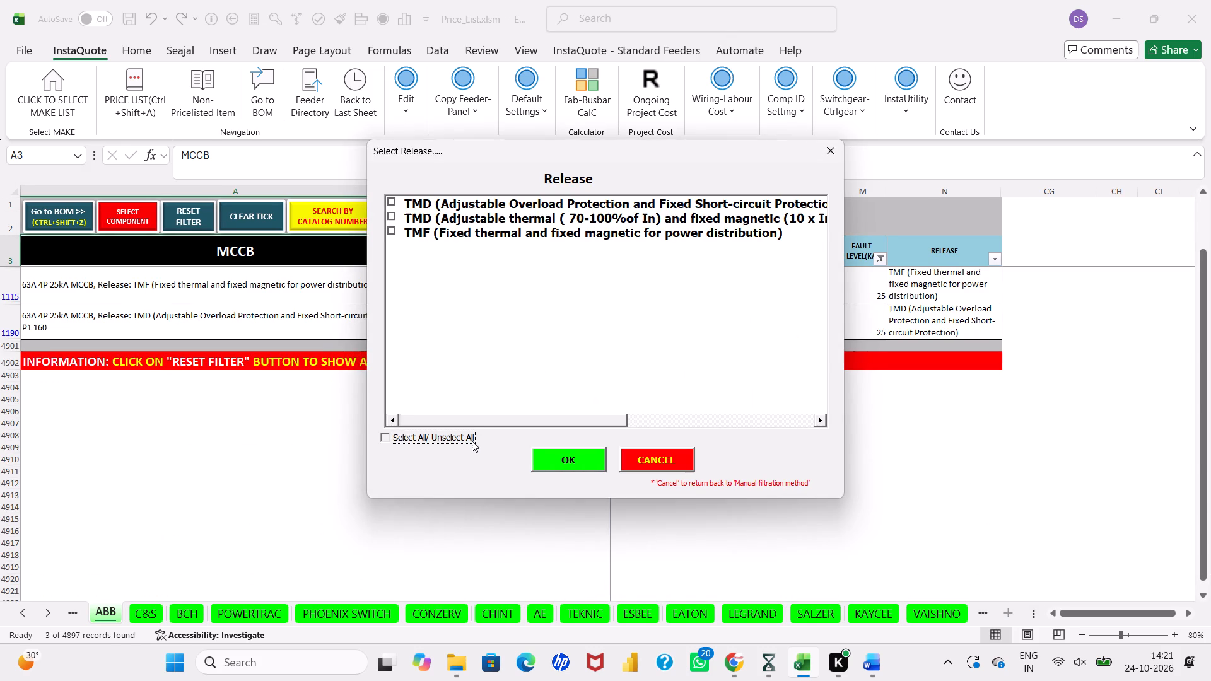
click(566, 468)
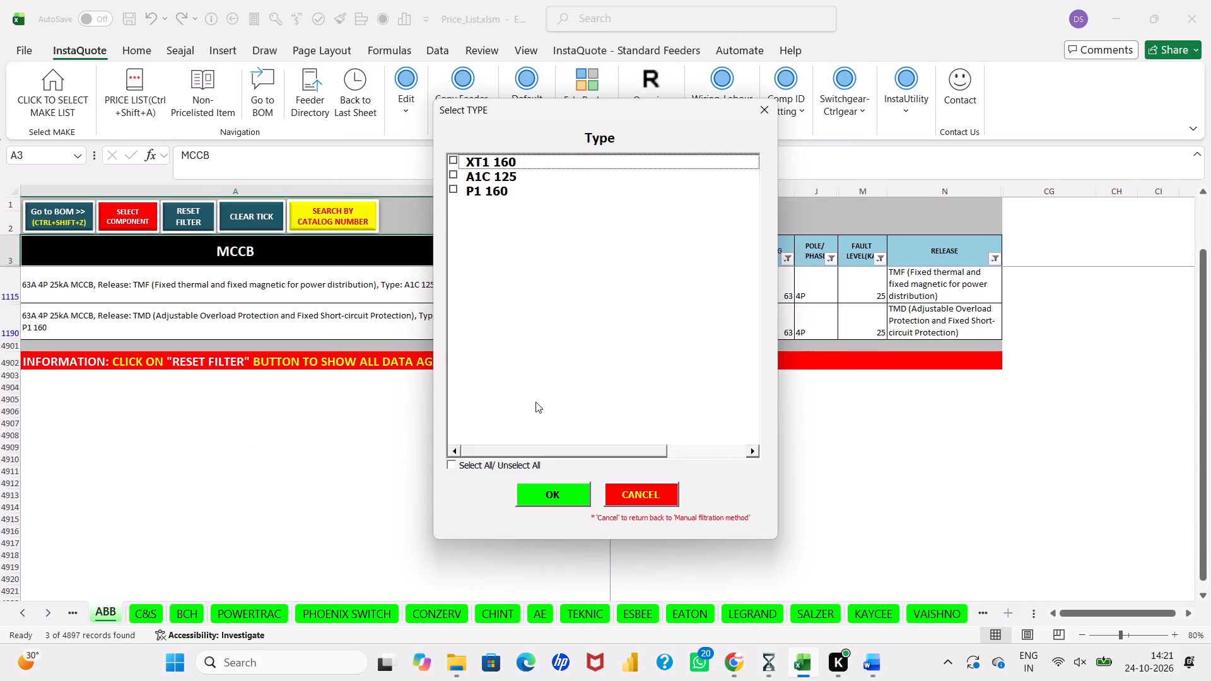
click(507, 185)
click(532, 503)
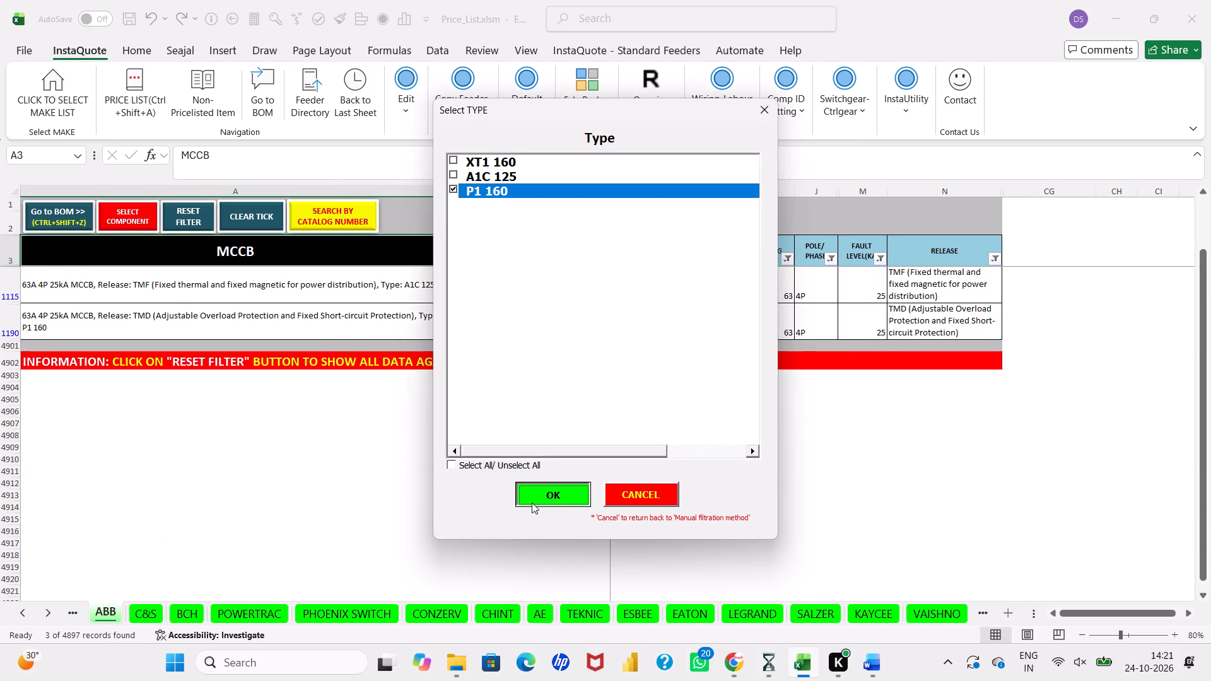
scroll(532, 503, up, 1)
double_click(621, 294)
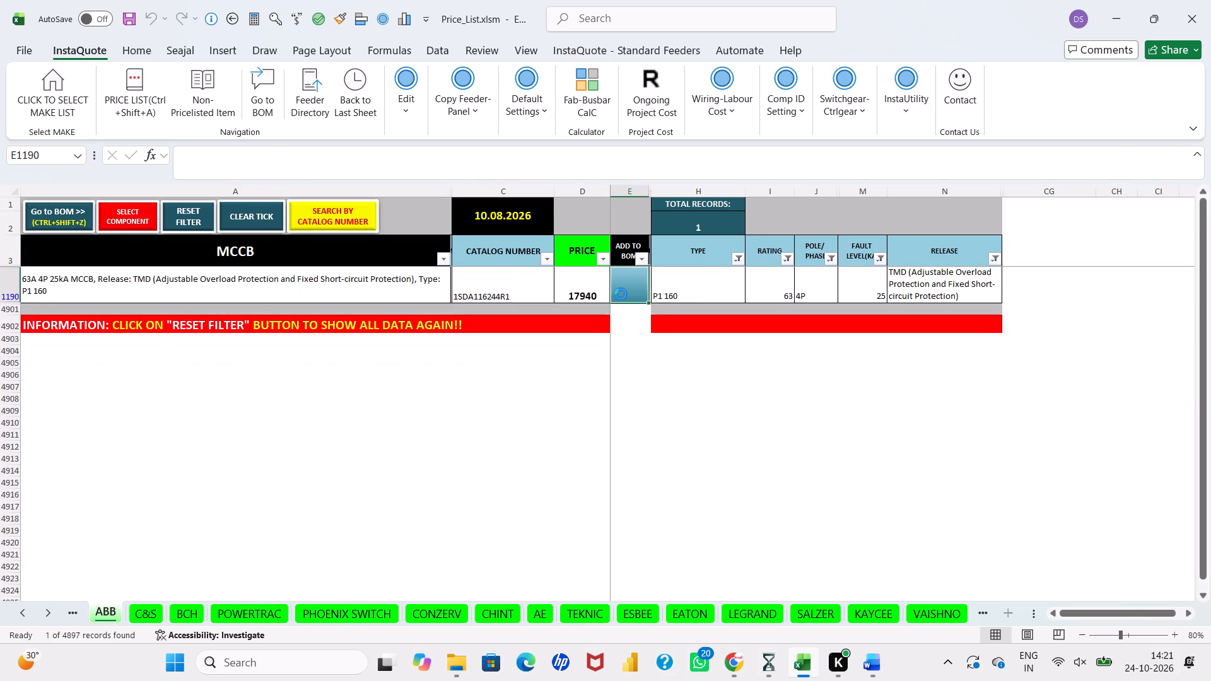
Transfer the marked 63A 4P 25kA MCCB to the external lightning panel feeder and save the BOM backup.
click(69, 227)
click(69, 227)
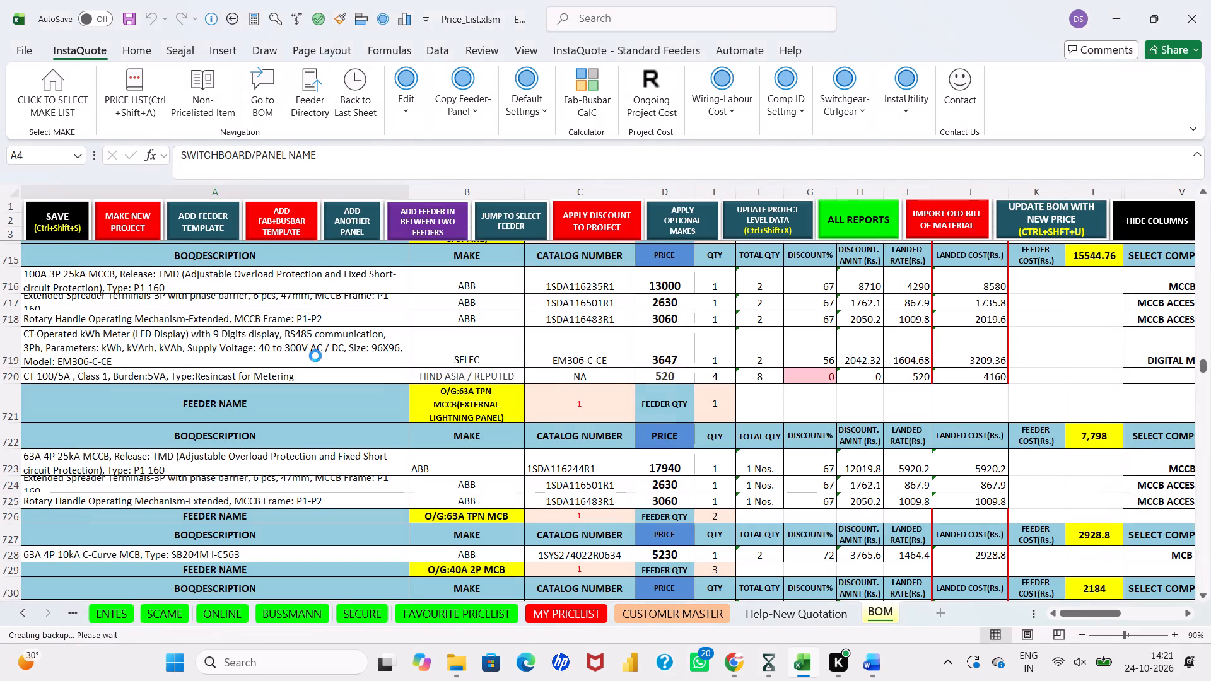
click(732, 412)
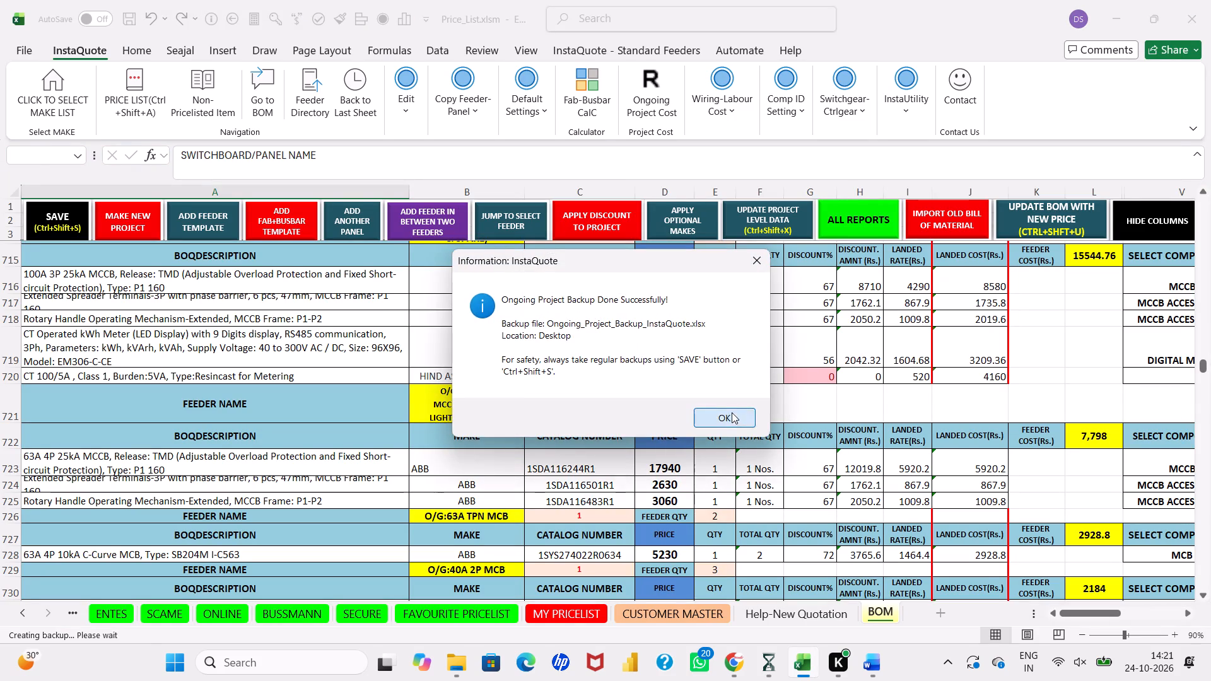
Clear the 3P spreader terminals description in the external lightning panel feeder and open ABB's MCCB_ACCESSORIES list for a replacement.
click(397, 486)
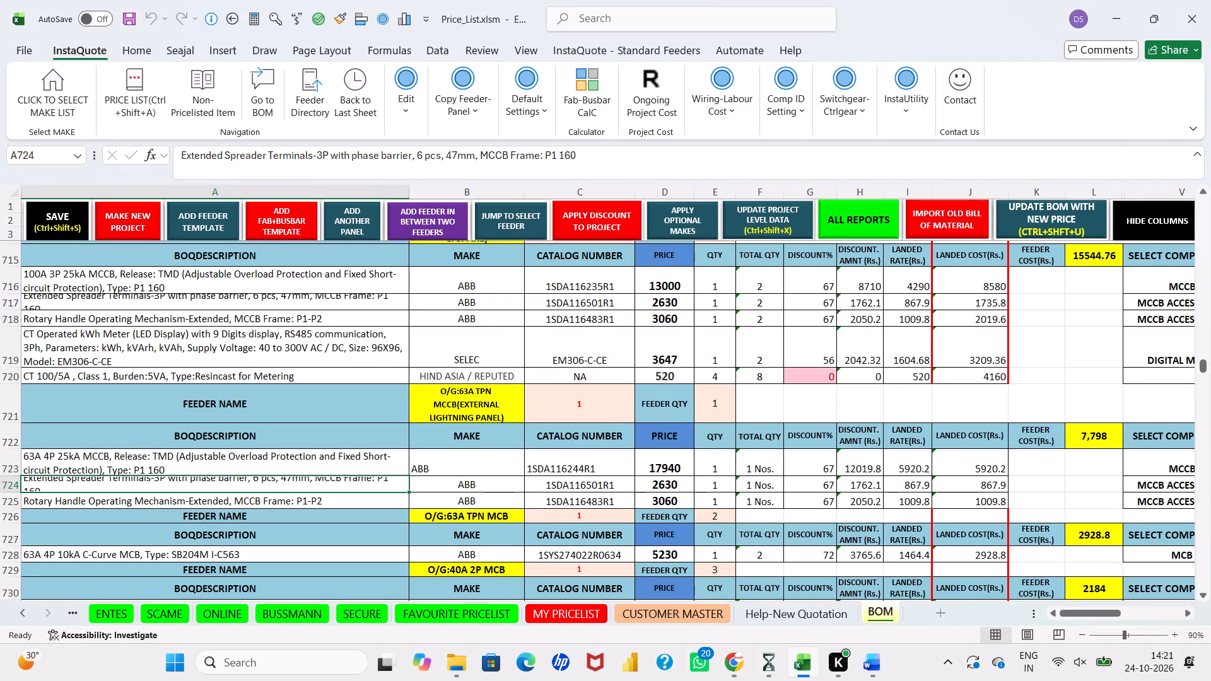
key(Delete)
key(ctrl+q)
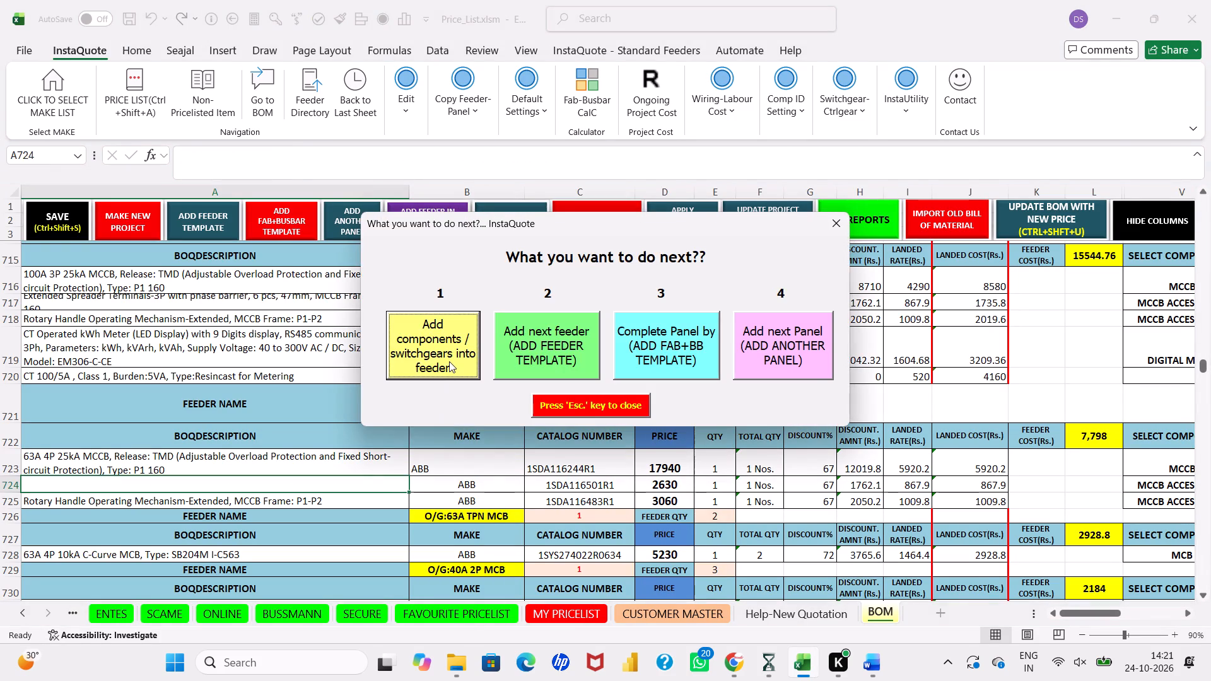
click(449, 360)
text(MCC)
key(Down)
key(Up)
key(Tab)
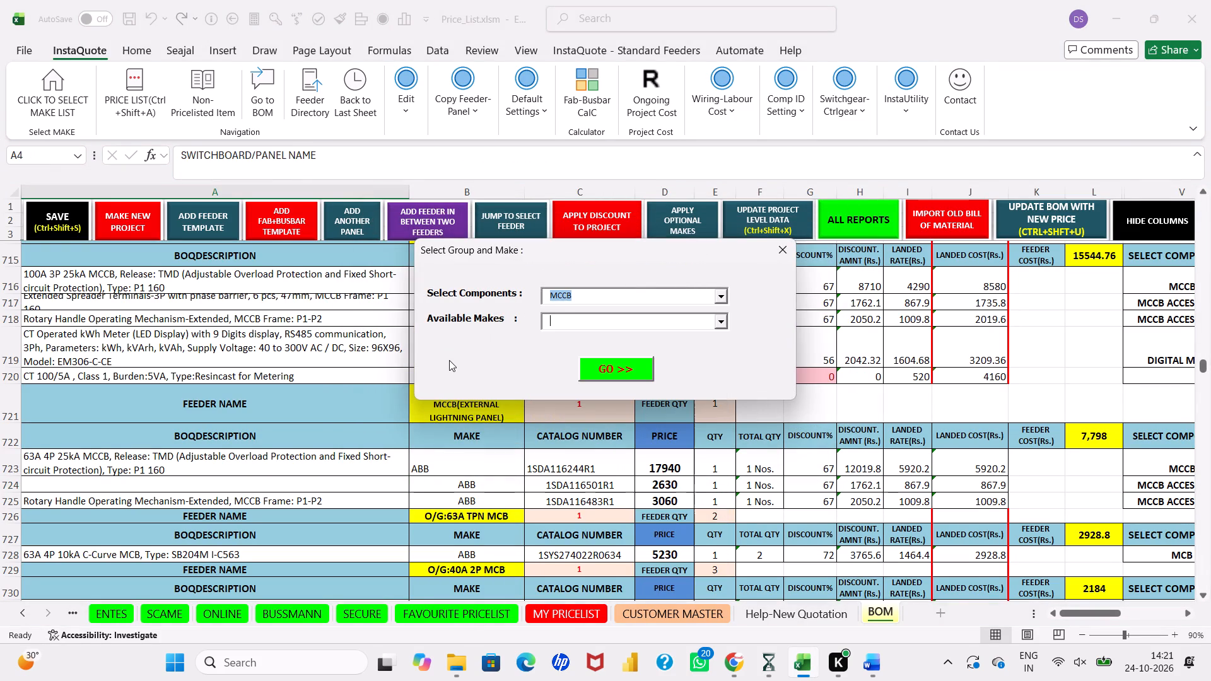
key(Up)
key(Up)
key(Up)
key(Up)
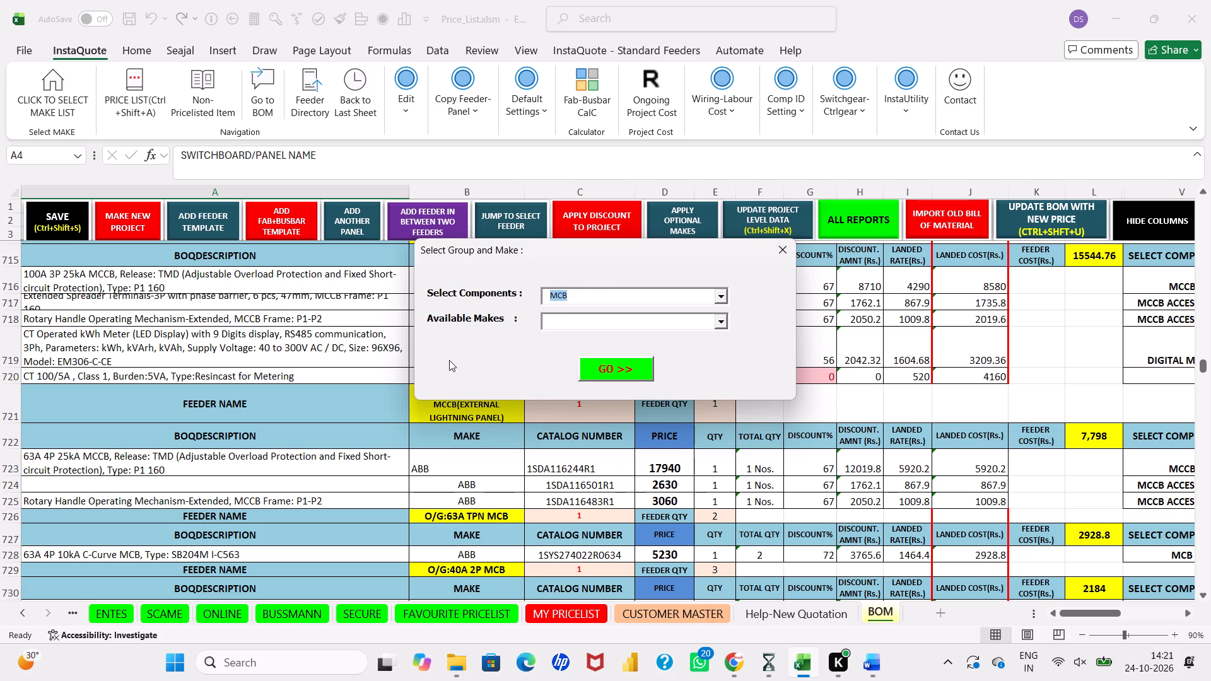
key(Down)
key(Down)
key(Down)
key(Tab)
key(a)
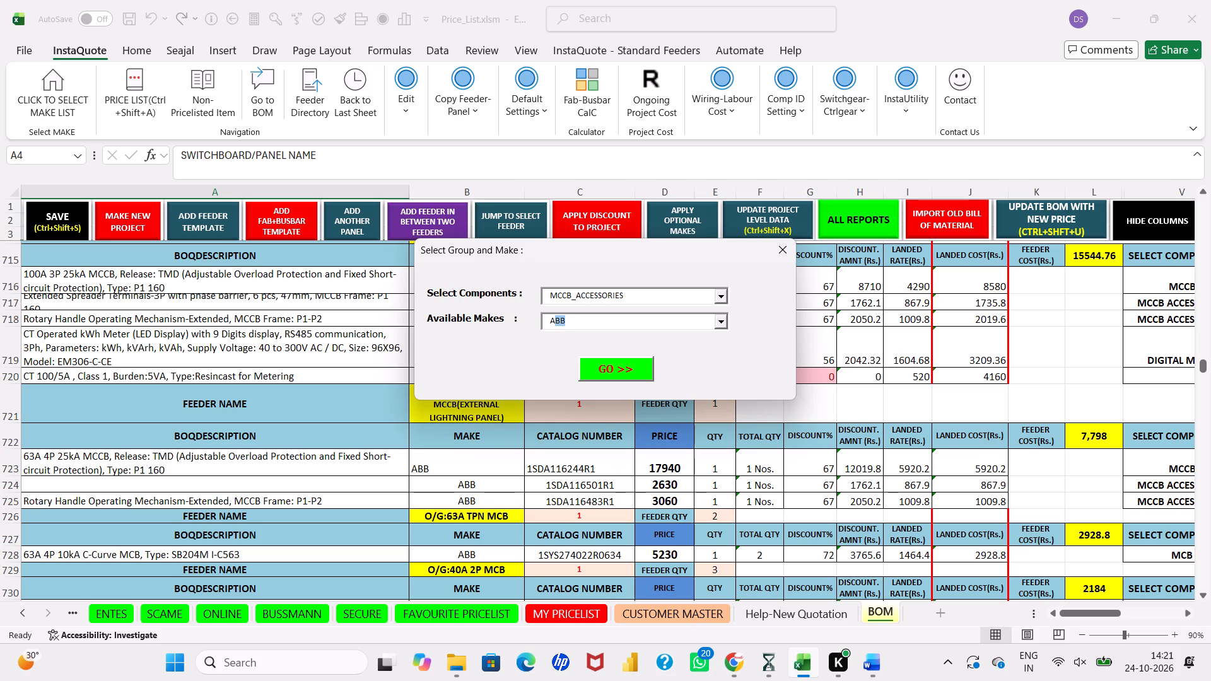
click(607, 381)
click(610, 377)
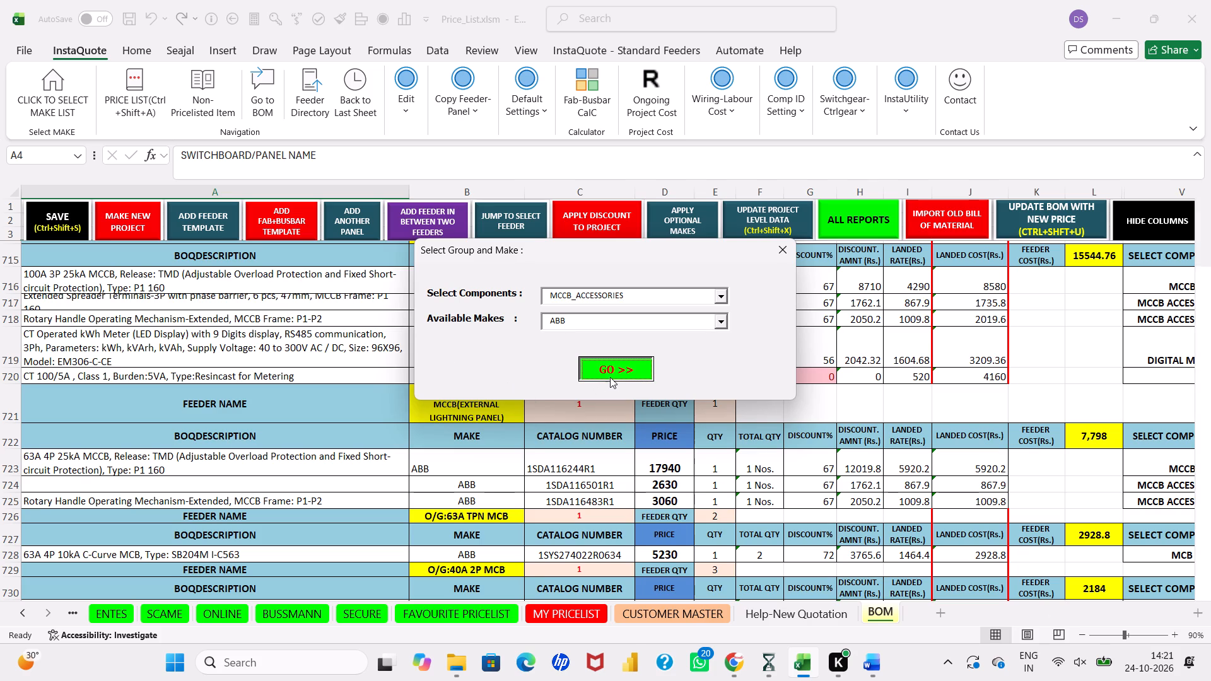
Filter the accessories to Extended Spreader Terminals-4P, type P1 160, reset old marks and mark the matching item for the BOM.
click(612, 257)
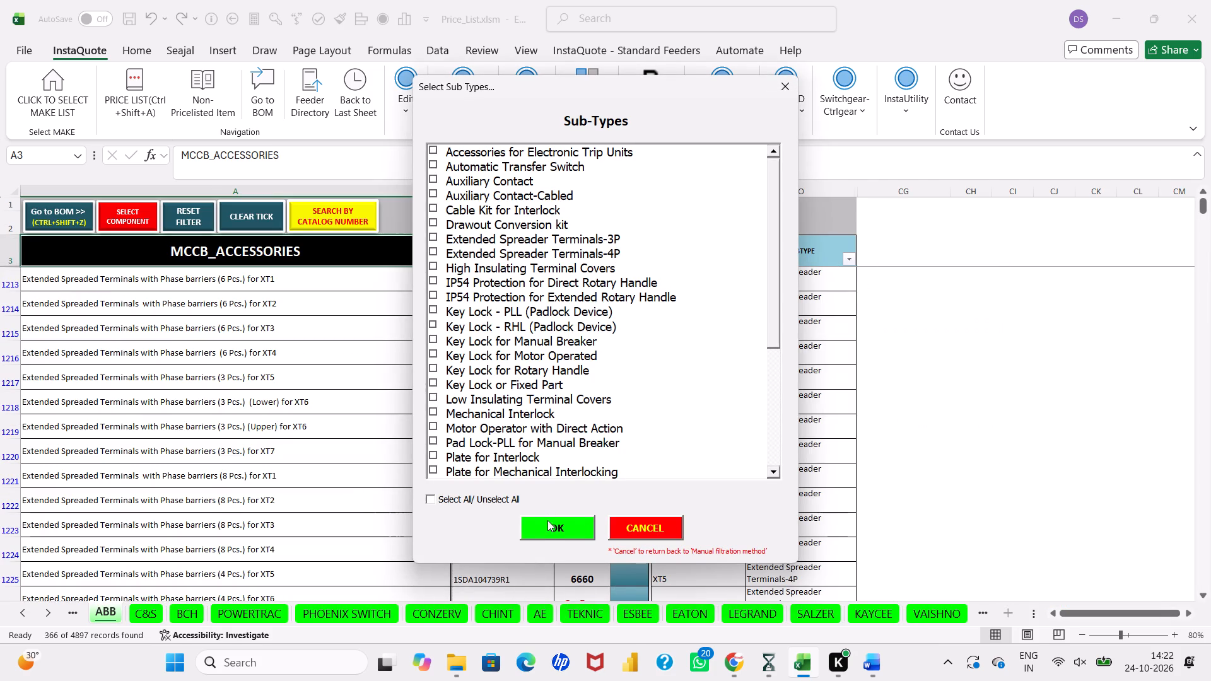
click(546, 527)
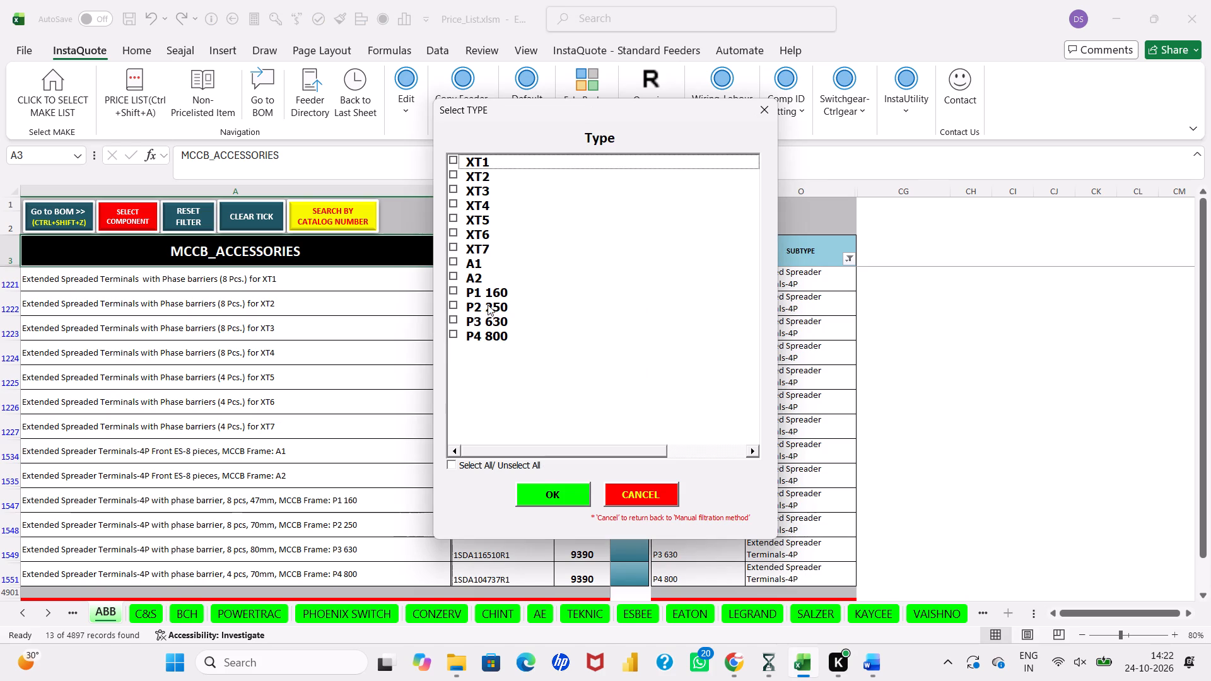
click(490, 298)
click(540, 492)
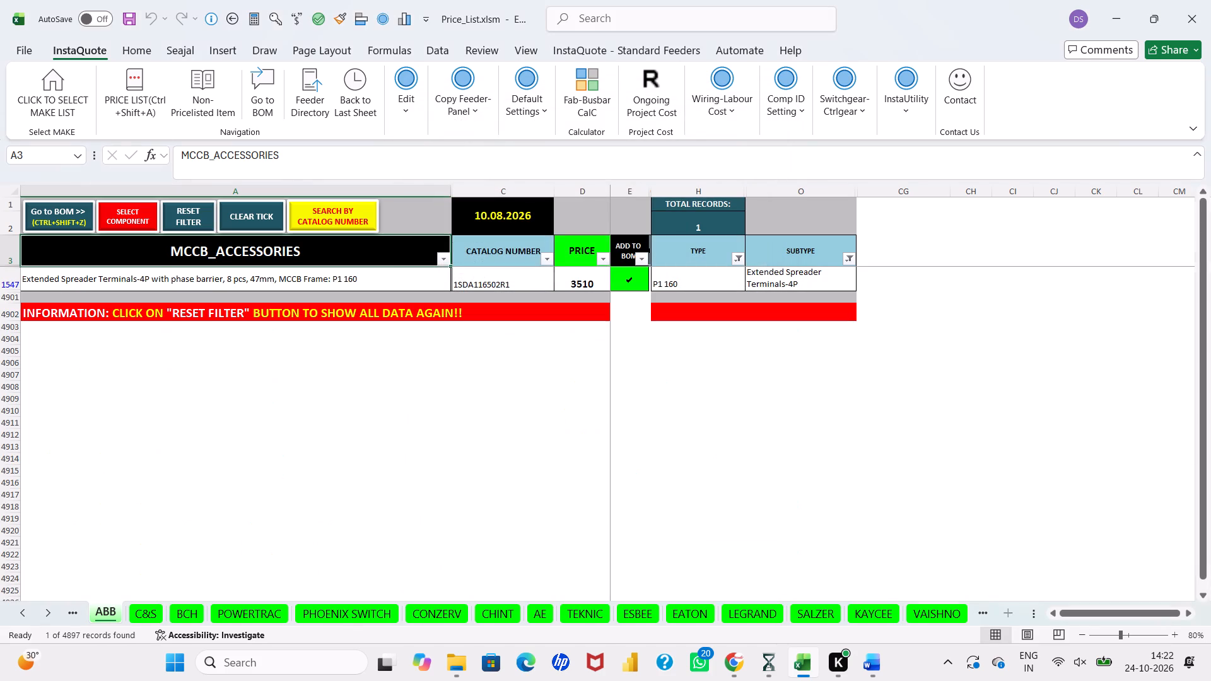
click(266, 223)
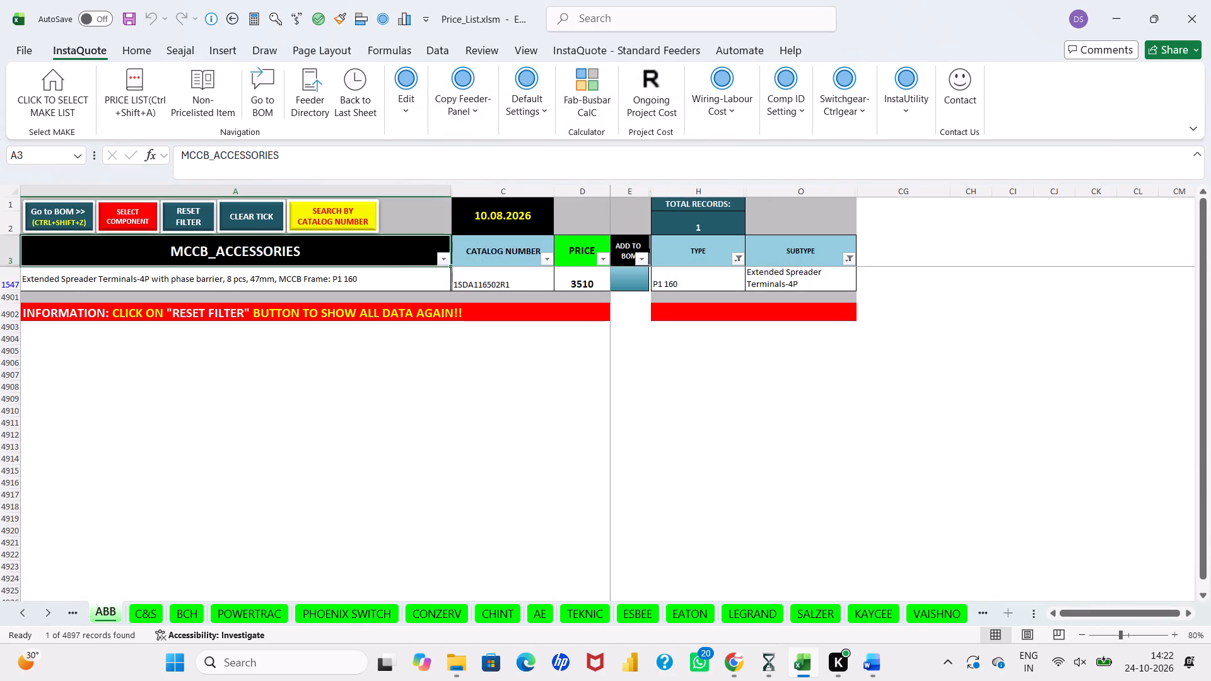
double_click(623, 279)
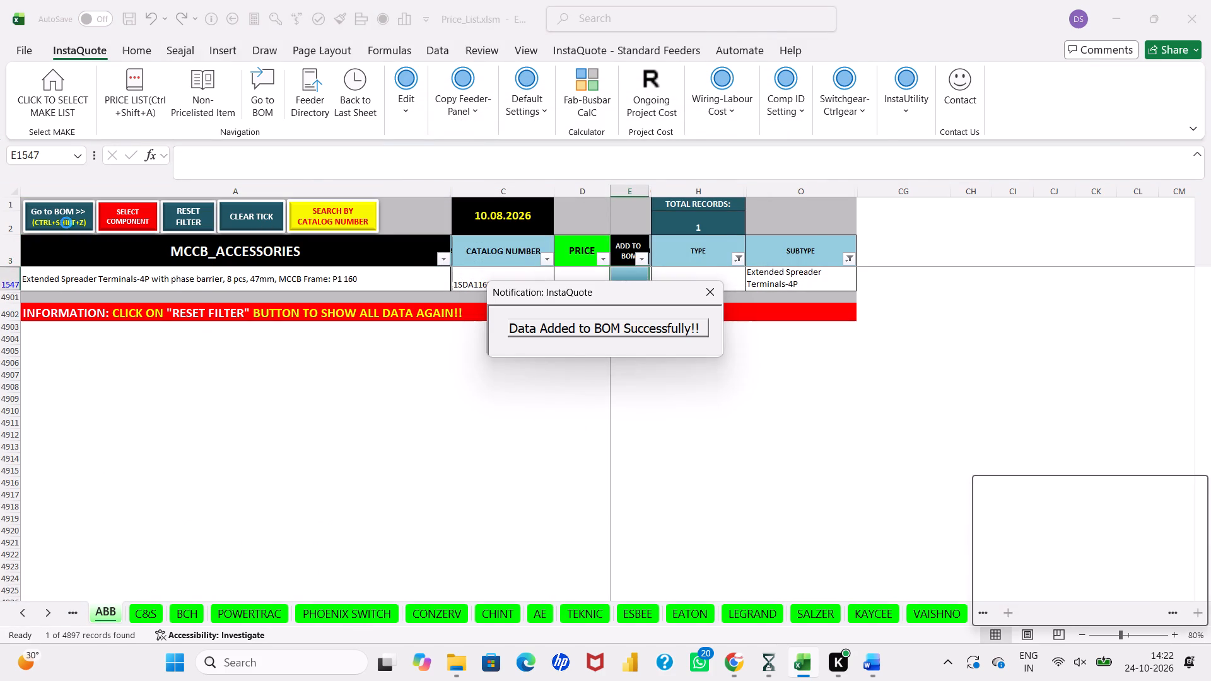
Transfer the marked 4P spreader terminals to the external lightning panel feeder and save the BOM backup.
click(66, 223)
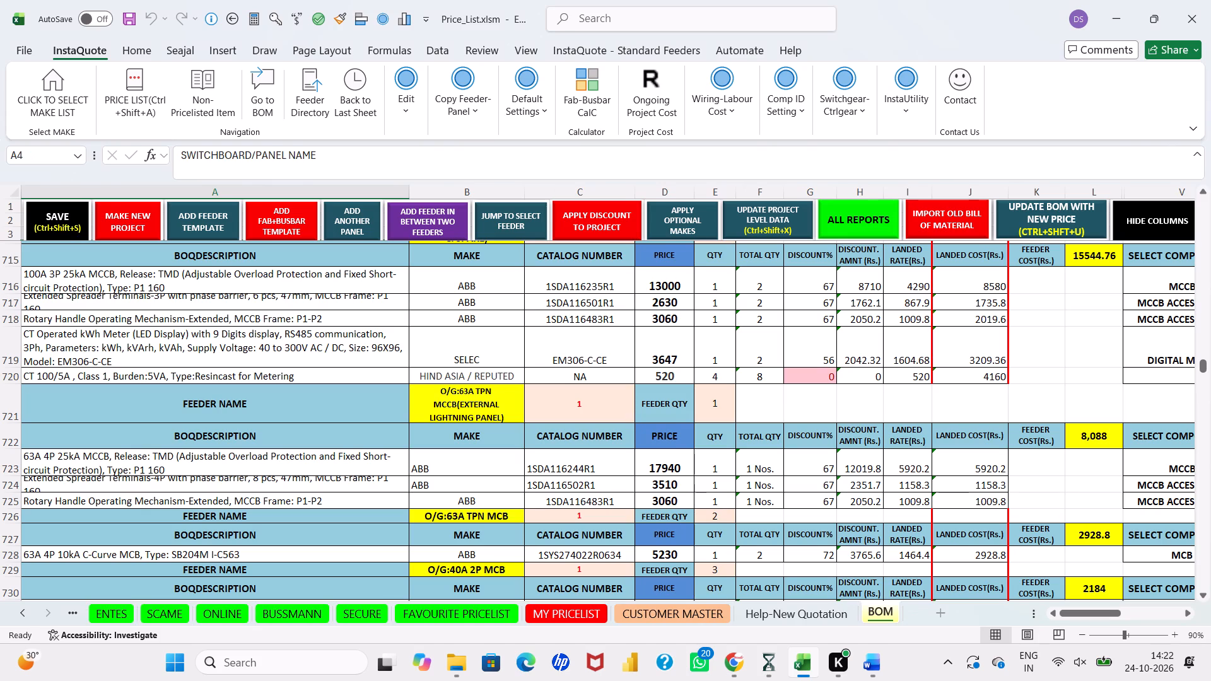
click(66, 227)
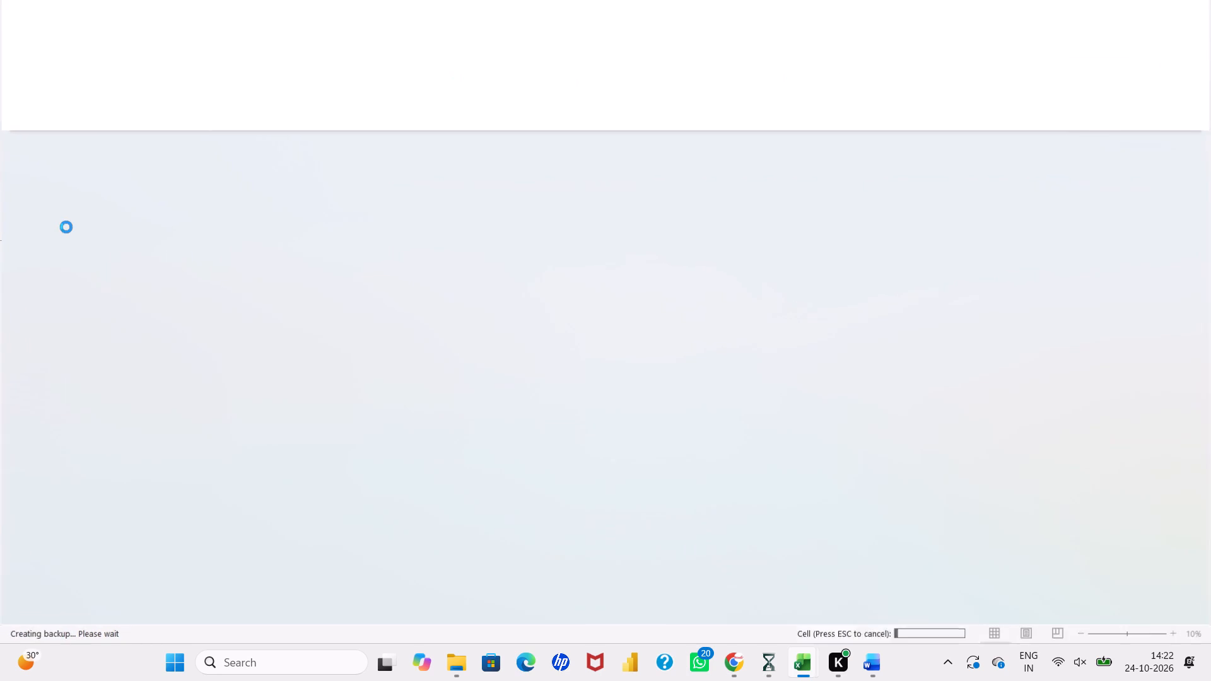
click(709, 411)
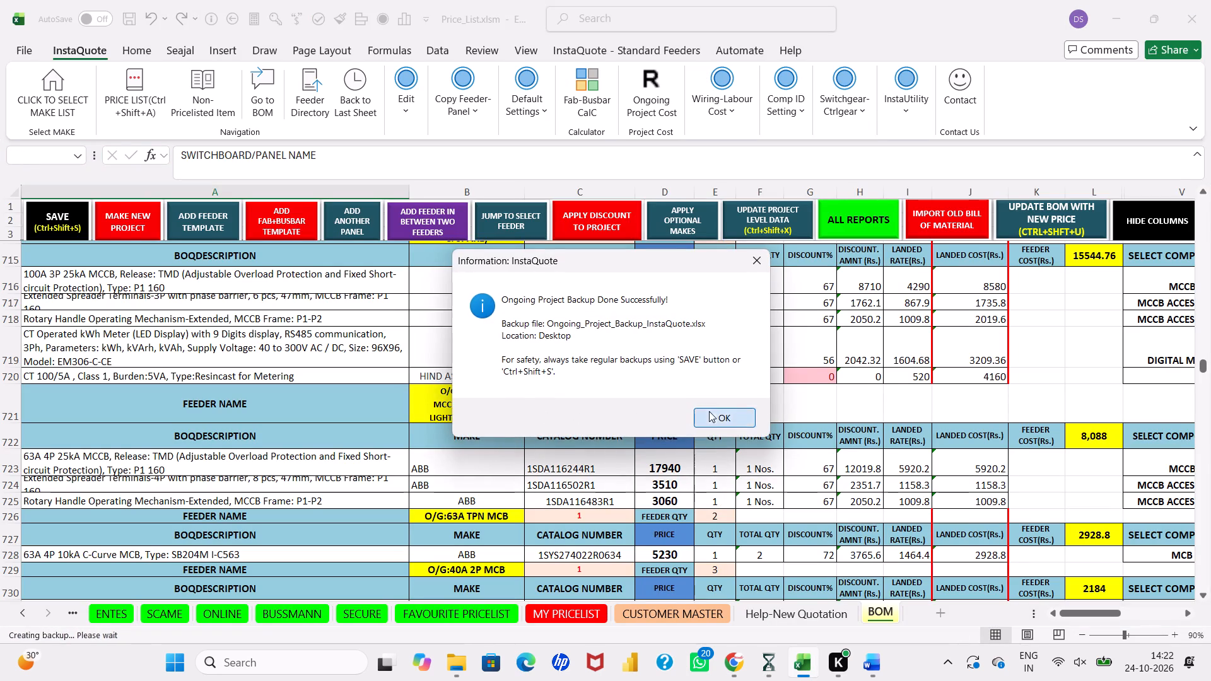
Copy the external lightning panel feeder's MCCB, spreader terminal and rotary handle entries, from description through quantity.
drag(393, 470, 700, 487)
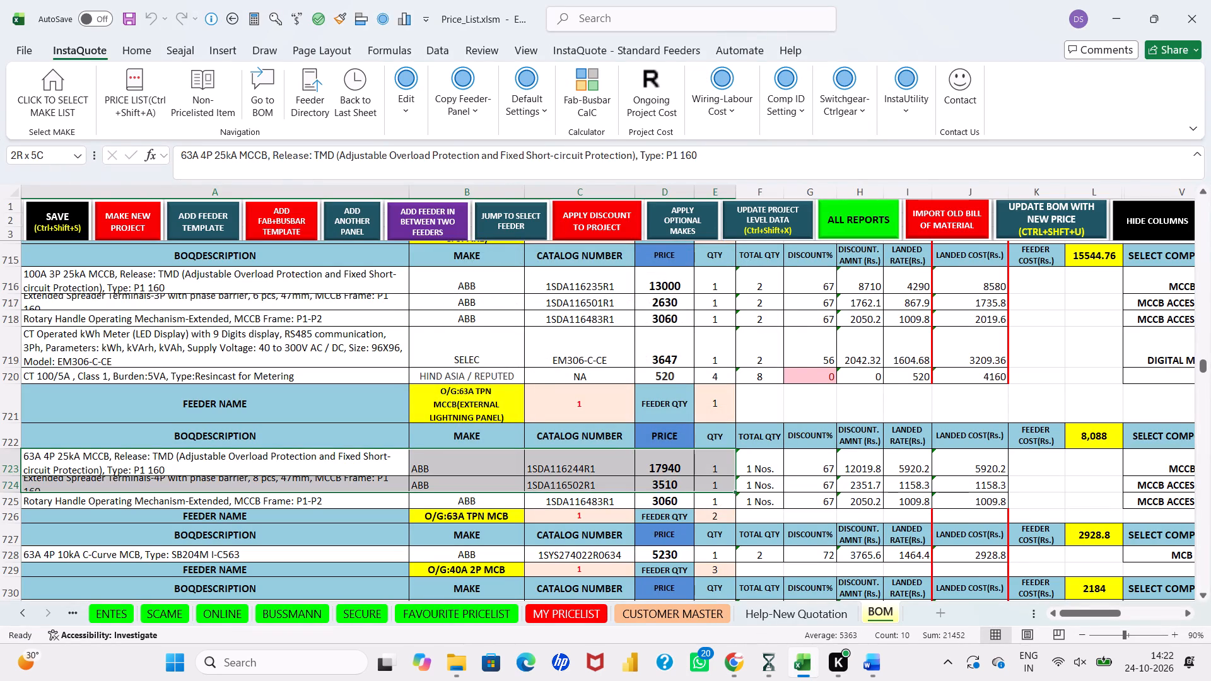
drag(700, 487, 700, 498)
key(ctrl+c)
Paste the copied 63A 4P MCCB, 4P spreader terminals and rotary handle over the 3P entries in the 63A campus lightning feeder.
scroll(700, 498, up, 6)
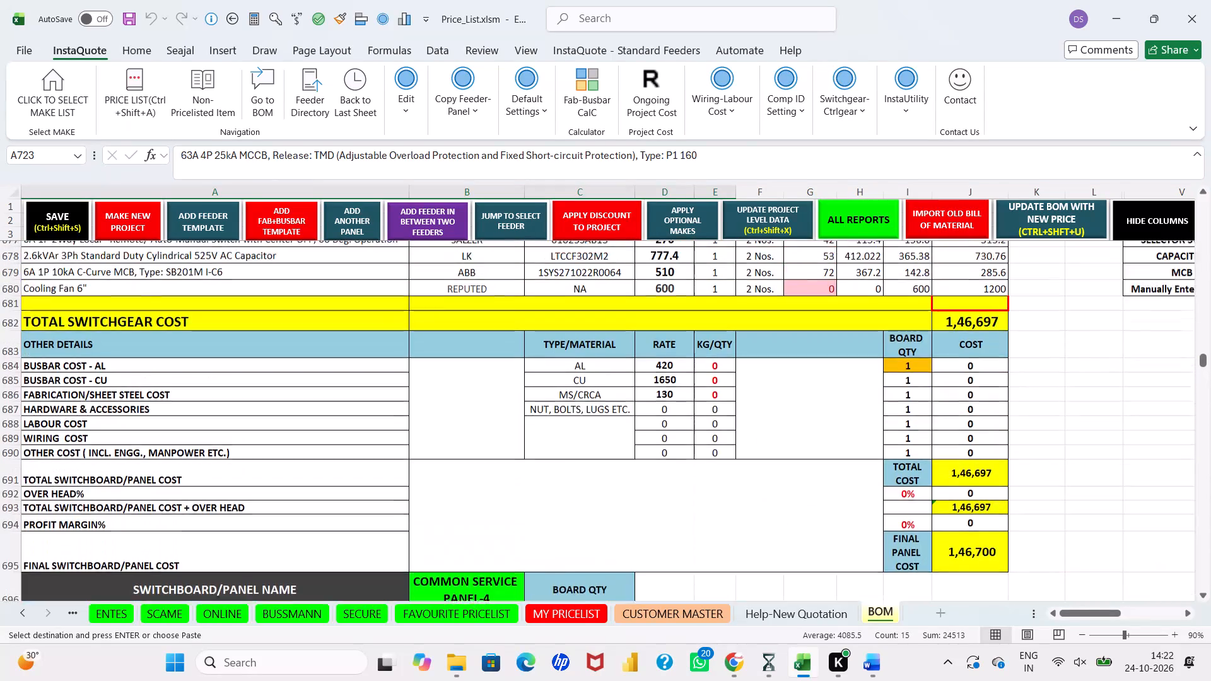
scroll(700, 498, up, 6)
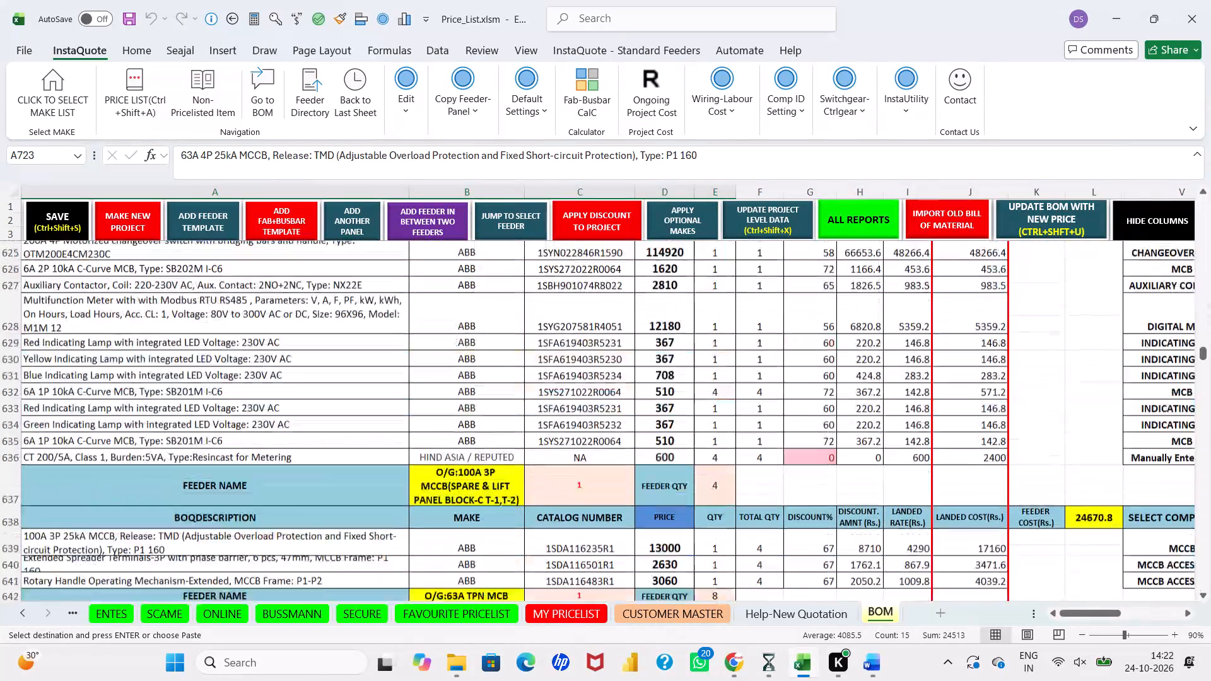
scroll(700, 498, up, 6)
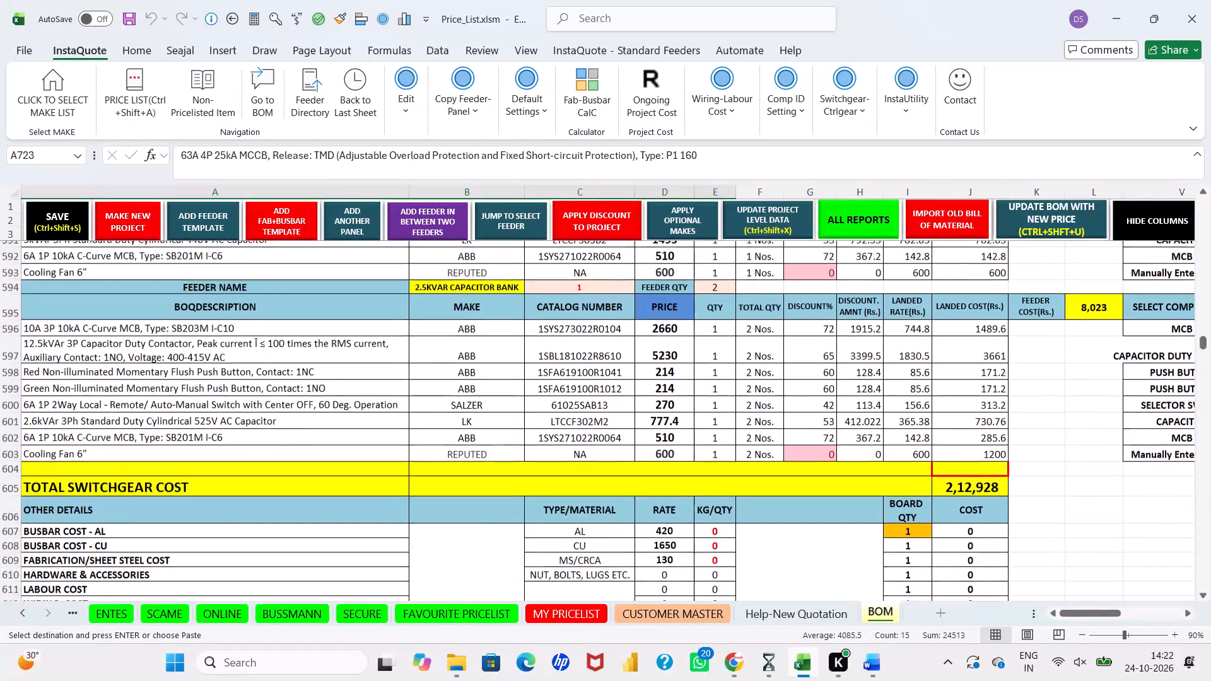
scroll(700, 498, up, 4)
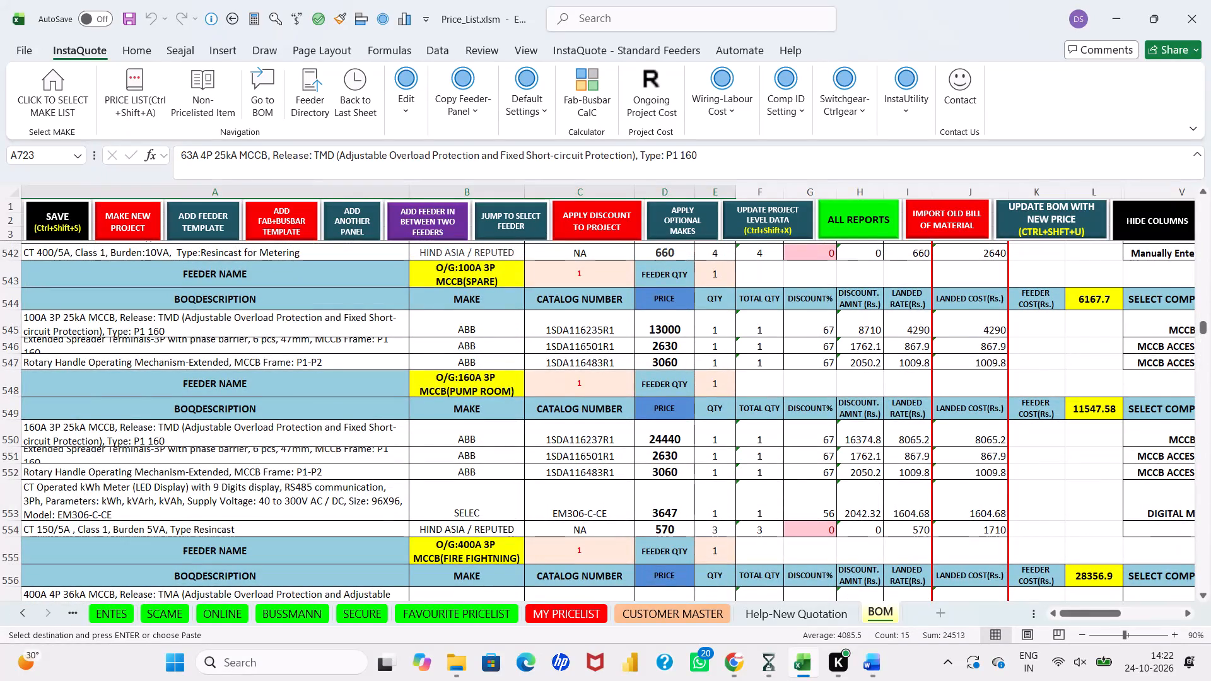
scroll(570, 464, up, 2)
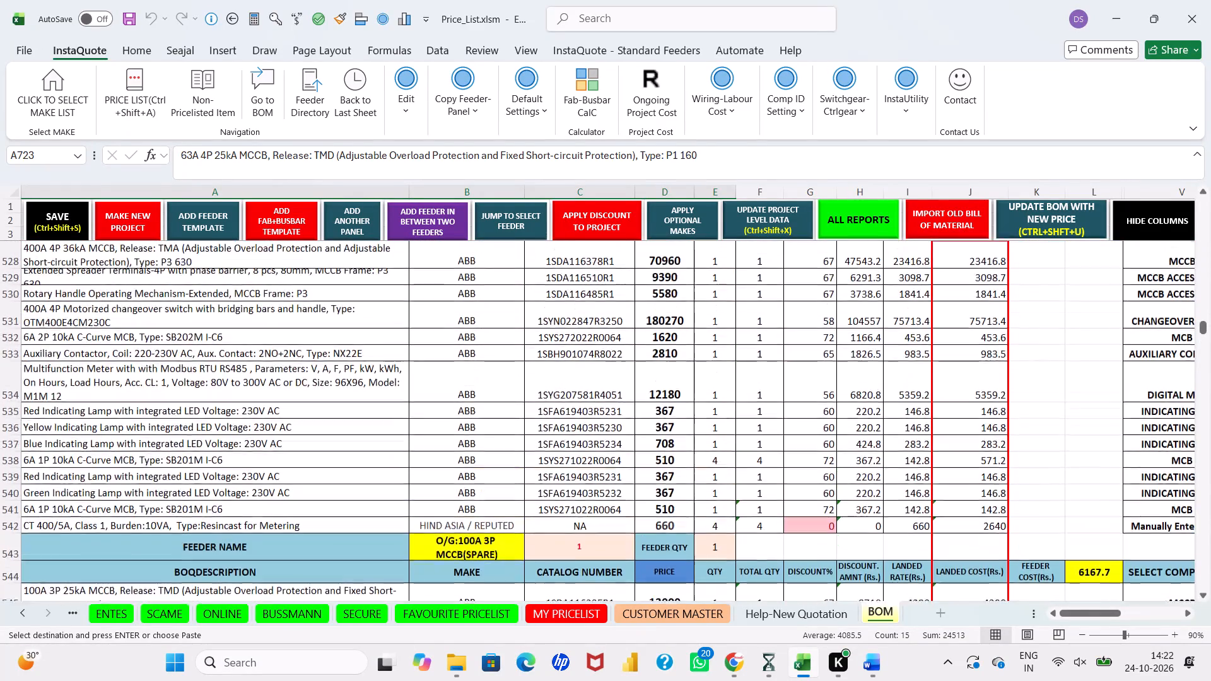
scroll(570, 464, up, 5)
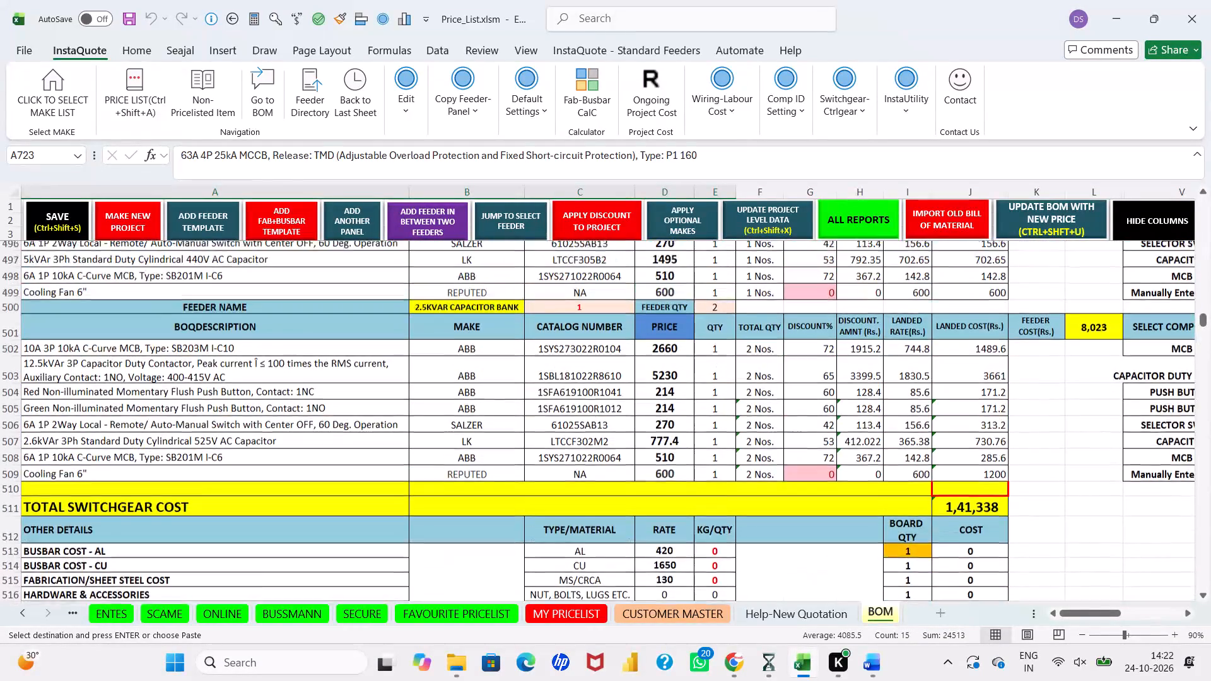
scroll(570, 464, up, 5)
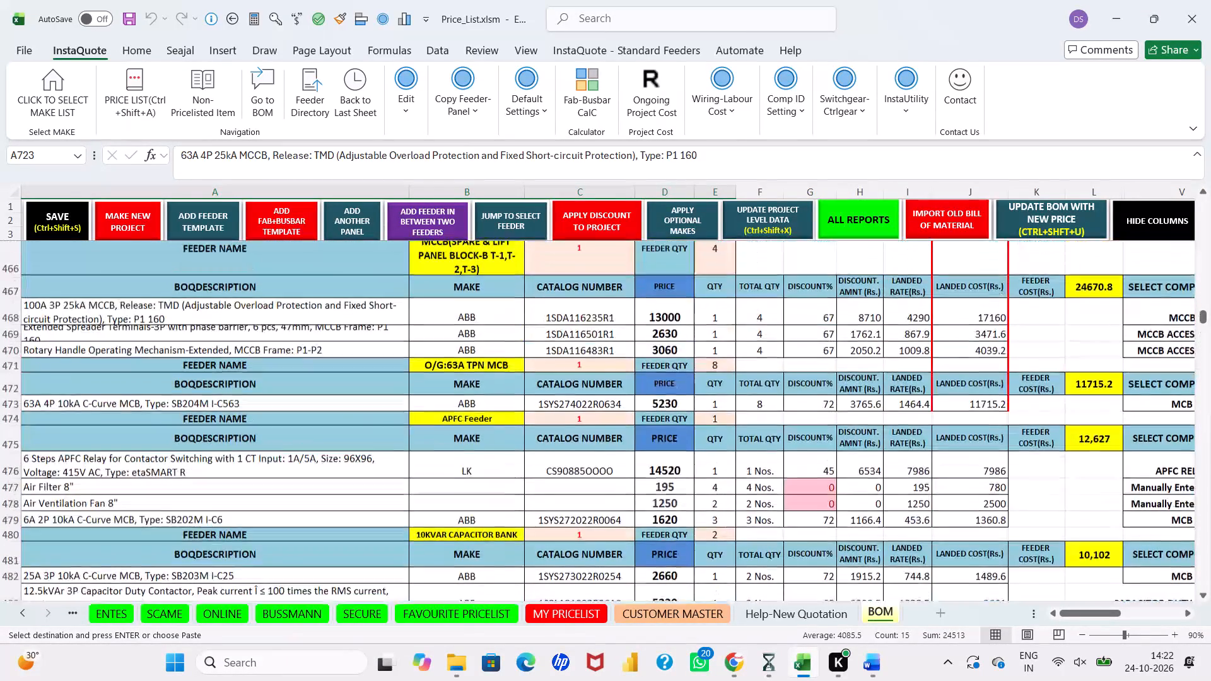
scroll(570, 464, up, 2)
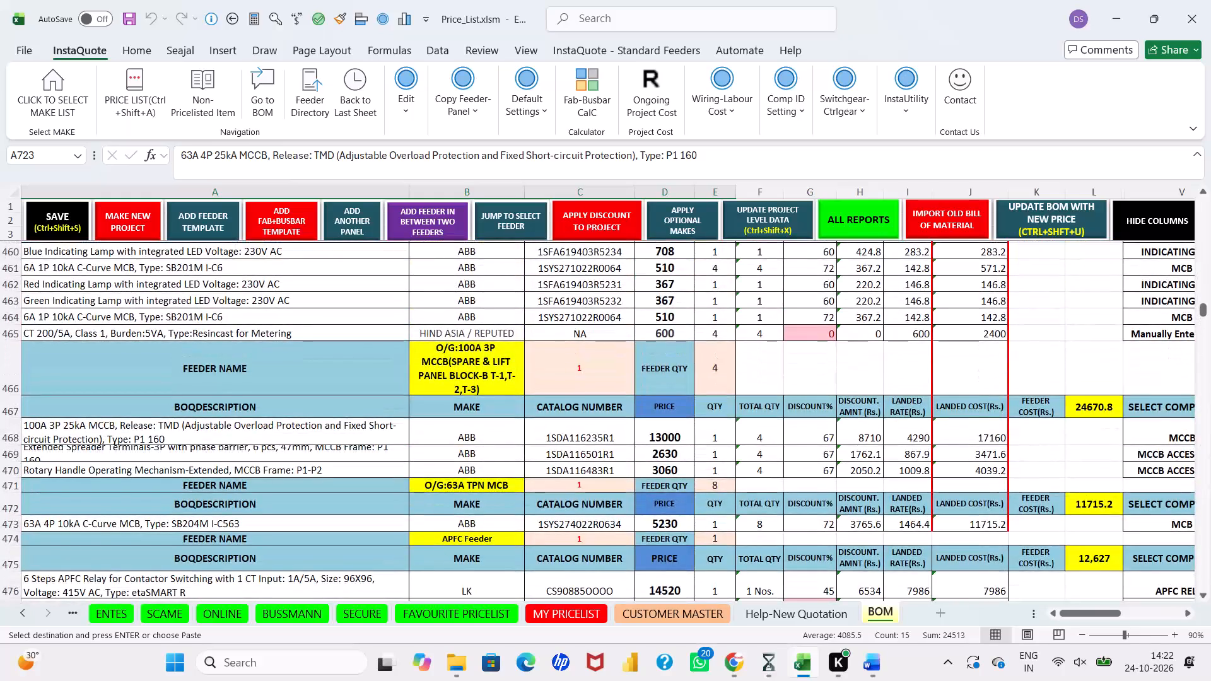
scroll(383, 390, up, 6)
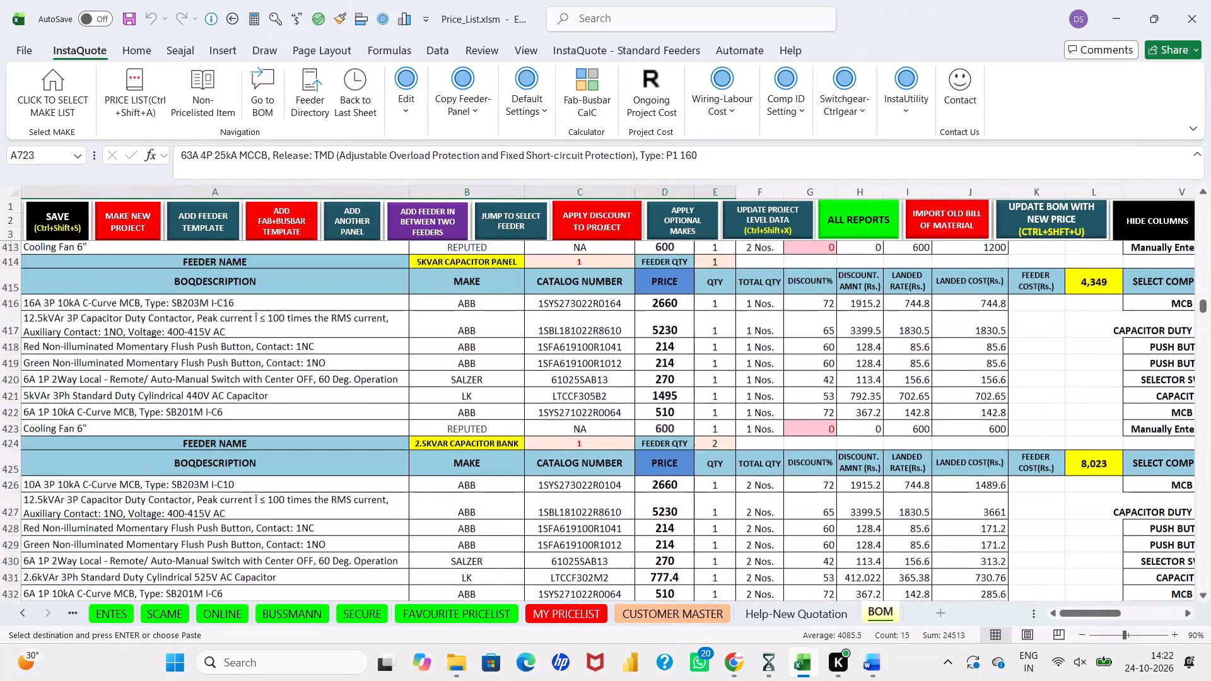
scroll(383, 390, up, 5)
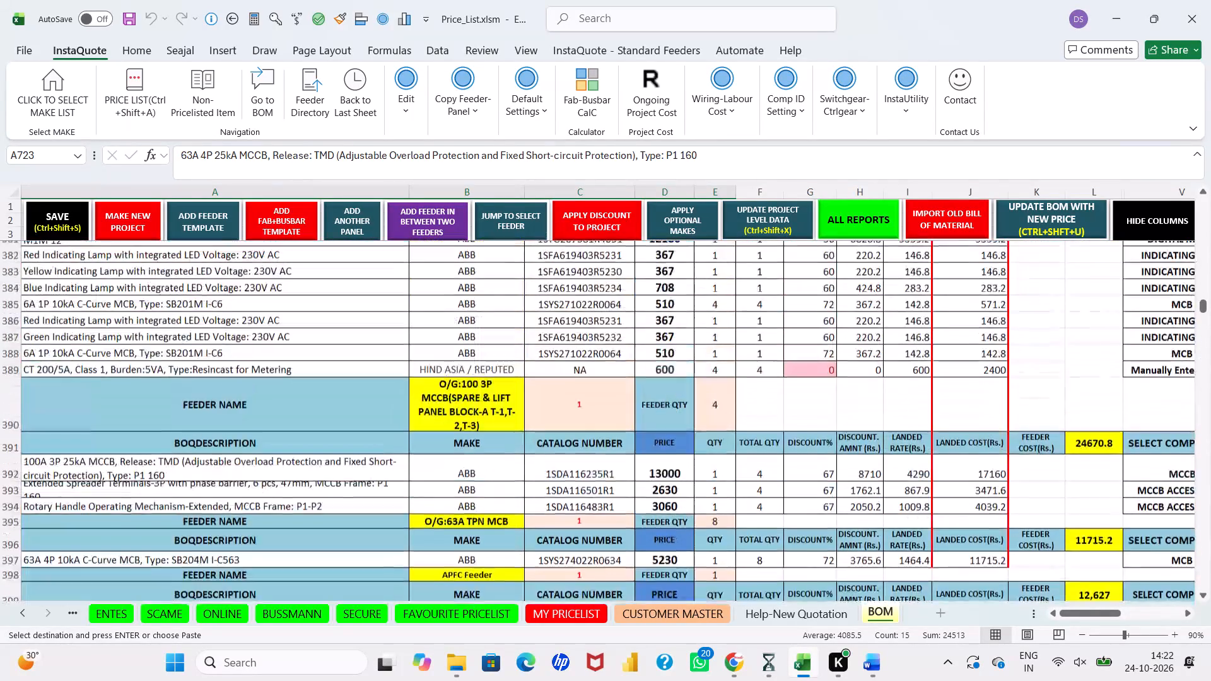
scroll(383, 390, up, 5)
scroll(383, 390, down, 1)
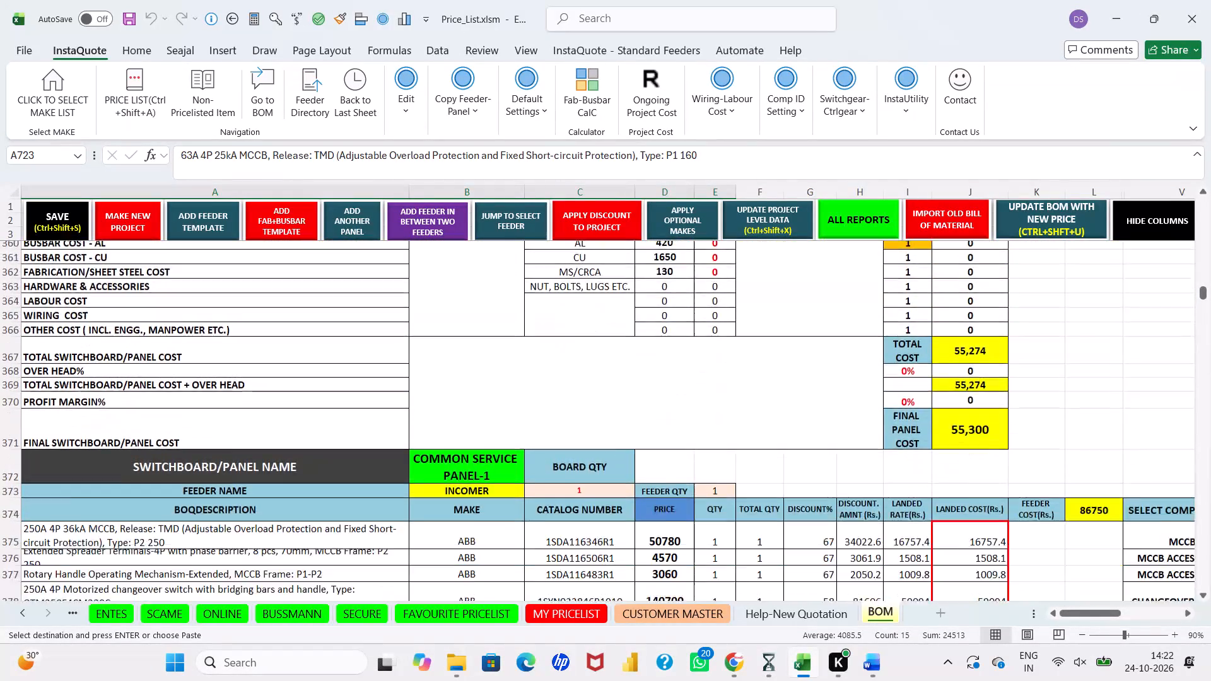
scroll(383, 390, down, 4)
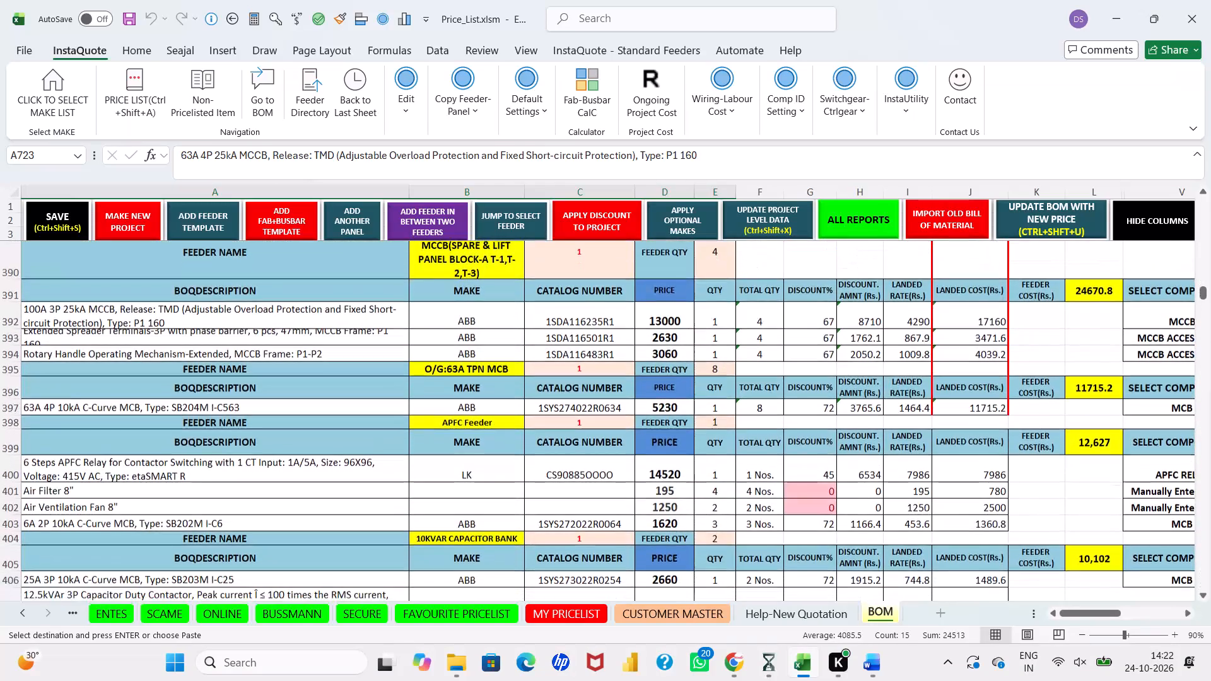
scroll(383, 390, down, 6)
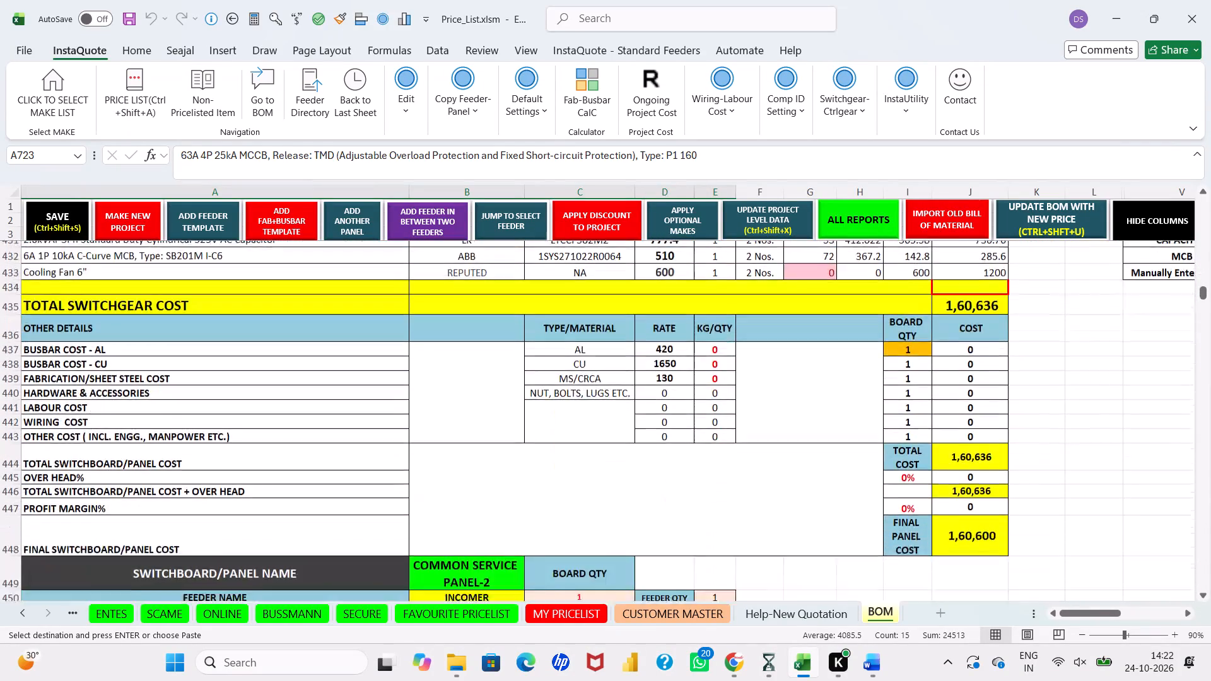
scroll(383, 390, down, 6)
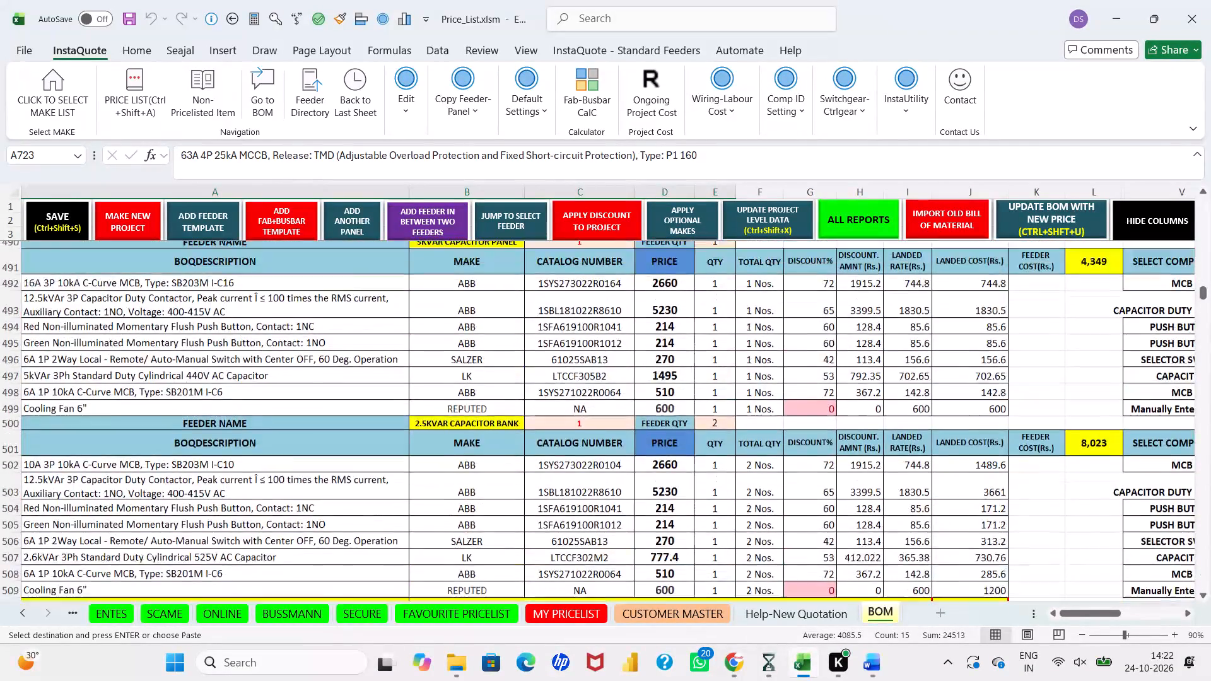
scroll(383, 390, down, 4)
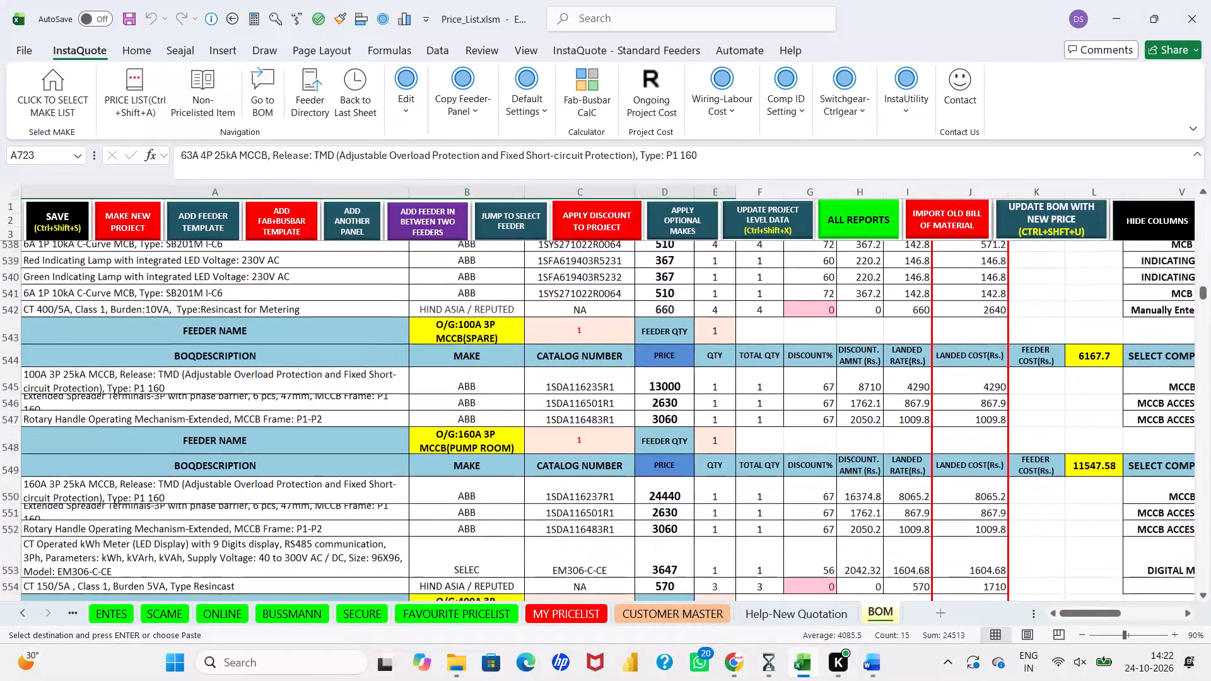
scroll(383, 390, down, 2)
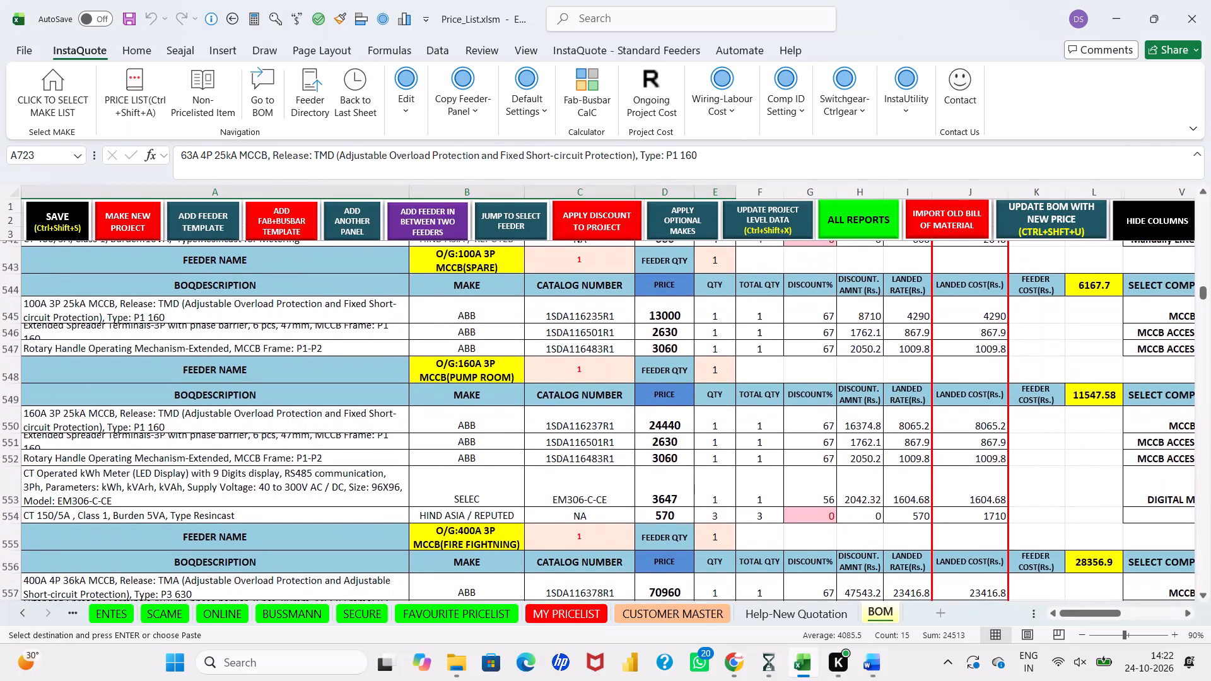
scroll(383, 390, down, 3)
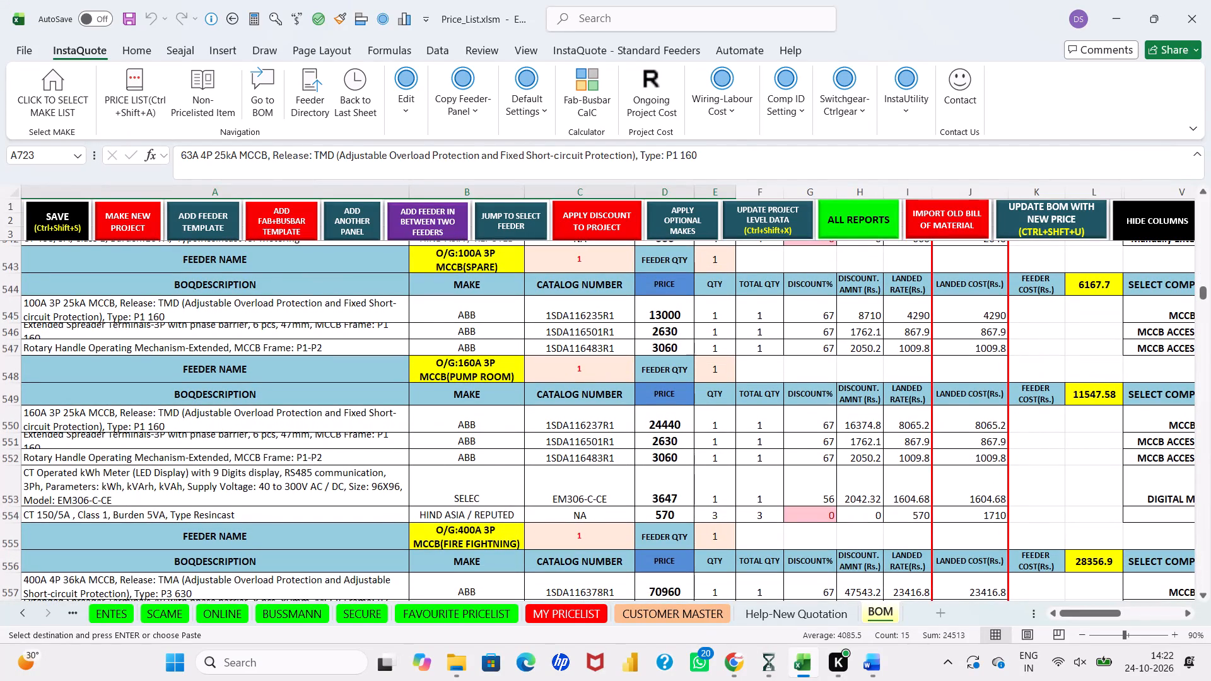
scroll(383, 390, down, 2)
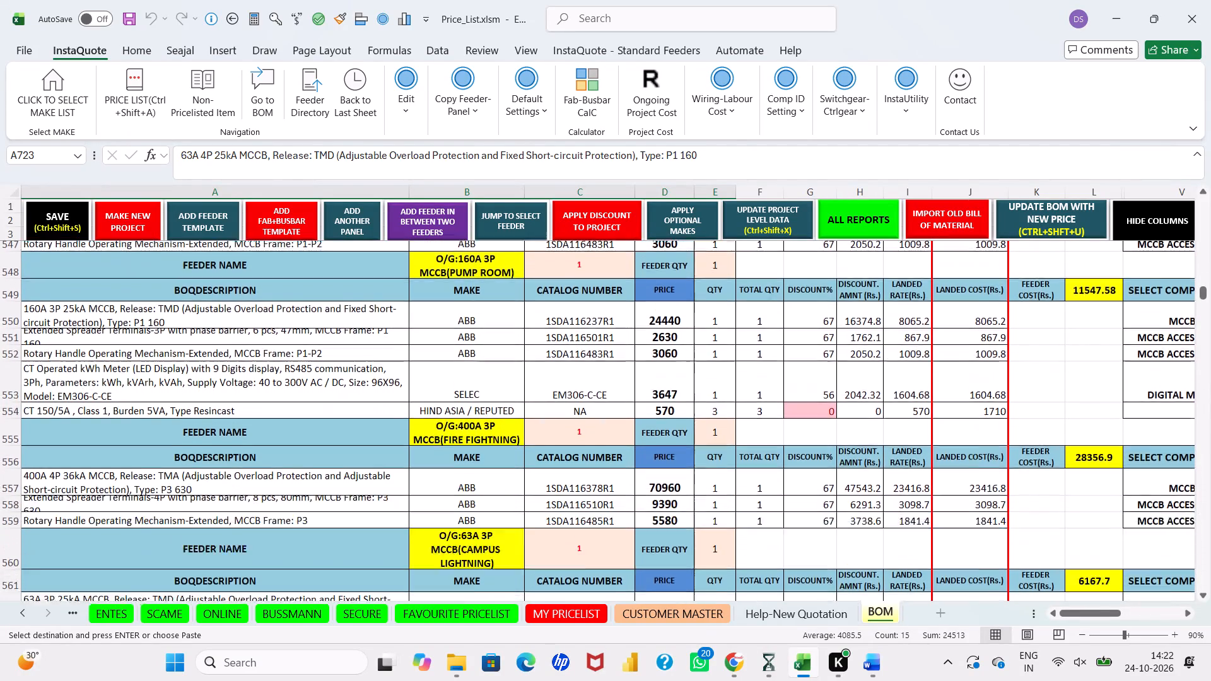
scroll(383, 390, down, 2)
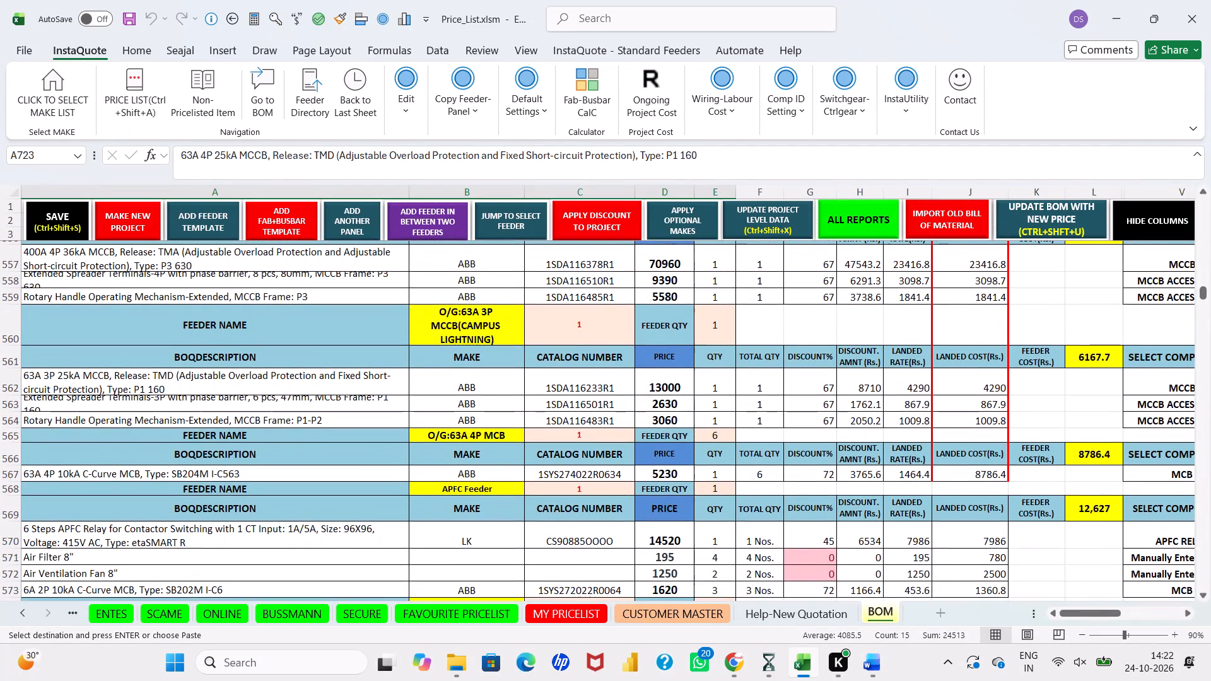
click(380, 375)
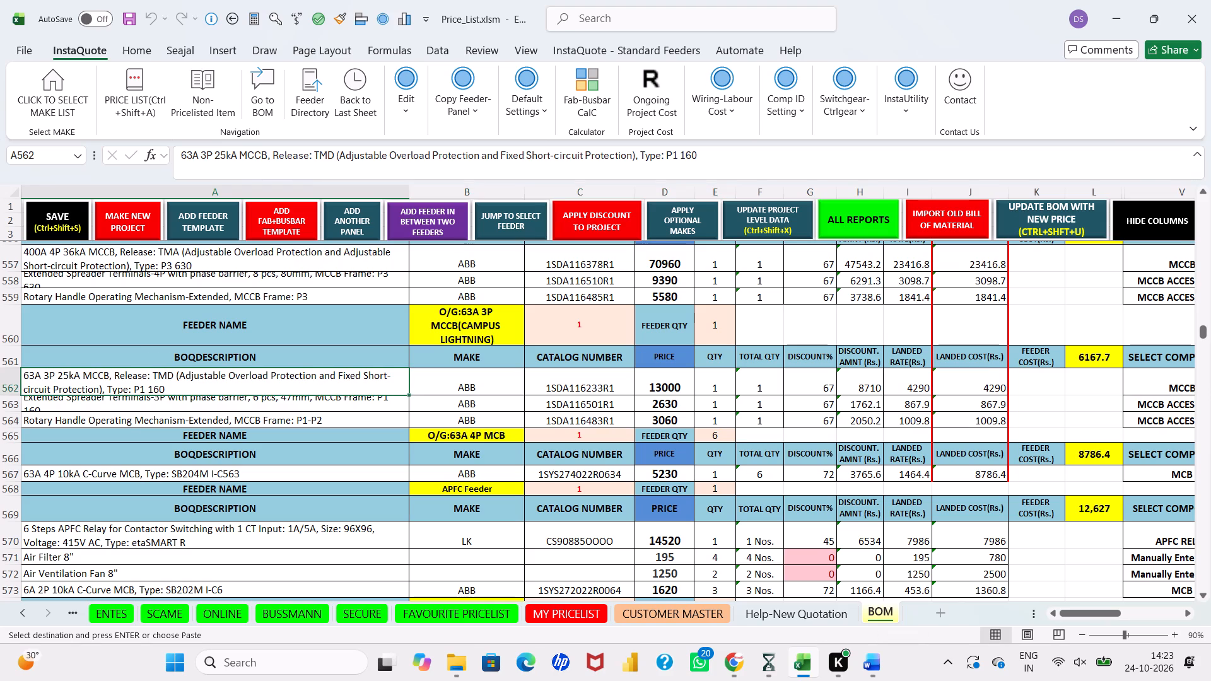
key(ctrl+v)
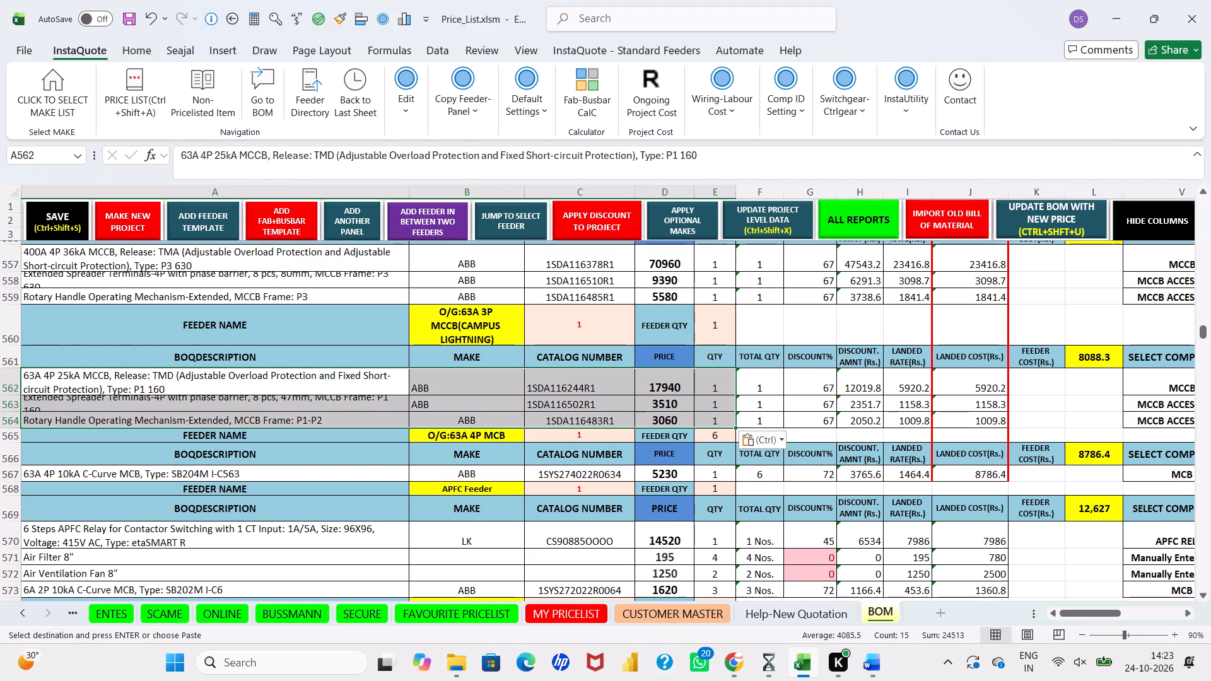
Examine the feeders in the panels after the campus lightning feeder, from Common Service Panel-3 through the External Lightning Panel.
scroll(380, 375, down, 5)
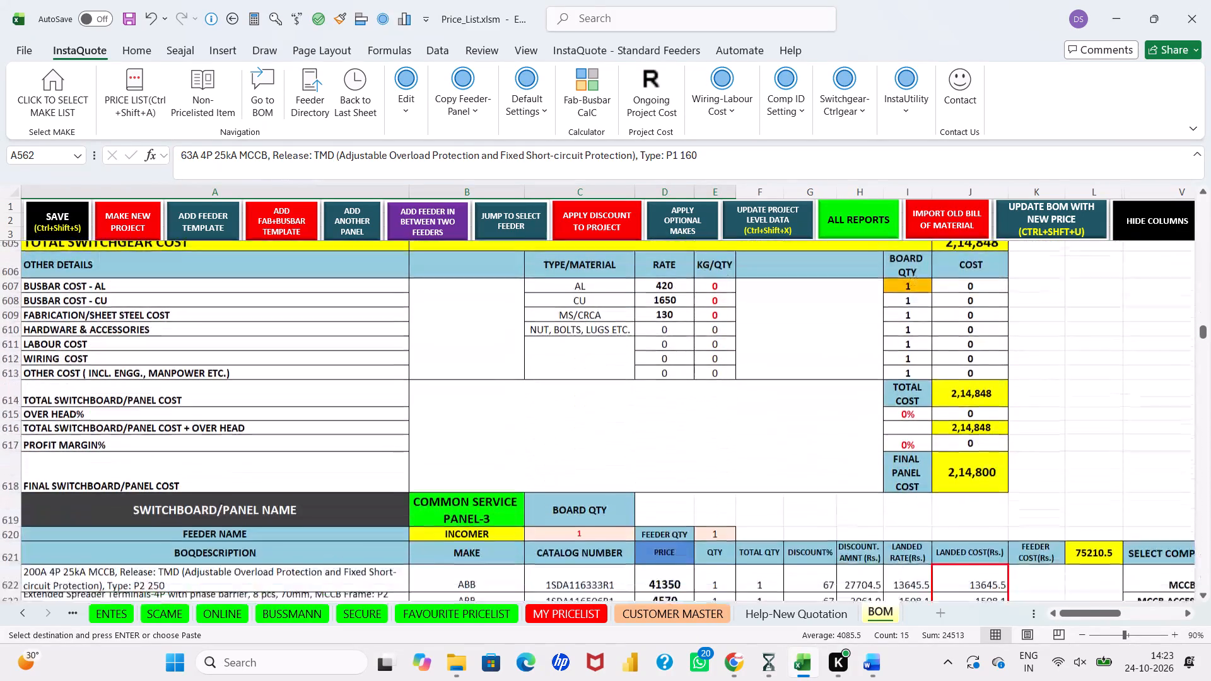
scroll(380, 375, down, 5)
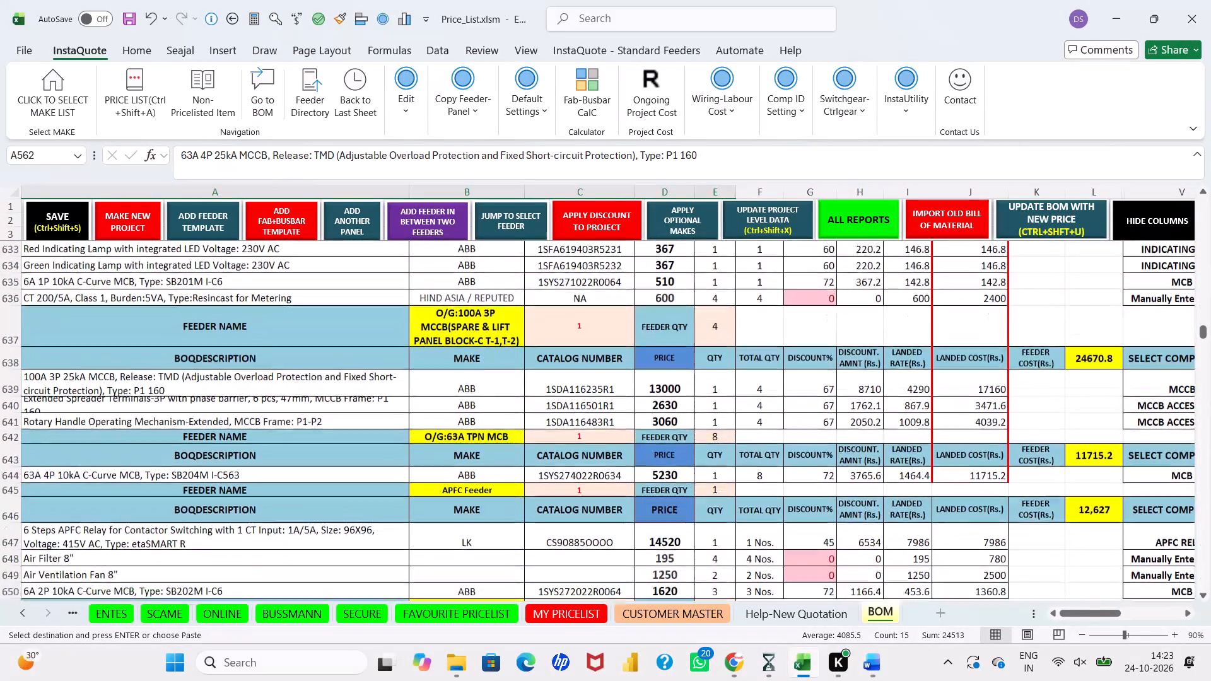
scroll(380, 375, down, 7)
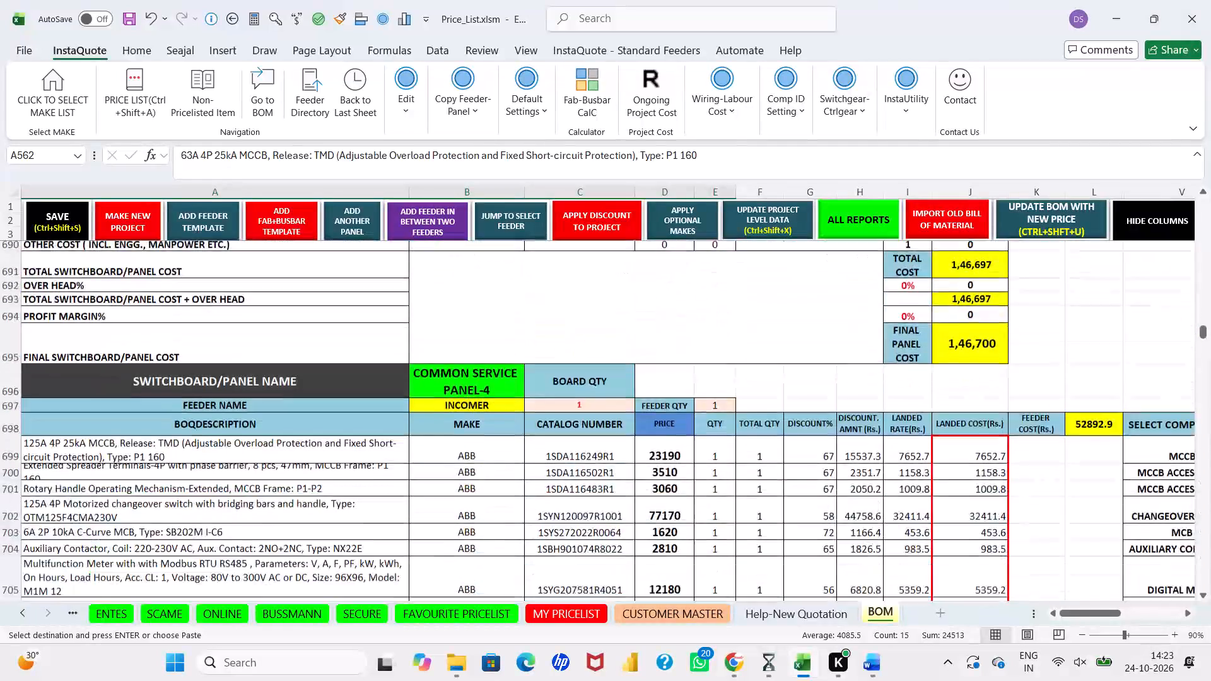
scroll(380, 375, down, 1)
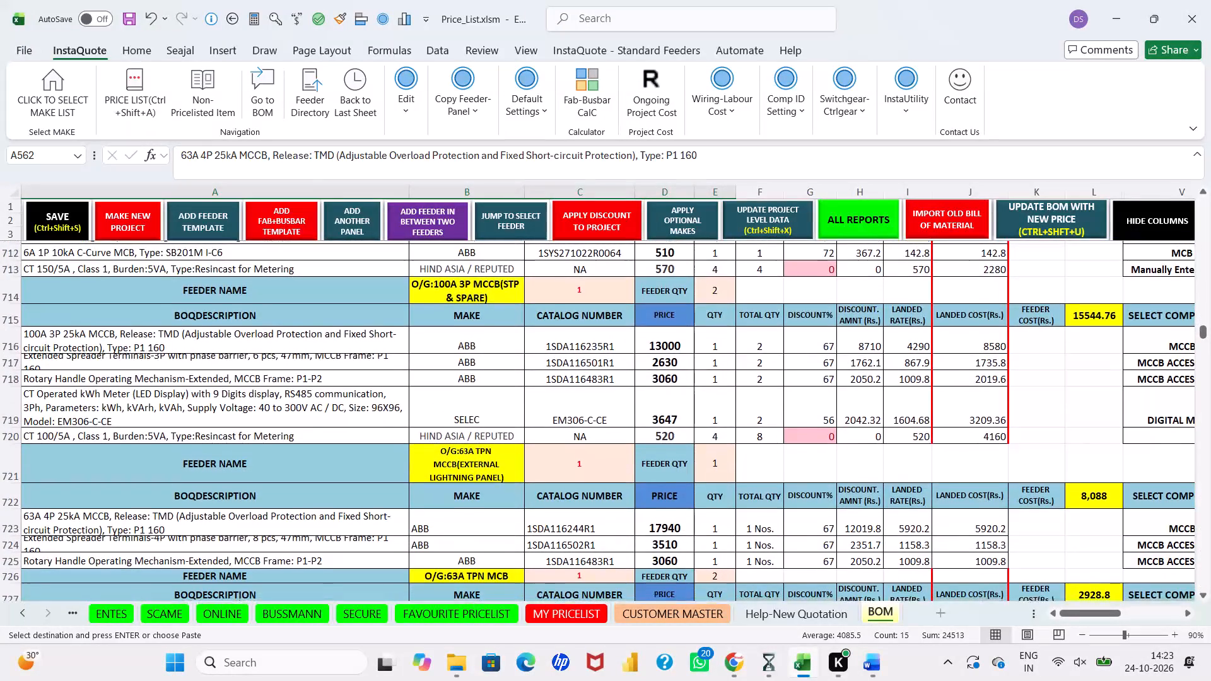
scroll(380, 375, down, 1)
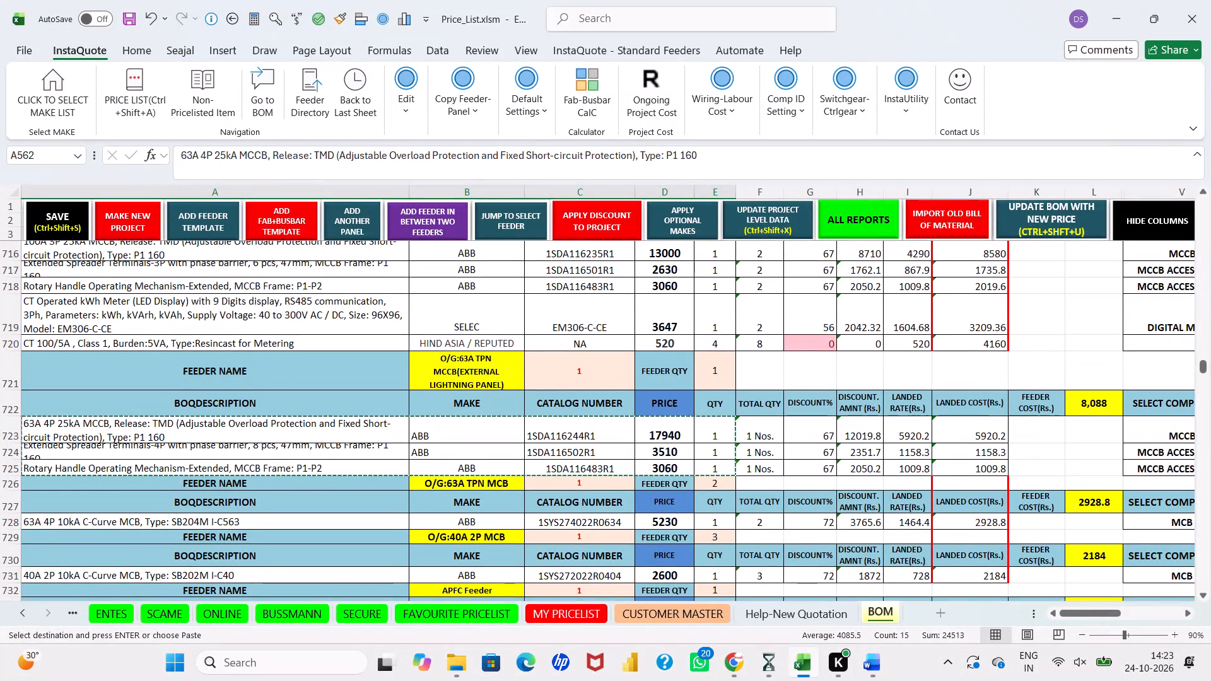
scroll(380, 375, down, 4)
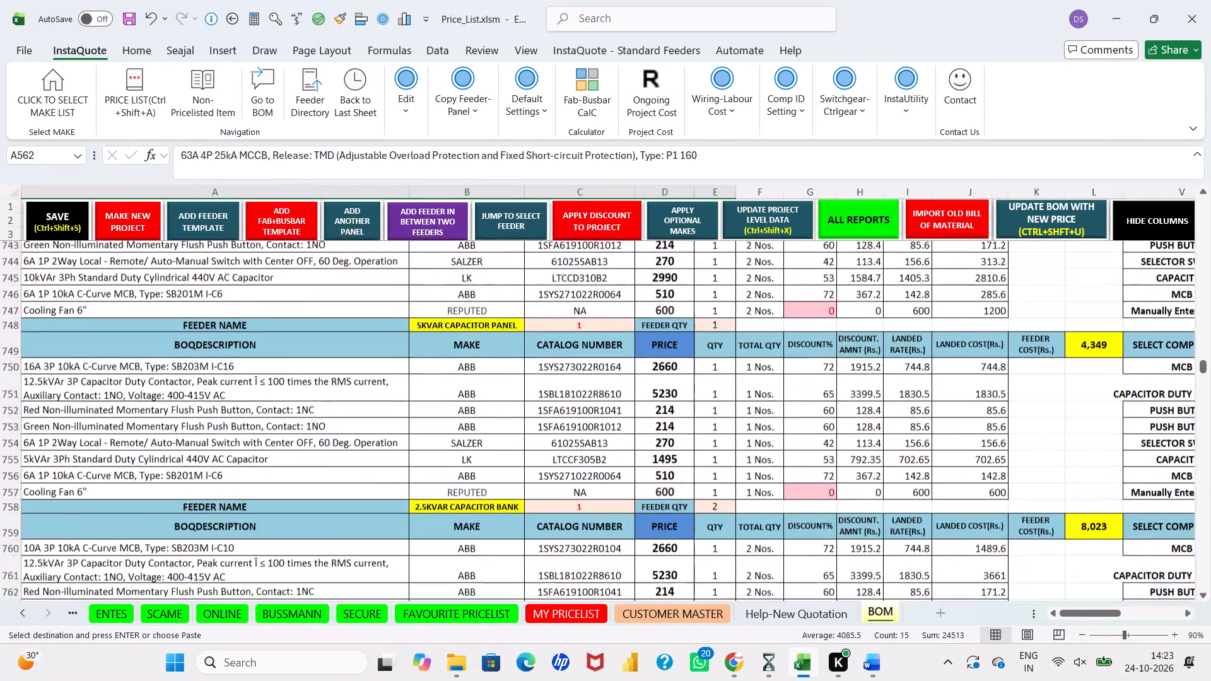
scroll(380, 375, down, 5)
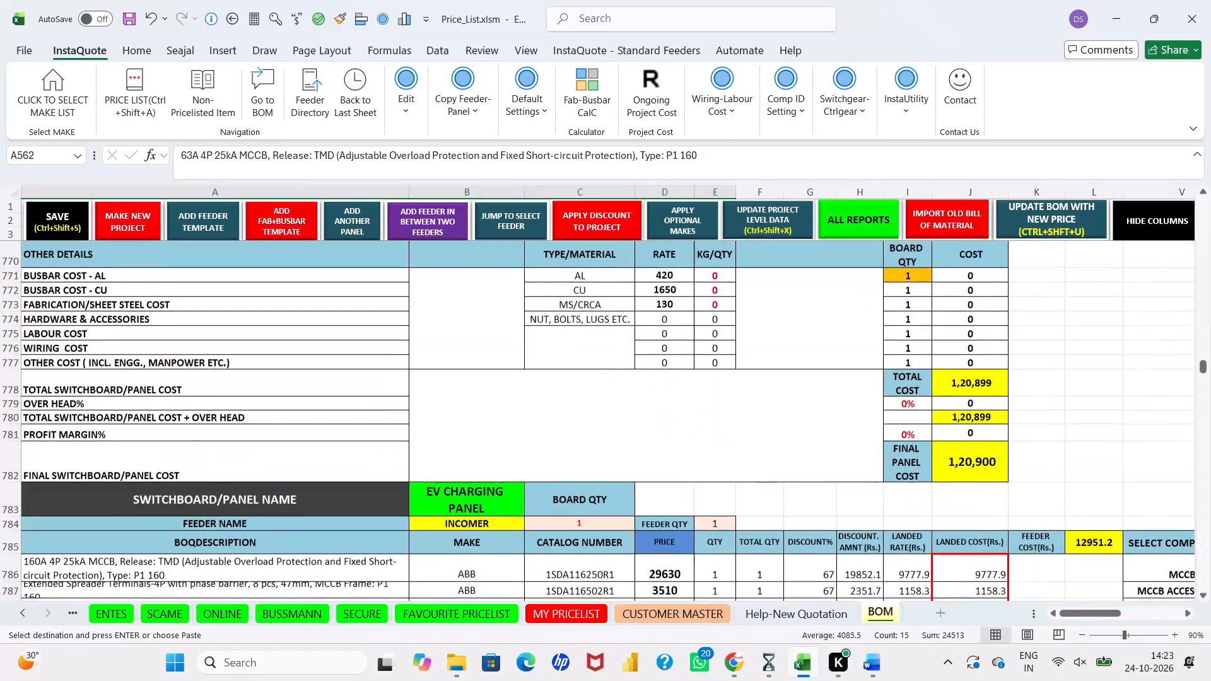
scroll(380, 375, down, 4)
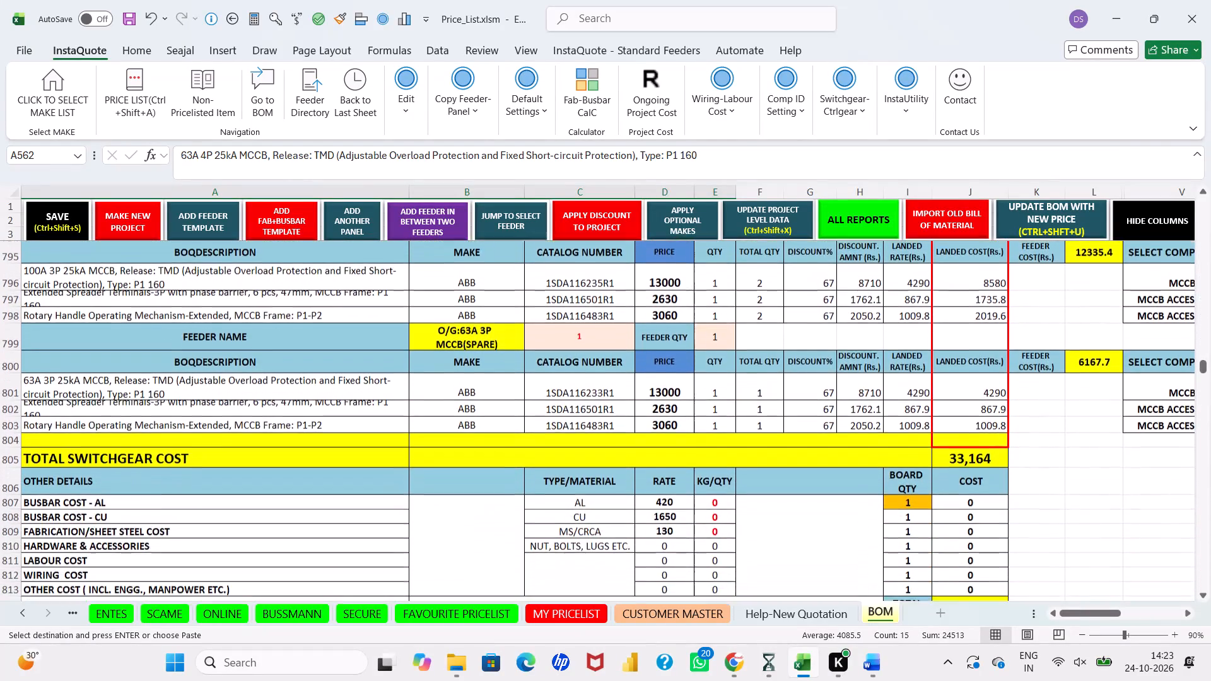
scroll(380, 375, down, 2)
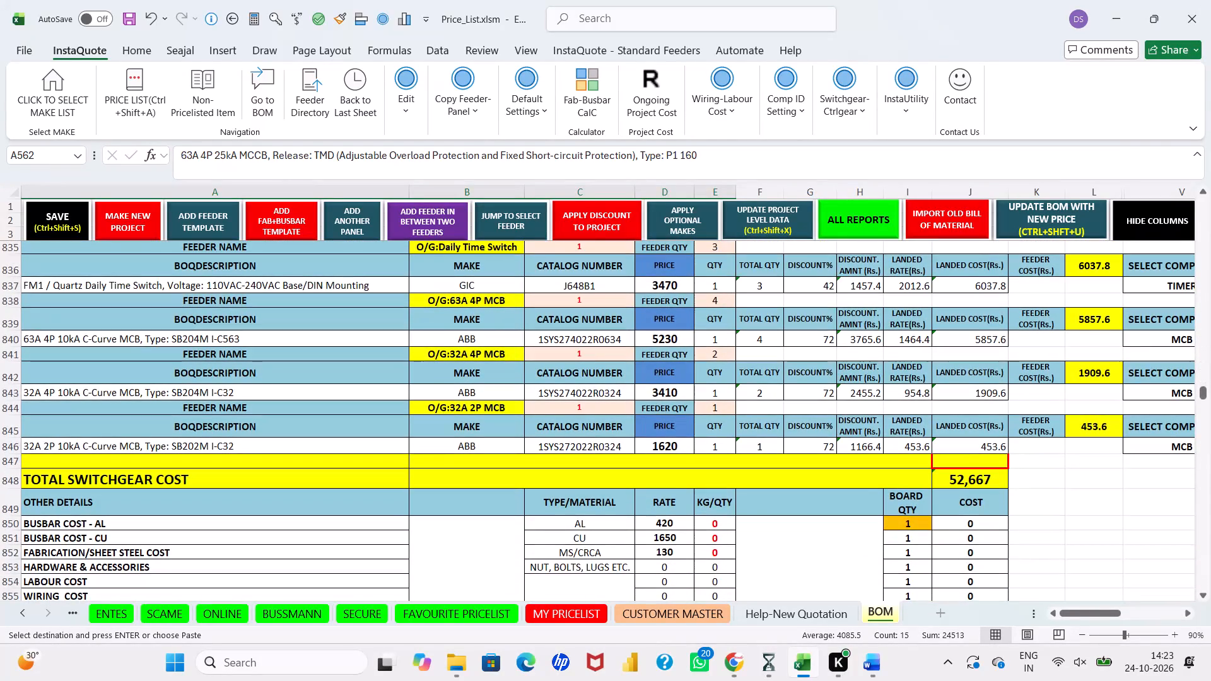
Save a backup of the ongoing project BOM.
click(66, 226)
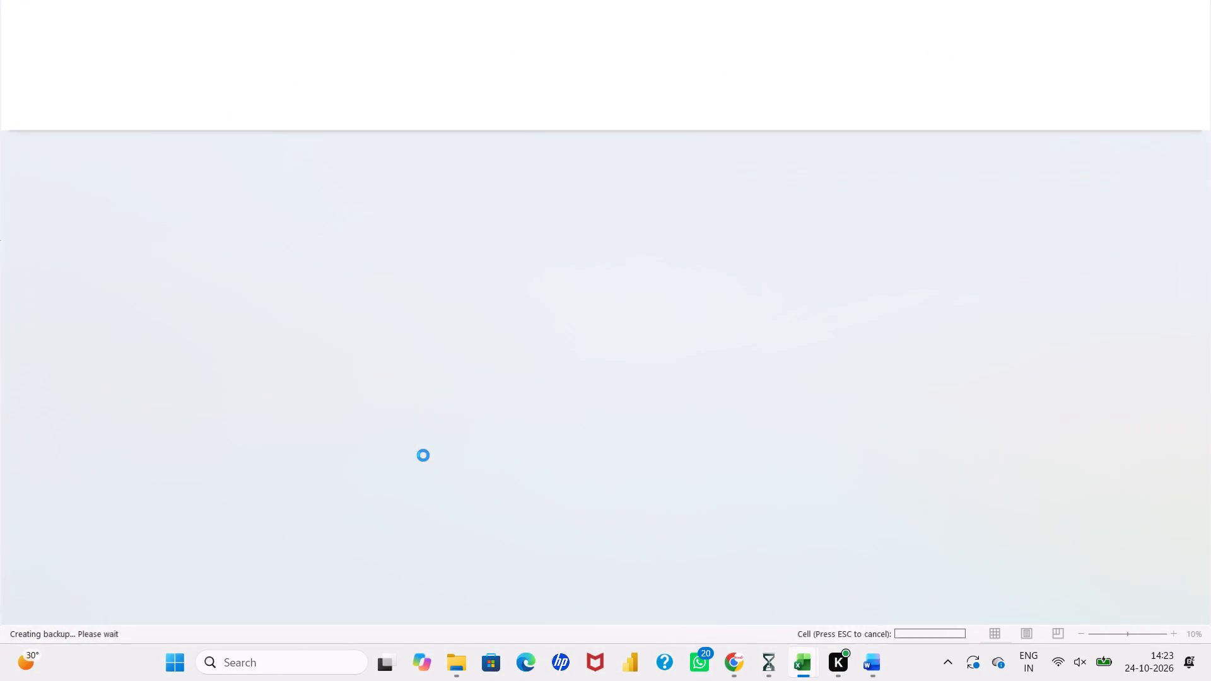
click(713, 428)
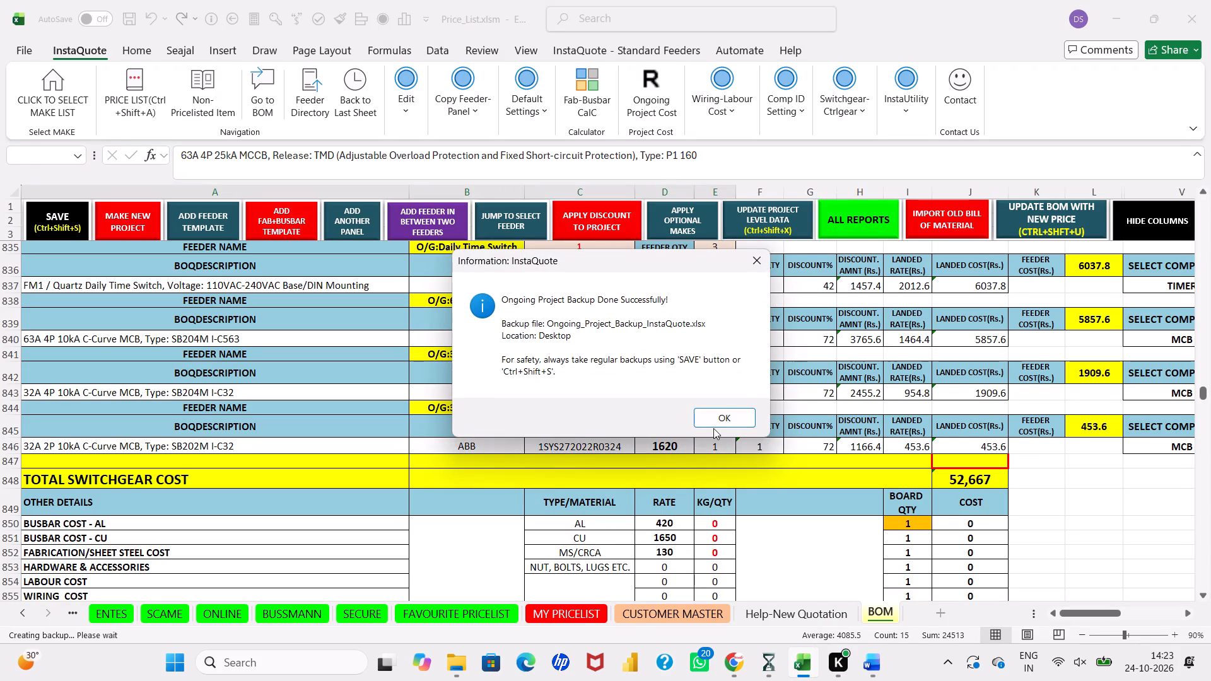
click(715, 426)
Copy the external lightning panel feeder's 63A 4P MCCB, 4P spreader terminal and rotary handle entries, from description through quantity.
scroll(515, 448, up, 3)
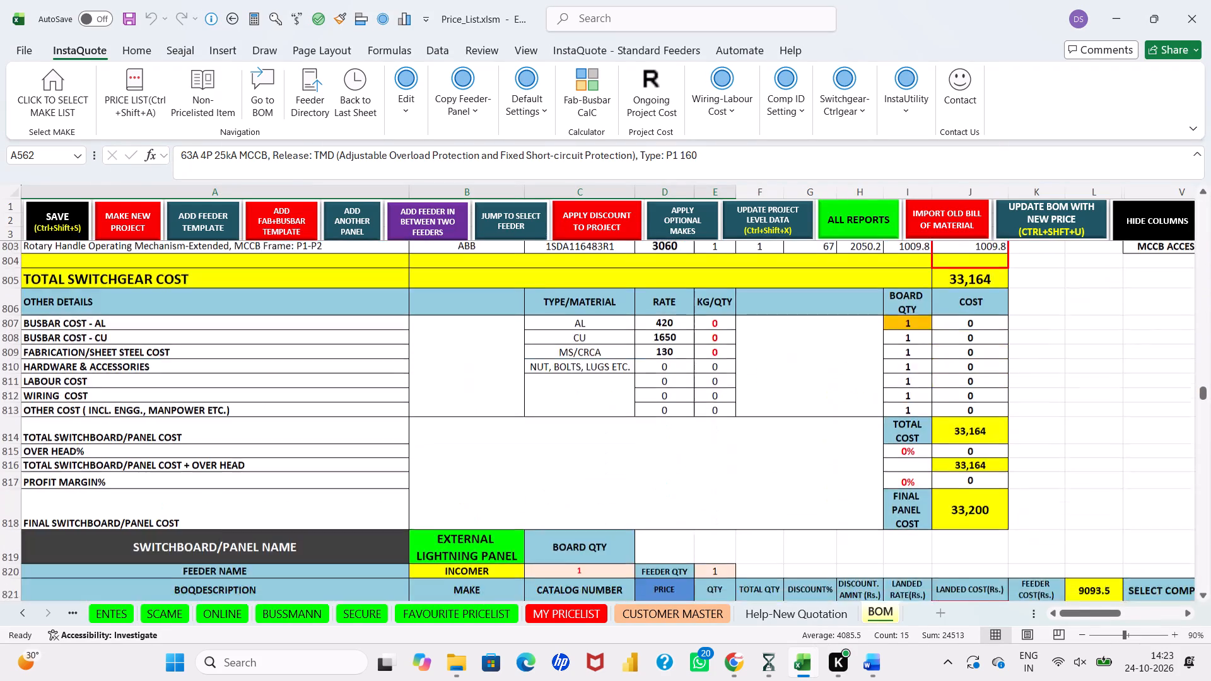
scroll(515, 448, up, 4)
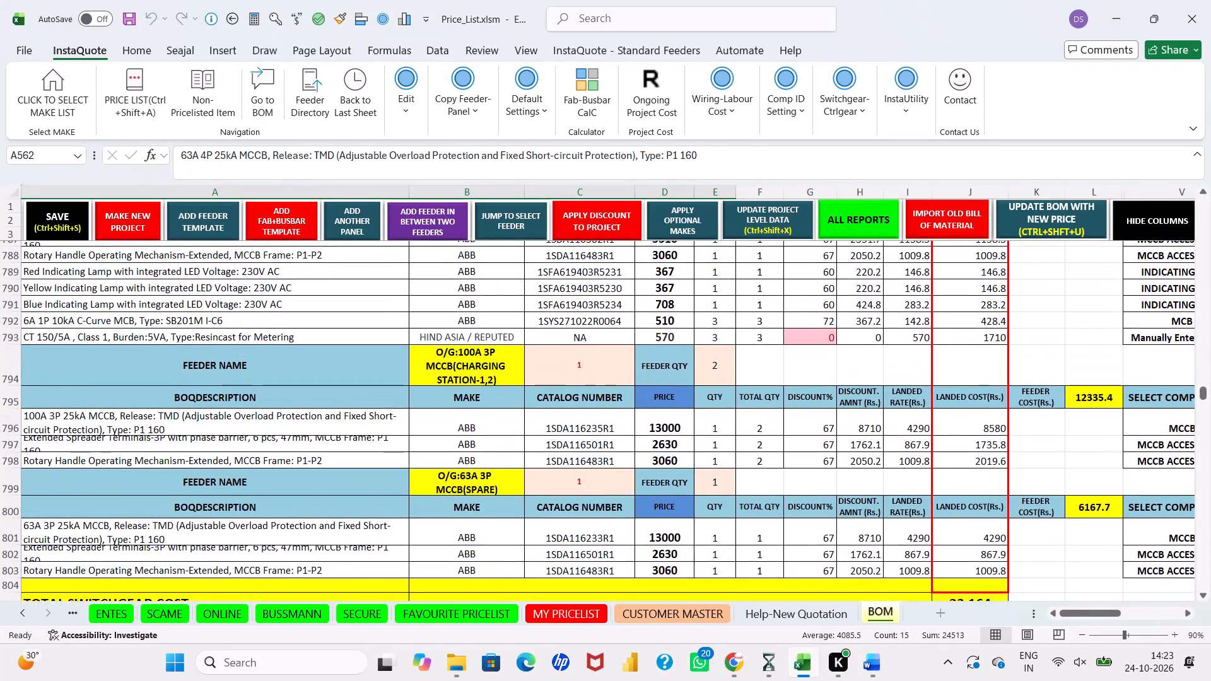
scroll(515, 448, up, 1)
scroll(383, 532, up, 2)
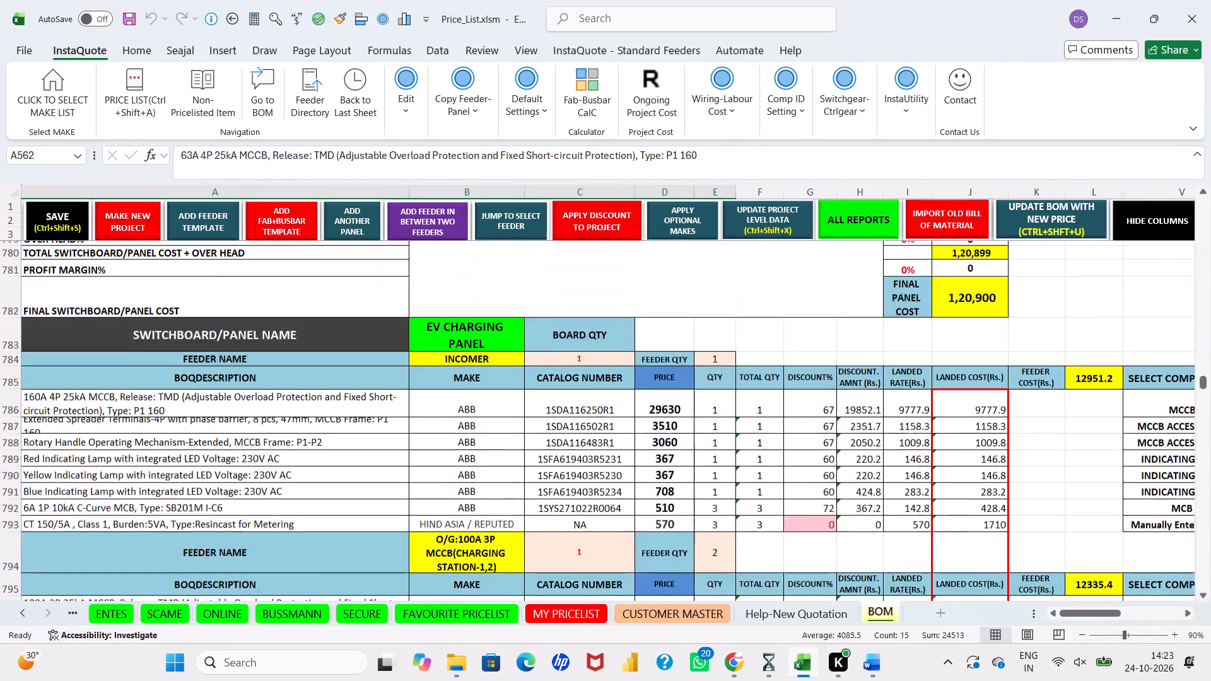
scroll(383, 532, up, 5)
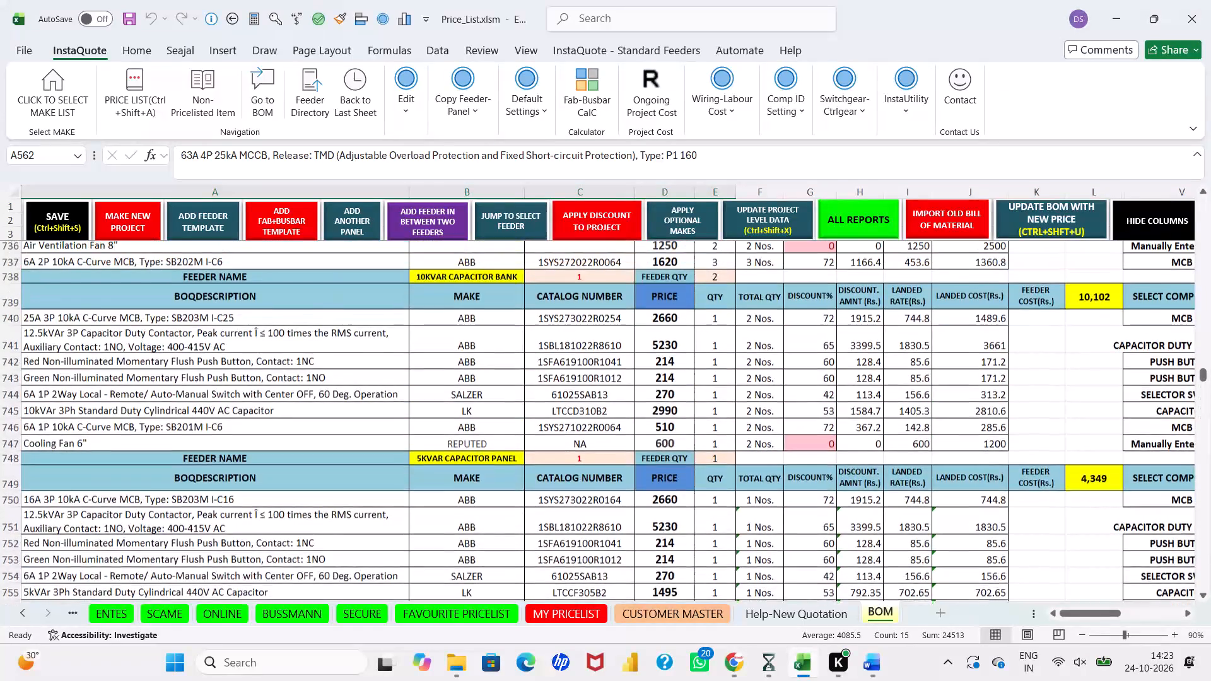
scroll(383, 532, up, 2)
scroll(383, 532, down, 1)
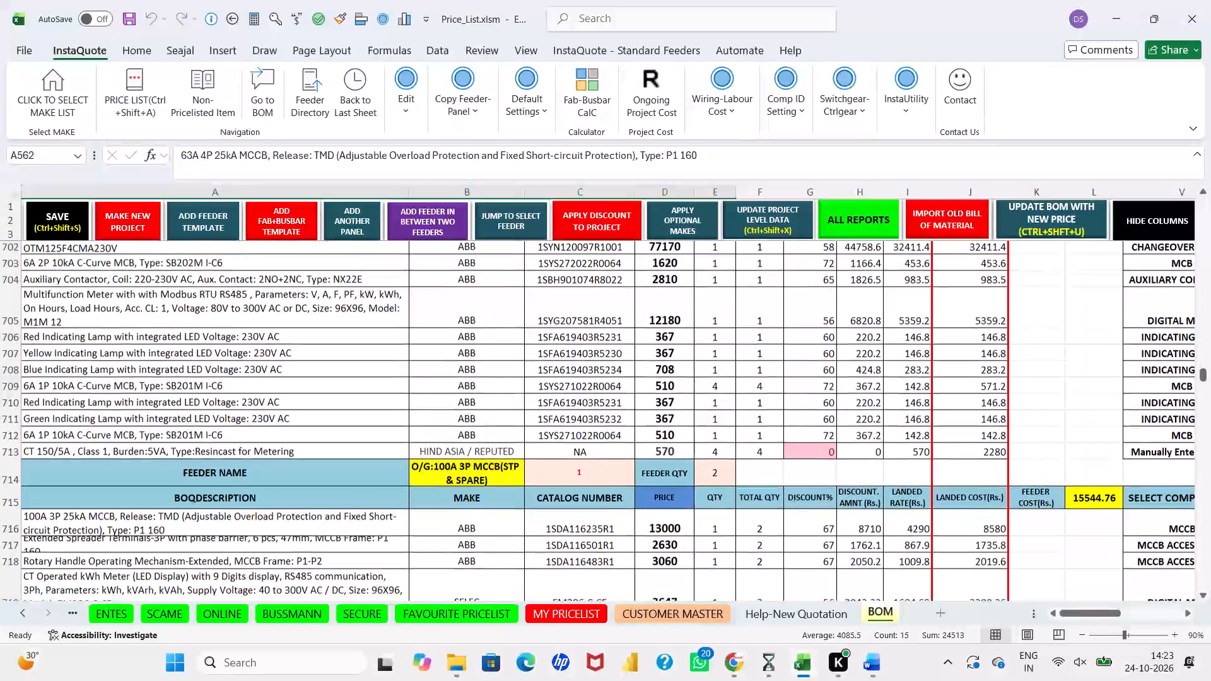
scroll(383, 532, down, 2)
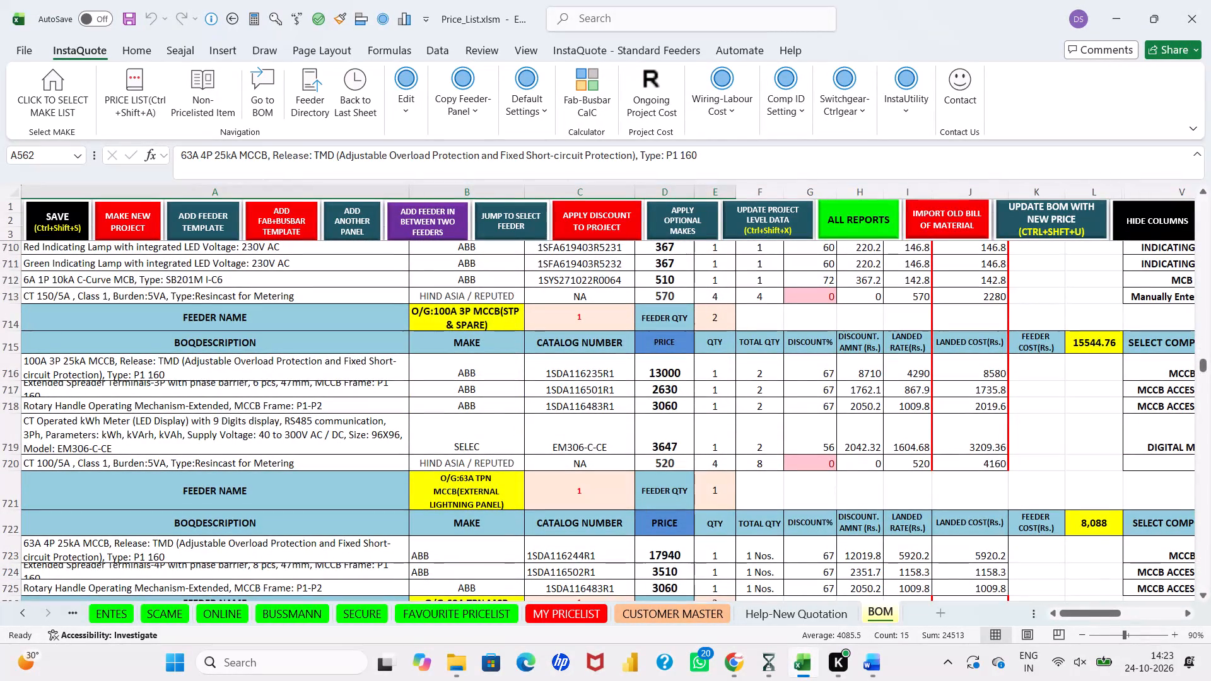
drag(381, 555, 698, 581)
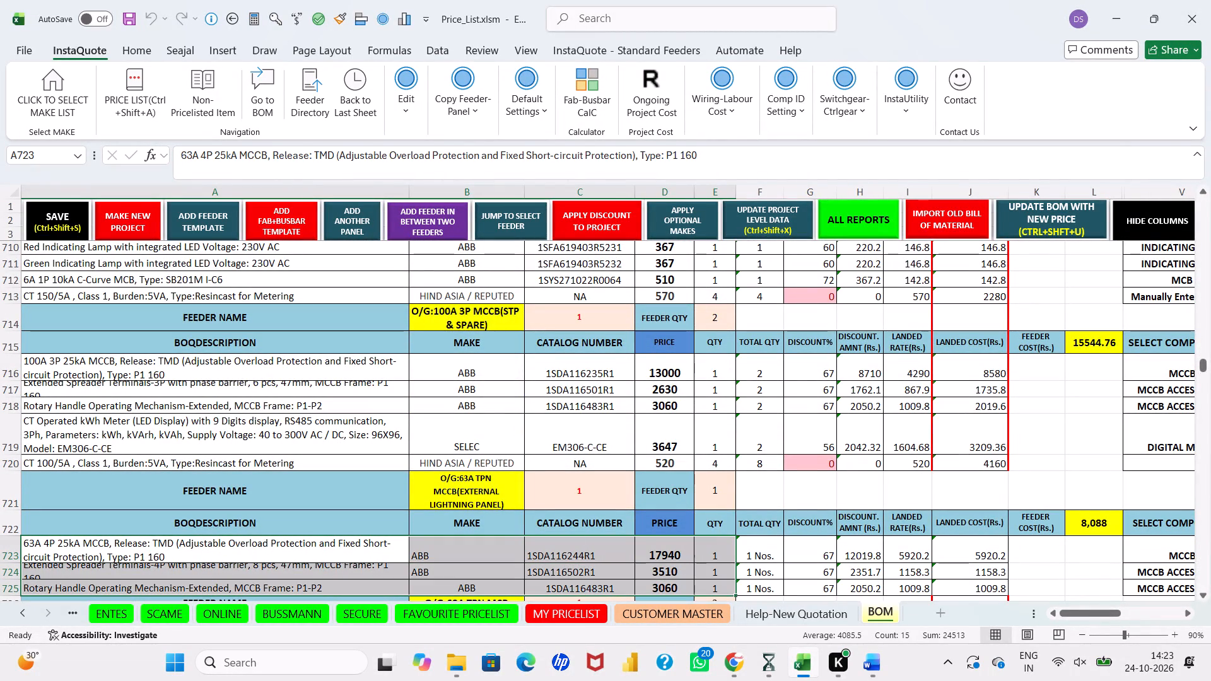
key(ctrl+c)
Switch to the QS1738 HT LT Panels Google Sheet and paste the copied 4P entries over the 3P entries in LT Costing R2's campus lightning feeder.
click(724, 660)
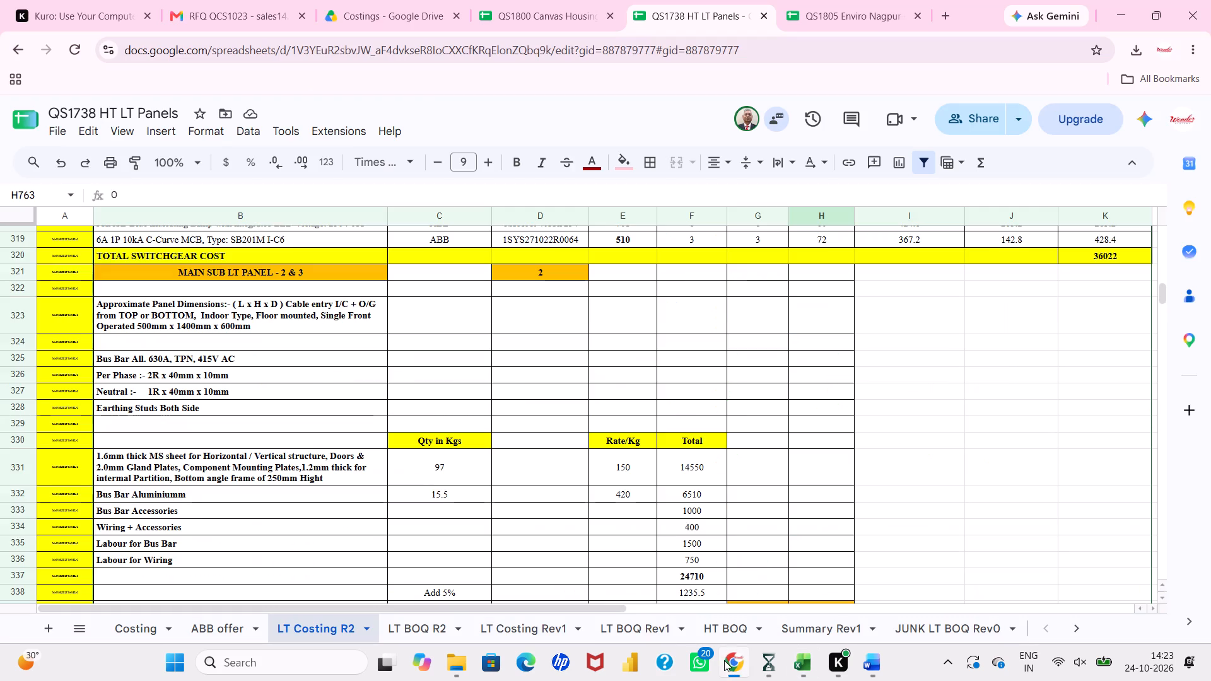
scroll(474, 393, up, 6)
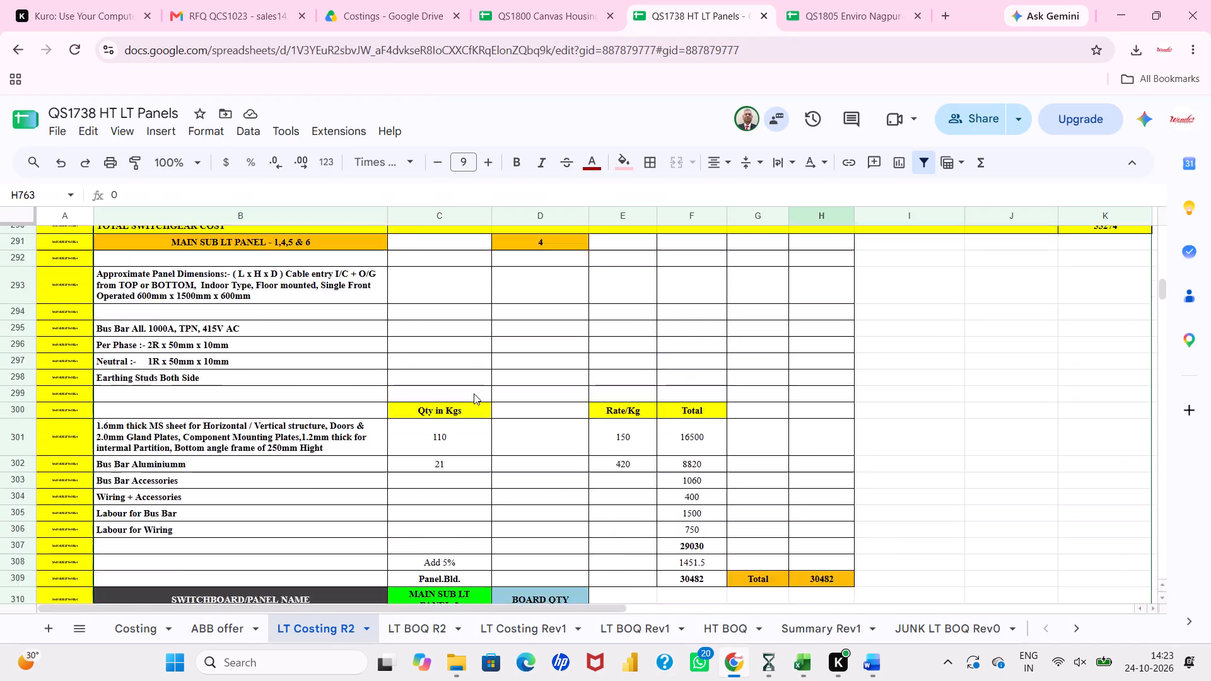
scroll(474, 393, up, 11)
scroll(474, 393, down, 2)
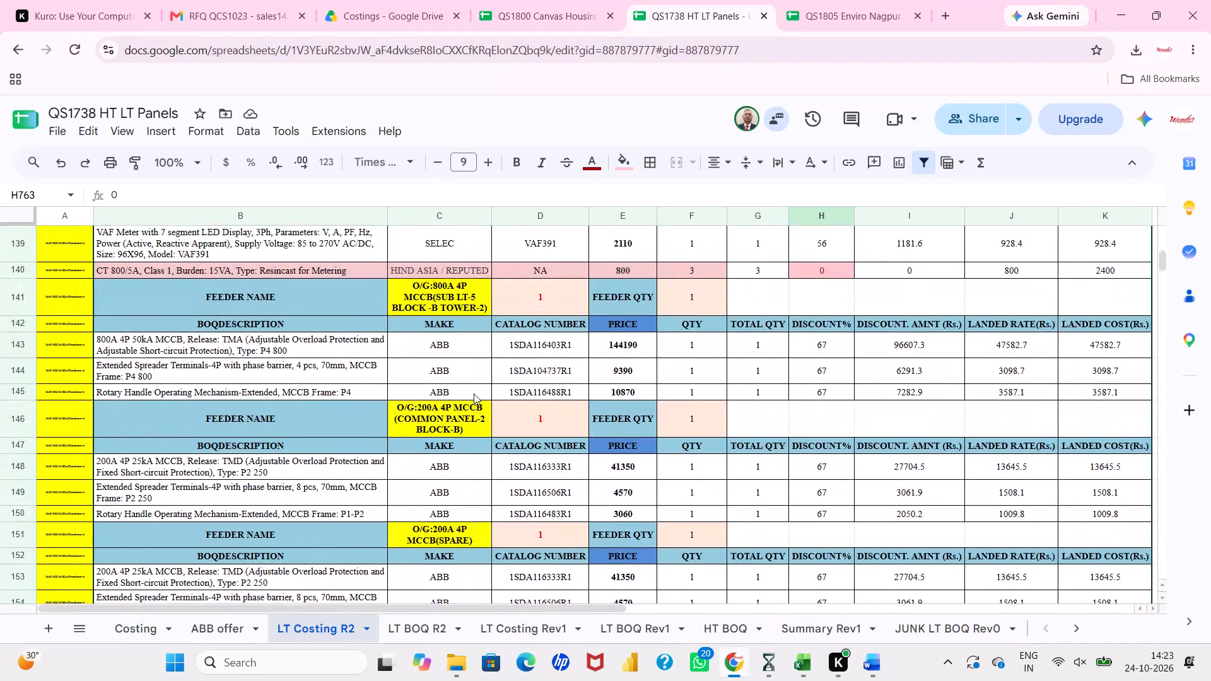
scroll(474, 393, down, 5)
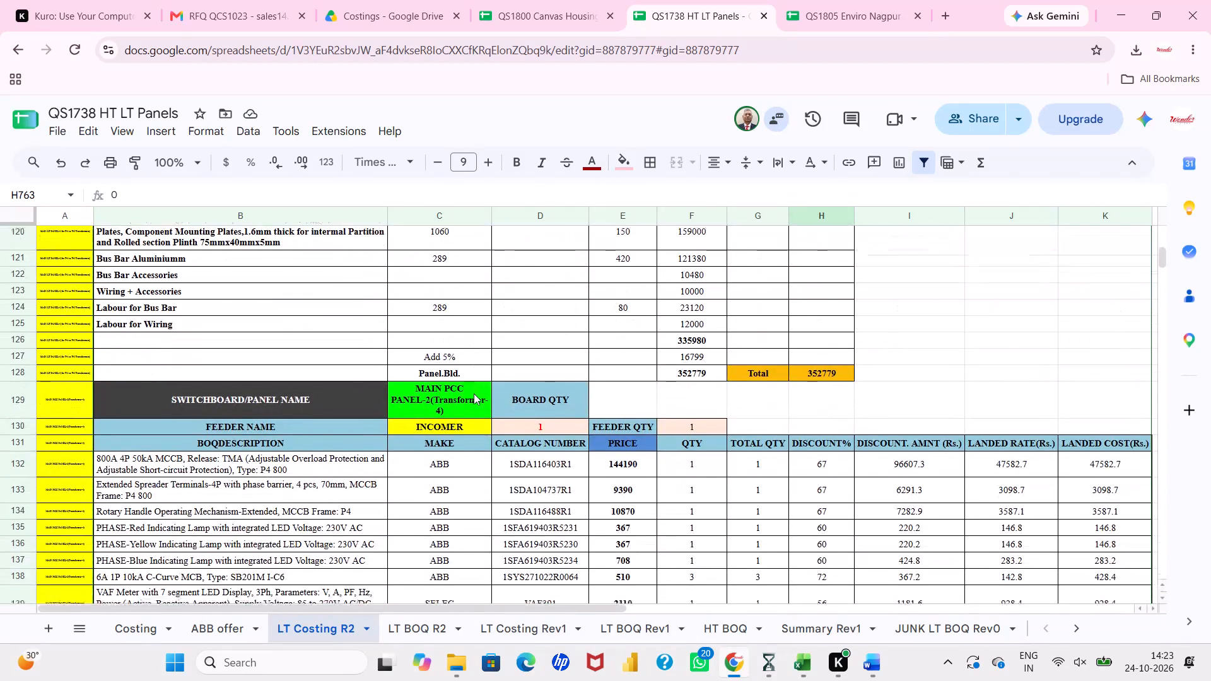
scroll(474, 393, down, 2)
scroll(474, 393, up, 1)
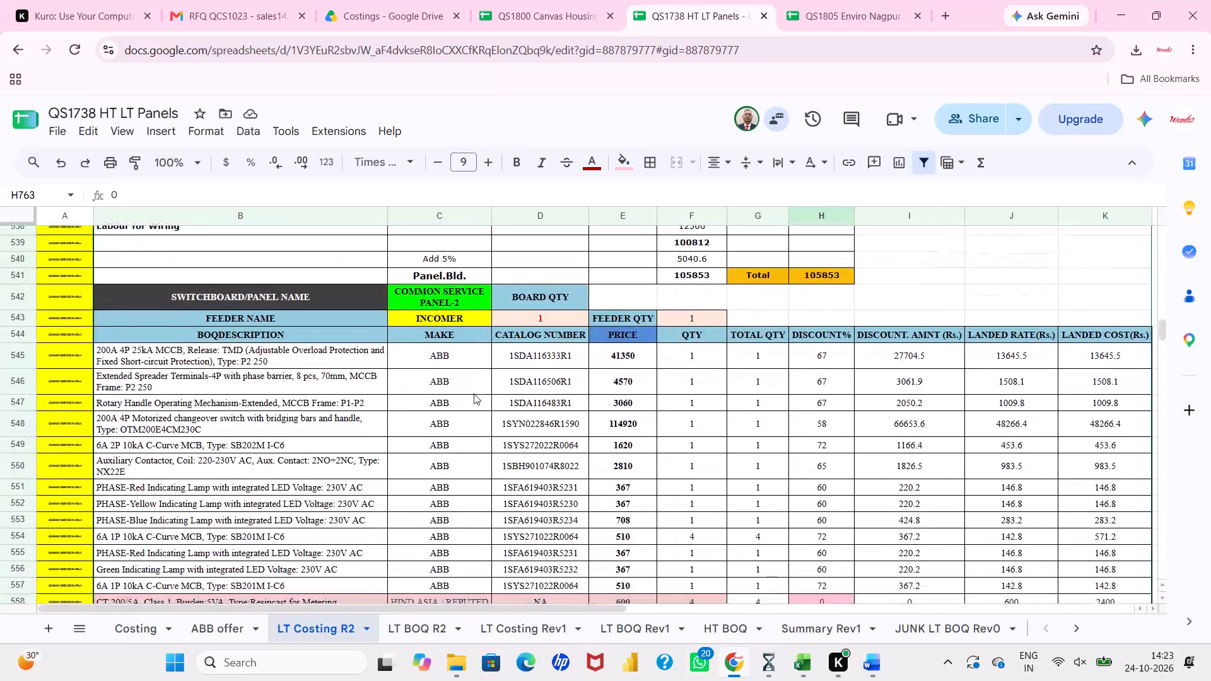
scroll(474, 393, up, 7)
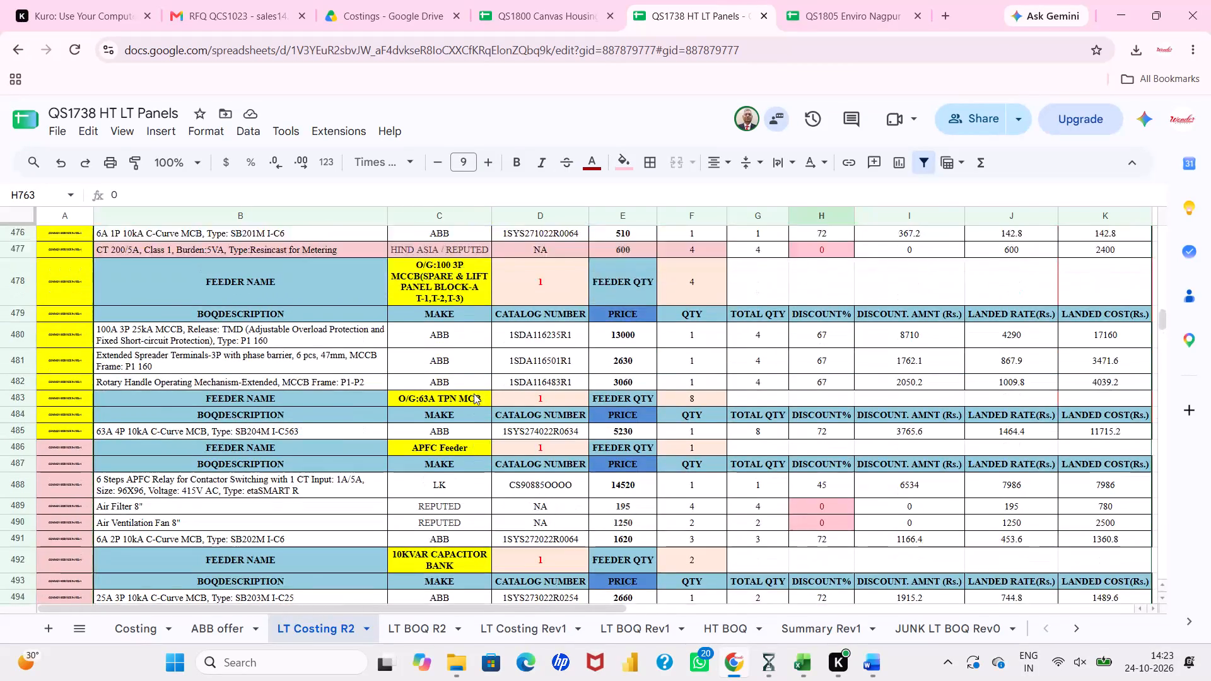
scroll(474, 393, up, 1)
scroll(474, 393, down, 2)
scroll(474, 393, up, 1)
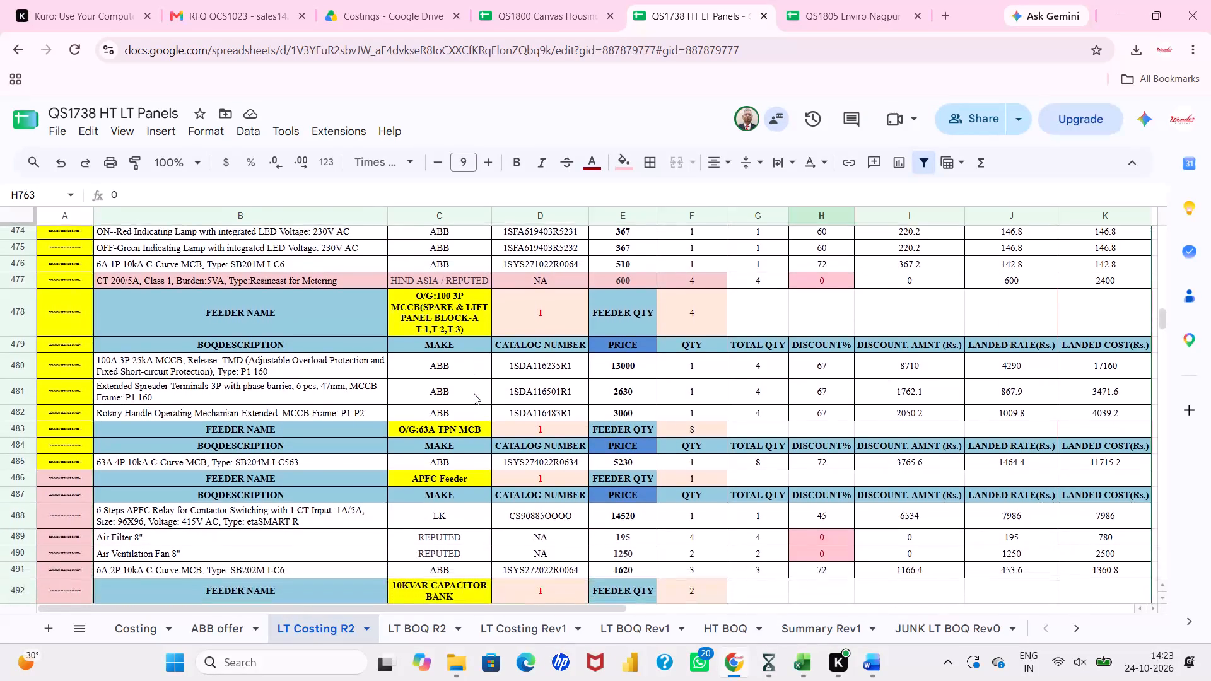
scroll(474, 393, up, 1)
scroll(474, 393, down, 4)
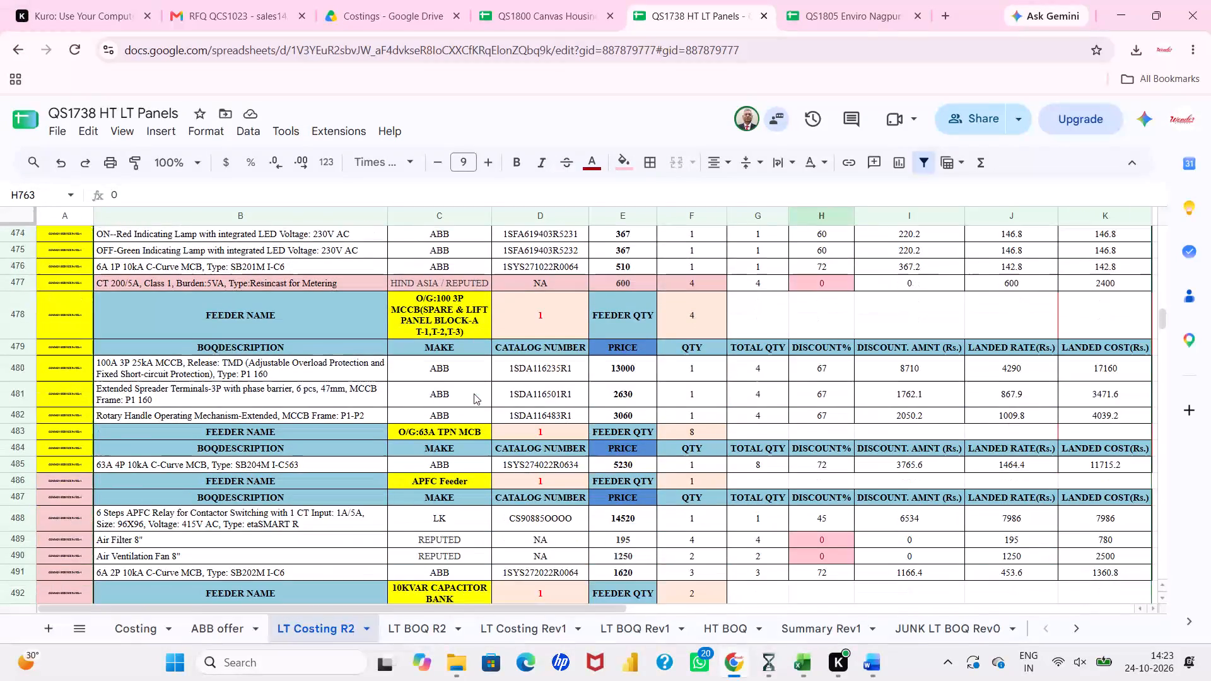
scroll(474, 393, down, 3)
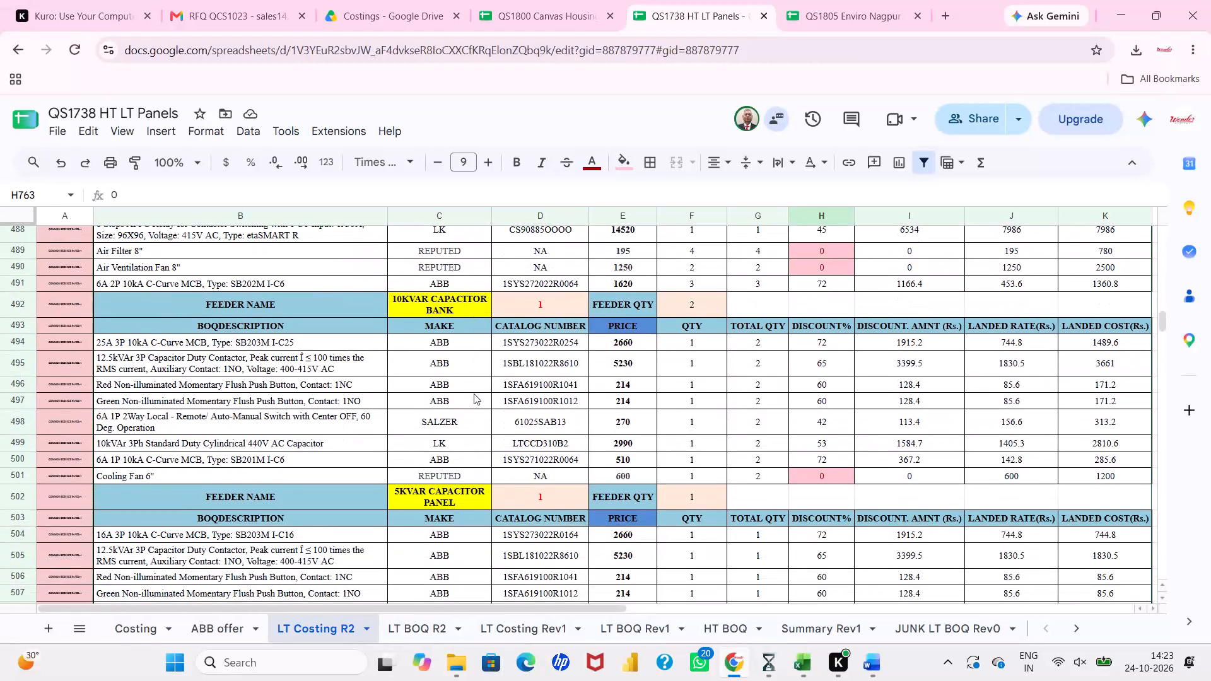
scroll(474, 393, up, 2)
scroll(474, 393, down, 6)
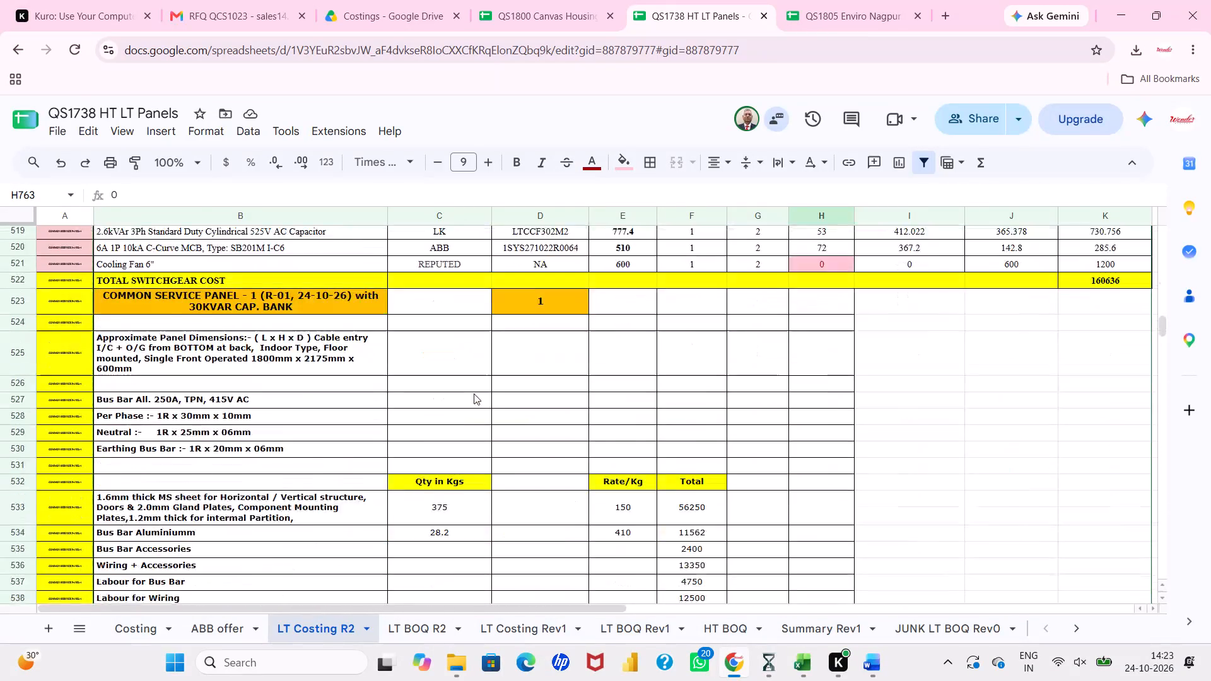
scroll(474, 393, down, 6)
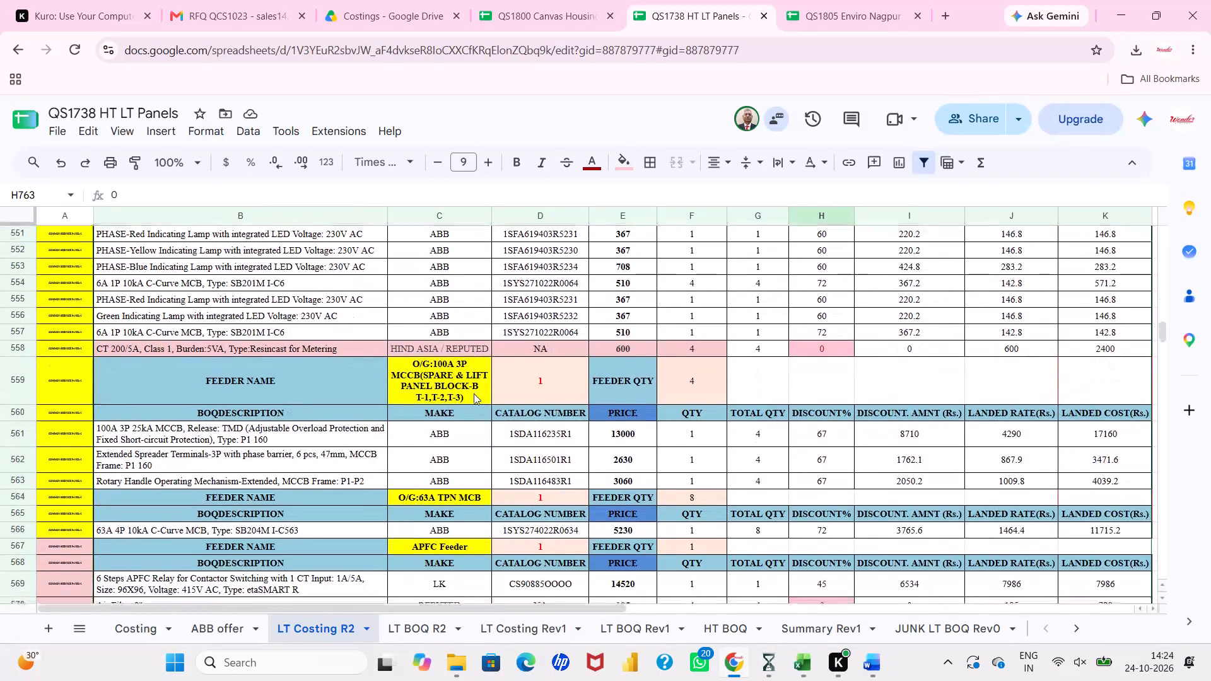
scroll(474, 393, down, 5)
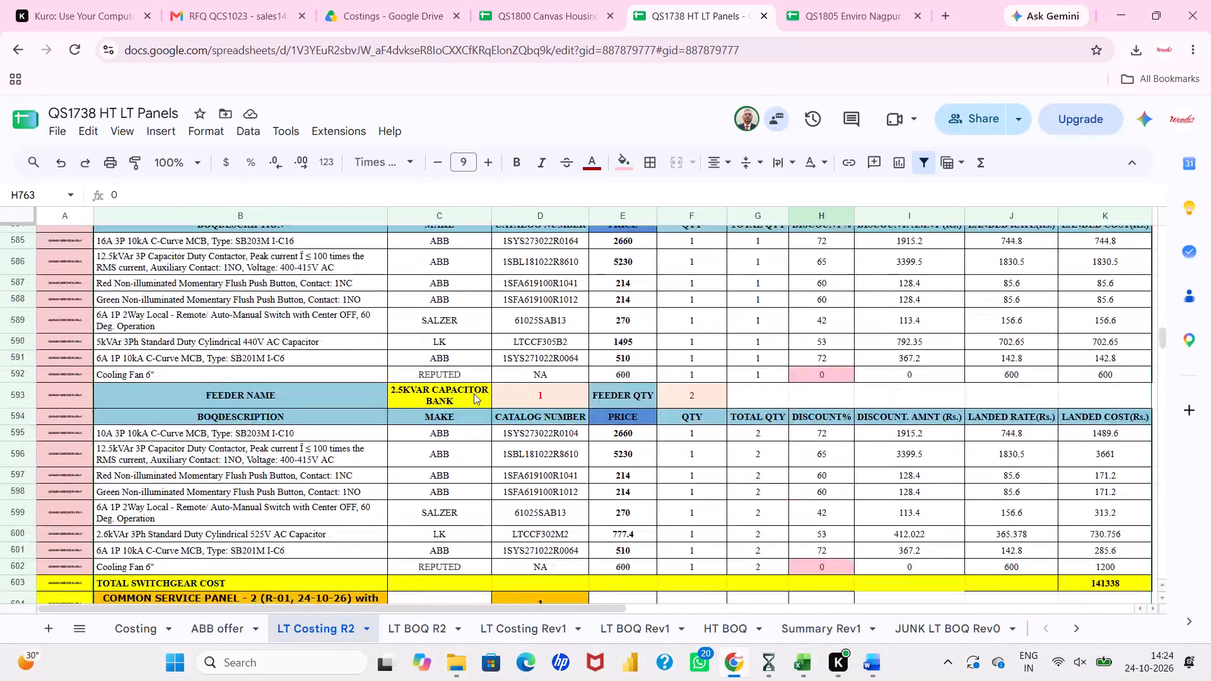
scroll(474, 393, down, 3)
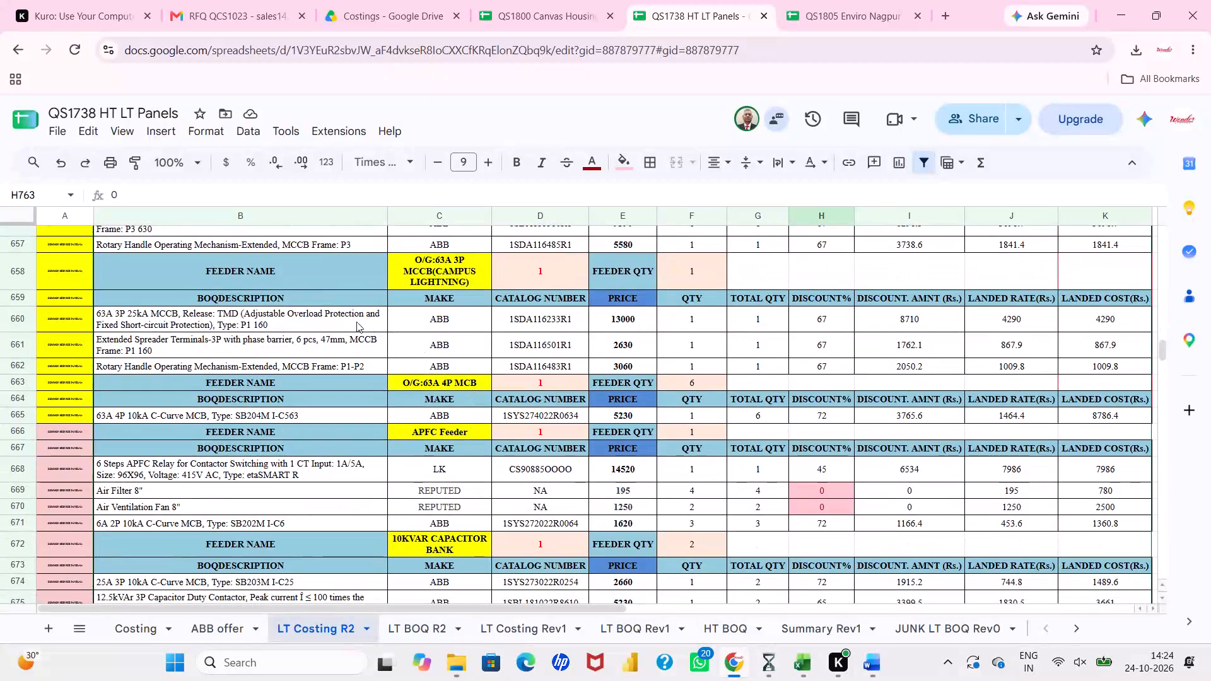
click(353, 321)
key(ctrl+v)
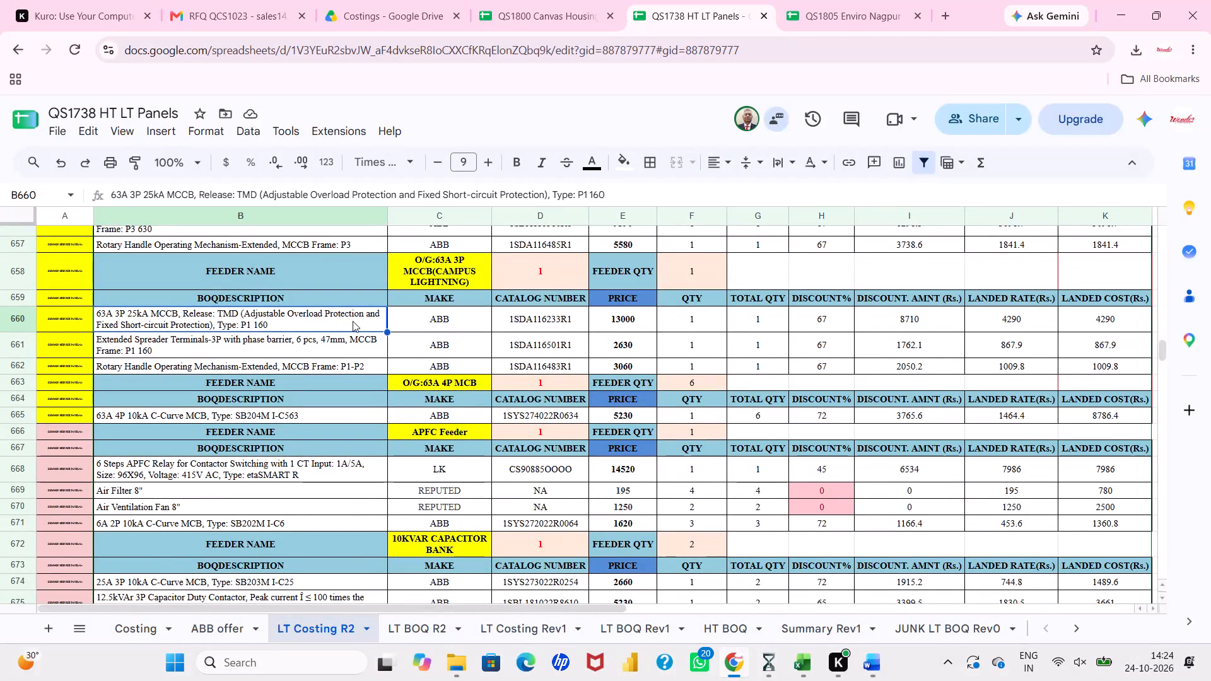
Rename the campus lightning feeder as O/G:63A 4P MCCB(CAMPUS LIGHTNING).
click(448, 278)
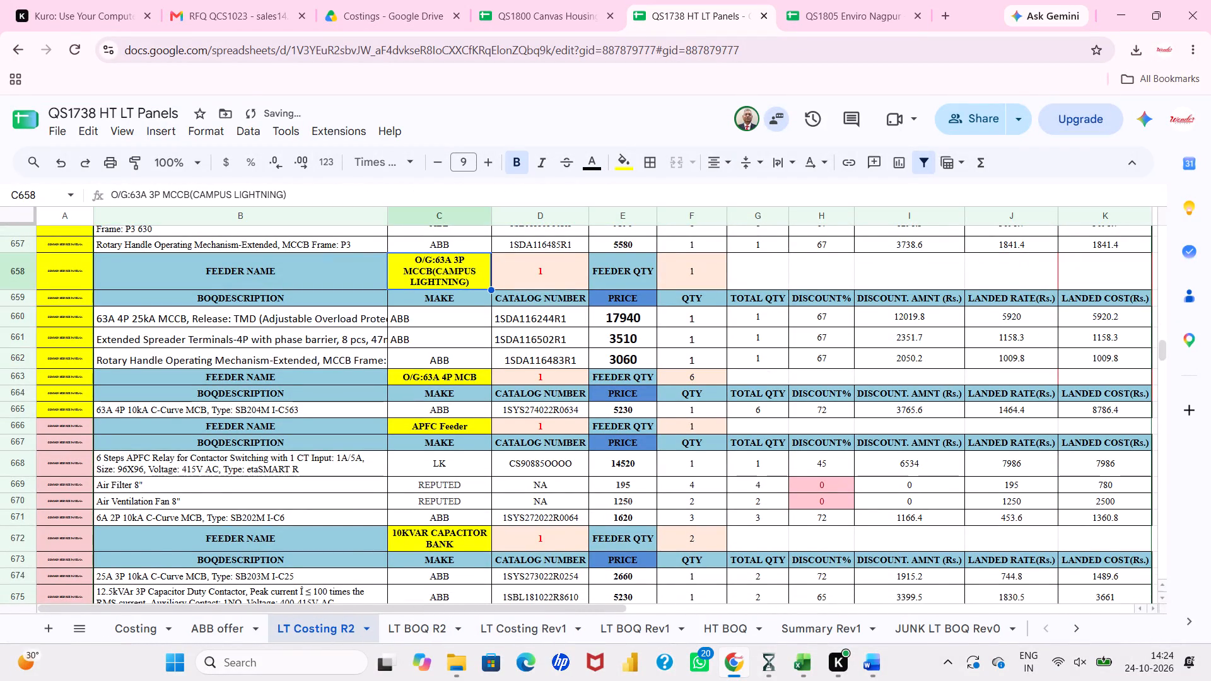
click(152, 195)
key(BackSpace)
key(4)
key(Return)
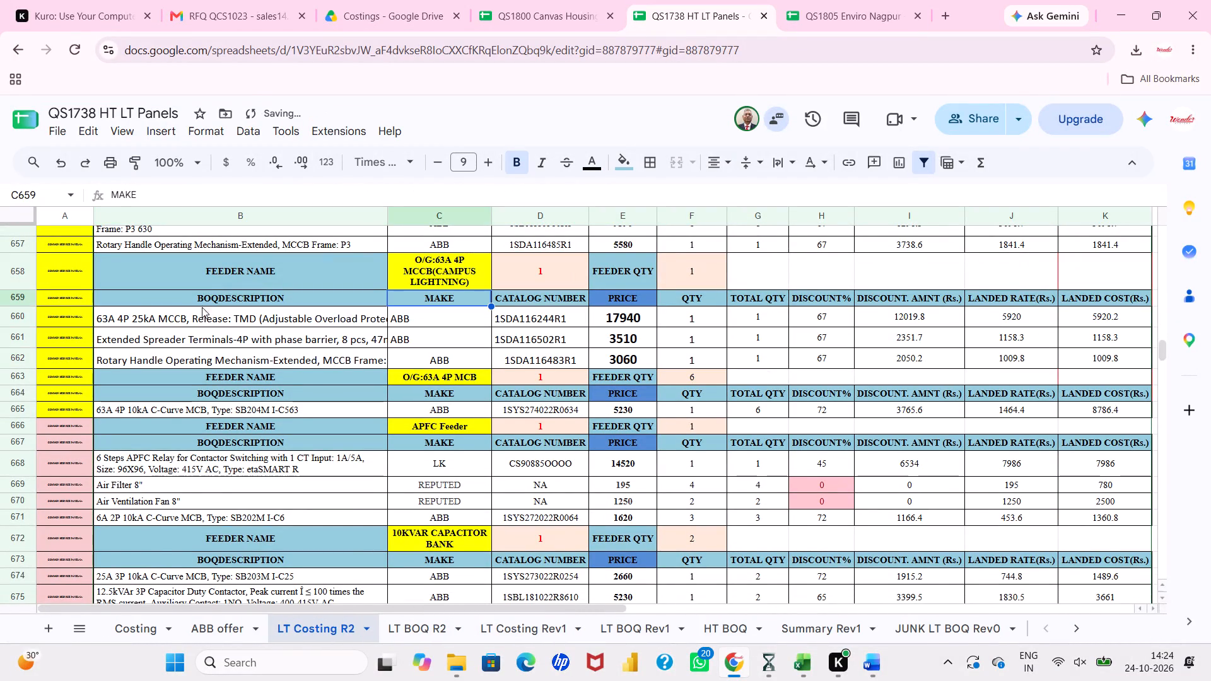
Paste the copied 63A 4P MCCB, 4P spreader terminals and rotary handle over the 3P entries in the external lightning panel feeder.
scroll(244, 419, down, 2)
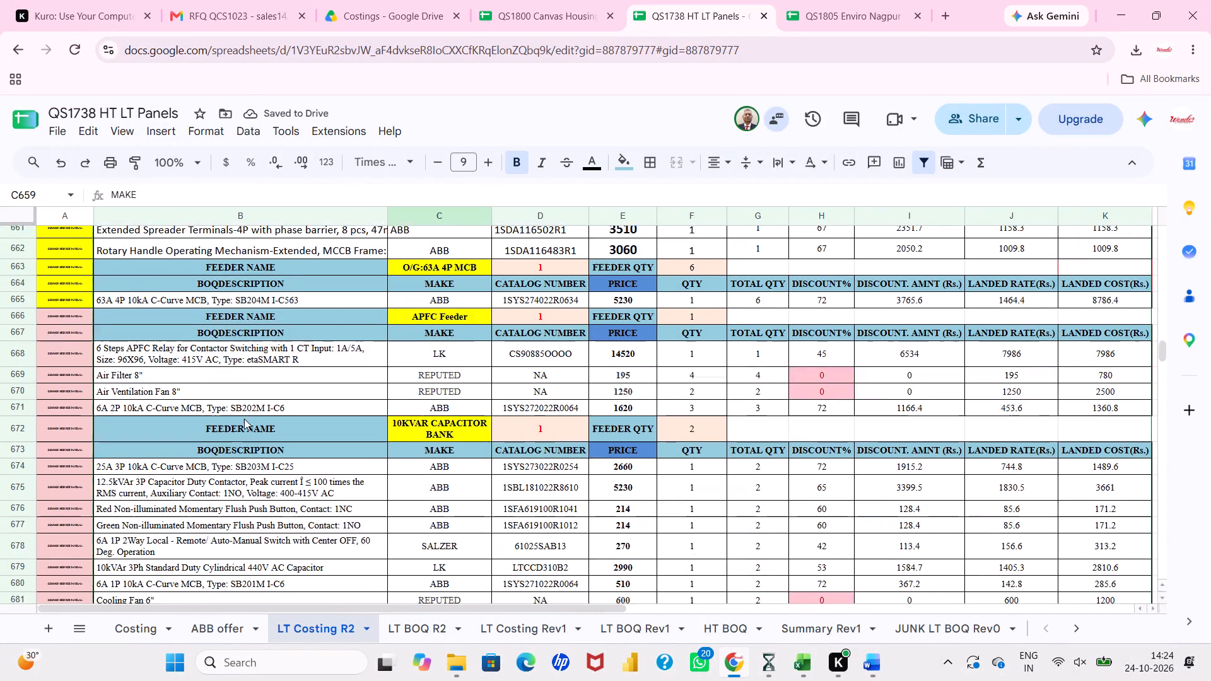
scroll(244, 419, down, 8)
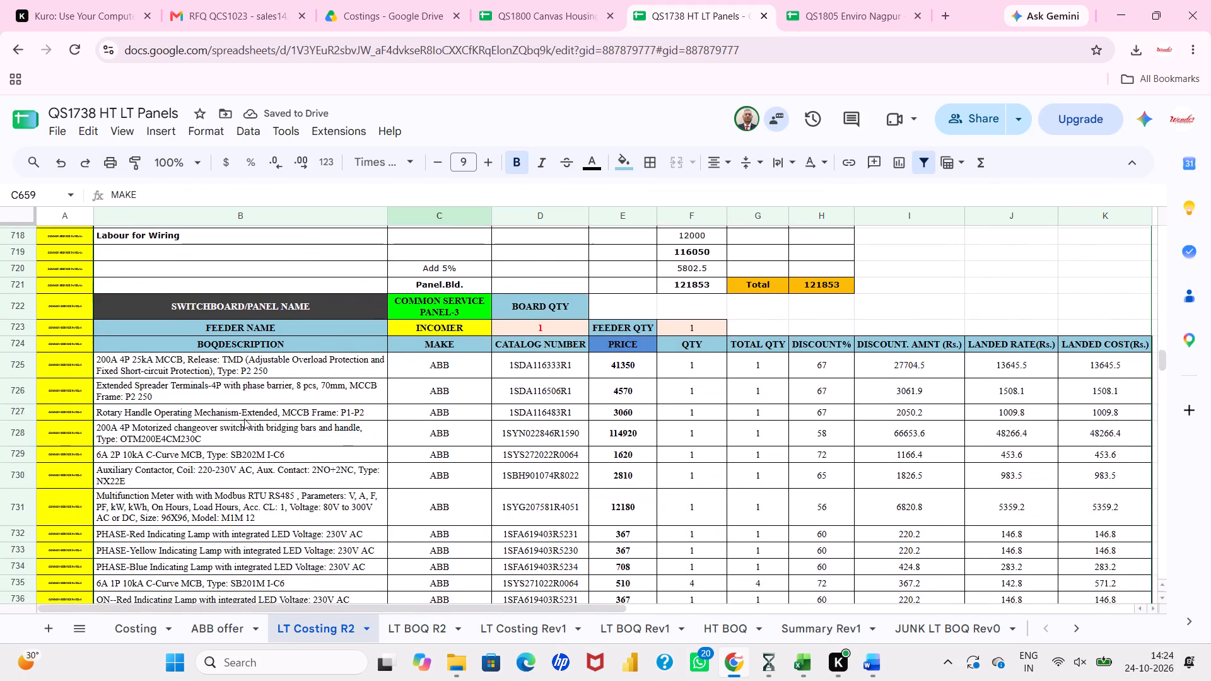
scroll(244, 419, down, 6)
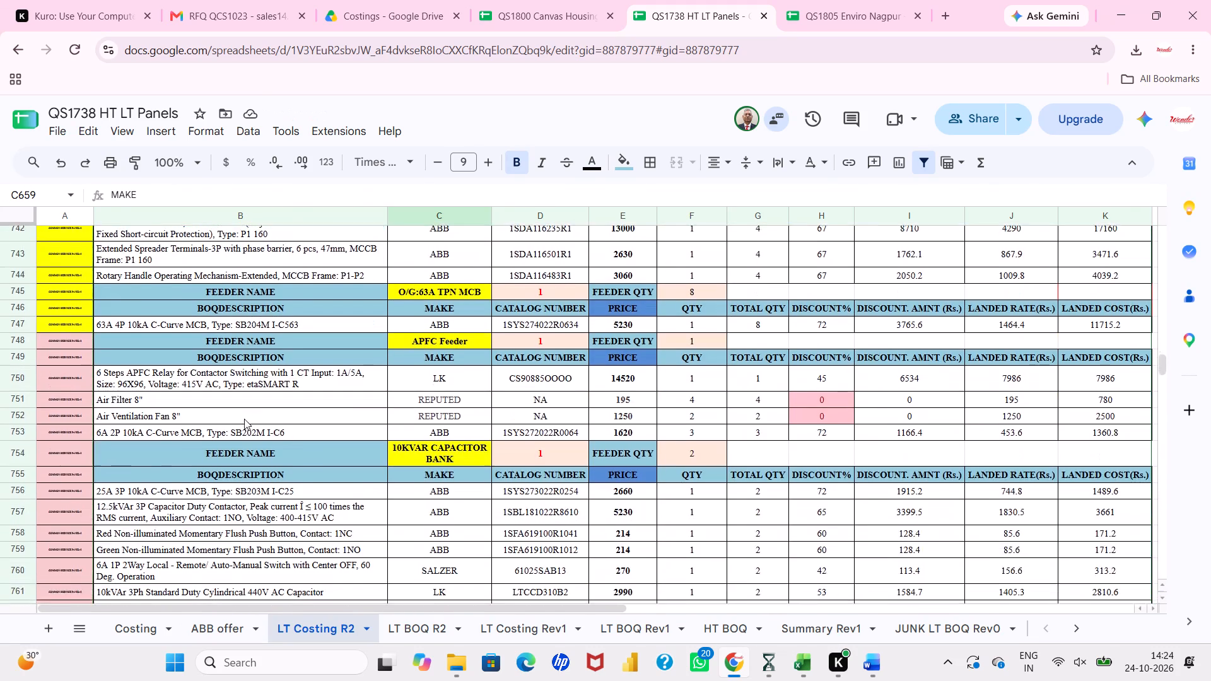
scroll(244, 419, down, 6)
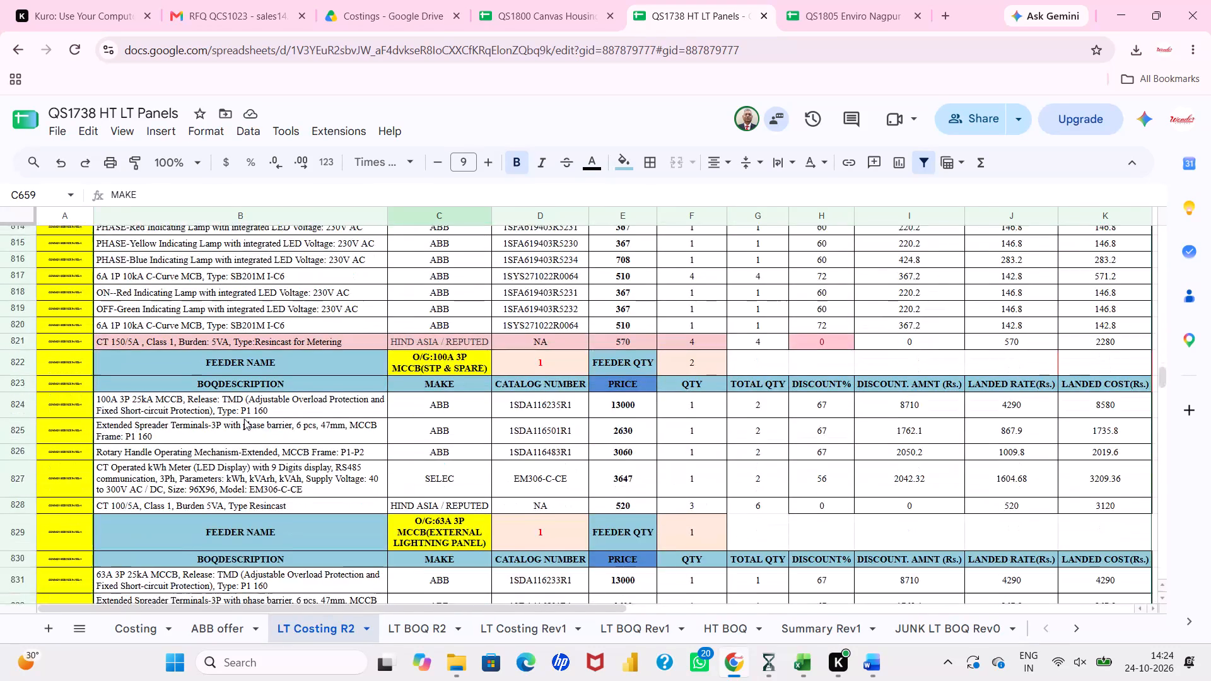
scroll(244, 419, down, 5)
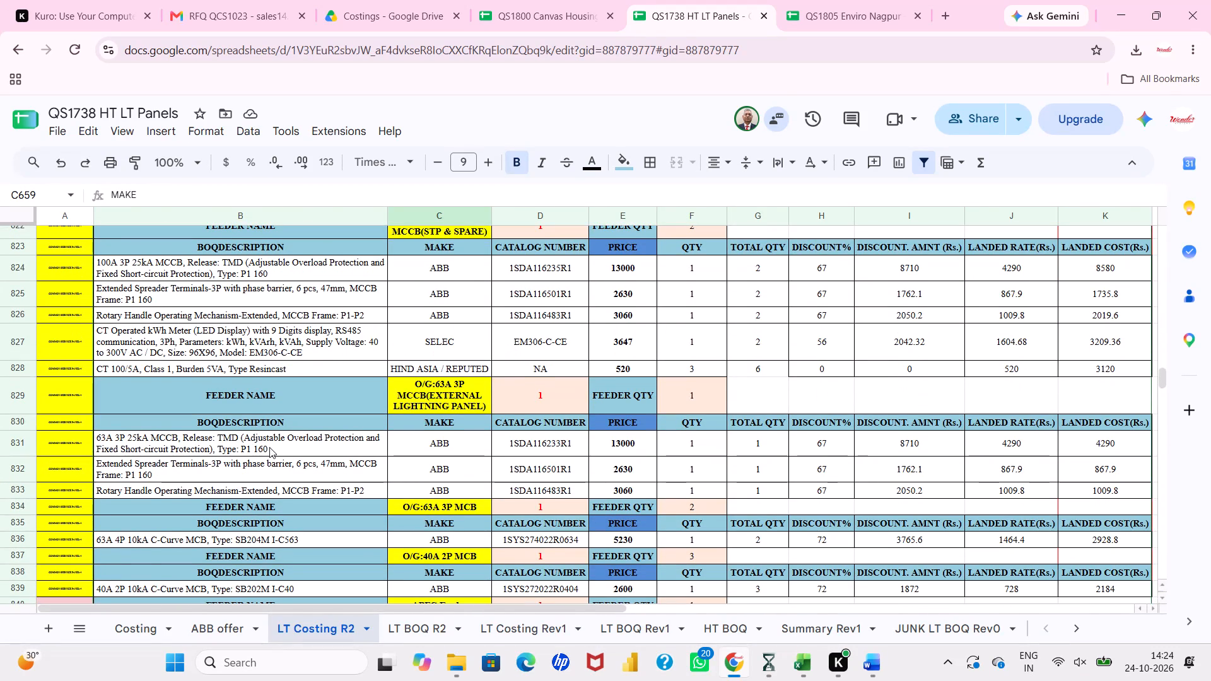
click(271, 450)
key(ctrl+v)
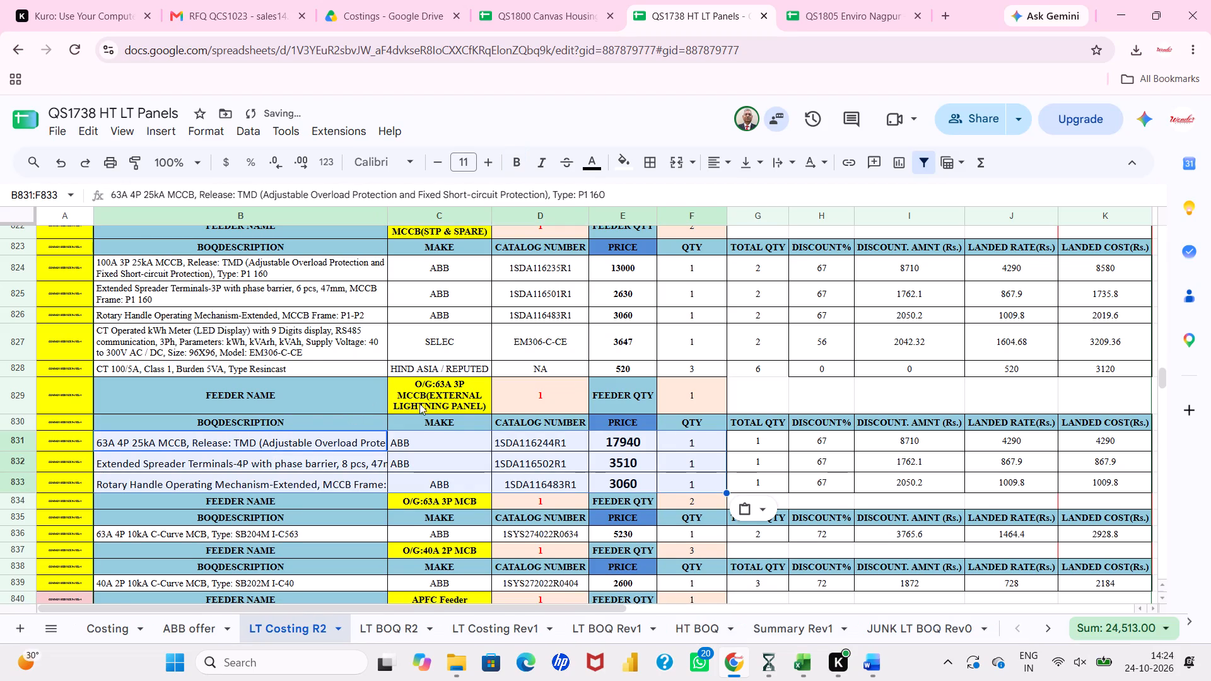
Rename the external lightning feeder as O/G:63A 4P MCCB(EXTERNAL LIGHTNING PANEL).
click(444, 400)
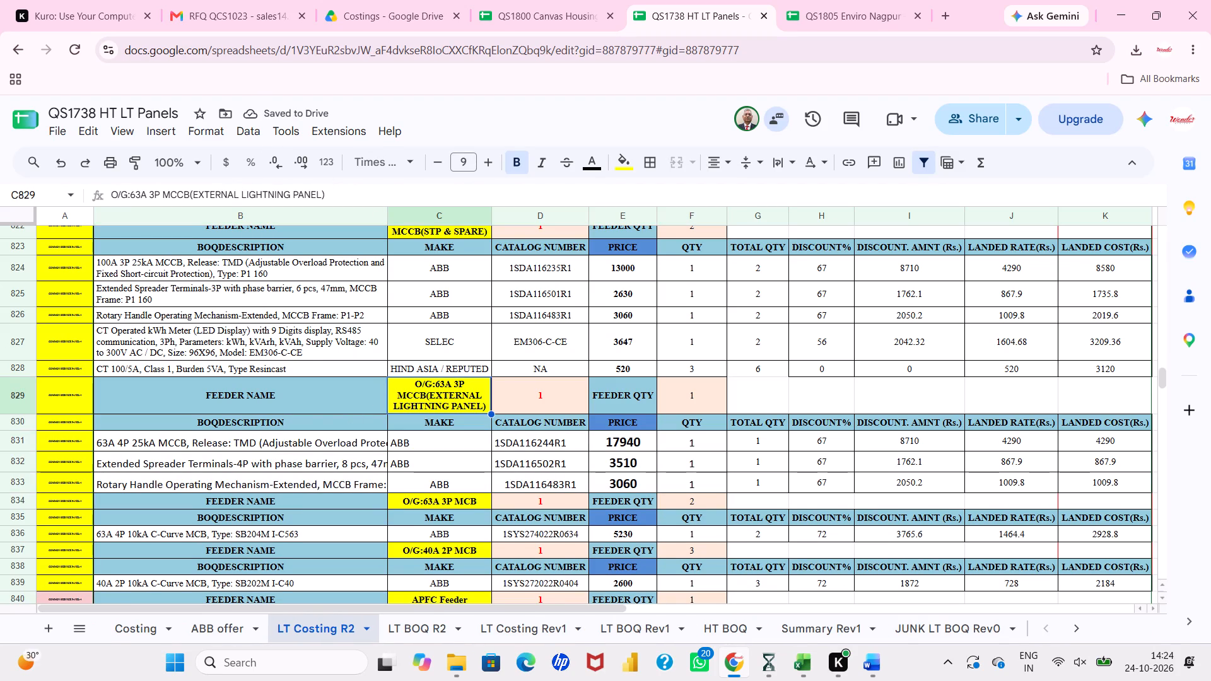
click(153, 195)
key(BackSpace)
key(4)
key(Return)
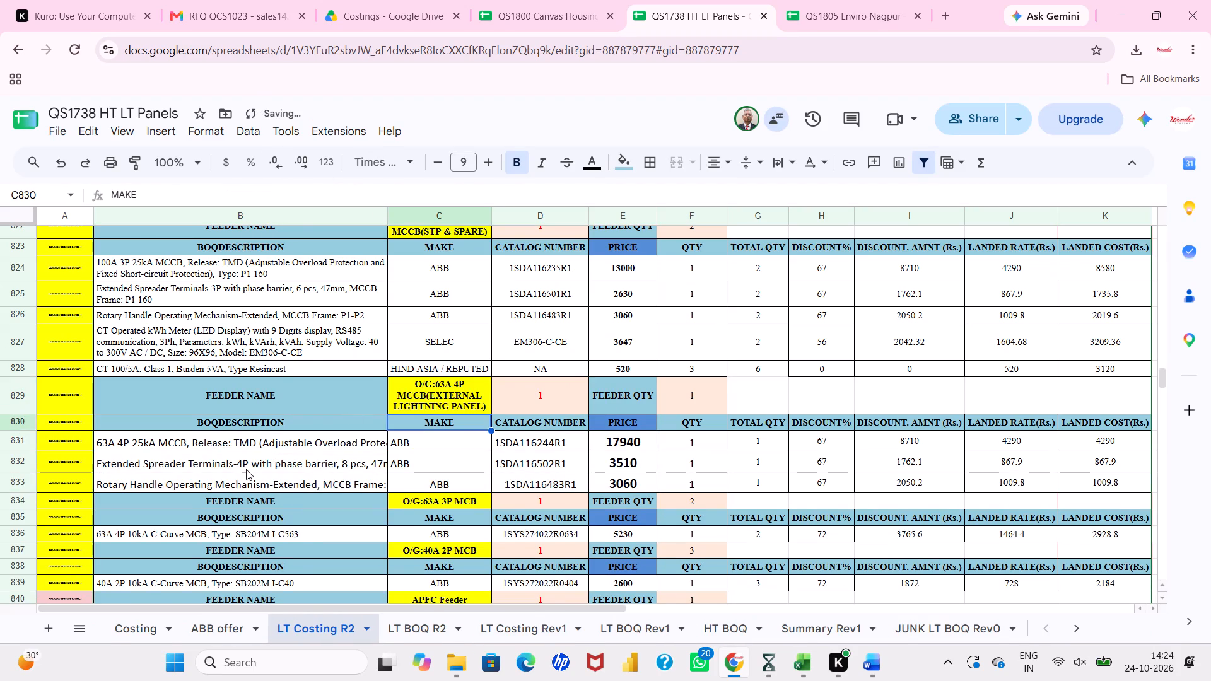
Format columns B to K of LT Costing R2 in Times New Roman, size 9, with wrapped text.
scroll(246, 469, down, 8)
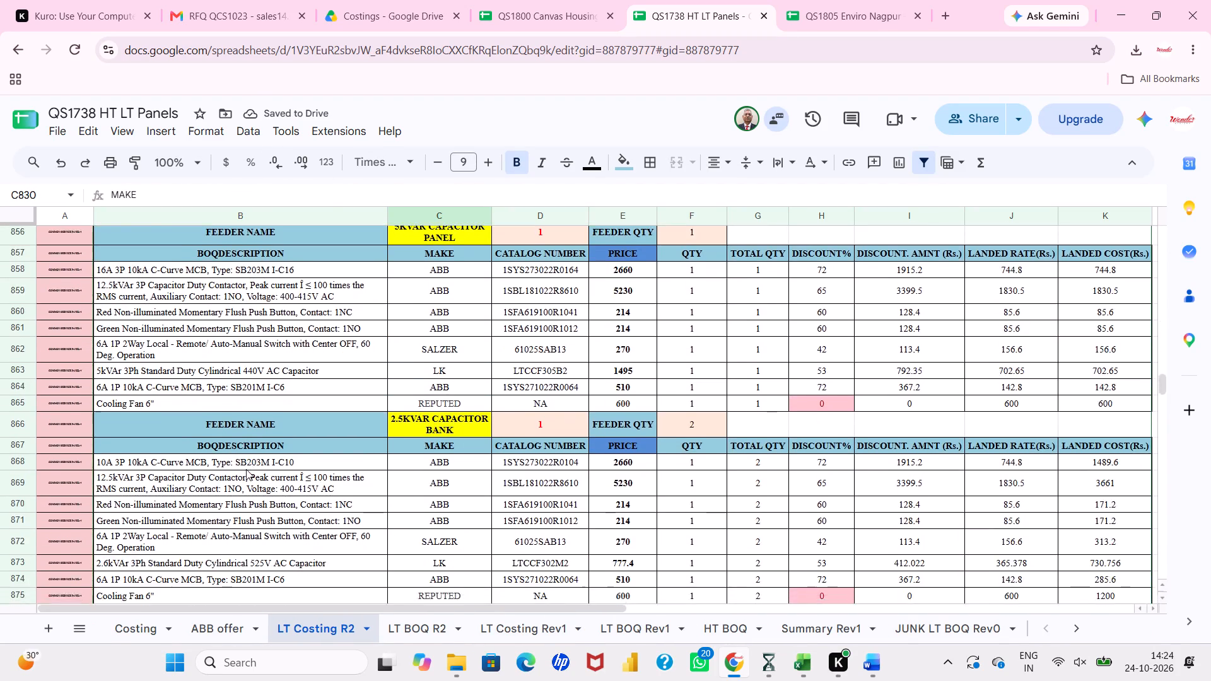
scroll(246, 469, down, 4)
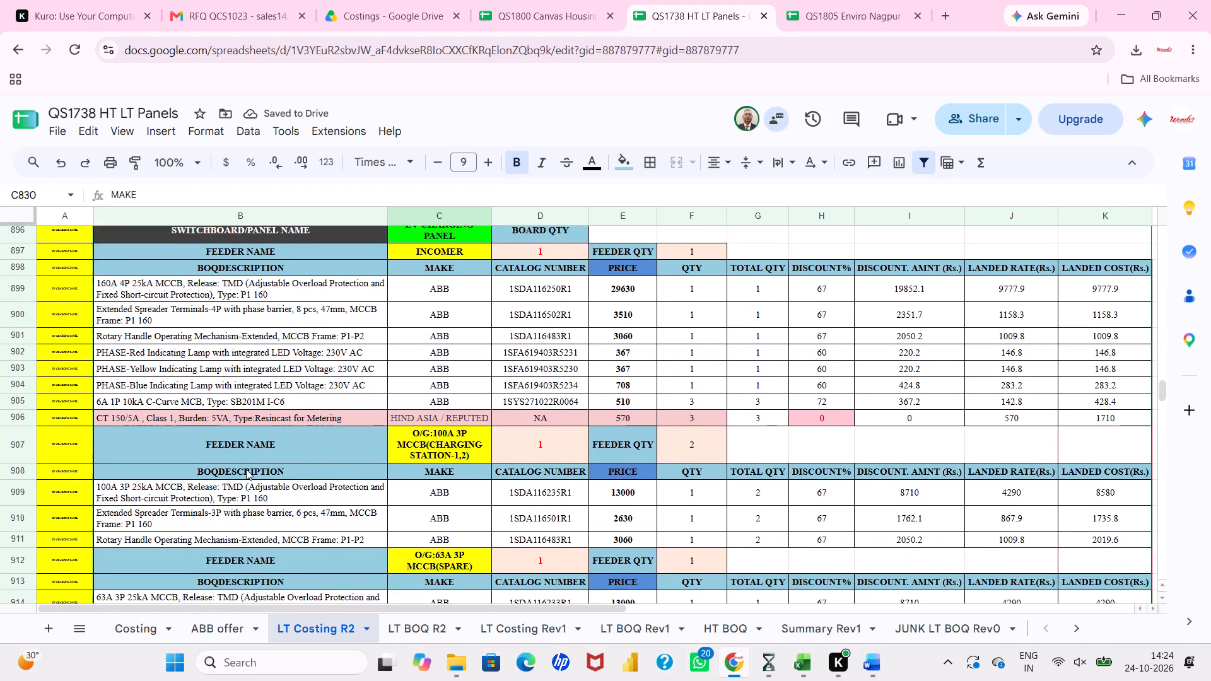
scroll(246, 469, down, 1)
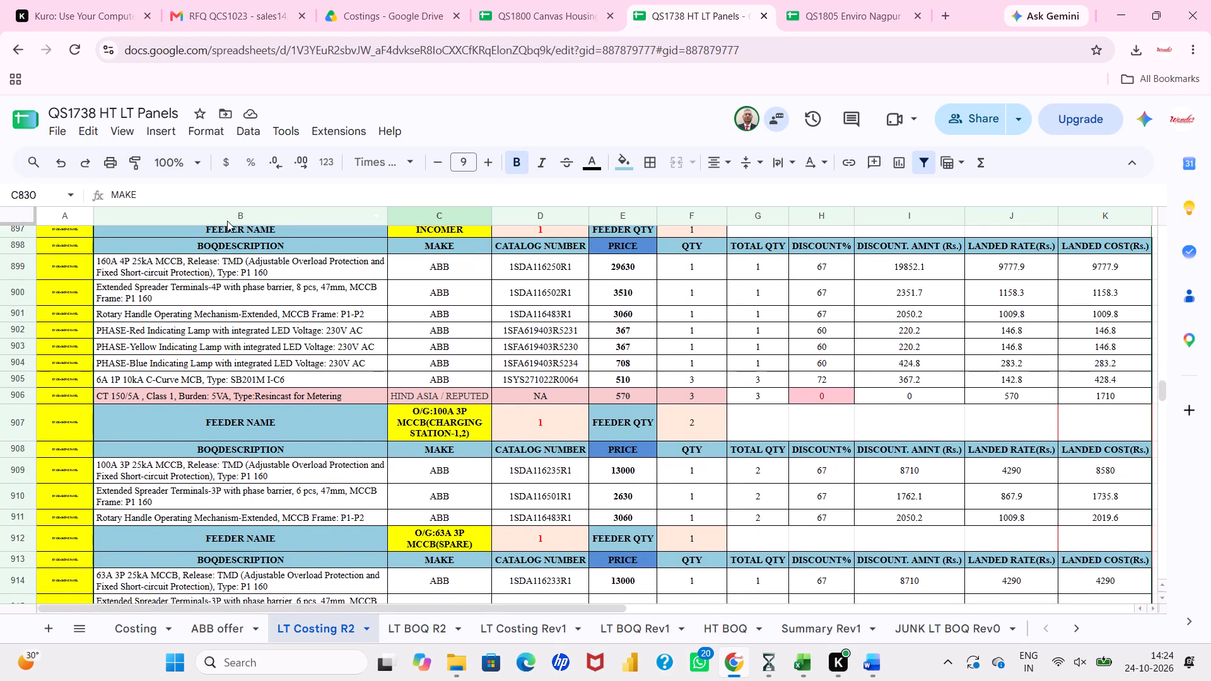
drag(233, 215, 907, 224)
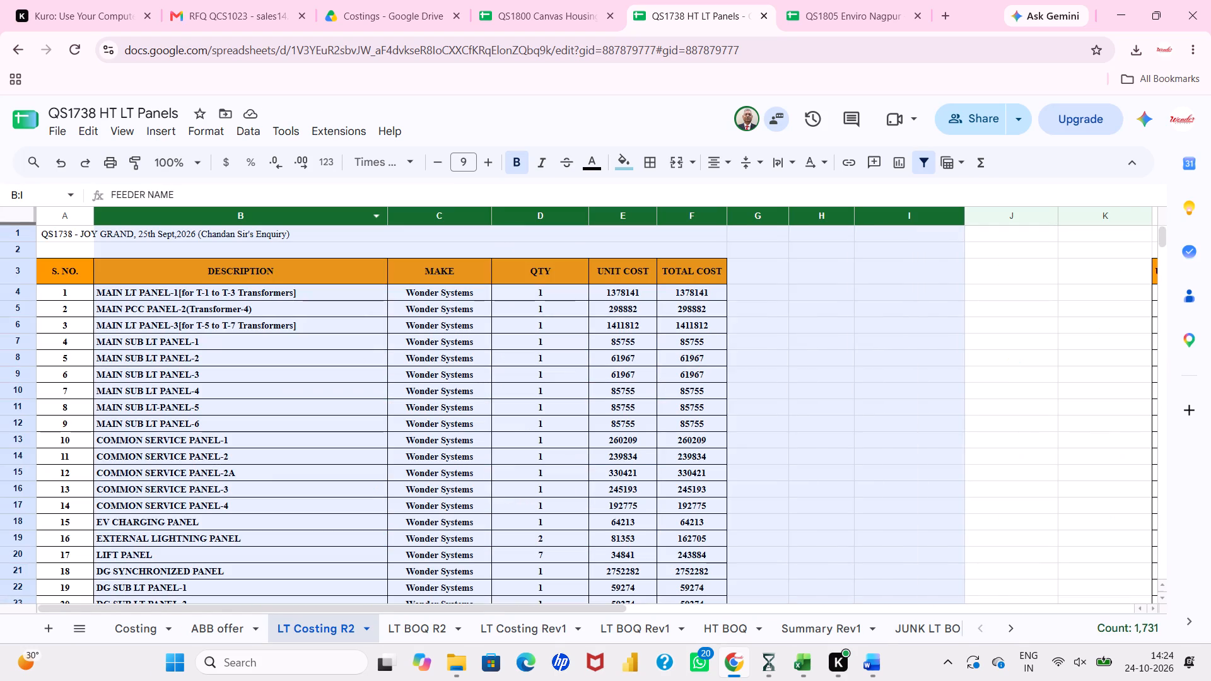
drag(907, 224, 1076, 224)
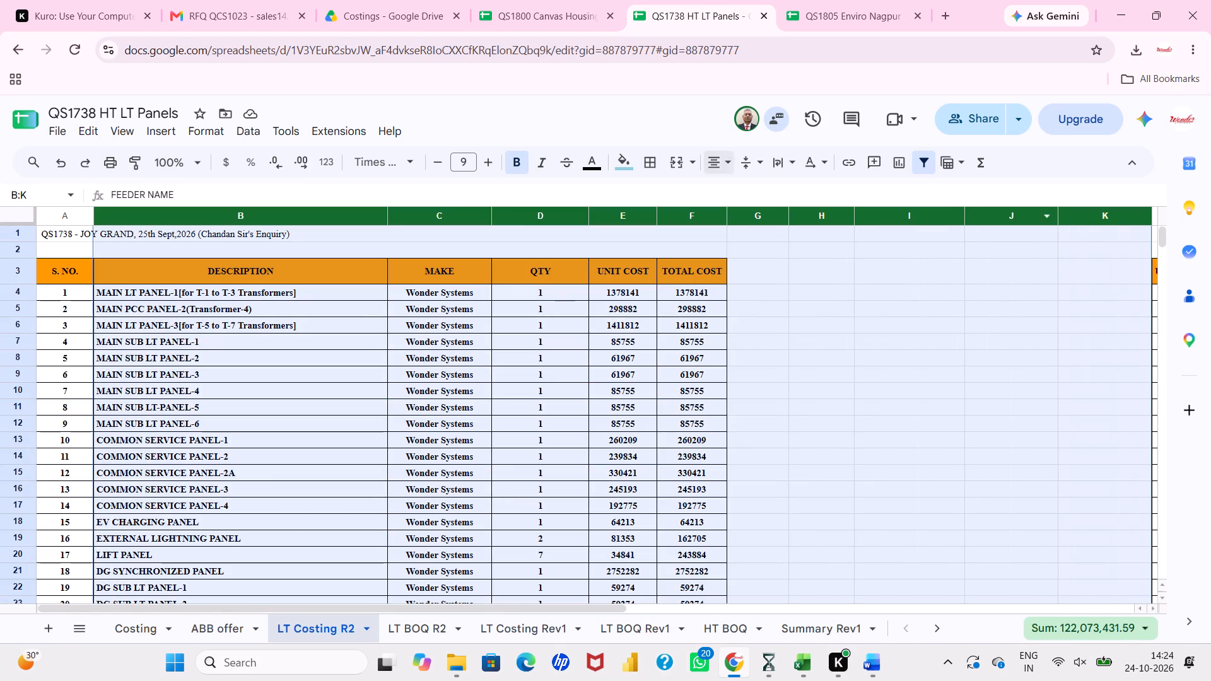
click(416, 162)
click(425, 311)
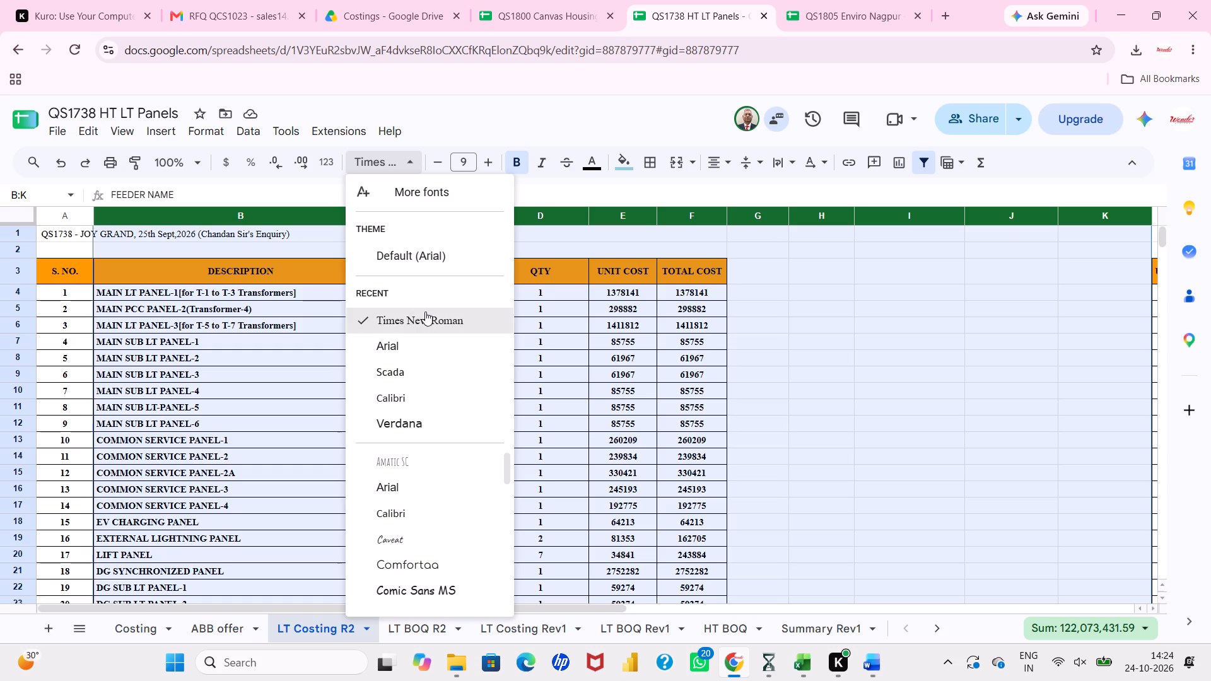
click(794, 163)
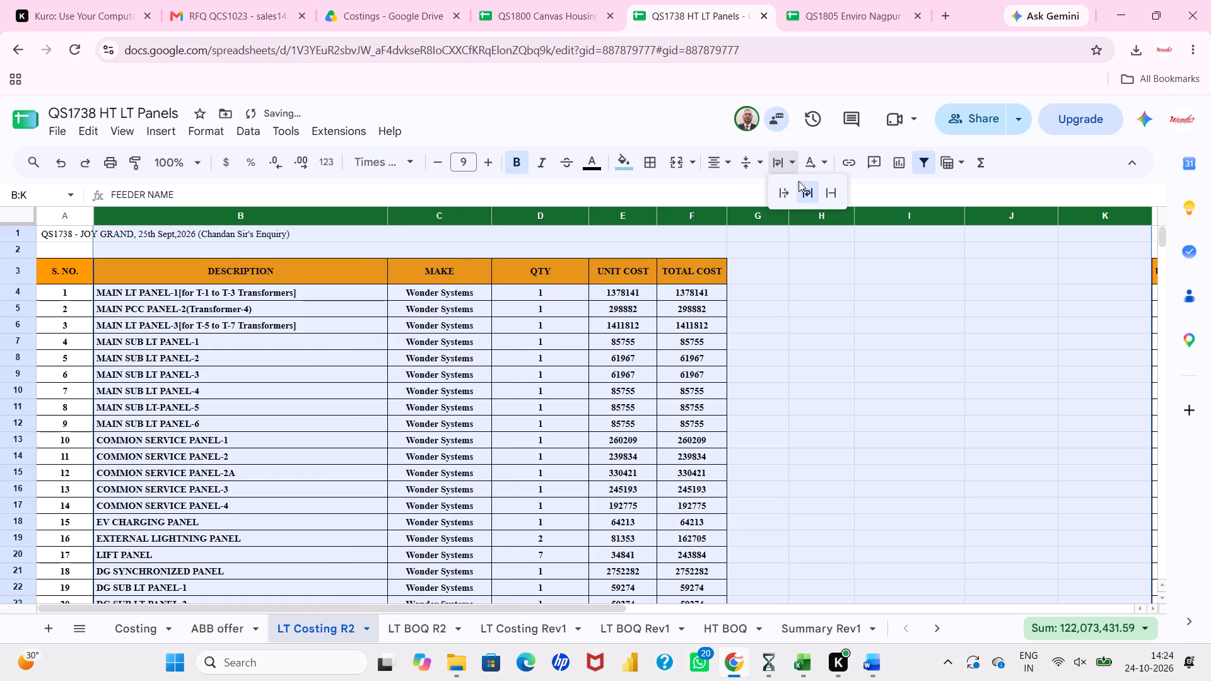
click(800, 185)
click(433, 158)
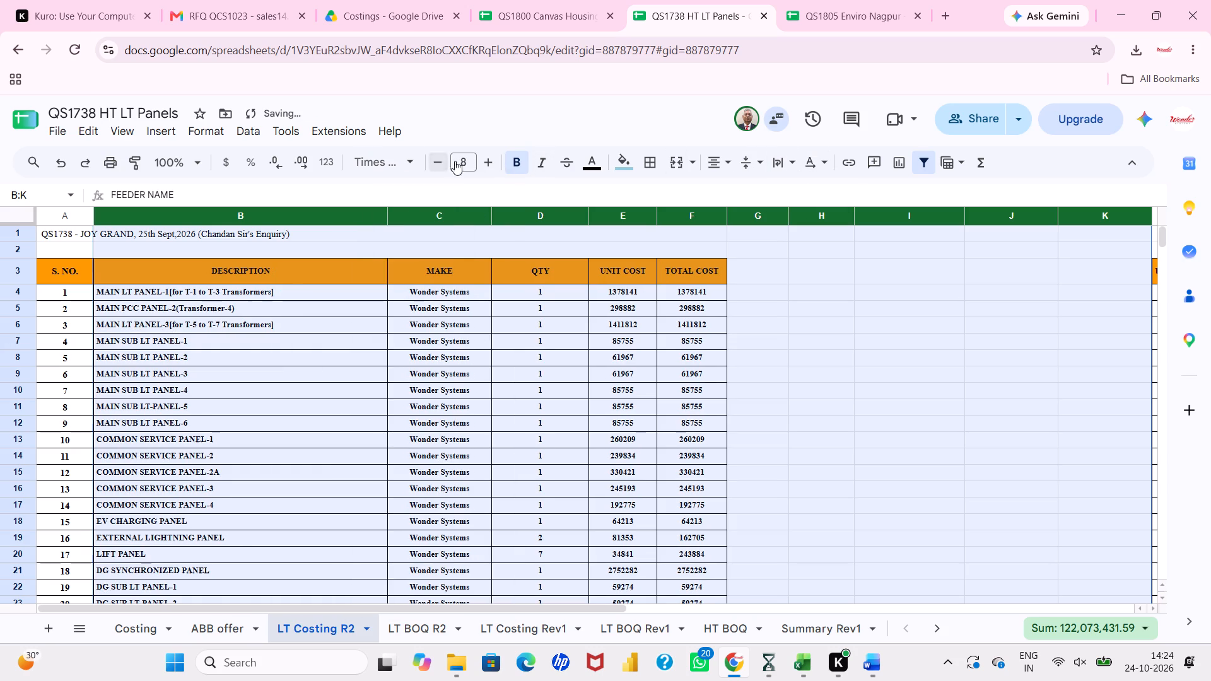
click(488, 161)
Centre-align the Make and Catalog Number columns of LT Costing R2 horizontally.
scroll(507, 354, down, 7)
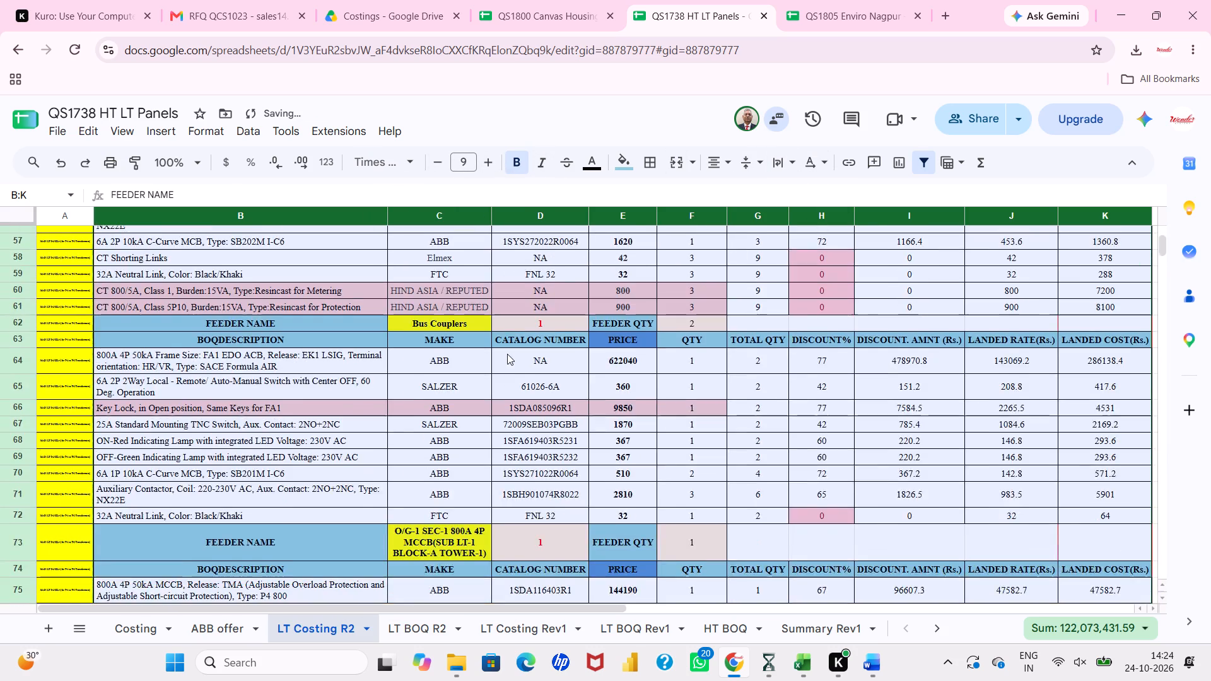
scroll(507, 354, down, 10)
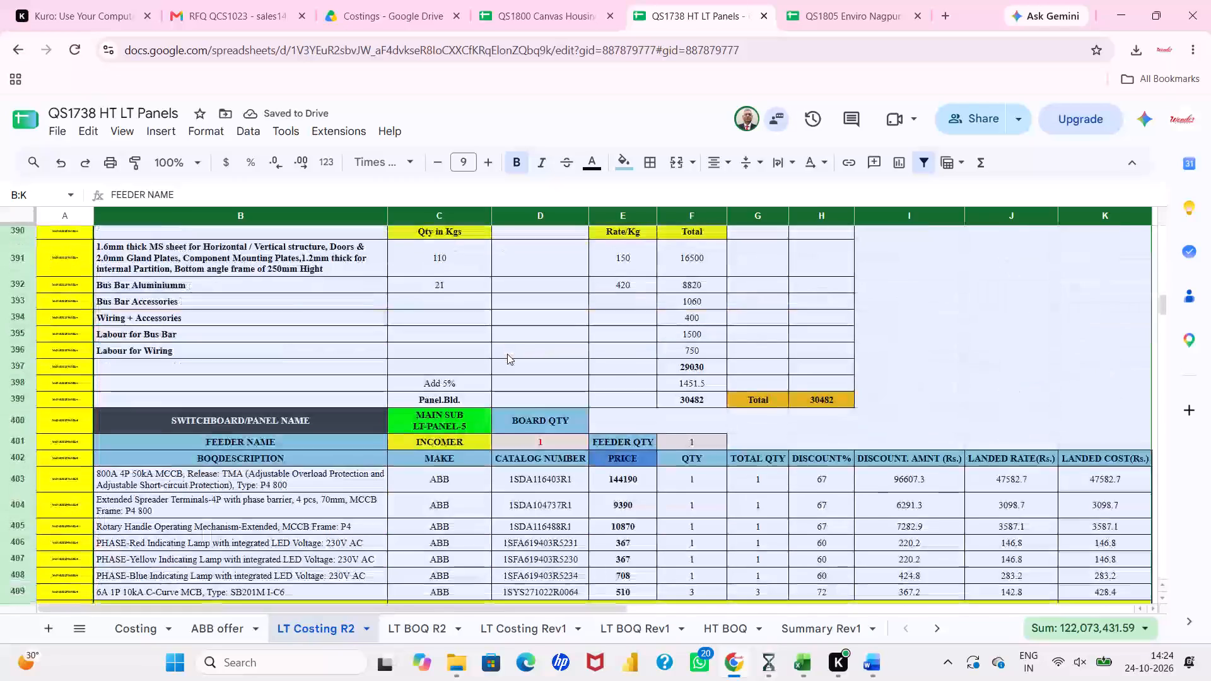
click(446, 416)
scroll(446, 416, down, 5)
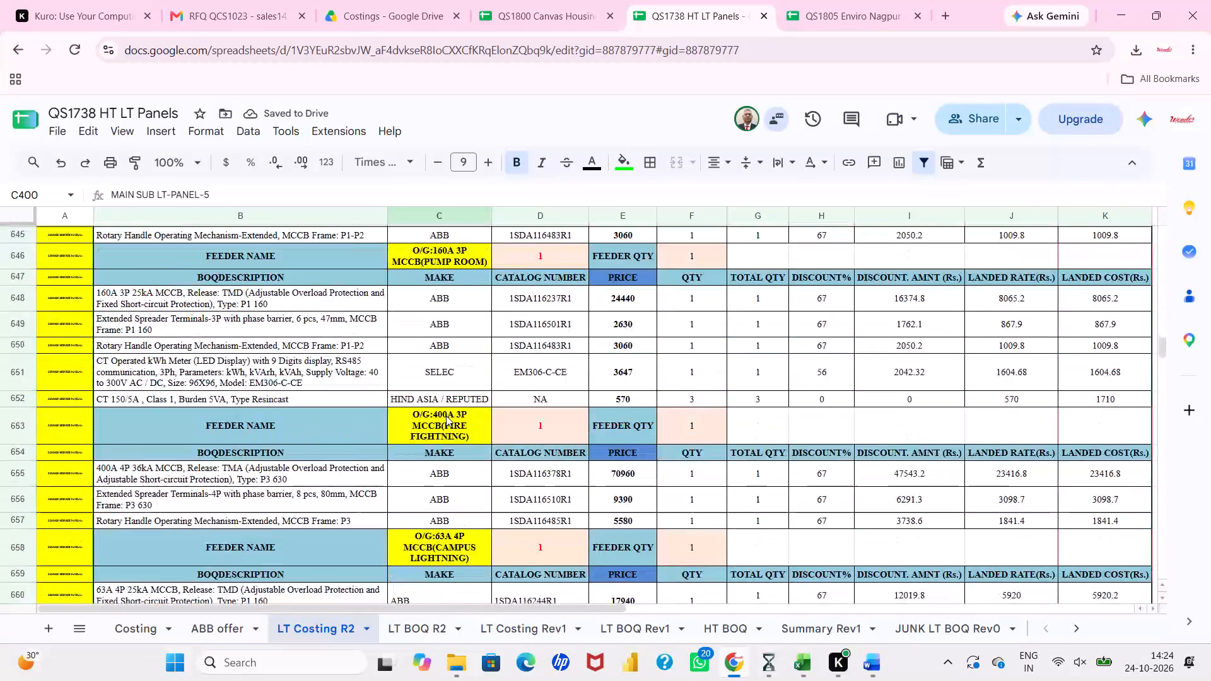
scroll(446, 416, down, 8)
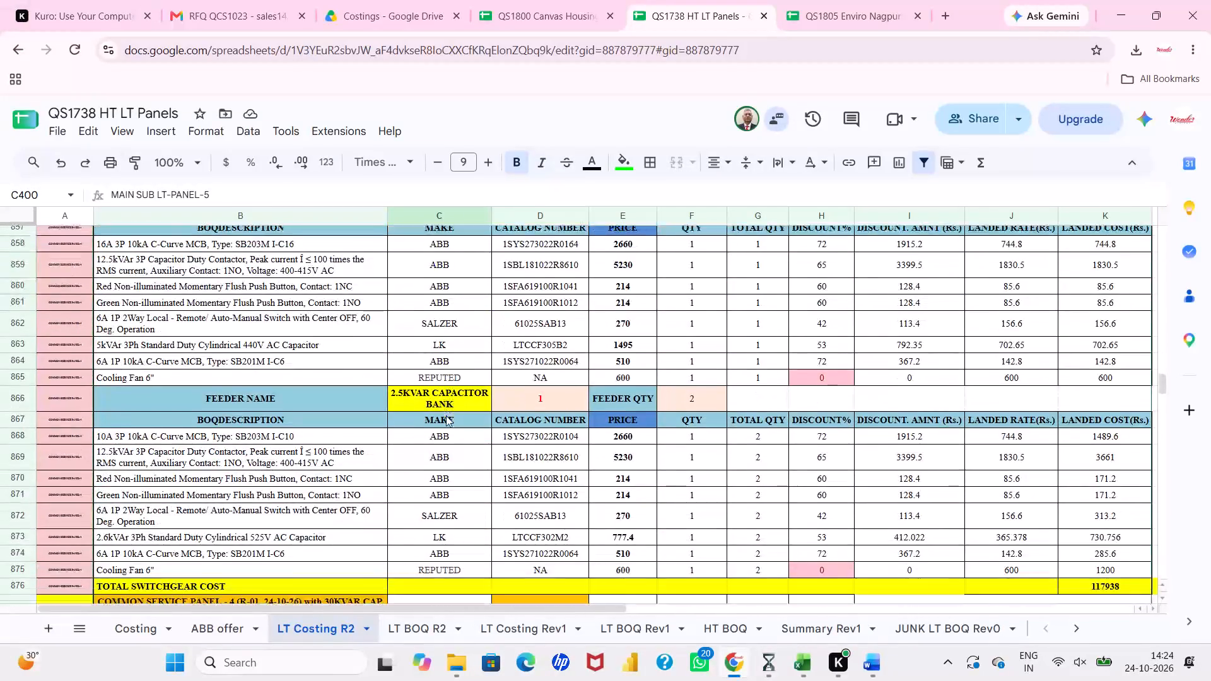
scroll(446, 416, down, 8)
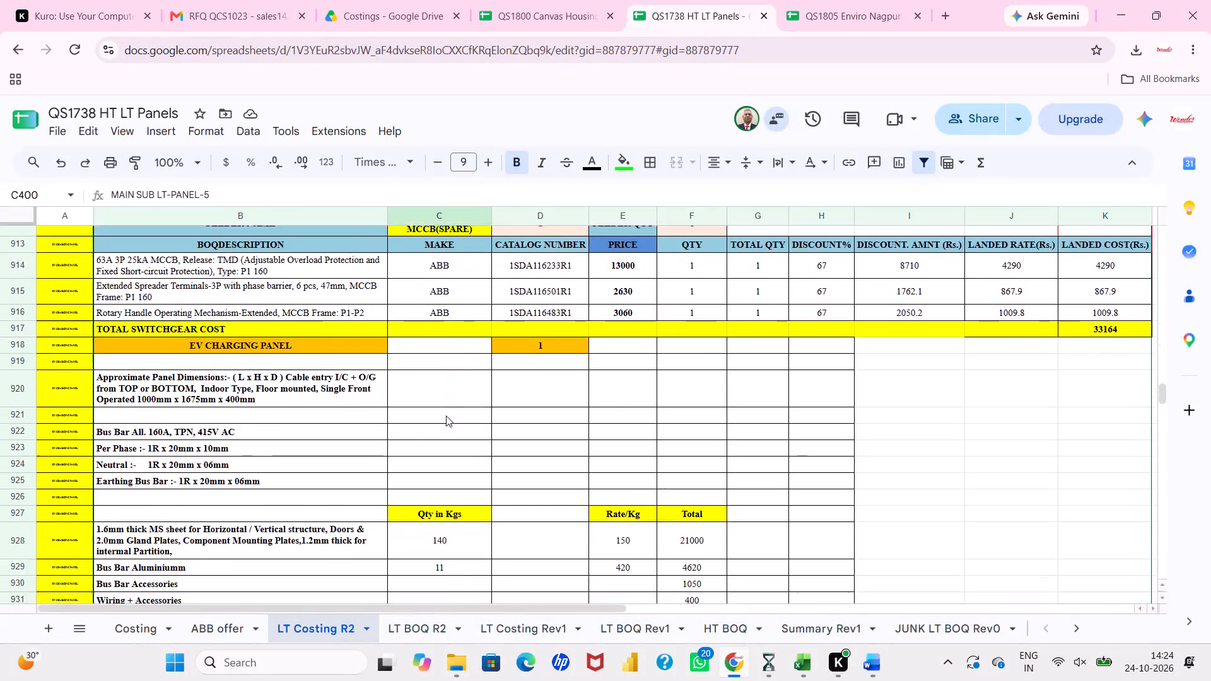
scroll(446, 416, down, 5)
scroll(446, 416, up, 1)
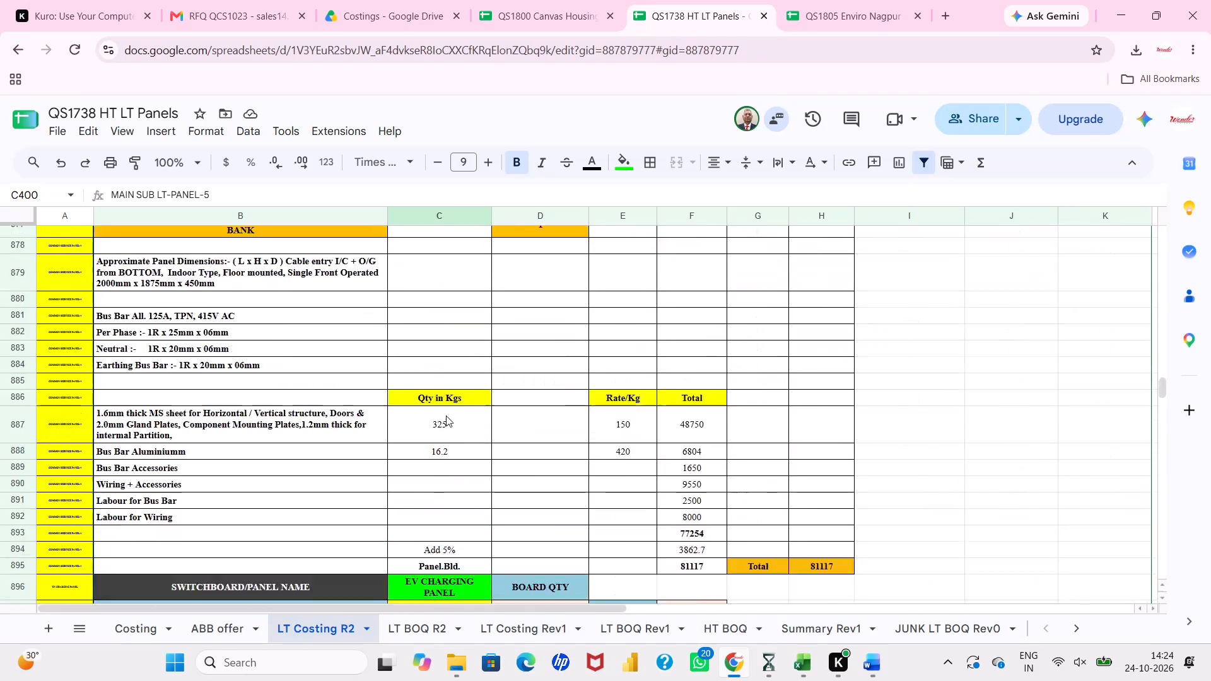
scroll(446, 416, up, 3)
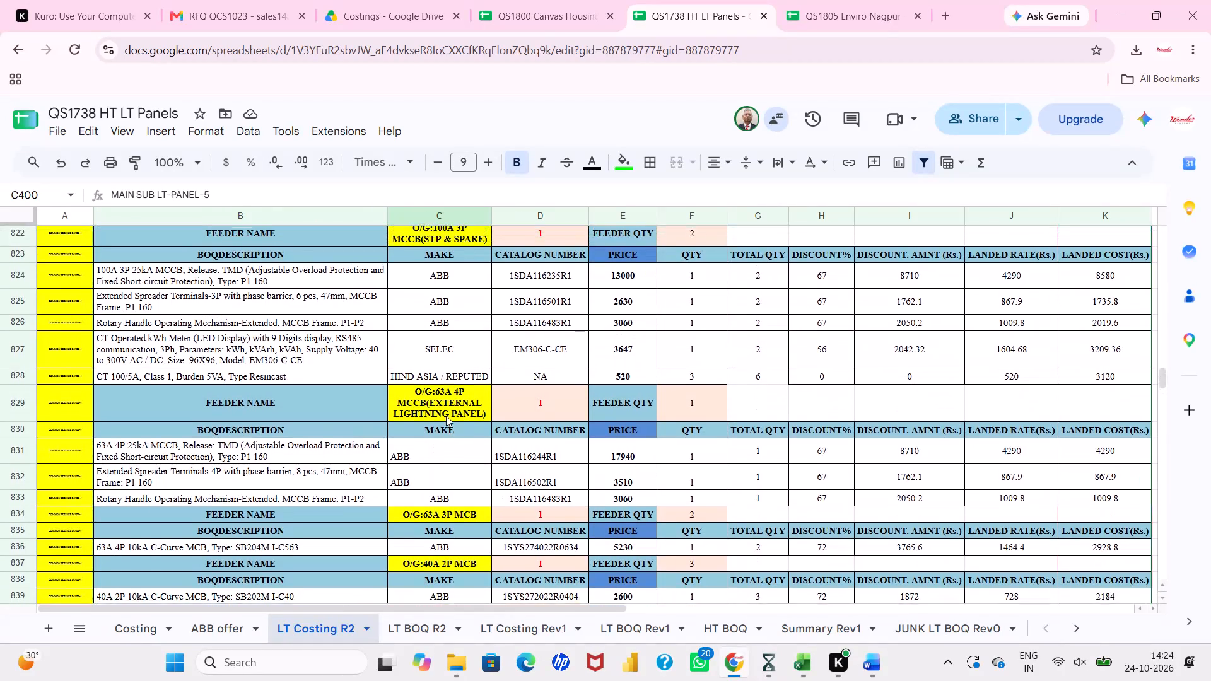
scroll(446, 416, up, 2)
drag(366, 458, 561, 486)
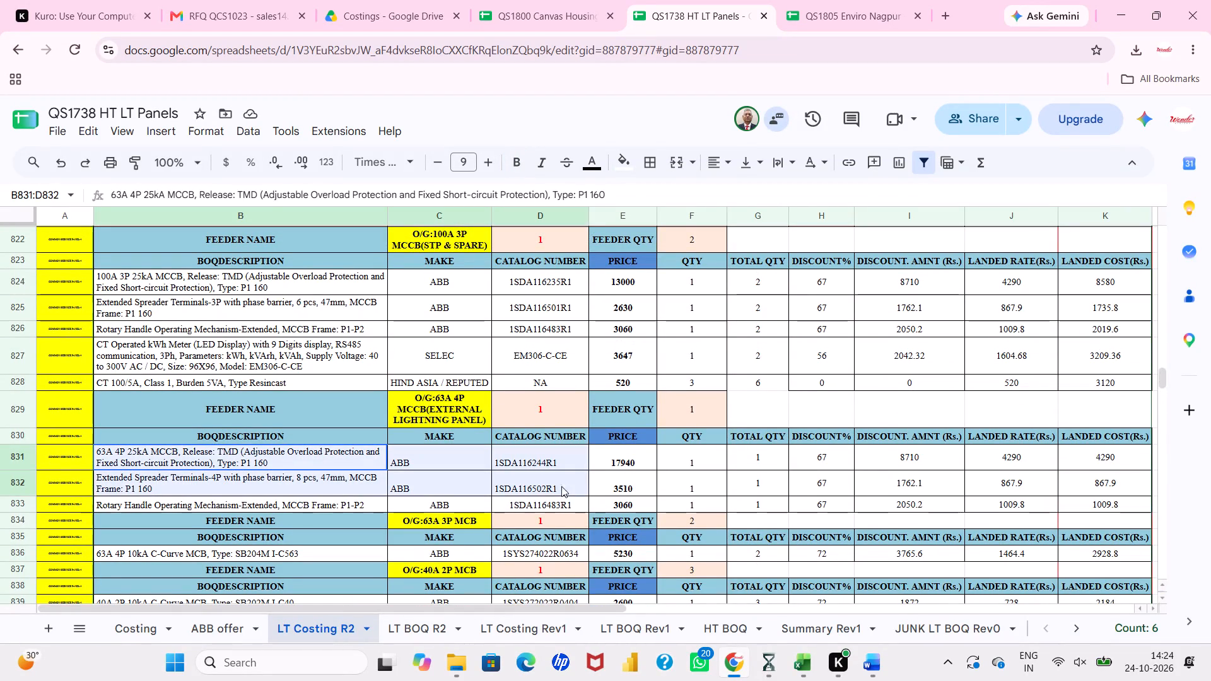
drag(561, 486, 561, 499)
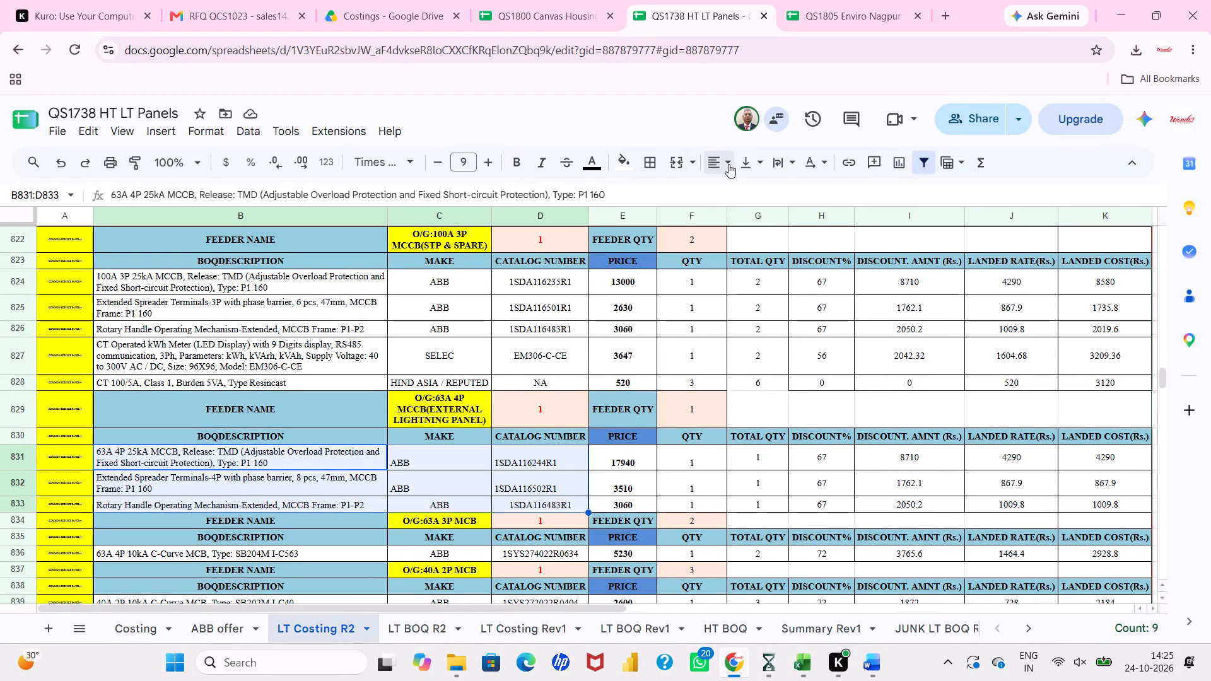
click(728, 164)
drag(462, 460, 515, 470)
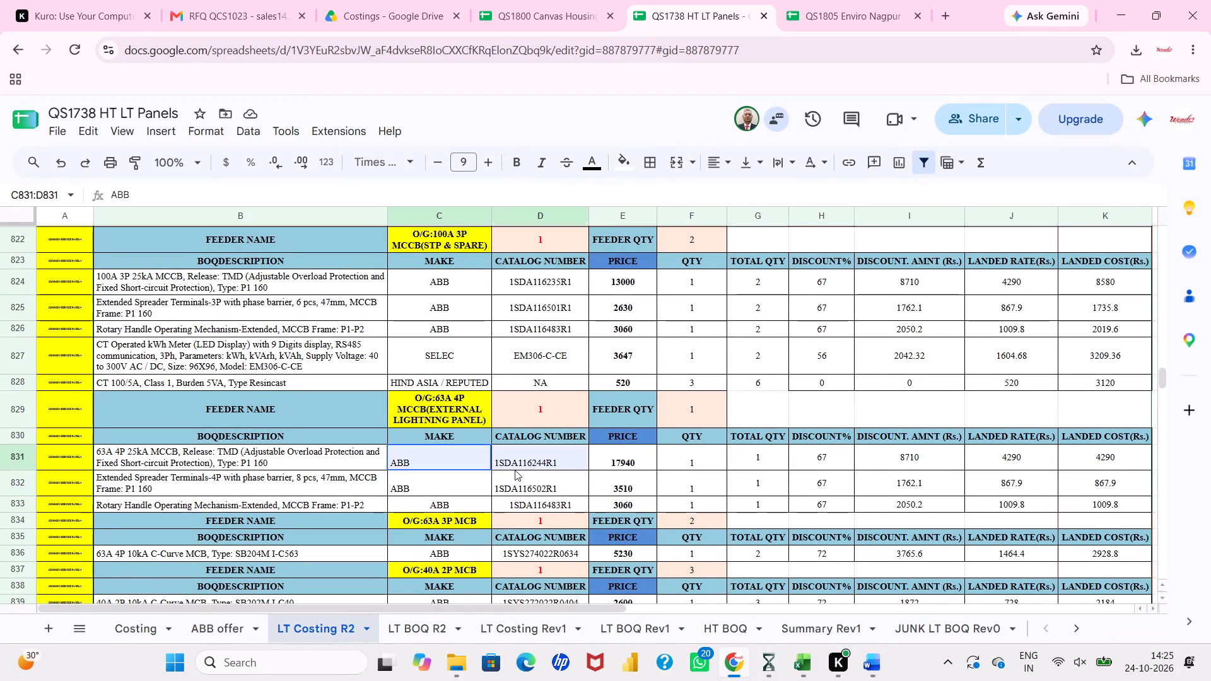
drag(515, 470, 524, 480)
drag(440, 217, 442, 217)
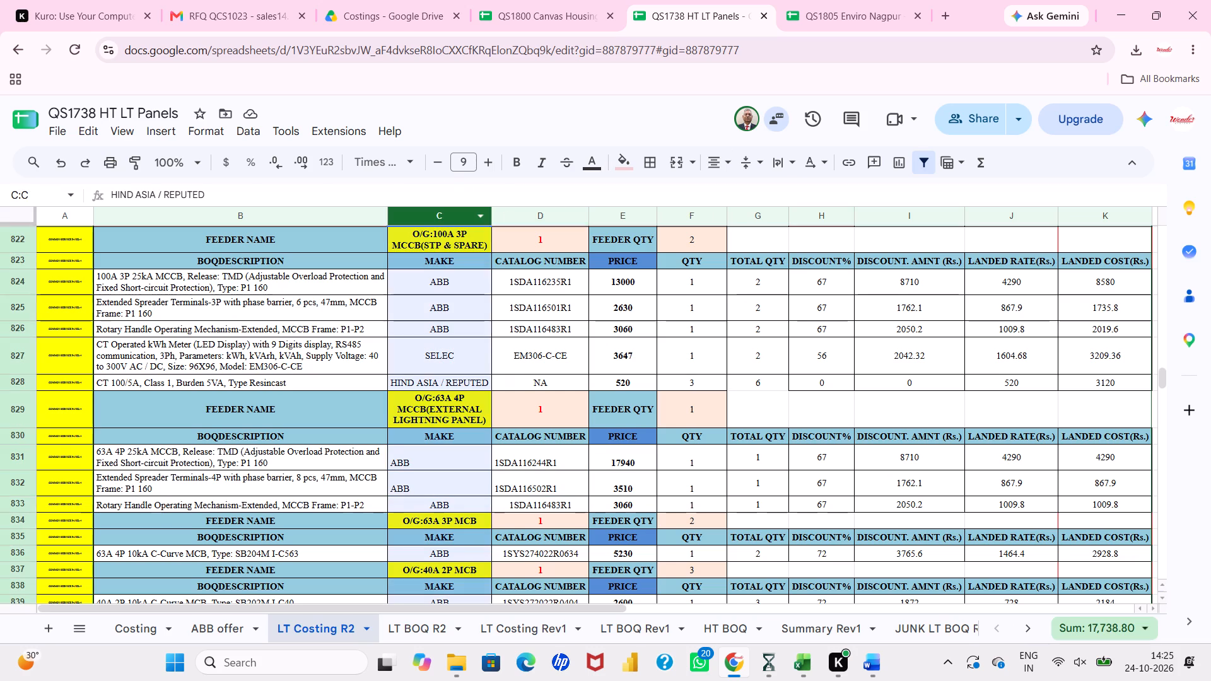
drag(442, 217, 530, 212)
click(725, 164)
click(738, 190)
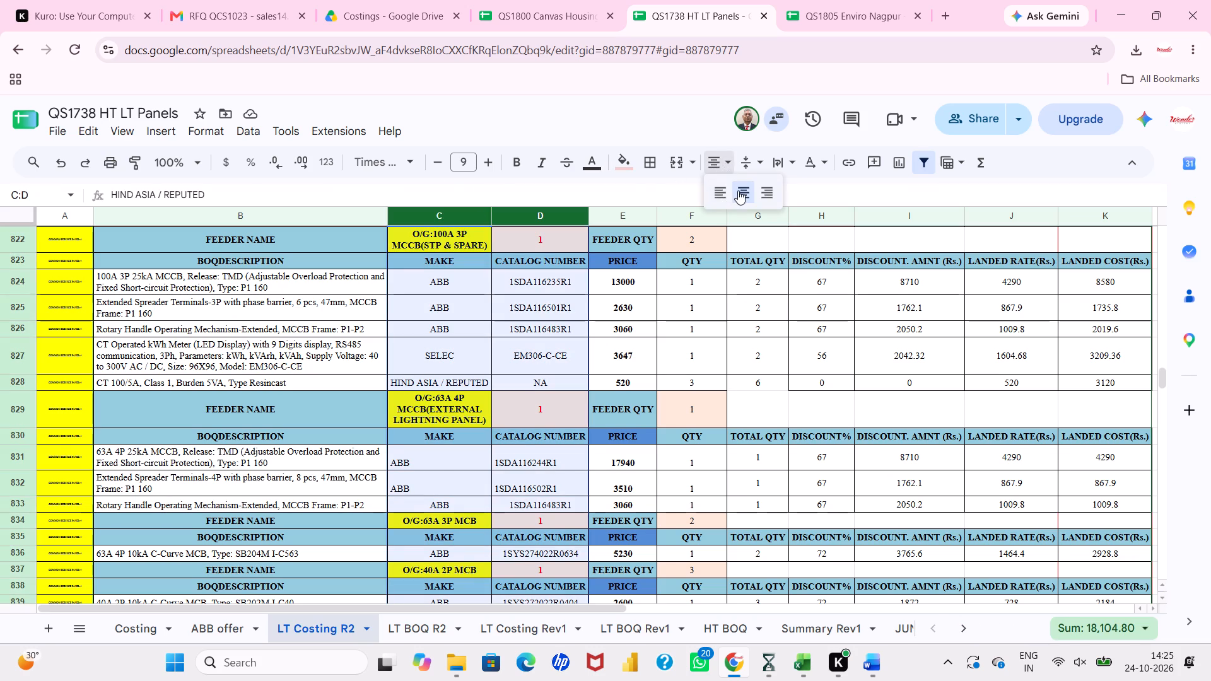
Copy the external lightning feeder's 4P descriptions, makes and catalog numbers over the 3P entries in LT BOQ R2's external lightning panel section.
drag(368, 455, 618, 489)
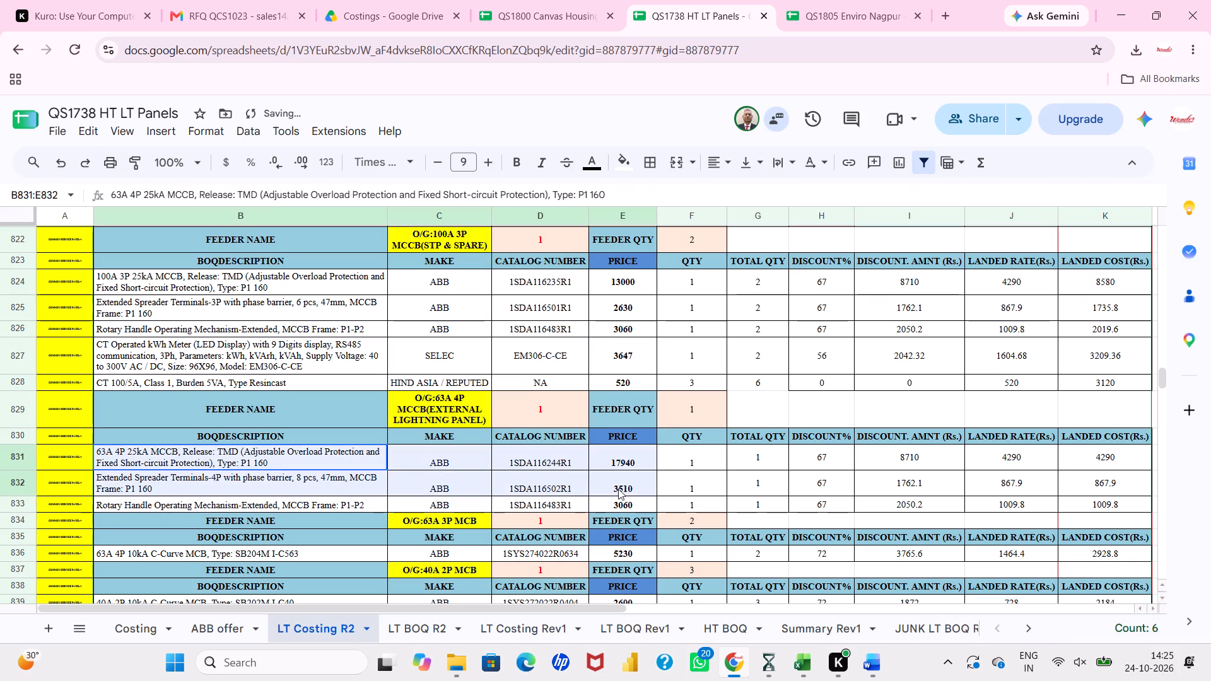
drag(618, 489, 566, 507)
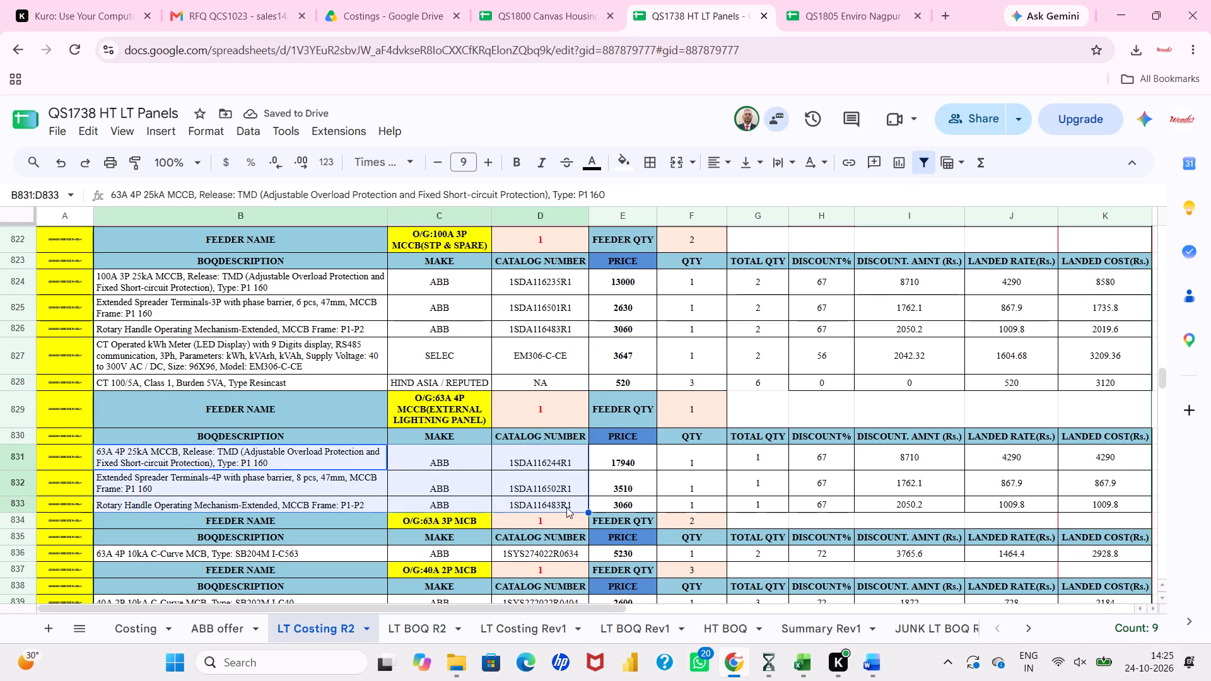
key(ctrl+c)
click(427, 621)
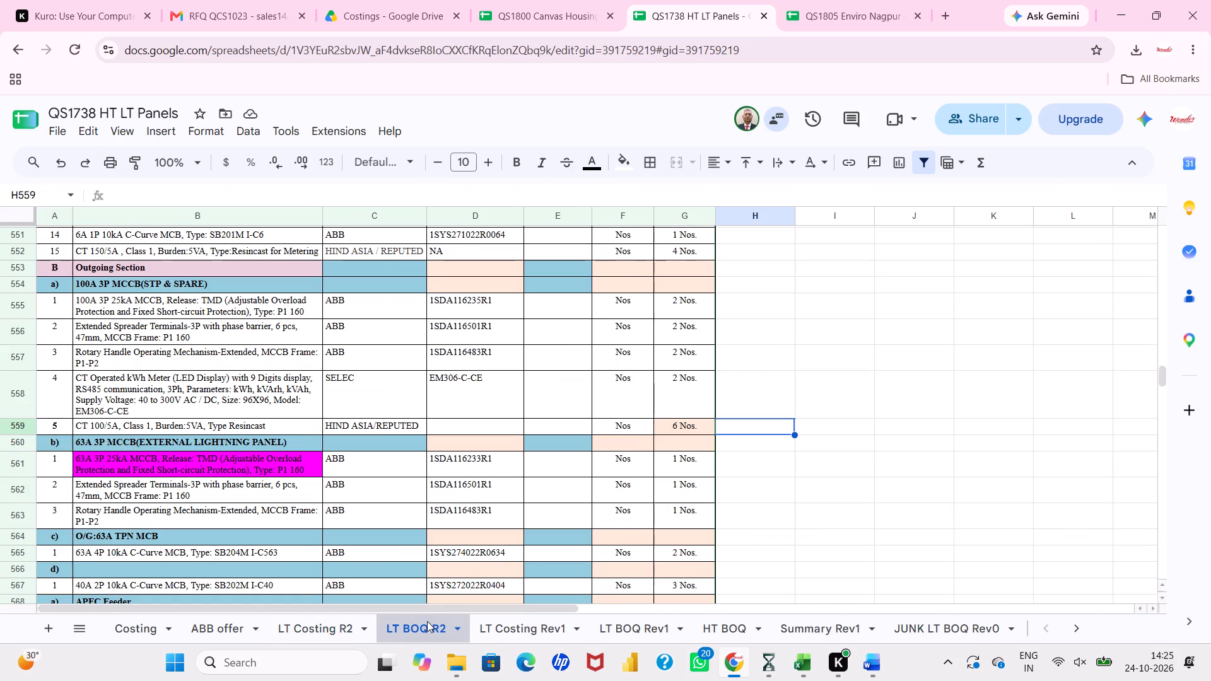
click(260, 460)
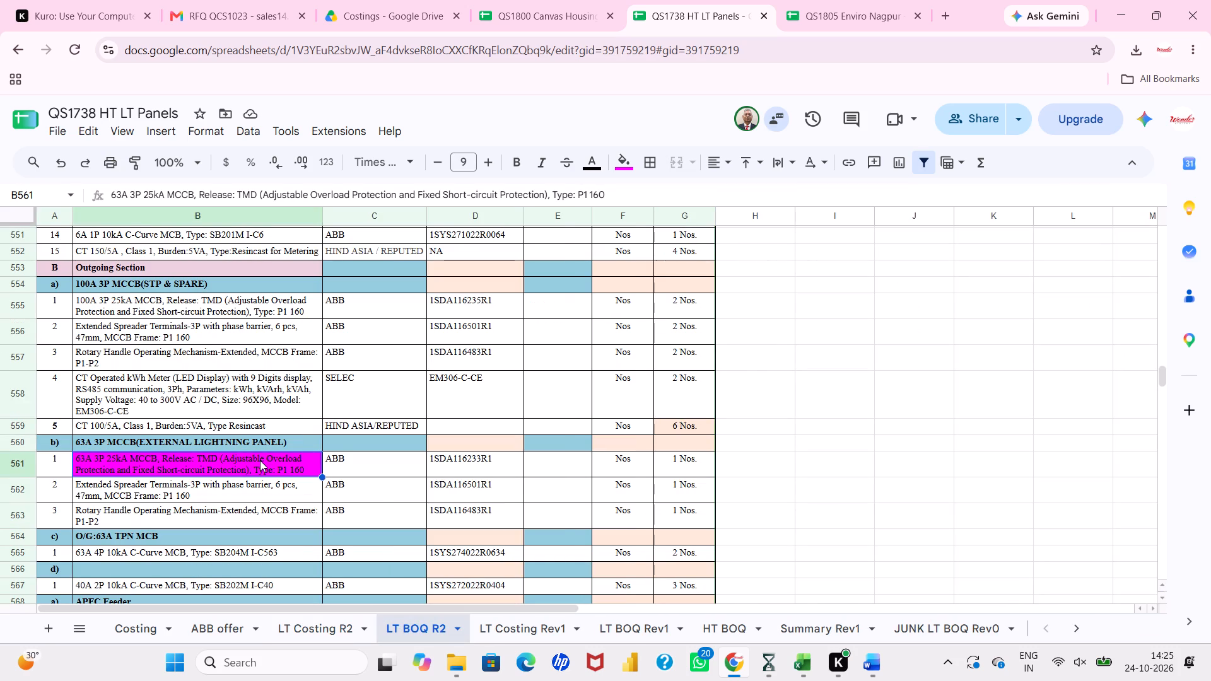
key(ctrl+v)
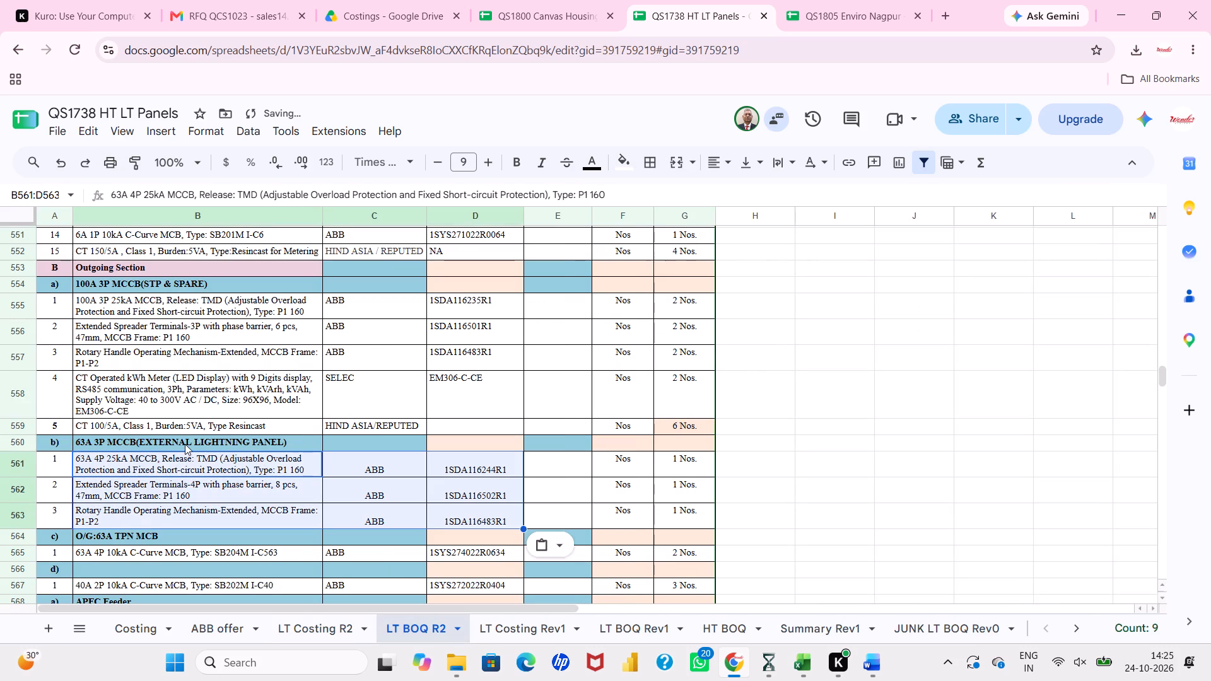
Rename the external lightning section heading in LT BOQ R2 as 63A TPN MCCB(EXTERNAL LIGHTNING PANEL).
click(185, 444)
click(134, 192)
key(BackSpace)
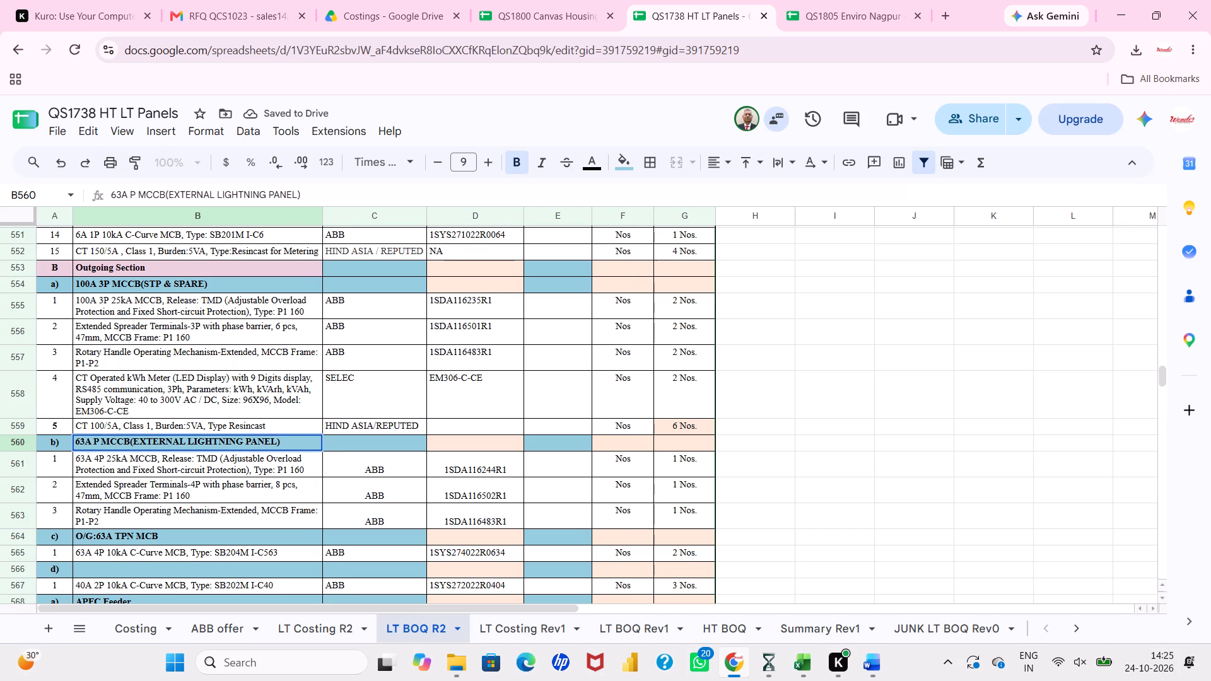
key(t)
key(Right)
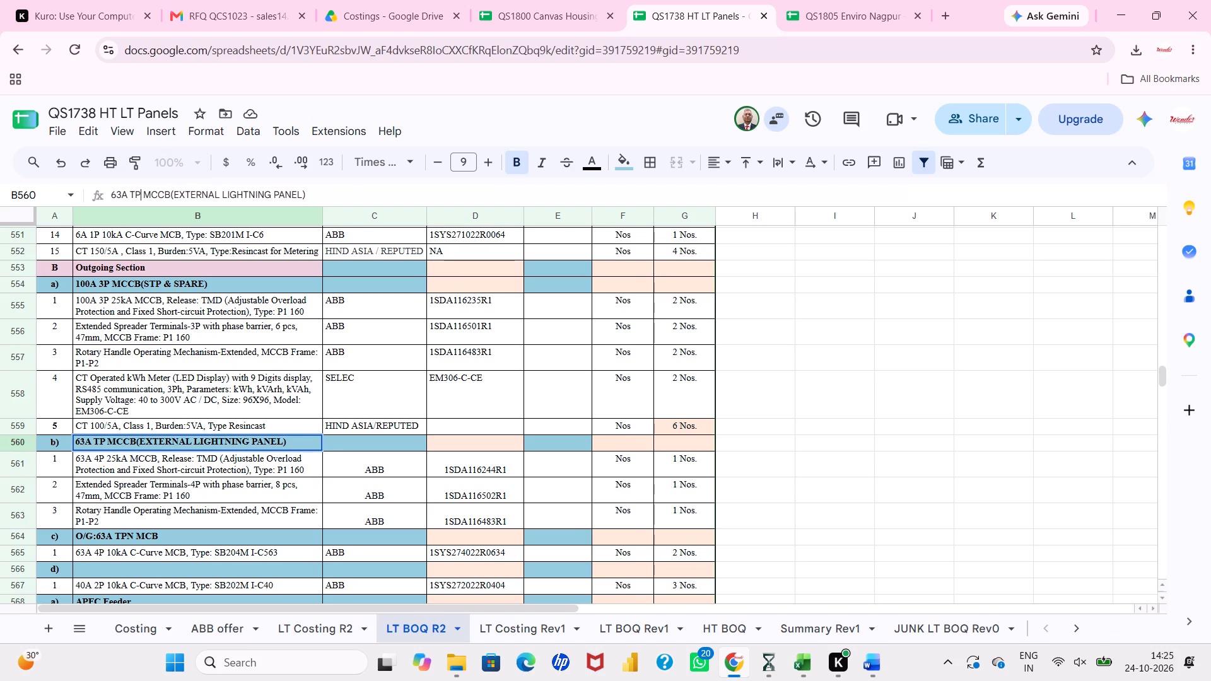
key(n)
key(Return)
Paste the copied 63A 4P MCCB, 4P spreader terminals and rotary handle over the 3P entries in LT BOQ R2's campus lightning section.
scroll(161, 354, up, 2)
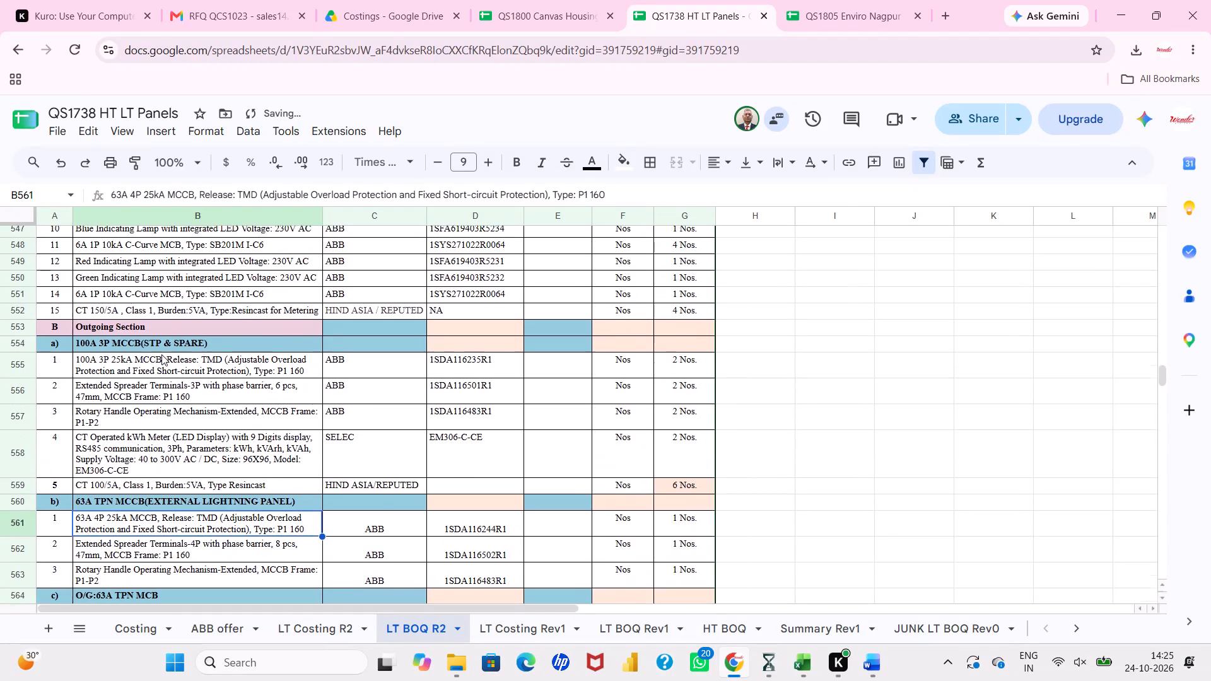
scroll(161, 354, up, 4)
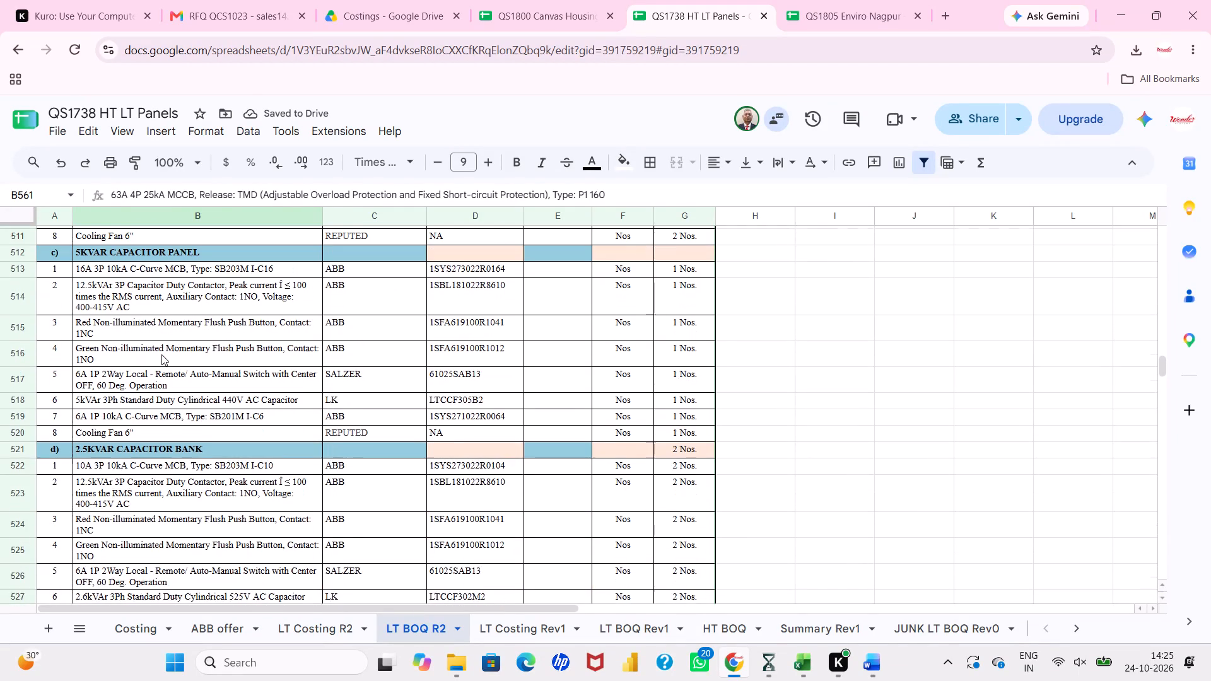
scroll(161, 354, up, 4)
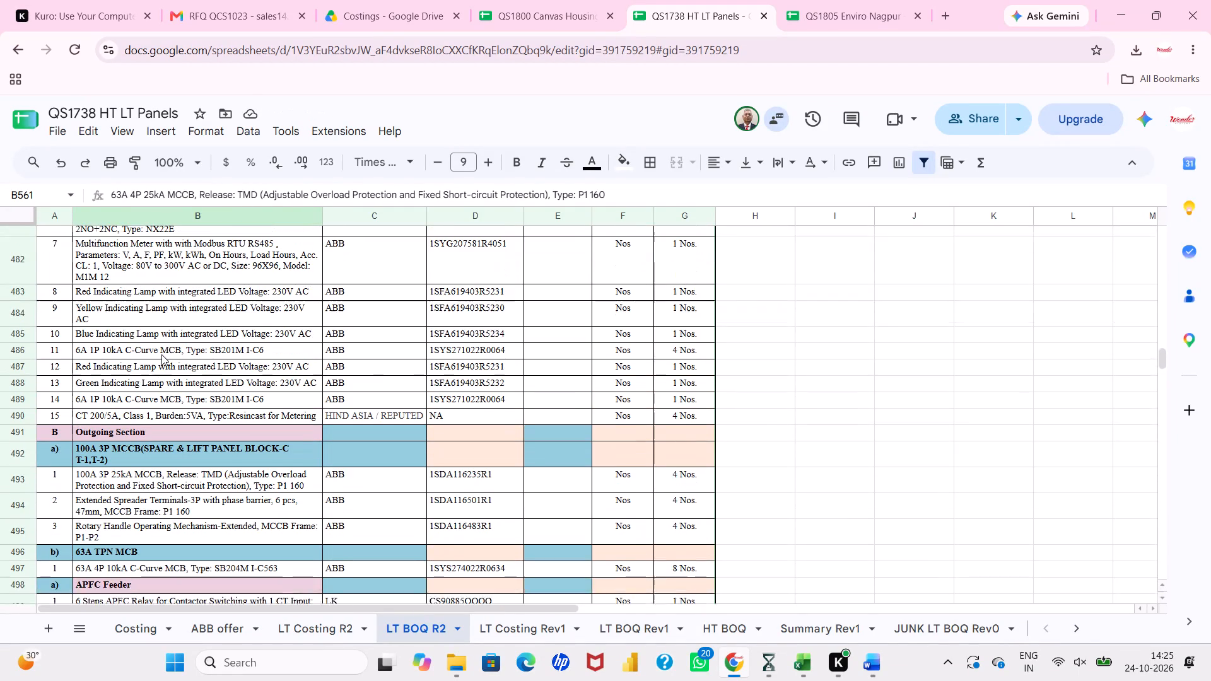
scroll(161, 354, up, 3)
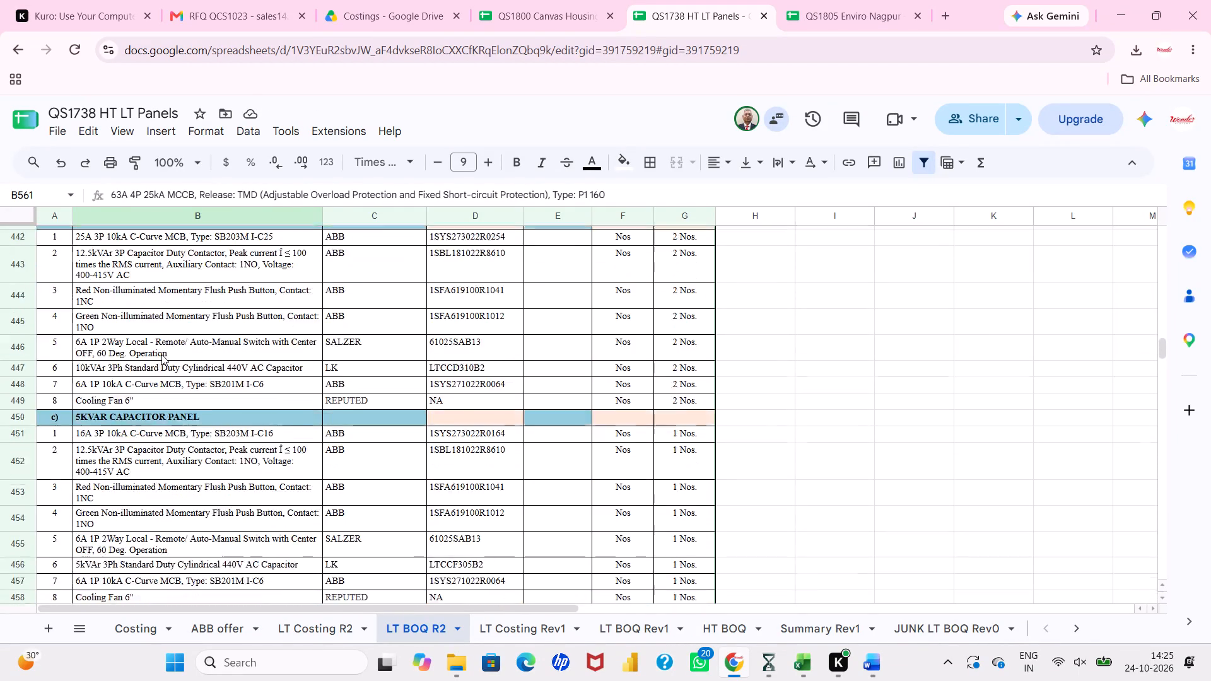
scroll(161, 354, up, 2)
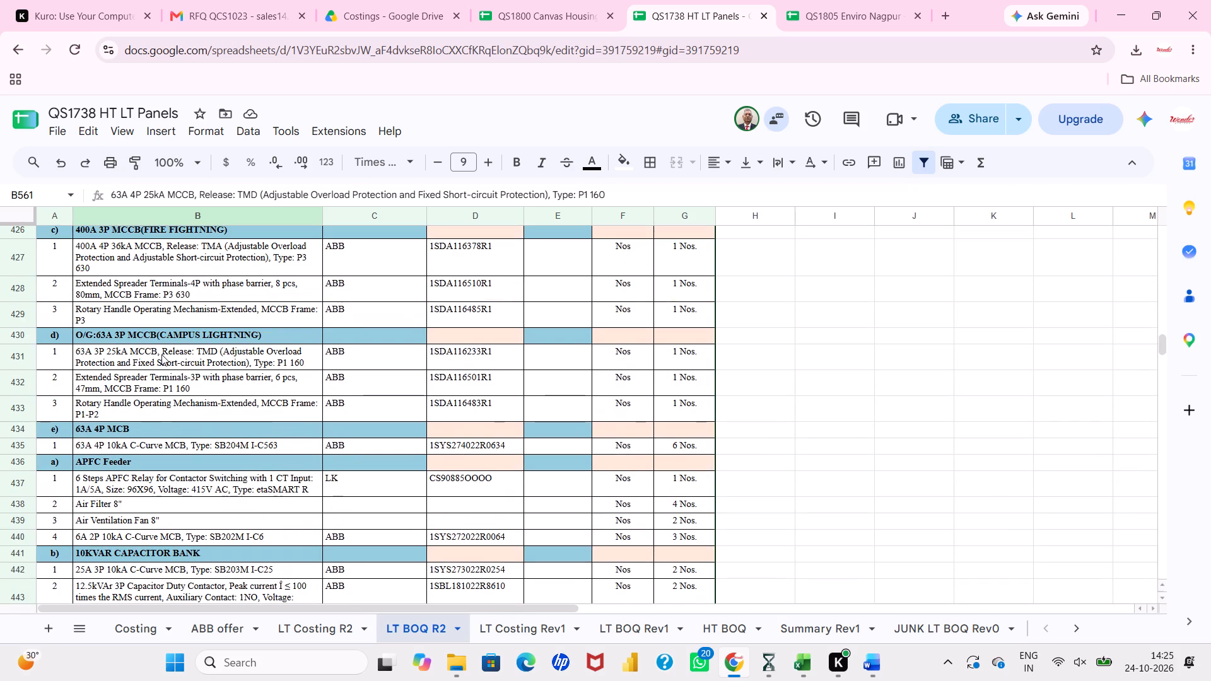
scroll(161, 354, up, 1)
click(159, 358)
key(ctrl+v)
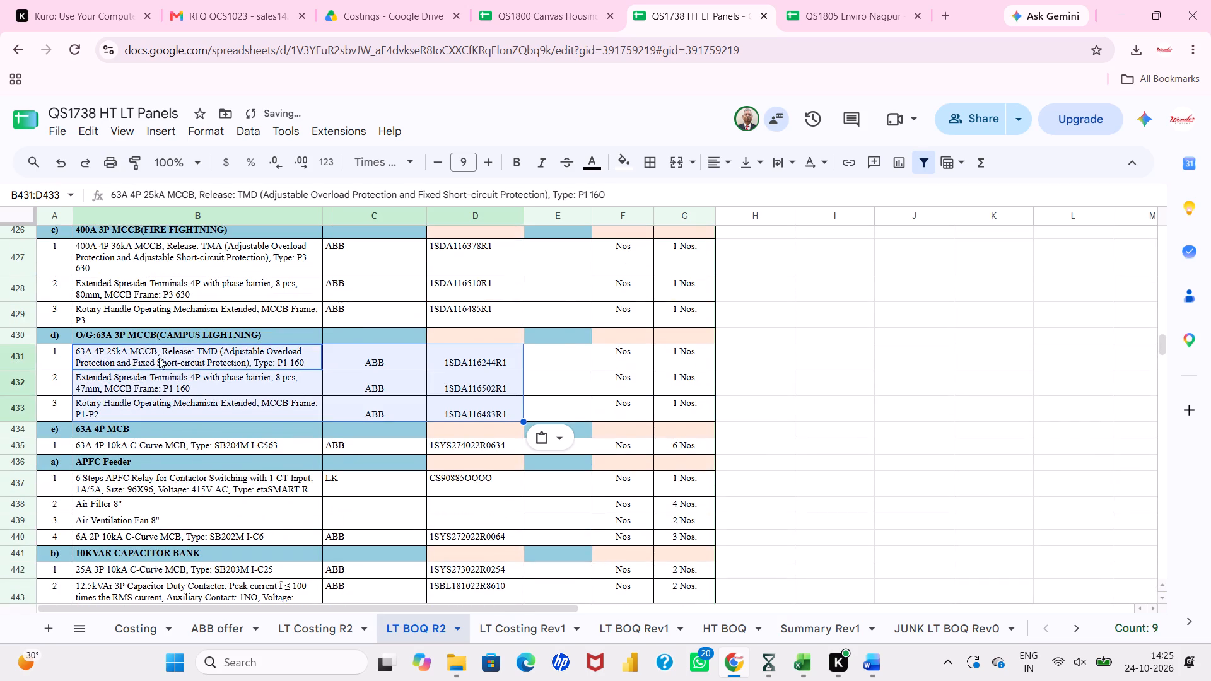
Rename the campus lightning section heading in LT BOQ R2 as O/G:63A TPN MCCB(CAMPUS LIGHTNING).
click(134, 332)
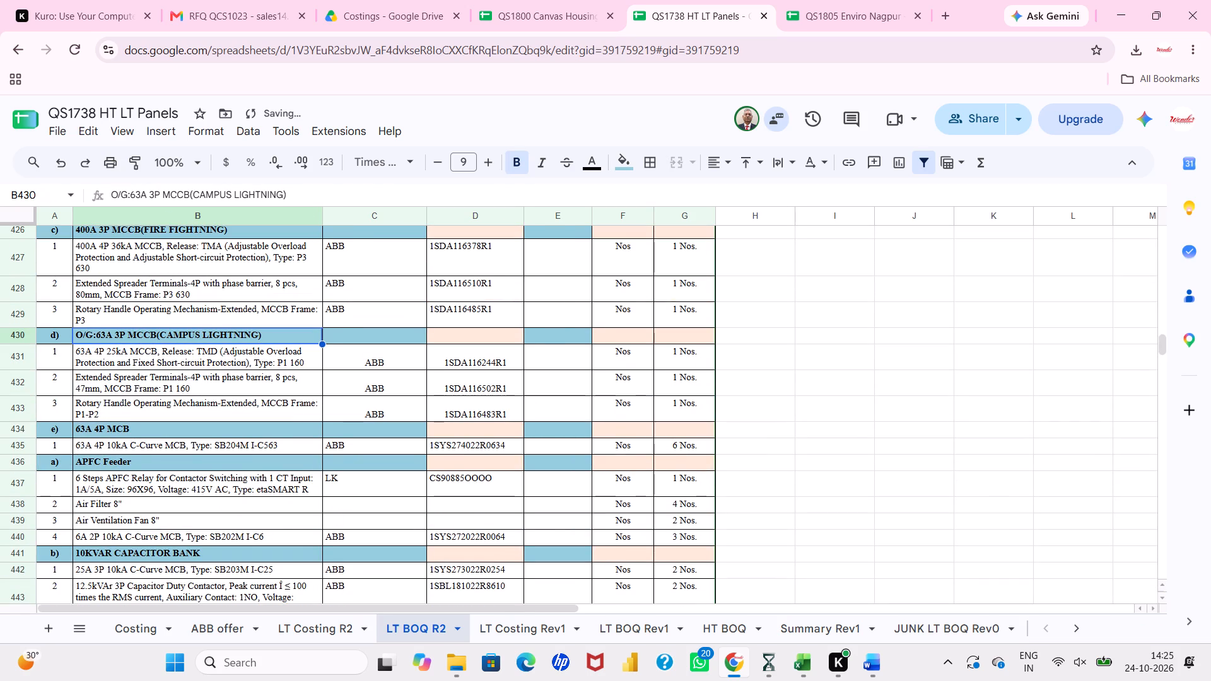
click(157, 191)
key(BackSpace)
key(t)
key(Right)
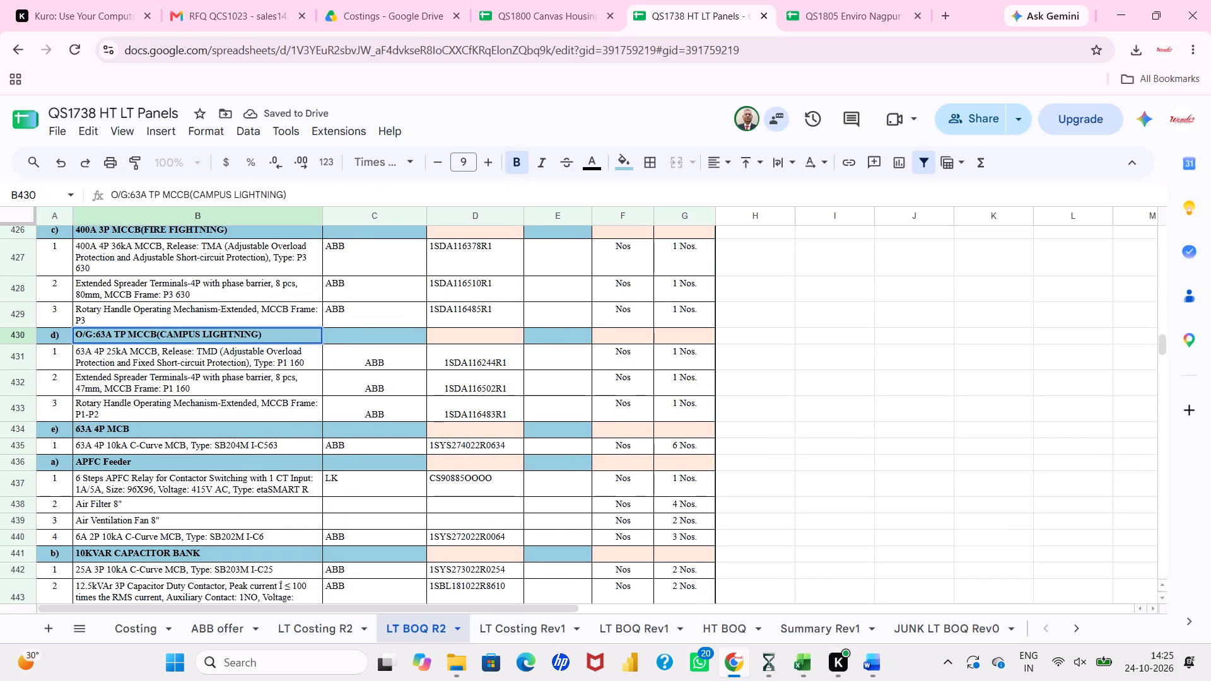
key(n)
key(Return)
Review the common service panel sections of LT BOQ R2, checking their incomer, outgoing MCCB and capacitor bank entries.
scroll(187, 292, up, 3)
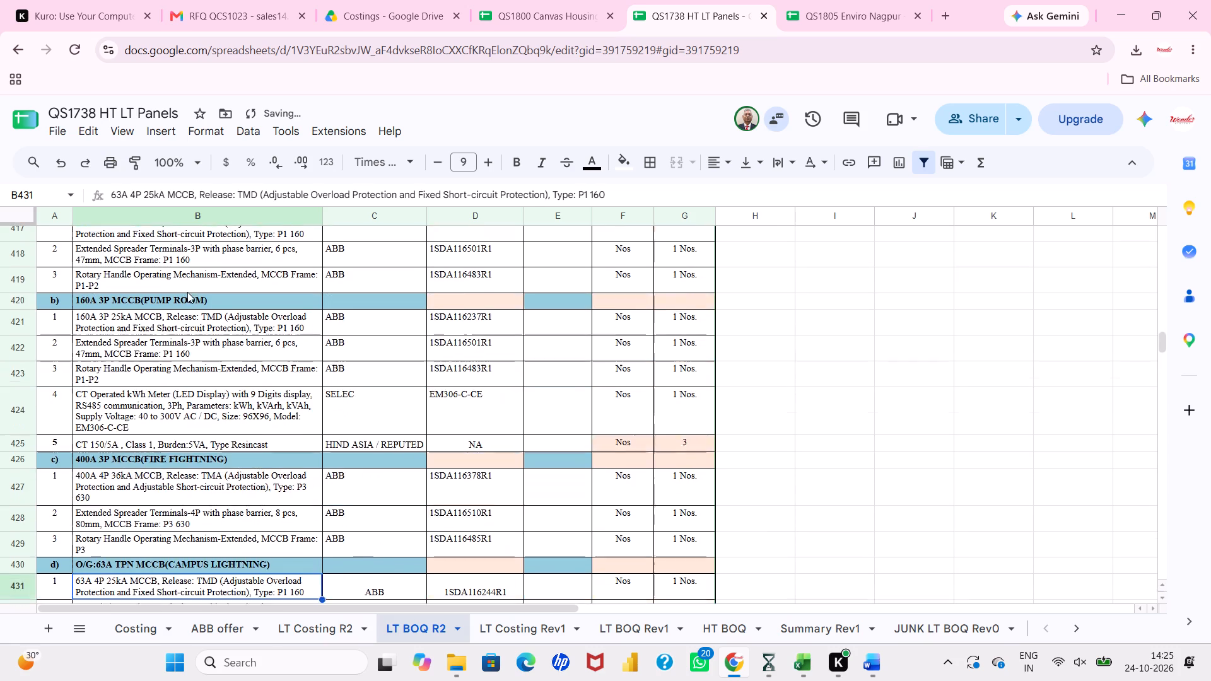
scroll(187, 292, up, 4)
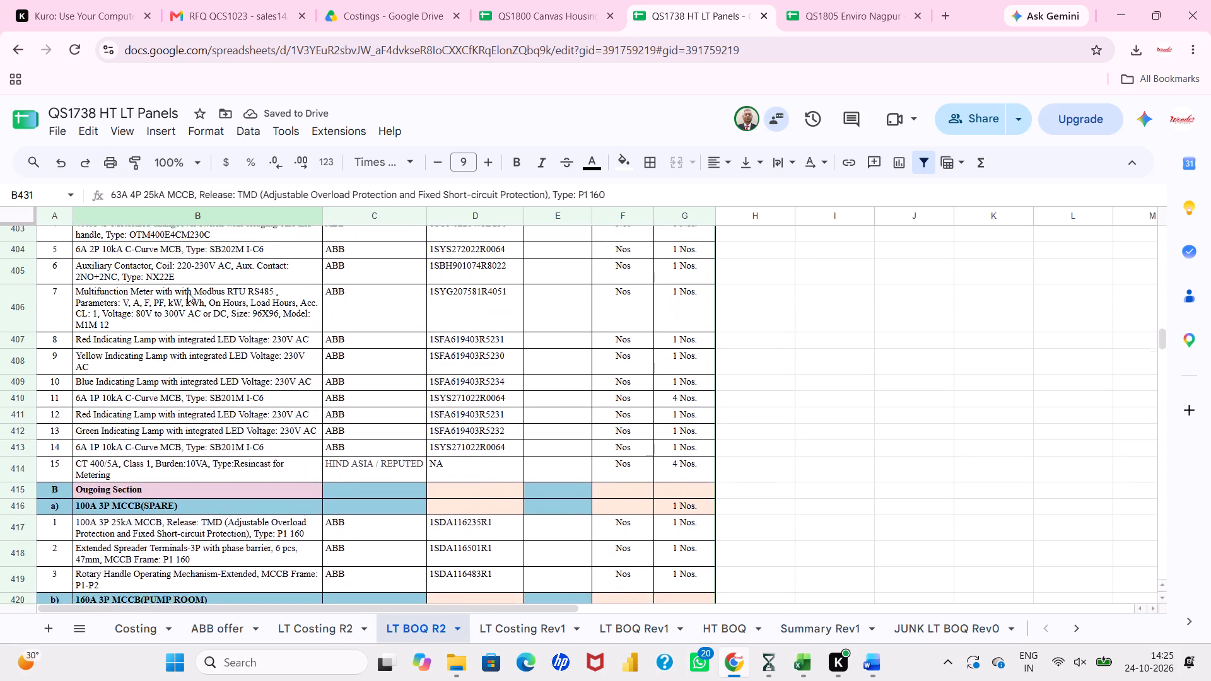
scroll(187, 292, up, 5)
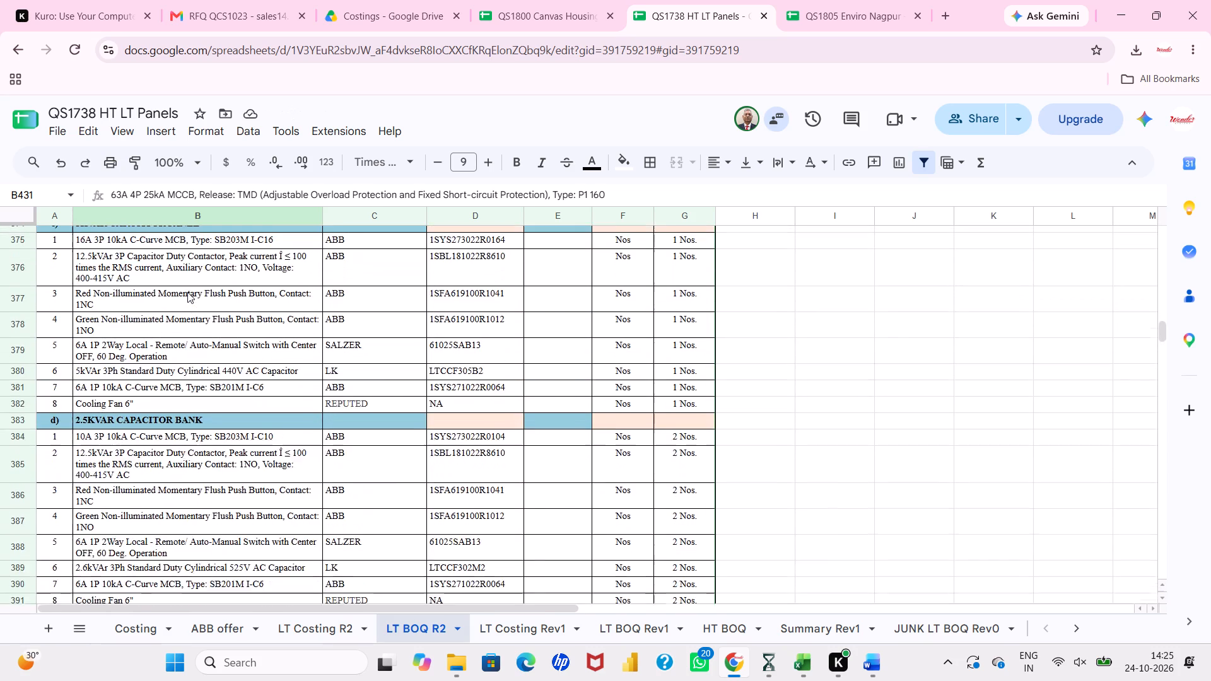
scroll(187, 292, up, 6)
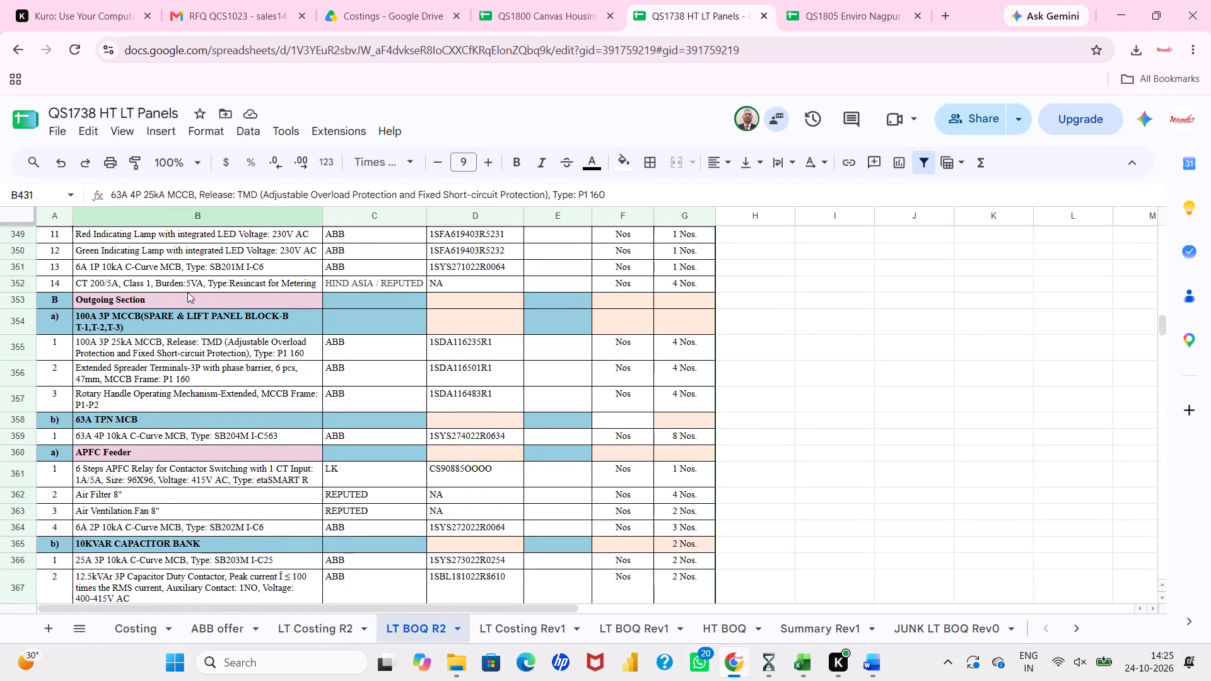
scroll(187, 292, up, 5)
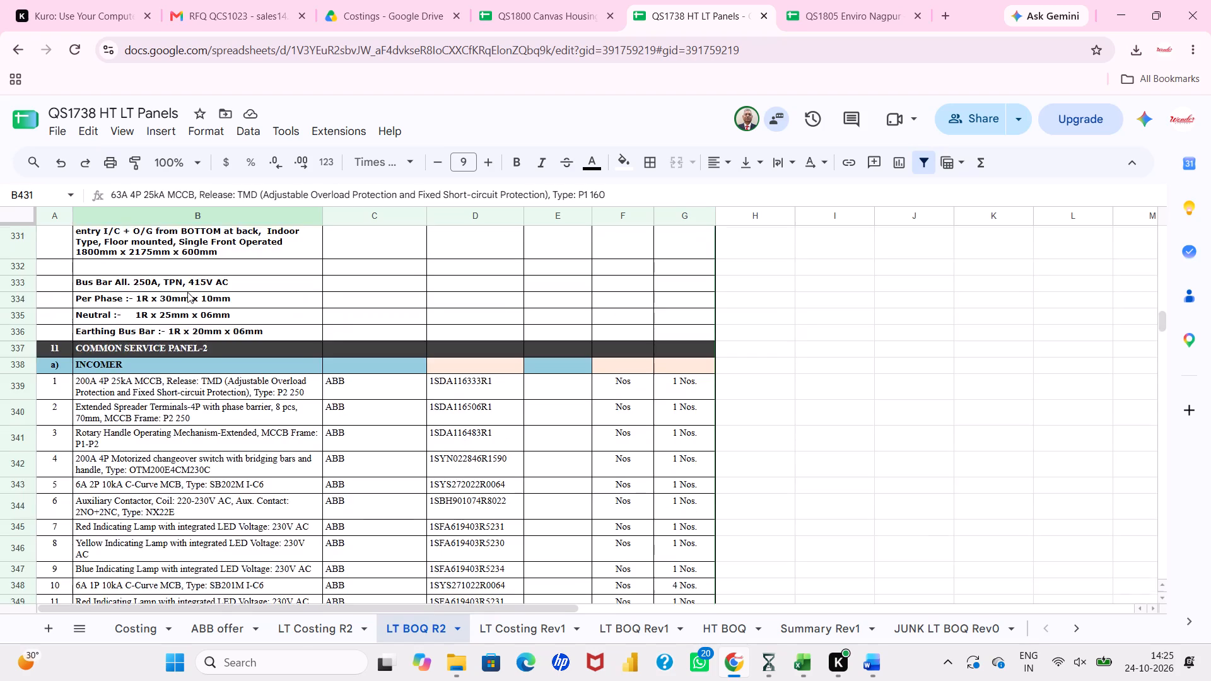
scroll(187, 292, up, 5)
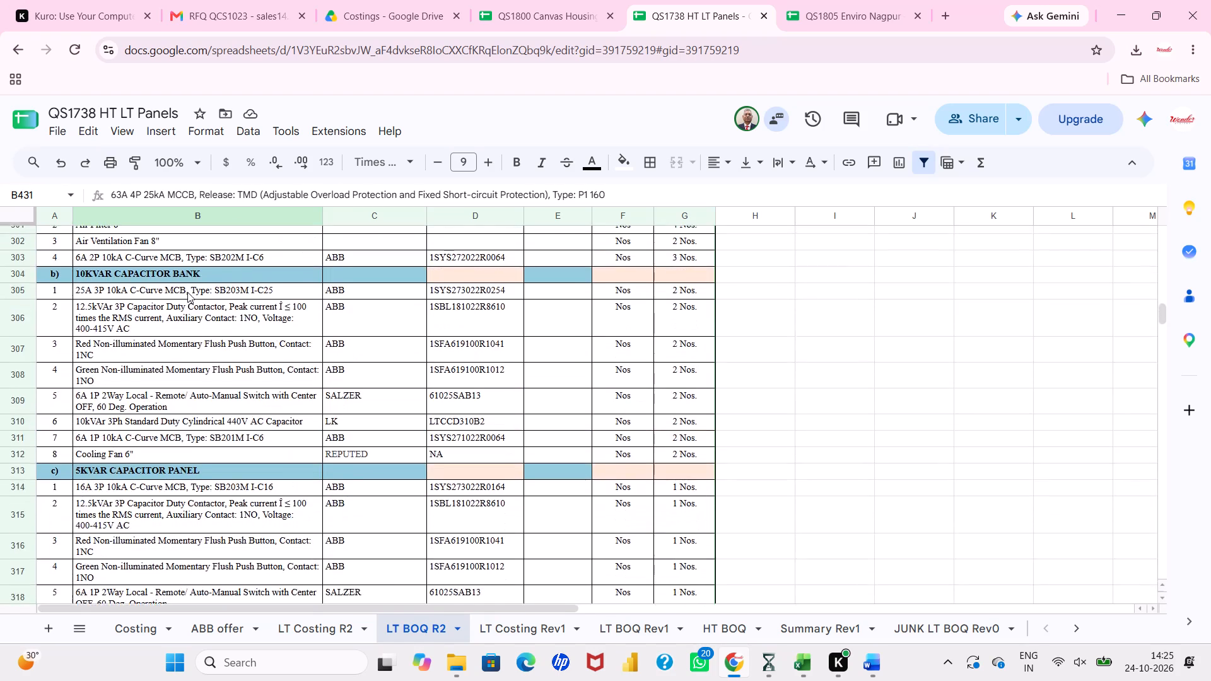
scroll(187, 292, up, 6)
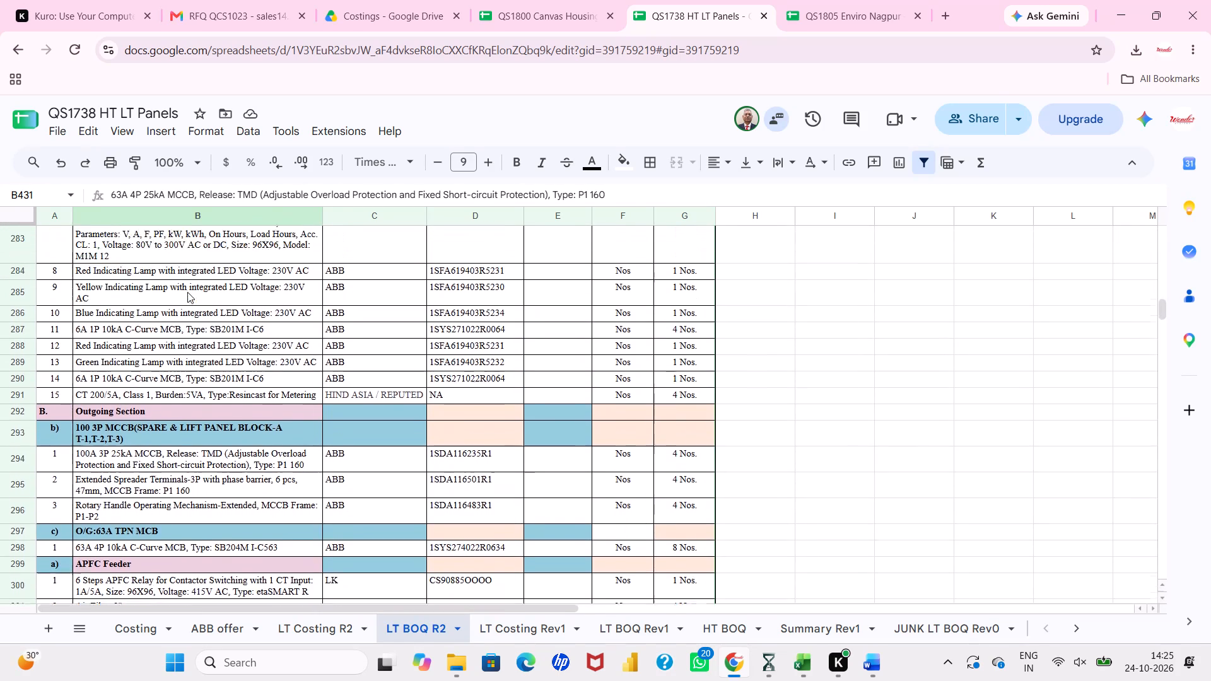
scroll(187, 292, up, 2)
scroll(187, 292, down, 5)
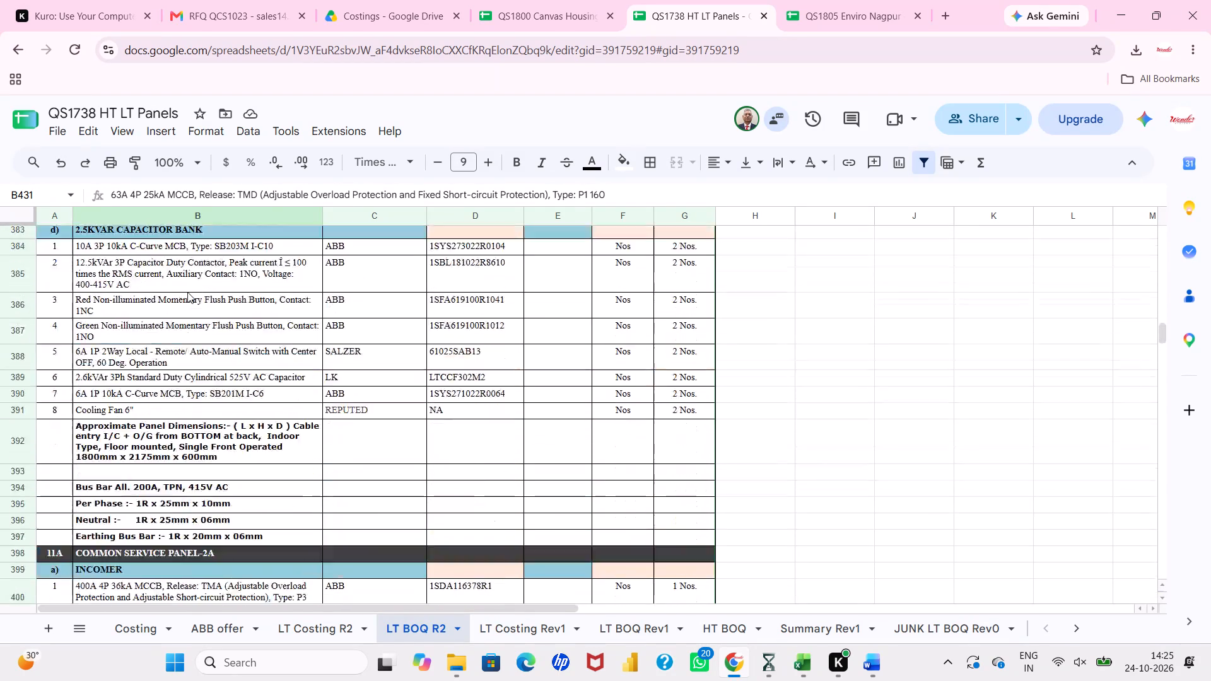
scroll(187, 292, down, 10)
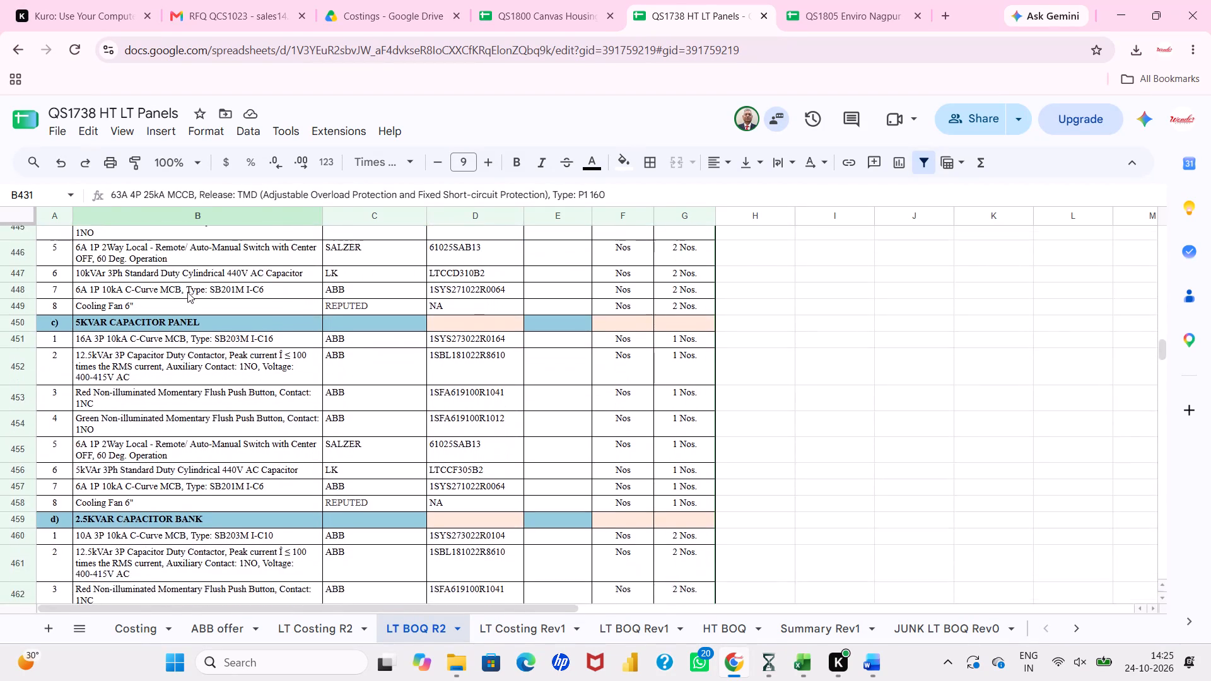
scroll(187, 292, down, 2)
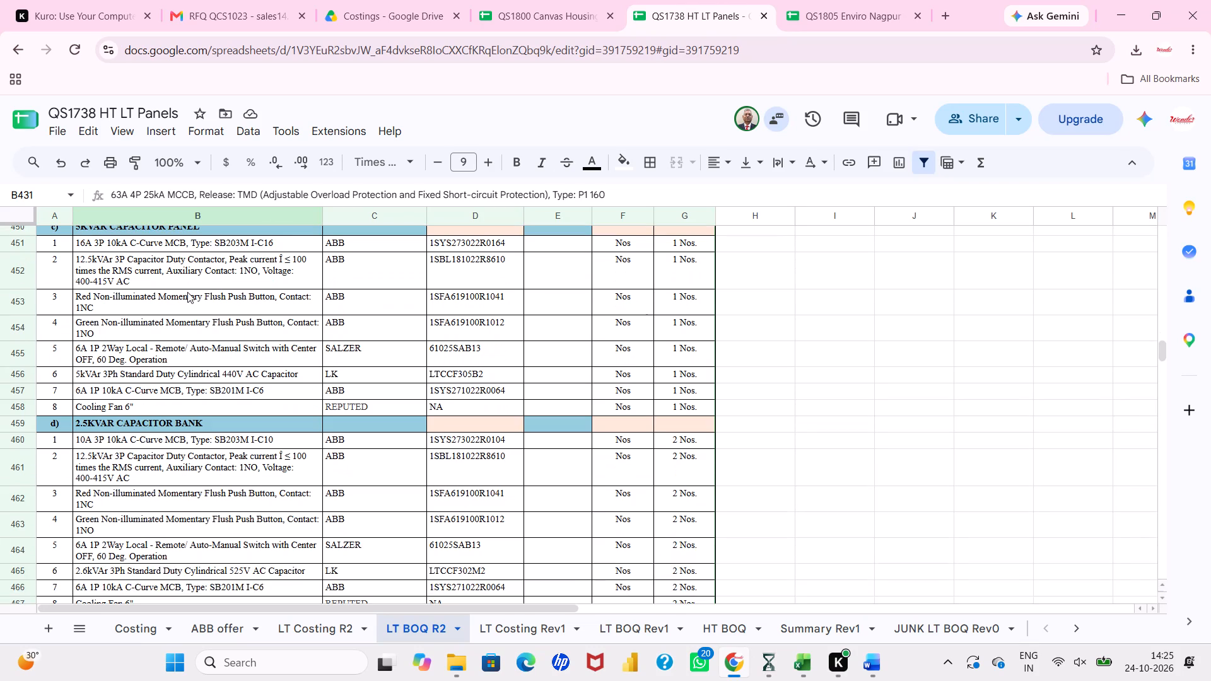
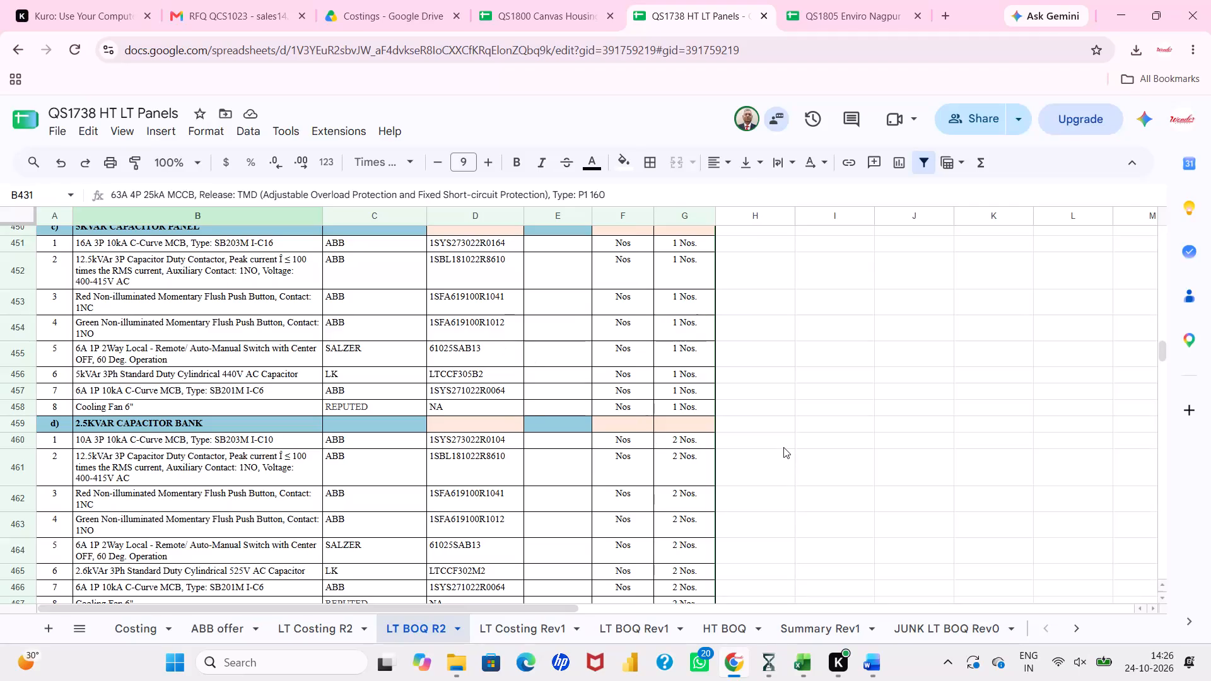
Switch to the Price_List workbook in Excel and save the BOM project.
click(783, 447)
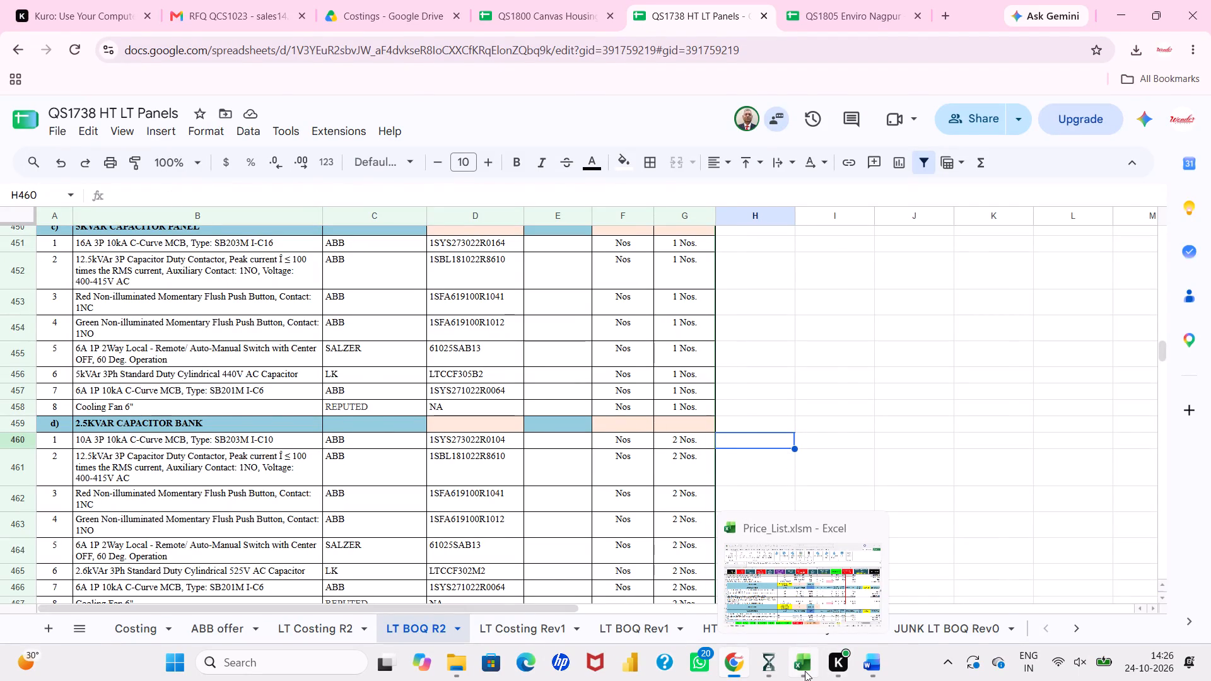
click(796, 597)
click(549, 446)
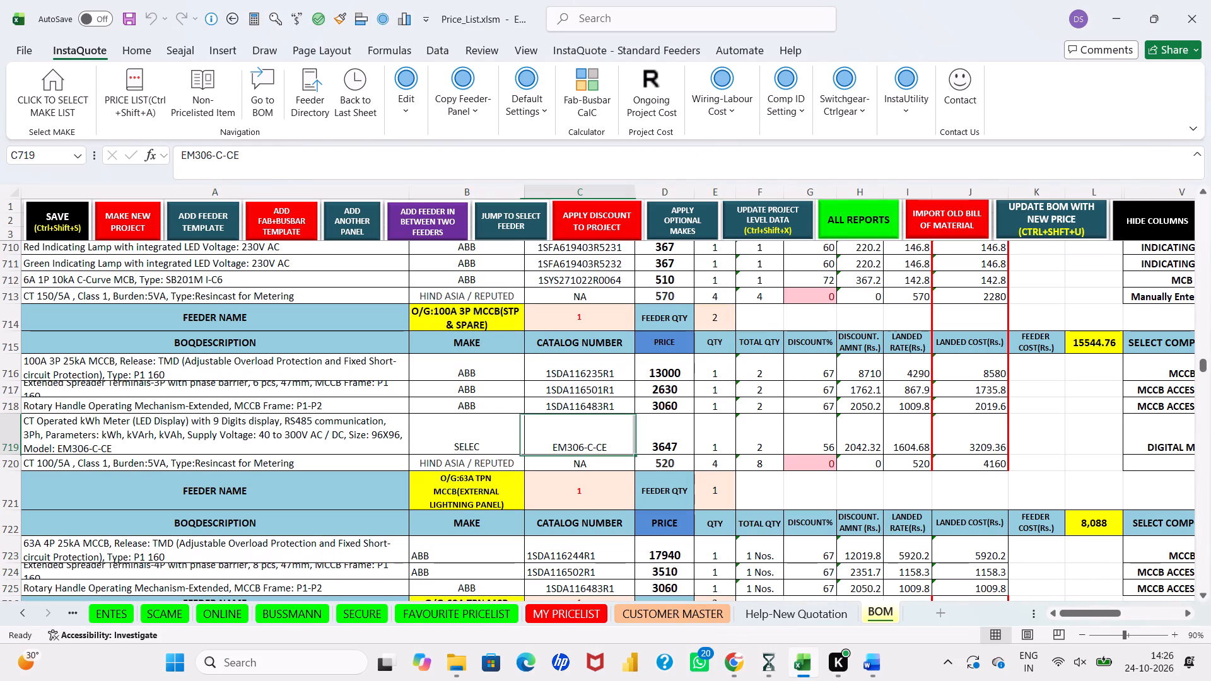
key(Escape)
click(57, 219)
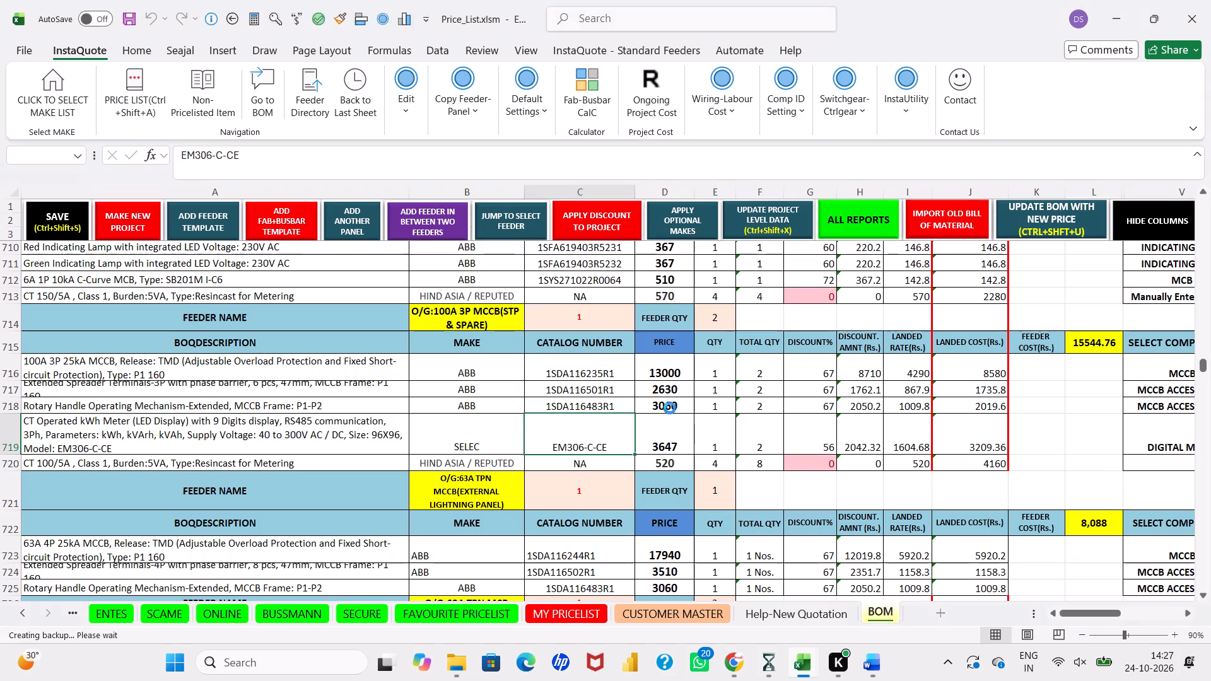
click(717, 423)
click(698, 437)
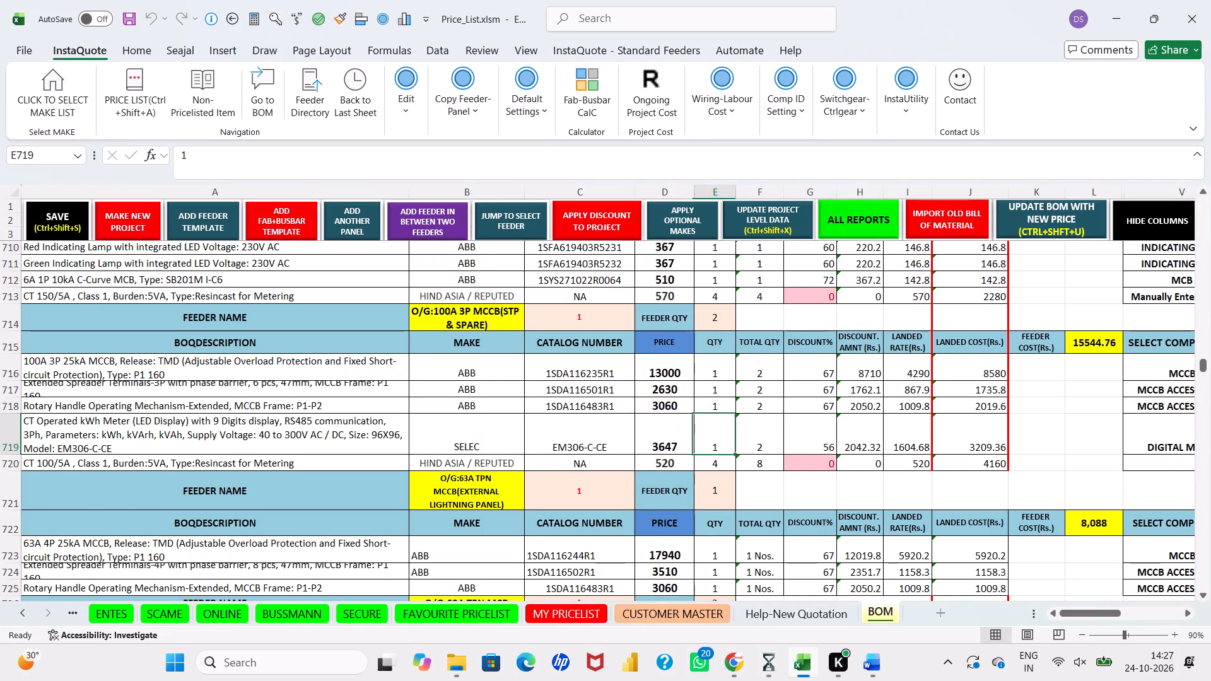
Review the BOM's common service panel feeders, checking the outgoing MCCBs and the capacitor bank entries back to COMMON SERVICE PANEL-1.
scroll(698, 437, down, 4)
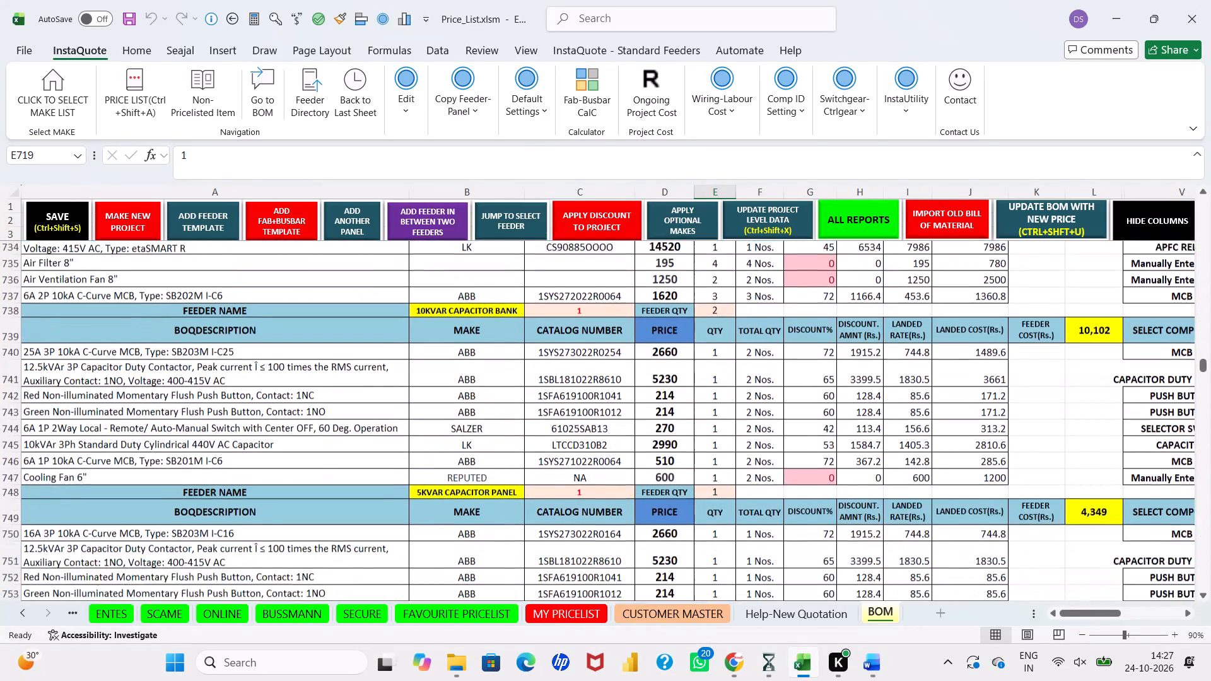
scroll(698, 437, up, 4)
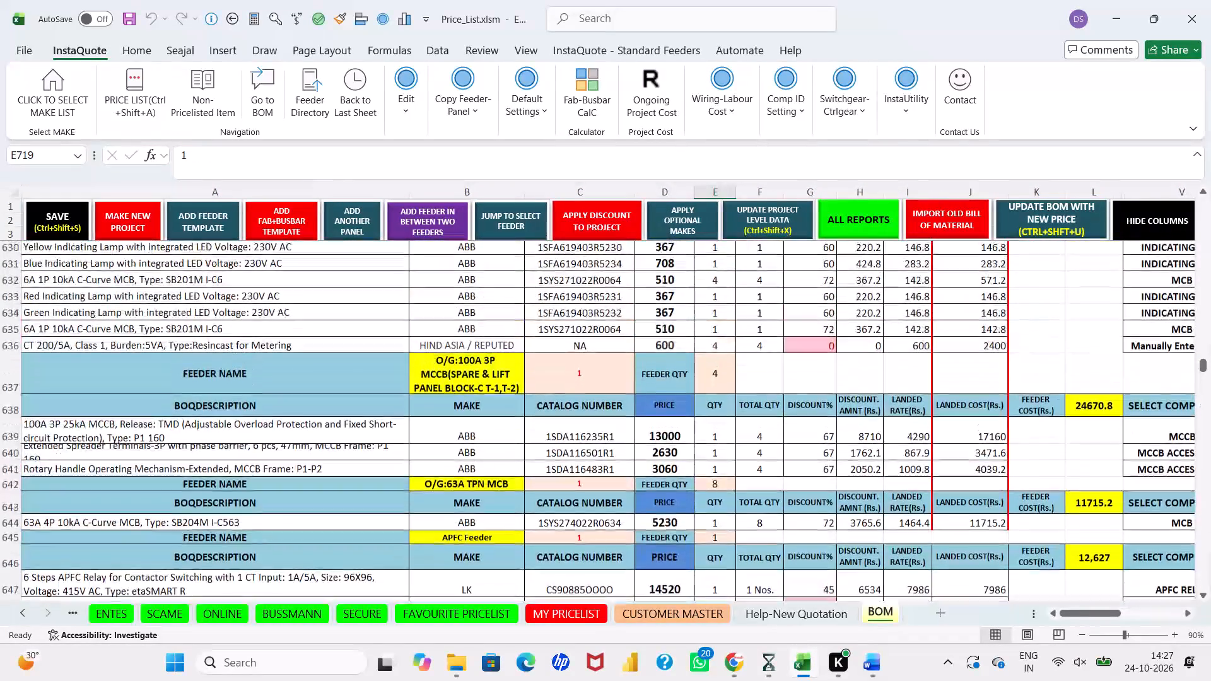
scroll(698, 437, up, 7)
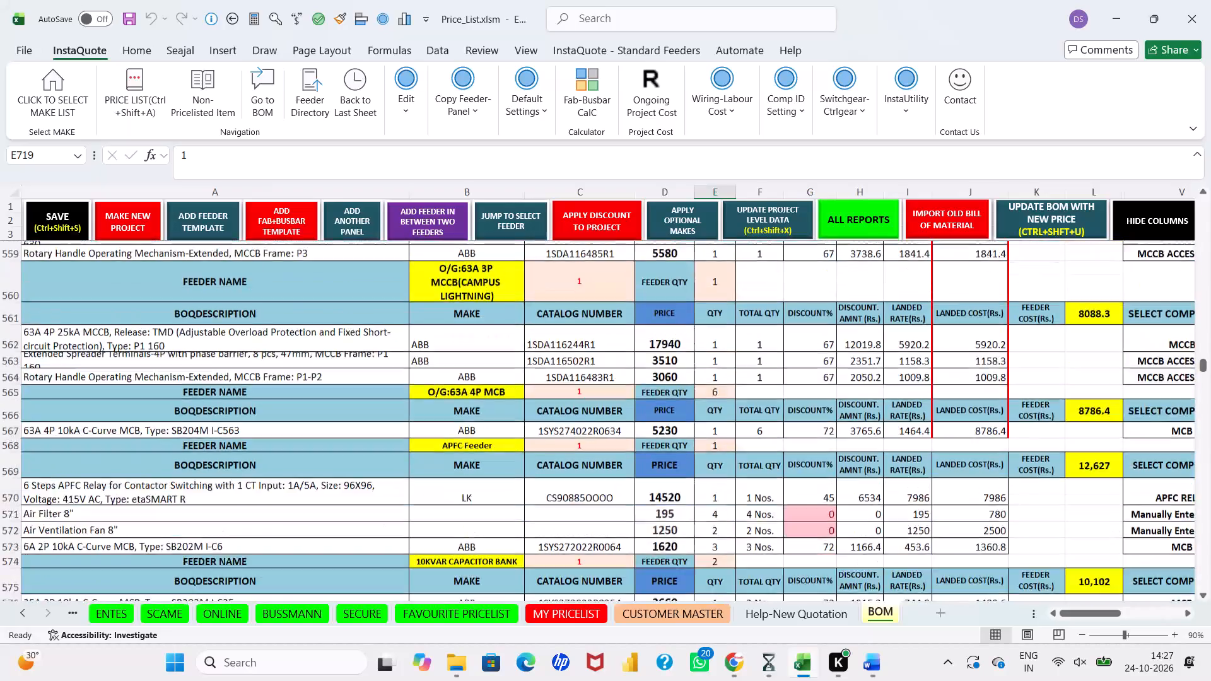
scroll(698, 437, up, 5)
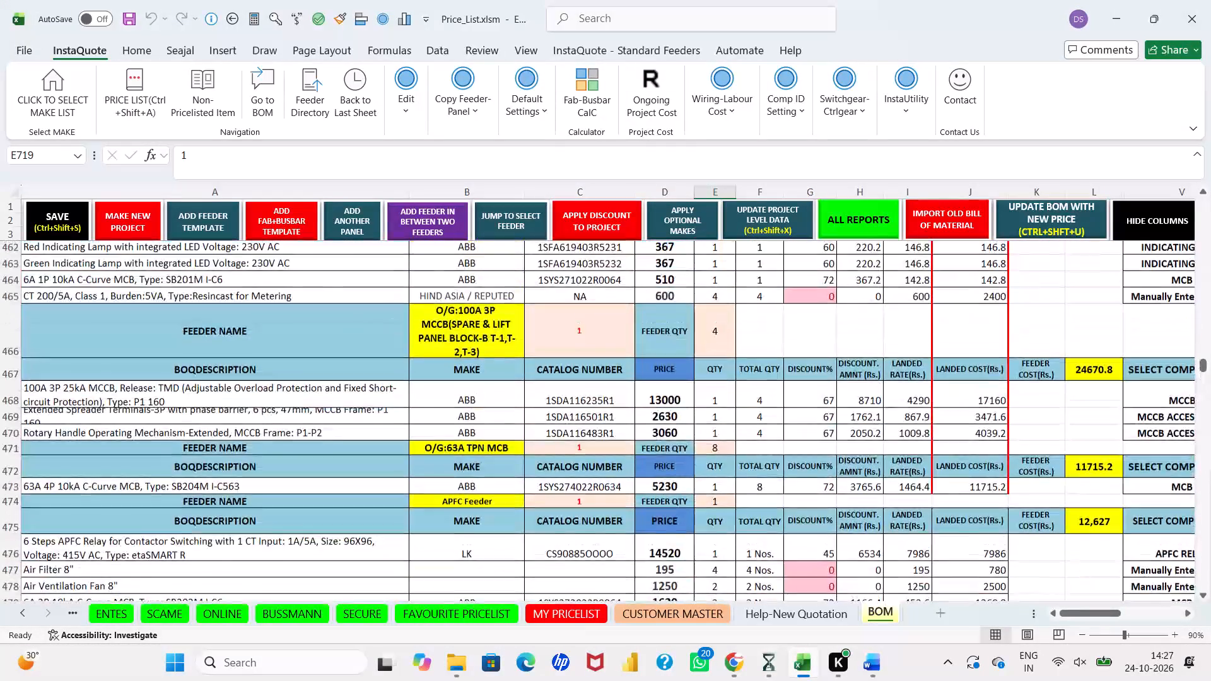
scroll(698, 437, up, 4)
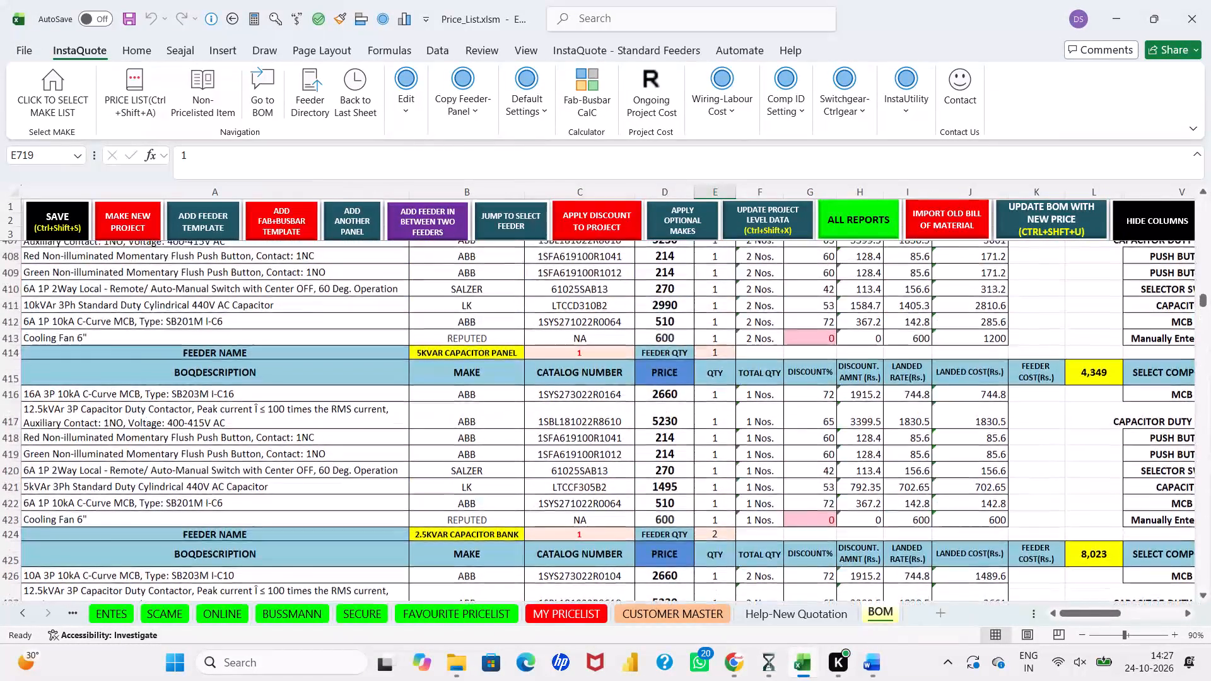
scroll(698, 437, up, 6)
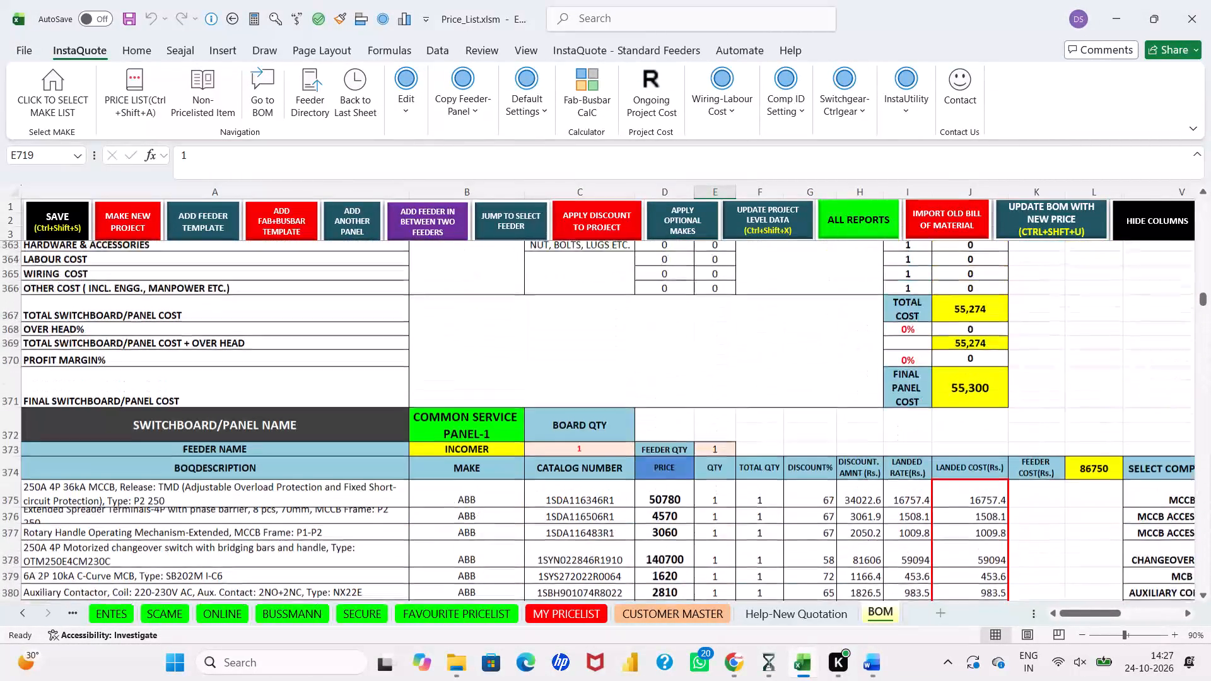
scroll(698, 437, down, 1)
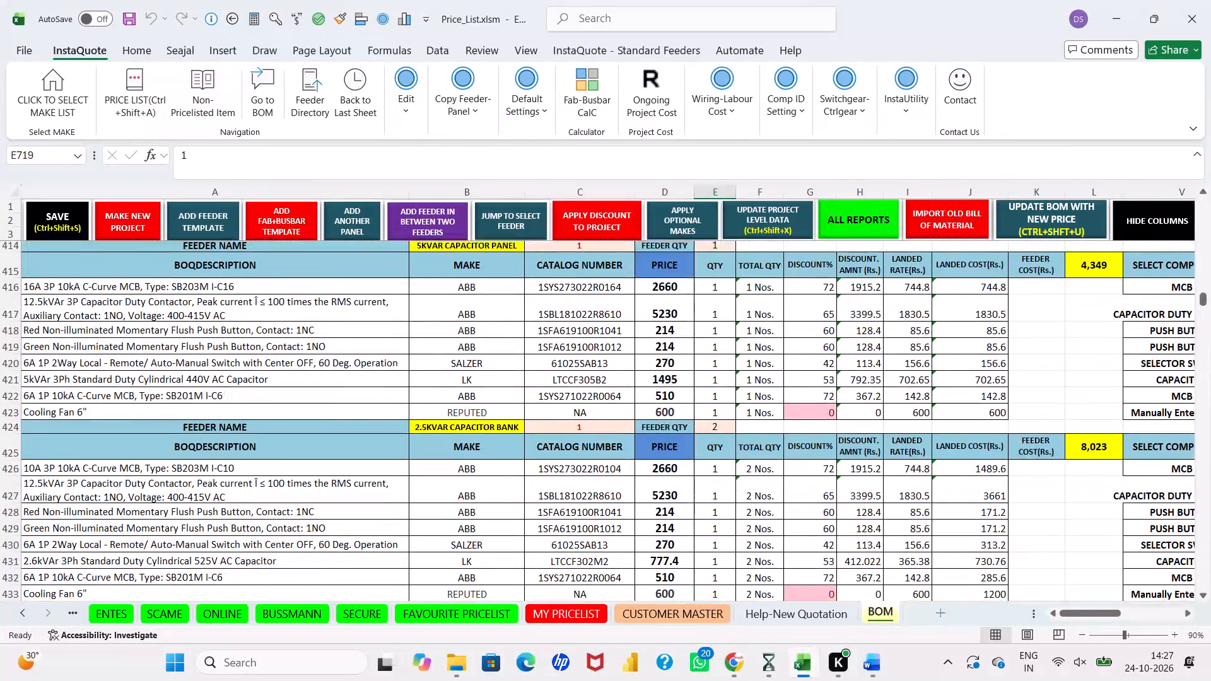
scroll(698, 437, up, 3)
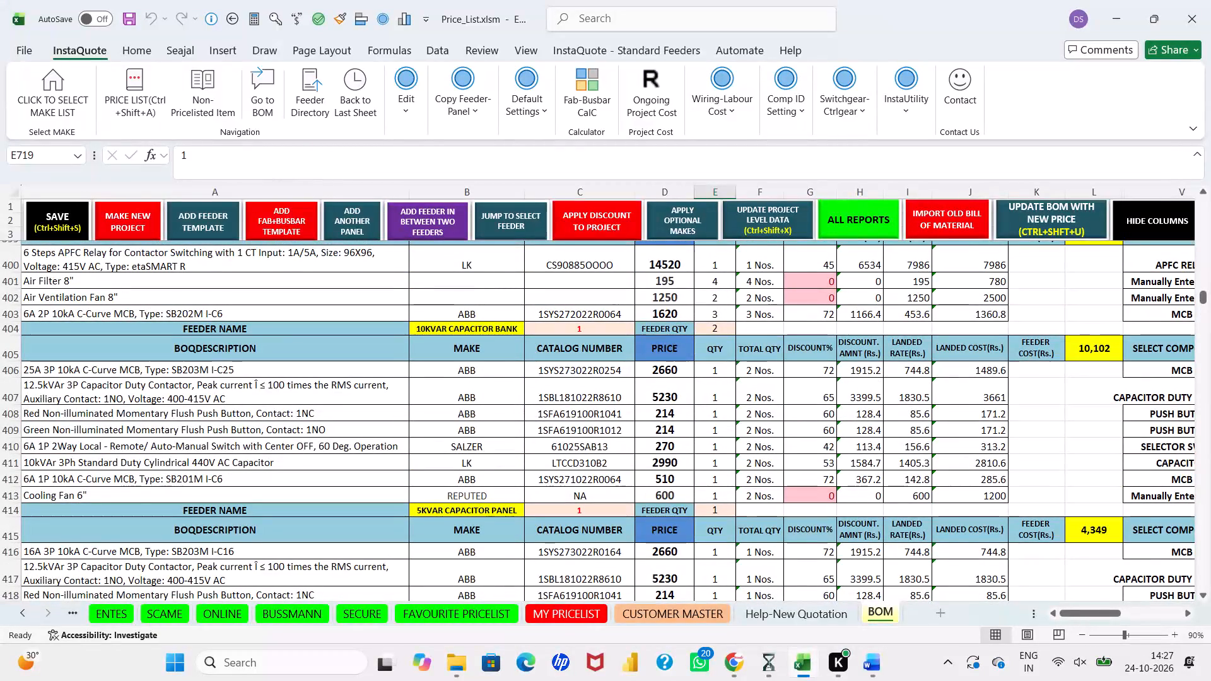
scroll(318, 474, down, 1)
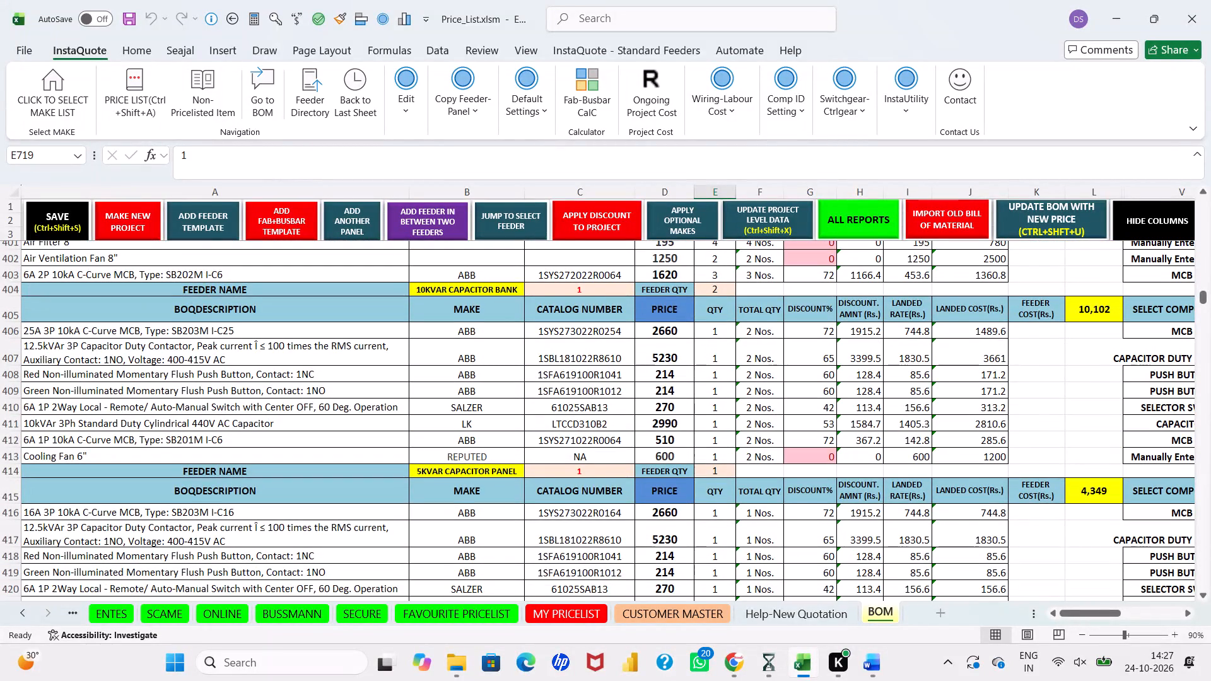
scroll(318, 474, down, 2)
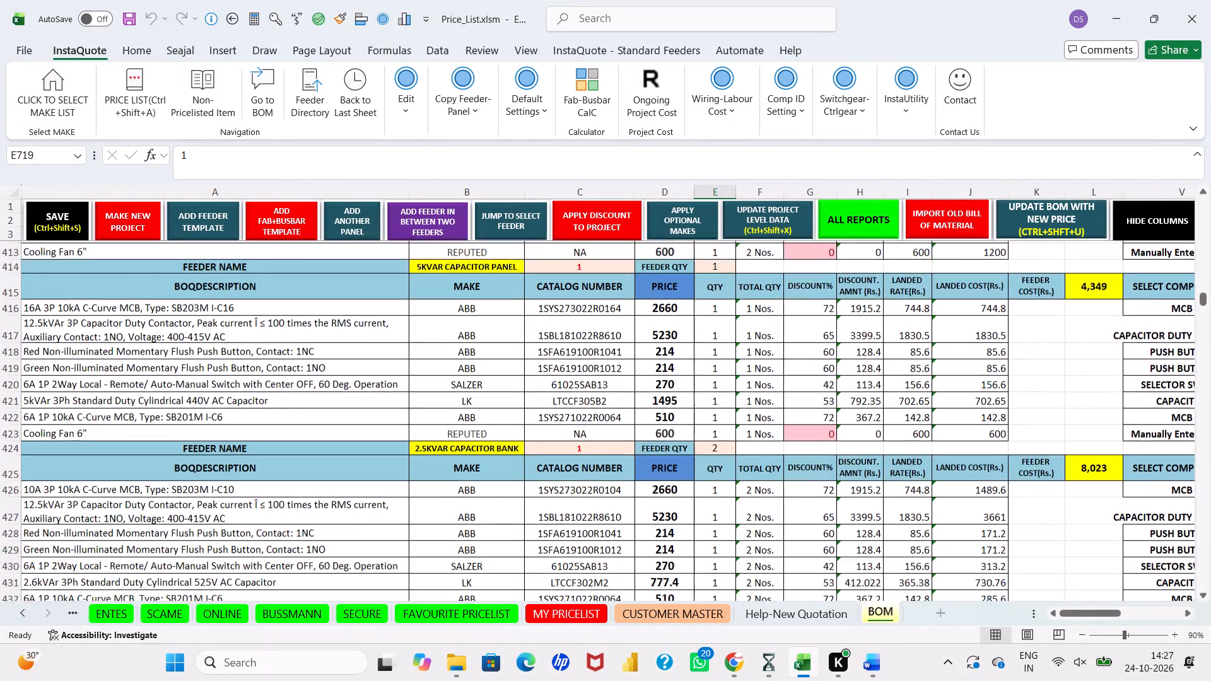
scroll(318, 474, down, 1)
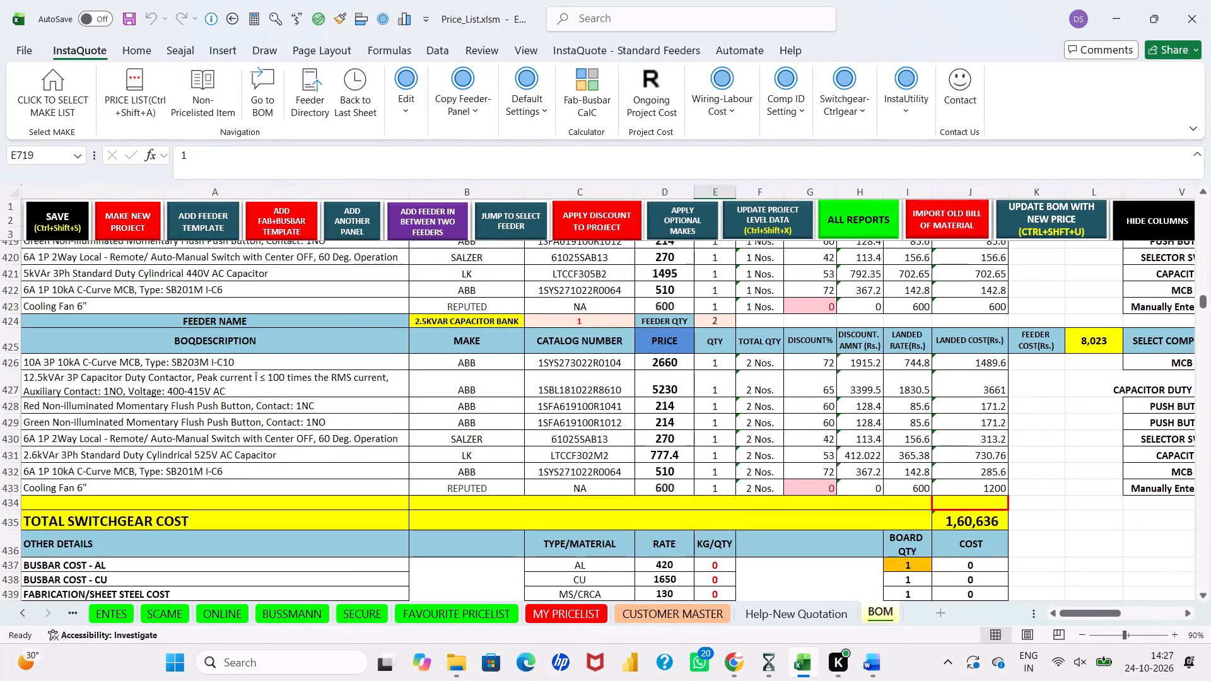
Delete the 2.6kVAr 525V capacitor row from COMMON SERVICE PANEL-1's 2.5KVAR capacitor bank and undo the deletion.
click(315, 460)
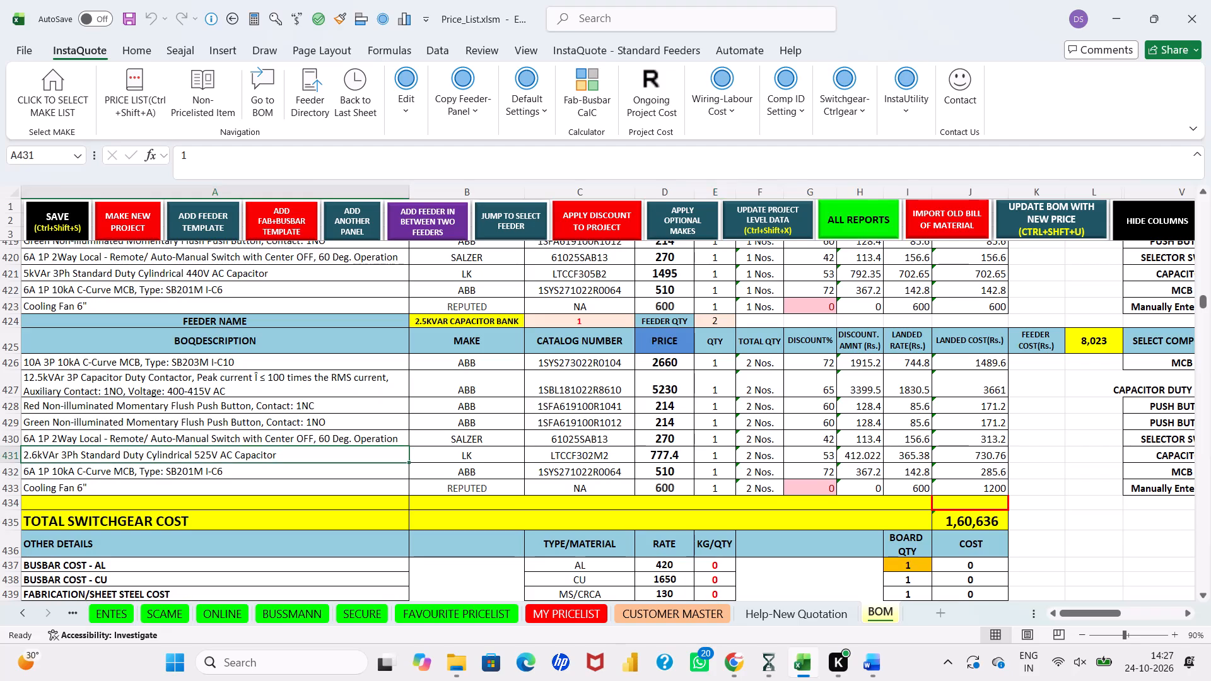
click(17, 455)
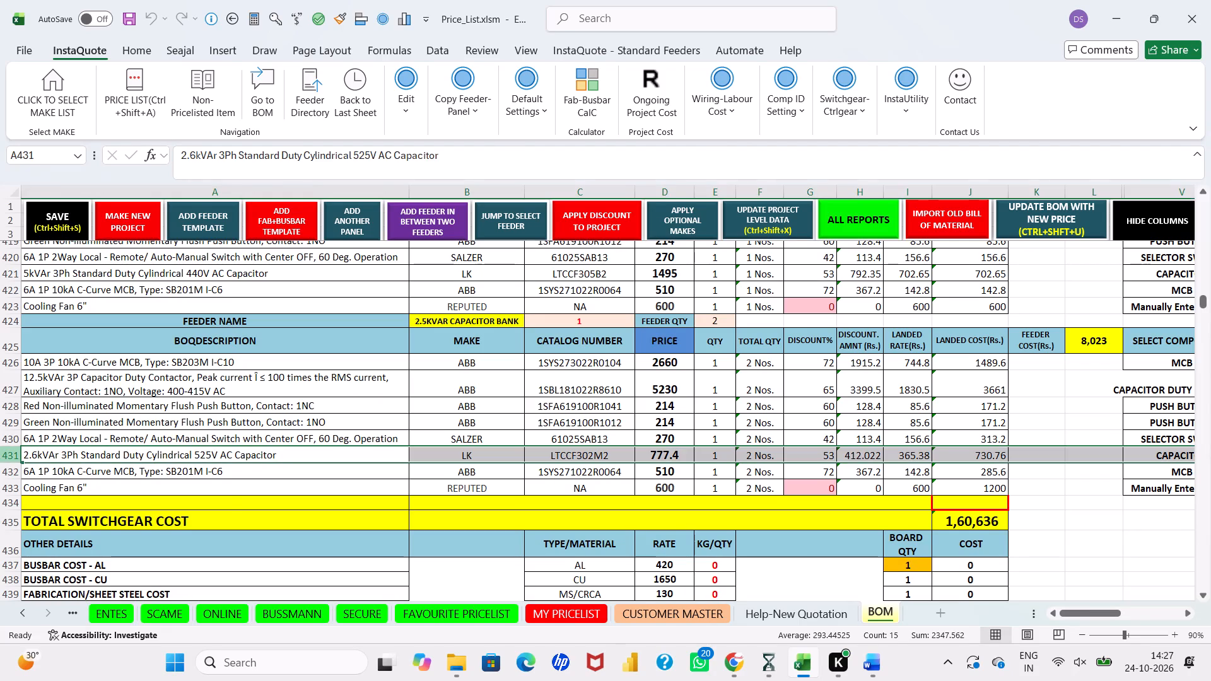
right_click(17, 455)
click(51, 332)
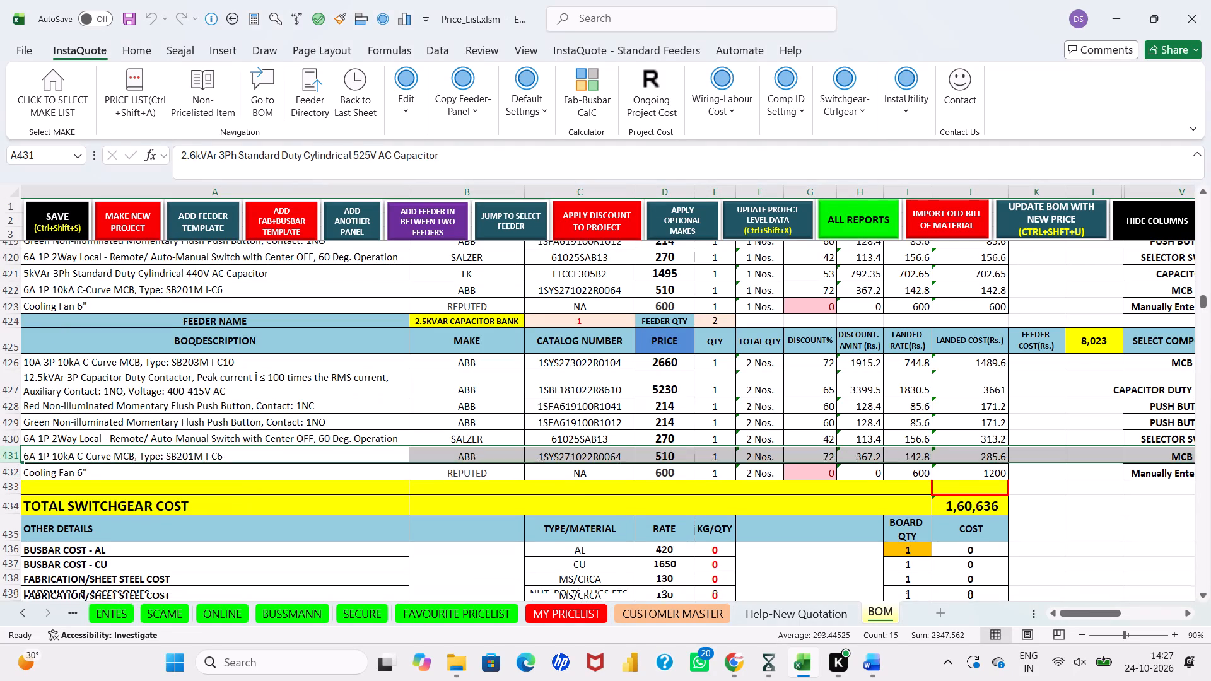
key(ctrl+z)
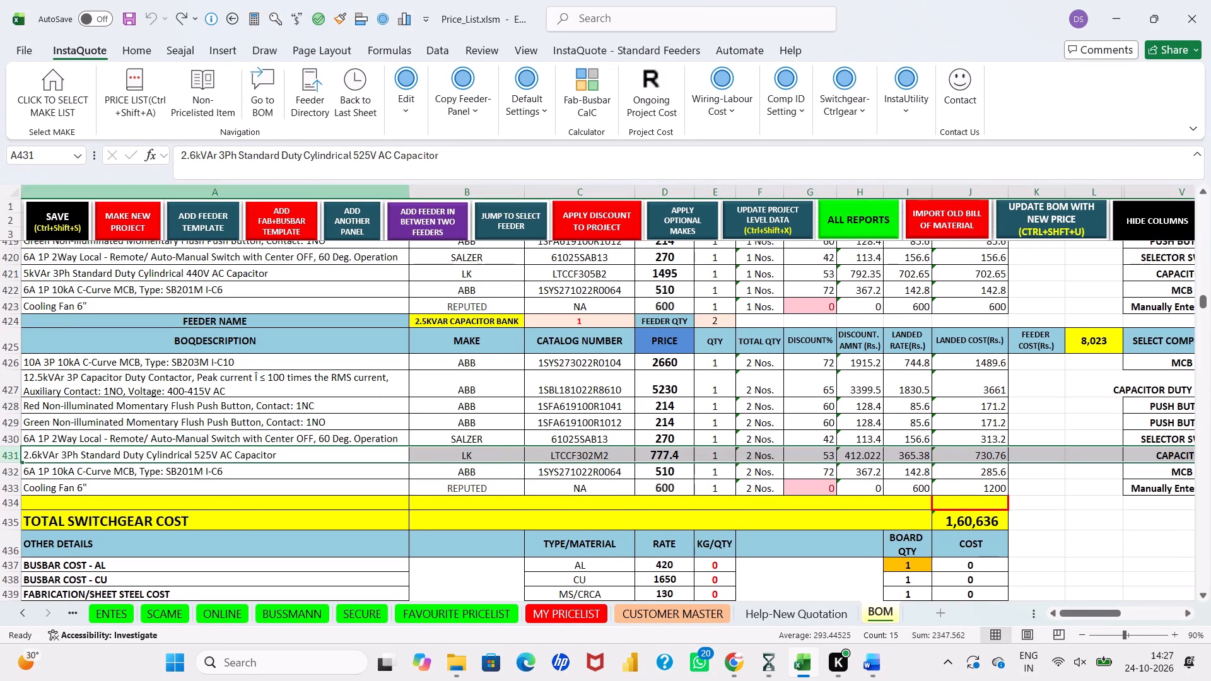
Insert a blank row below the 2.6kVAr 525V capacitor in COMMON SERVICE PANEL-1's 2.5KVAR capacitor bank.
click(409, 117)
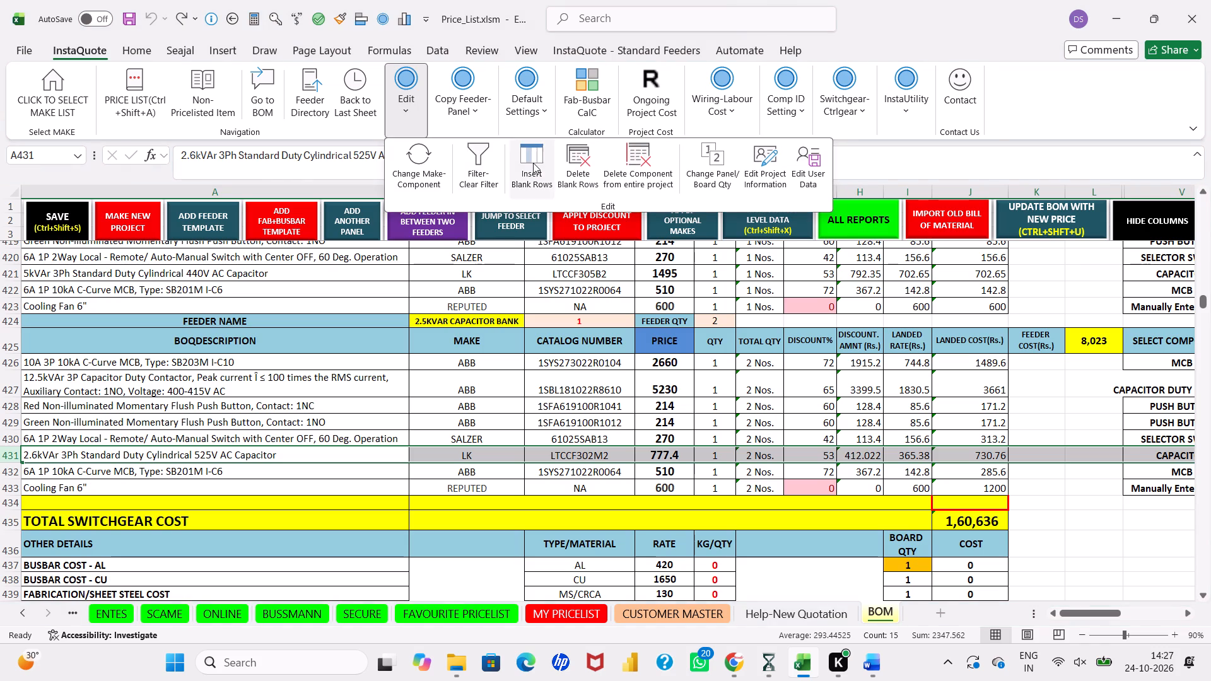
click(533, 163)
Start adding a component in the new blank row, choosing CAPACITOR as the component and LK as the make.
click(320, 470)
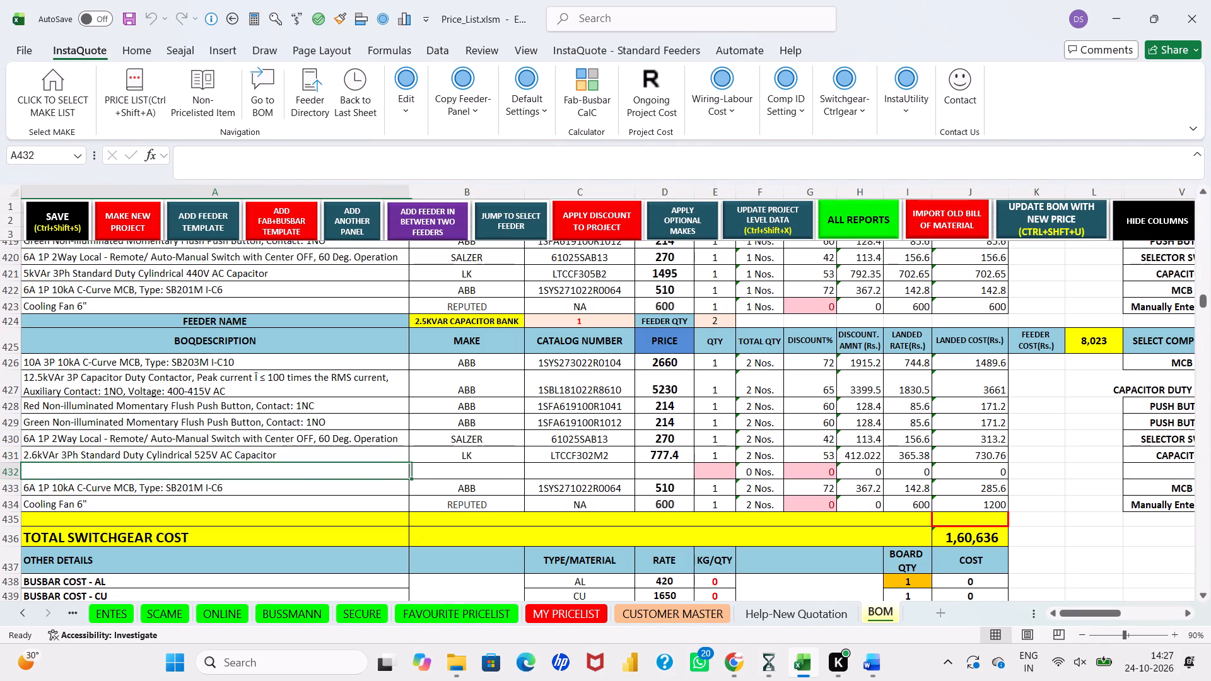
key(ctrl+q)
click(406, 363)
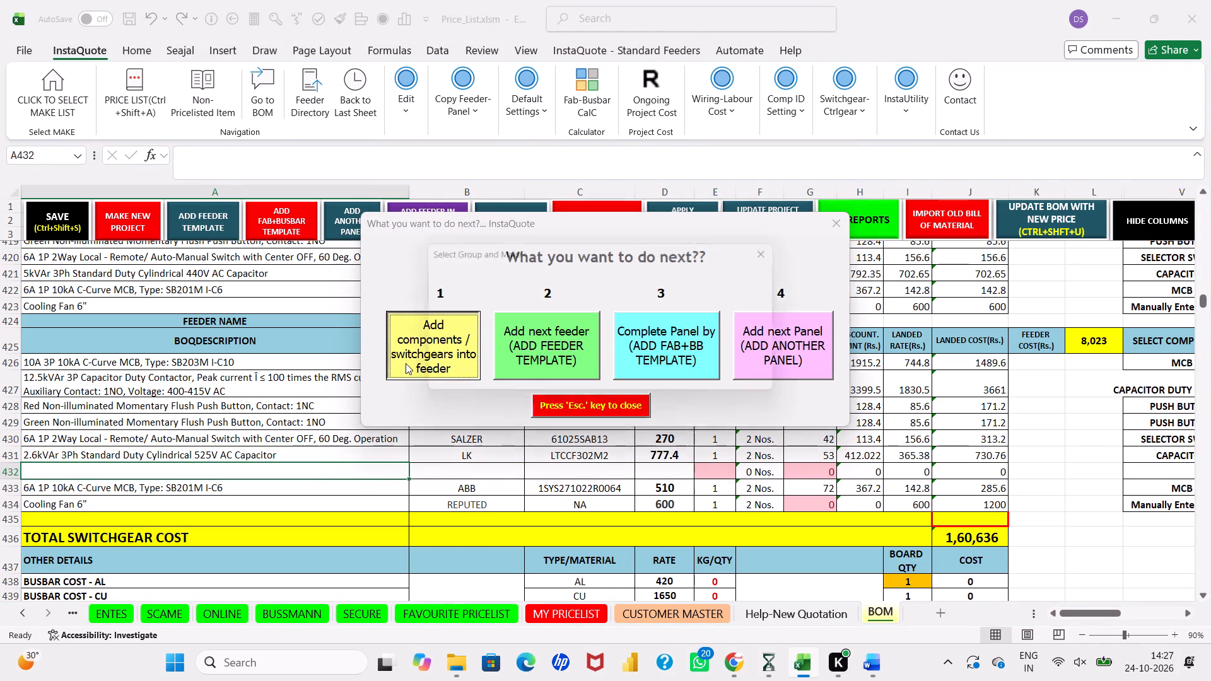
text(CA)
key(Tab)
key(a)
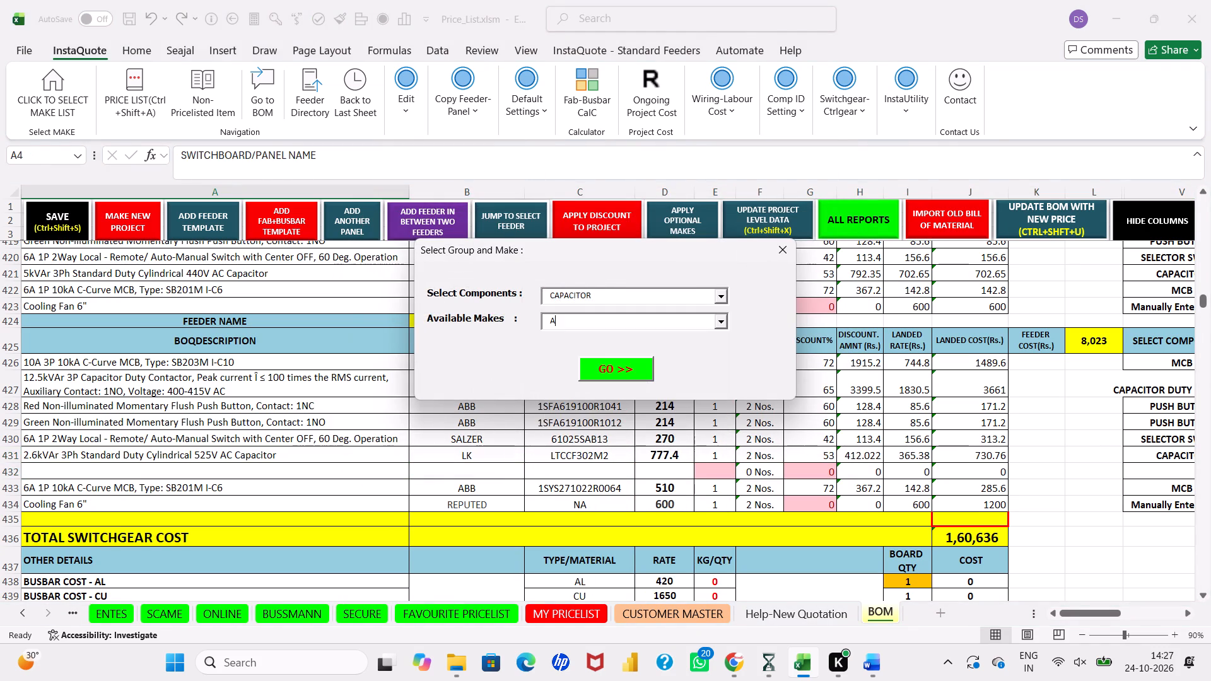
key(b)
key(BackSpace)
key(BackSpace)
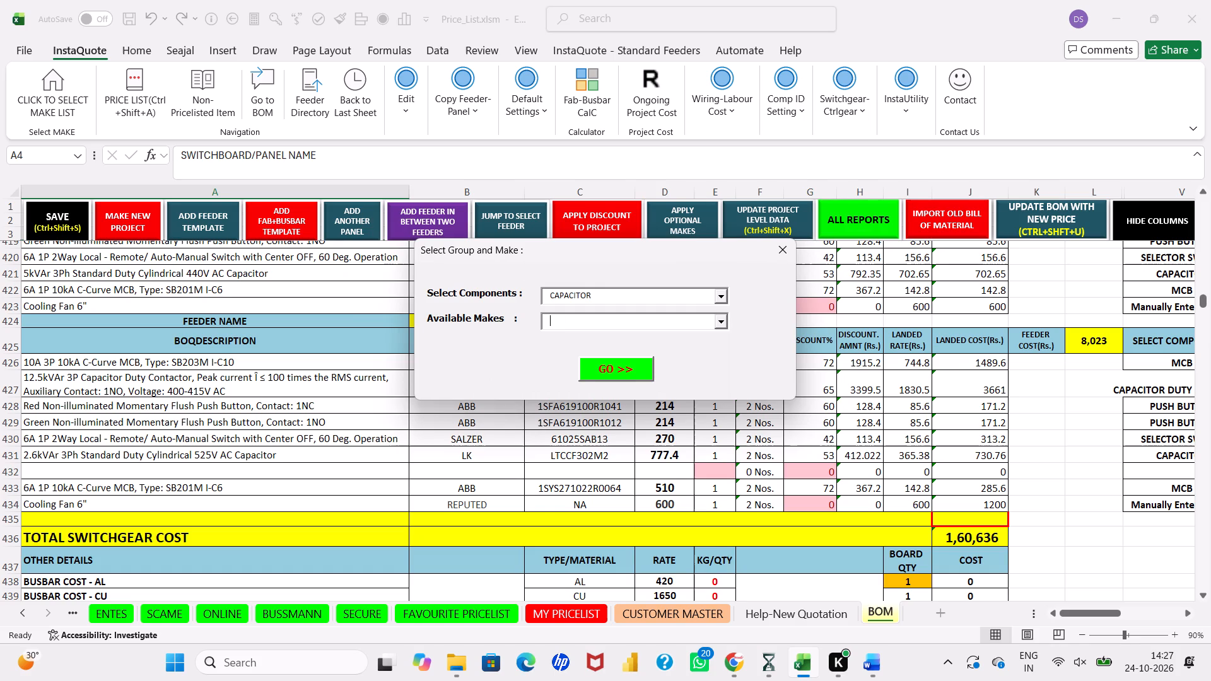
key(l)
click(616, 376)
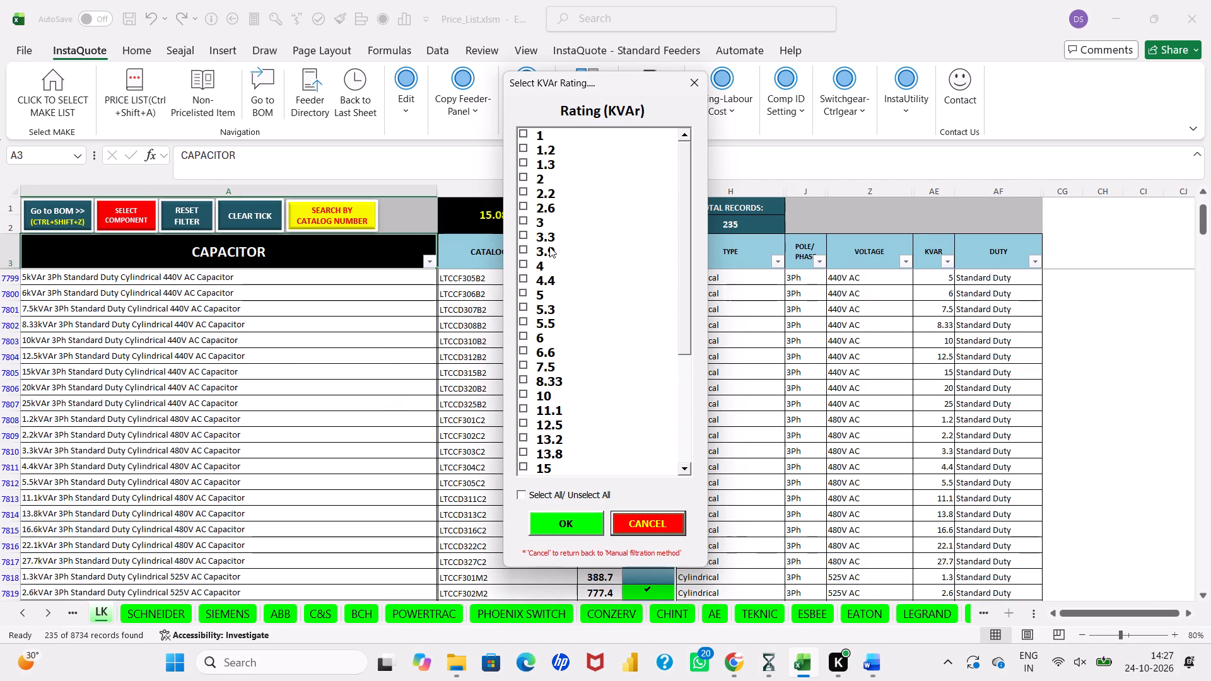
Filter the LK capacitor price list to 2.6 and 3 kVAr ratings, 440V AC, Standard Duty and Cylindrical type.
click(551, 205)
click(542, 224)
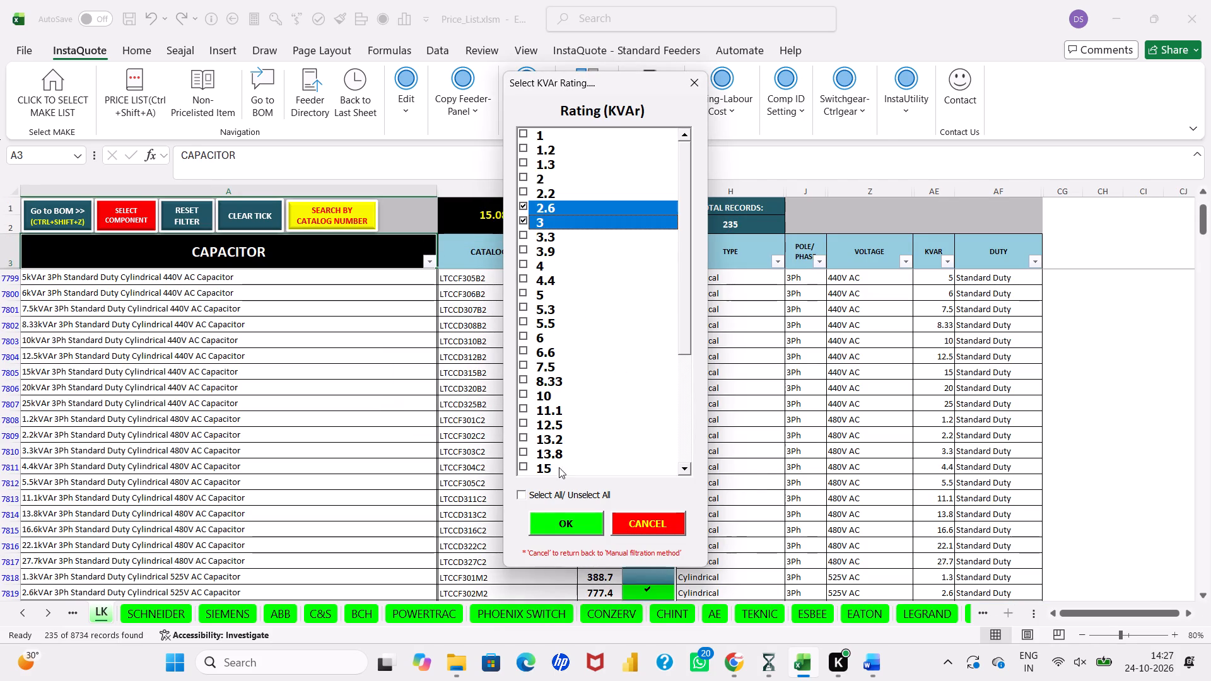
click(568, 520)
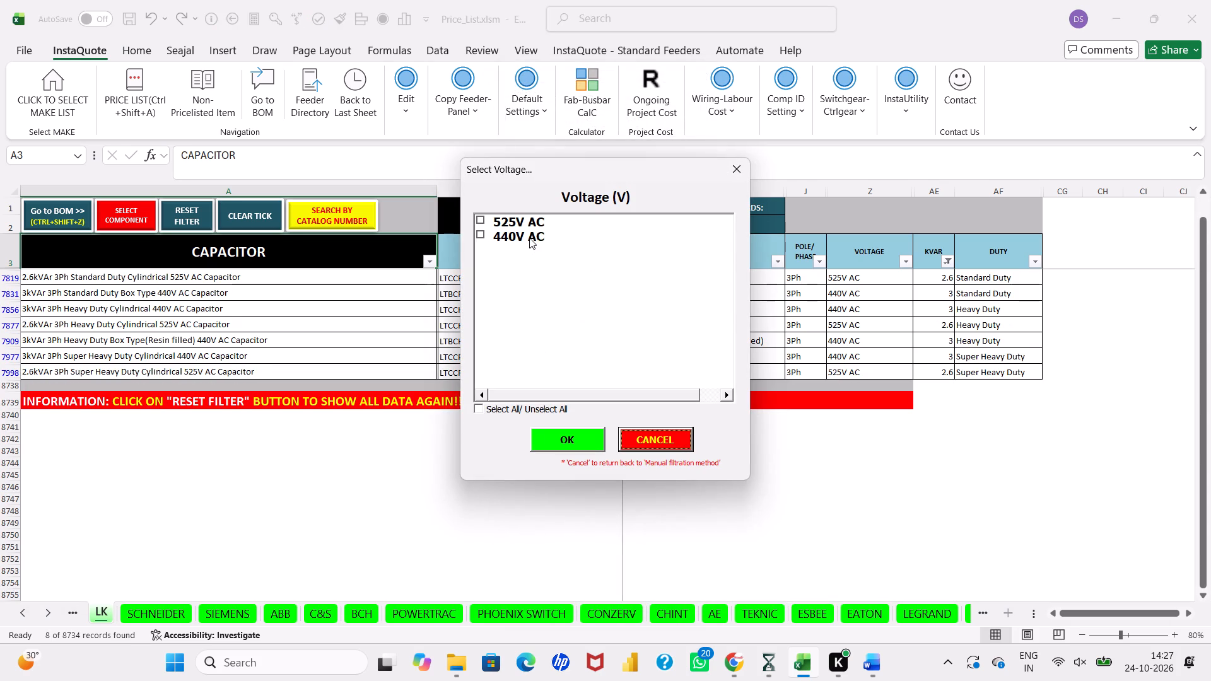
click(529, 238)
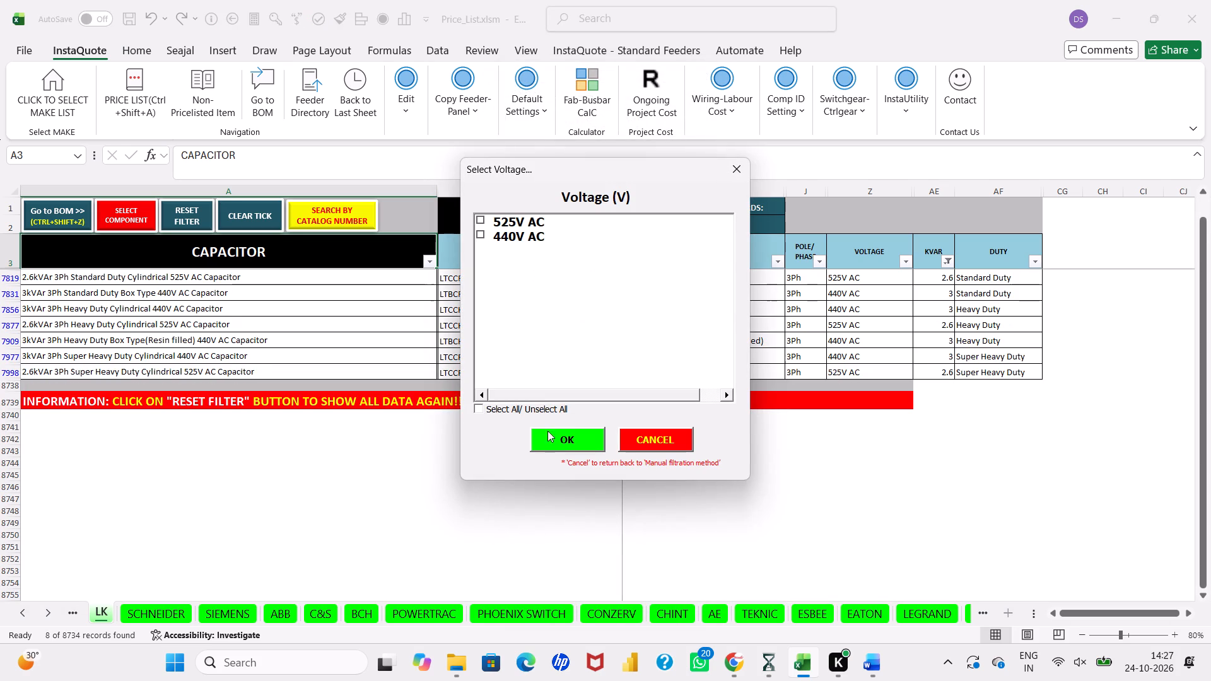
click(551, 434)
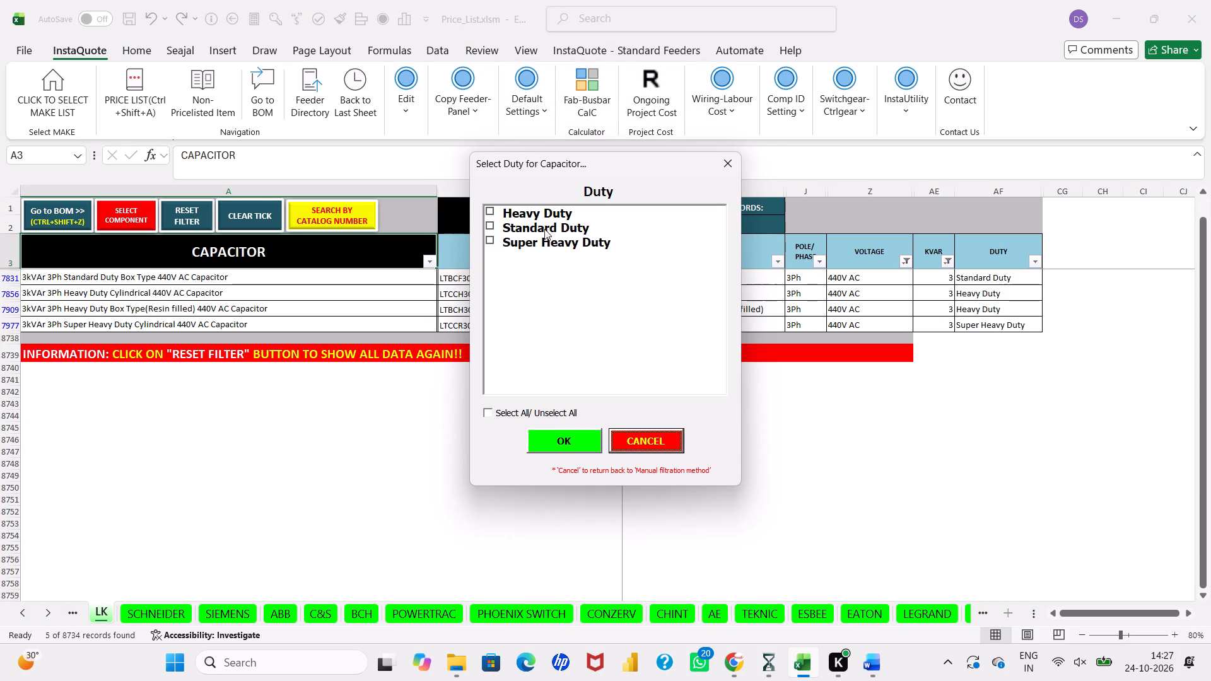
click(544, 229)
click(554, 445)
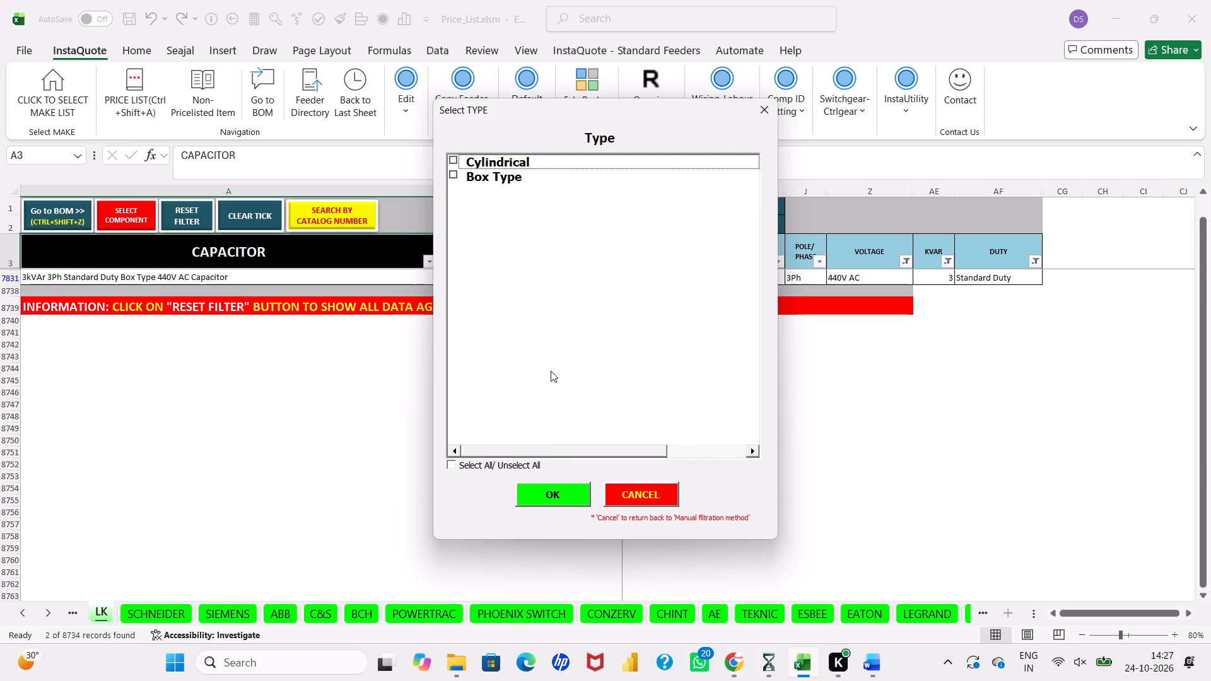
click(519, 164)
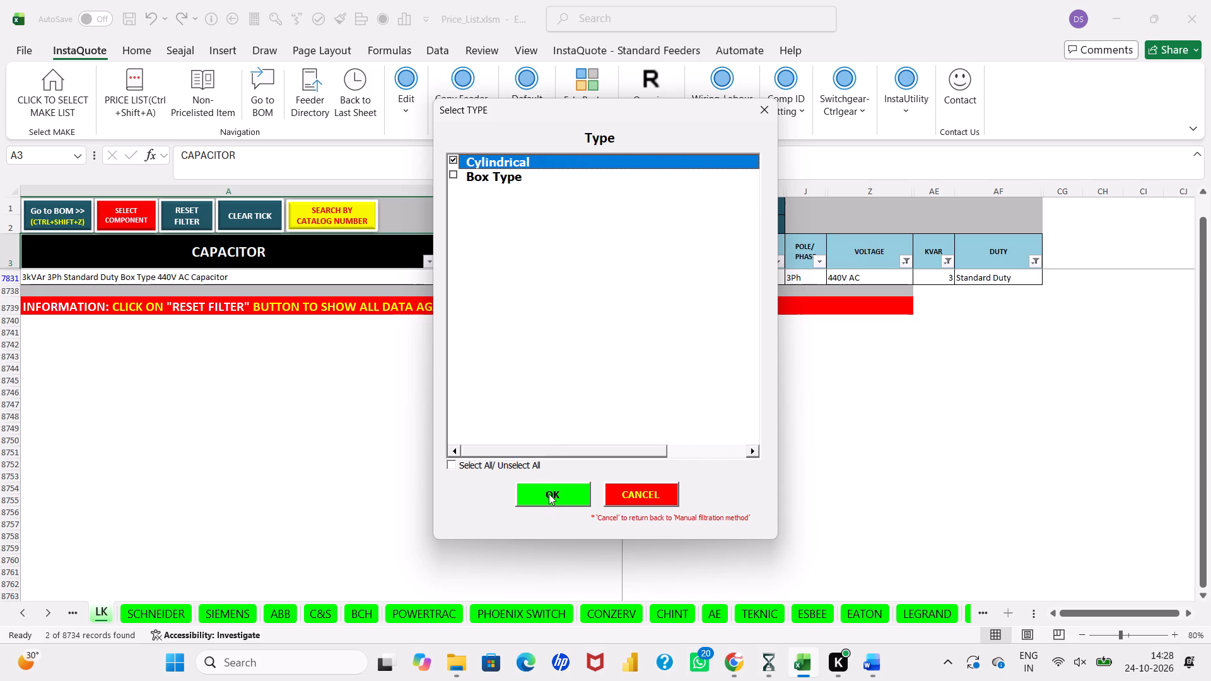
click(549, 494)
scroll(566, 407, up, 1)
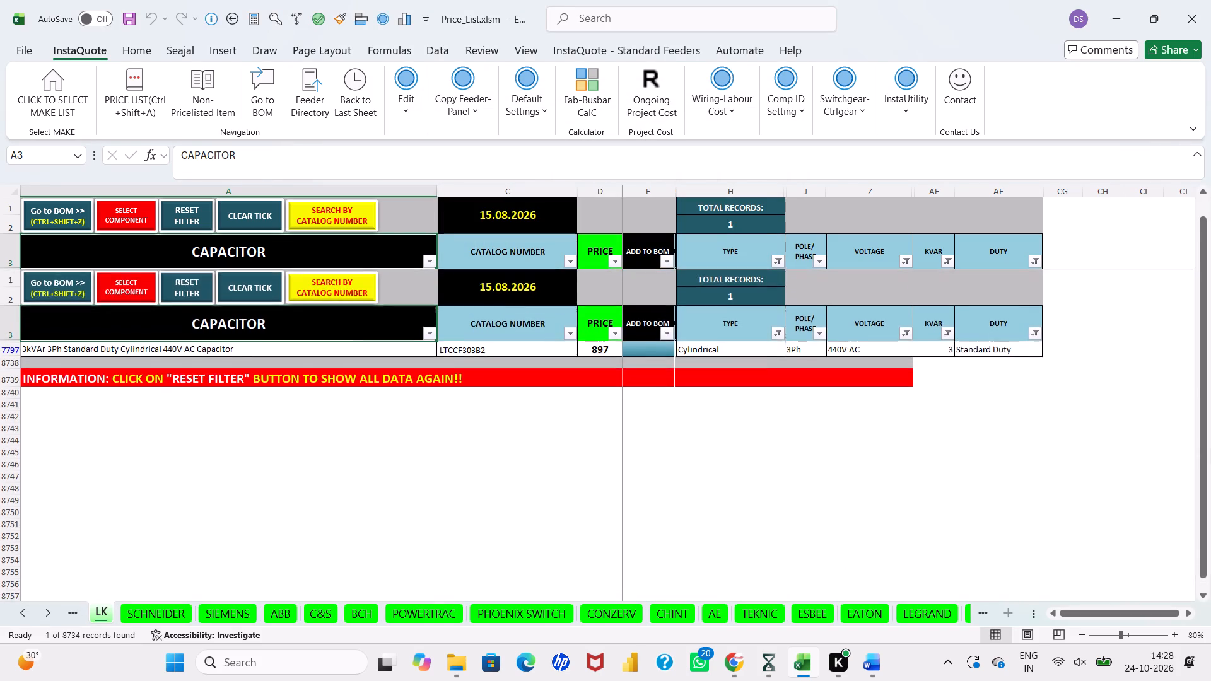
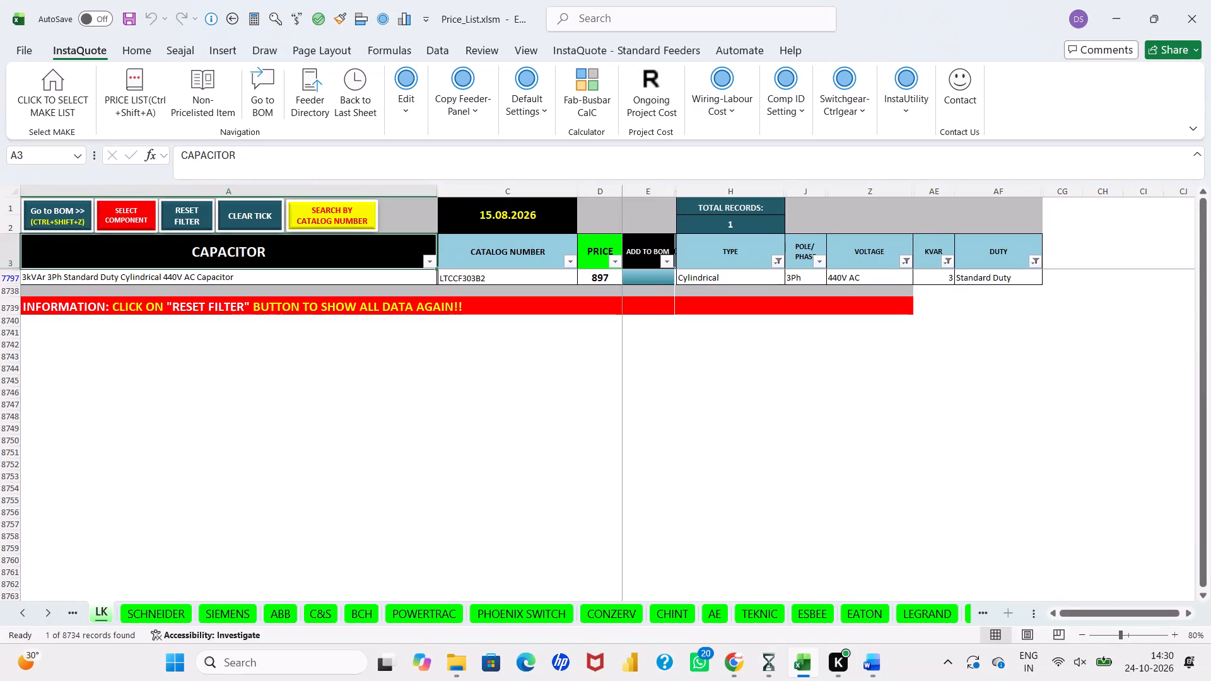
Add the LK 3kVAr 440V AC Standard Duty Cylindrical capacitor (LTCCF303B2) to COMMON SERVICE PANEL-1's 2.5KVAR capacitor bank with quantity 1.
double_click(642, 282)
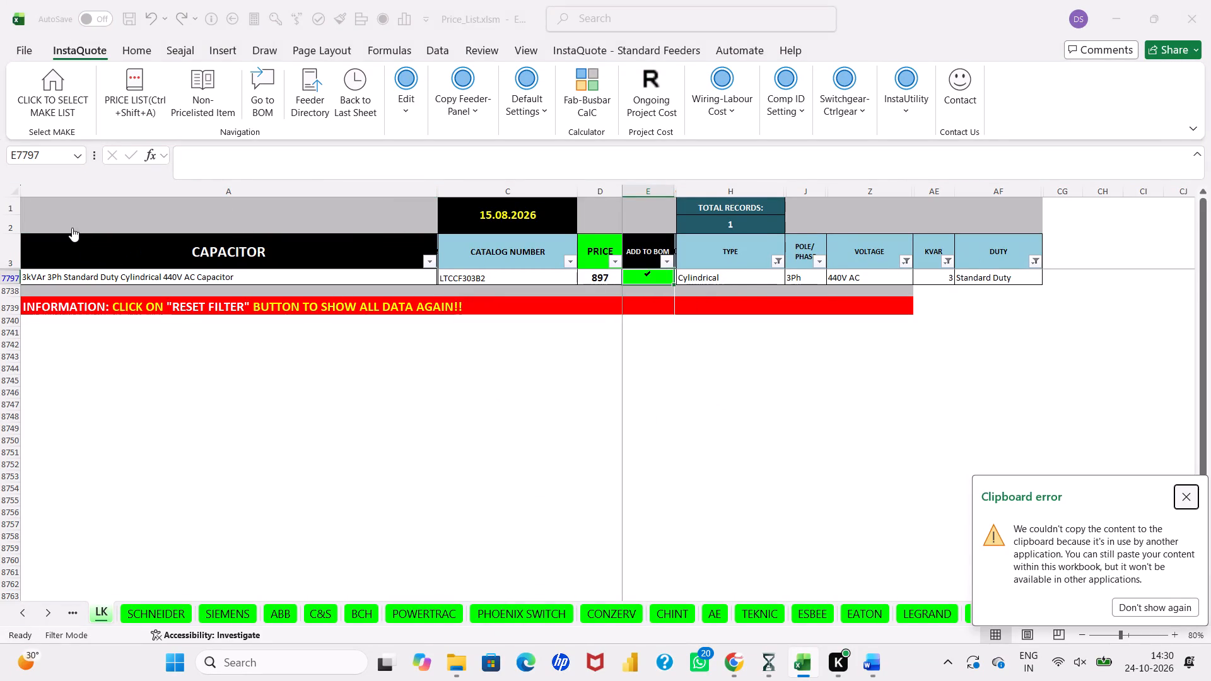
click(72, 228)
click(72, 228)
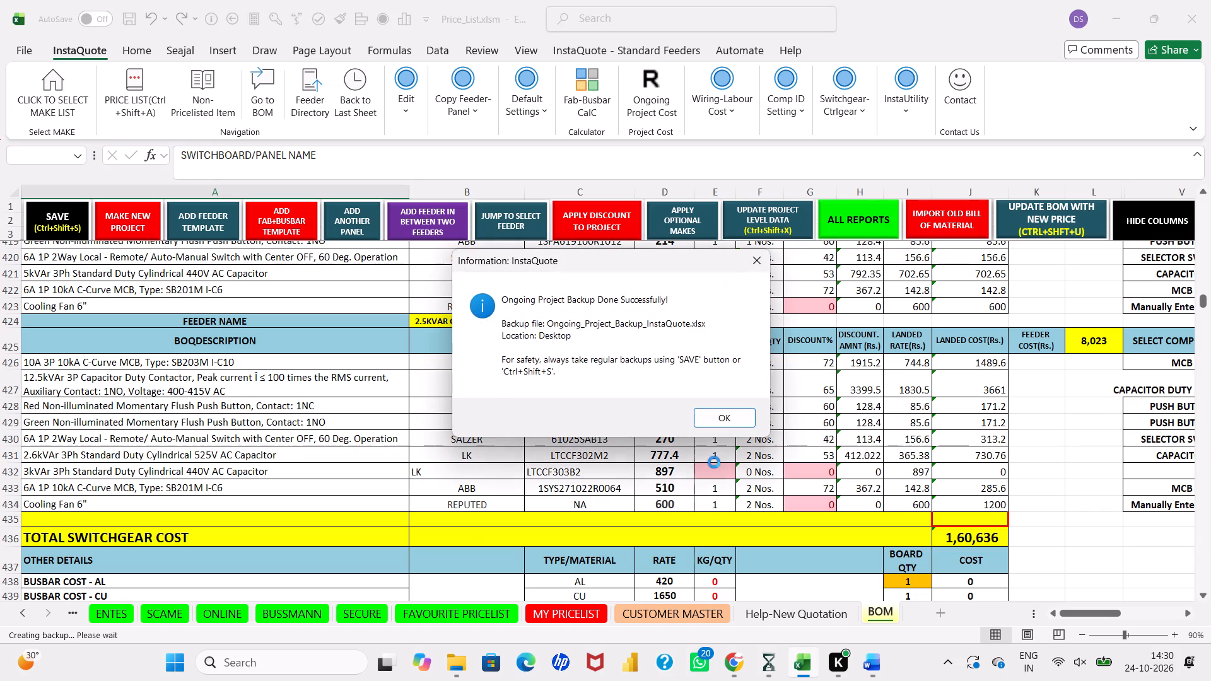
click(730, 421)
click(715, 472)
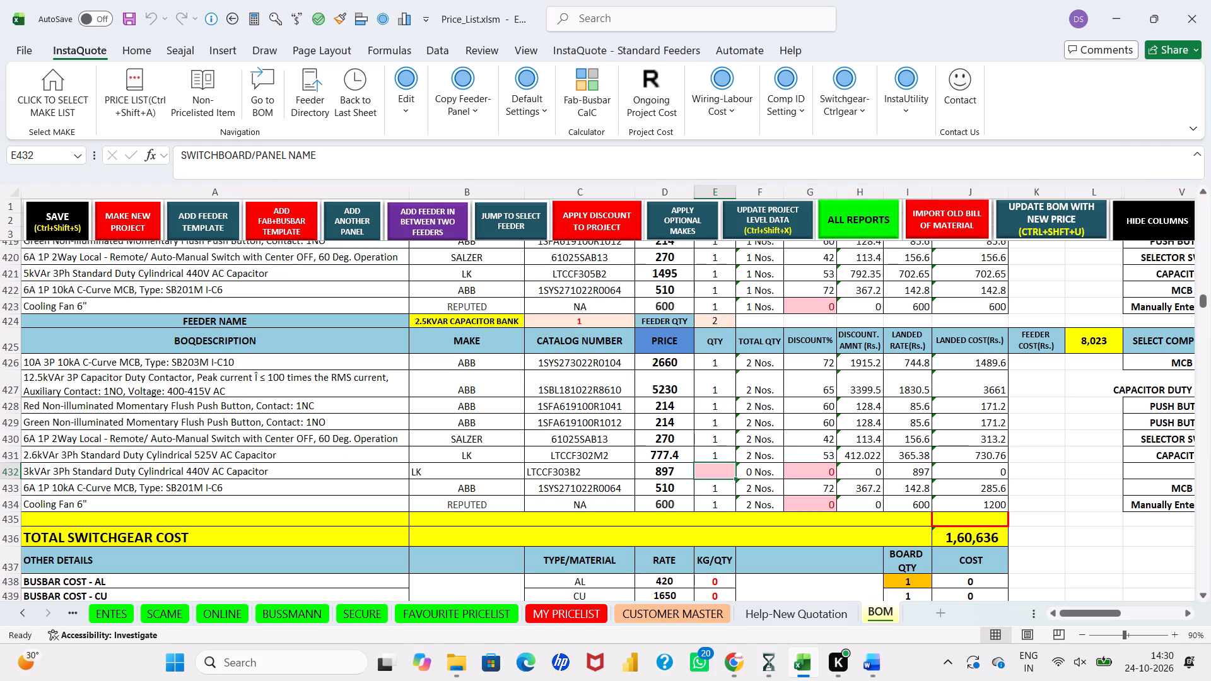
key(1)
key(Return)
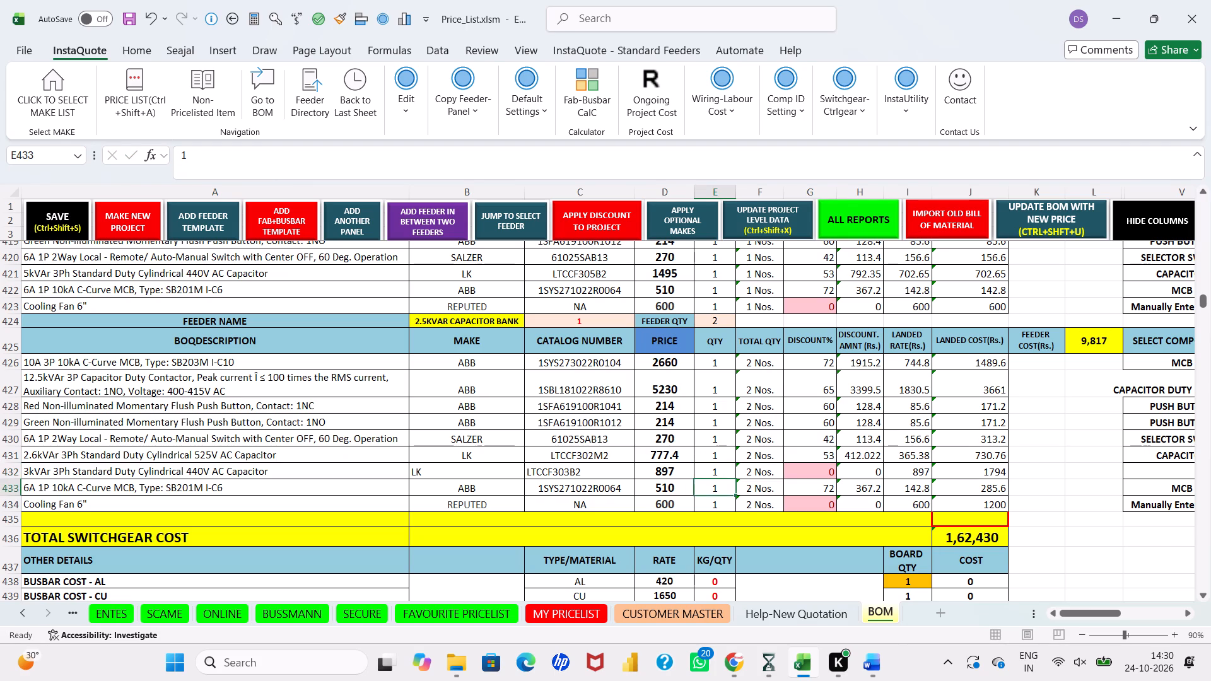
Delete the 2.6kVAr 525V capacitor row from COMMON SERVICE PANEL-1's 2.5KVAR capacitor bank.
click(10, 455)
right_click(10, 455)
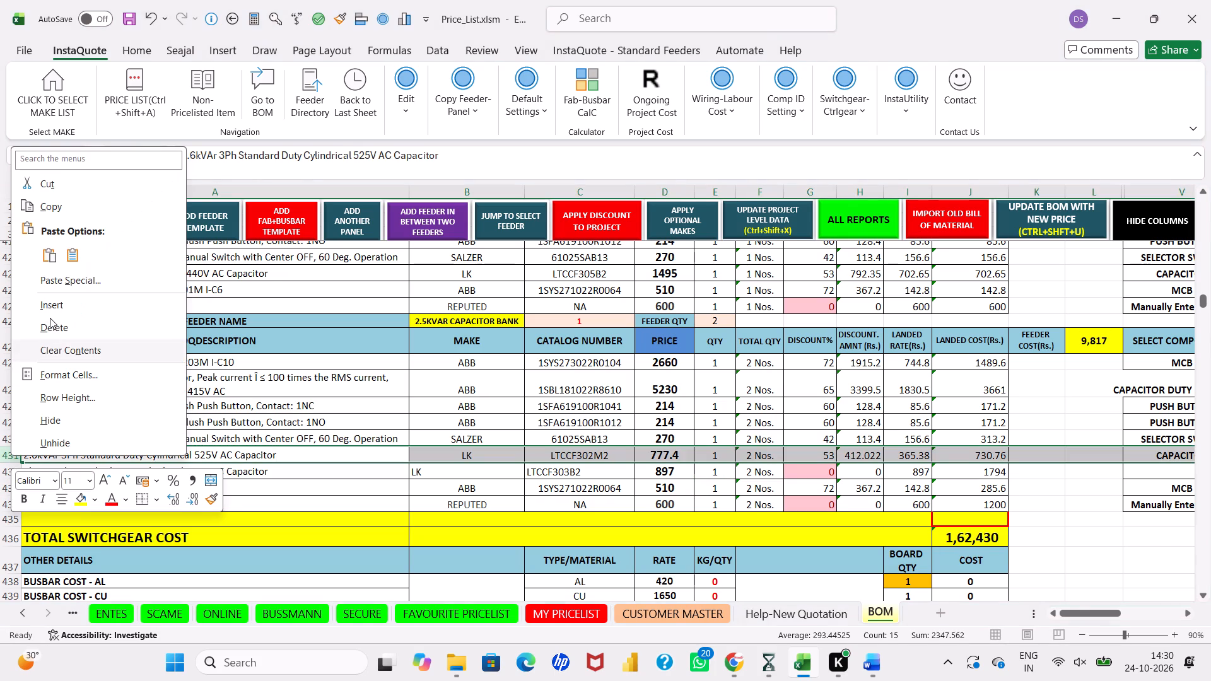
click(50, 318)
Copy the 3kVAr capacitor's description through quantity over the 2.6kVAr capacitor in the 2.5KVAR capacitor bank just before COMMON SERVICE PANEL-2A.
drag(245, 455, 284, 452)
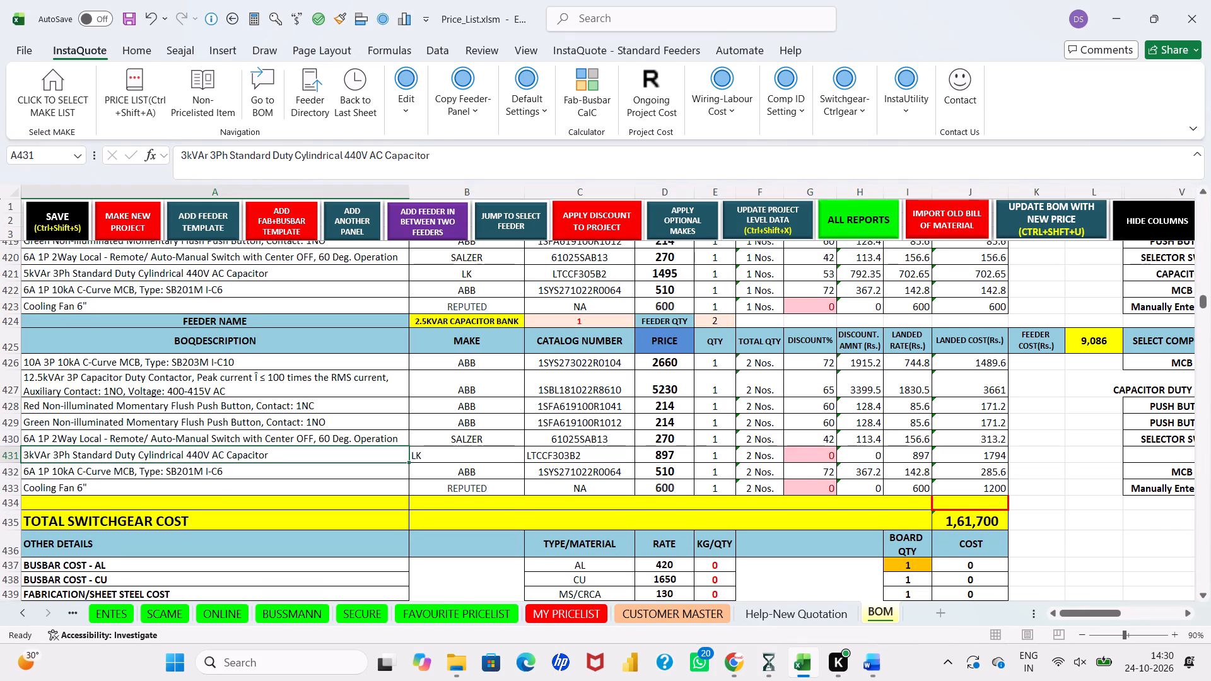
drag(284, 452, 717, 456)
scroll(406, 446, right, 2)
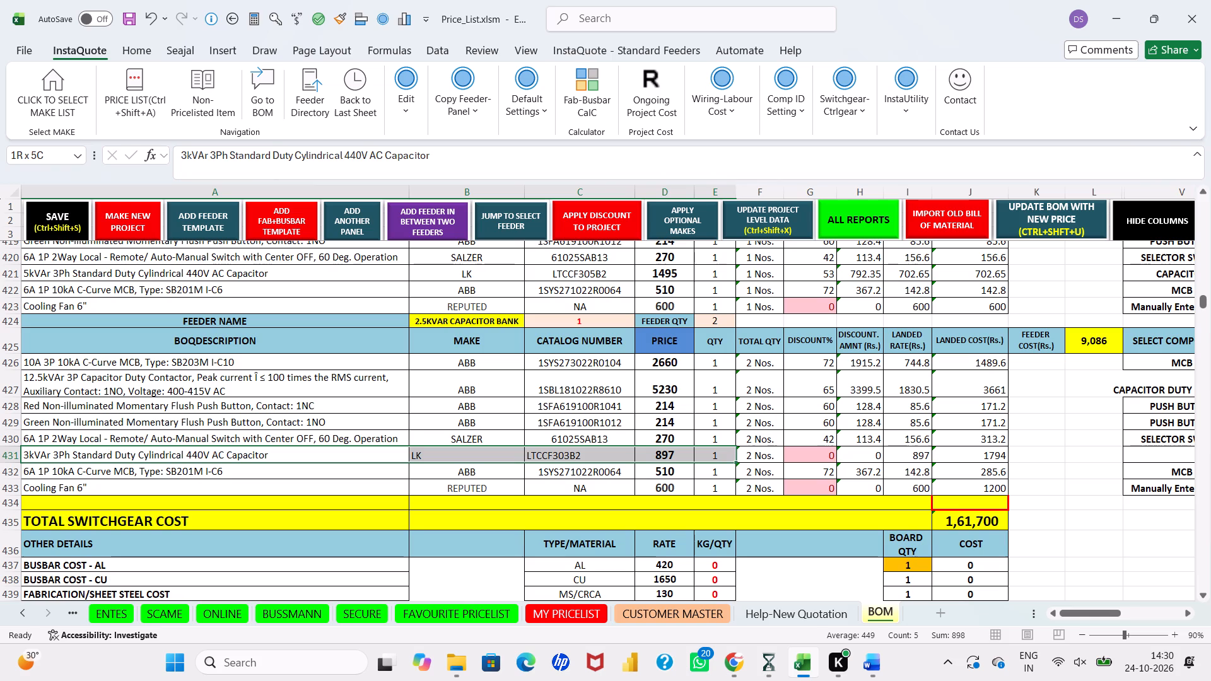
drag(717, 456, 713, 456)
key(ctrl+c)
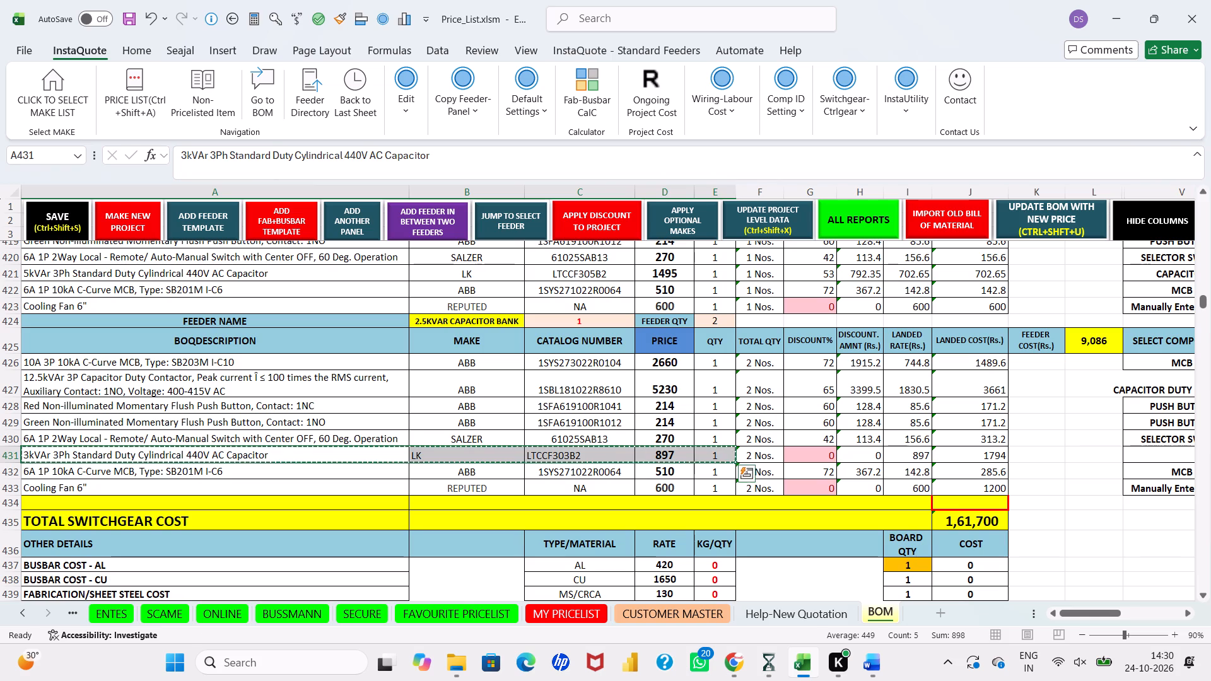
scroll(713, 456, down, 5)
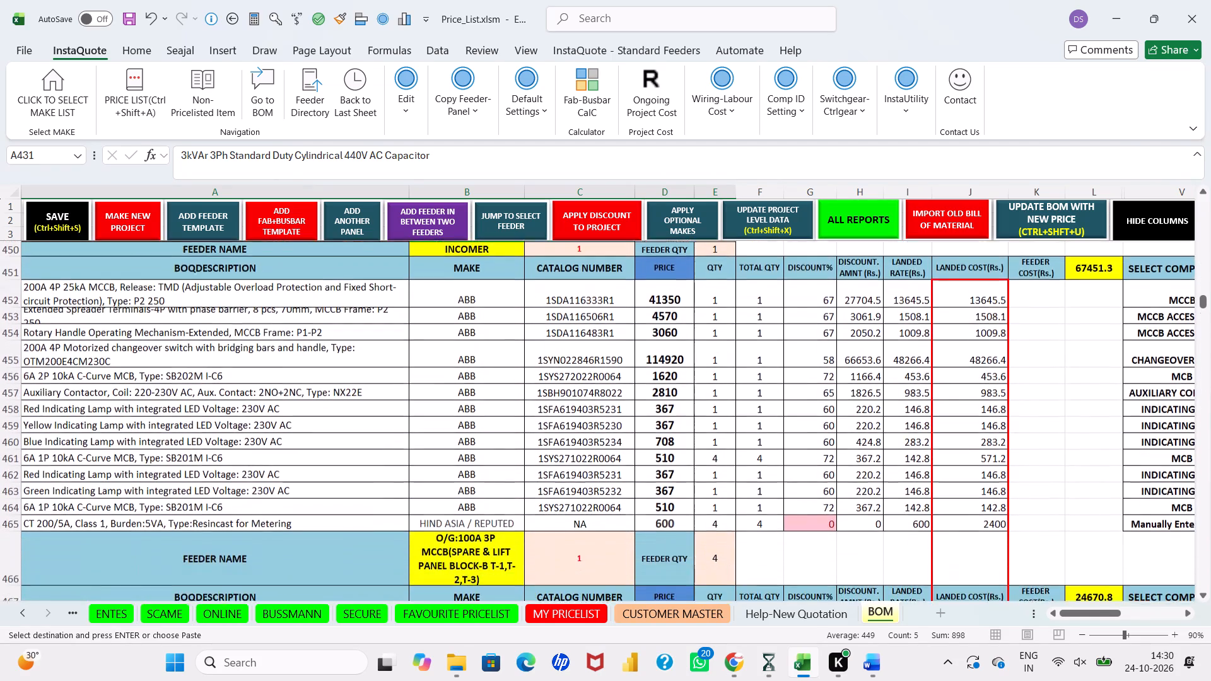
scroll(713, 456, down, 5)
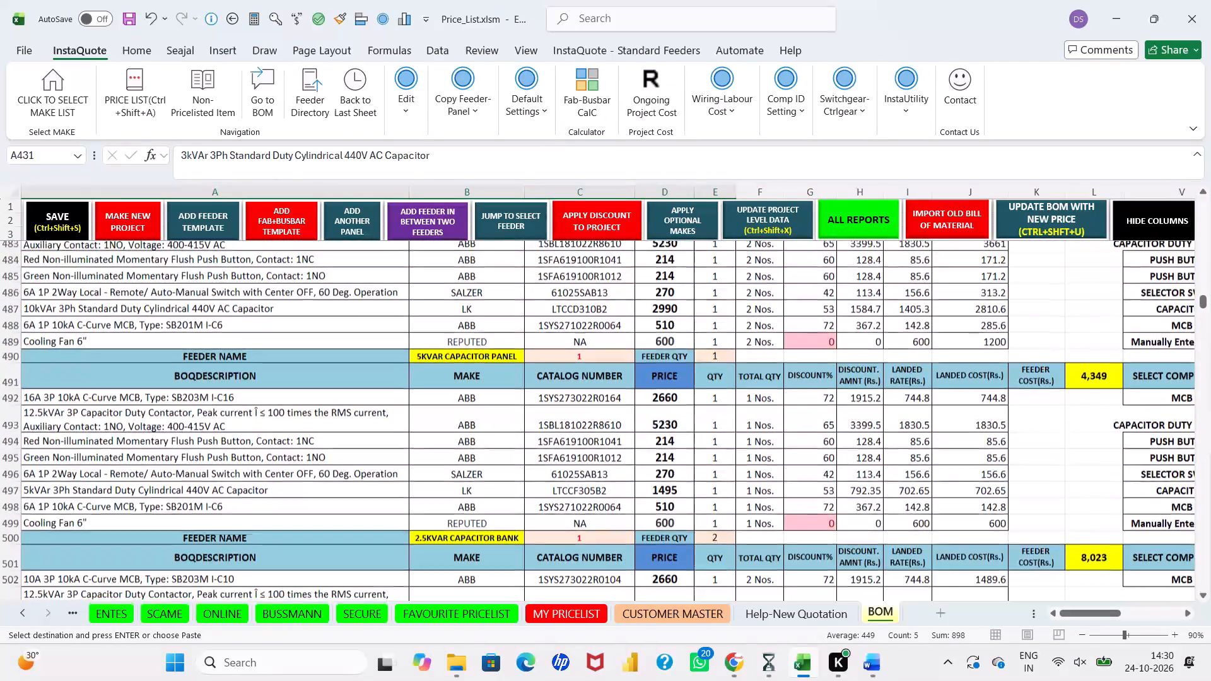
scroll(713, 456, down, 2)
click(398, 535)
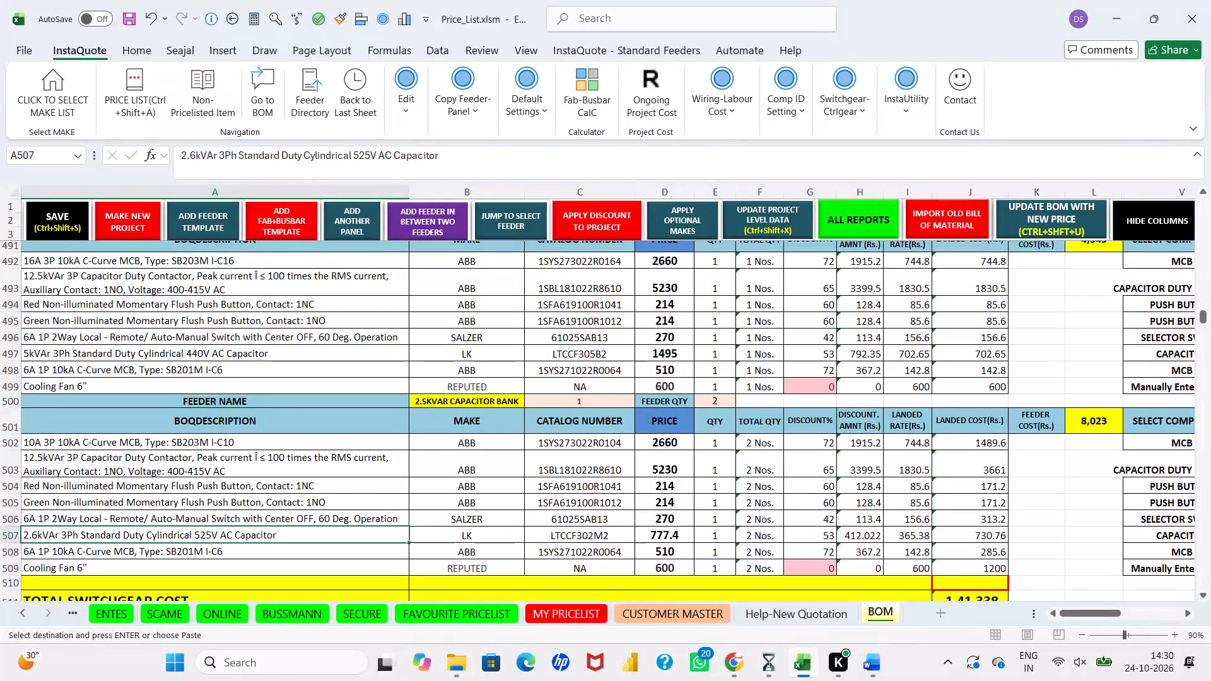
key(ctrl+v)
Paste the copied 3kVAr capacitor entry over the 2.6kVAr capacitor in COMMON SERVICE PANEL-2A's 2.5KVAR capacitor bank.
scroll(398, 535, down, 4)
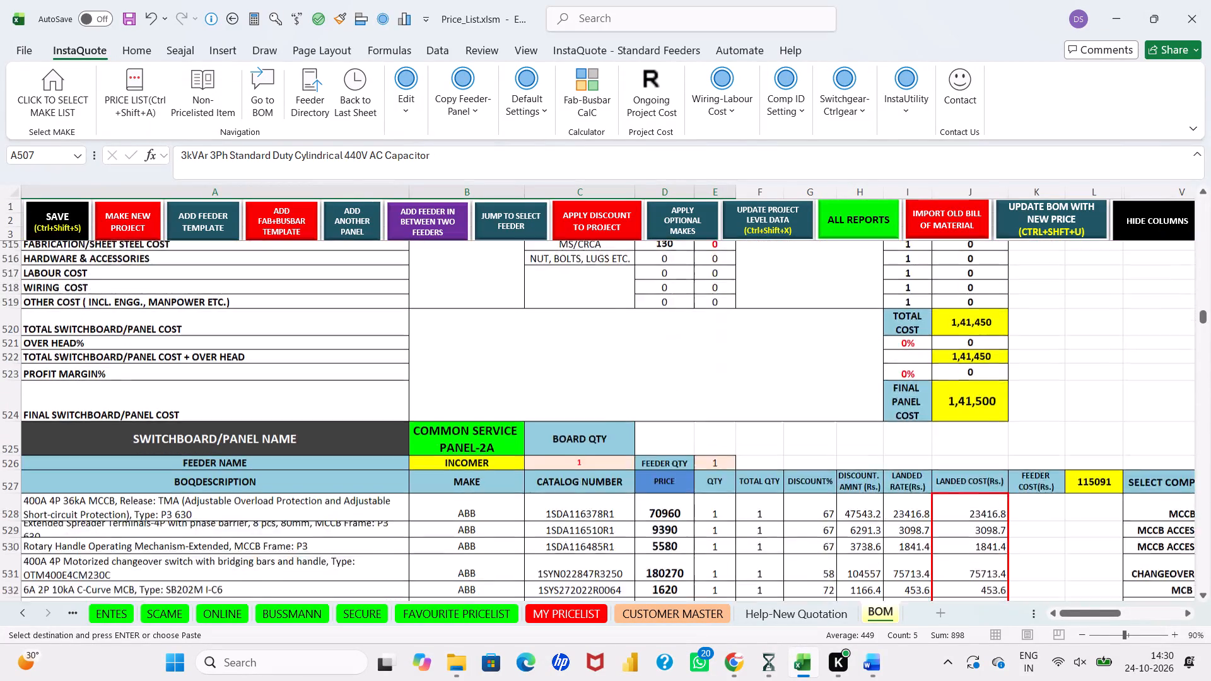
scroll(398, 535, down, 5)
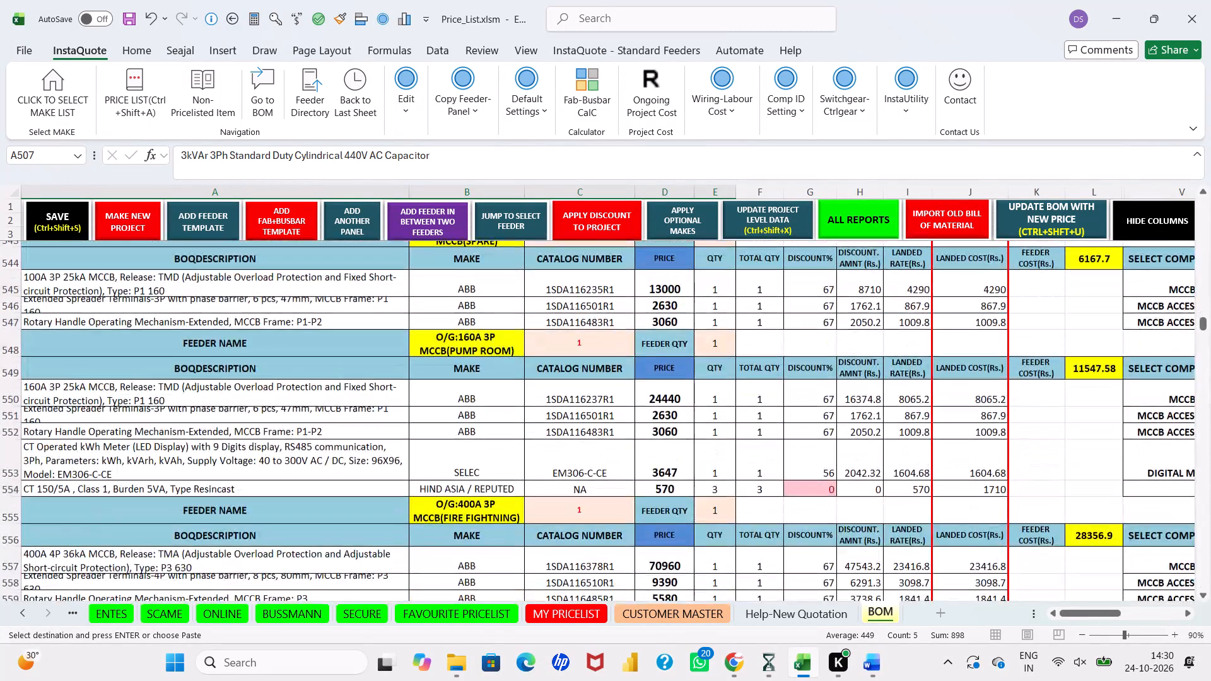
scroll(398, 535, down, 5)
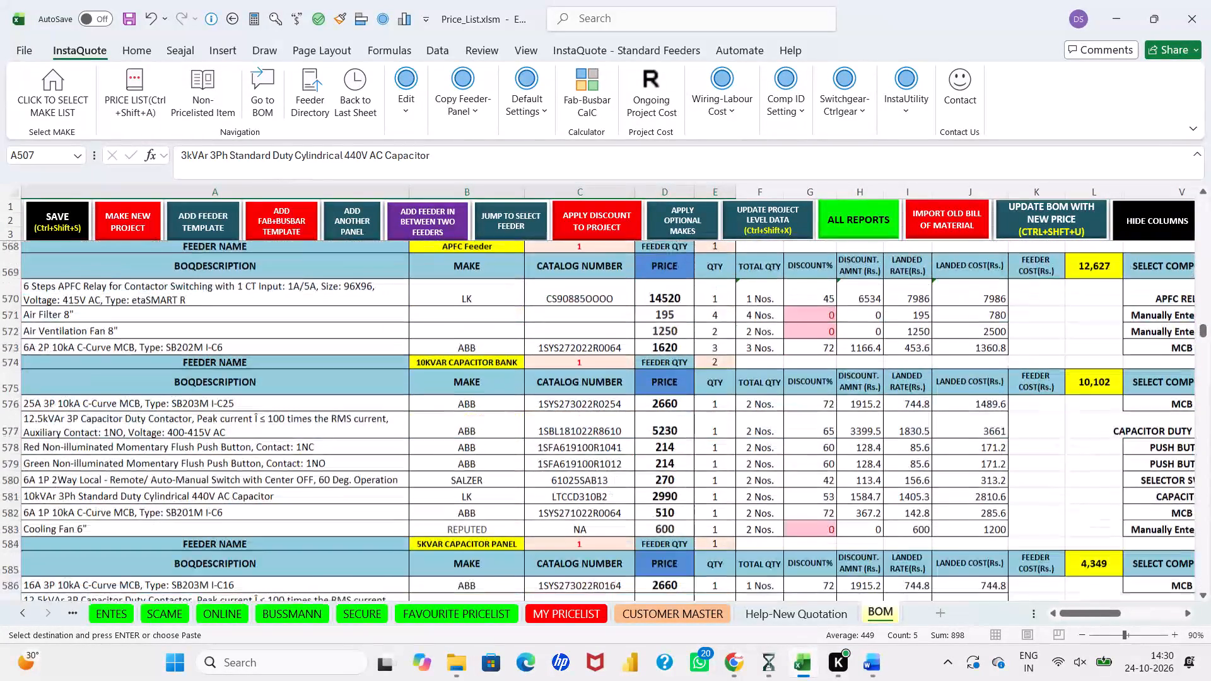
scroll(398, 535, down, 4)
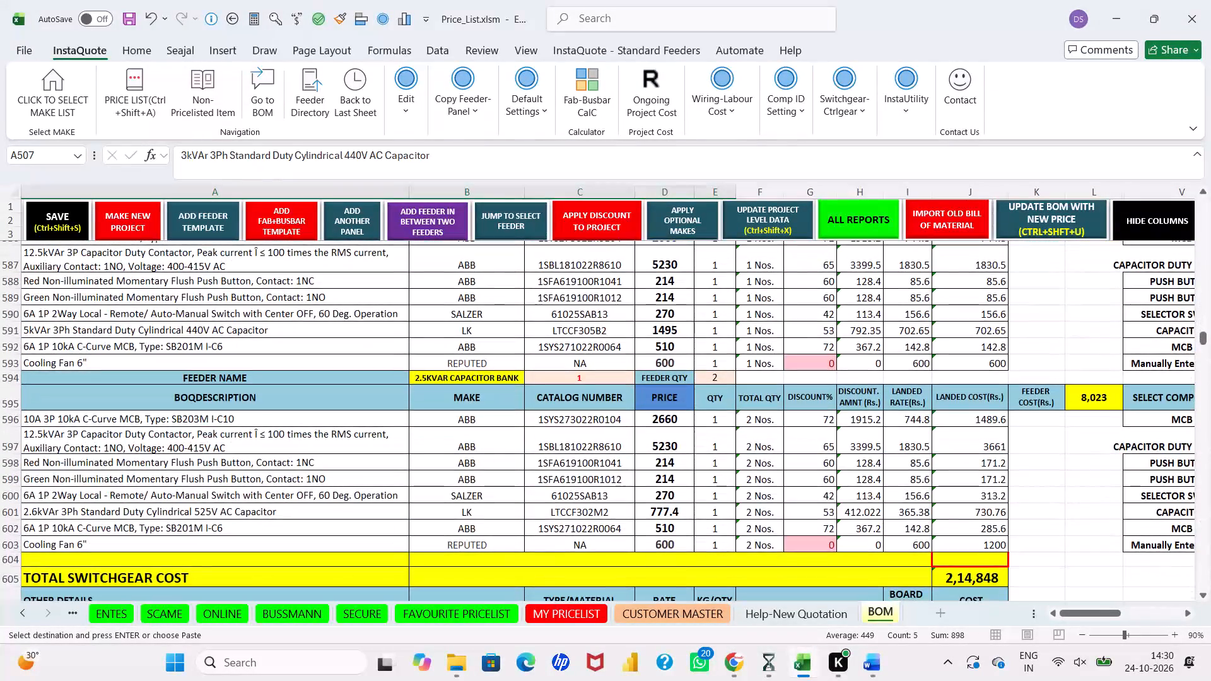
click(340, 509)
key(ctrl+v)
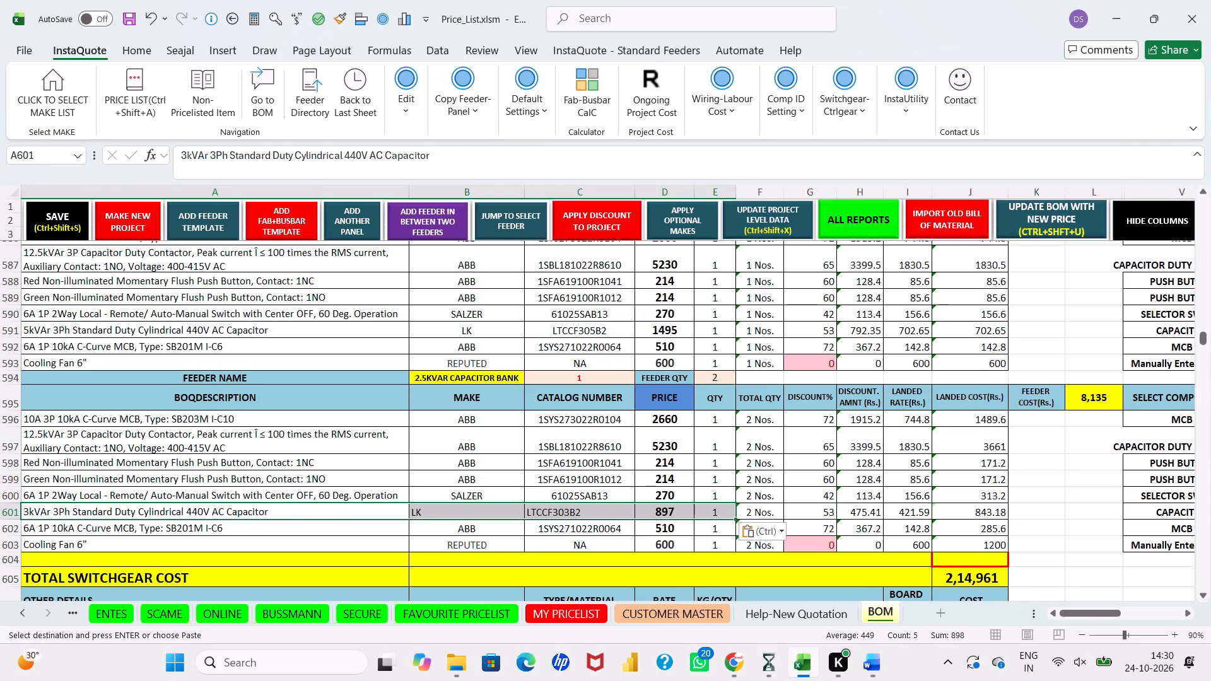
Paste the 3kVAr capacitor entry over the 2.6kVAr capacitor in the 2.5KVAR bank of the panel with the LIFT PANEL BLOCK-C feeder.
scroll(340, 509, down, 5)
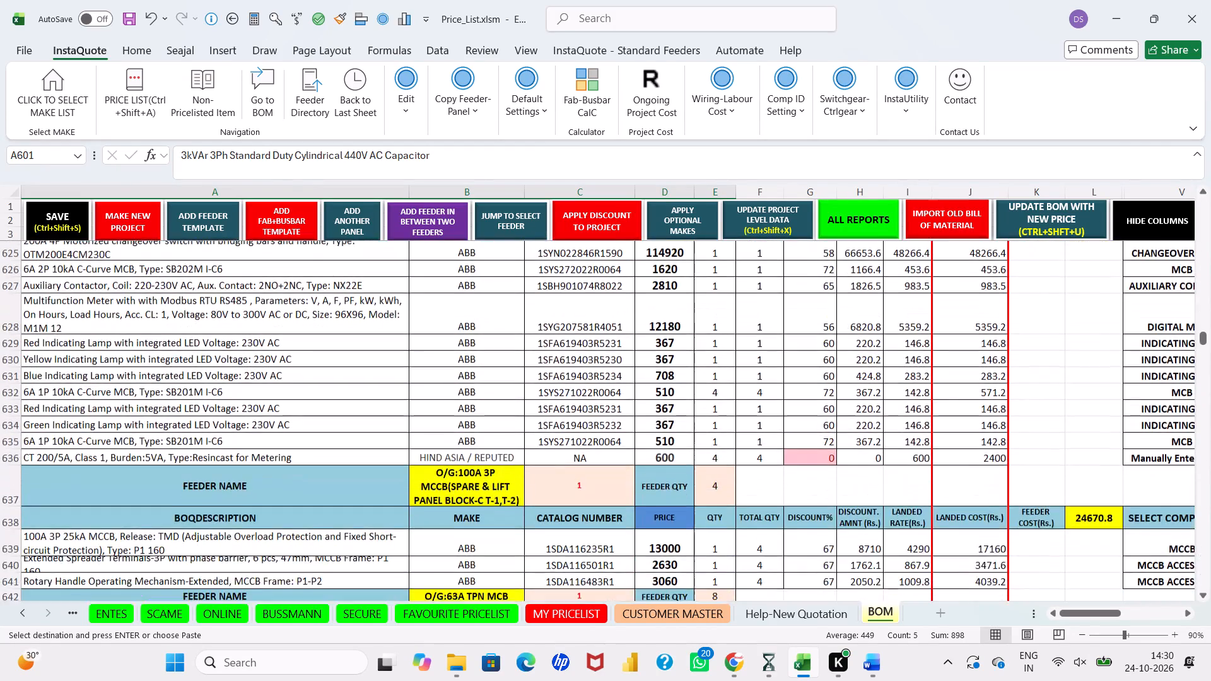
scroll(340, 509, down, 5)
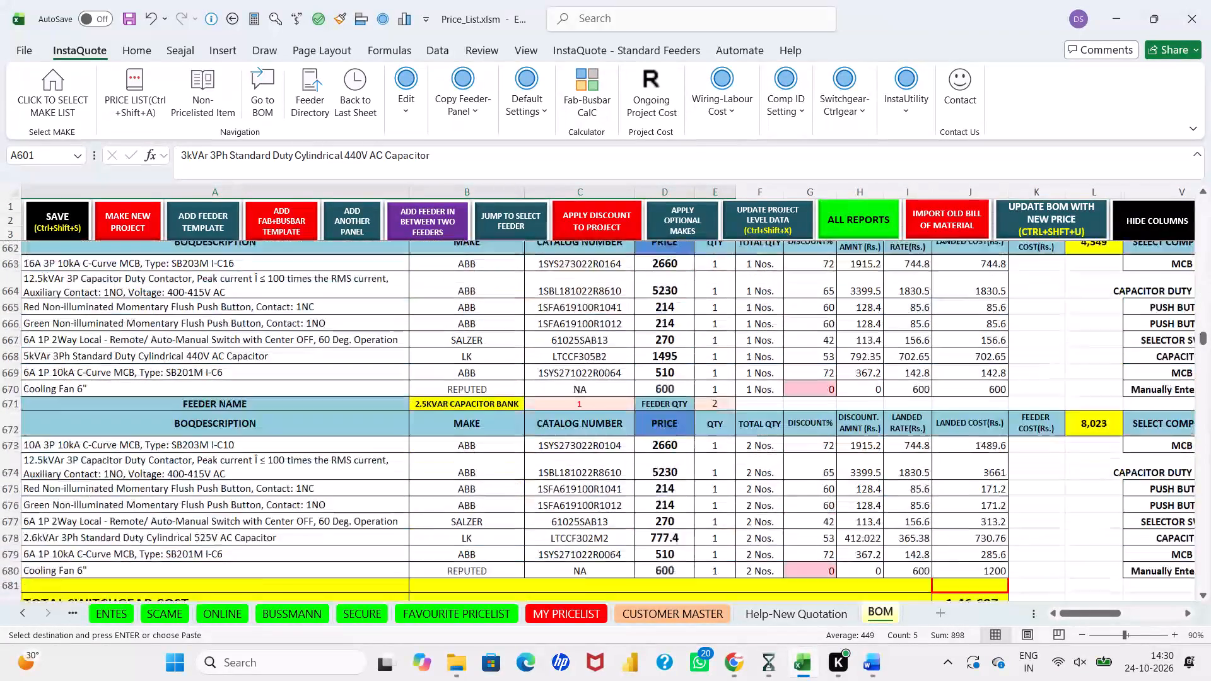
scroll(340, 509, down, 1)
click(315, 504)
key(ctrl+v)
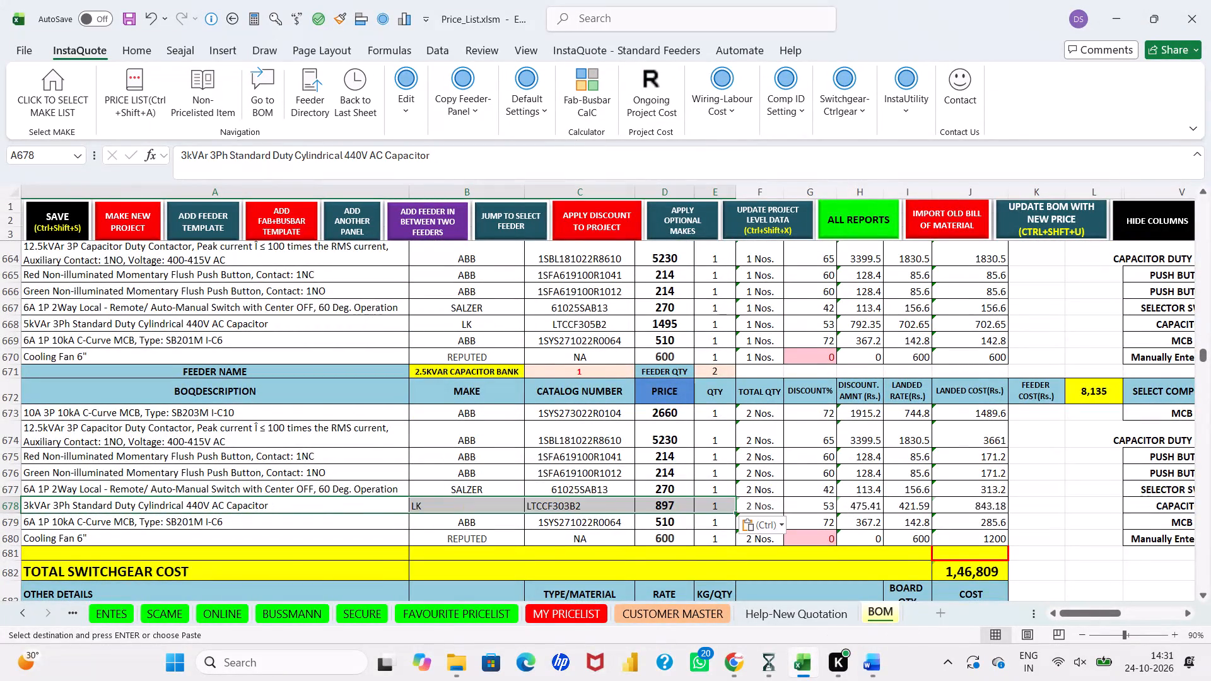
Paste the 3kVAr capacitor entry over the 2.6kVAr capacitor in the 2.5KVAR capacitor bank of the panel preceding EV CHARGING PANEL.
scroll(315, 504, down, 6)
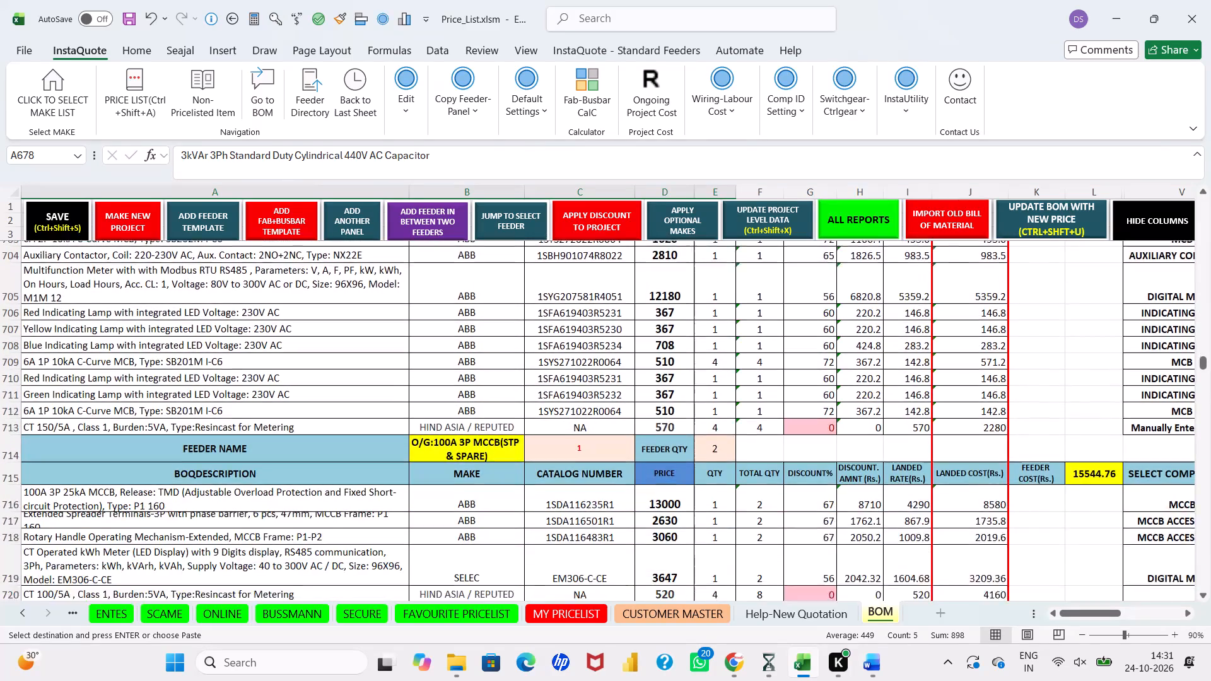
scroll(315, 504, down, 6)
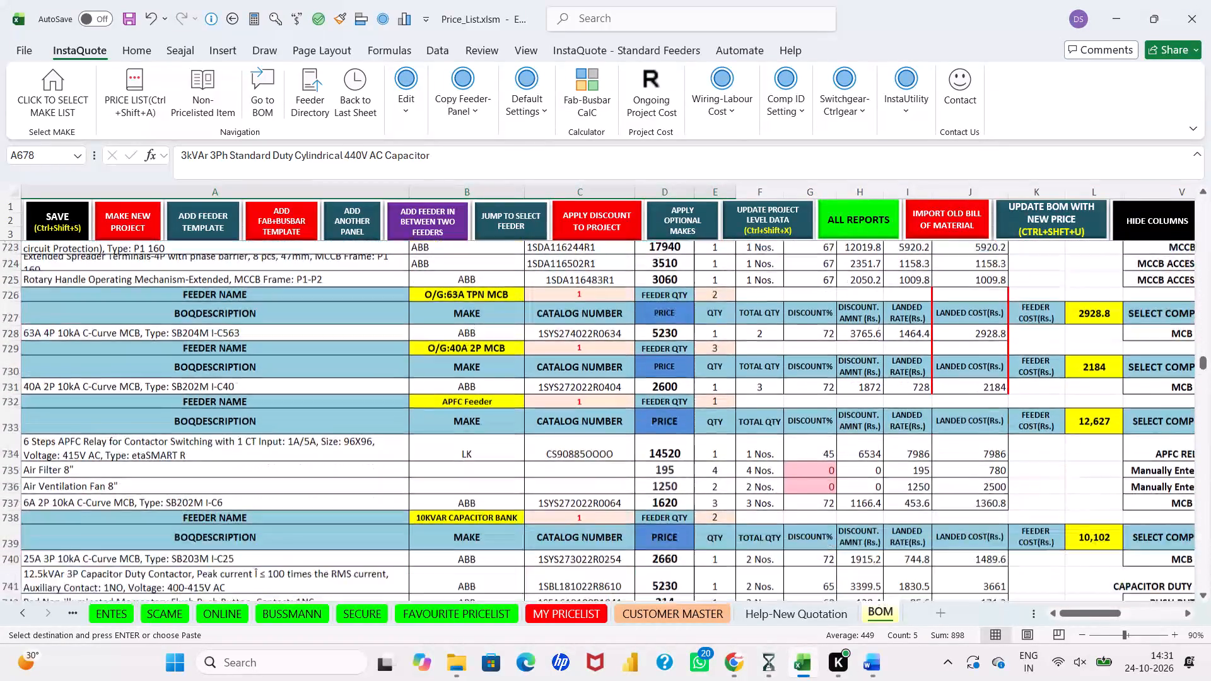
scroll(315, 504, down, 3)
scroll(300, 565, down, 2)
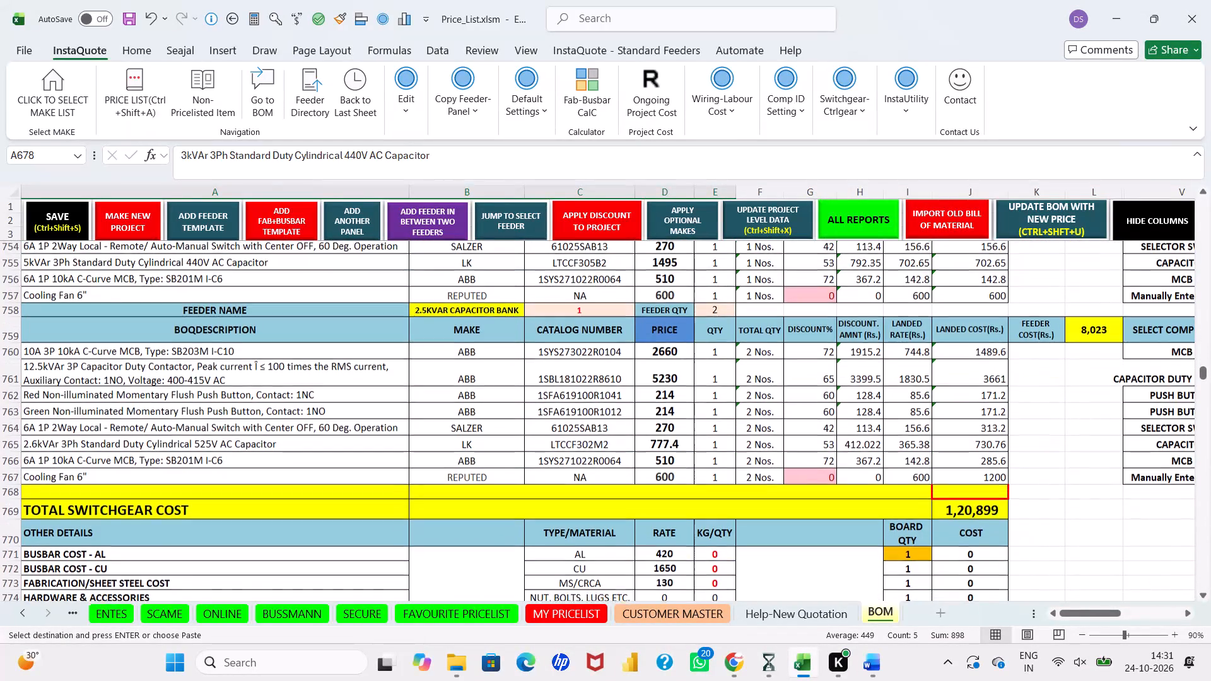
click(294, 439)
key(ctrl+v)
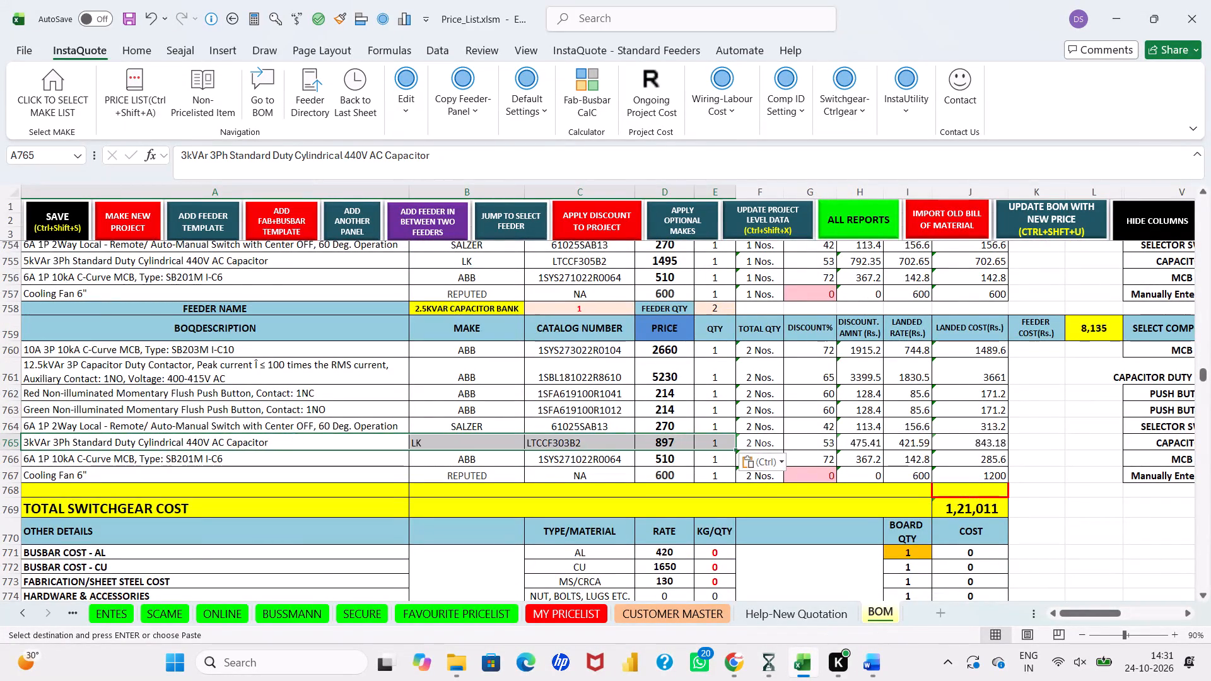
Save the ongoing project BOM with a backup.
scroll(294, 439, down, 4)
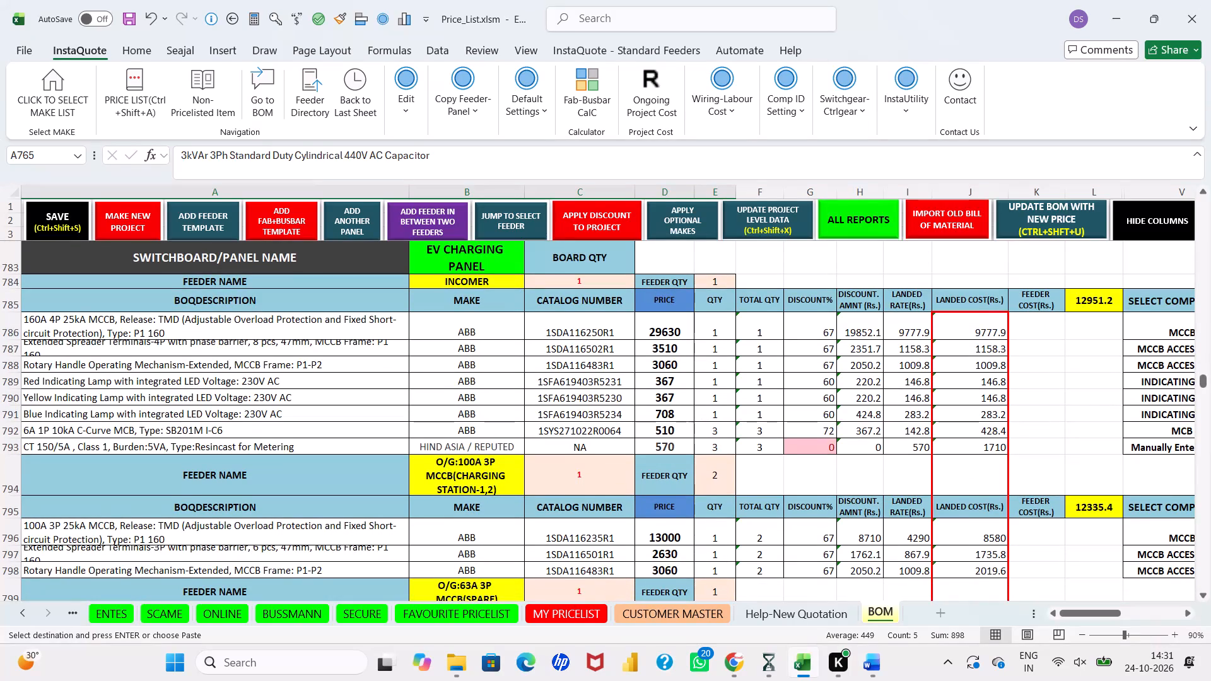
click(69, 237)
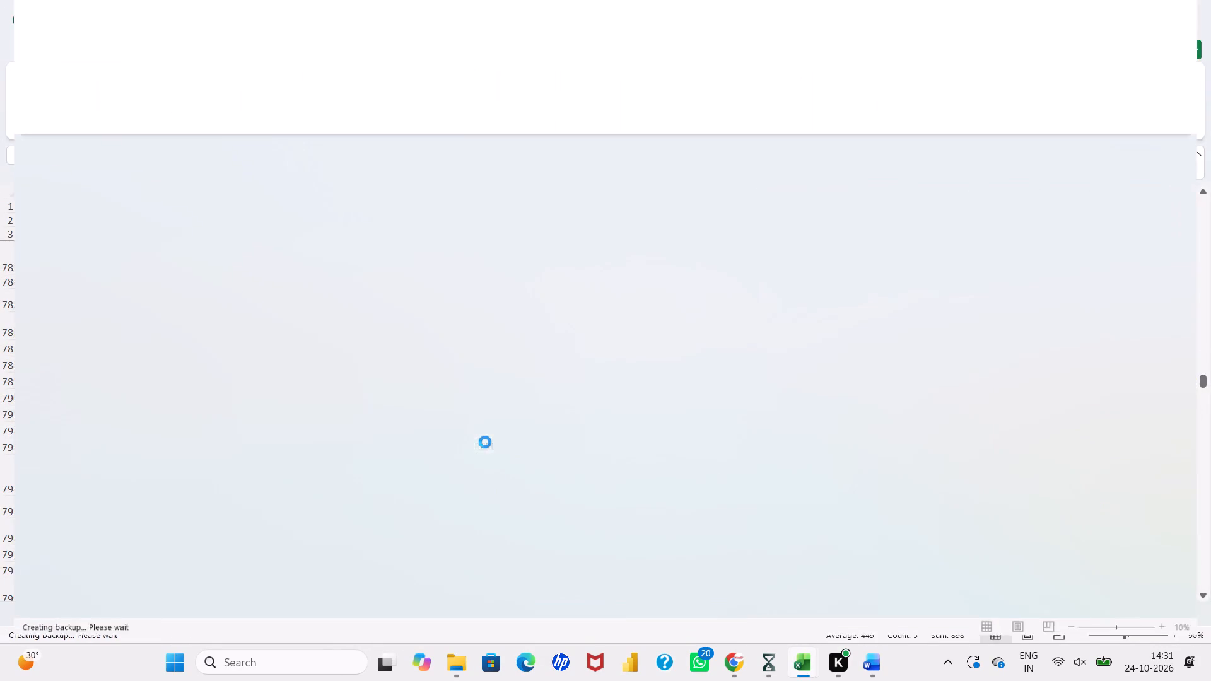
click(705, 416)
Copy the 3kVAr capacitor's description through quantity from the 2.5KVAR capacitor bank of the panel preceding EV CHARGING PANEL.
scroll(705, 416, up, 1)
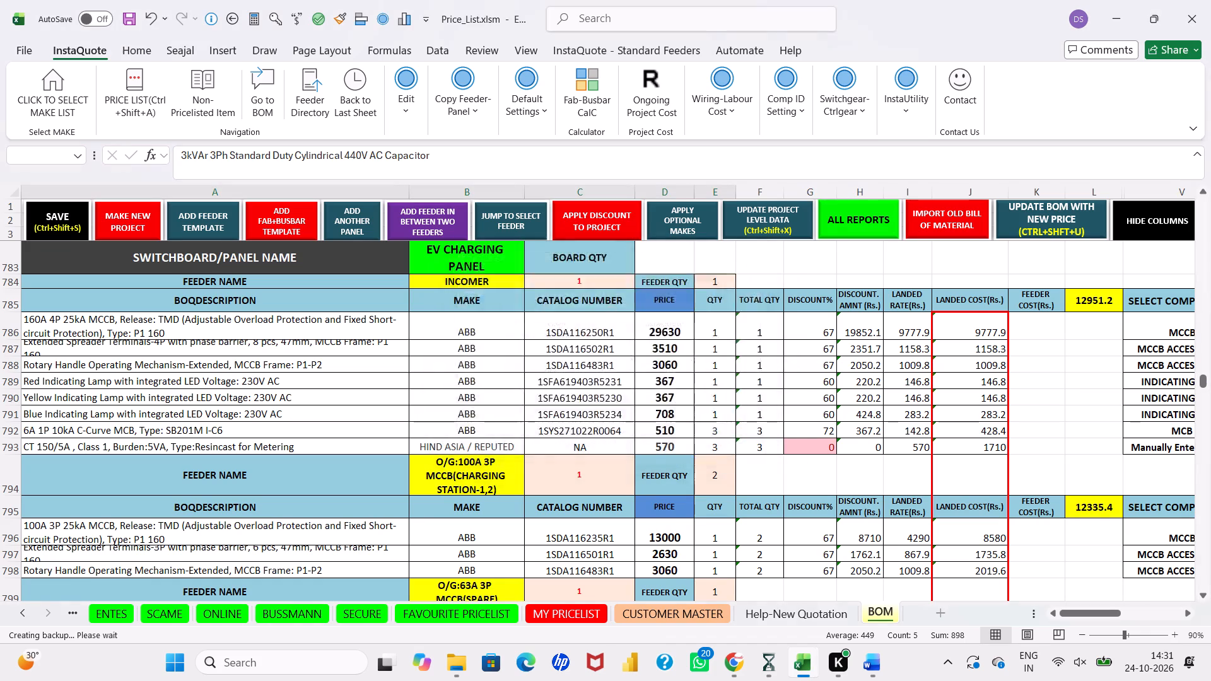
scroll(705, 416, up, 3)
drag(383, 430, 706, 434)
key(ctrl+c)
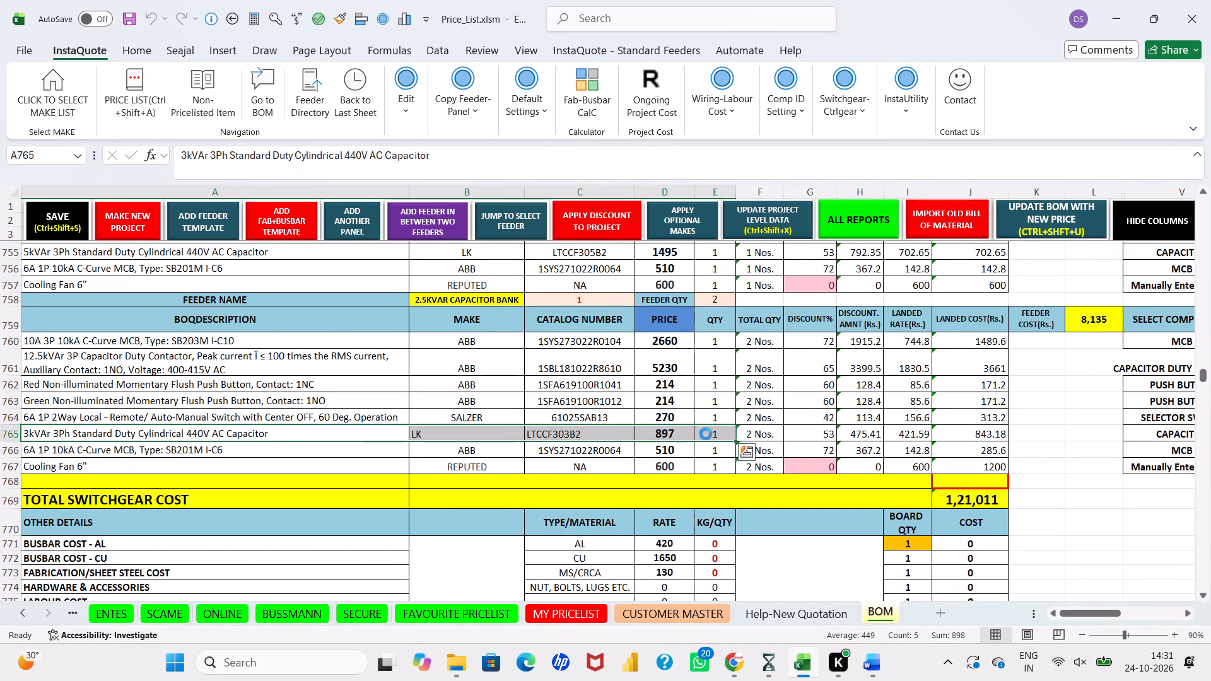
In Chrome's QS1738 HT LT Panels spreadsheet, paste the 3kVAr capacitor entry over the 2.6kVAr one in LT Costing R2's COMMON SERVICE PANEL-4 2.5KVAR bank.
click(725, 660)
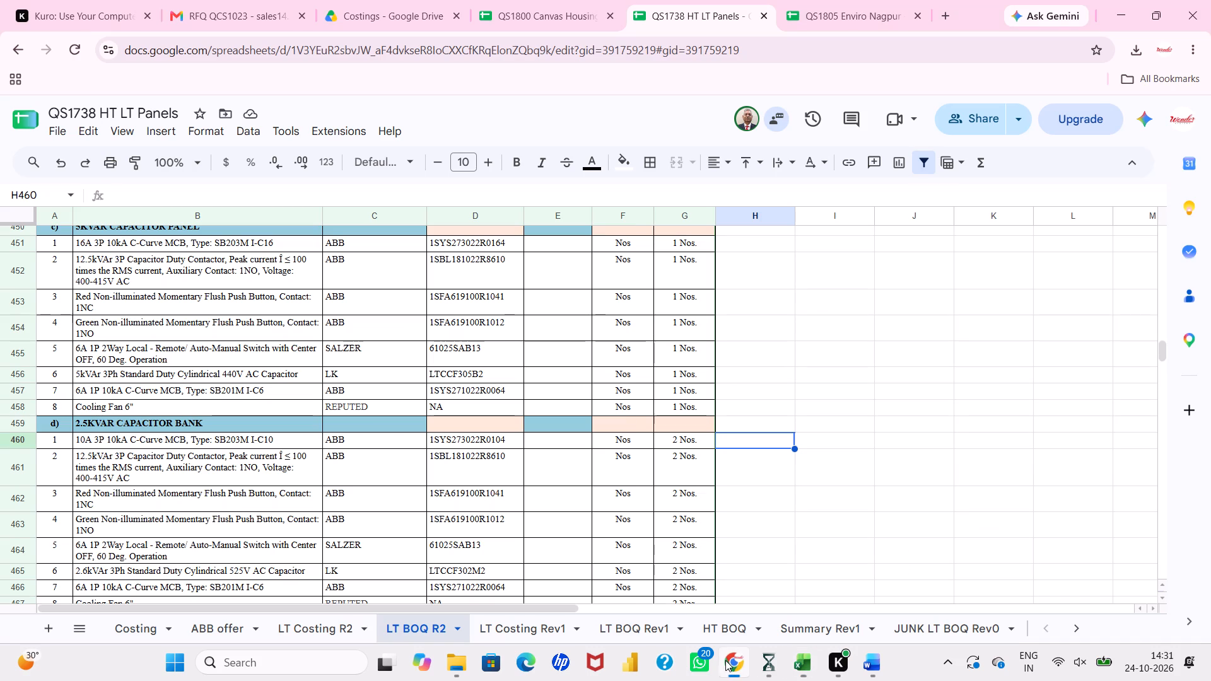
click(337, 613)
click(336, 621)
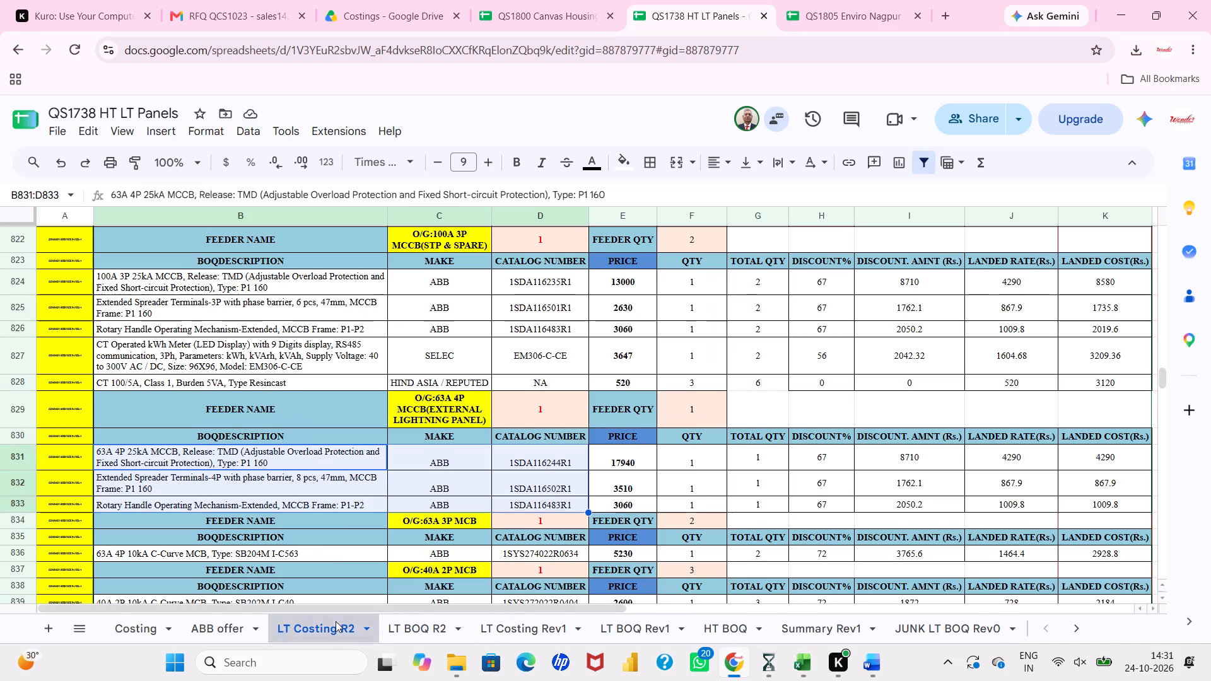
scroll(328, 442, up, 3)
click(366, 434)
scroll(366, 434, up, 4)
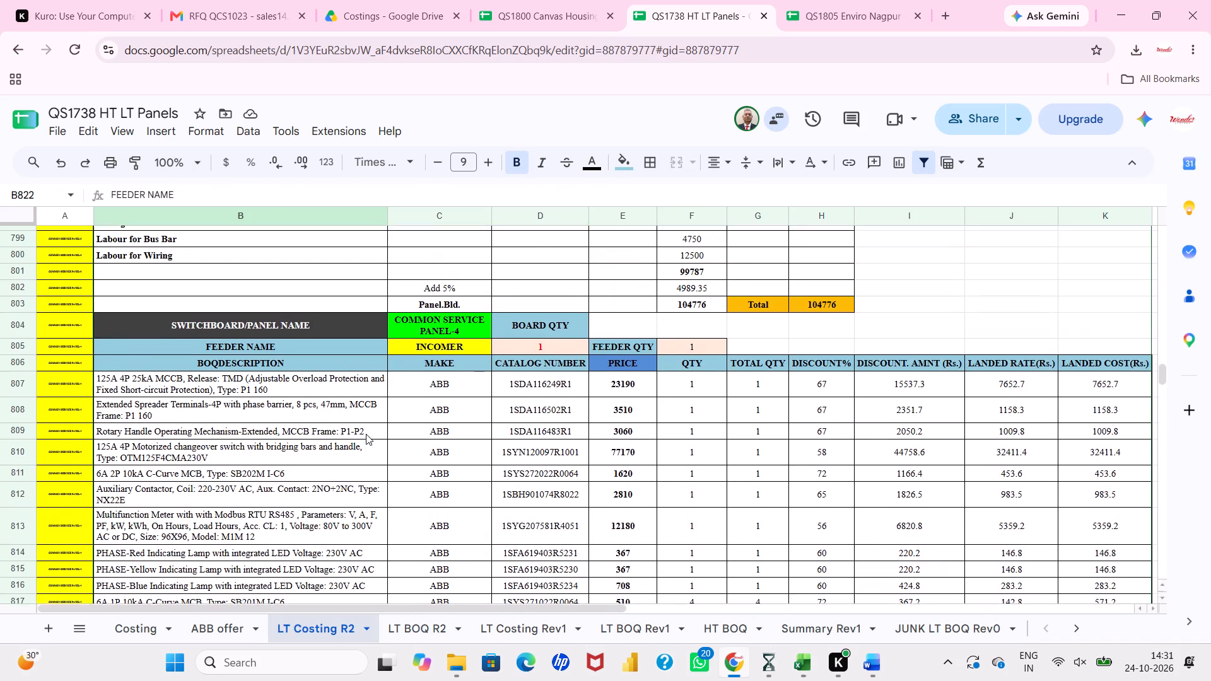
scroll(366, 434, down, 12)
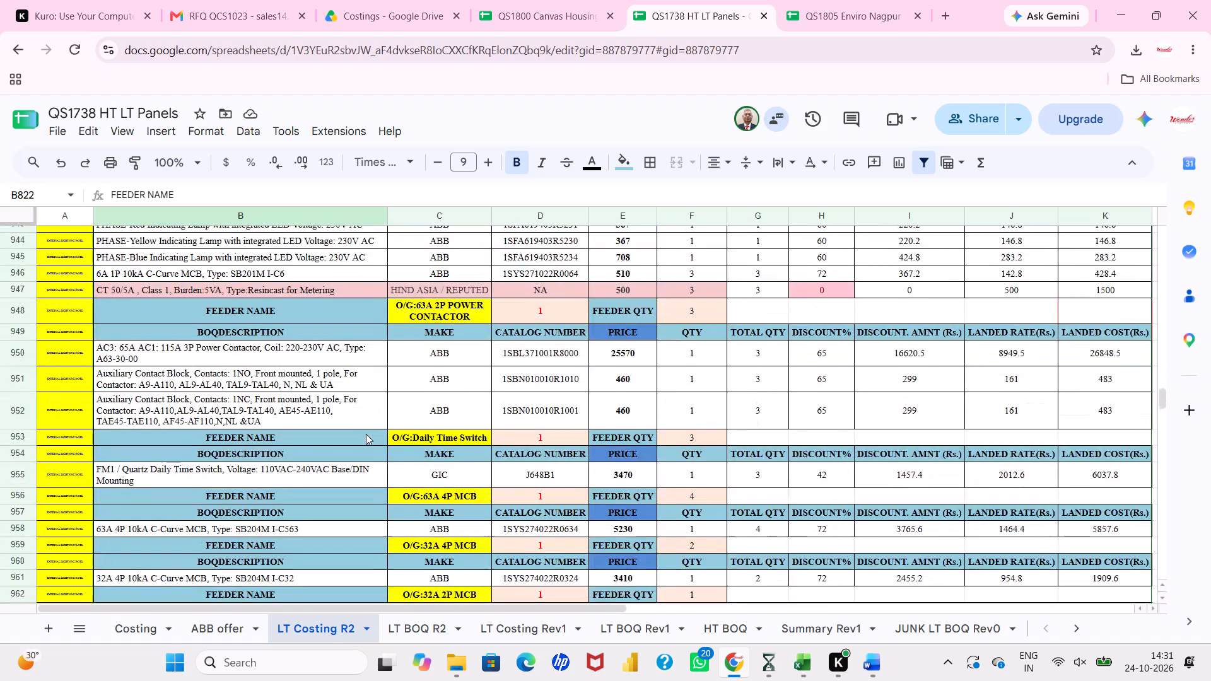
scroll(366, 434, down, 6)
scroll(366, 434, up, 5)
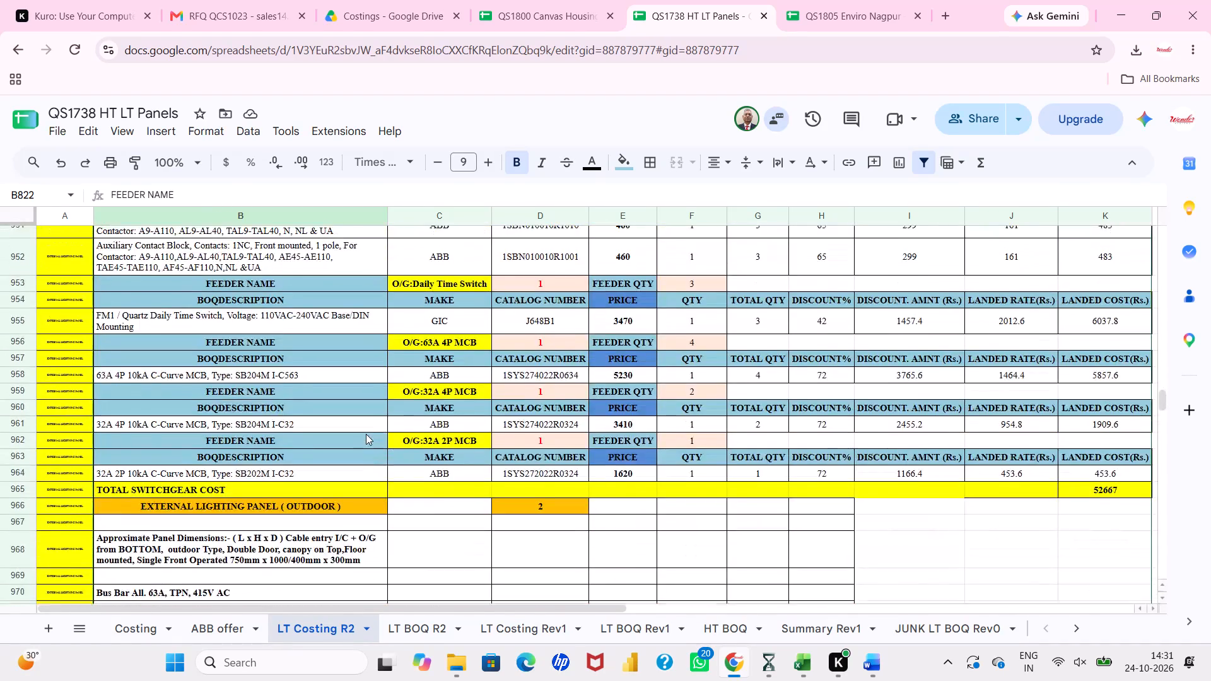
scroll(366, 434, up, 7)
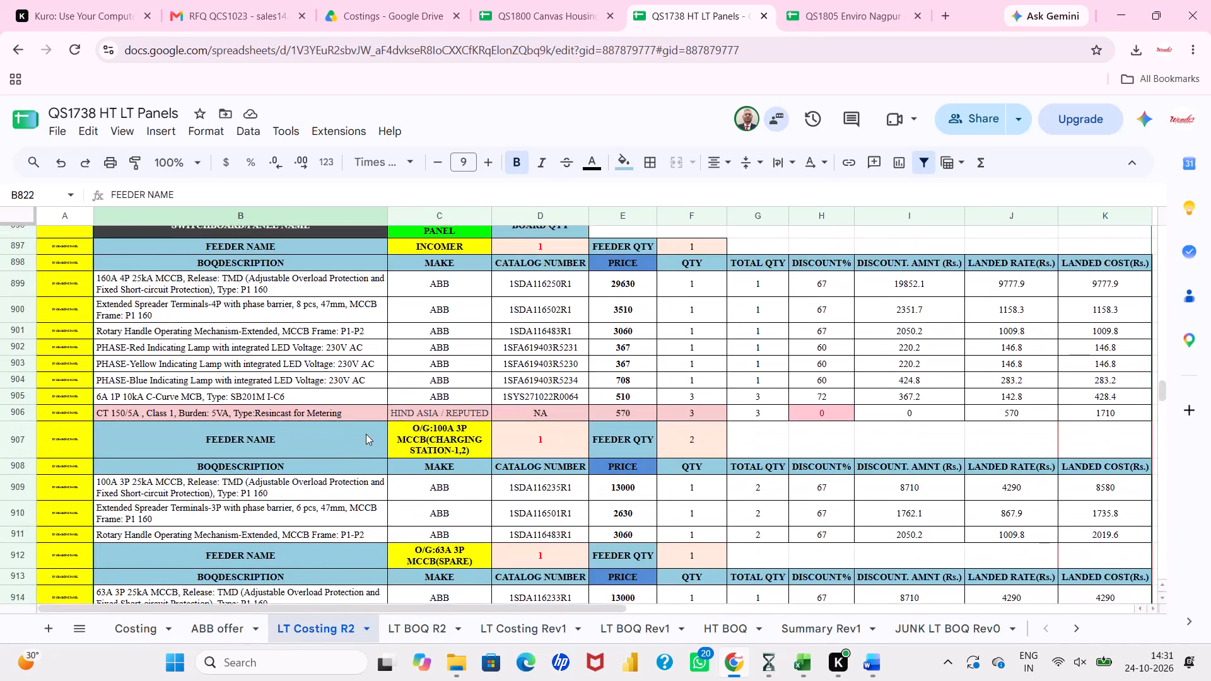
scroll(366, 434, up, 5)
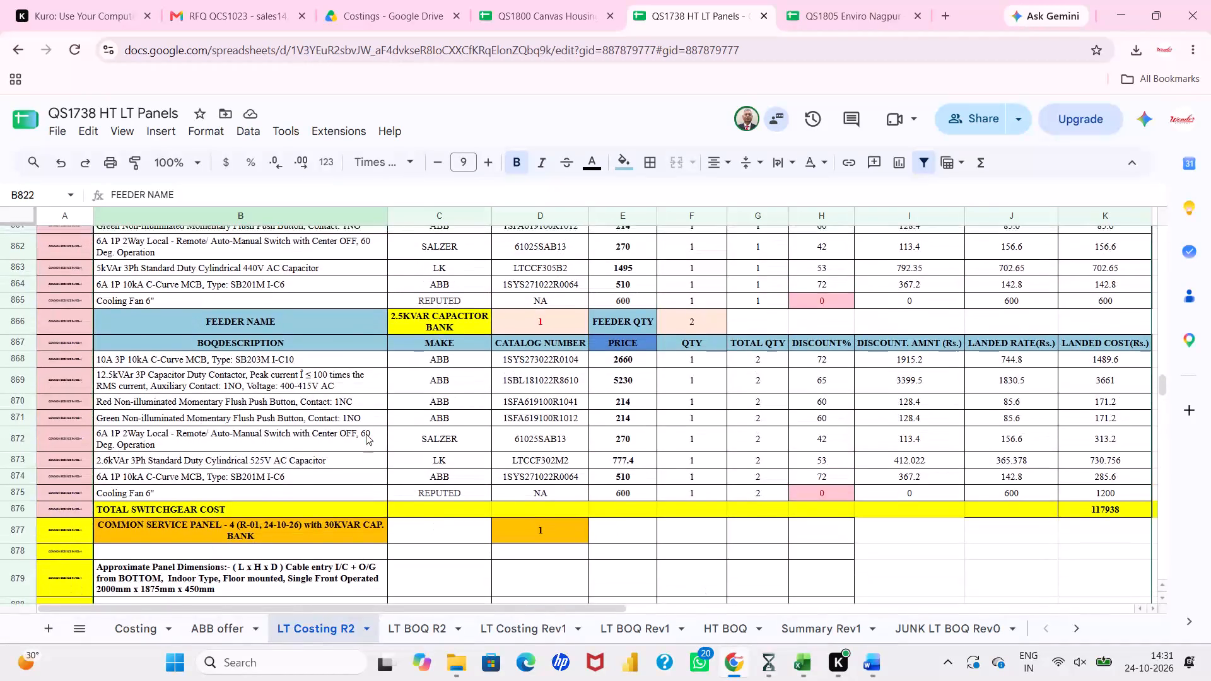
scroll(366, 434, up, 1)
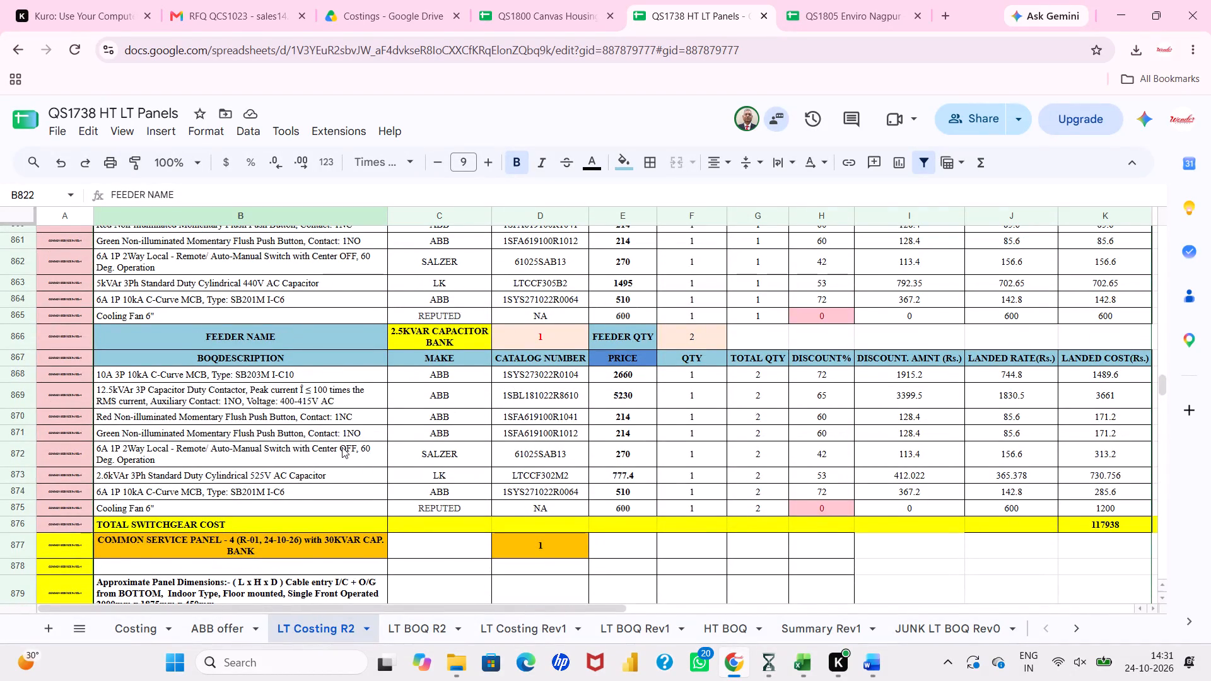
click(333, 482)
key(ctrl+v)
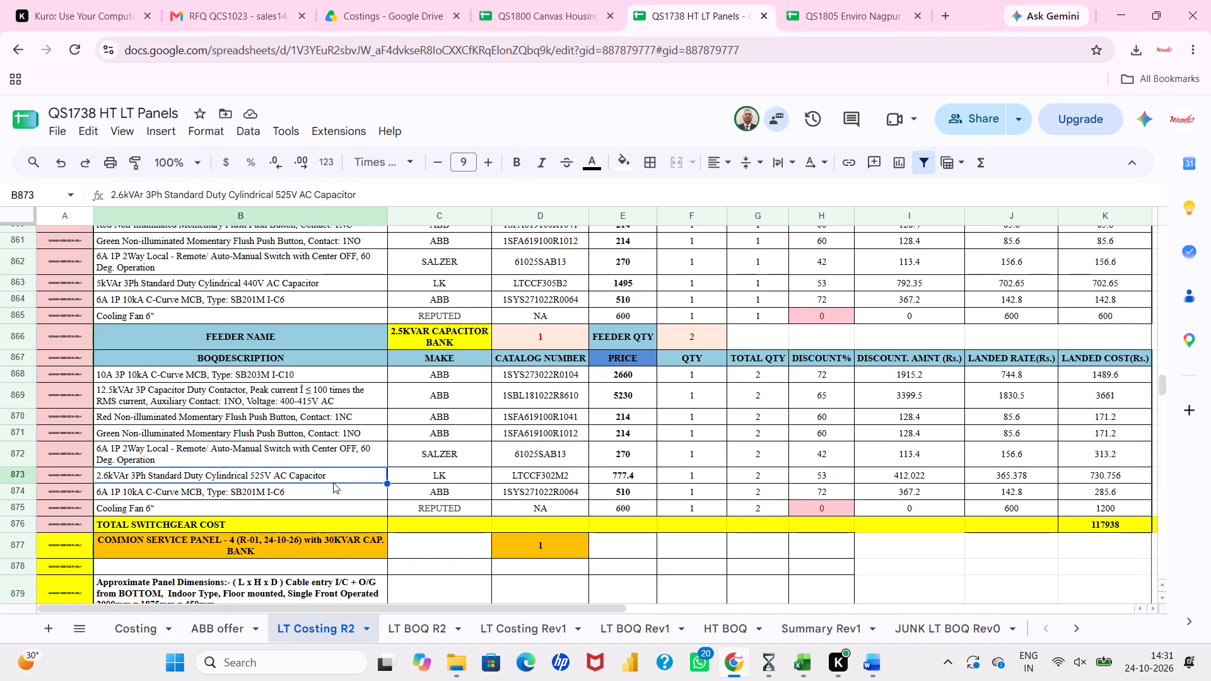
Paste the 3kVAr capacitor entry over the 2.6kVAr capacitor in the 2.5KVAR capacitor bank of COMMON SERVICE PANEL-3.
scroll(333, 482, up, 2)
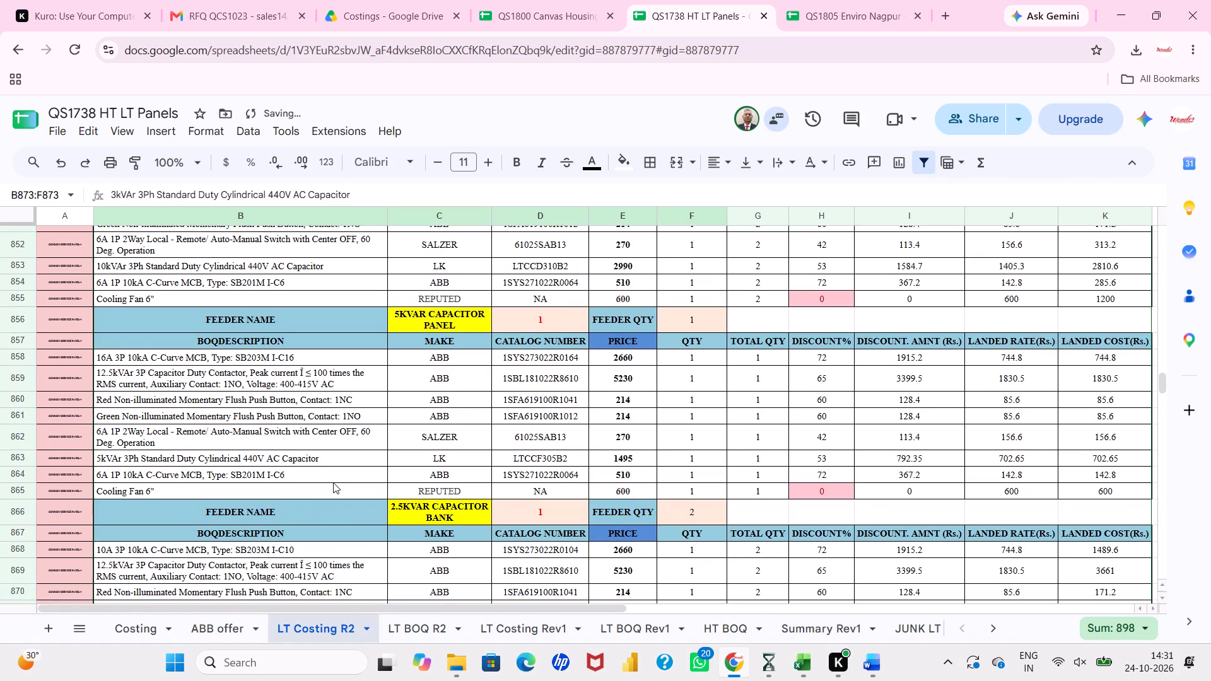
scroll(339, 376, up, 7)
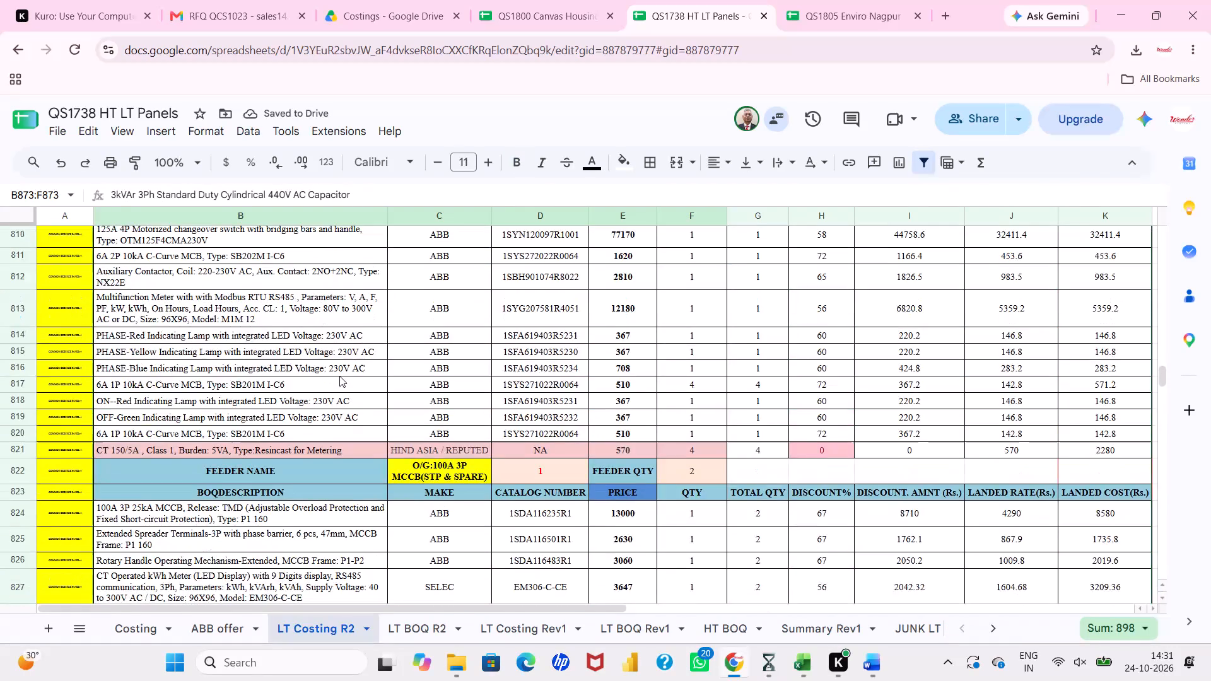
scroll(339, 376, up, 3)
scroll(339, 376, down, 1)
scroll(339, 376, up, 1)
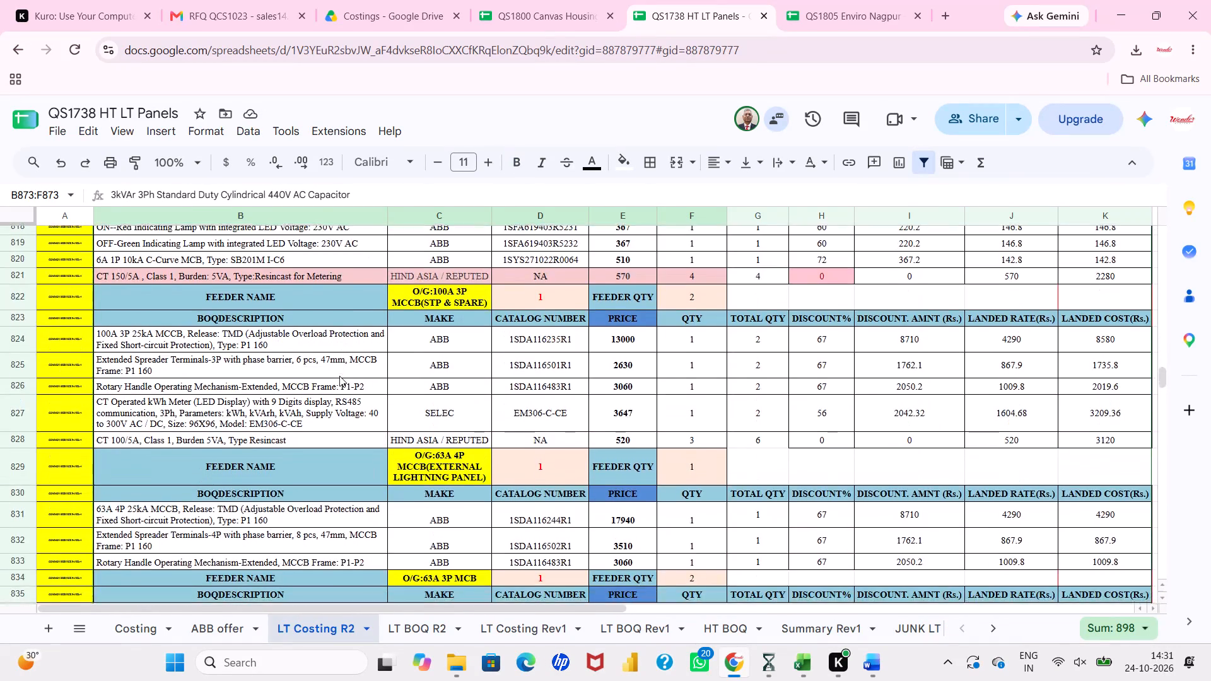
scroll(339, 376, up, 2)
scroll(339, 376, down, 2)
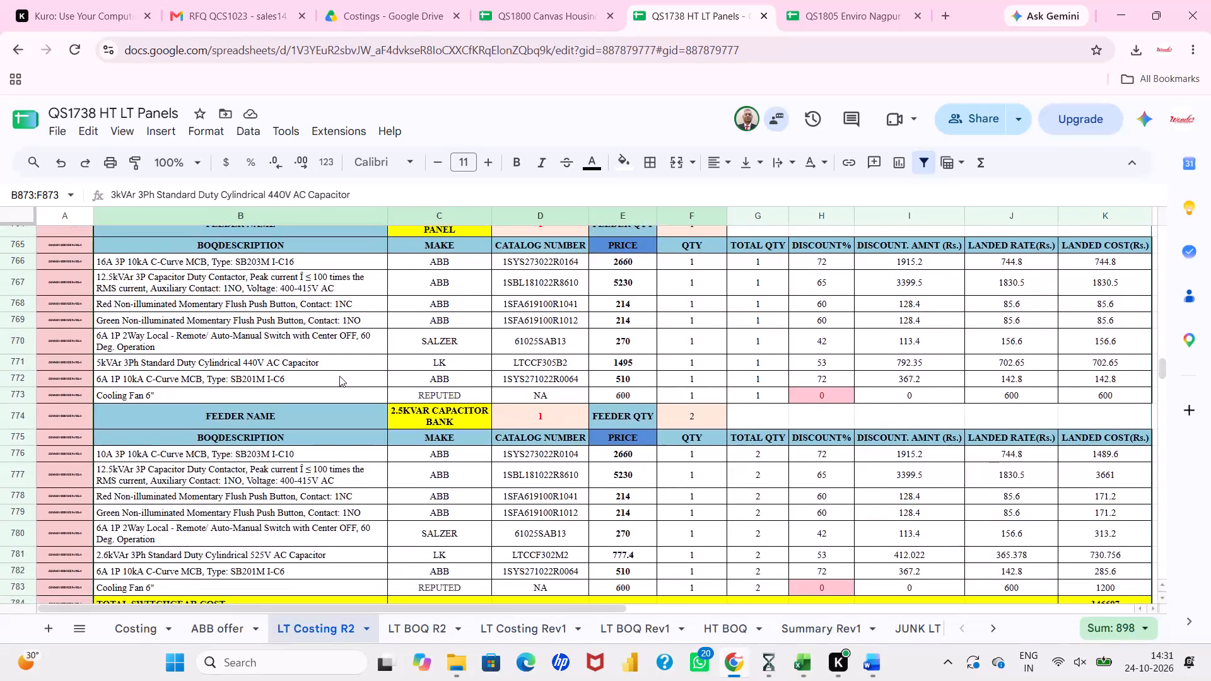
click(317, 557)
key(ctrl+v)
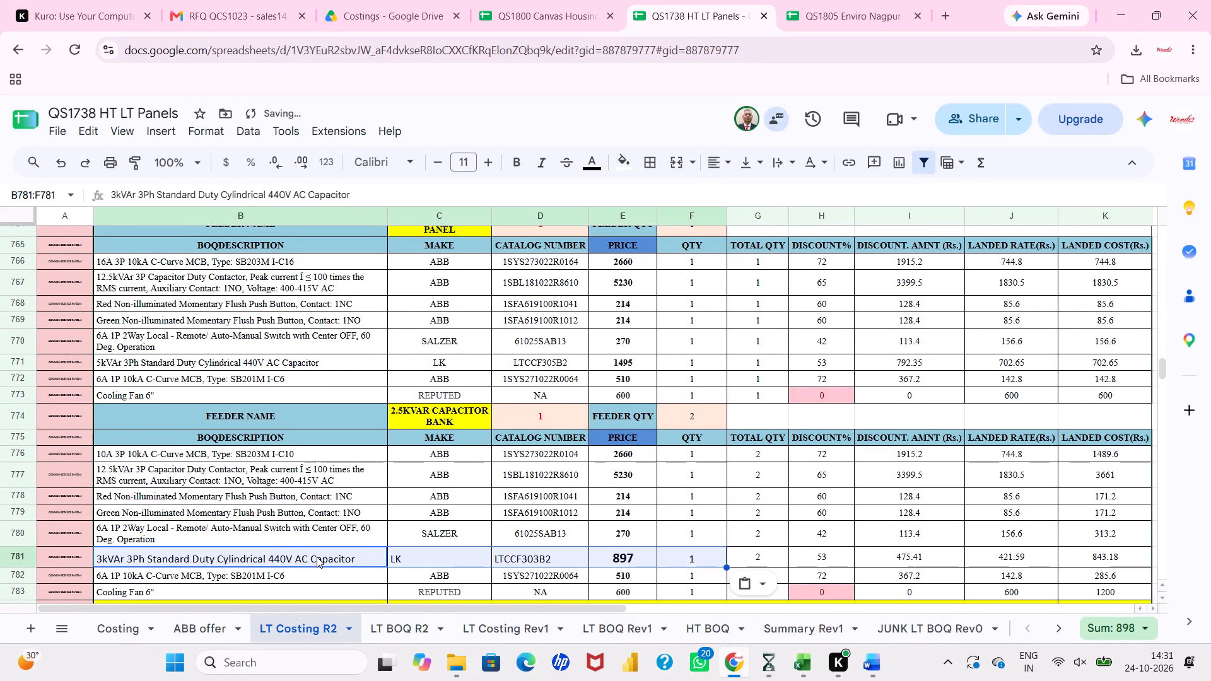
Paste the 3kVAr capacitor entry over the 2.6kVAr capacitor in the 2.5KVAR capacitor bank of COMMON SERVICE PANEL-2A.
scroll(317, 557, up, 7)
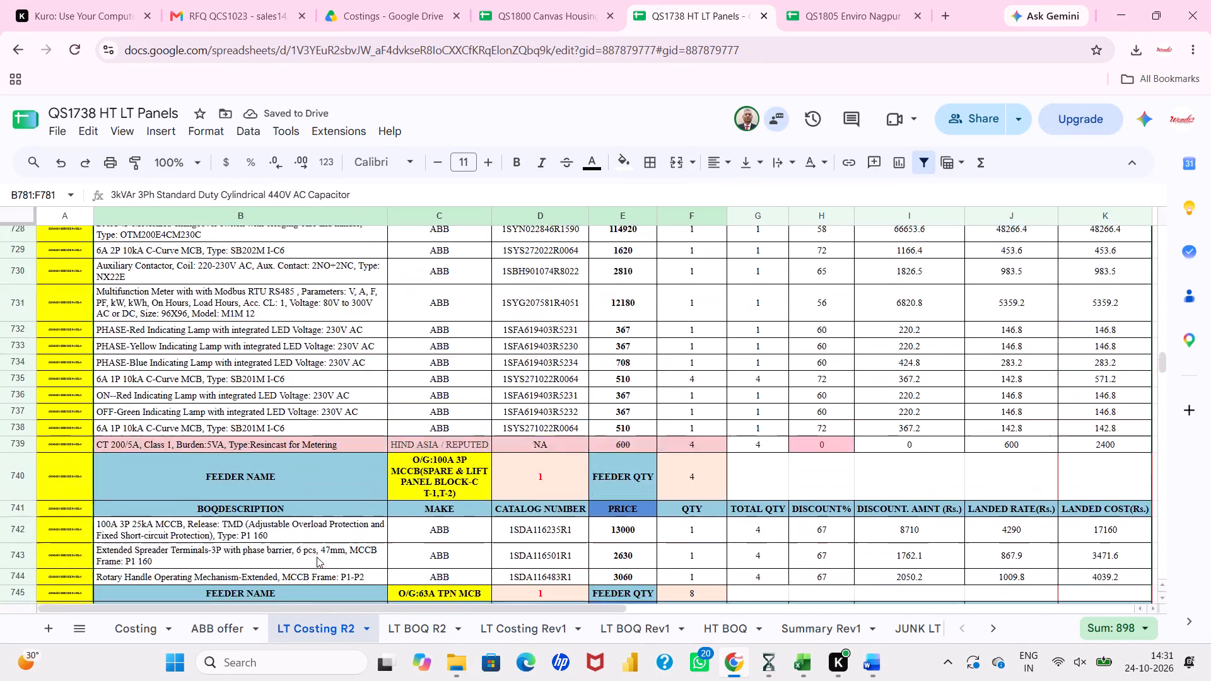
scroll(317, 557, up, 5)
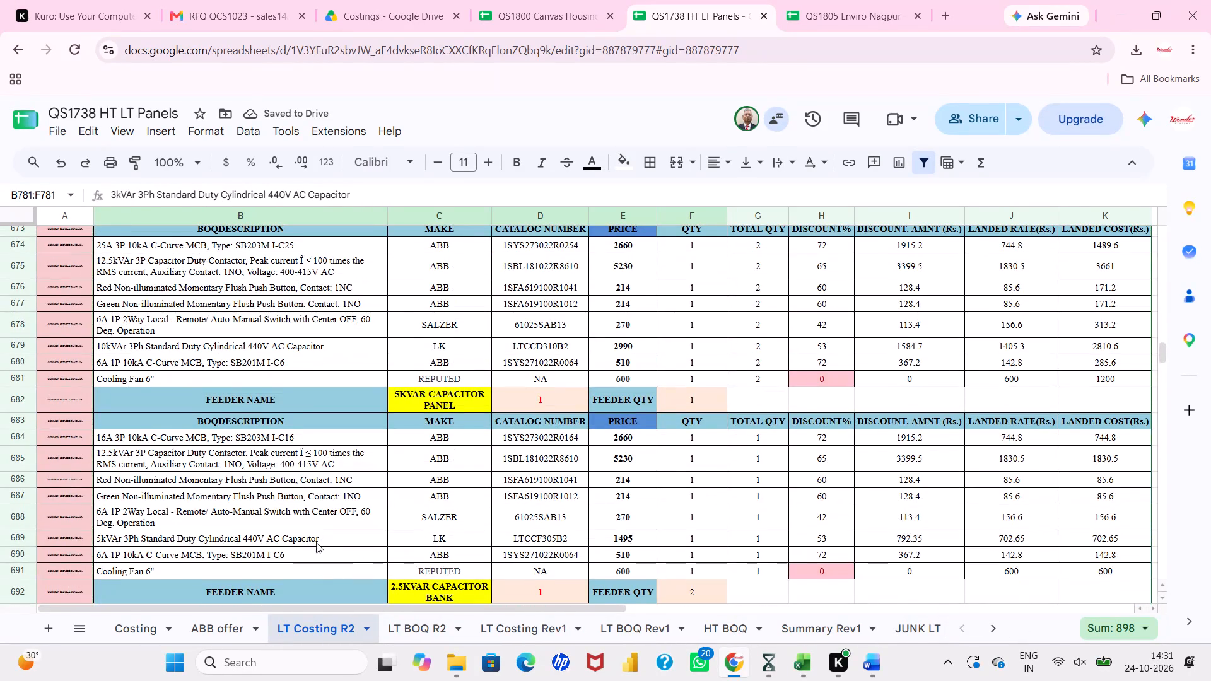
scroll(317, 541, down, 2)
click(310, 540)
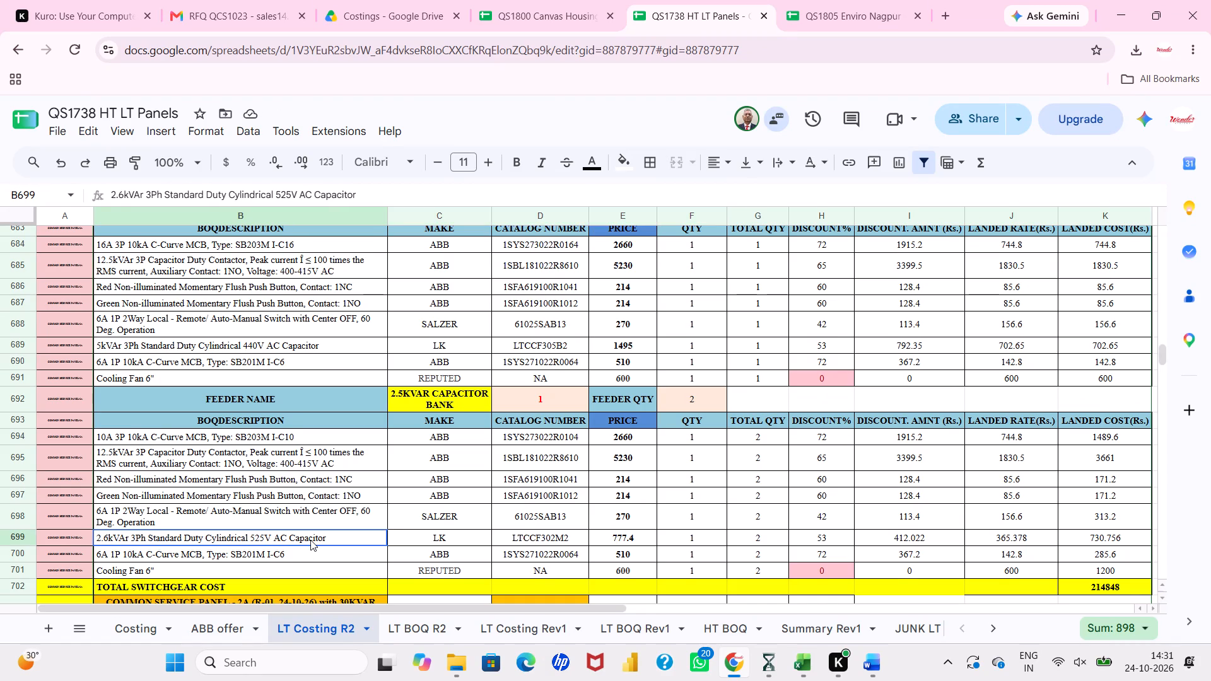
key(ctrl+v)
Paste the 3kVAr capacitor entry over the 2.6kVAr capacitor in the 2.5KVAR capacitor bank of COMMON SERVICE PANEL-2.
scroll(310, 540, up, 6)
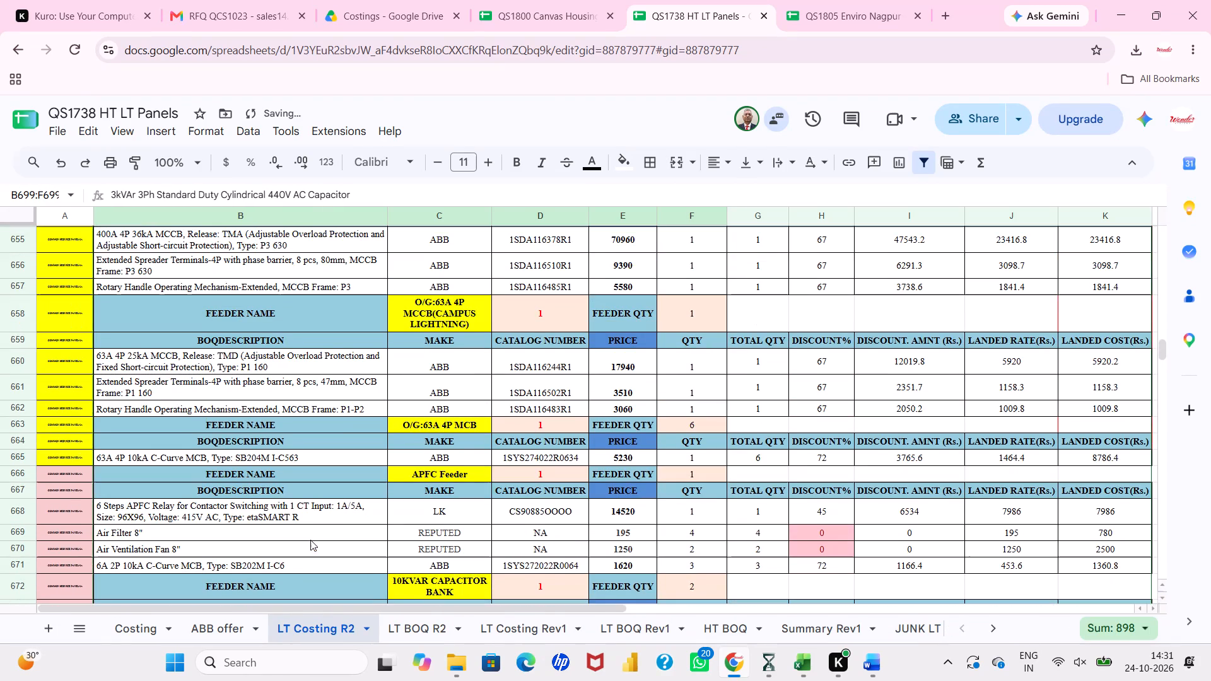
scroll(341, 416, up, 8)
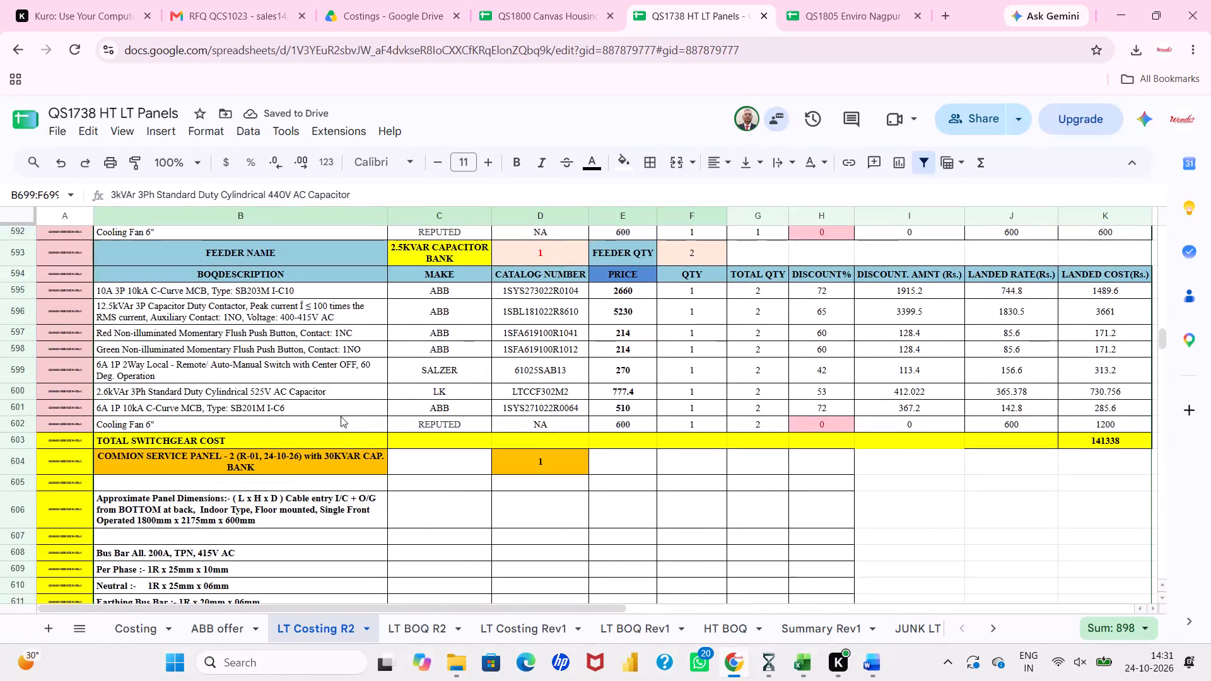
click(342, 392)
key(ctrl+v)
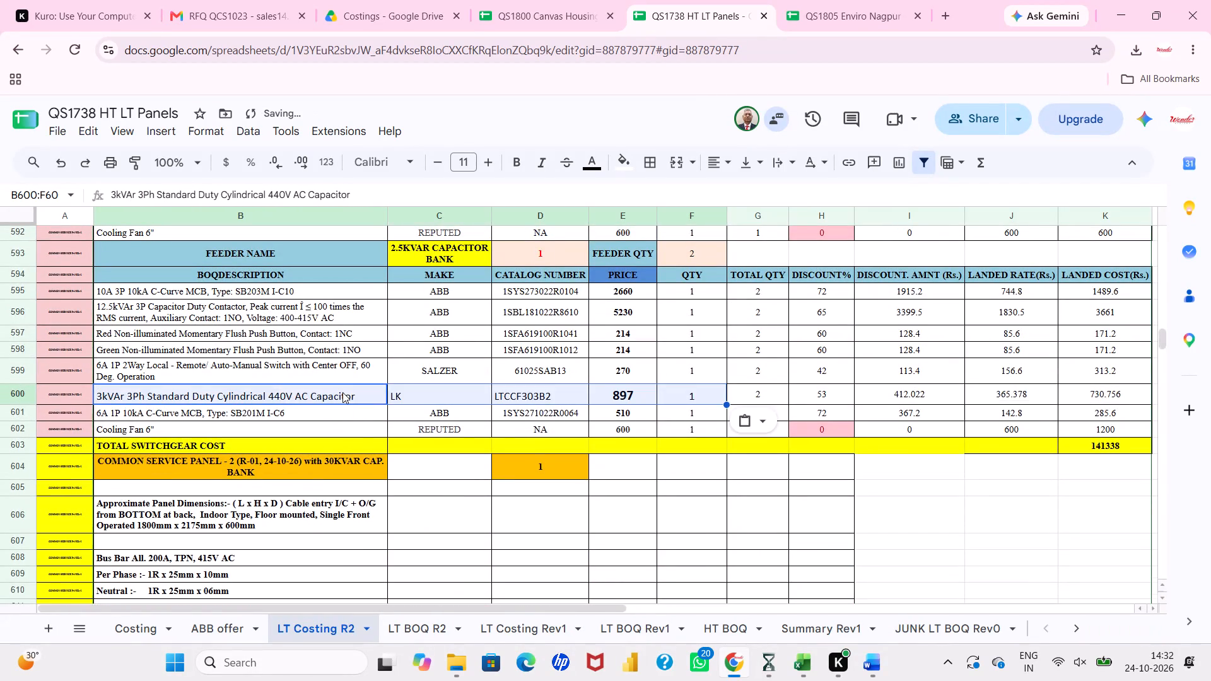
Paste the 3kVAr capacitor entry over the 2.6kVAr capacitor in the 2.5KVAR capacitor bank of COMMON SERVICE PANEL-1.
scroll(342, 392, up, 9)
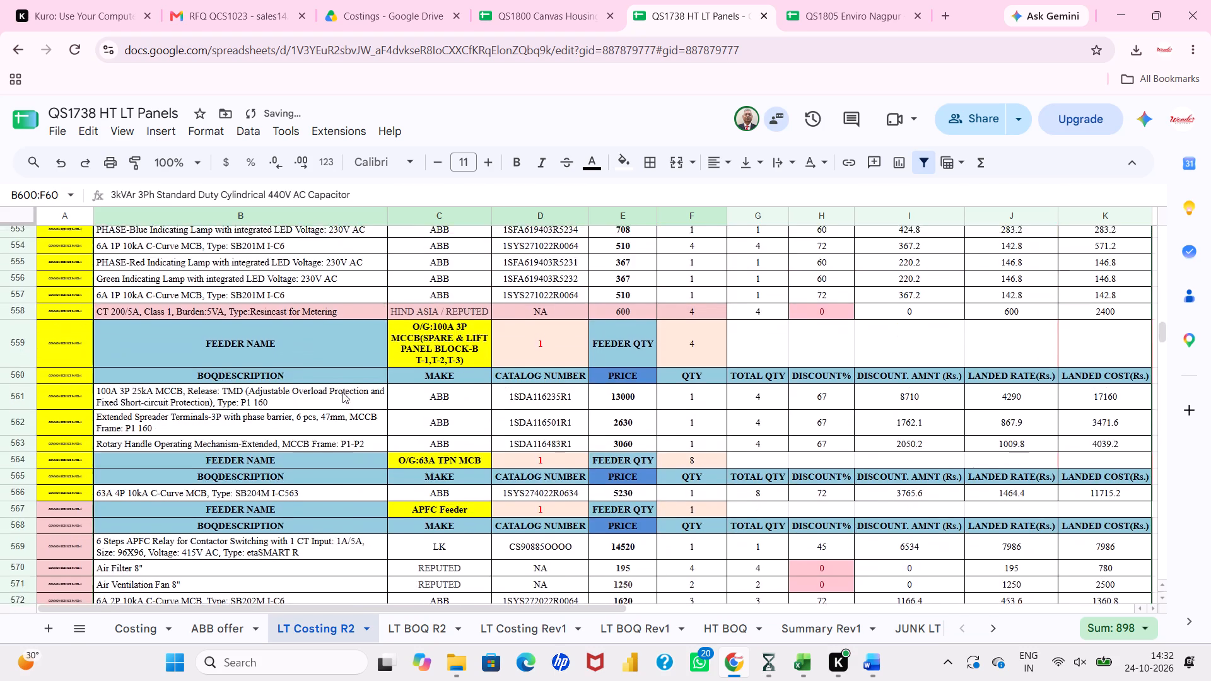
scroll(342, 392, up, 4)
scroll(335, 429, down, 2)
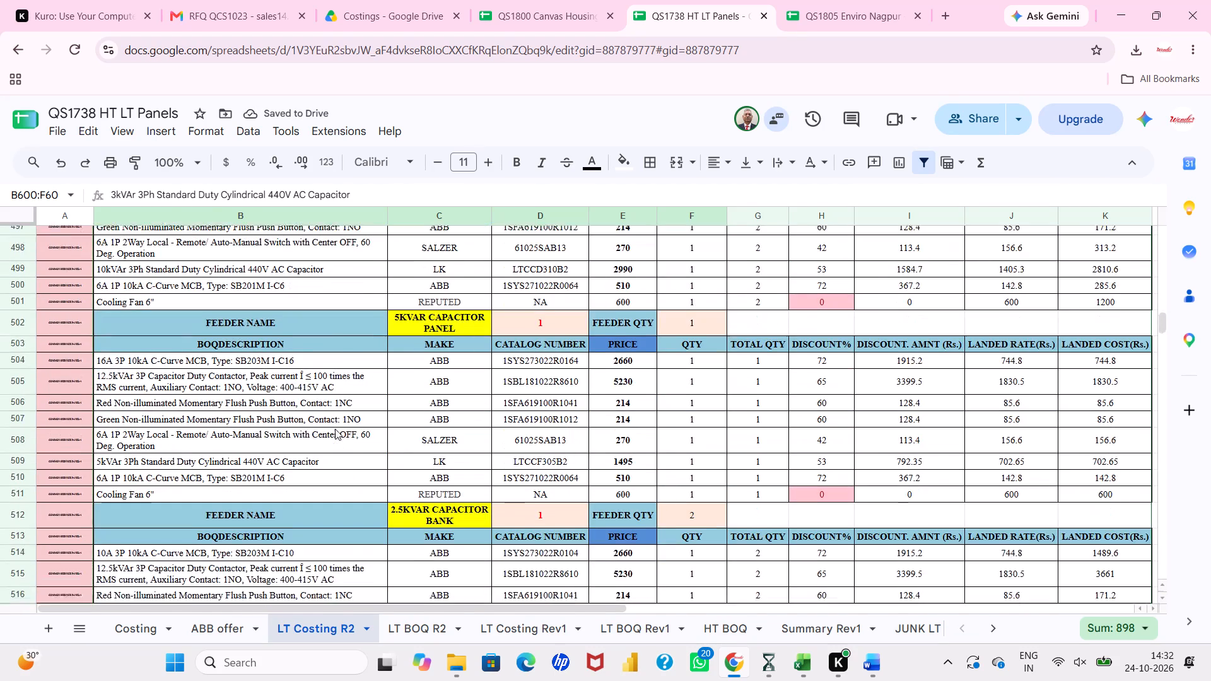
scroll(304, 463, down, 1)
click(291, 508)
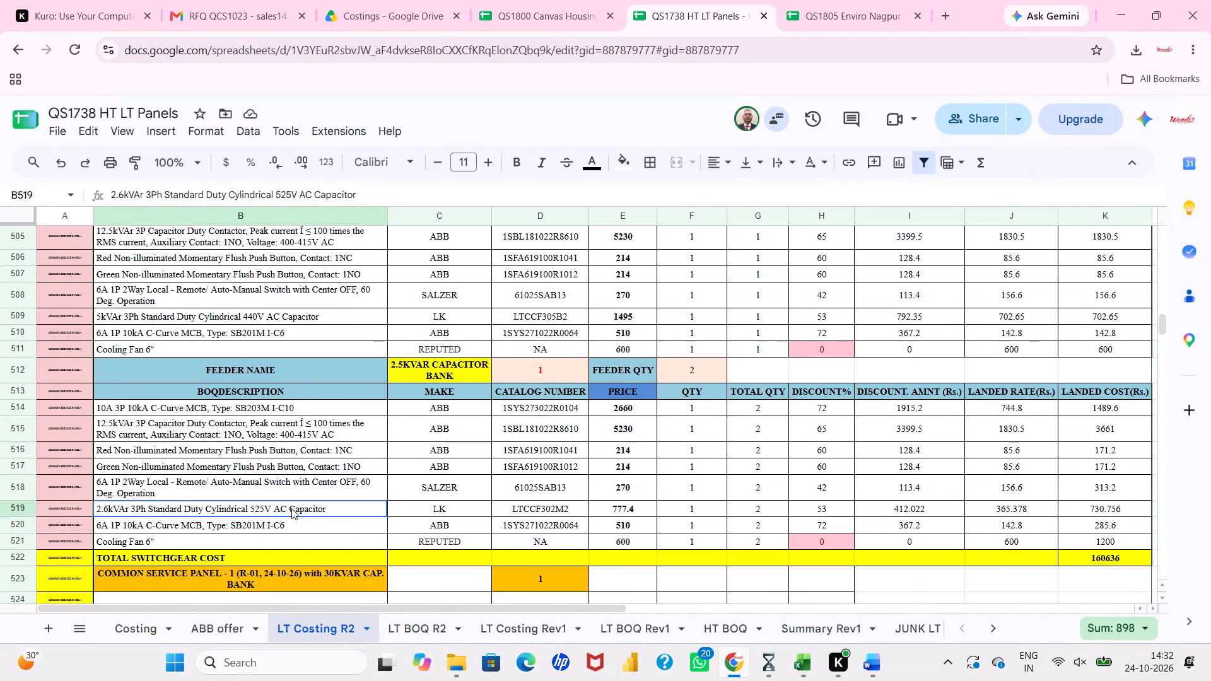
key(ctrl+v)
Apply the Times New Roman font to the entire LT Costing R2 sheet.
scroll(291, 508, up, 5)
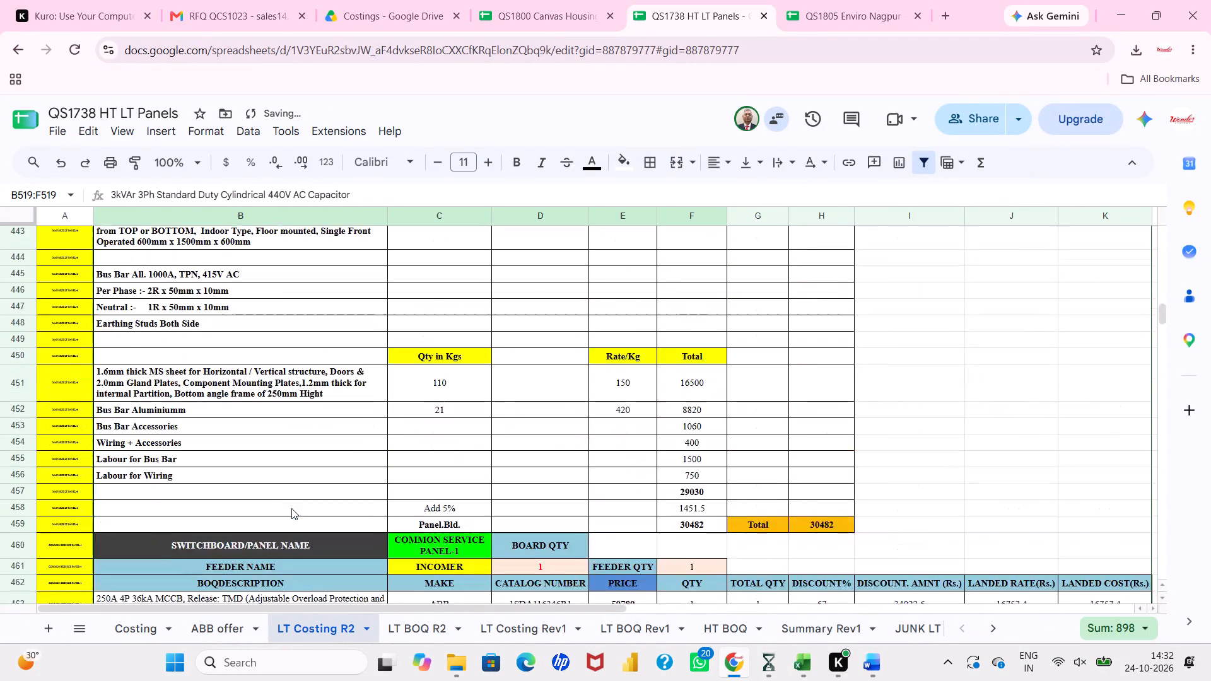
scroll(291, 508, up, 4)
scroll(291, 508, down, 1)
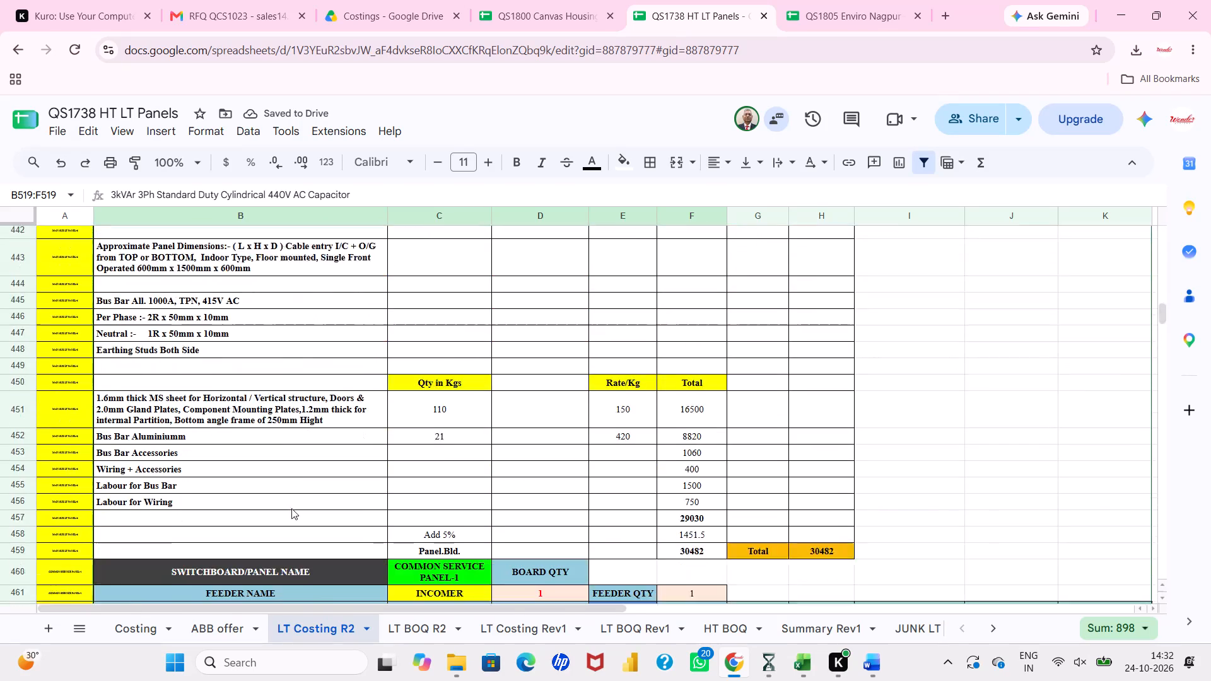
scroll(291, 508, down, 1)
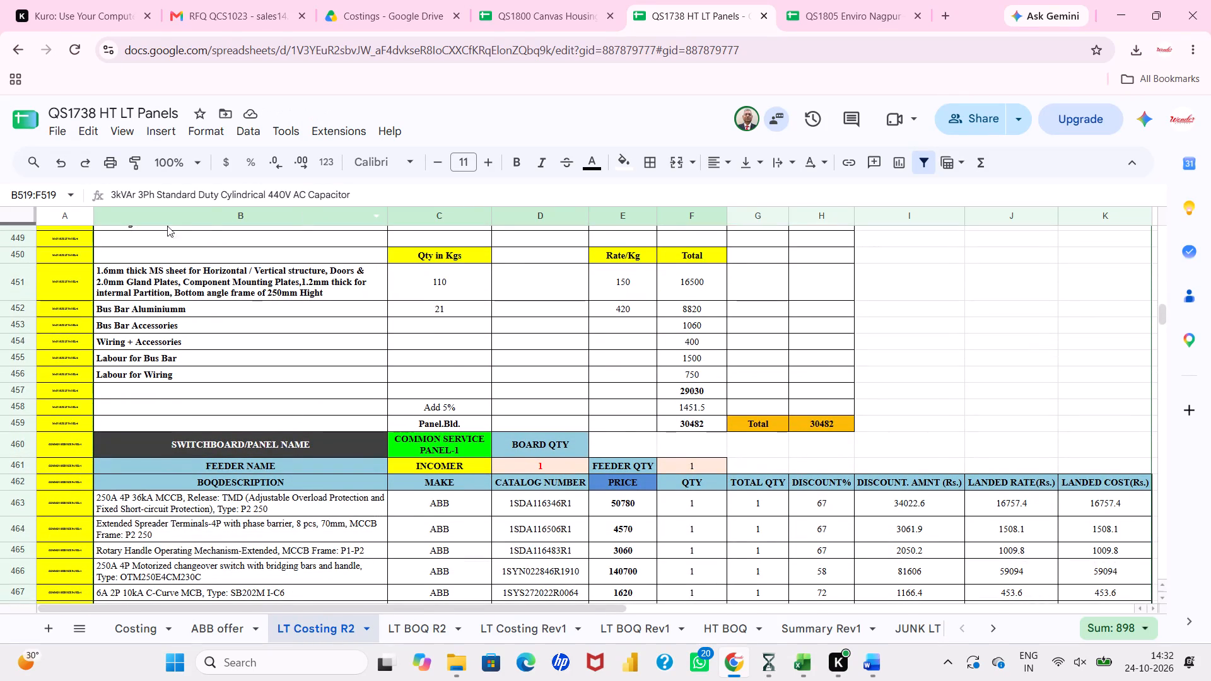
click(19, 218)
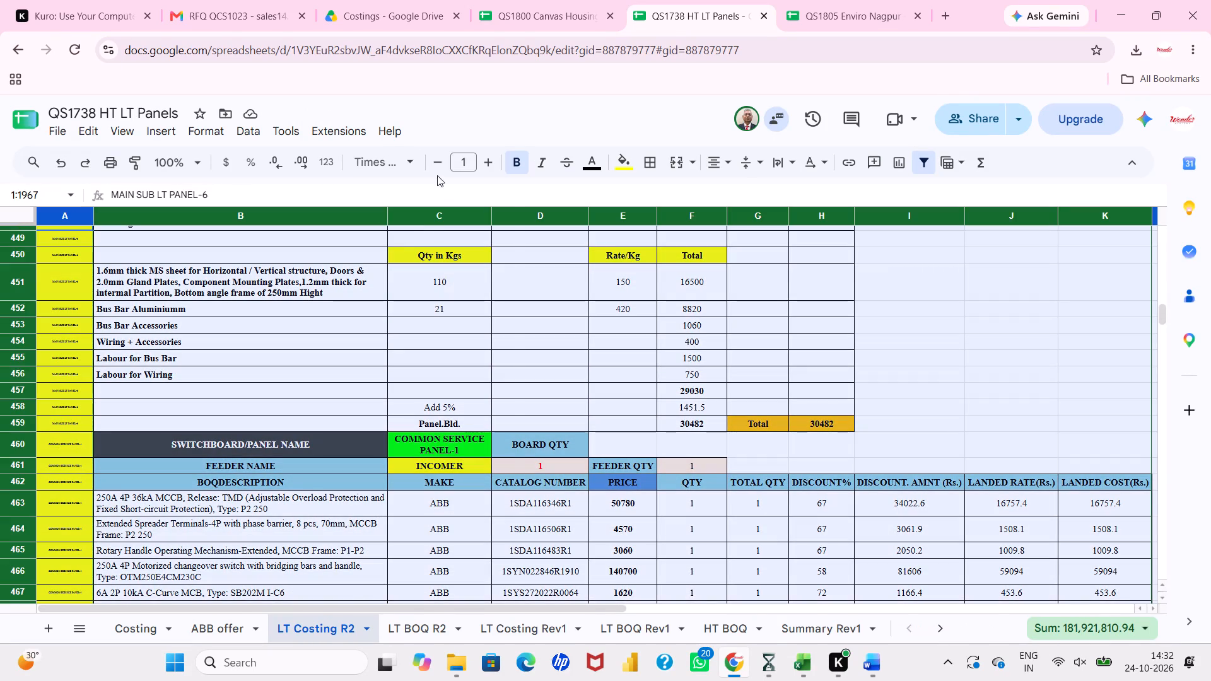
drag(413, 159, 426, 315)
click(426, 315)
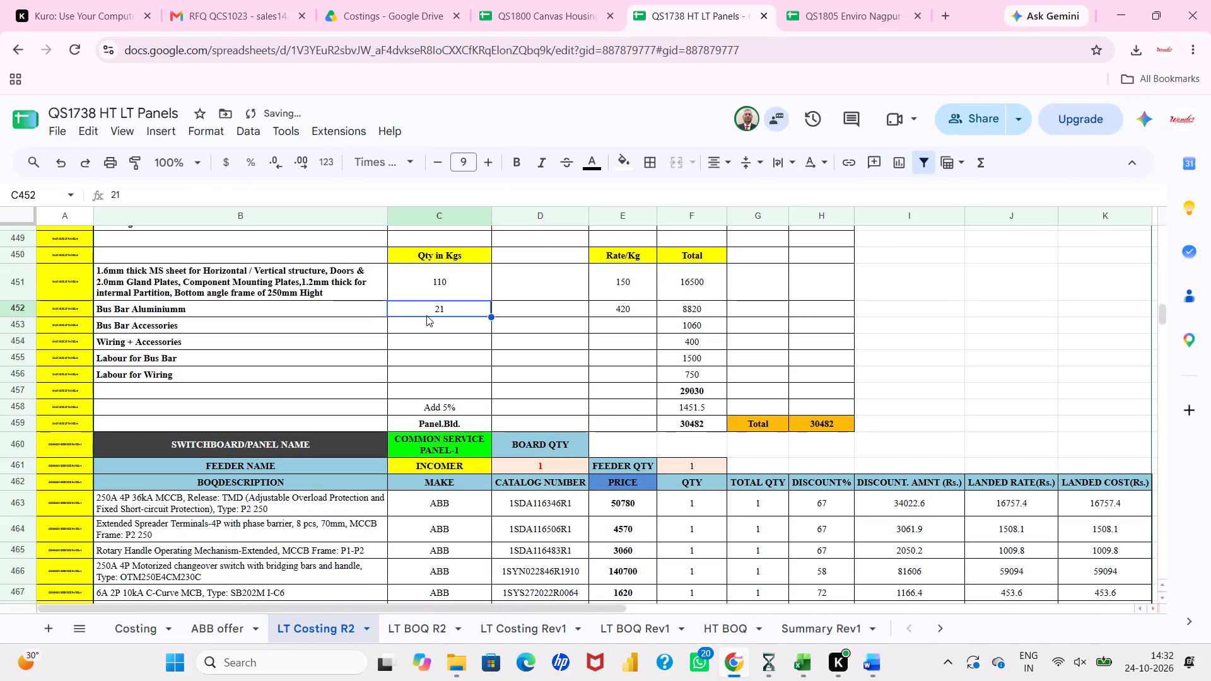
Set the font size of columns B through R in LT Costing R2 to 9.
drag(341, 213, 1210, 240)
click(496, 159)
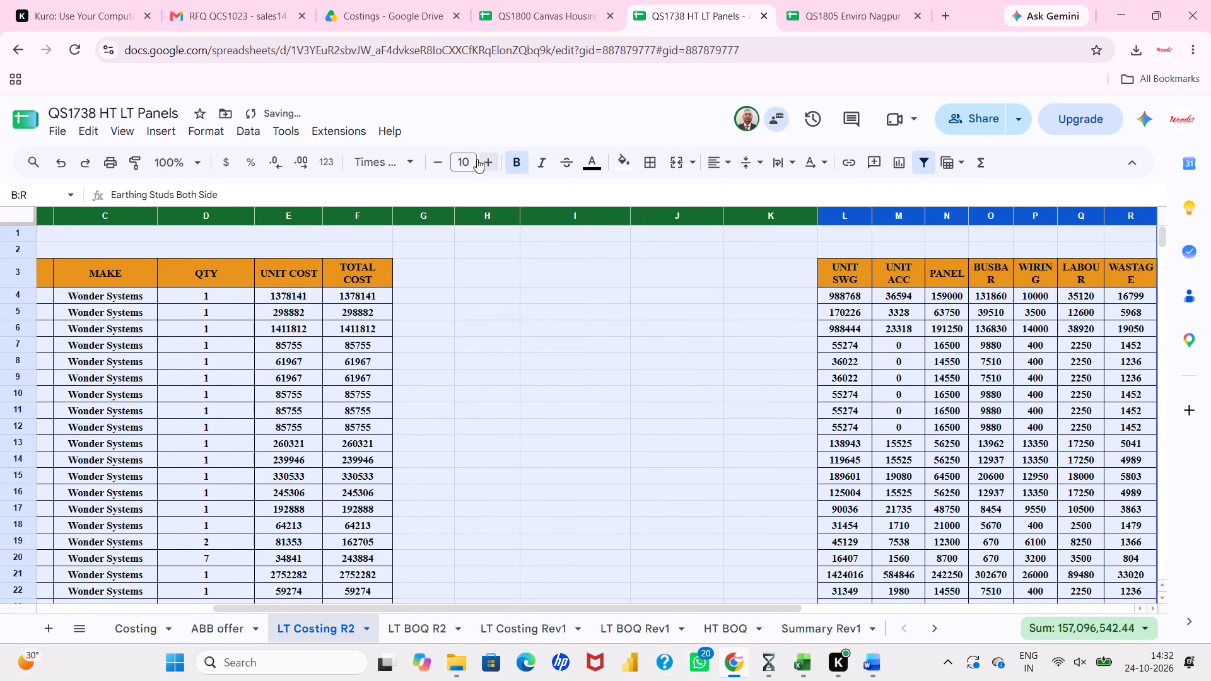
click(445, 163)
click(524, 359)
Check the formatting of the 3kVAr capacitor row in the 2.5KVAR capacitor bank of COMMON SERVICE PANEL-1.
scroll(524, 359, down, 3)
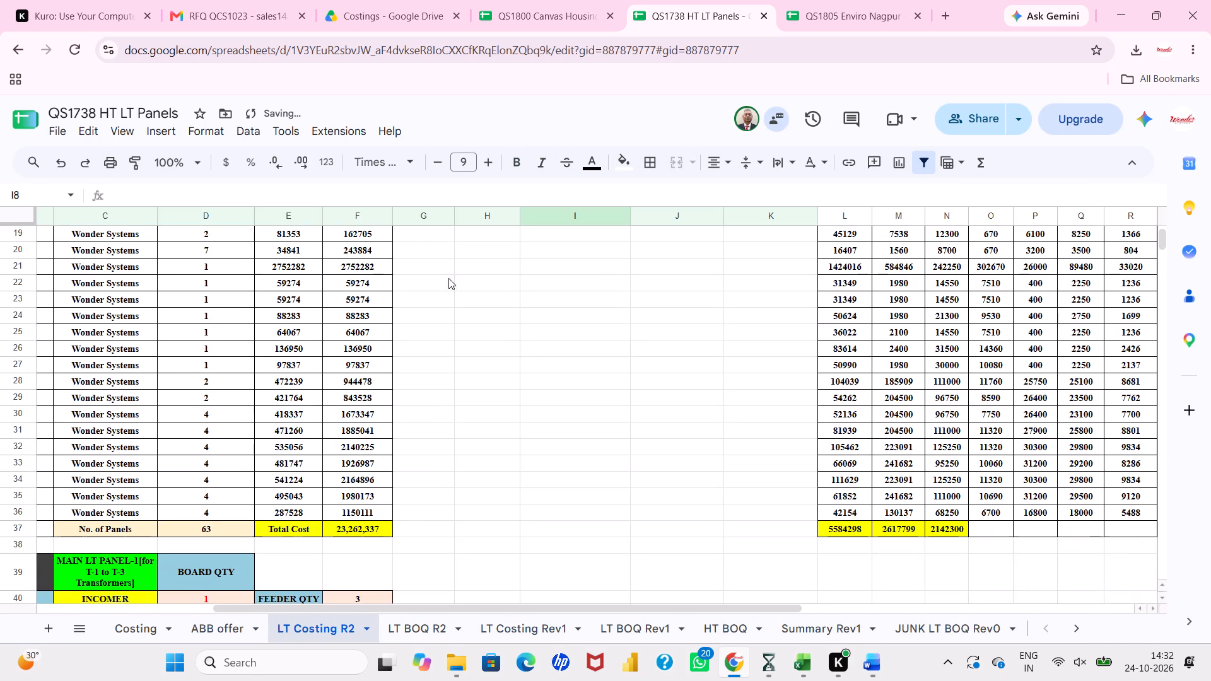
scroll(375, 376, right, 4)
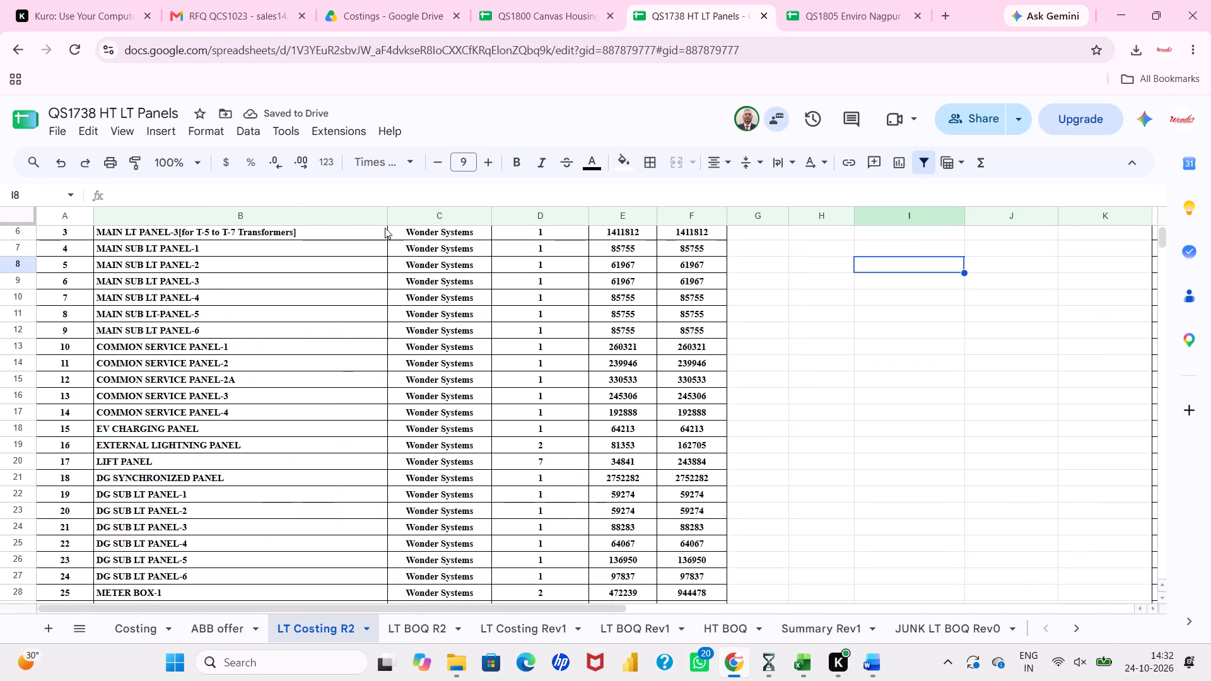
scroll(448, 395, down, 5)
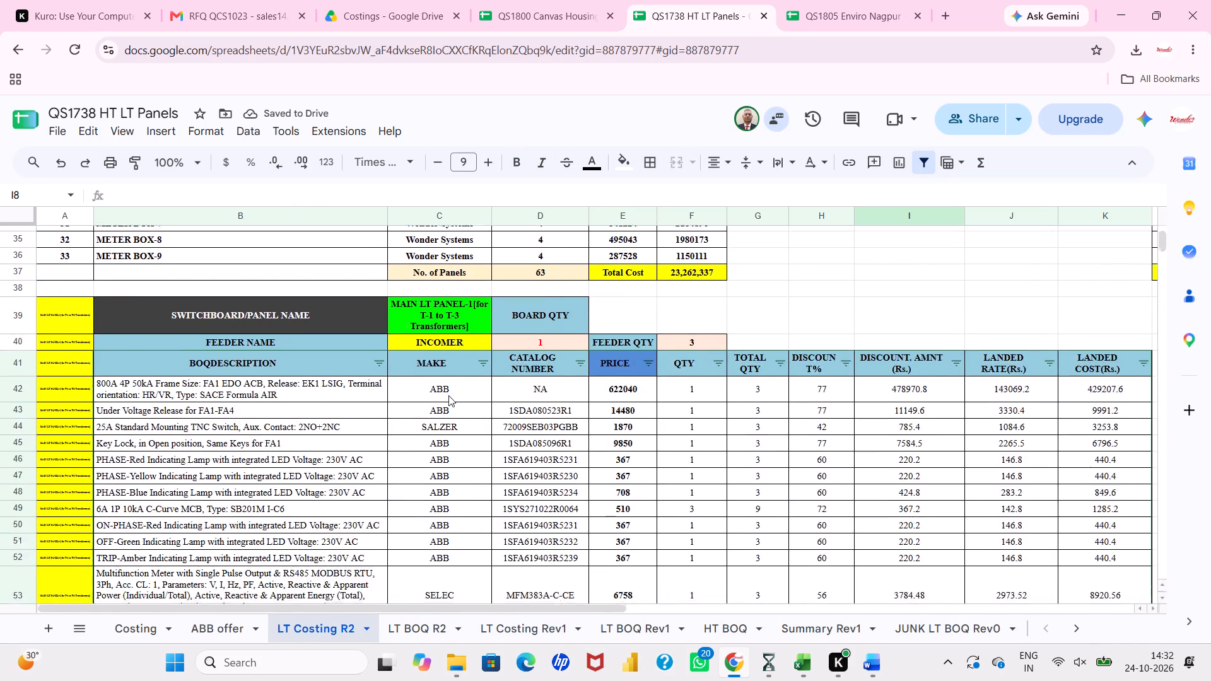
scroll(448, 395, down, 13)
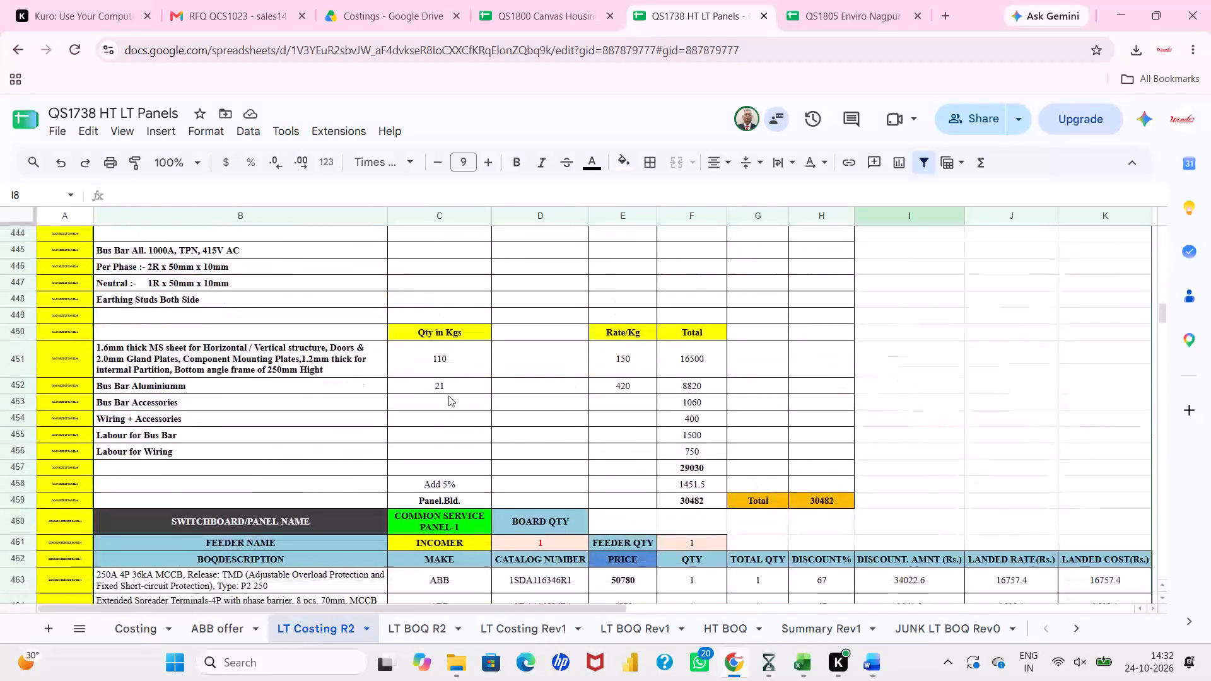
scroll(448, 395, down, 7)
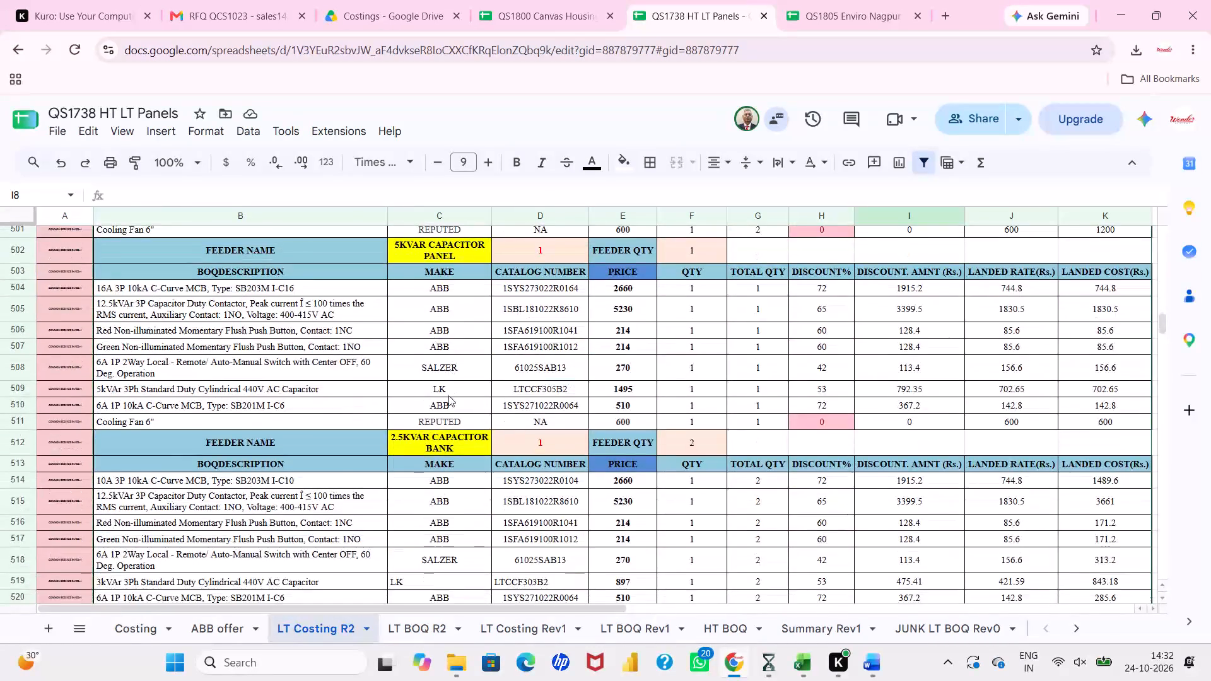
scroll(448, 395, down, 2)
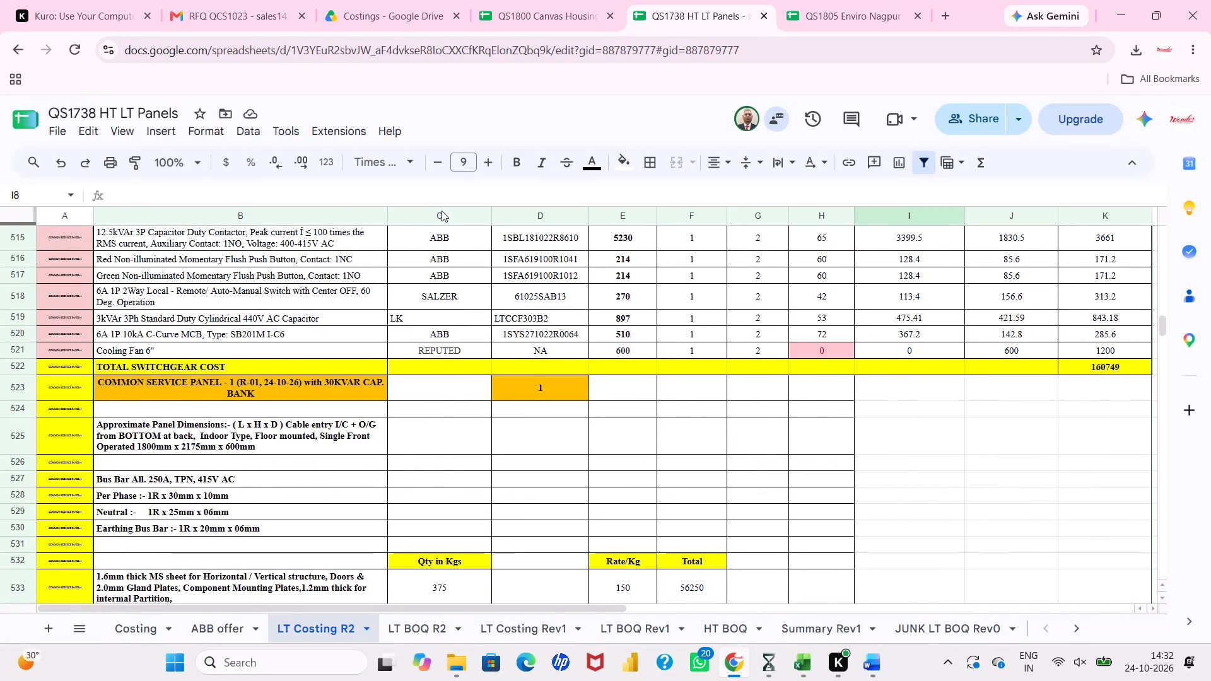
Centre-align columns C through F of the LT Costing R2 sheet horizontally.
drag(442, 211, 689, 225)
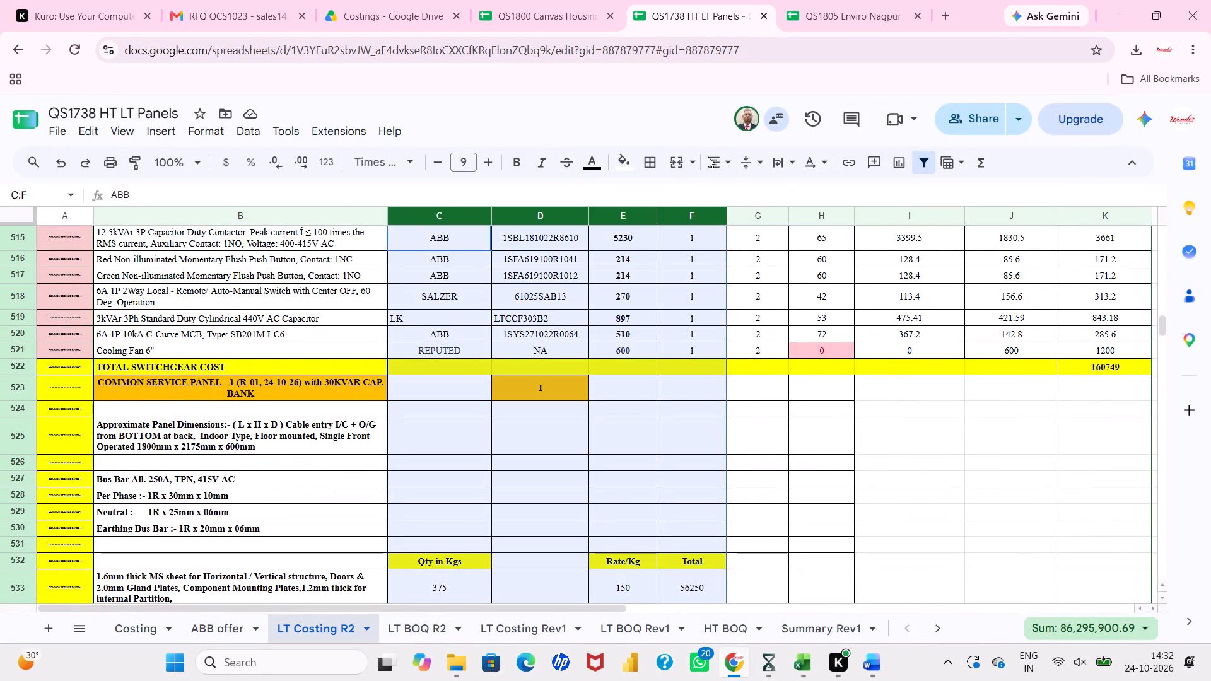
click(727, 161)
click(744, 195)
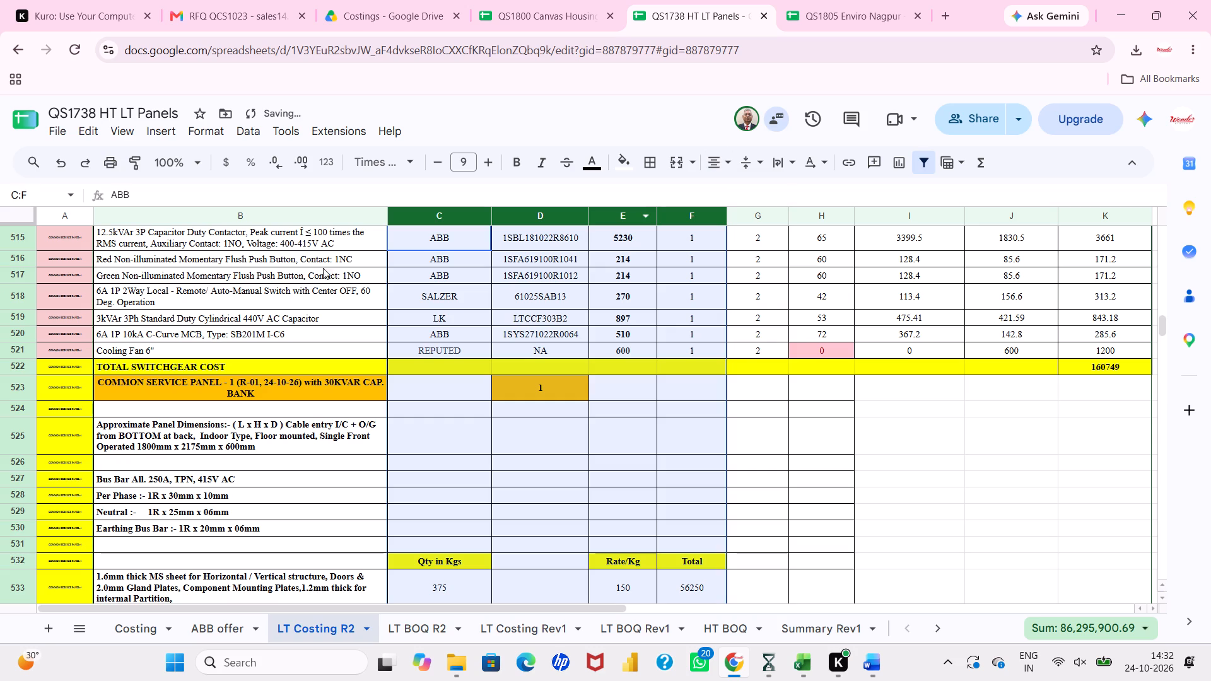
Copy the 3kVAr 440V capacitor's description, make and catalog number from LT Costing R2 over the 2.6kVAr capacitor in row 328 of LT BOQ R2.
drag(313, 317, 575, 317)
key(ctrl+c)
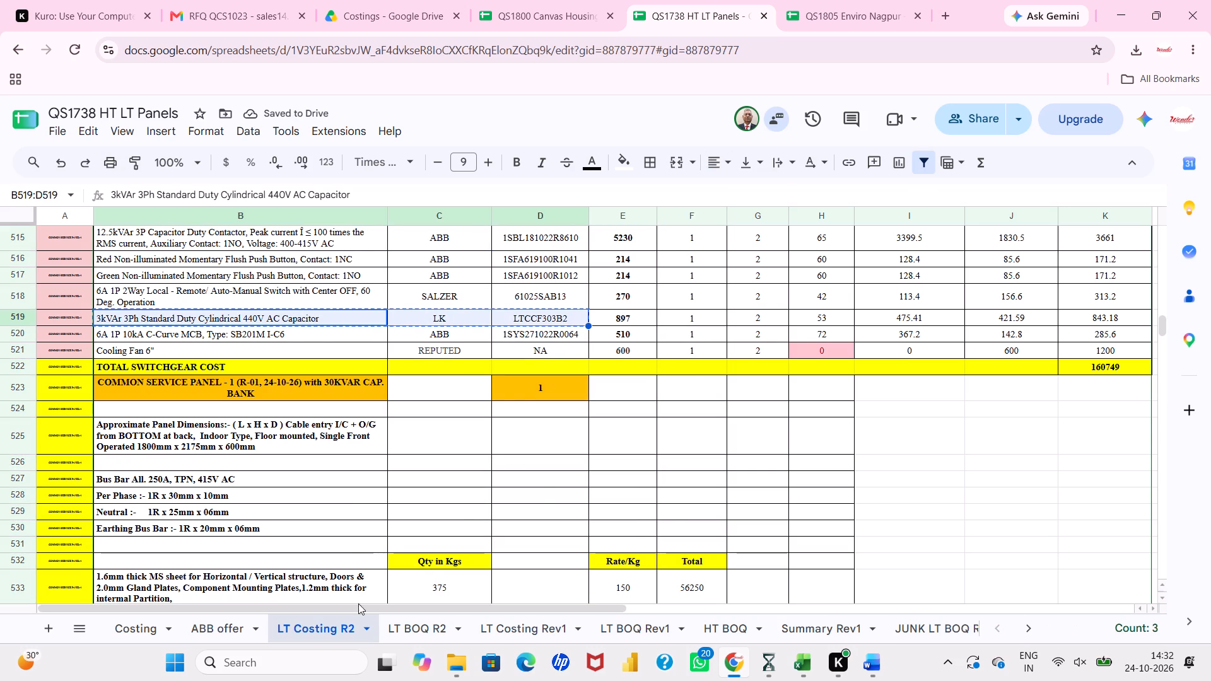
click(395, 623)
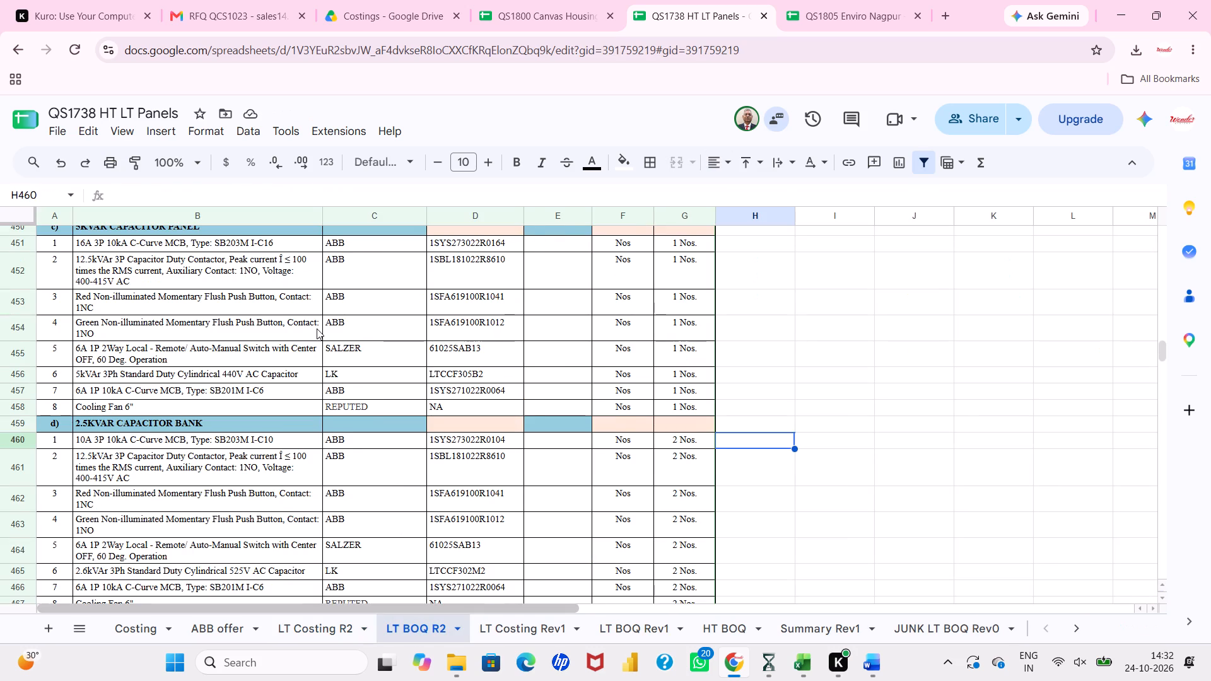
scroll(317, 329, up, 12)
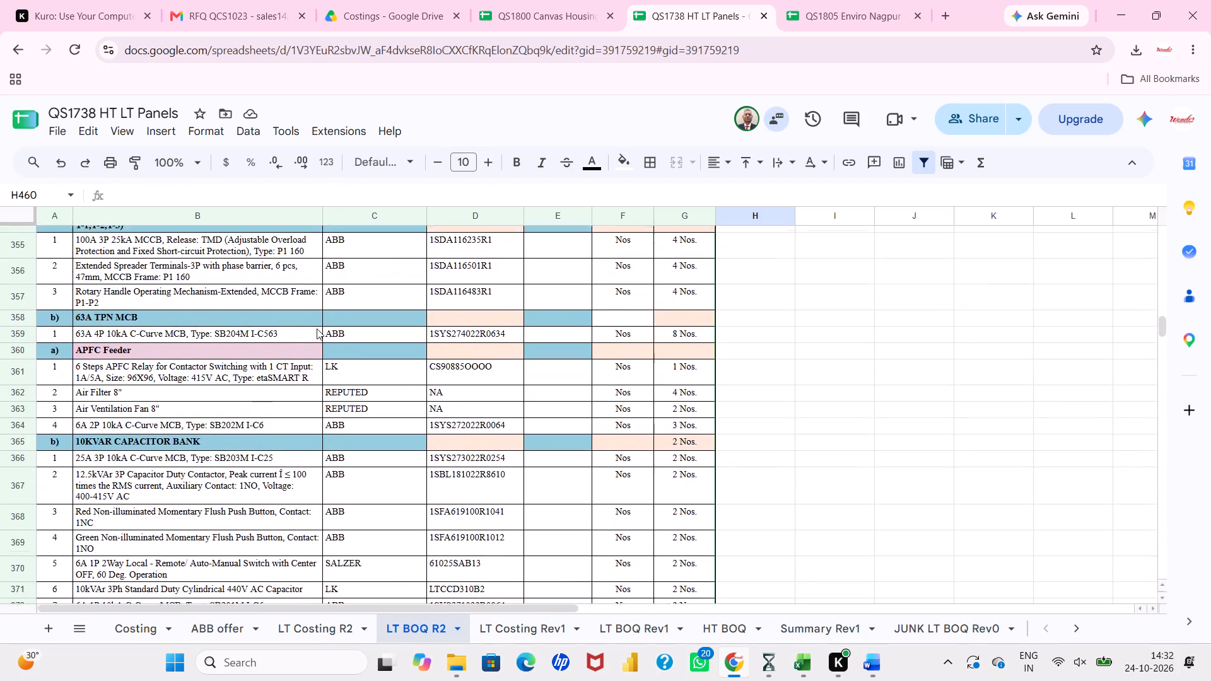
scroll(317, 329, up, 2)
scroll(317, 329, down, 4)
scroll(317, 329, up, 2)
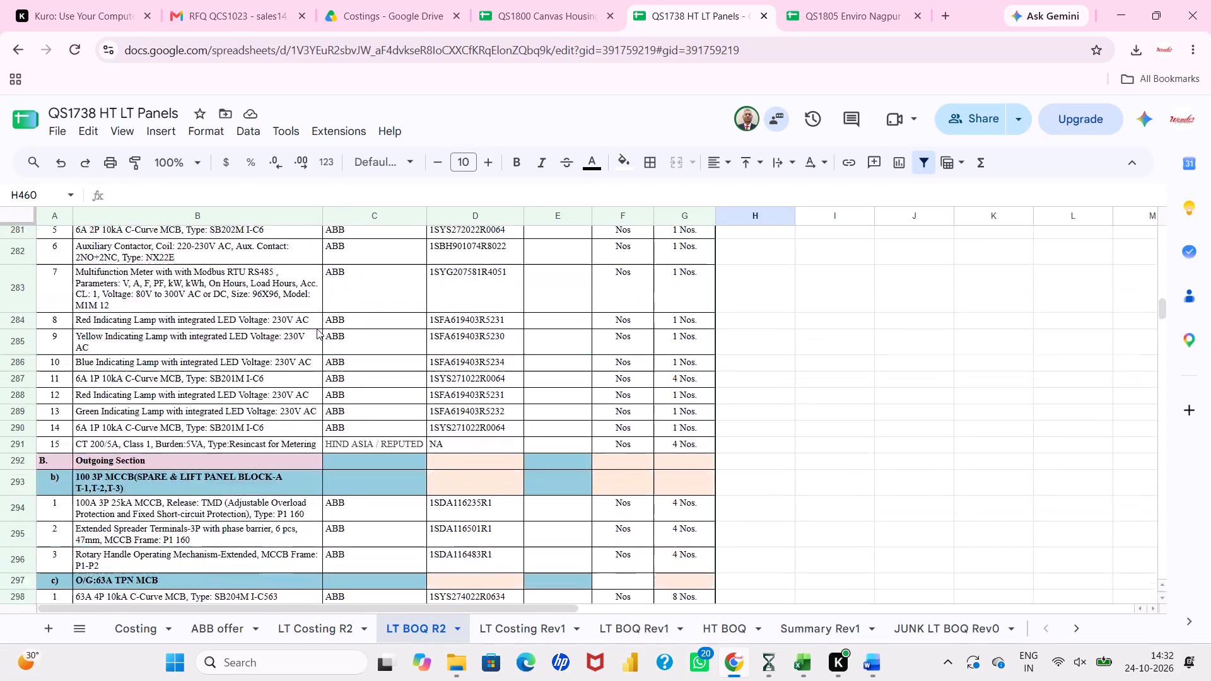
scroll(317, 329, up, 2)
scroll(317, 329, down, 1)
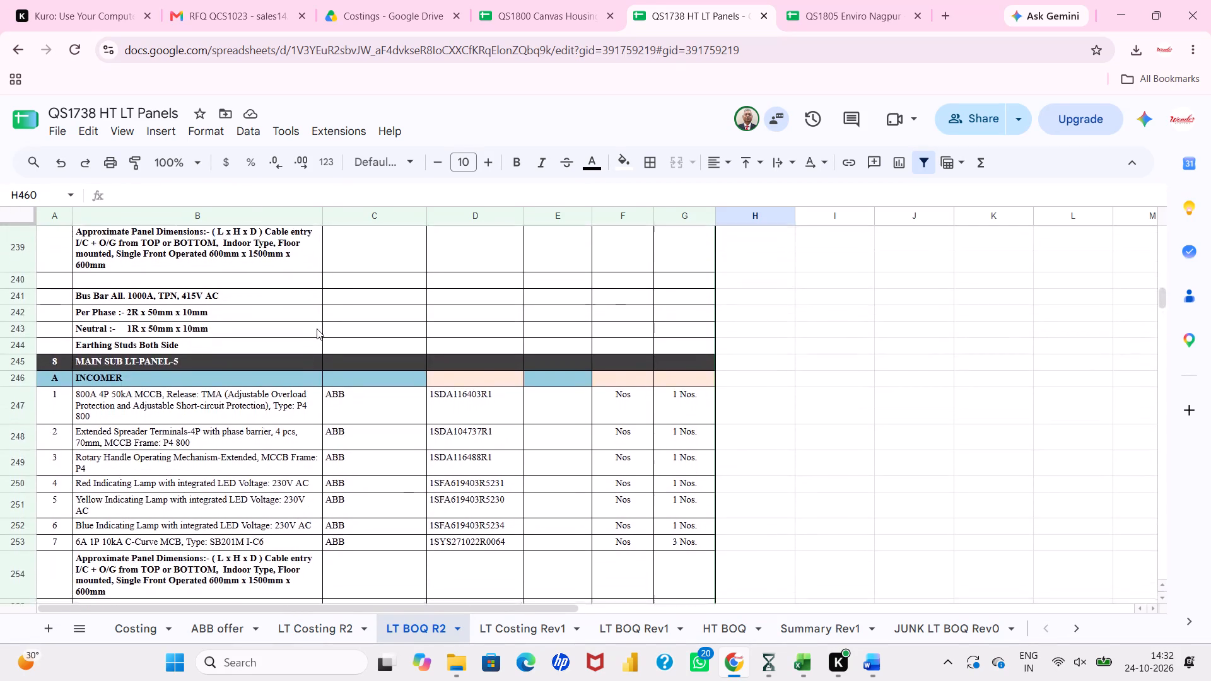
scroll(317, 329, down, 5)
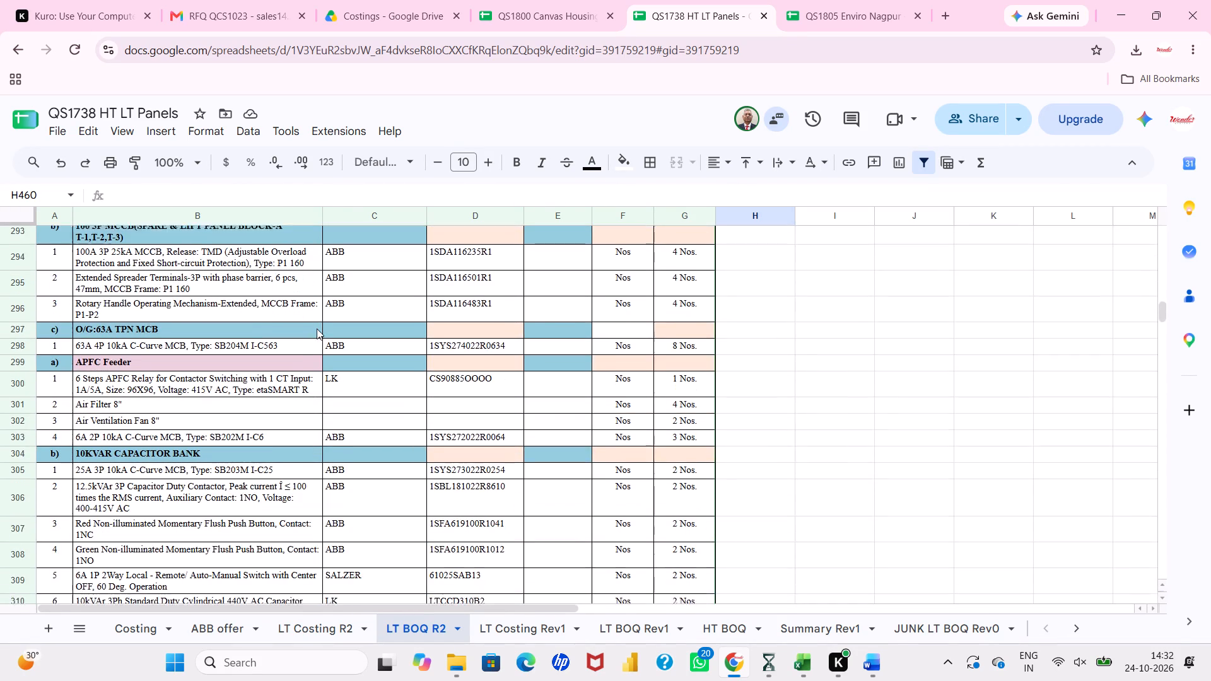
scroll(317, 329, down, 5)
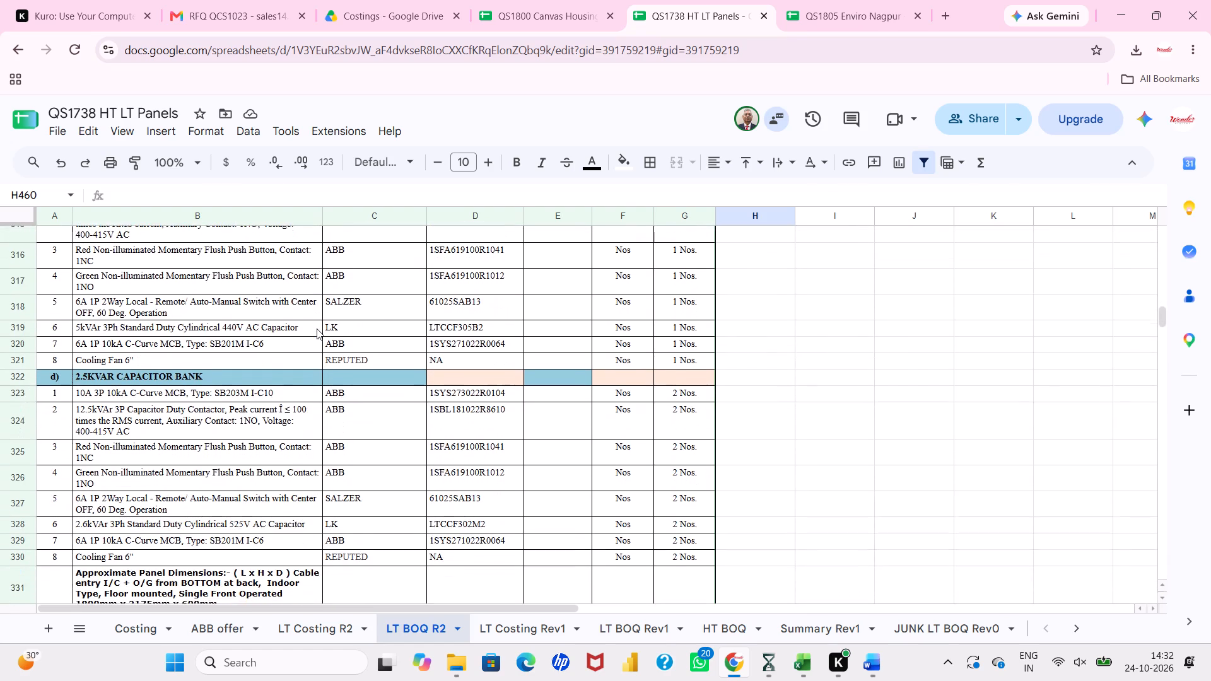
scroll(317, 329, down, 2)
click(225, 469)
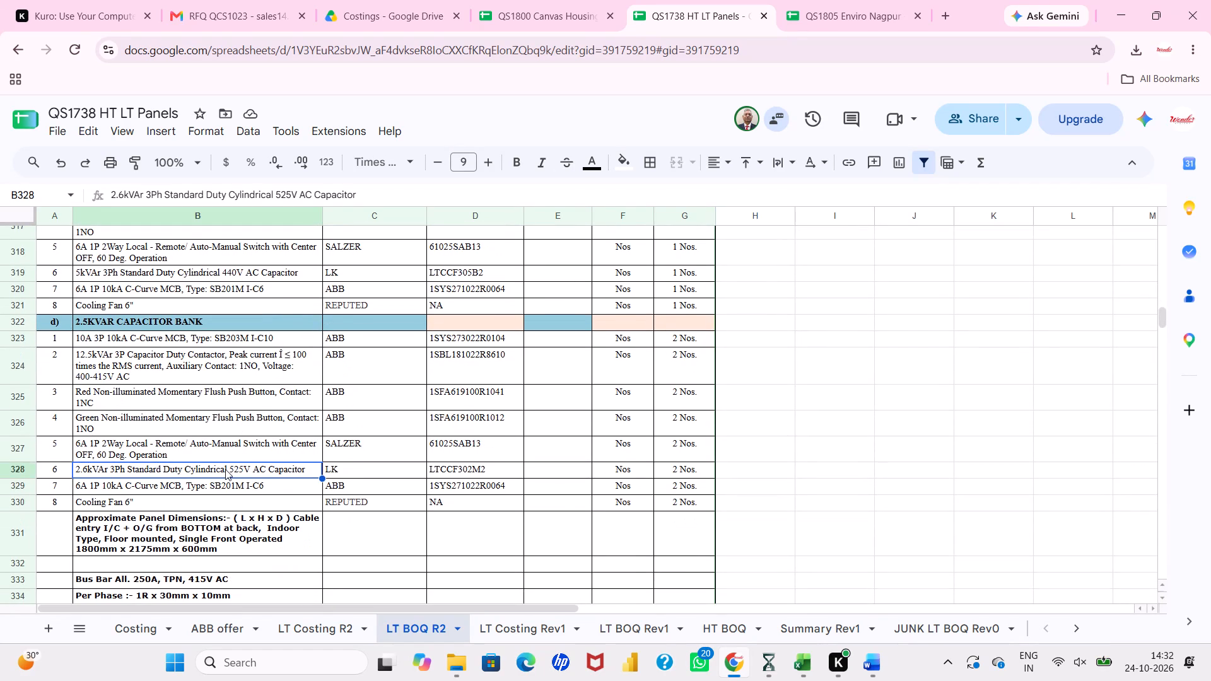
key(ctrl+v)
Paste the 3kVAr capacitor entry over the 2.6kVAr capacitor in row 389, in the 2.5KVAR capacitor bank above COMMON SERVICE PANEL-2A.
scroll(225, 469, down, 5)
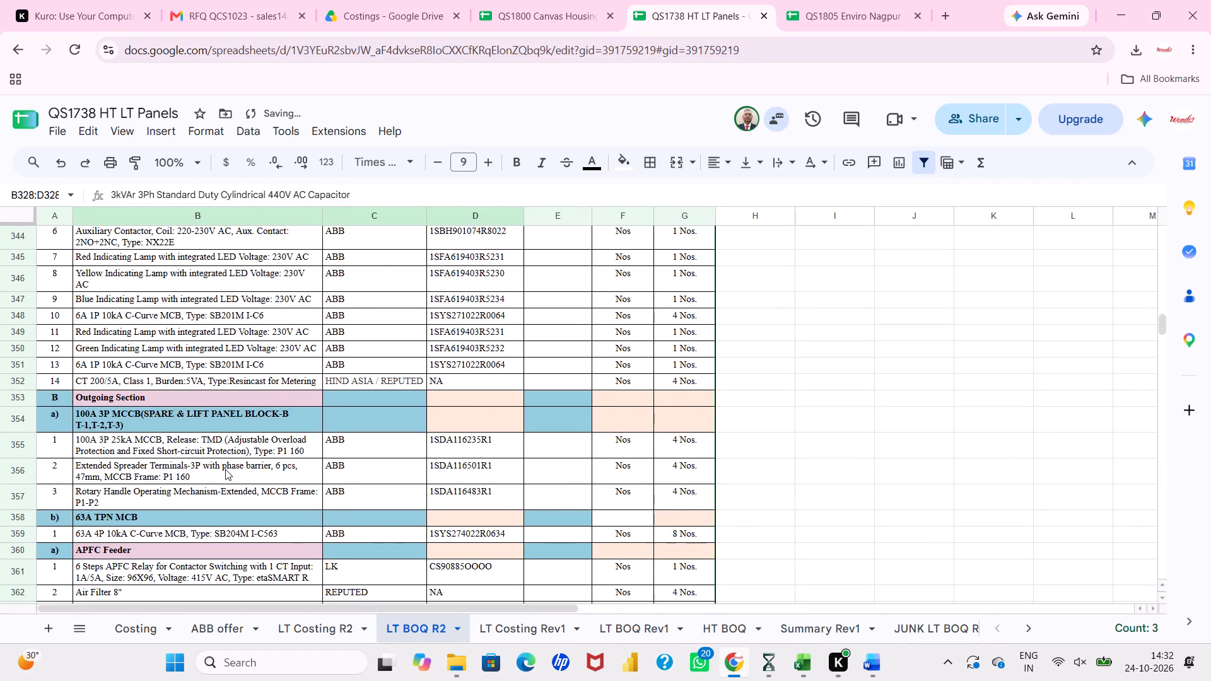
scroll(225, 469, down, 7)
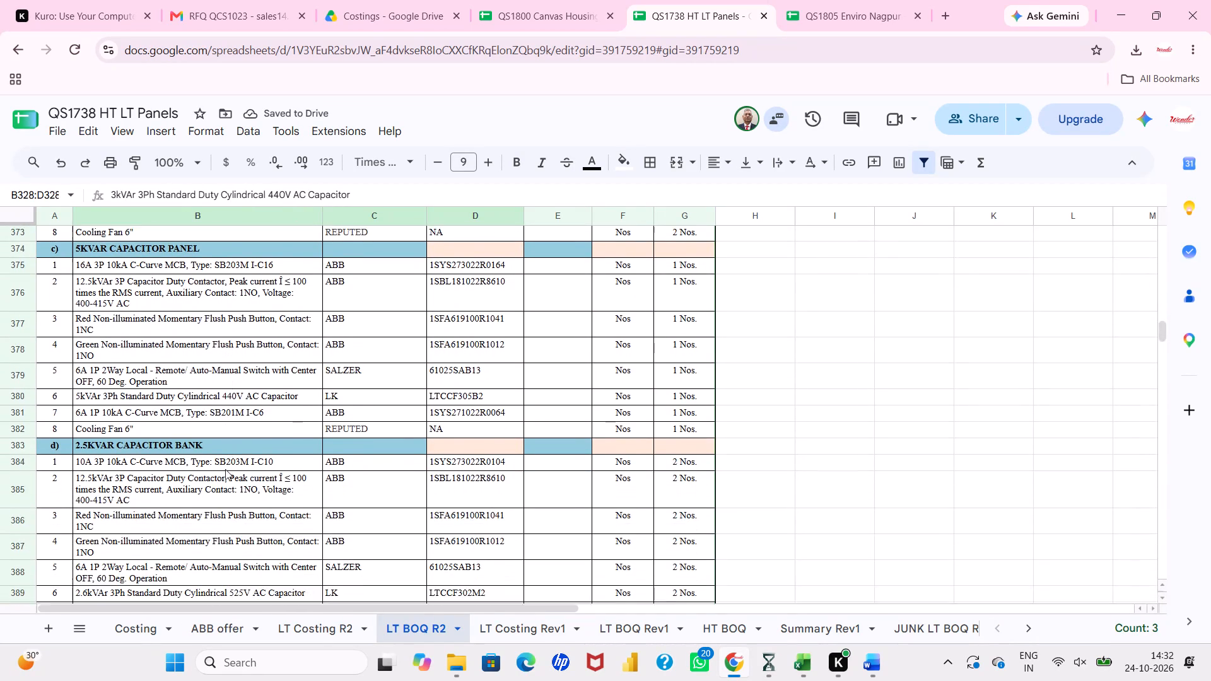
scroll(225, 469, down, 2)
click(216, 497)
key(ctrl+v)
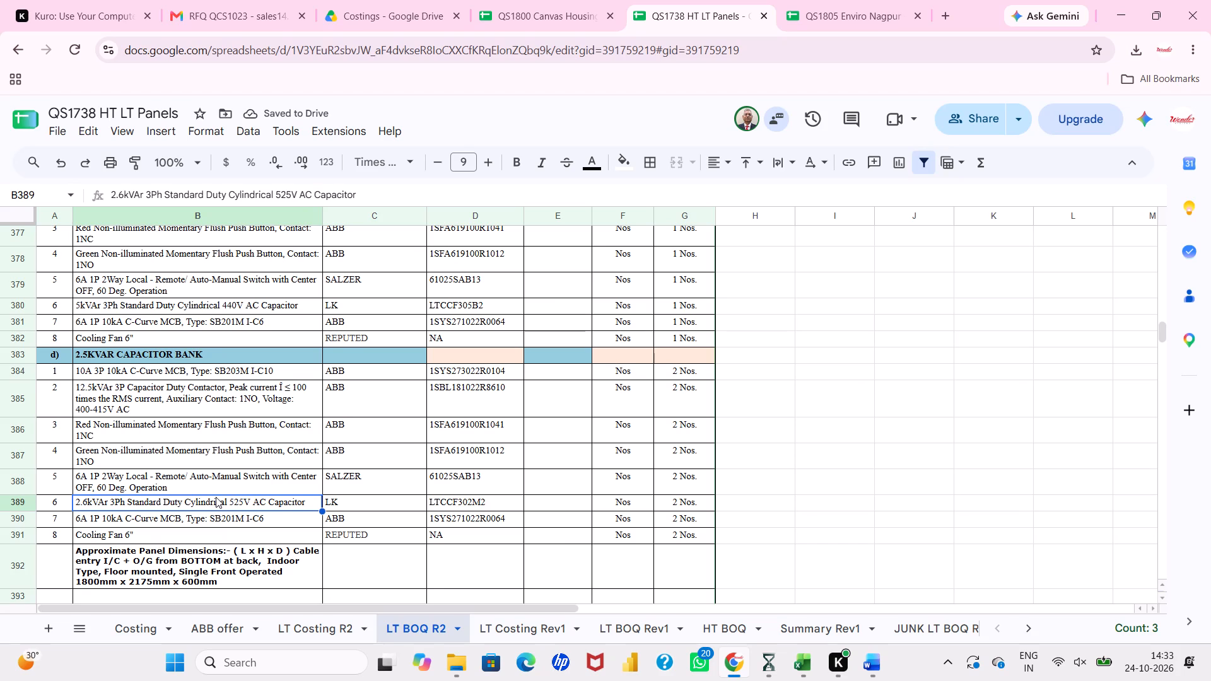
Paste the 3kVAr capacitor entry over the 2.6kVAr capacitor in the 2.5KVAR capacitor bank of COMMON SERVICE PANEL-2A.
scroll(216, 497, down, 7)
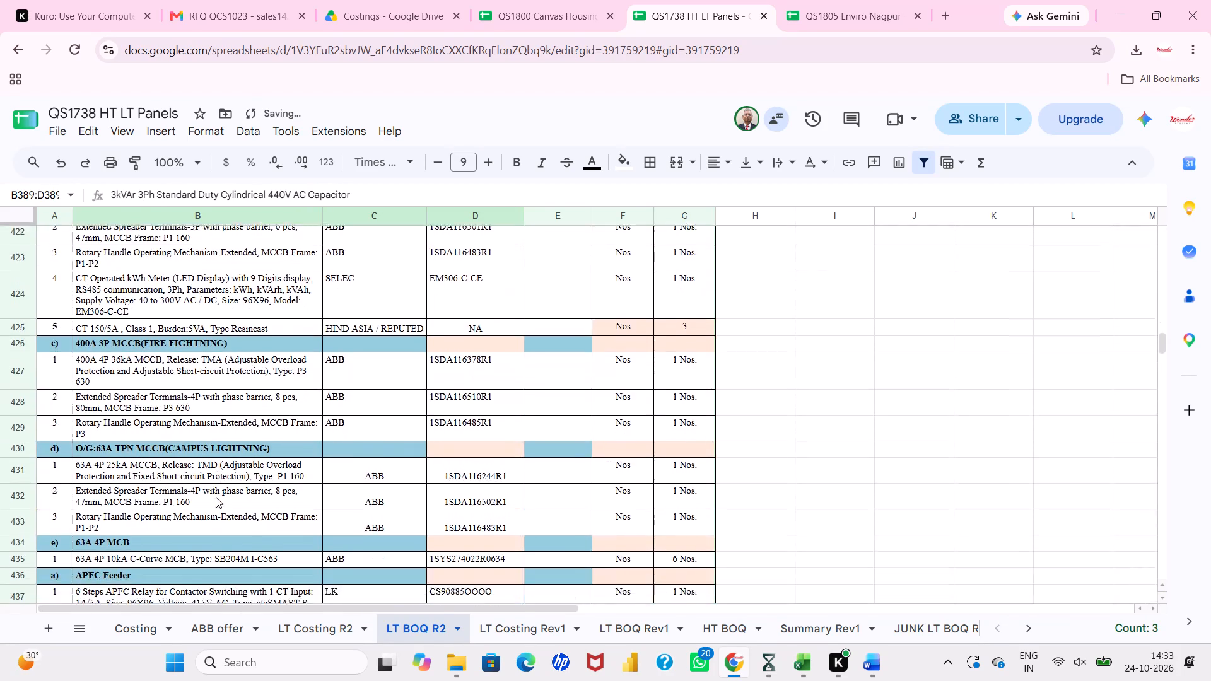
scroll(216, 497, down, 7)
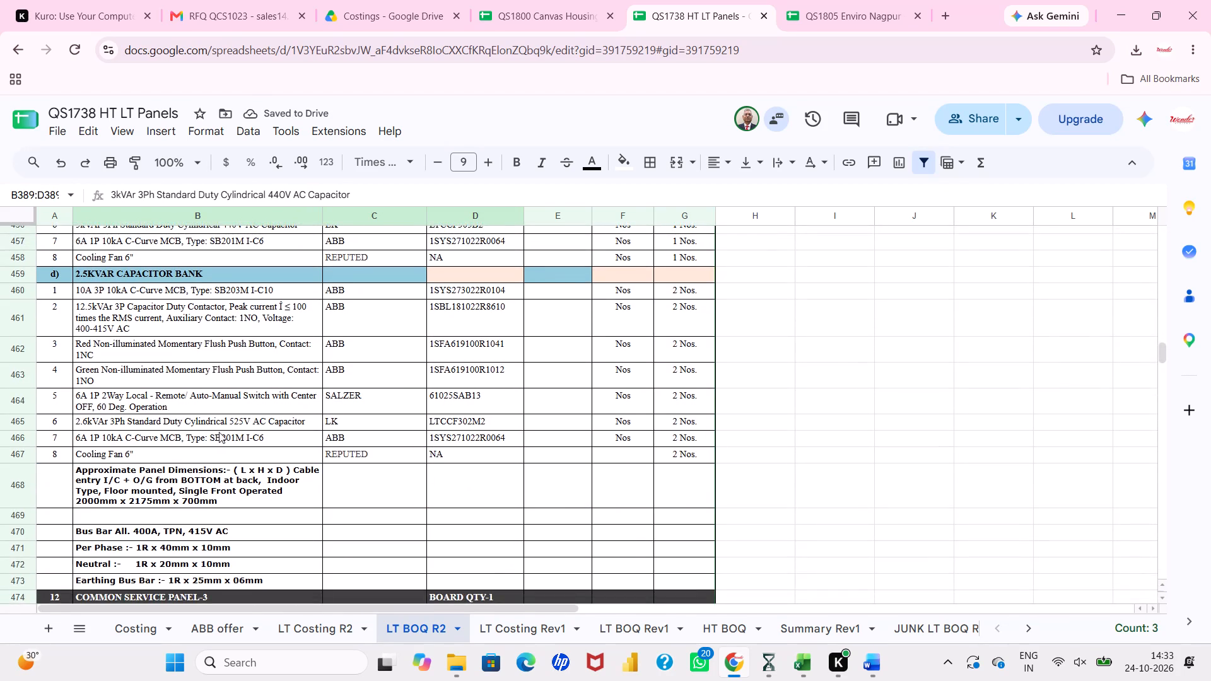
click(221, 424)
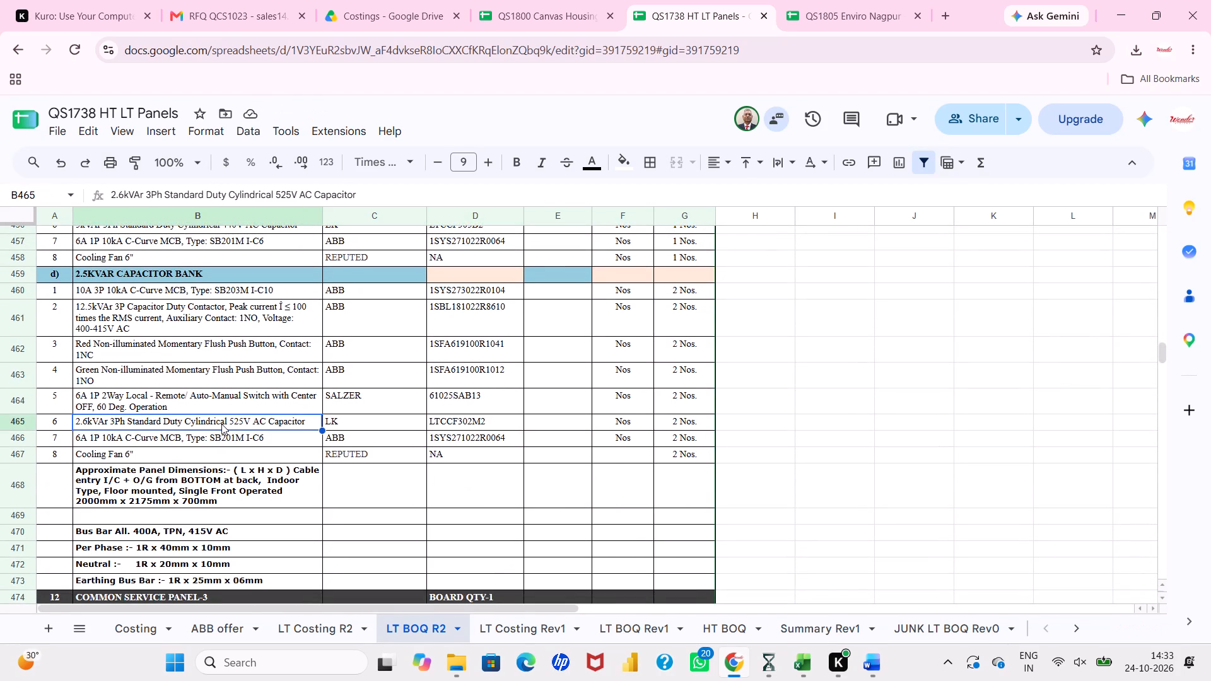
key(ctrl+v)
Paste the 3kVAr capacitor entry over the 2.6kVAr capacitor in the 2.5KVAR capacitor bank of COMMON SERVICE PANEL-3.
scroll(221, 424, down, 7)
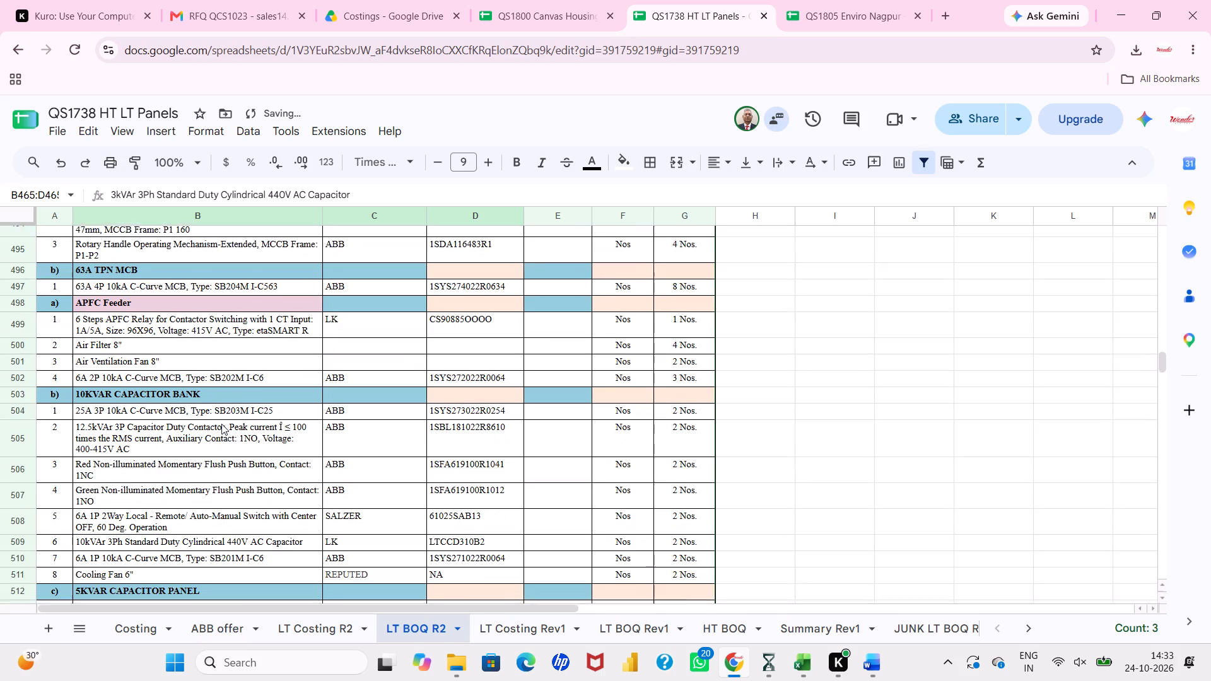
scroll(221, 424, down, 4)
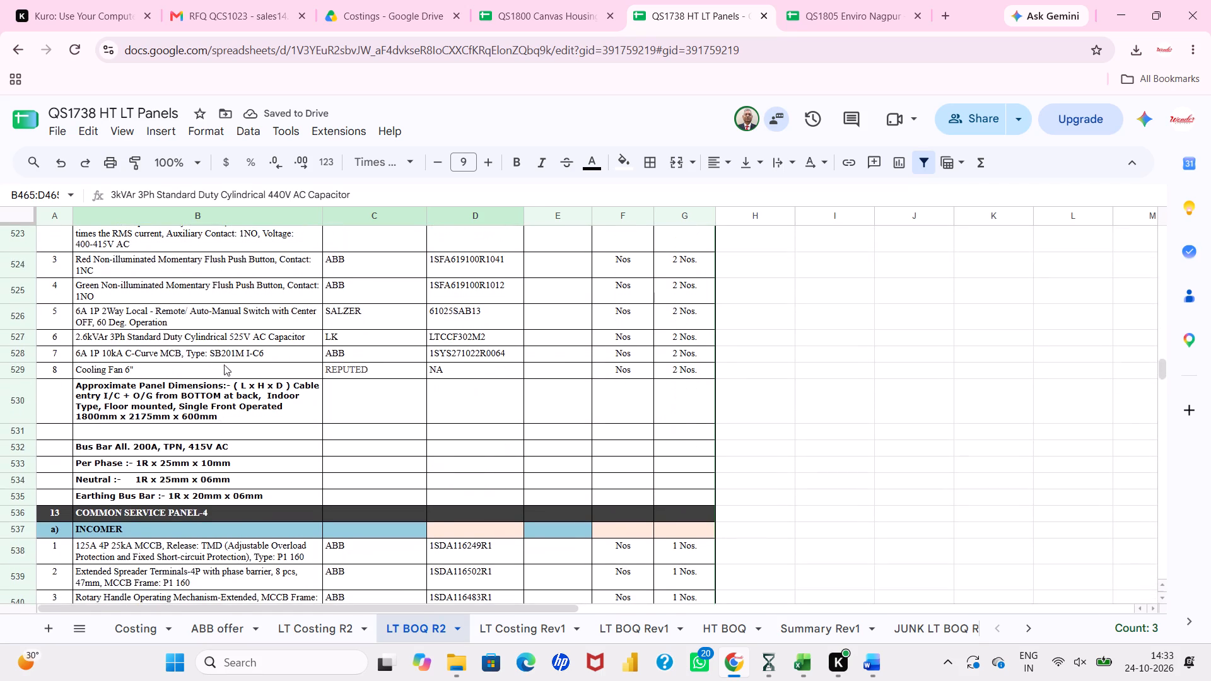
click(228, 336)
key(ctrl+v)
Paste the 3kVAr capacitor entry over the 2.6kVAr capacitor in the 2.5KVAR capacitor bank of COMMON SERVICE PANEL-4.
scroll(228, 336, down, 3)
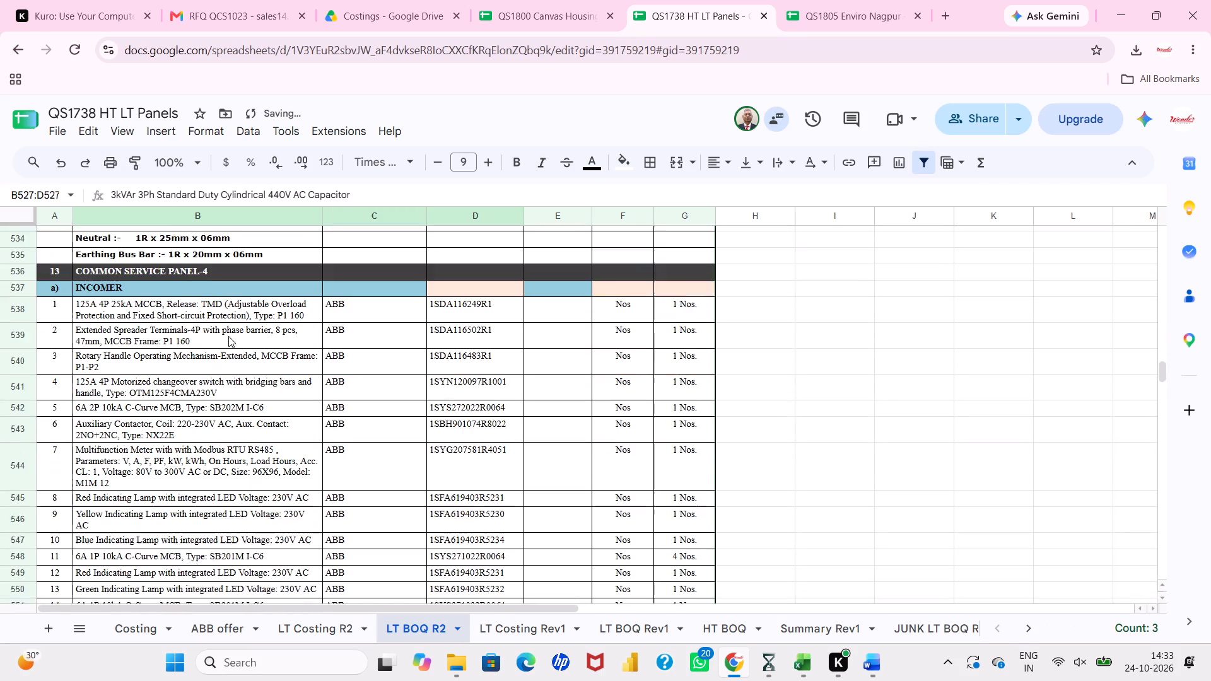
scroll(228, 336, down, 5)
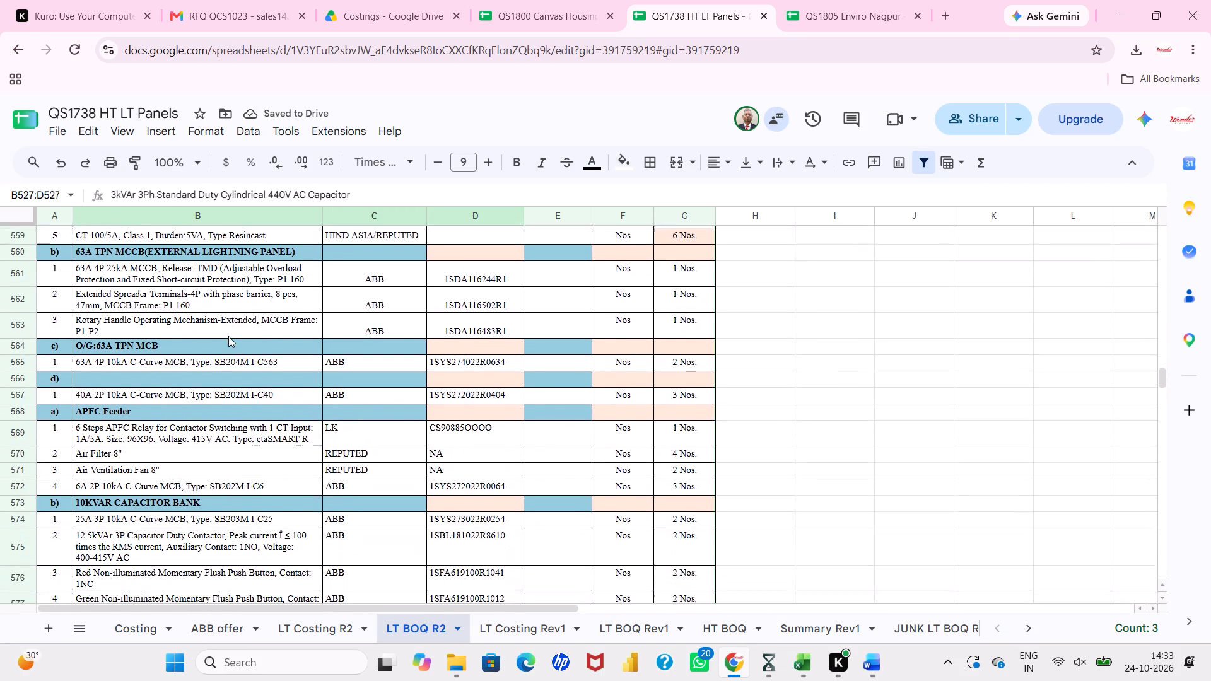
scroll(228, 336, down, 3)
scroll(213, 427, down, 4)
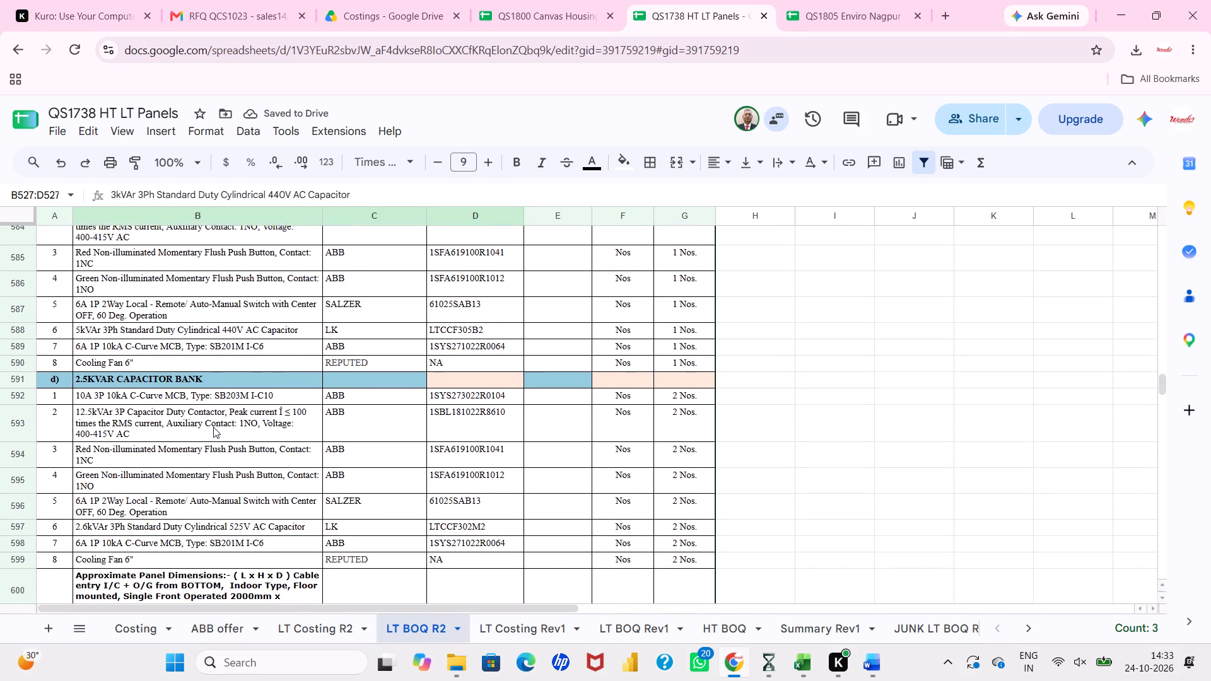
click(185, 525)
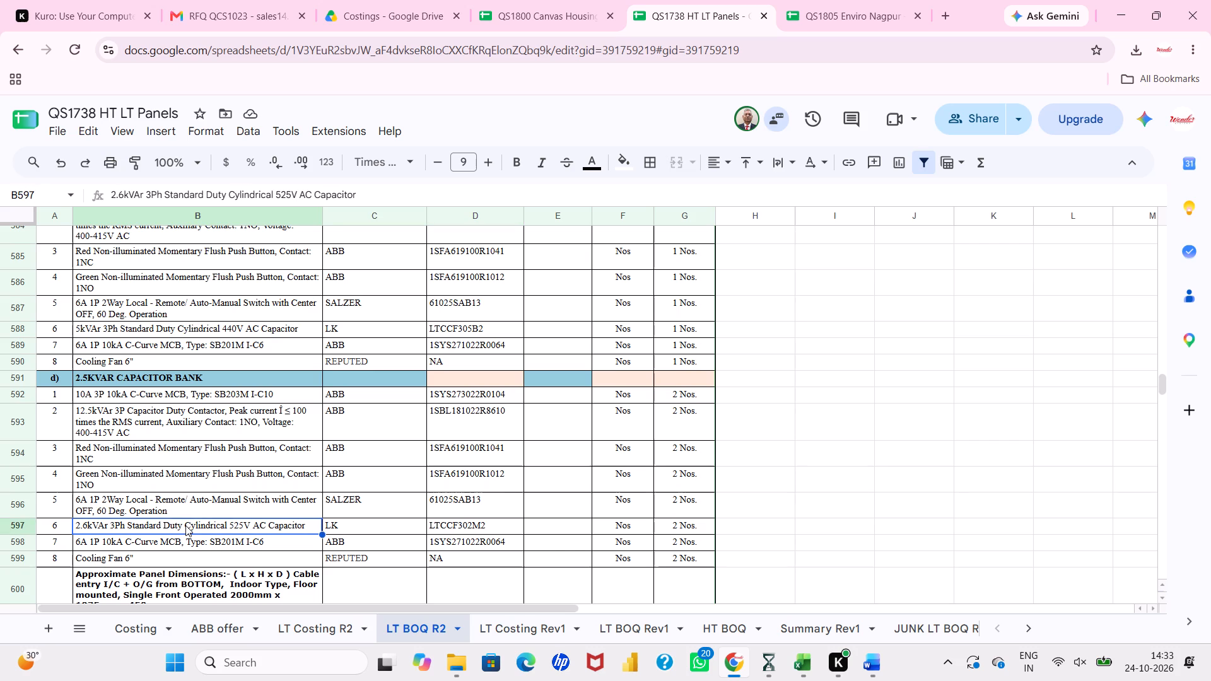
key(ctrl+v)
Left-align the MAKE and CATALOG NUMBER columns of the LT BOQ R2 sheet.
scroll(185, 525, down, 4)
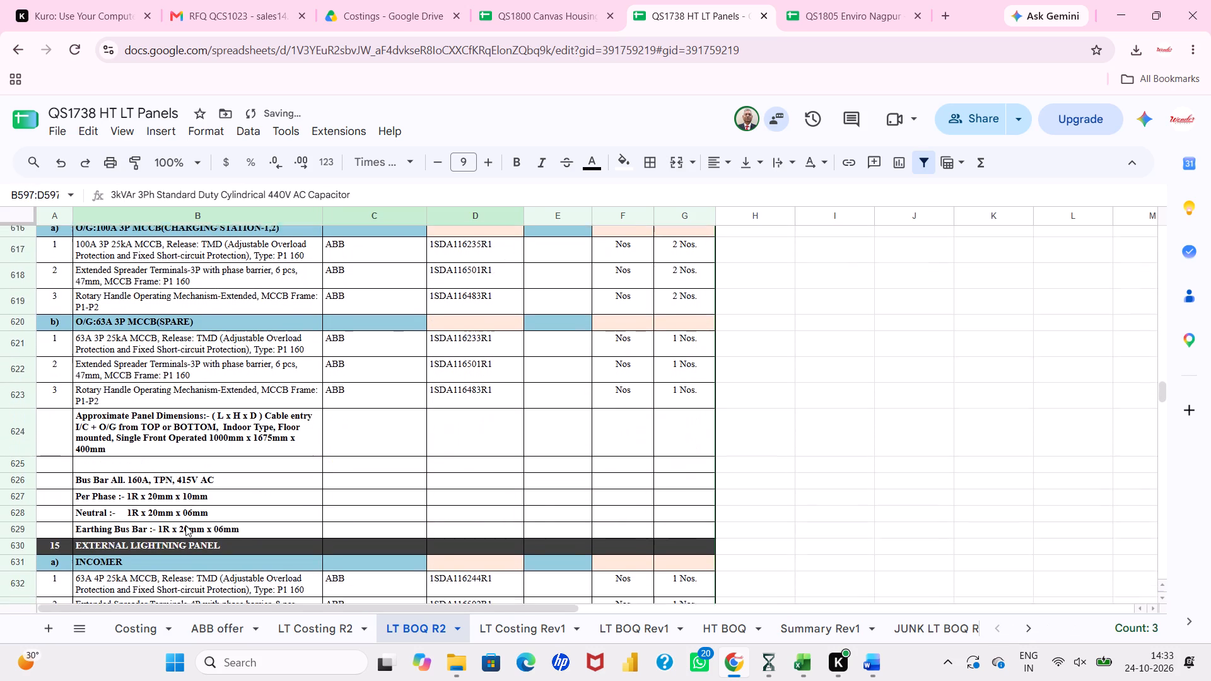
scroll(185, 525, down, 2)
scroll(354, 292, up, 1)
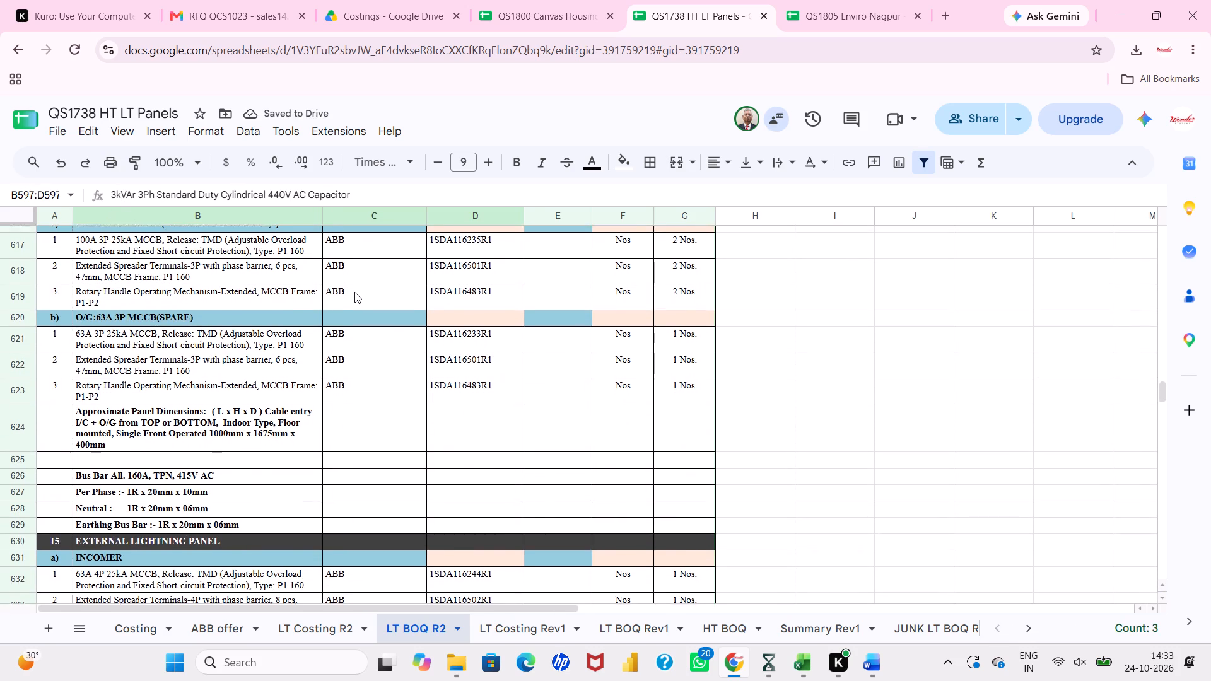
scroll(354, 292, up, 1)
drag(363, 214, 483, 227)
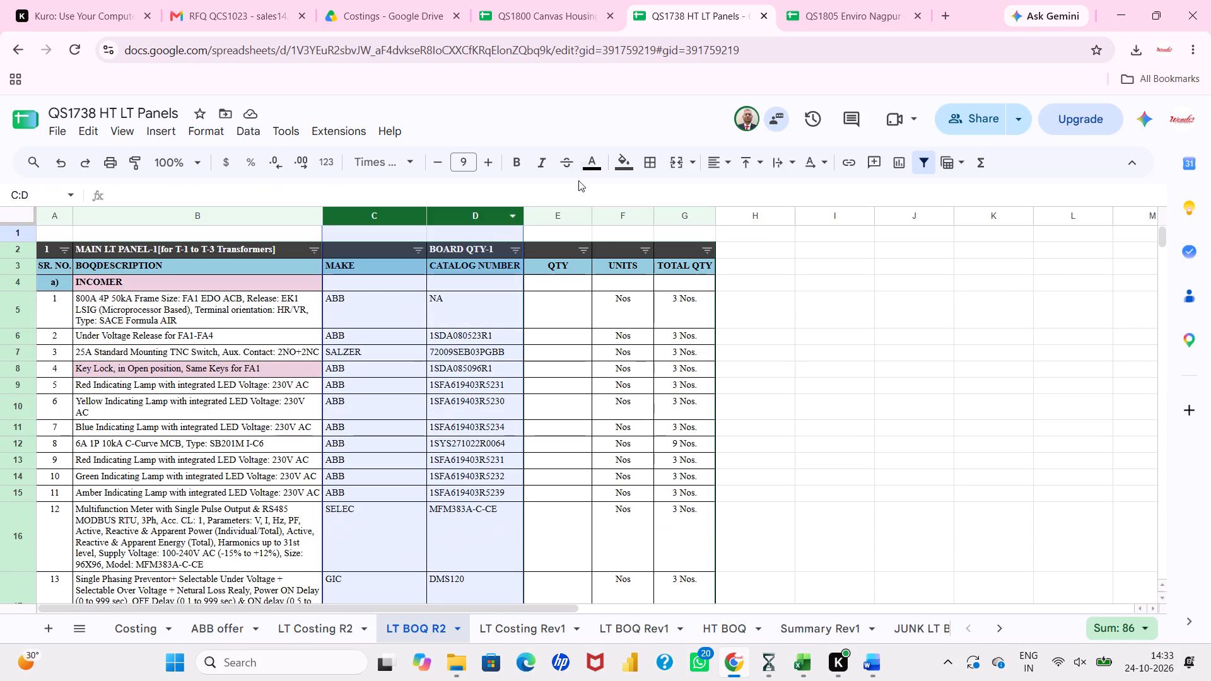
click(725, 161)
click(722, 198)
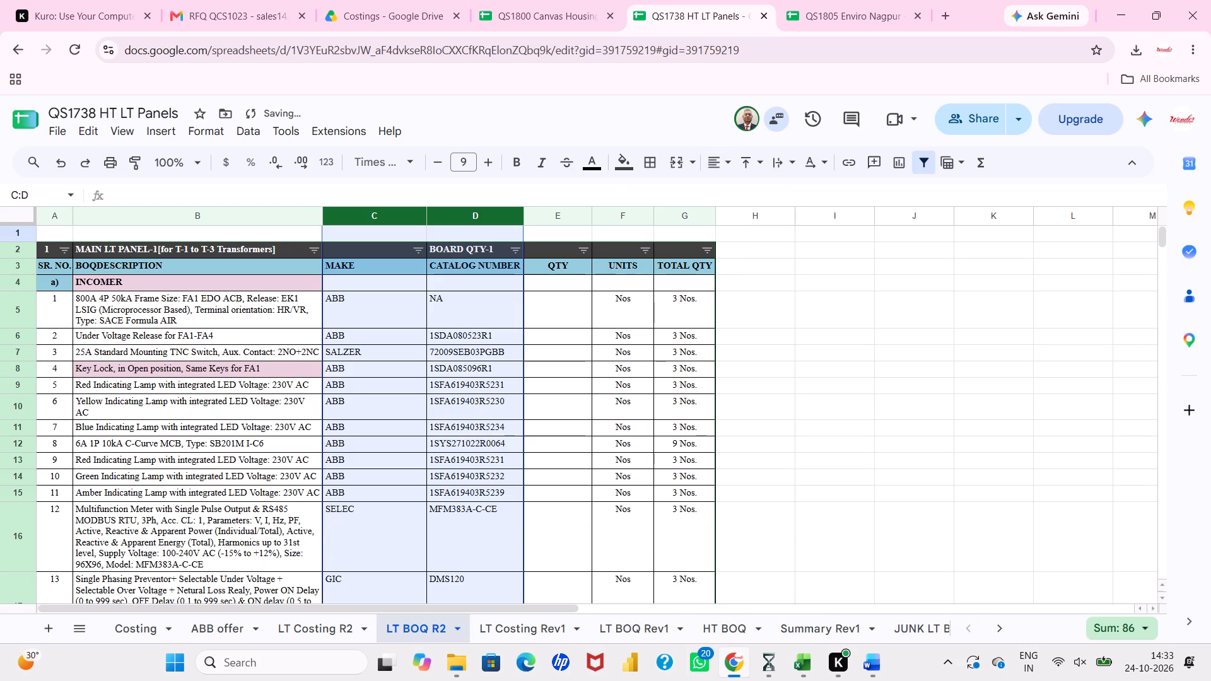
Review the LT BOQ R2 sheet panel by panel, checking the column alignment, CT entries and 3kVAr capacitor rows through the common service panels.
click(471, 400)
scroll(471, 400, down, 7)
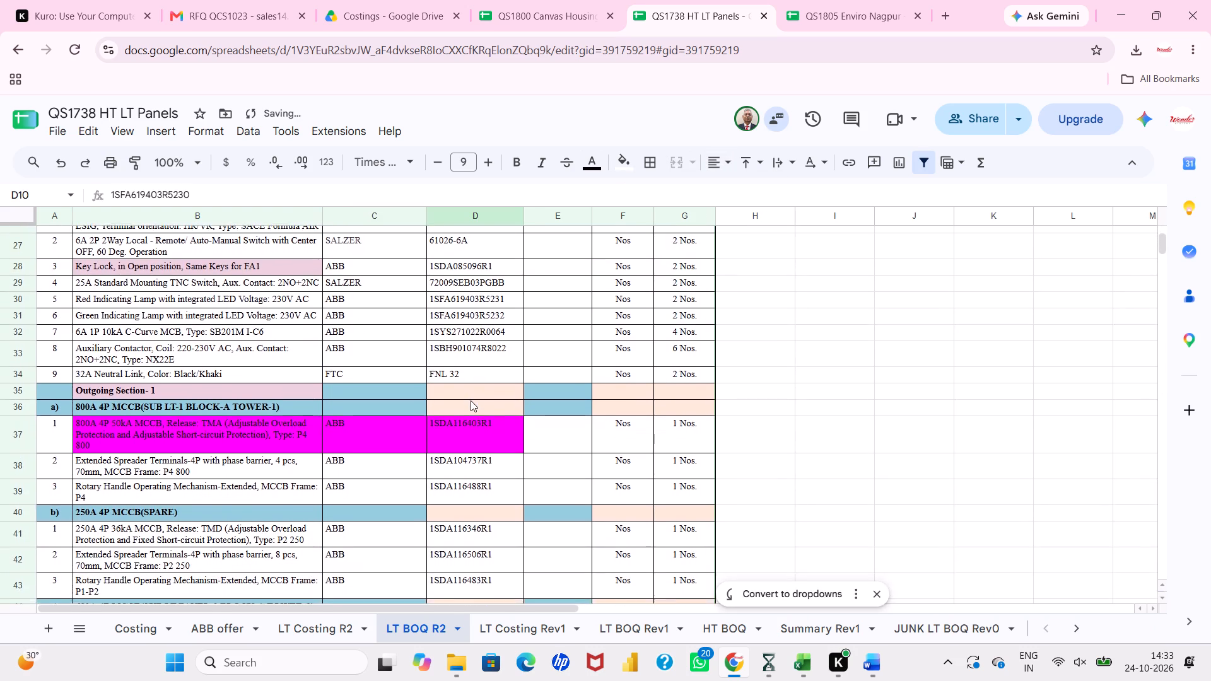
scroll(471, 400, down, 5)
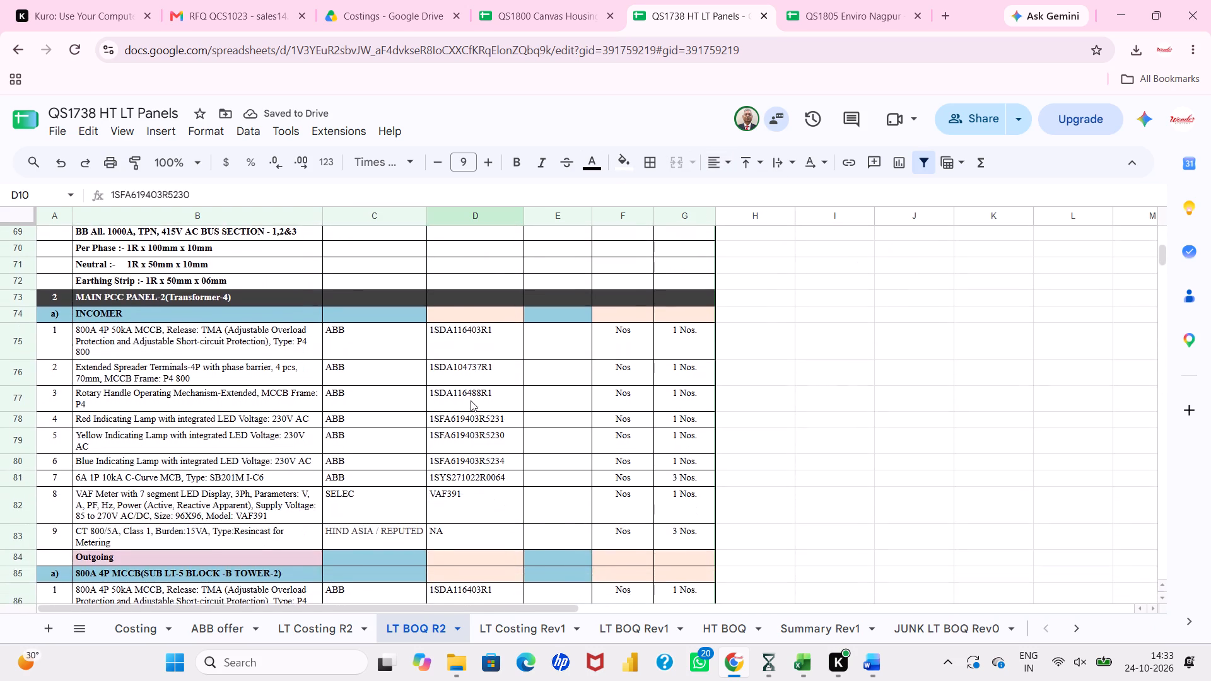
scroll(471, 400, down, 5)
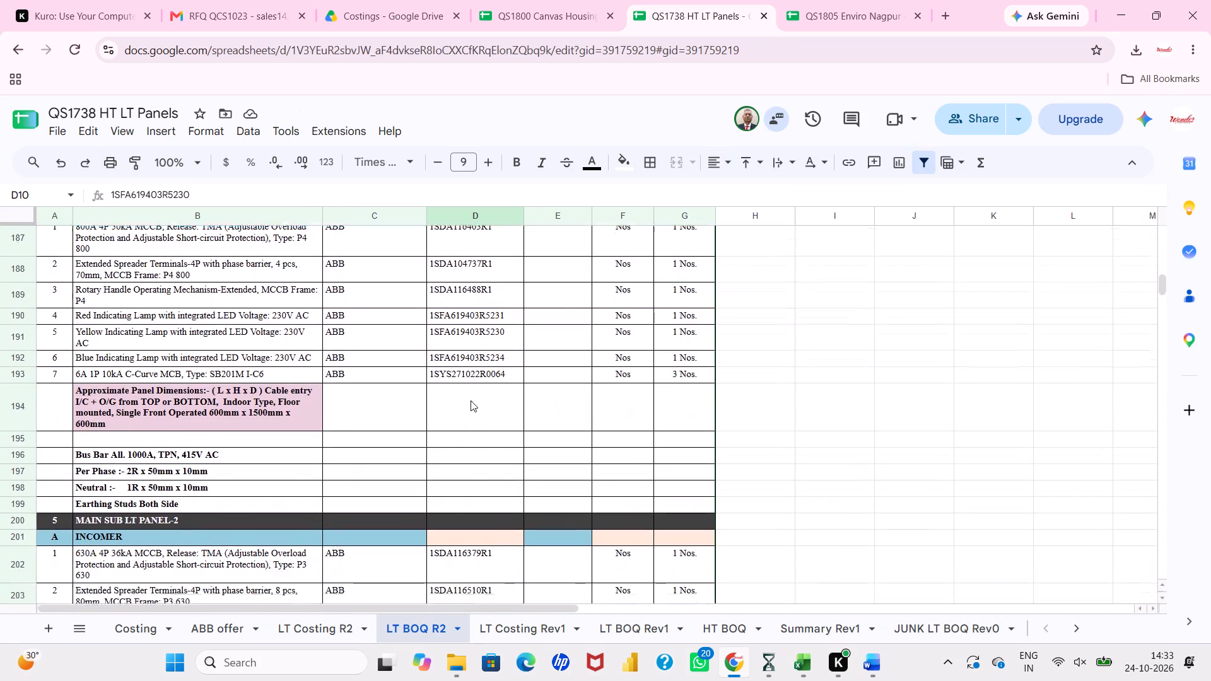
scroll(471, 400, down, 6)
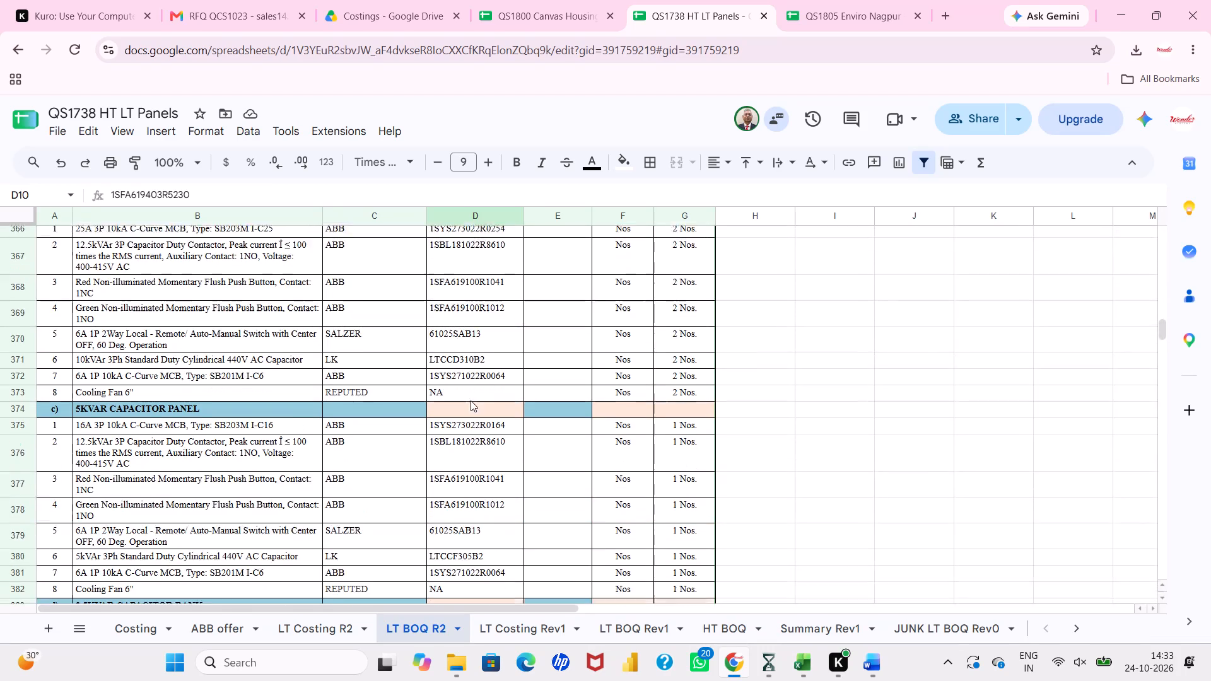
scroll(471, 400, down, 2)
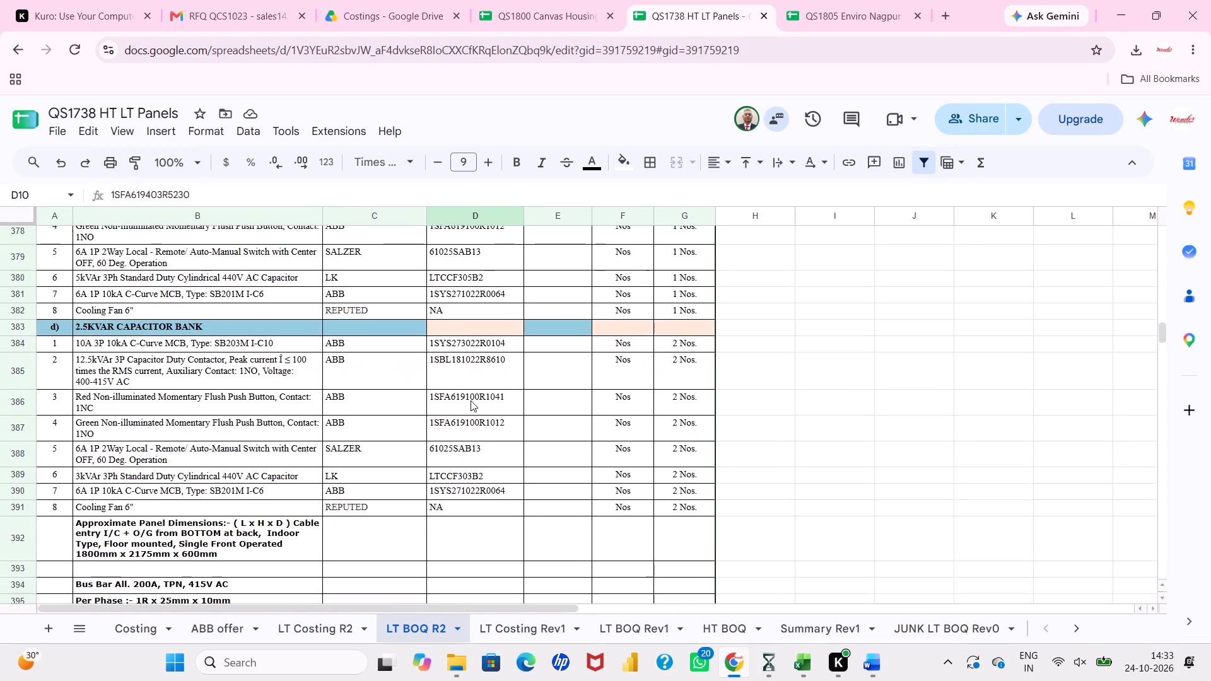
scroll(471, 400, down, 1)
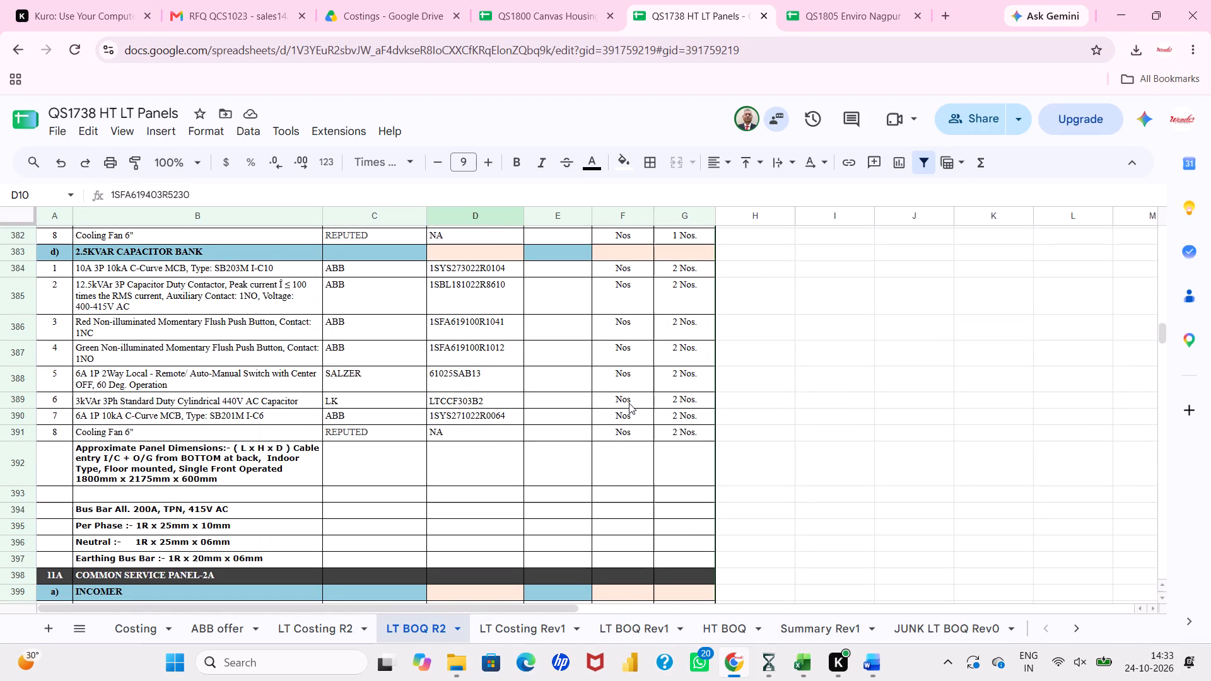
scroll(629, 403, down, 3)
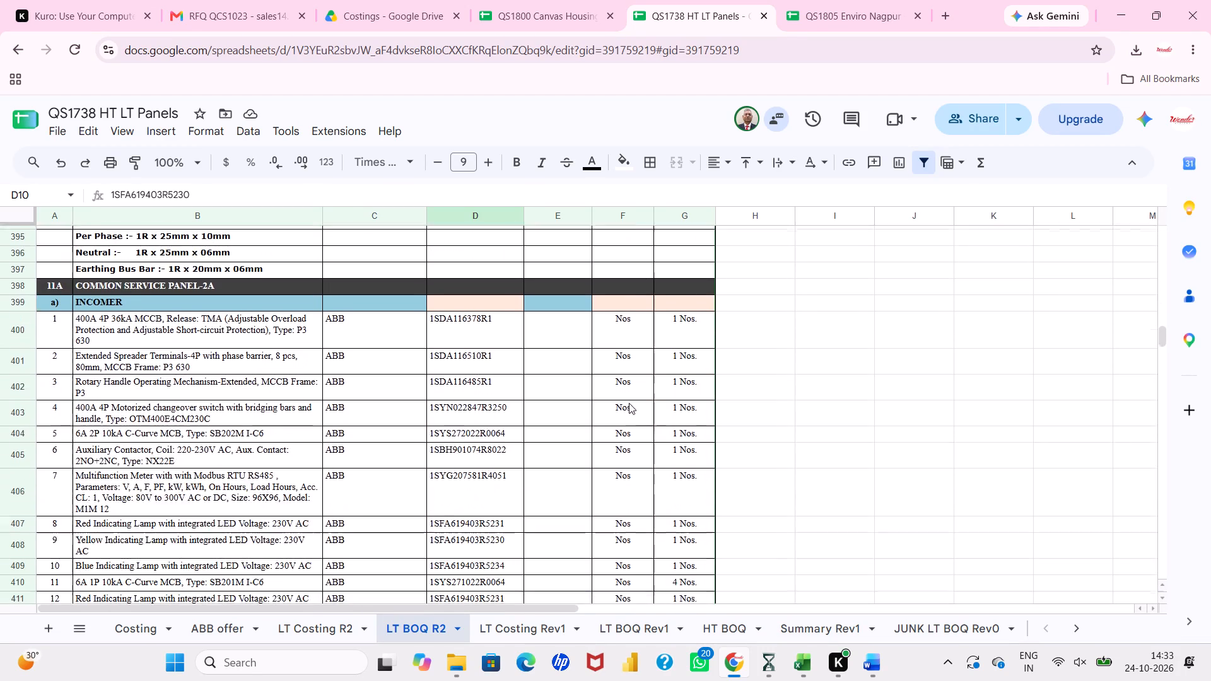
scroll(629, 403, down, 3)
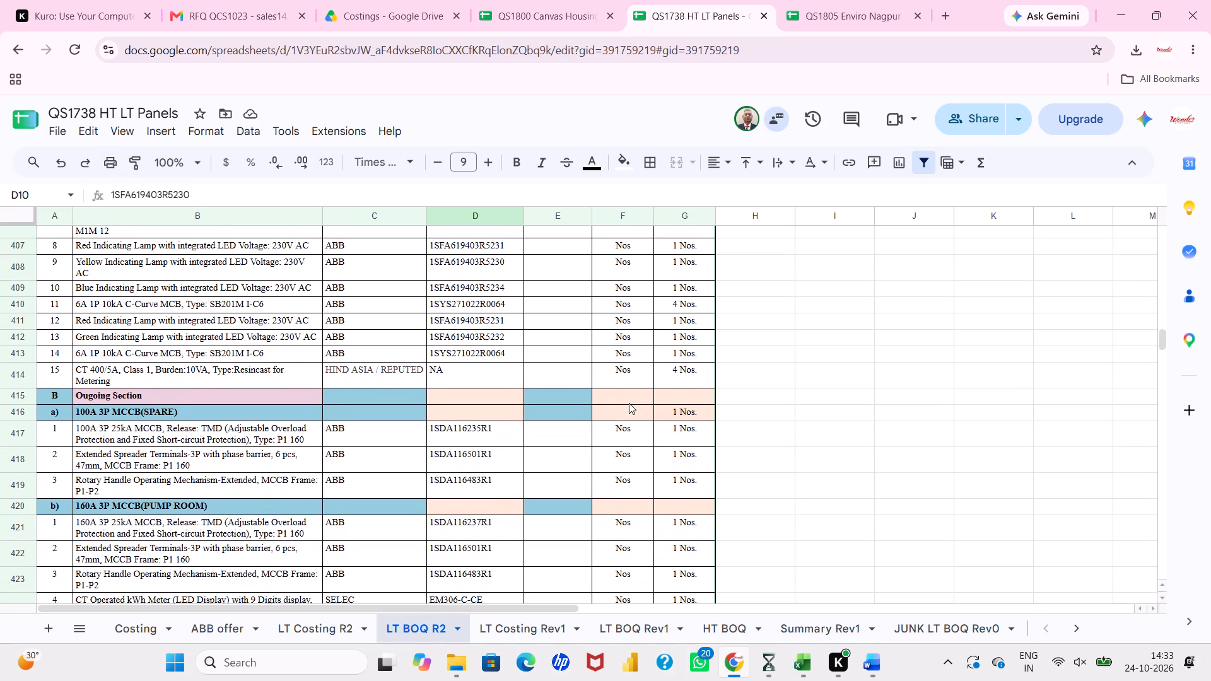
scroll(629, 403, down, 4)
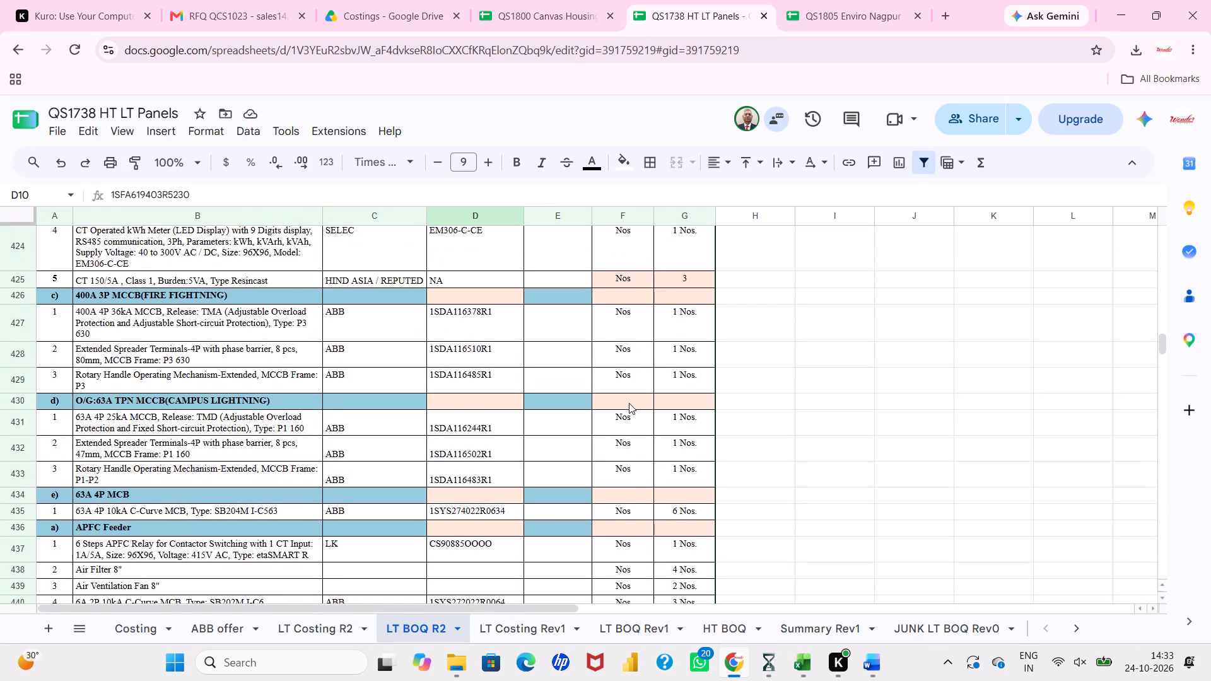
scroll(629, 403, down, 3)
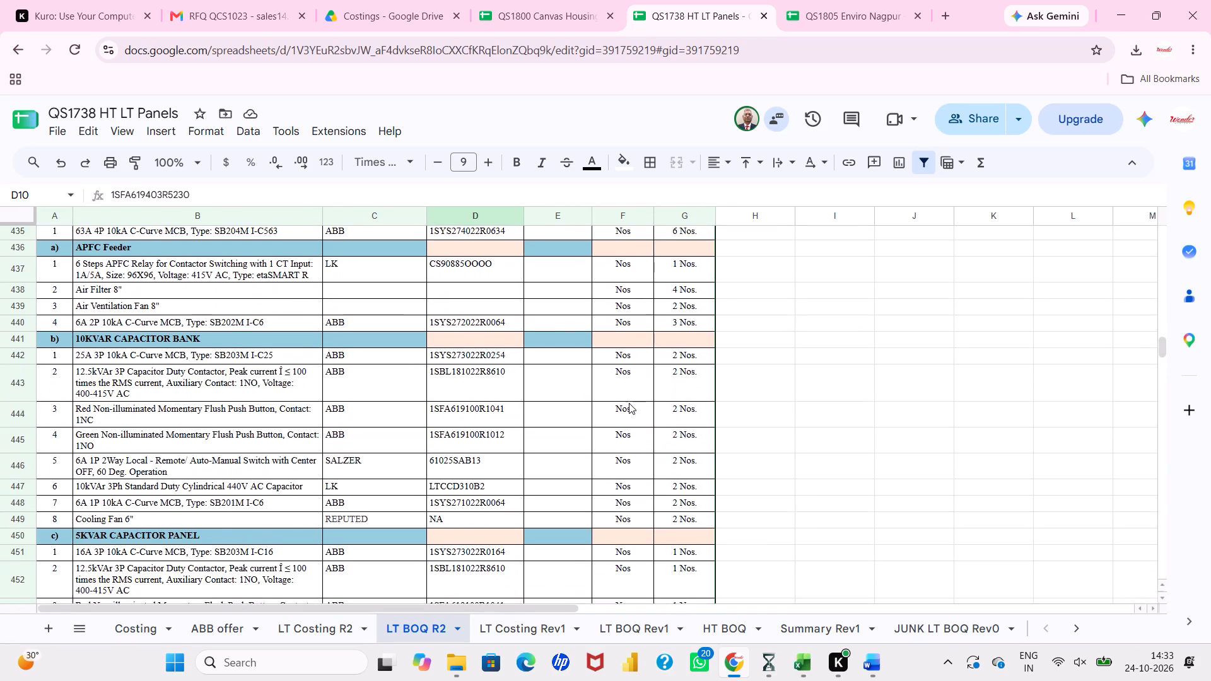
scroll(629, 403, down, 2)
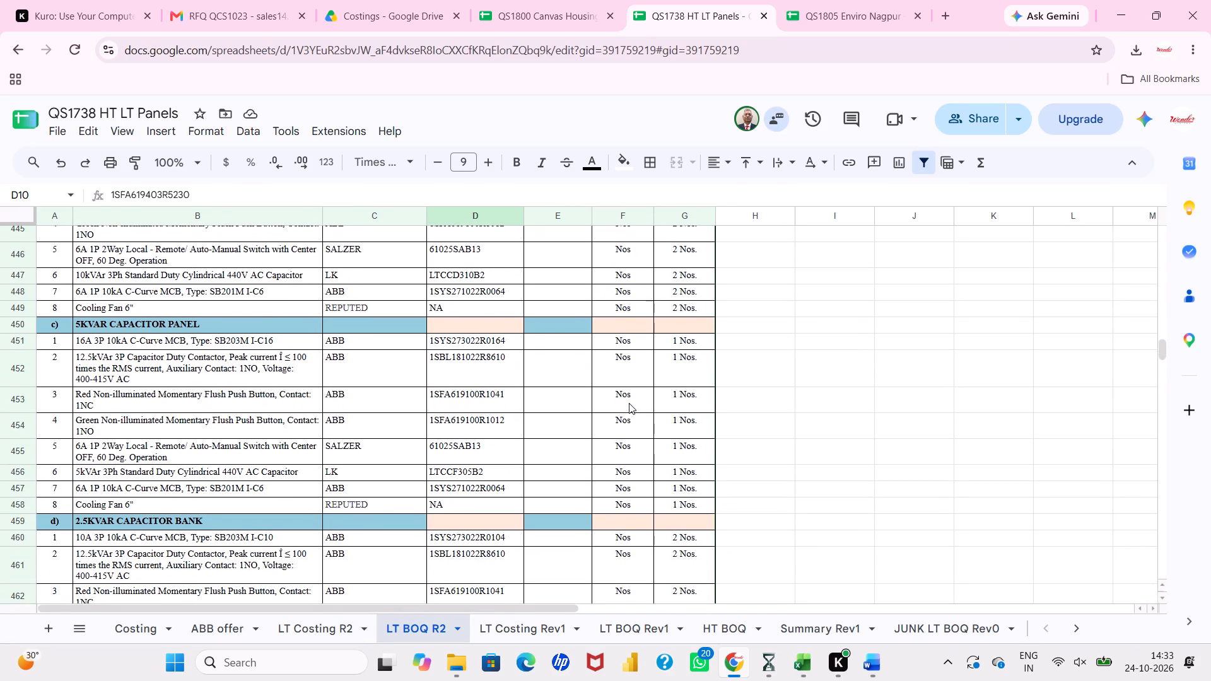
scroll(629, 403, down, 2)
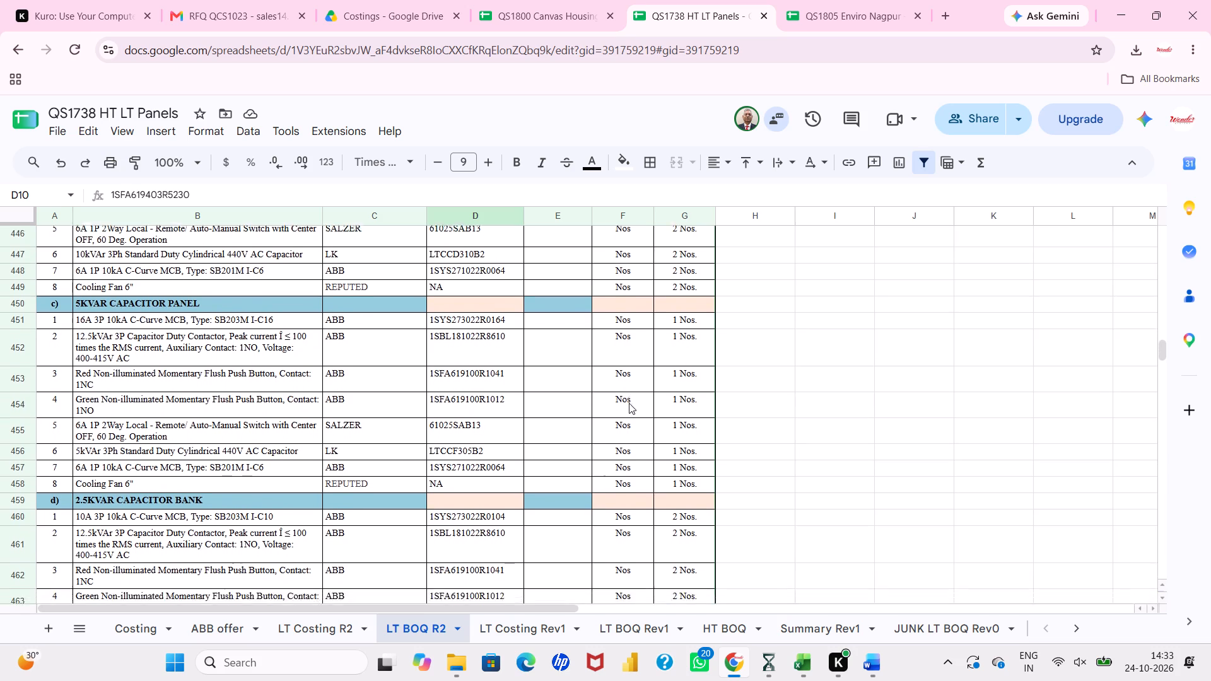
scroll(629, 403, down, 2)
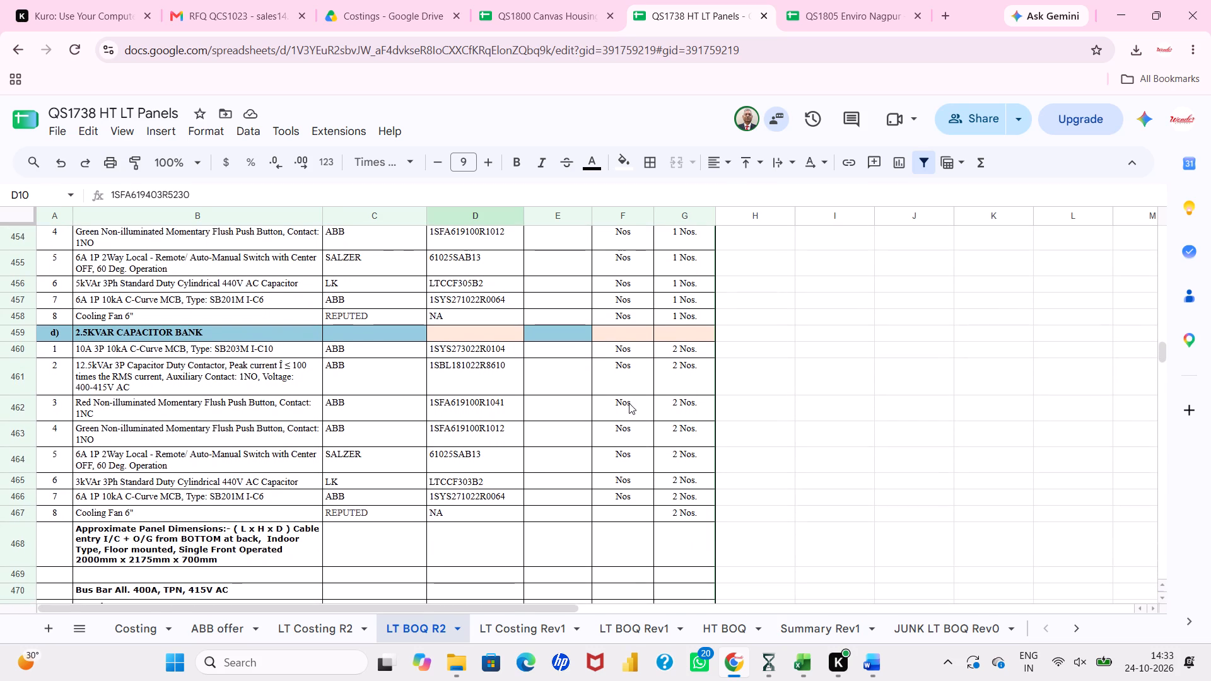
click(778, 428)
scroll(778, 428, down, 5)
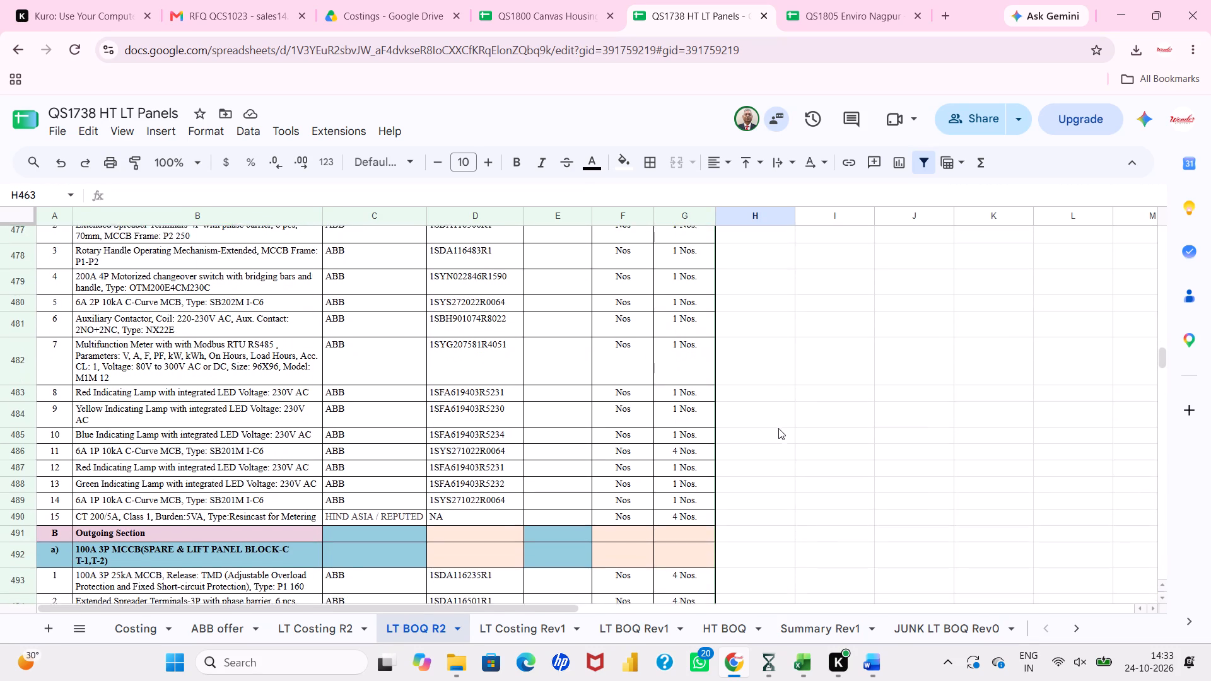
scroll(778, 428, down, 3)
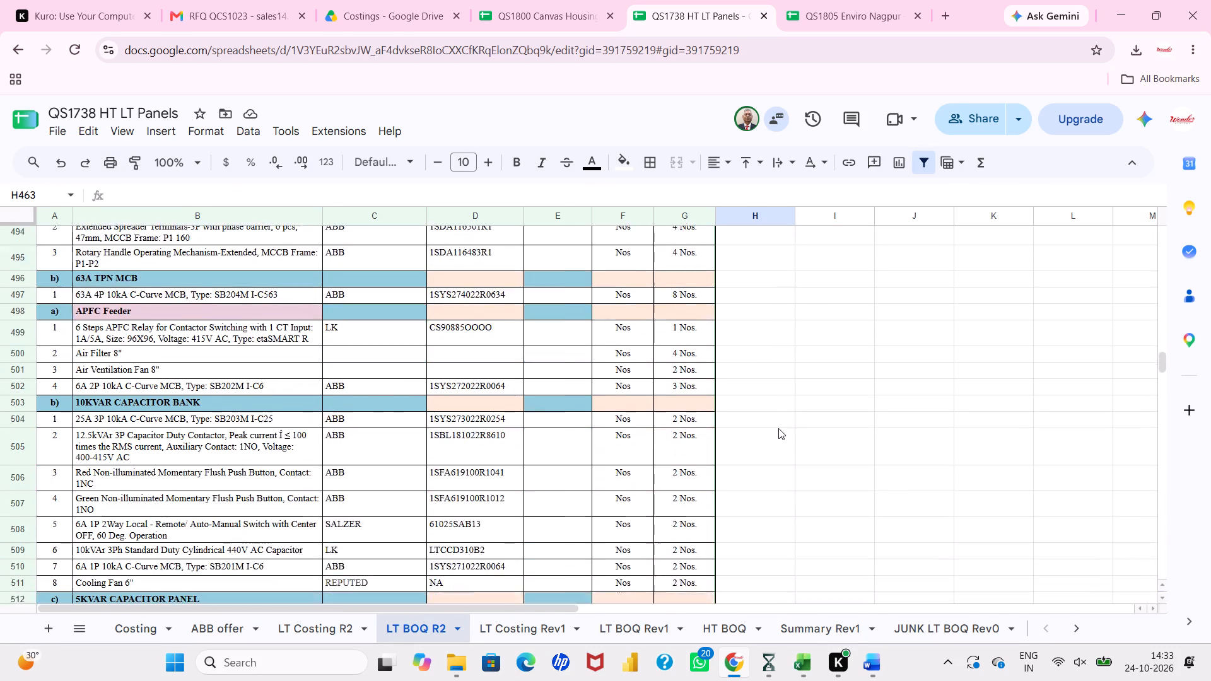
scroll(778, 428, down, 3)
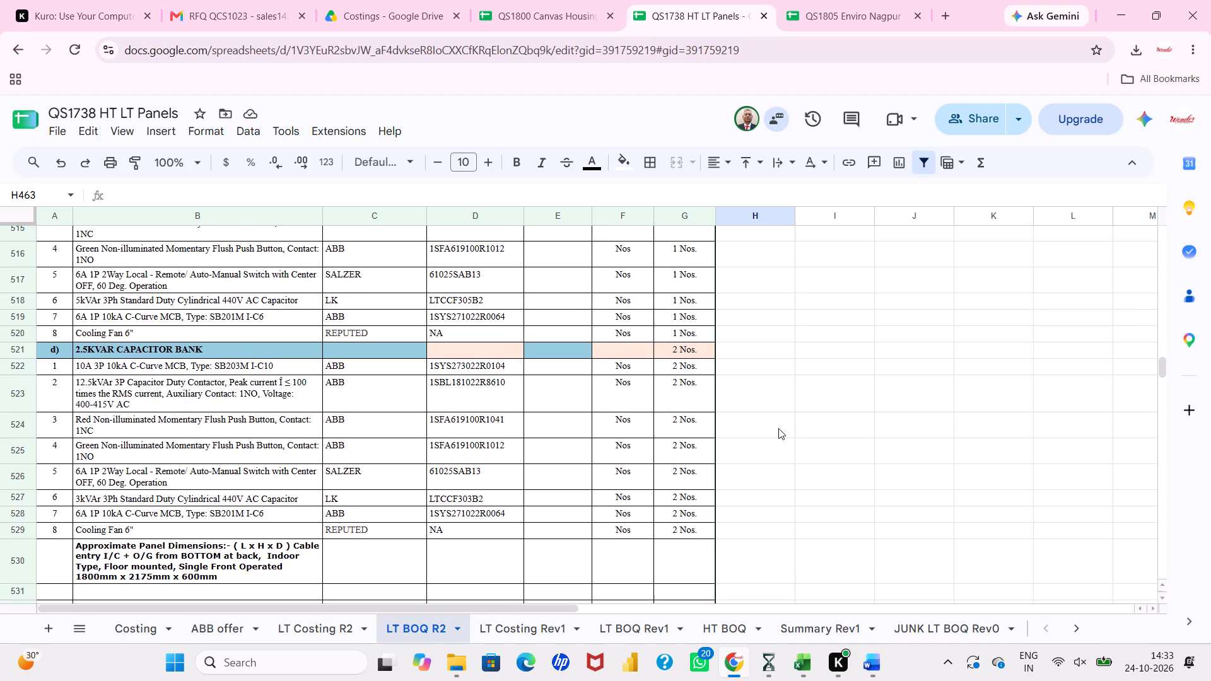
scroll(778, 428, down, 4)
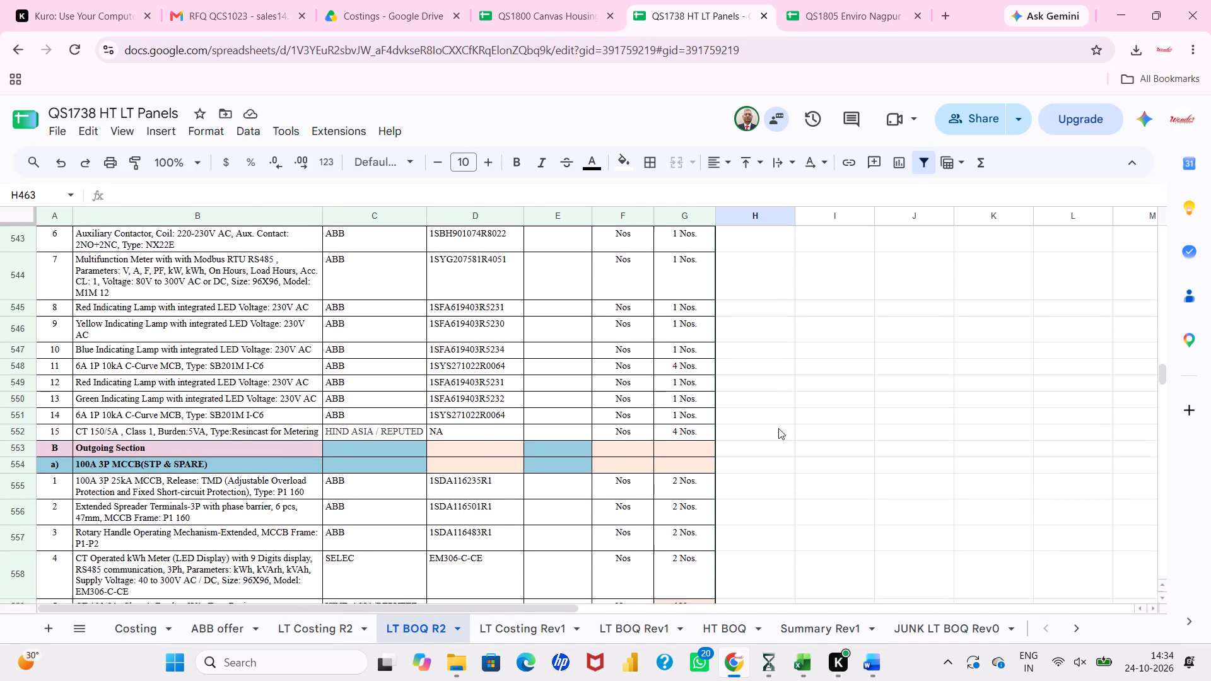
scroll(778, 428, down, 1)
Examine the price, discount and landed cost of the 3kVAr capacitor row for COMMON SERVICE PANEL - 1 in the LT Costing R2 sheet.
click(341, 620)
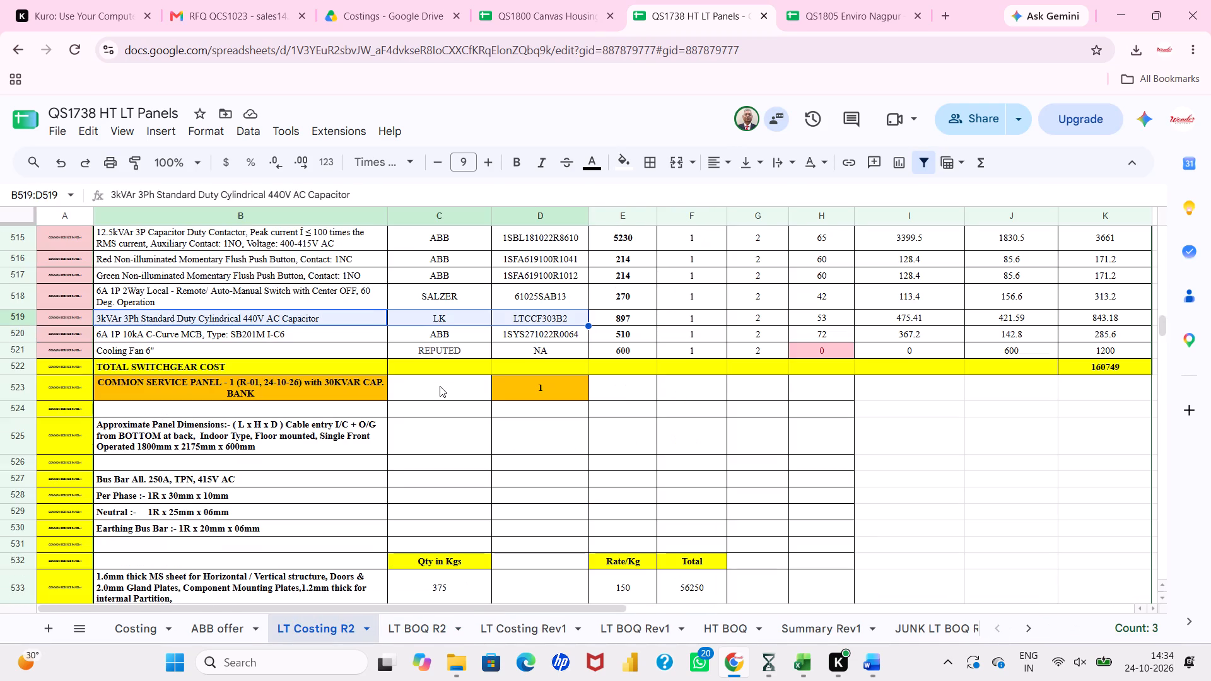
click(440, 386)
scroll(440, 386, left, 2)
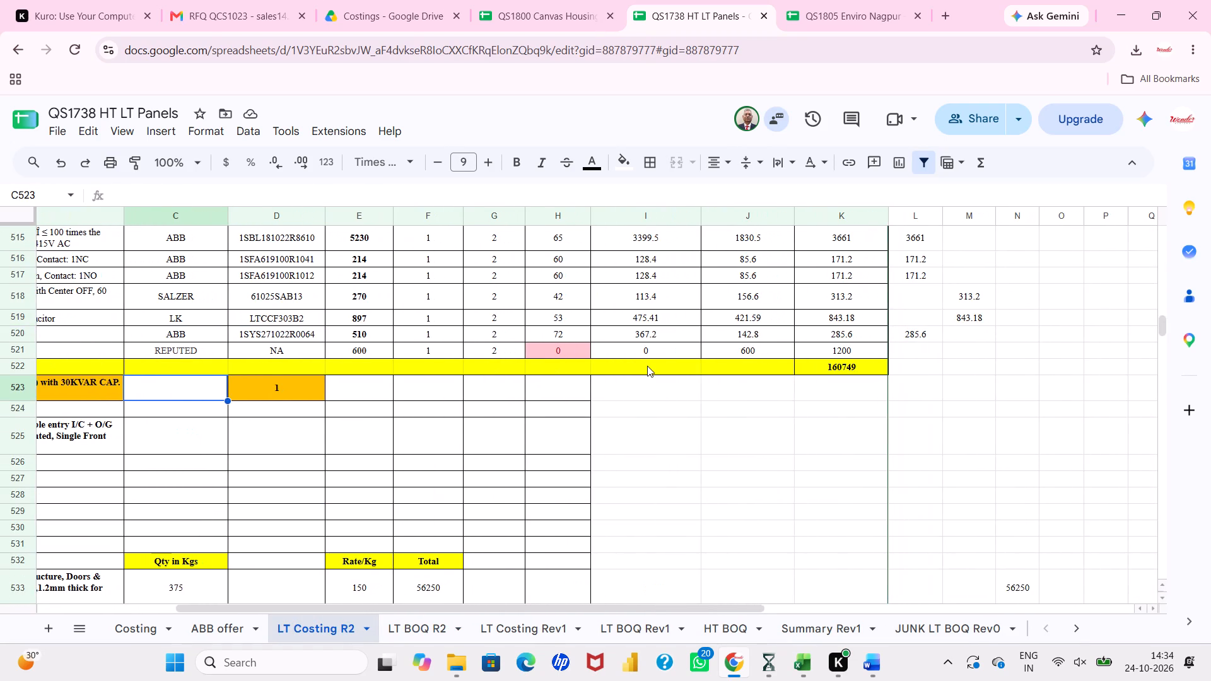
scroll(647, 366, right, 1)
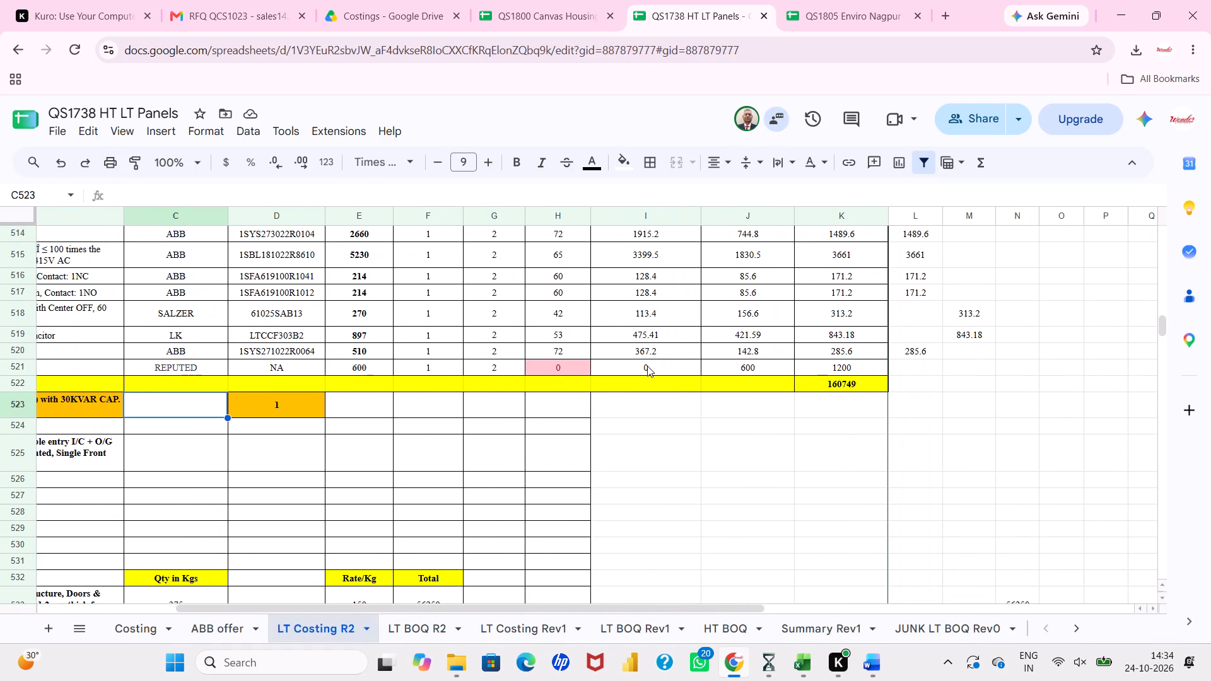
scroll(647, 366, right, 3)
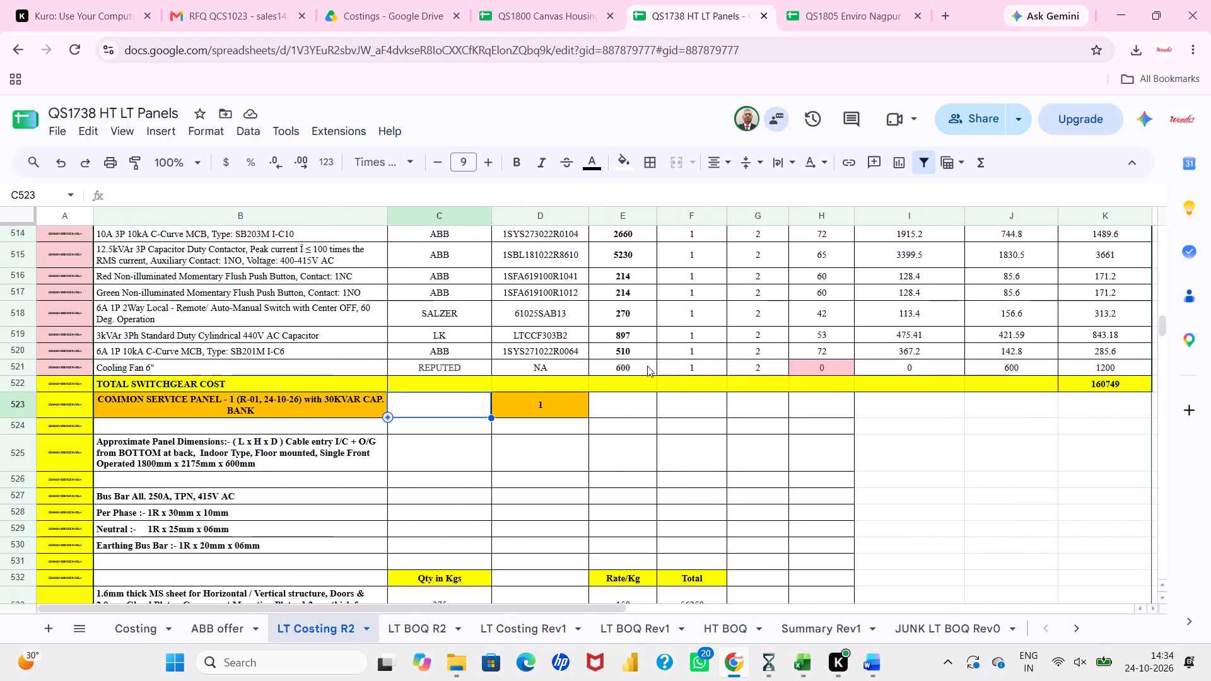
scroll(647, 366, up, 1)
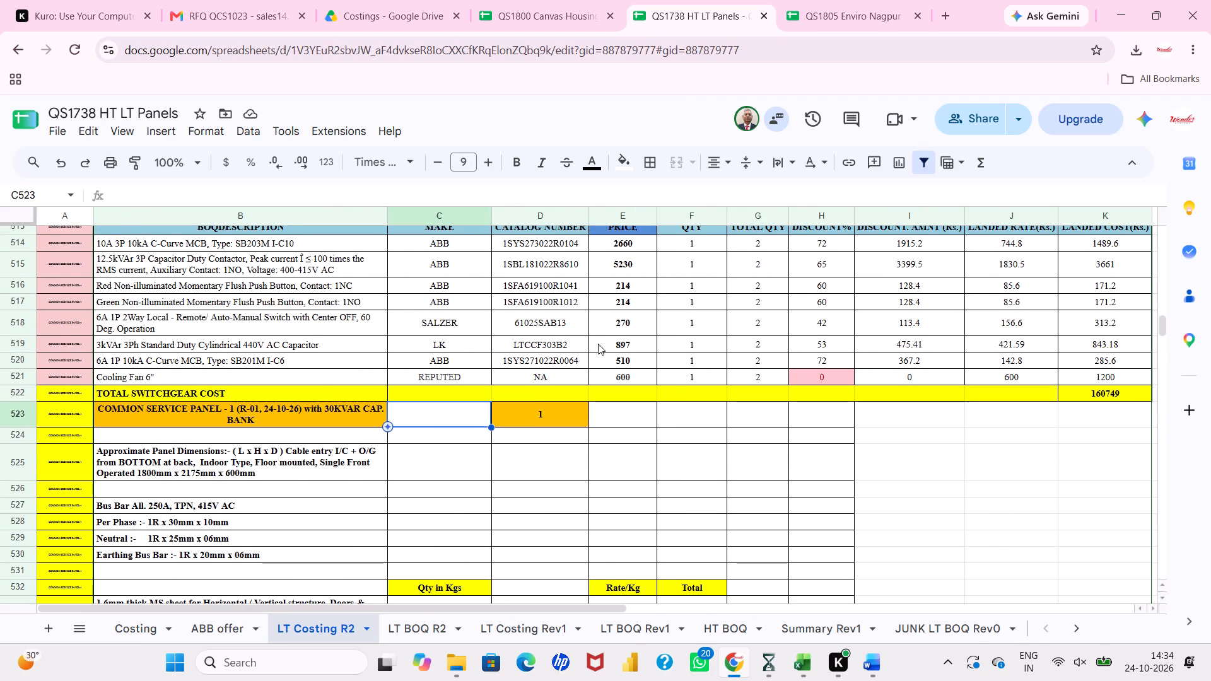
click(812, 347)
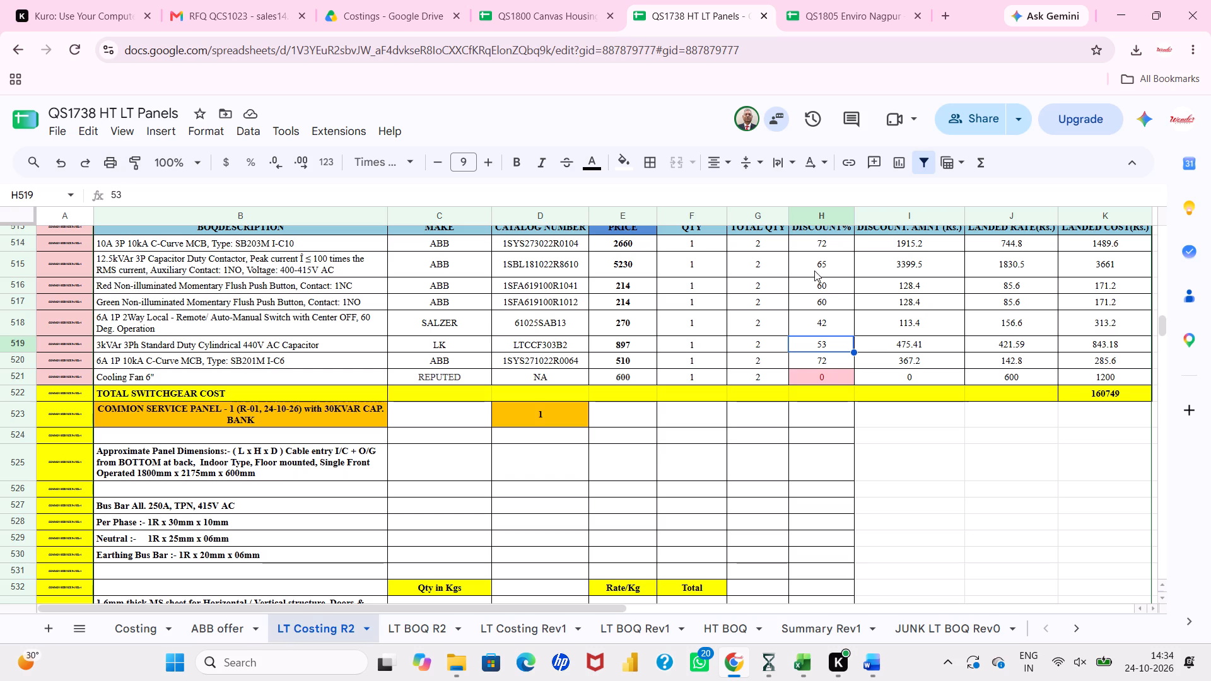
click(814, 270)
click(938, 498)
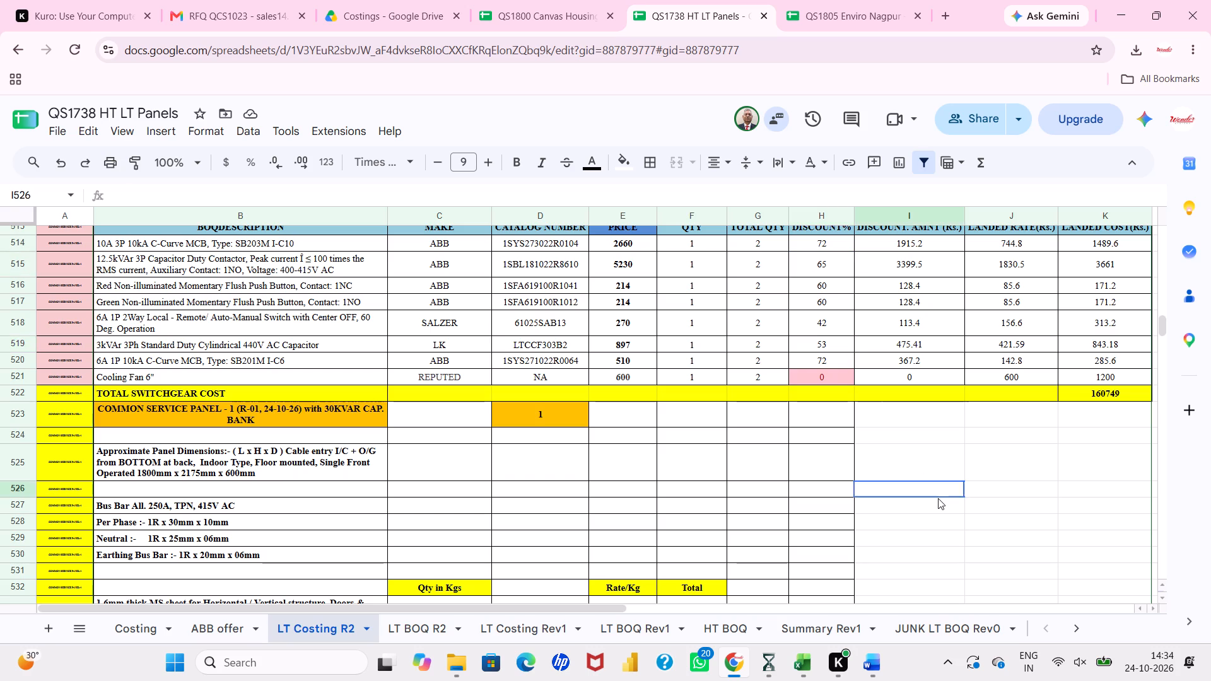
scroll(938, 498, up, 1)
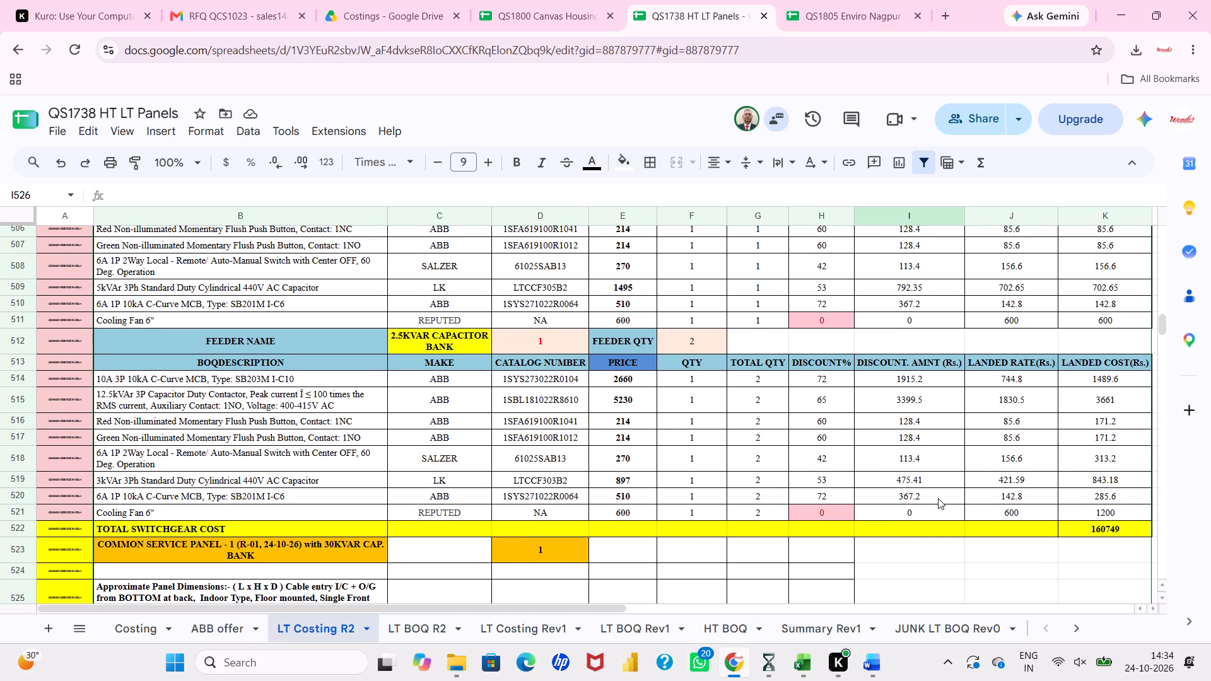
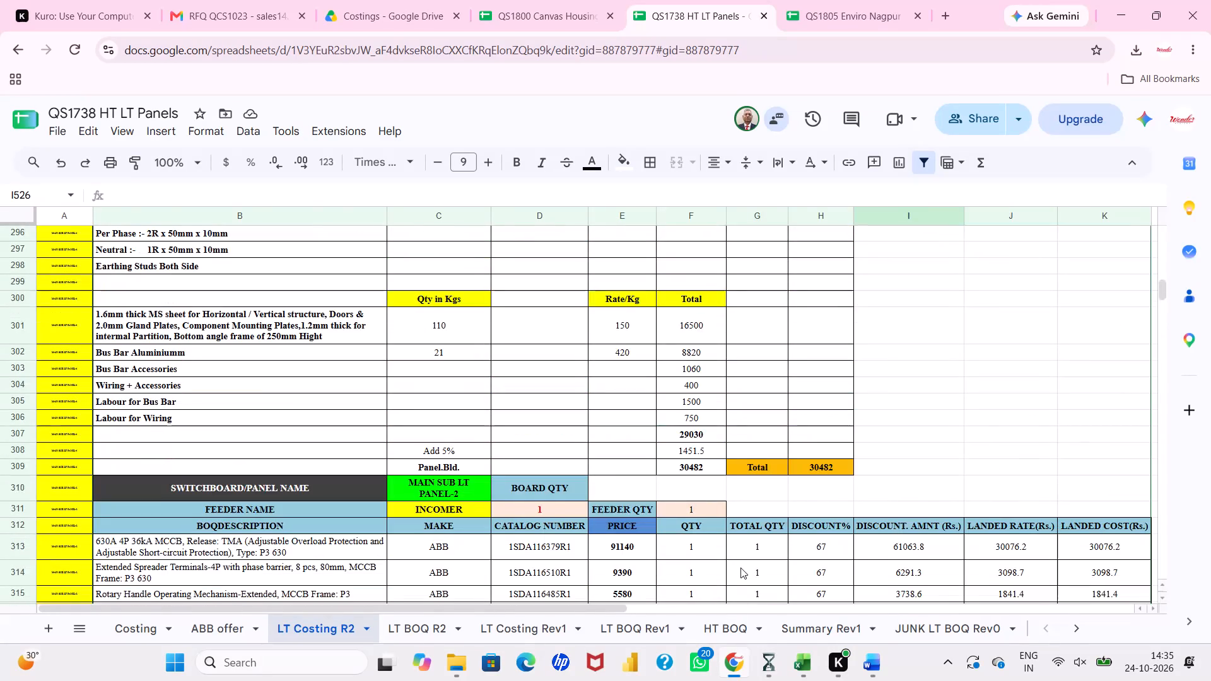
Switch to the Price_List workbook in Excel and save the BOM.
click(814, 677)
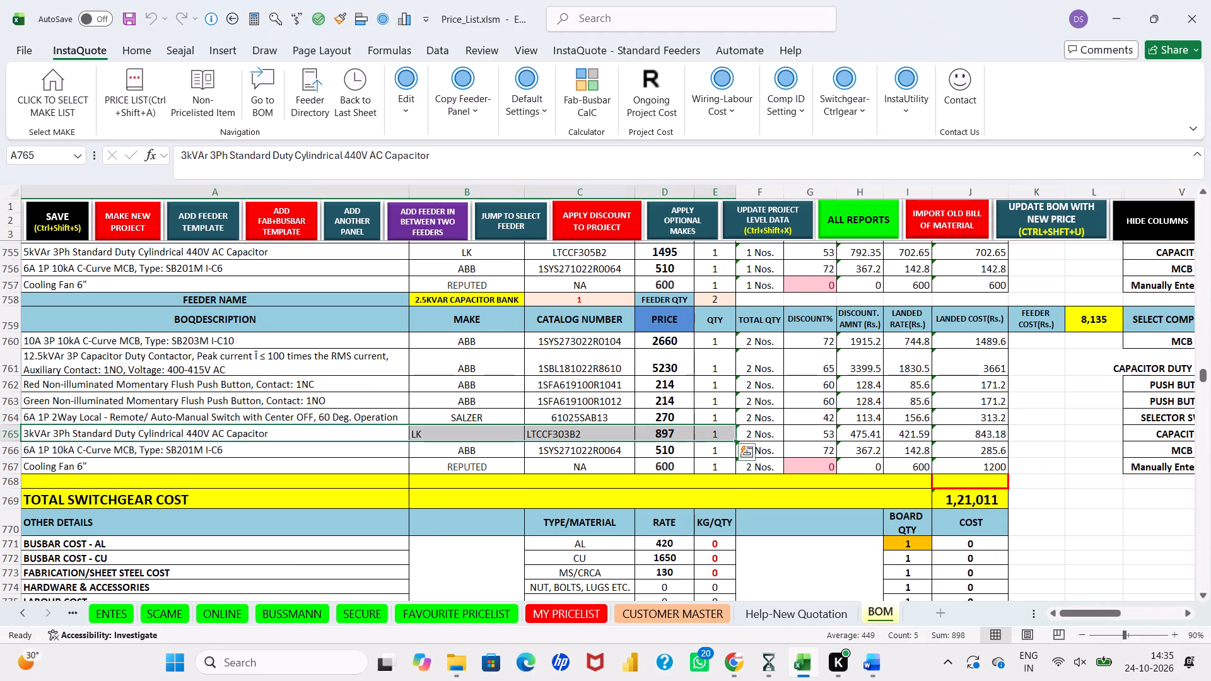
click(668, 457)
click(64, 207)
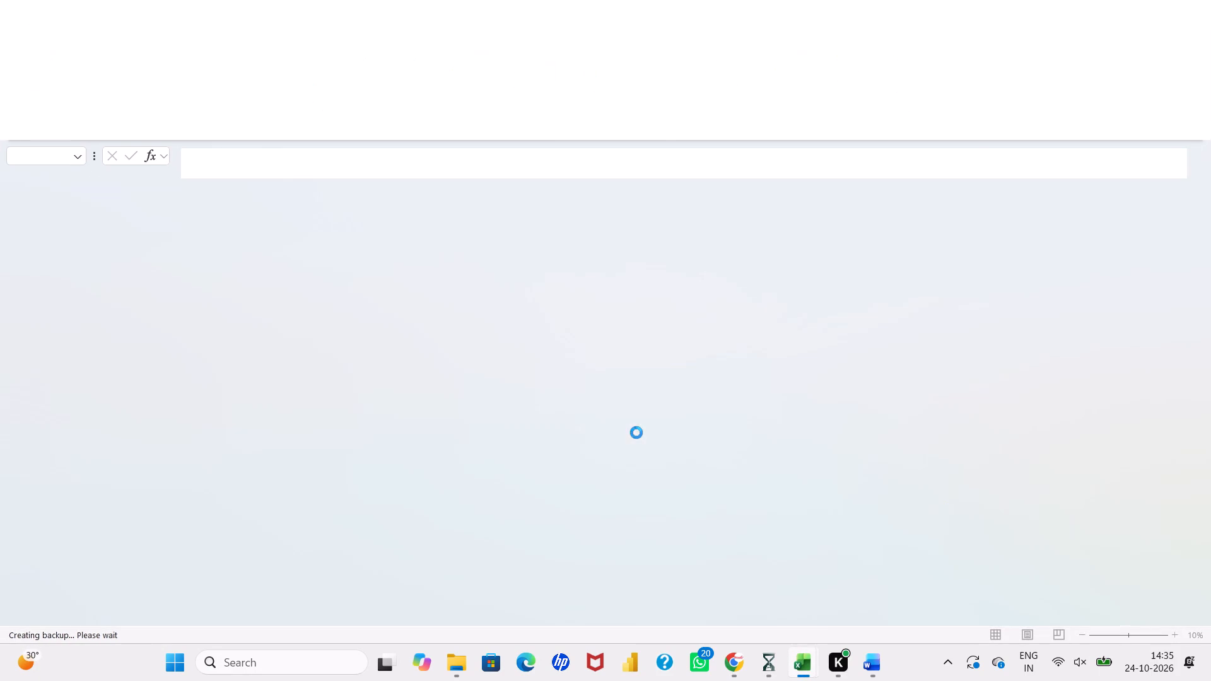
click(727, 421)
Filter the BOM's LANDED COST and LANDED RATE columns by yellow fill so only the switchgear total rows are listed.
scroll(727, 421, up, 2)
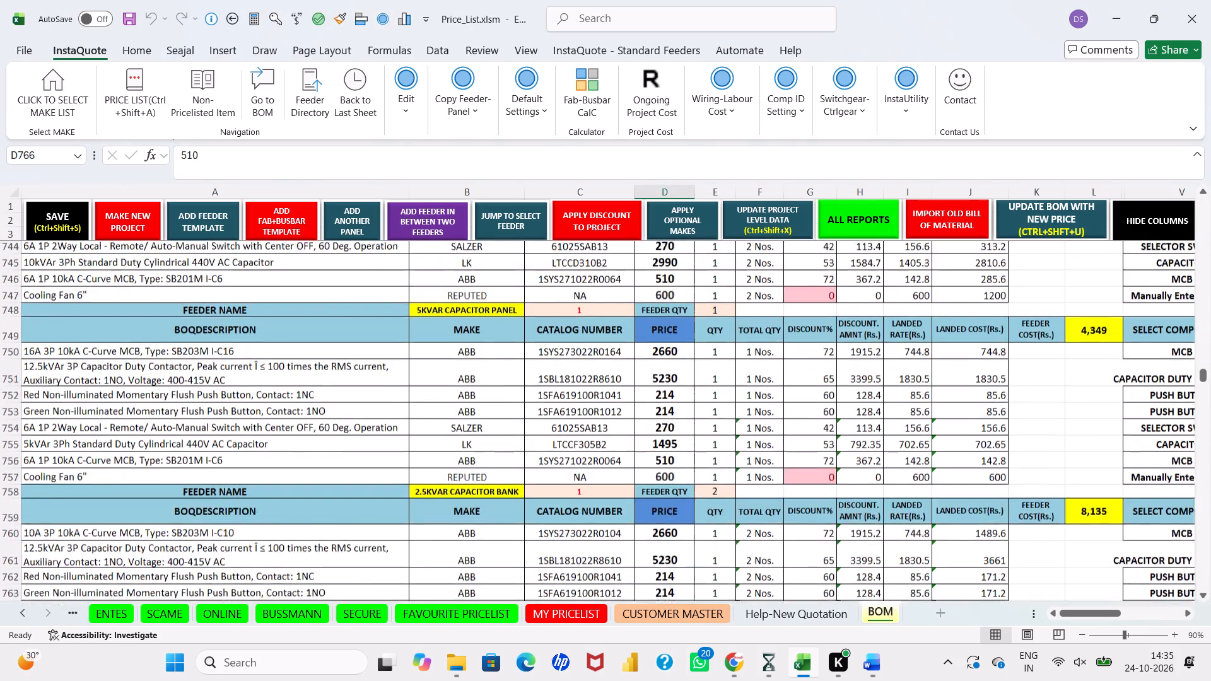
scroll(727, 421, up, 5)
scroll(727, 421, right, 3)
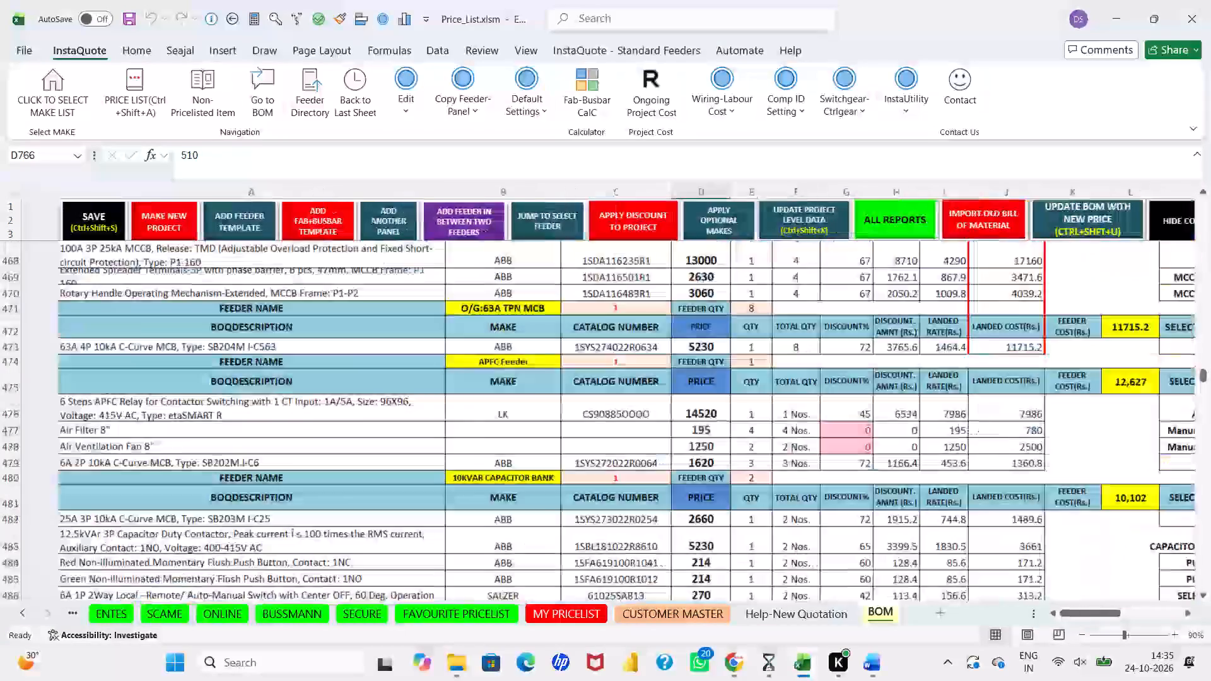
scroll(727, 421, up, 18)
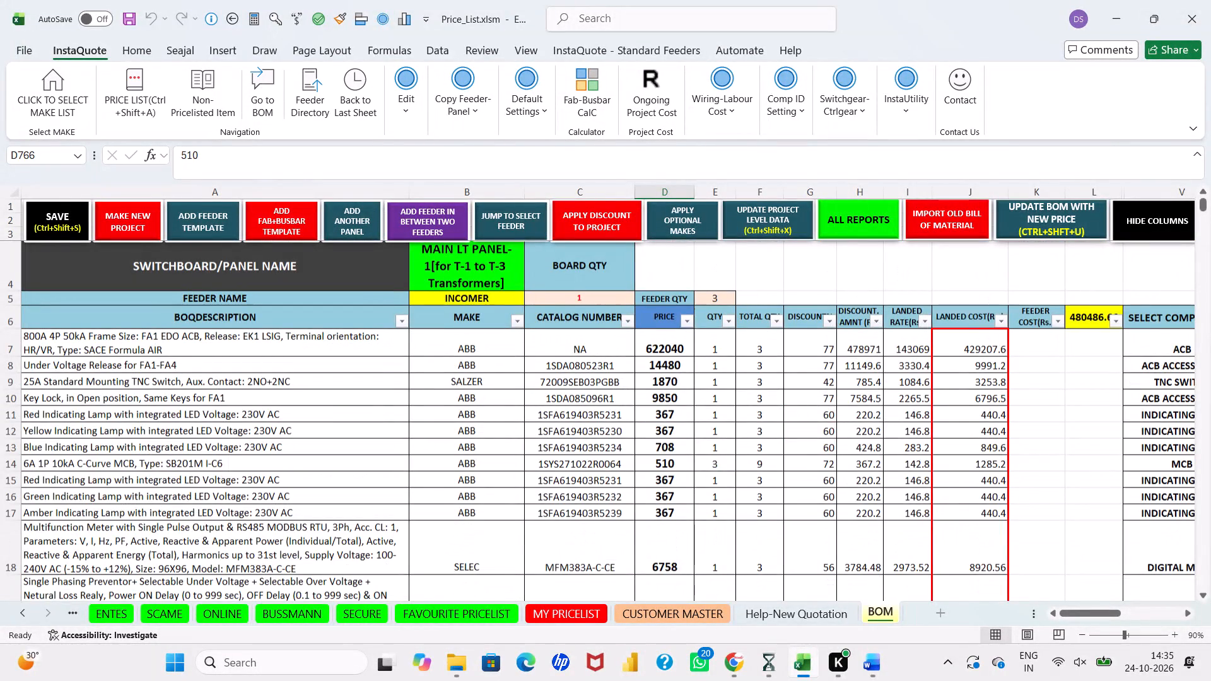
click(1000, 322)
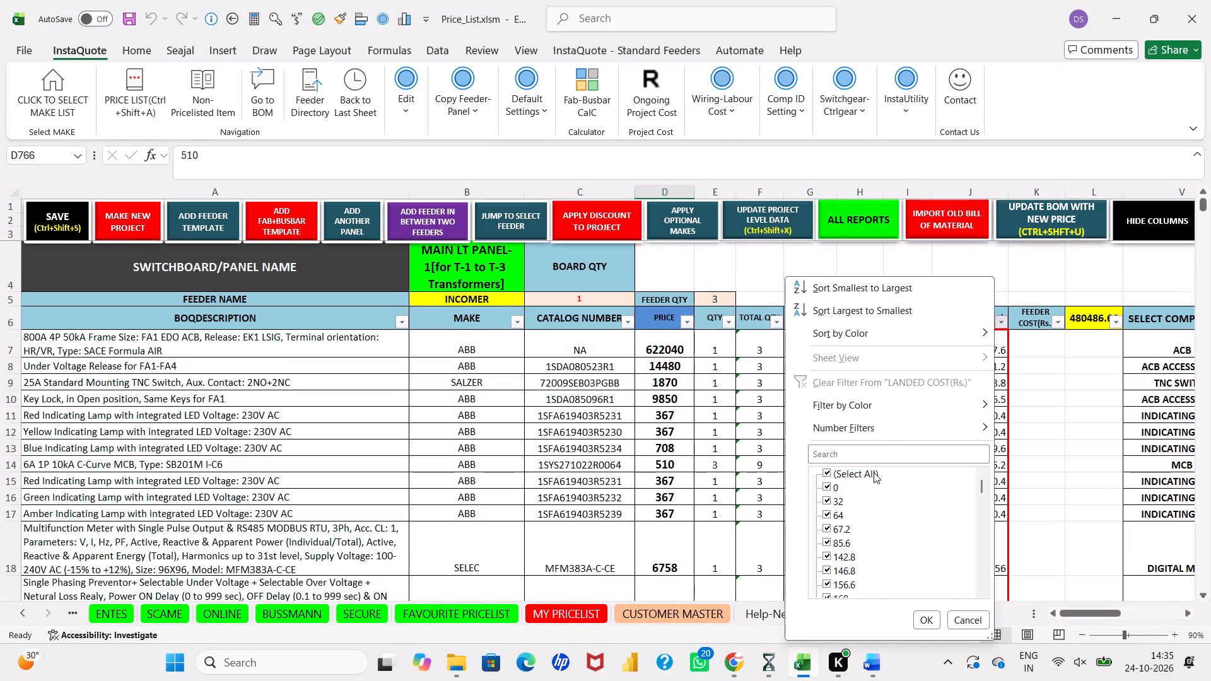
click(1029, 451)
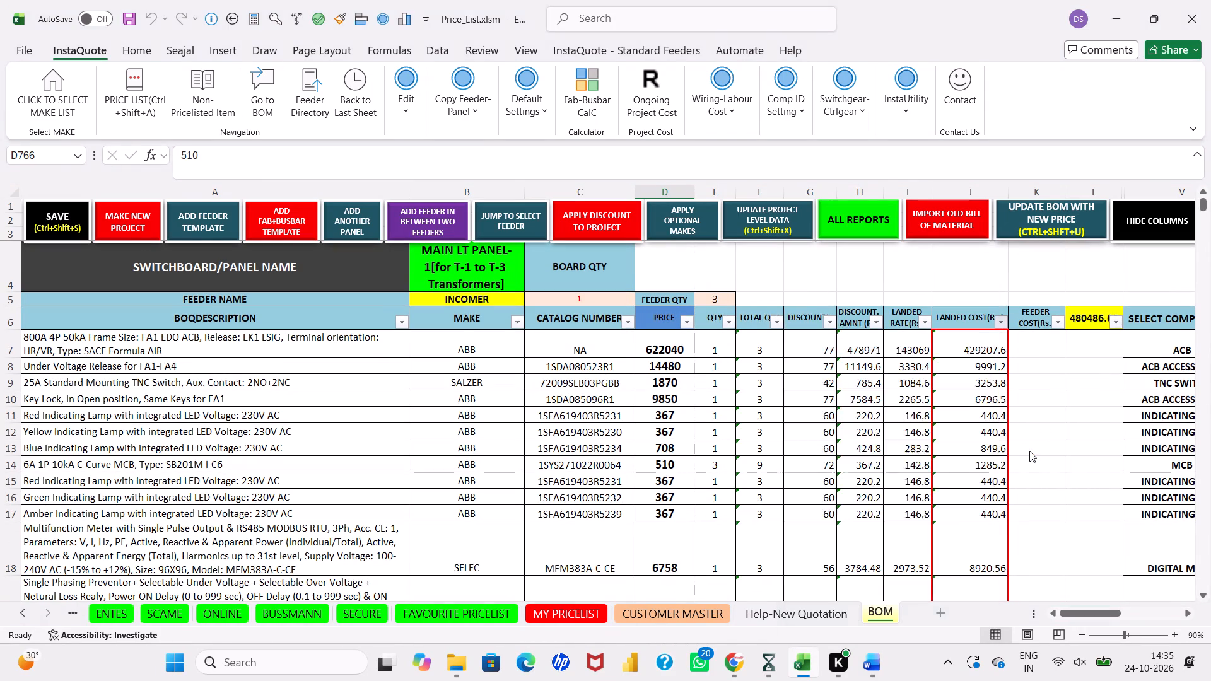
click(925, 325)
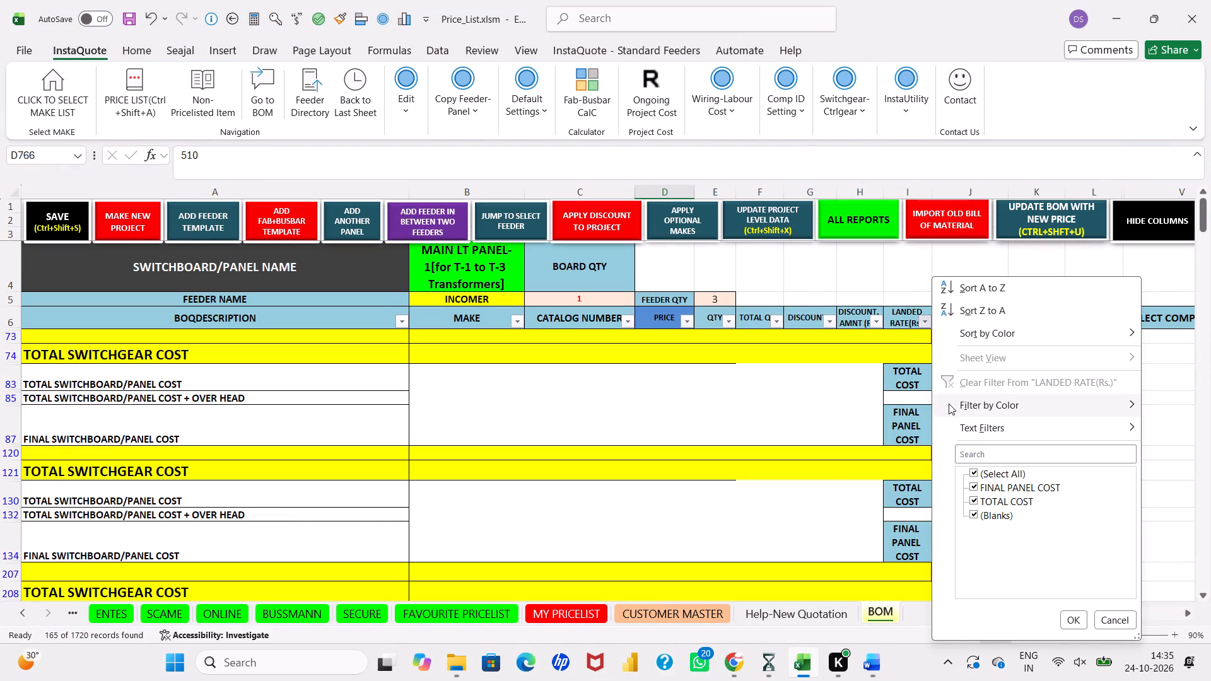
click(893, 435)
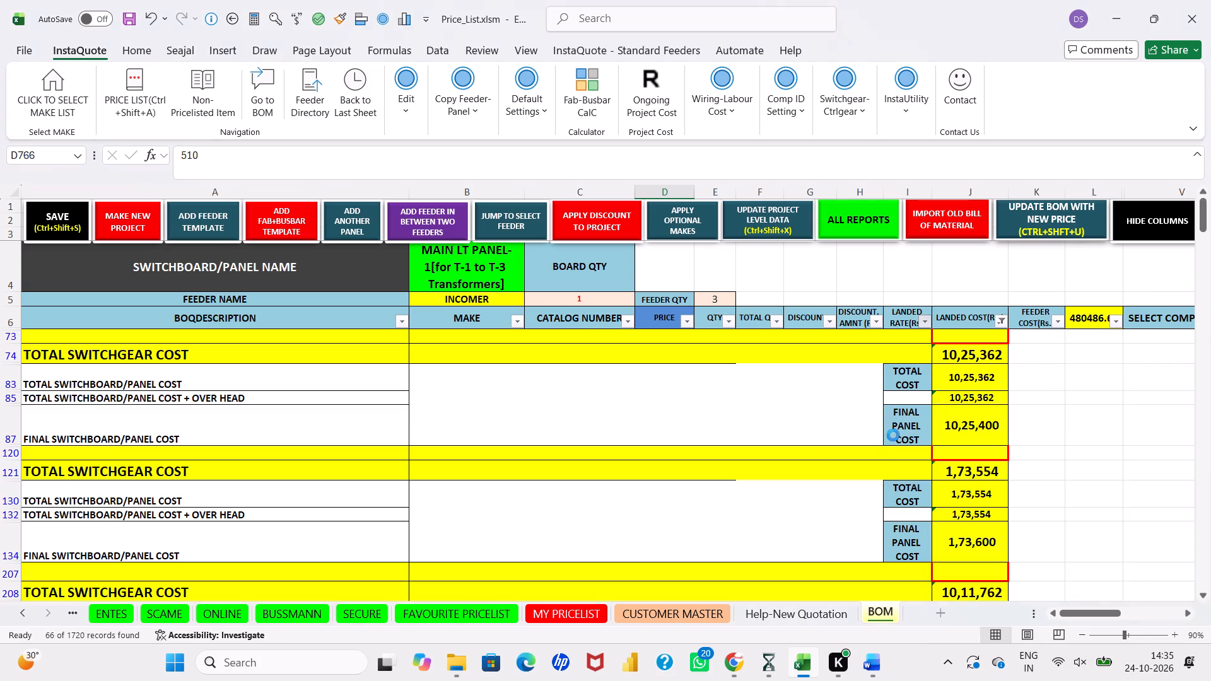
Arrange the Excel BOM and the browser's QS1738 HT LT Panels sheet side by side.
scroll(893, 435, left, 2)
scroll(893, 435, down, 2)
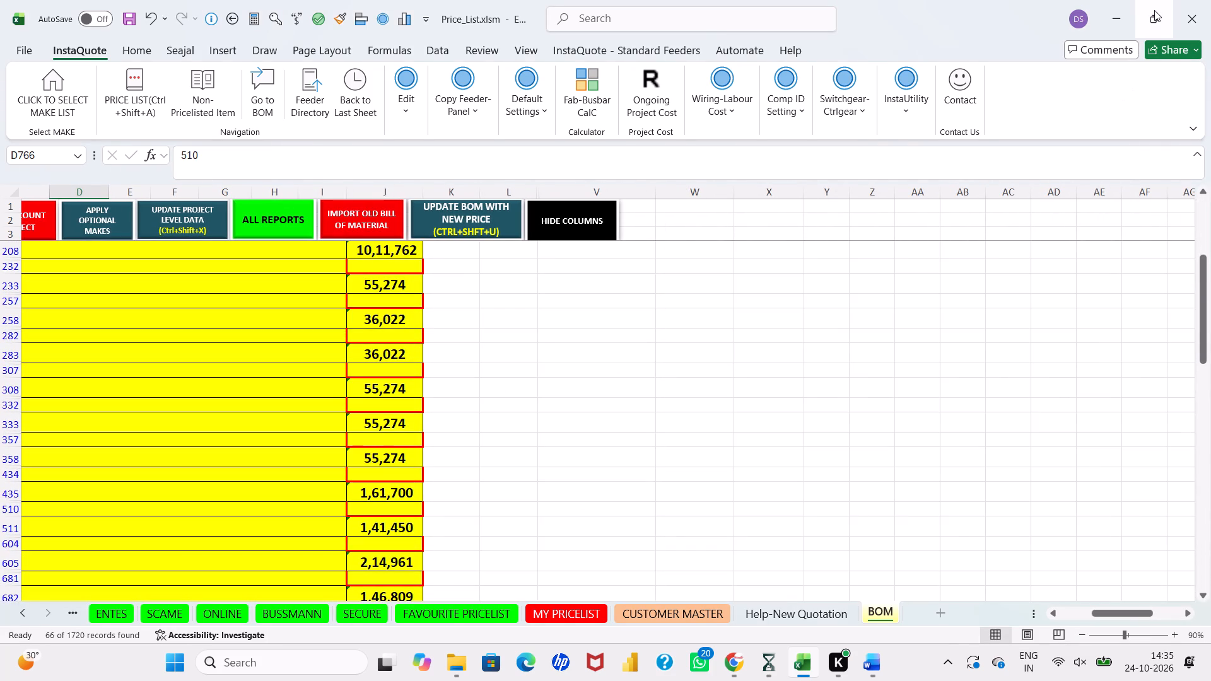
click(1068, 122)
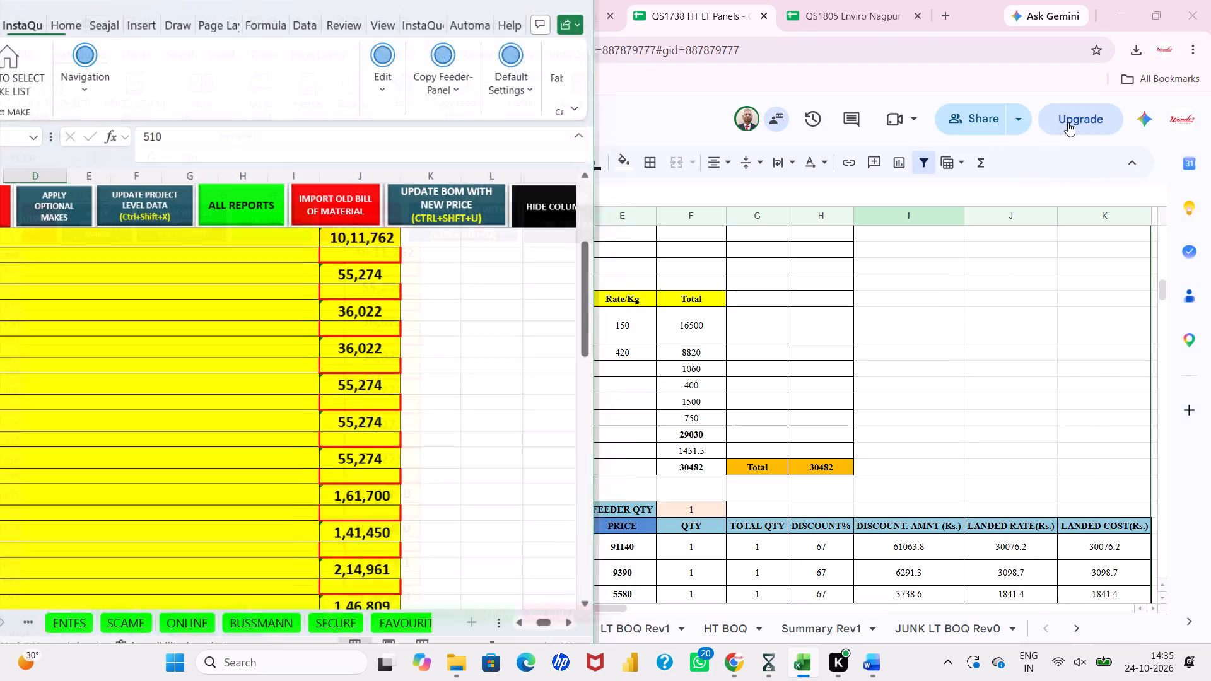
click(904, 238)
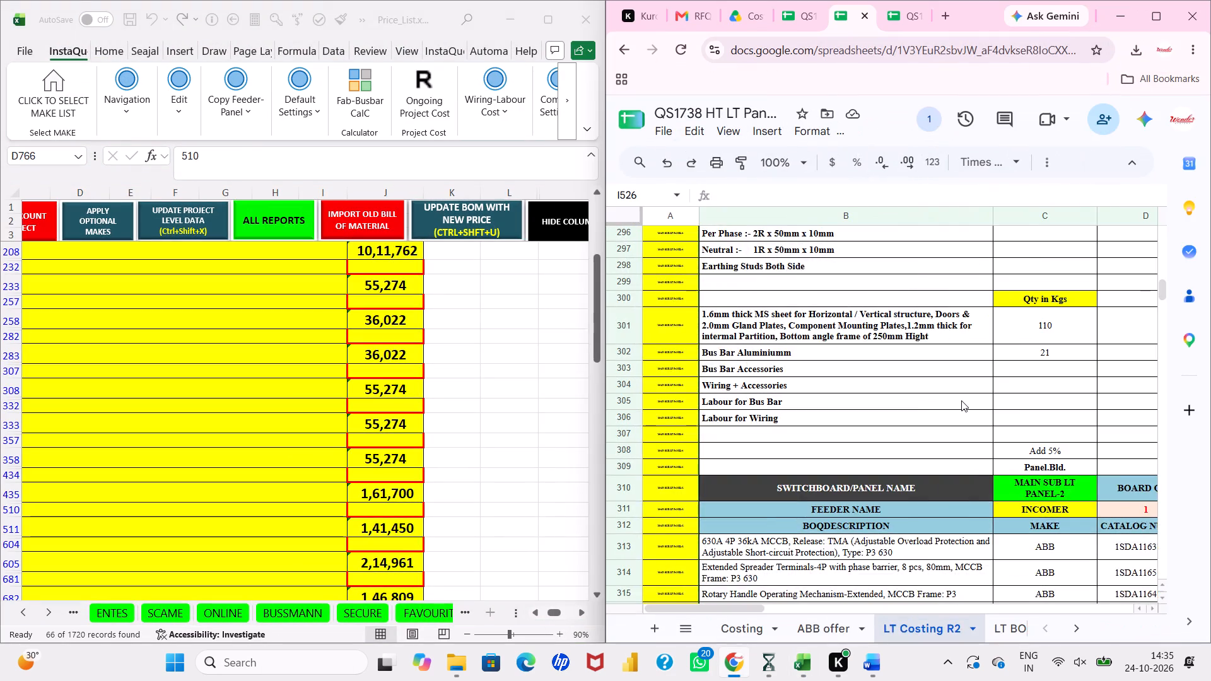
Filter the LANDED COST column of the LT Costing R2 sheet by yellow fill colour.
scroll(961, 400, left, 4)
scroll(961, 400, up, 17)
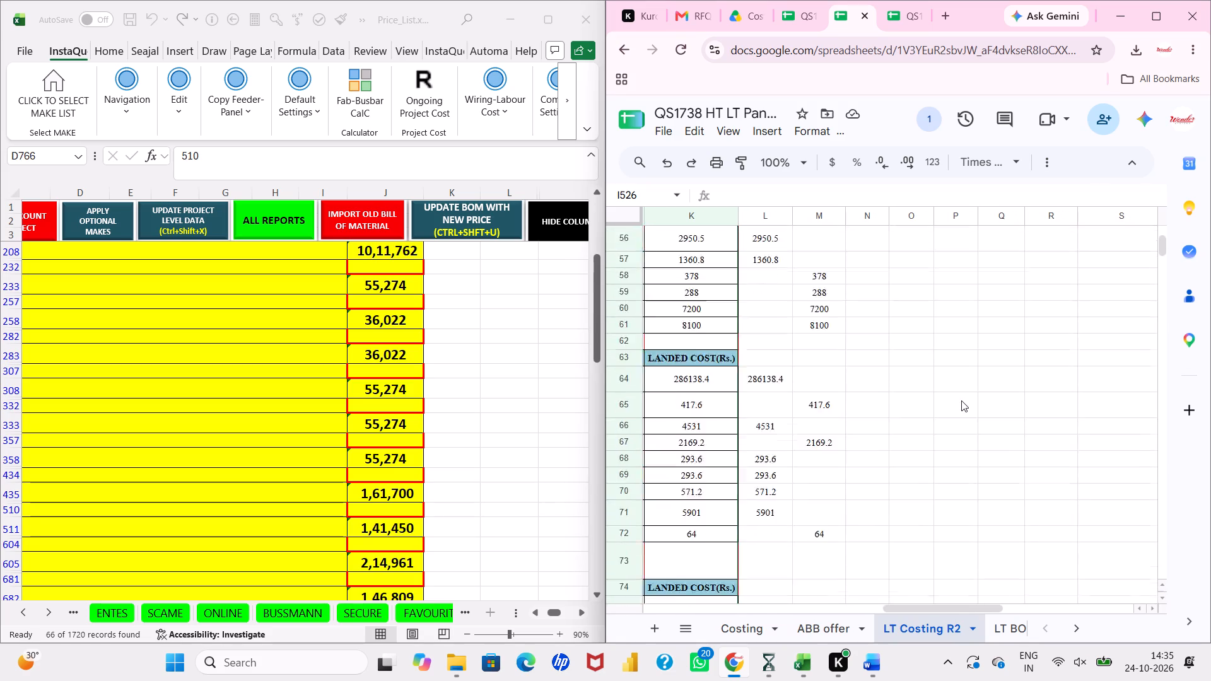
scroll(961, 400, up, 6)
scroll(961, 400, down, 10)
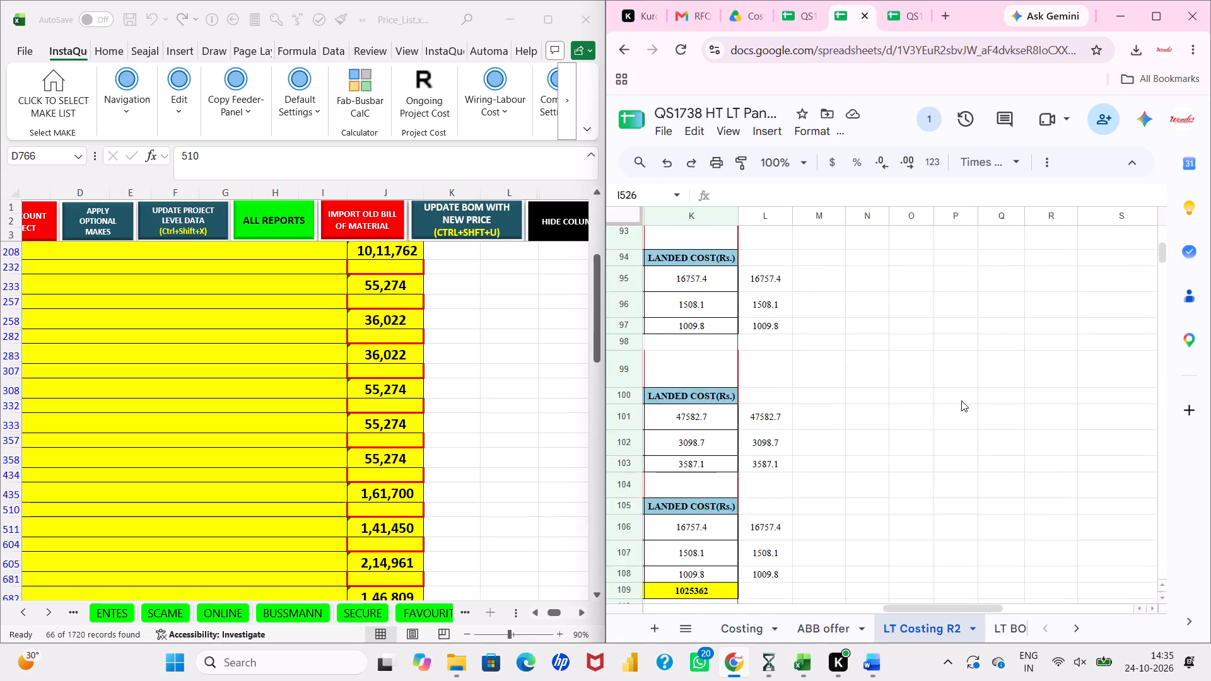
scroll(961, 400, up, 8)
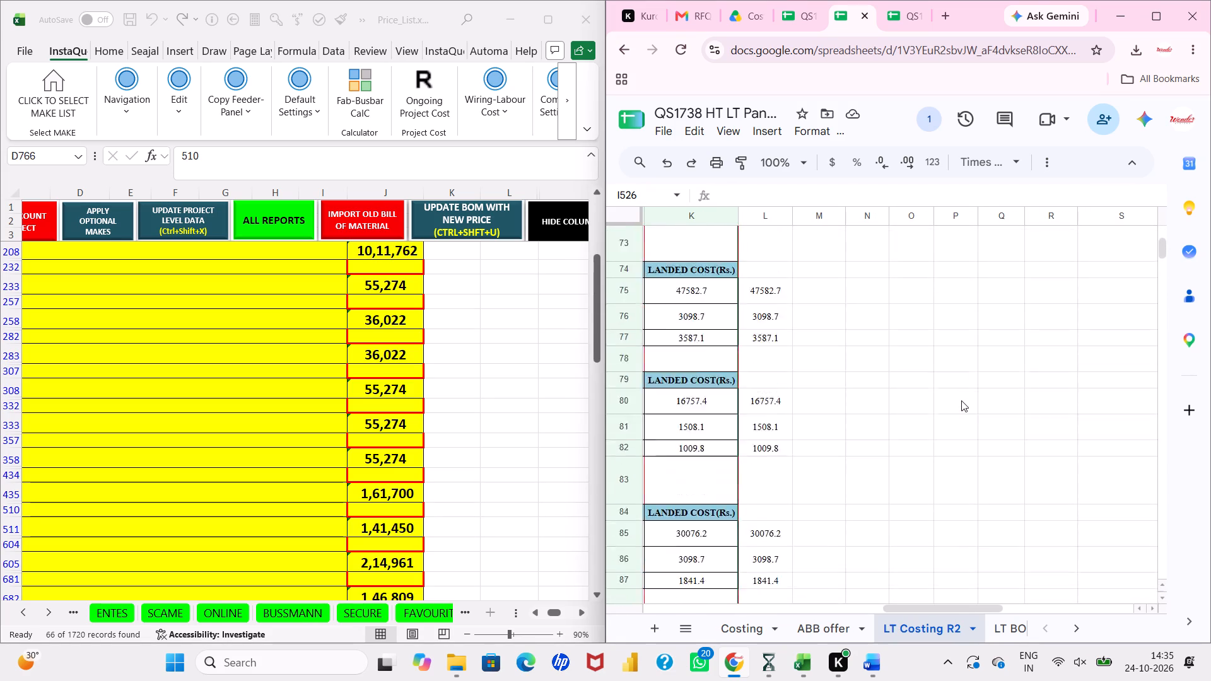
scroll(961, 400, up, 4)
scroll(961, 400, down, 5)
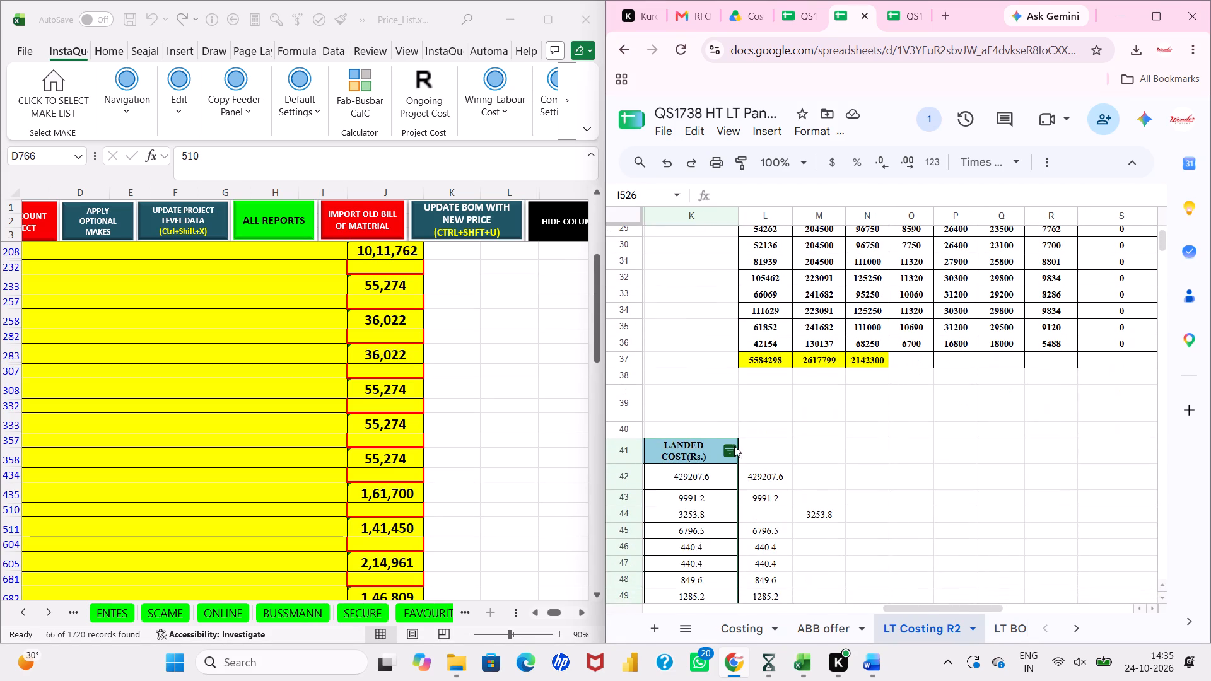
click(734, 451)
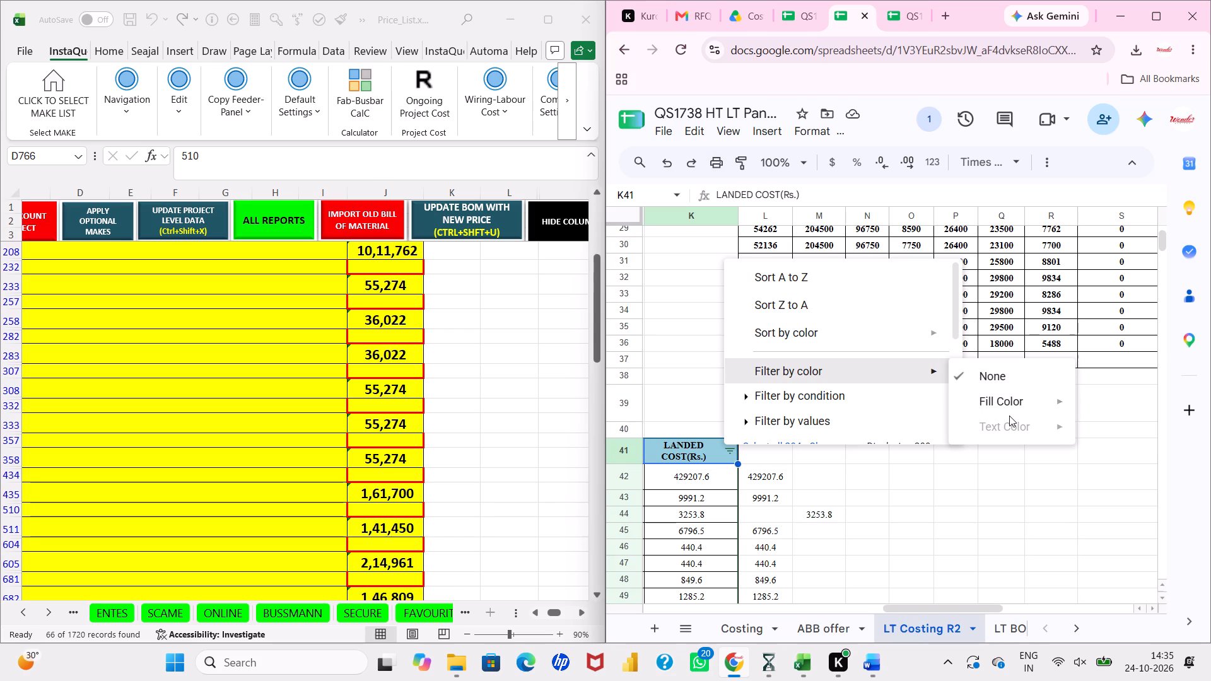
click(1124, 455)
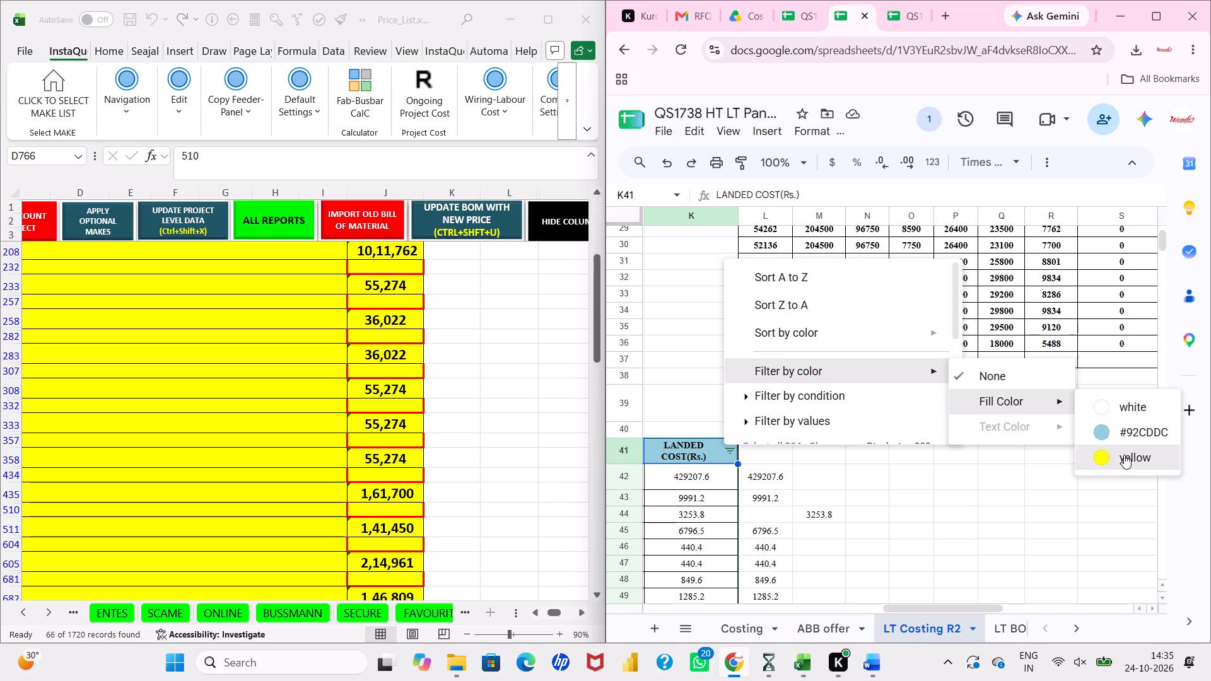
Compare the yellow switchgear totals in the Excel BOM with those in LT Costing R2, panel by panel.
scroll(942, 451, down, 2)
scroll(442, 353, up, 4)
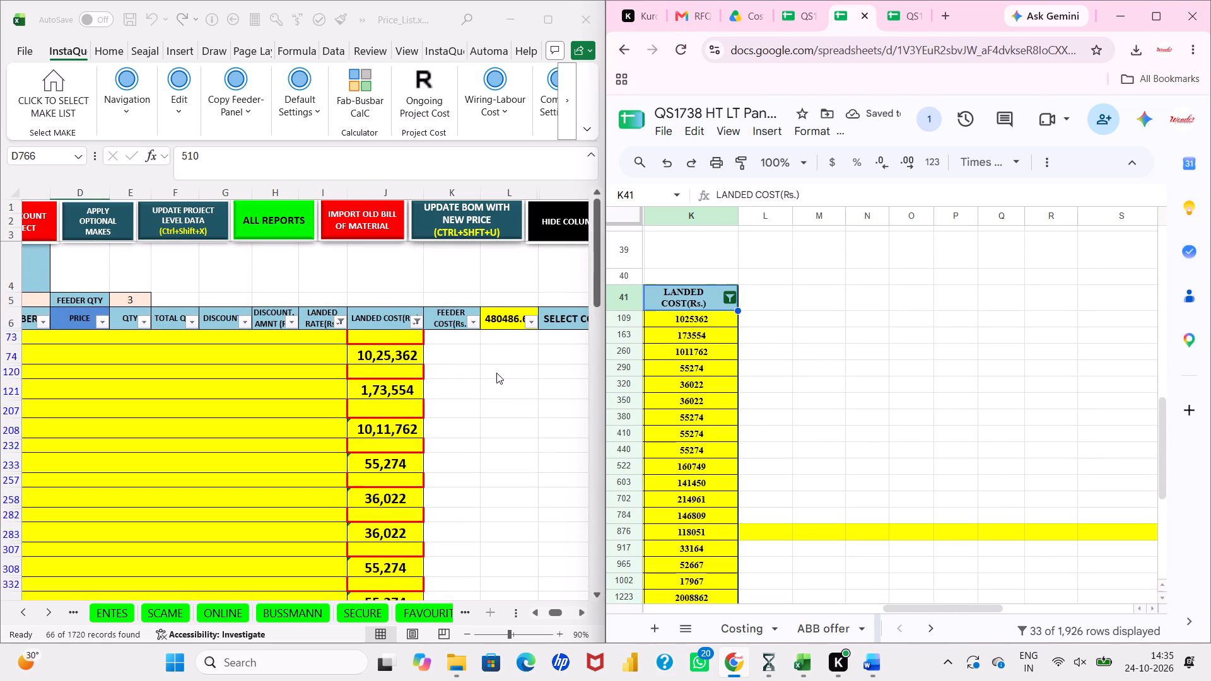
scroll(496, 373, down, 2)
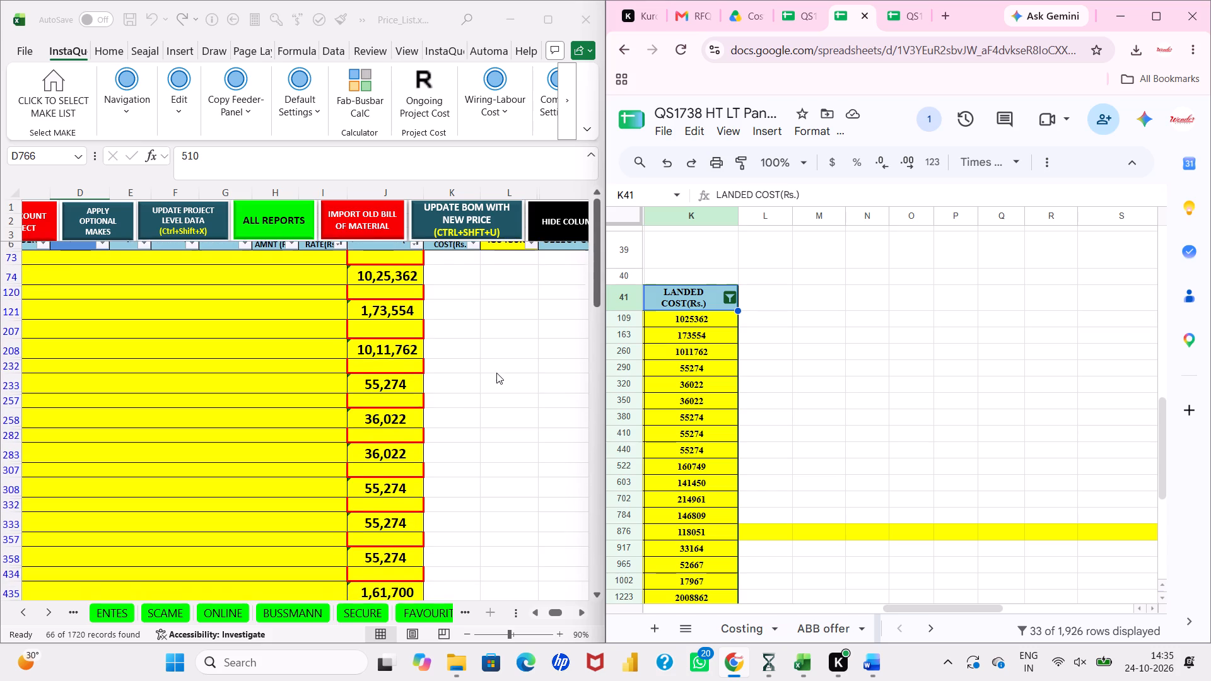
scroll(496, 373, down, 2)
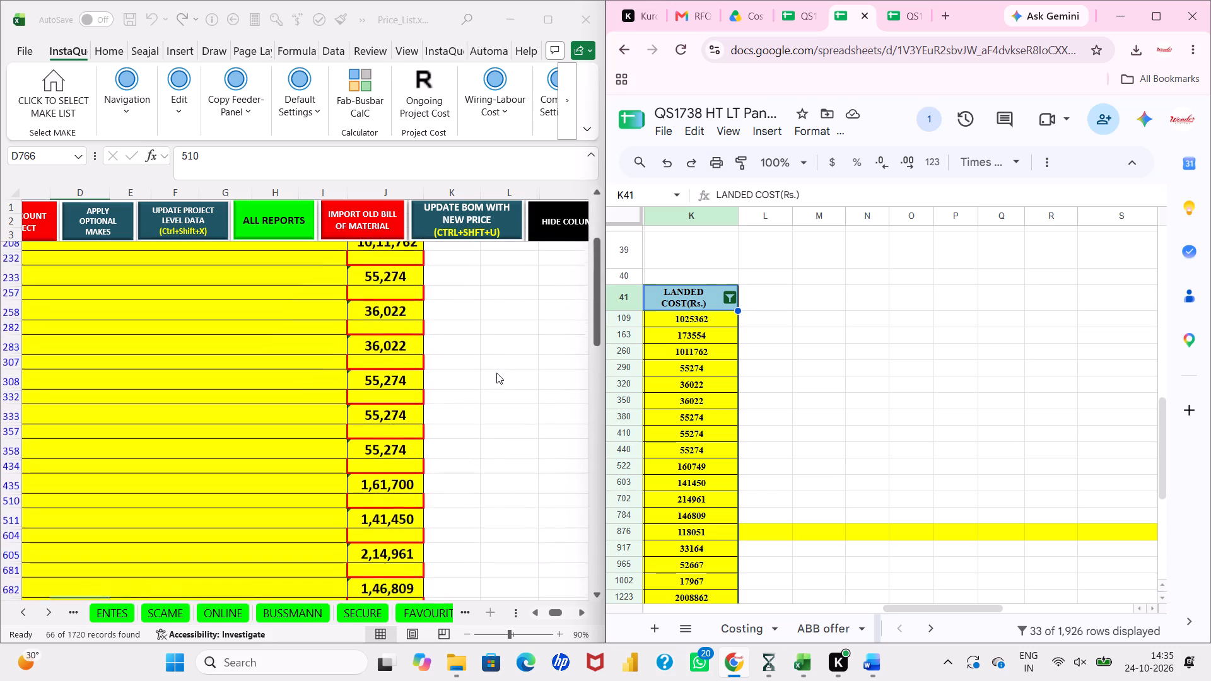
scroll(496, 373, down, 1)
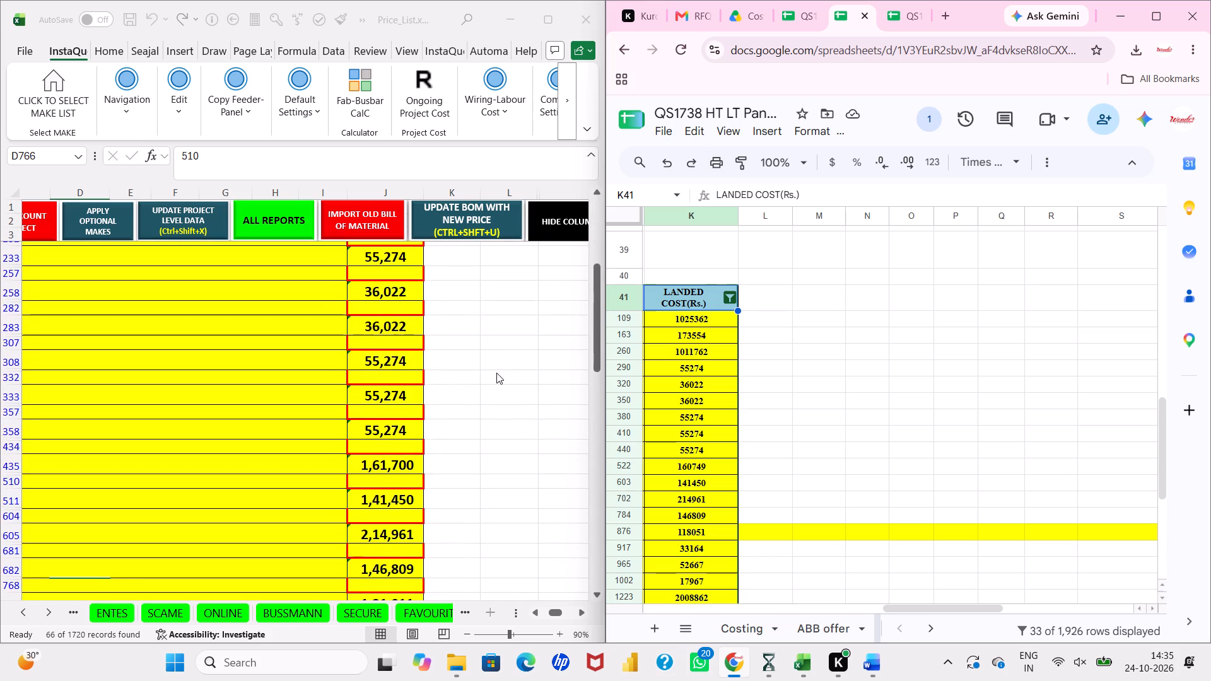
scroll(496, 373, down, 1)
scroll(776, 393, down, 1)
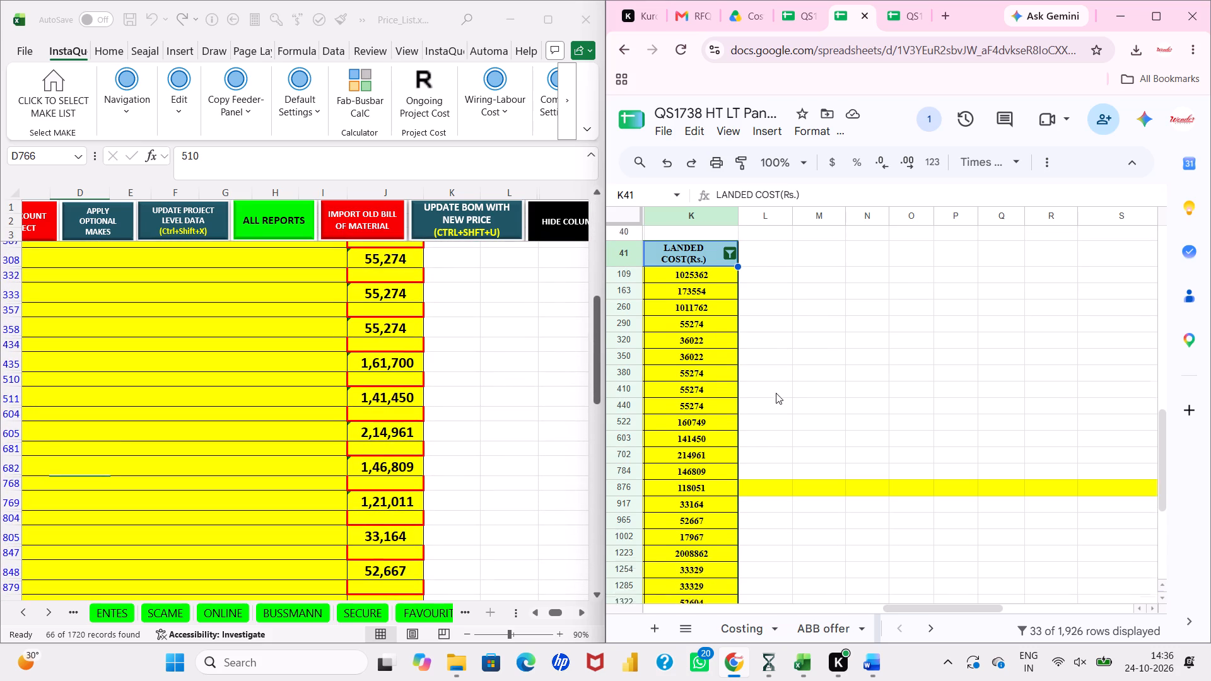
scroll(776, 393, down, 1)
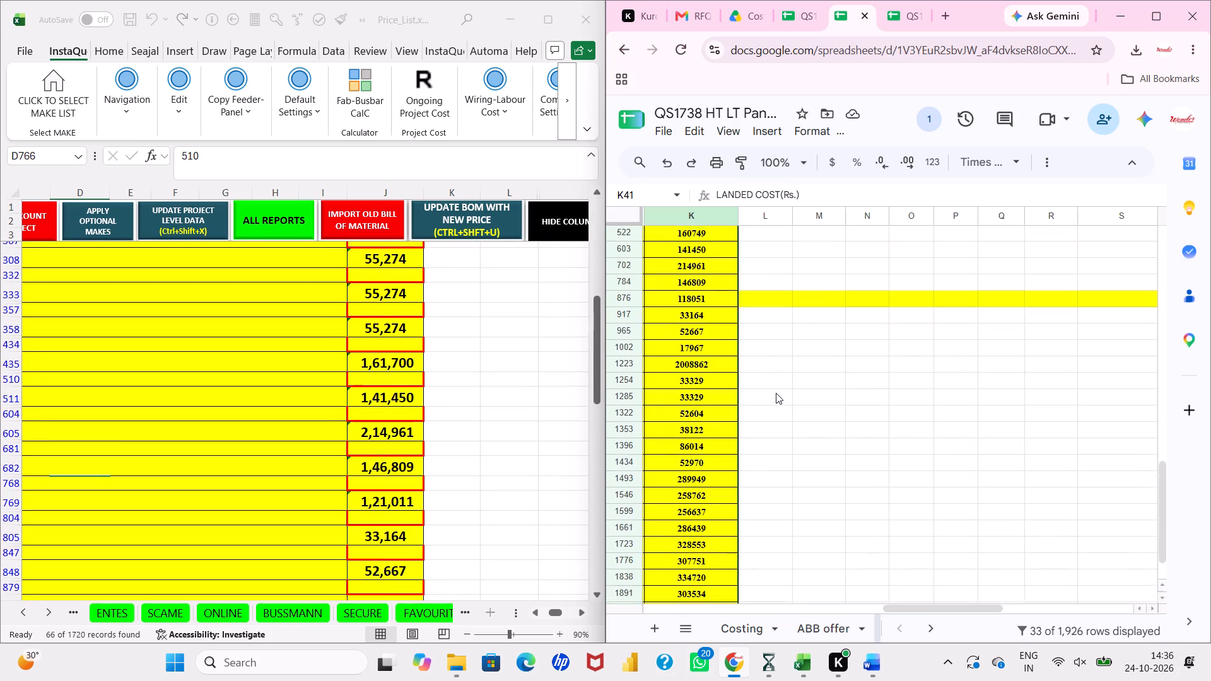
scroll(776, 393, down, 2)
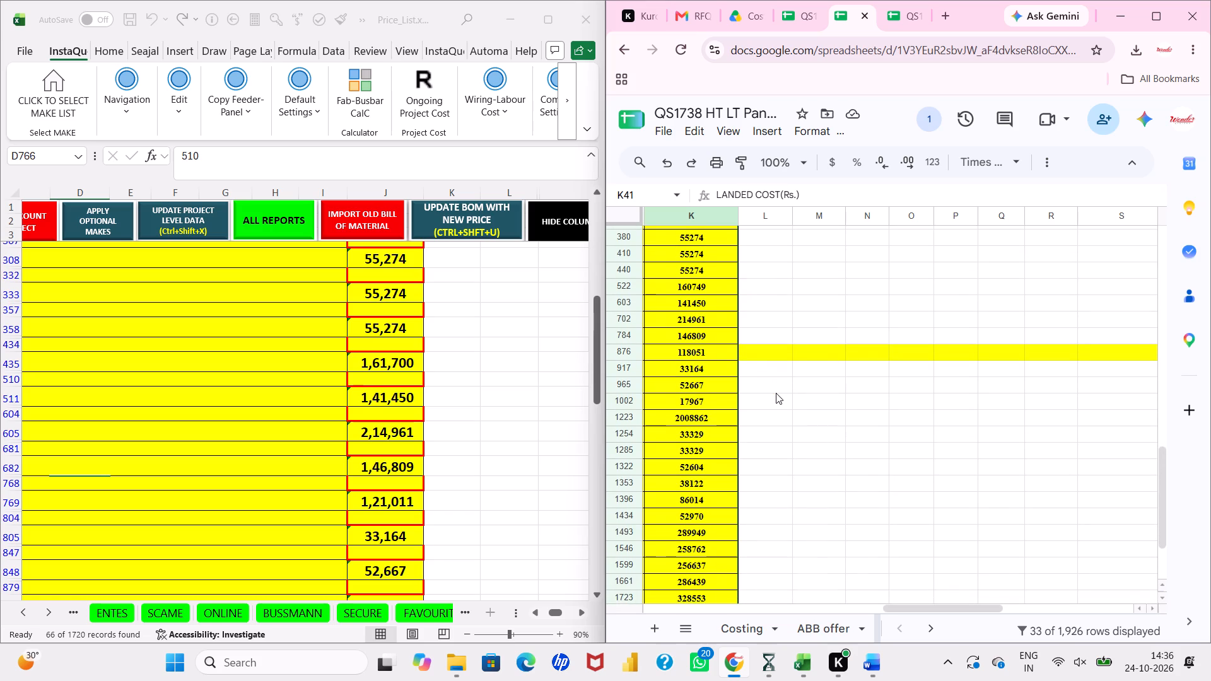
scroll(450, 317, down, 2)
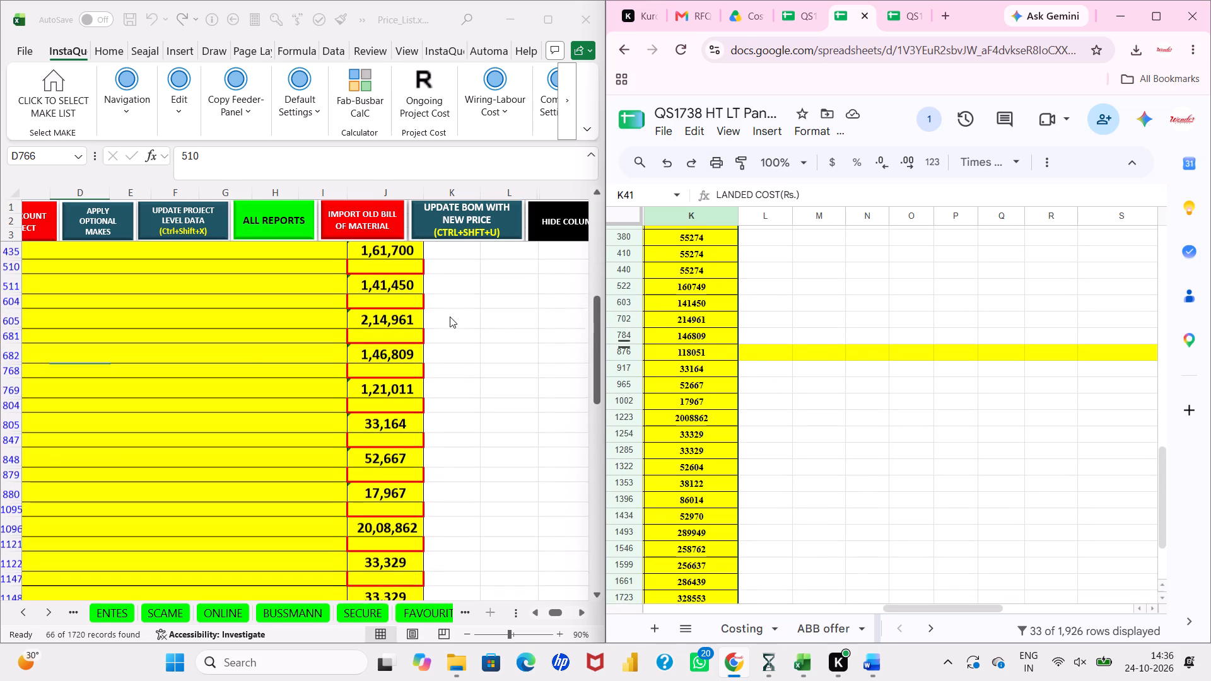
scroll(752, 302, down, 1)
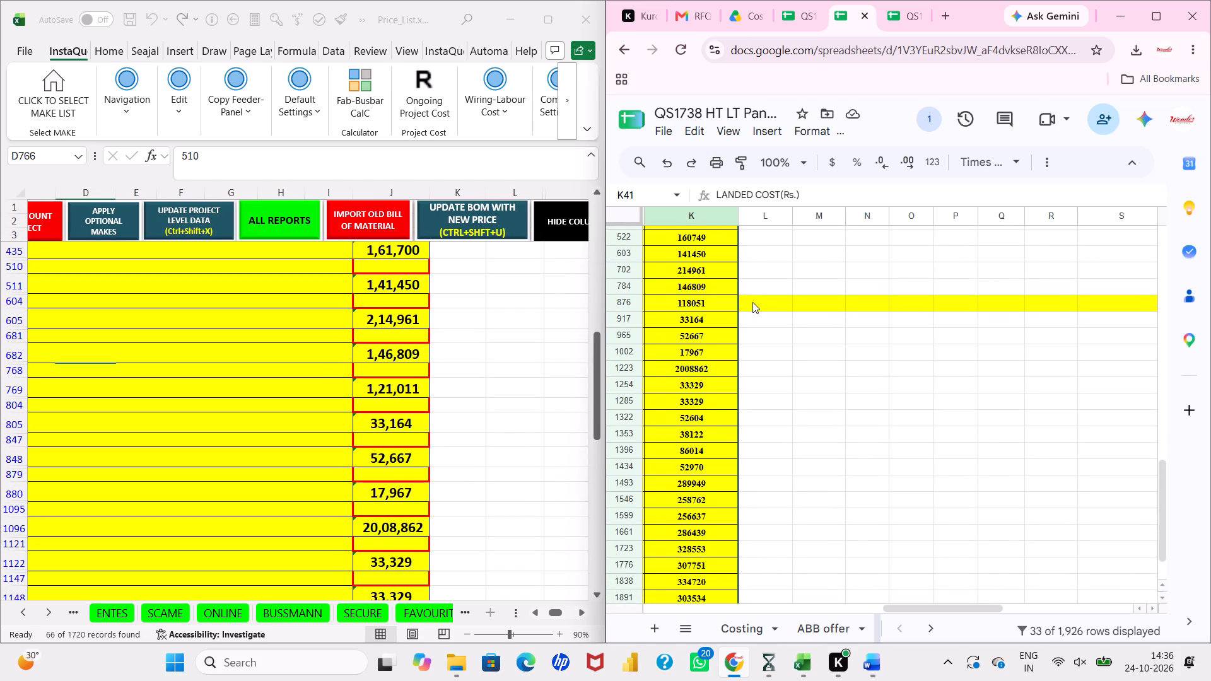
scroll(752, 302, down, 3)
Compare the yellow switchgear totals in LT Costing R2, from row 522 to the last panel, with those in the Excel BOM.
click(749, 233)
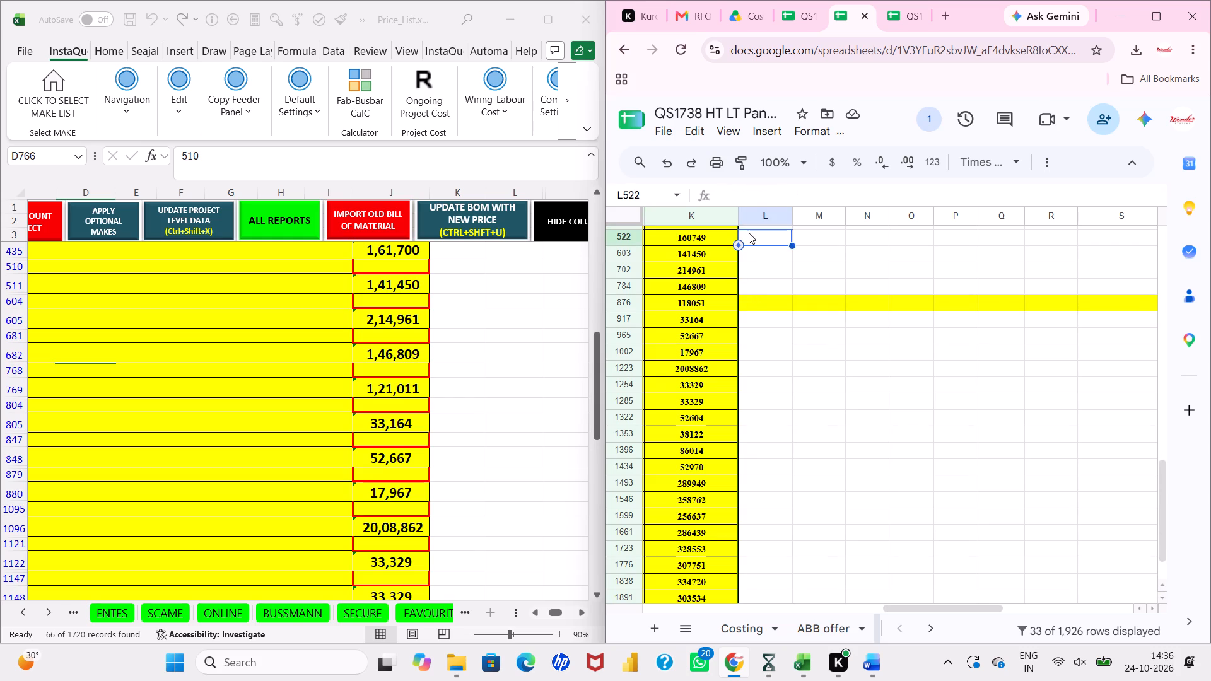
click(629, 238)
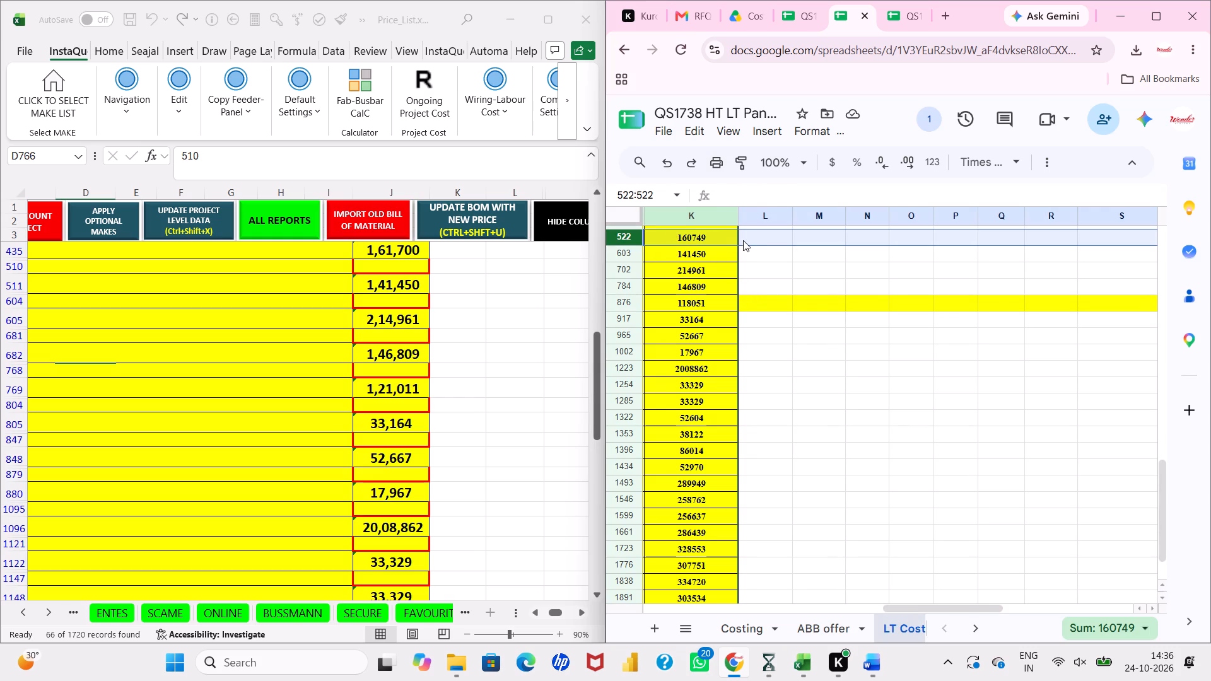
click(747, 239)
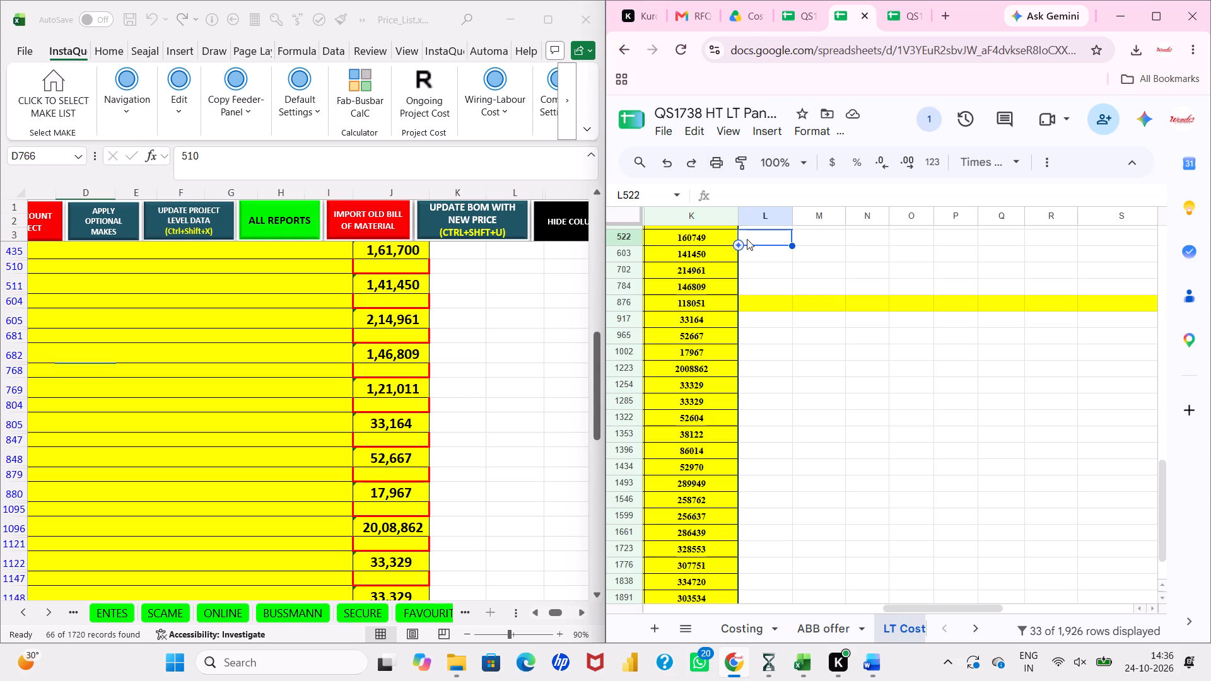
scroll(524, 359, down, 1)
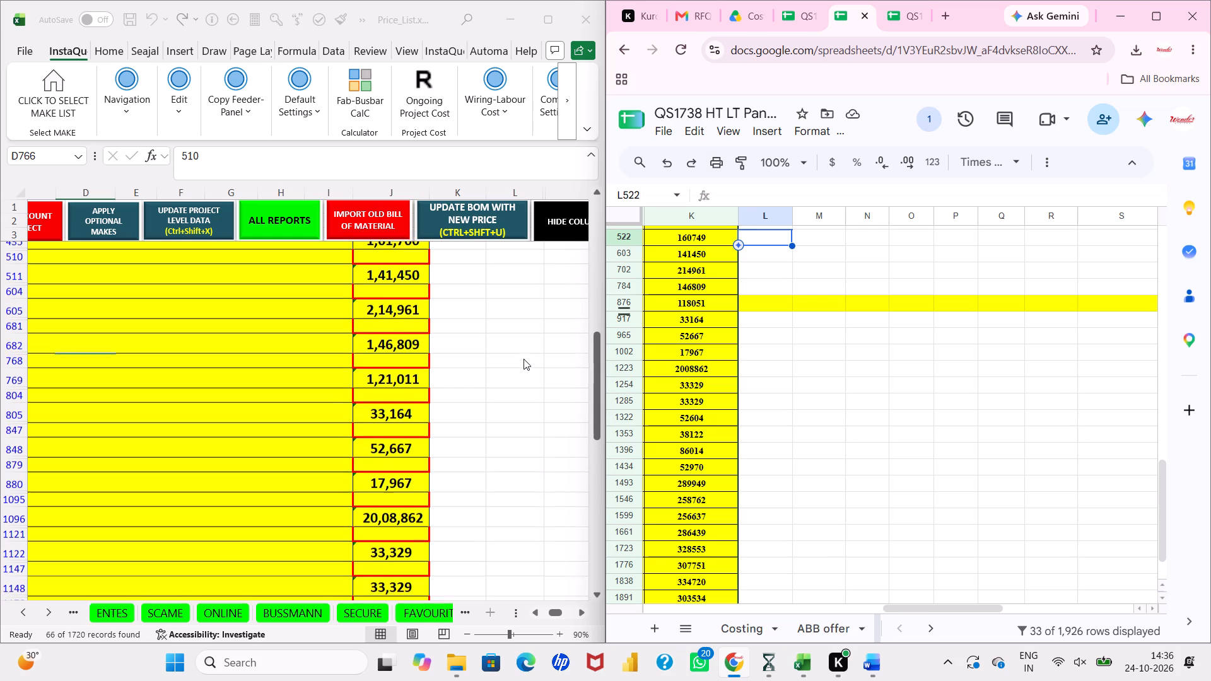
scroll(524, 359, down, 2)
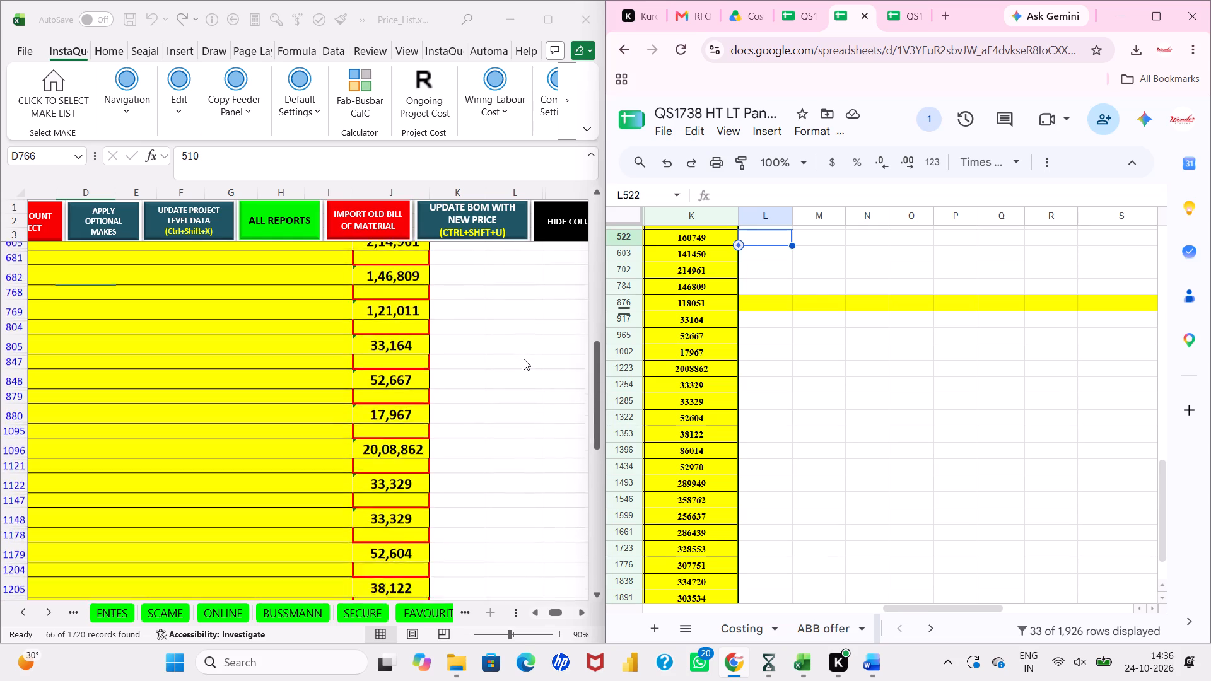
scroll(524, 359, down, 1)
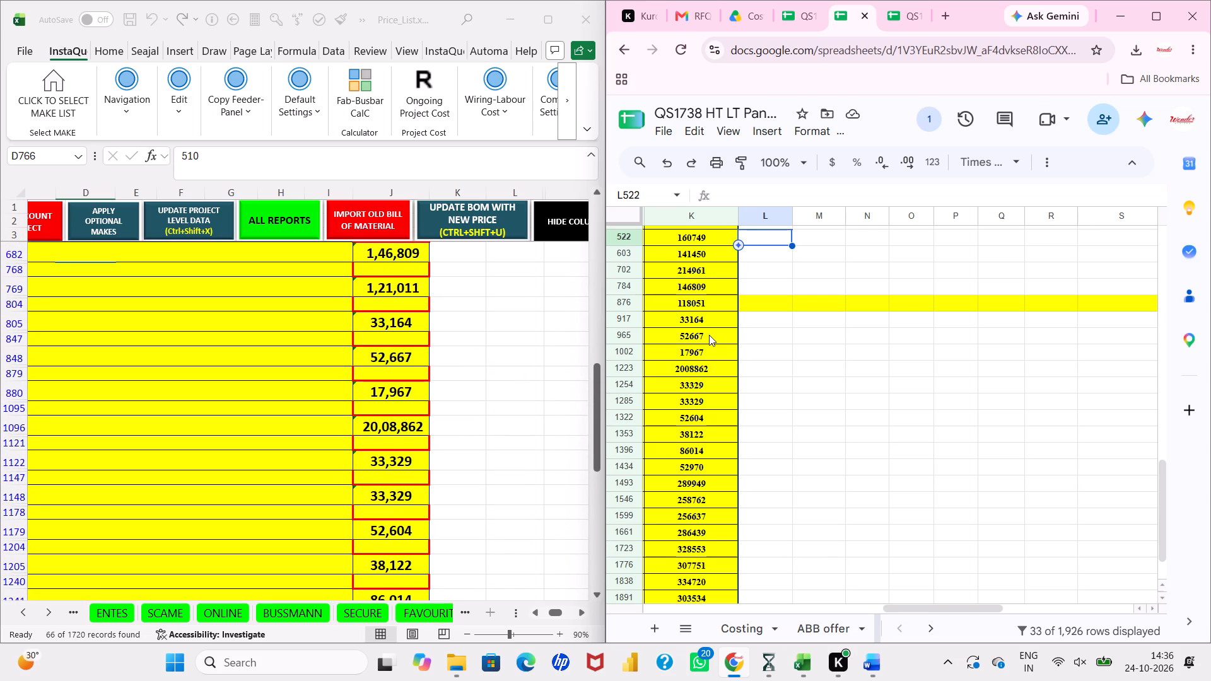
scroll(709, 335, down, 2)
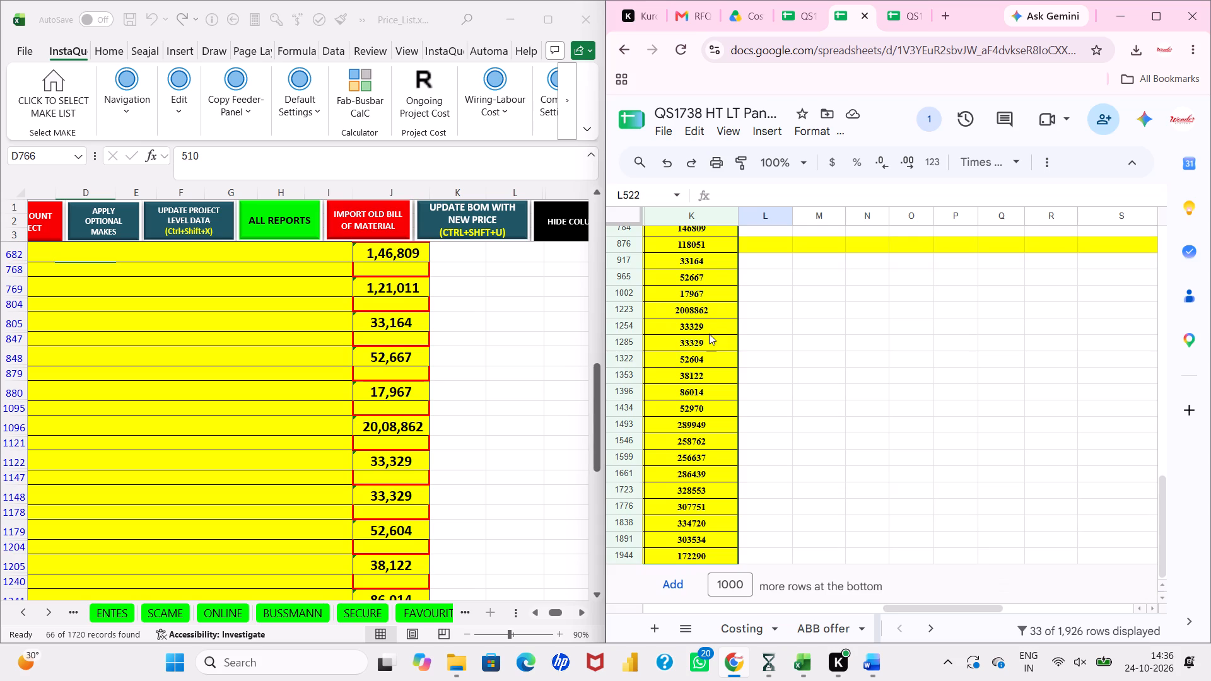
scroll(520, 335, down, 1)
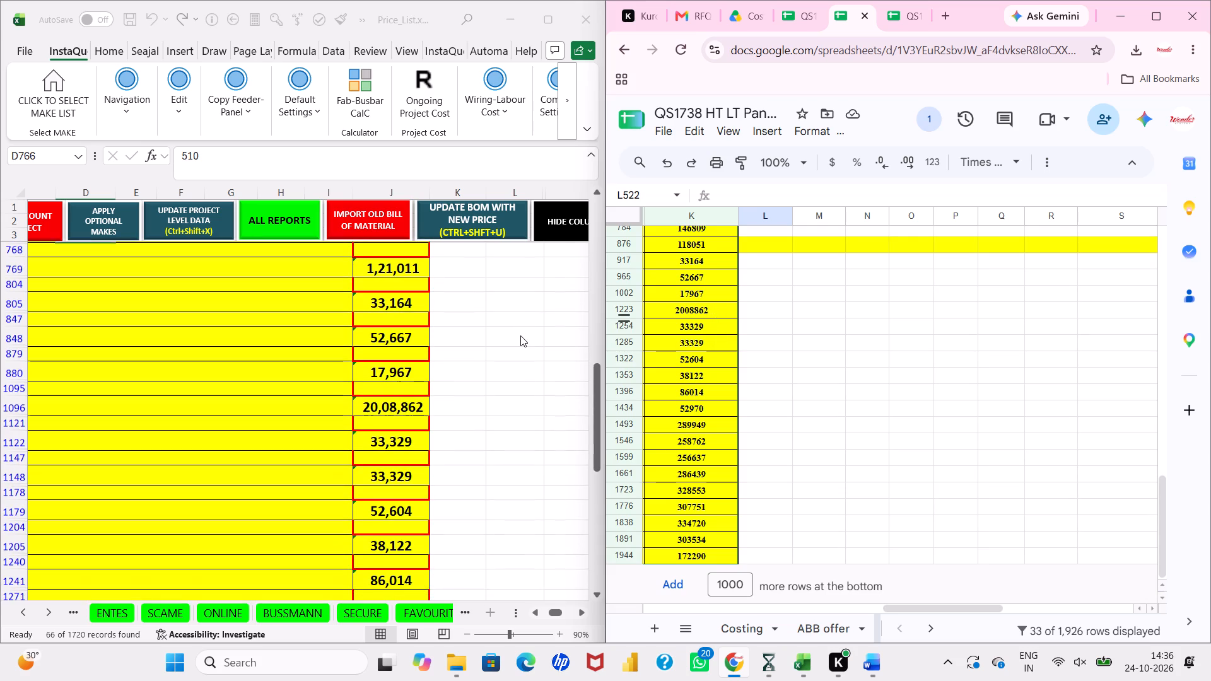
scroll(520, 335, down, 1)
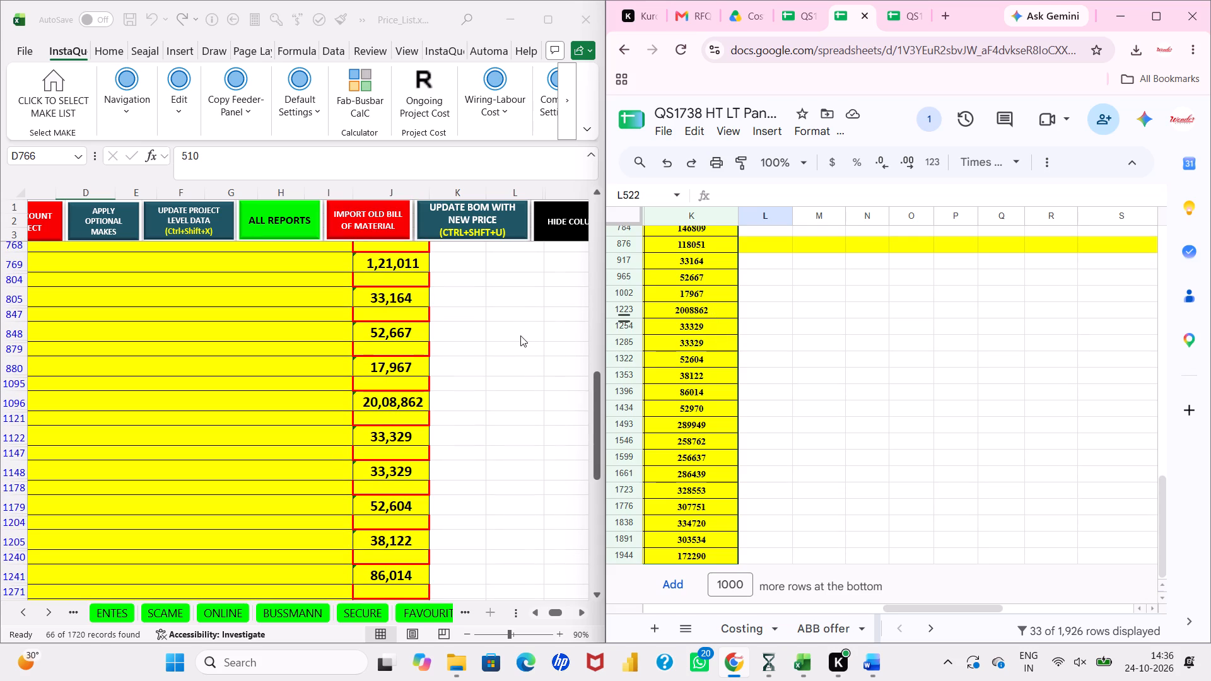
click(520, 335)
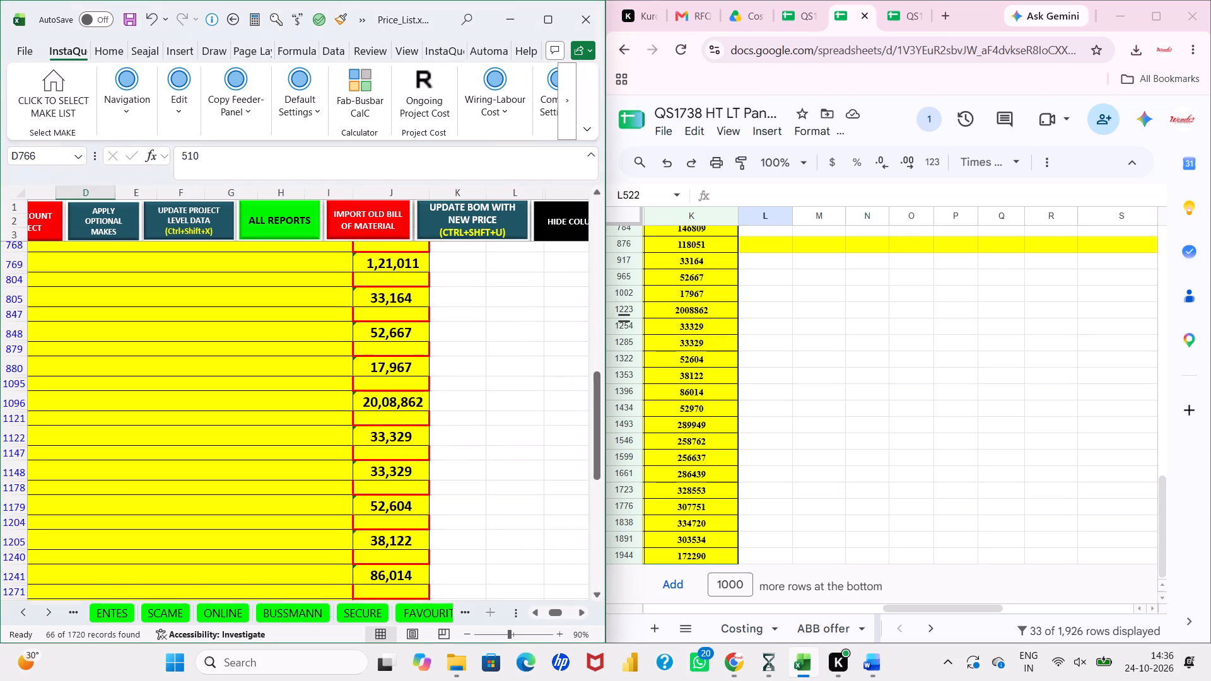
scroll(520, 335, down, 1)
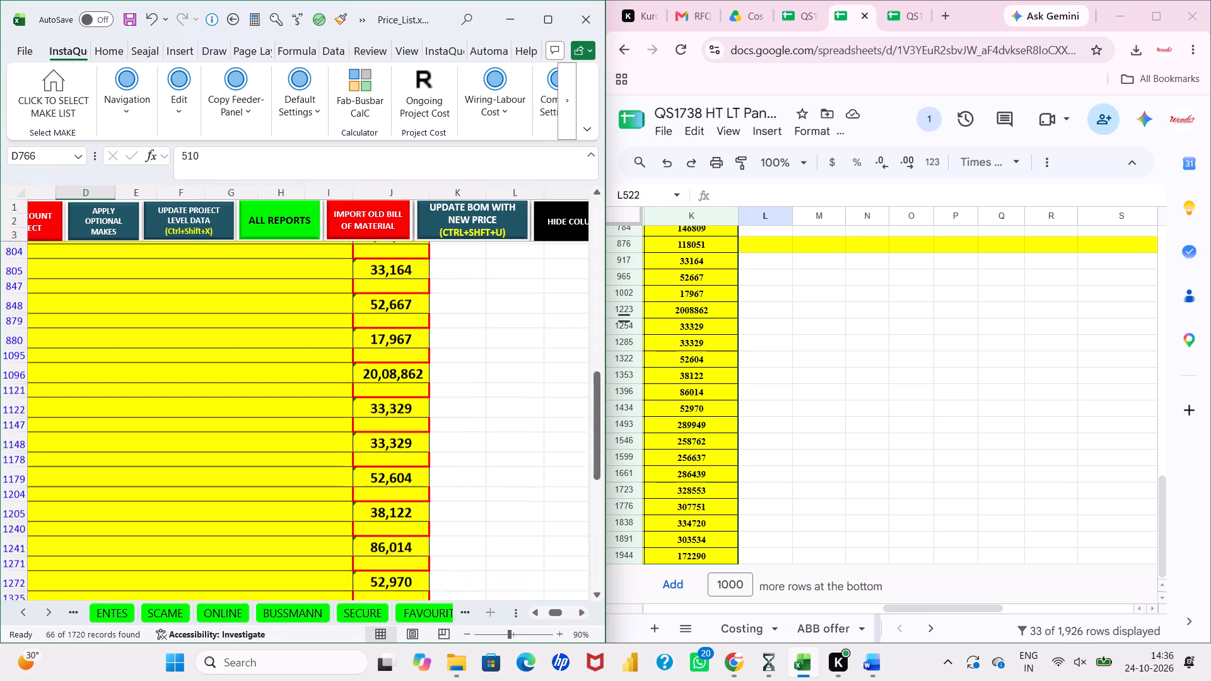
scroll(520, 335, down, 2)
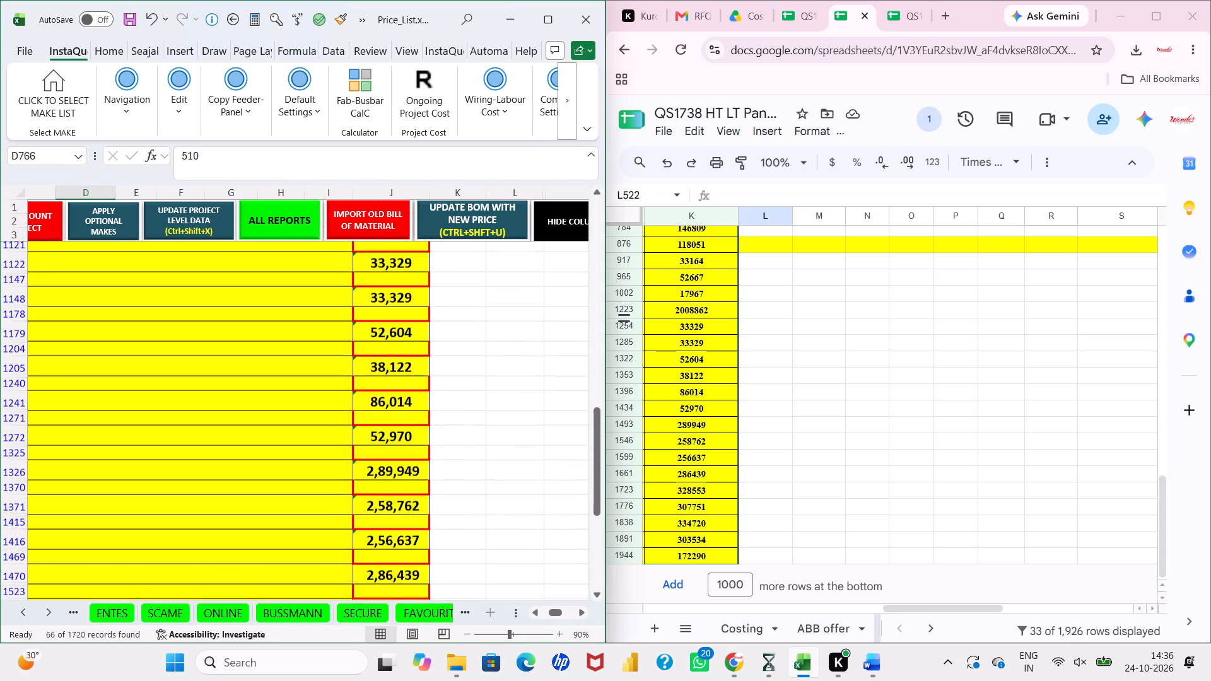
scroll(520, 335, down, 2)
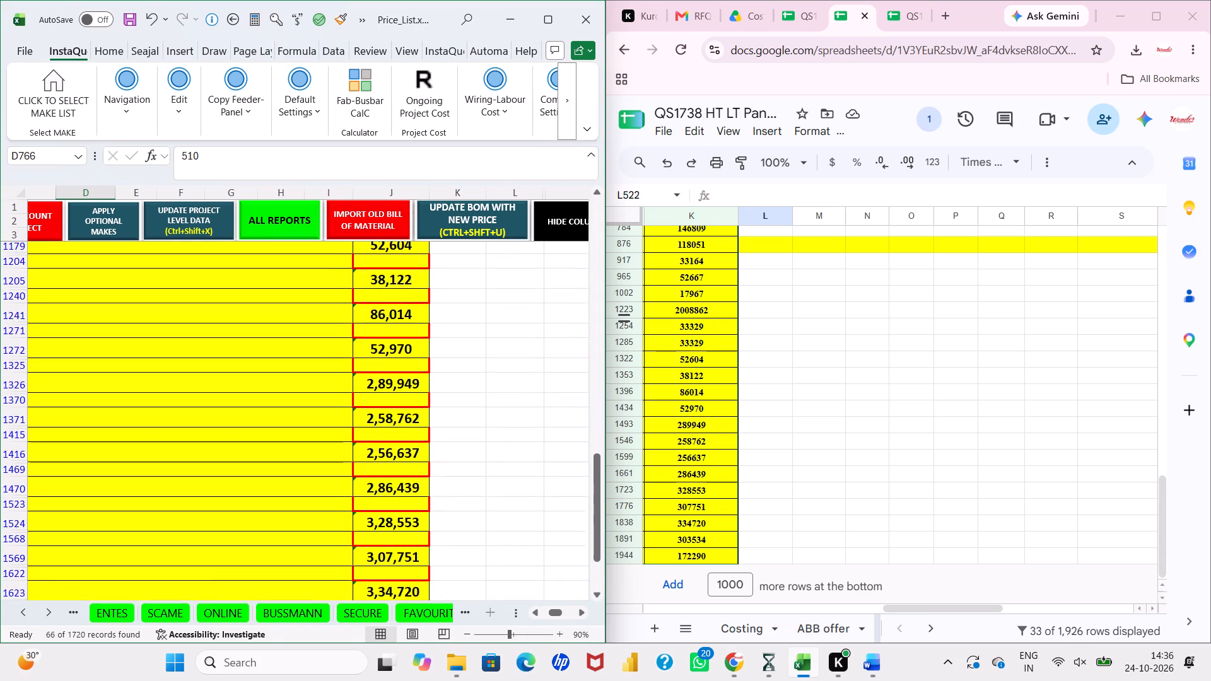
scroll(520, 335, down, 2)
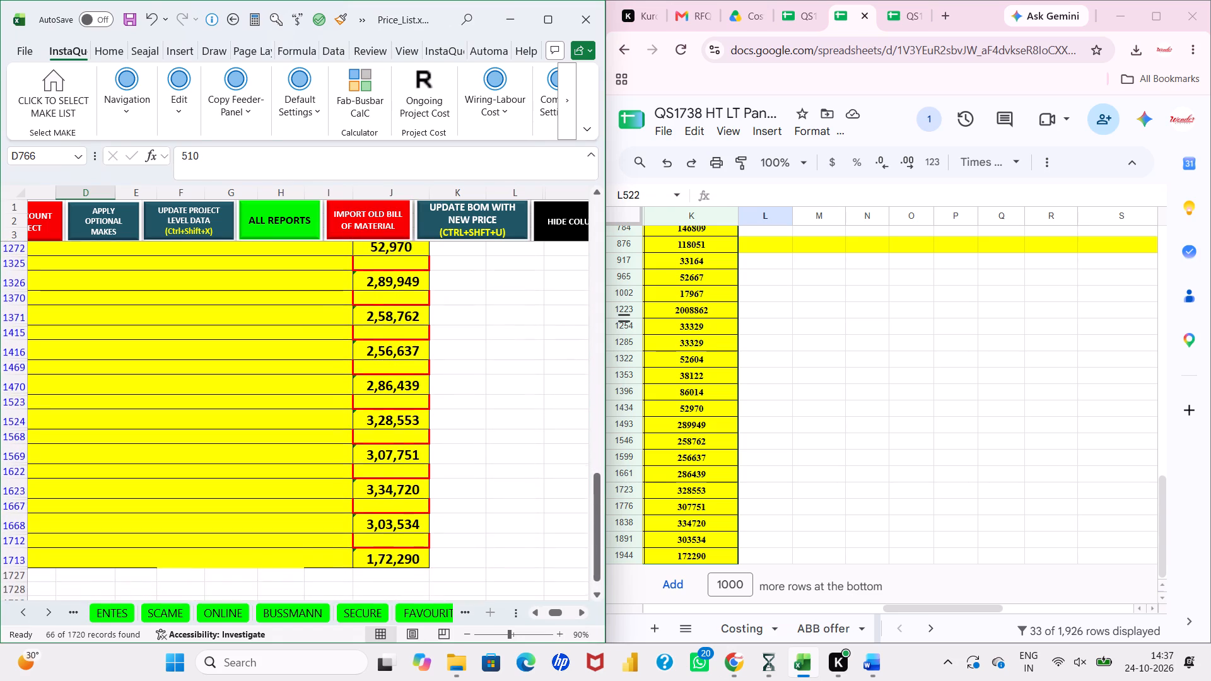
scroll(520, 335, down, 1)
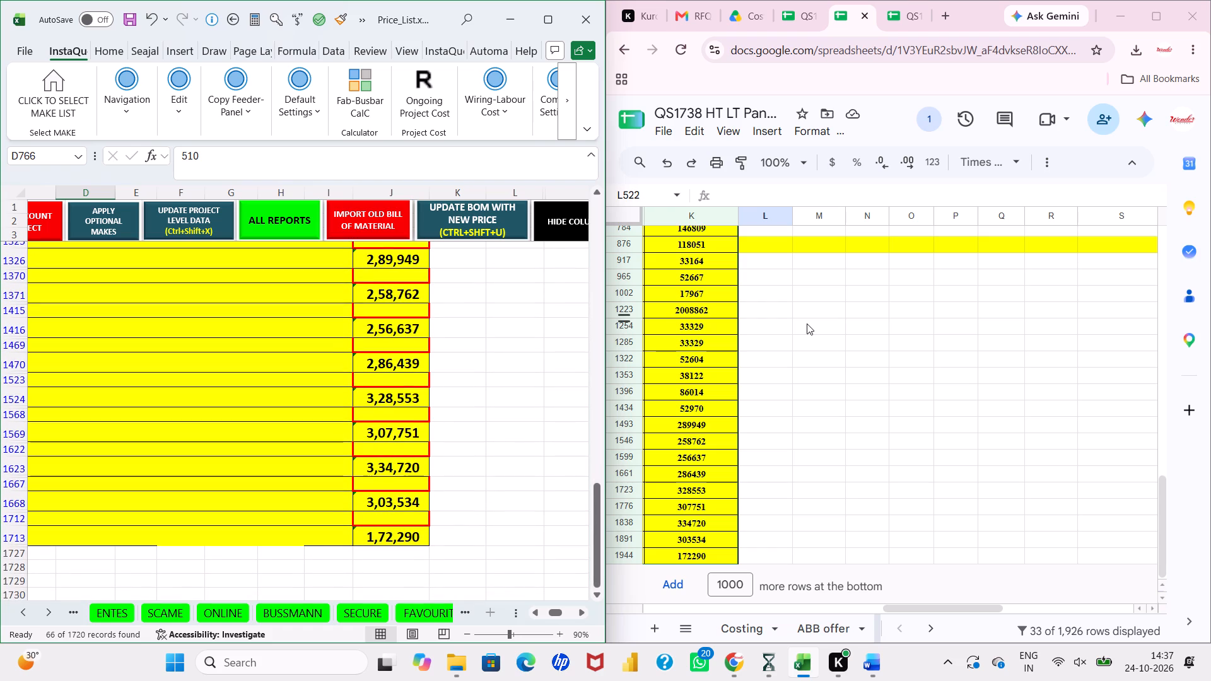
scroll(807, 323, down, 2)
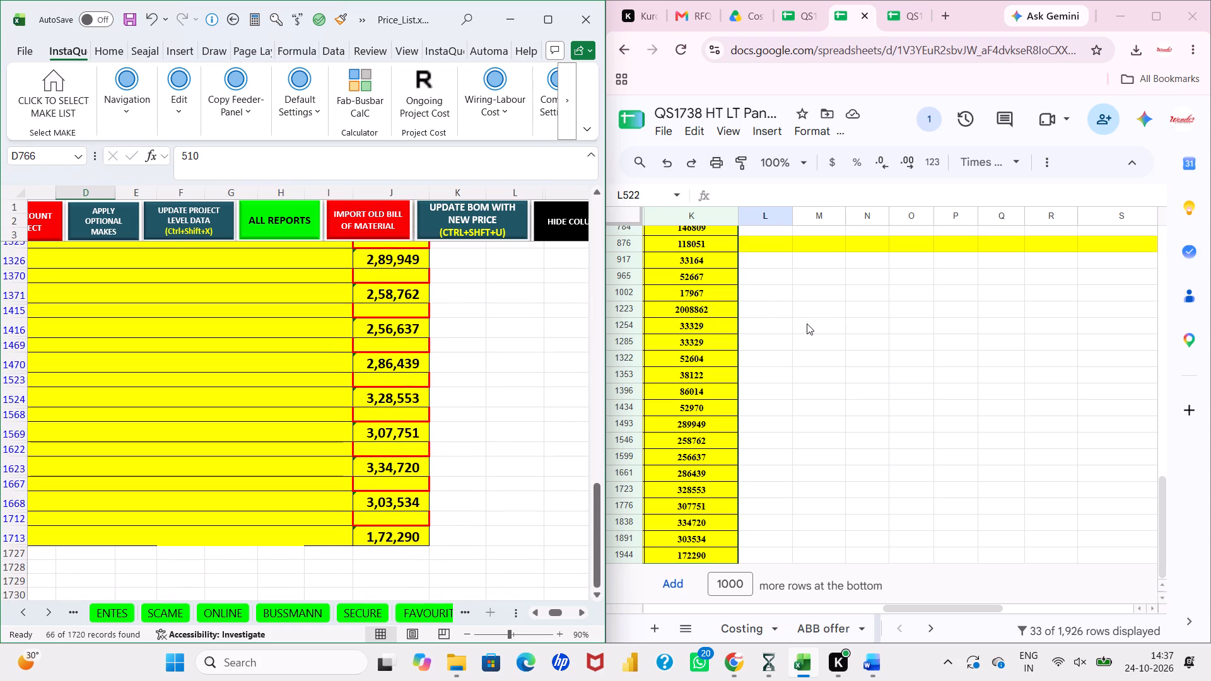
scroll(807, 323, down, 1)
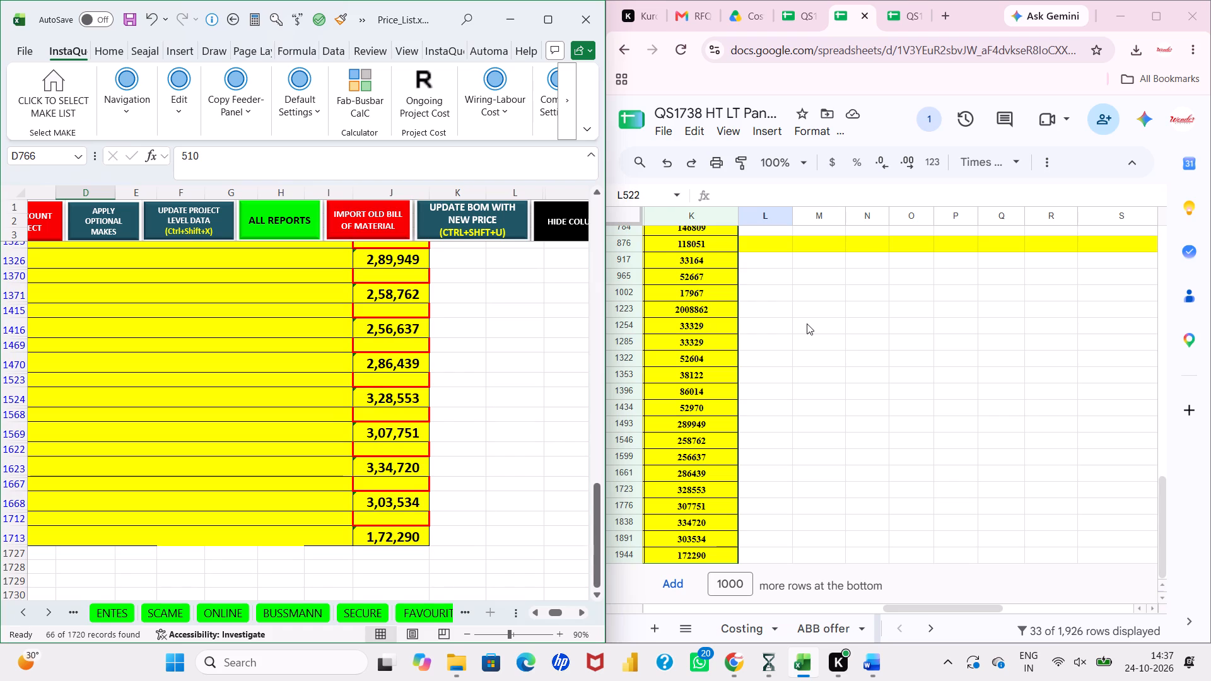
Remove the fill-colour filter from the LANDED COST column in LT Costing R2.
scroll(721, 240, up, 4)
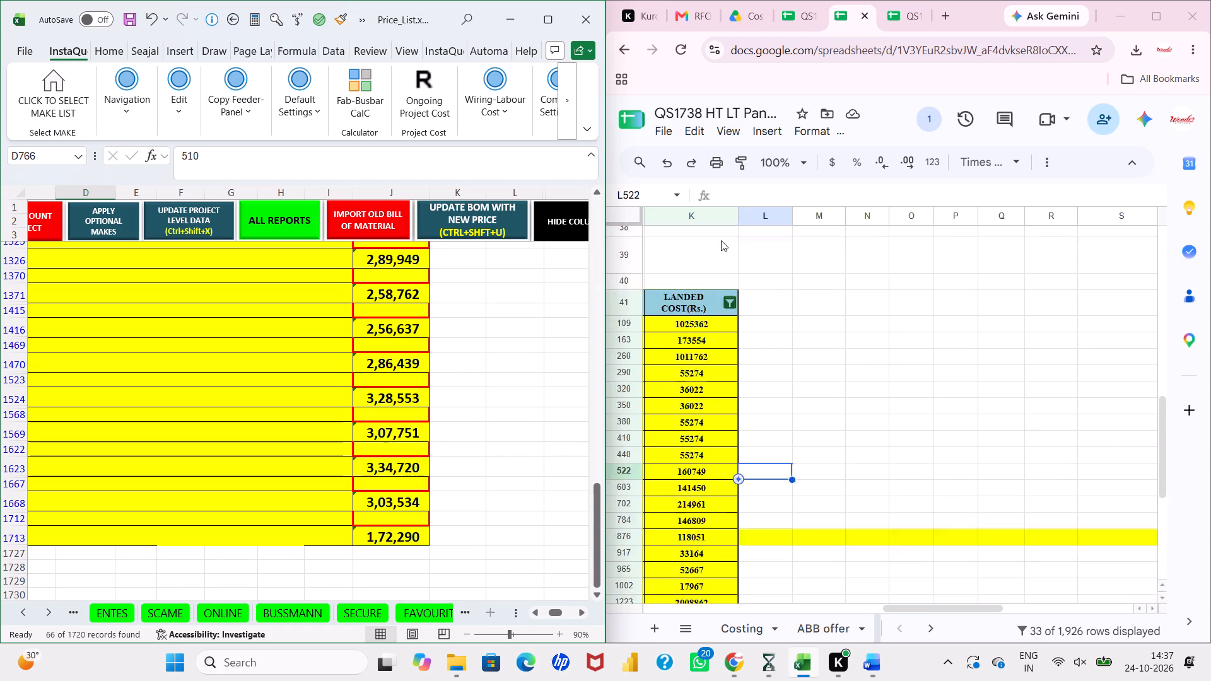
click(730, 342)
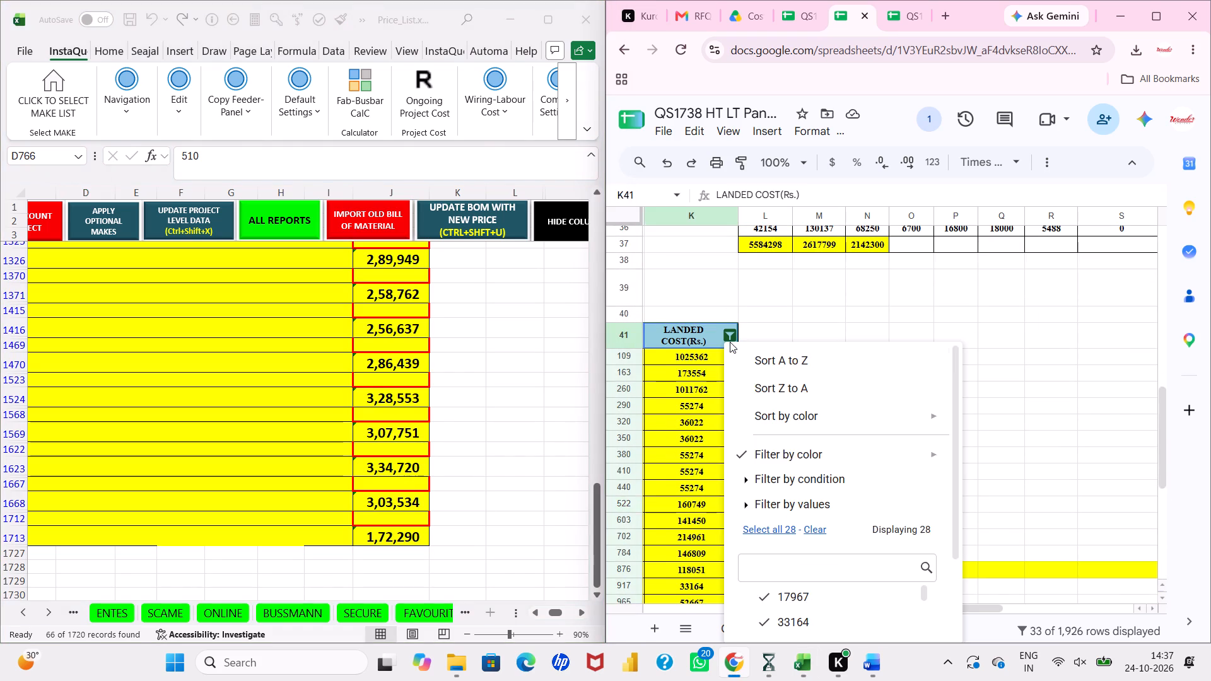
click(972, 448)
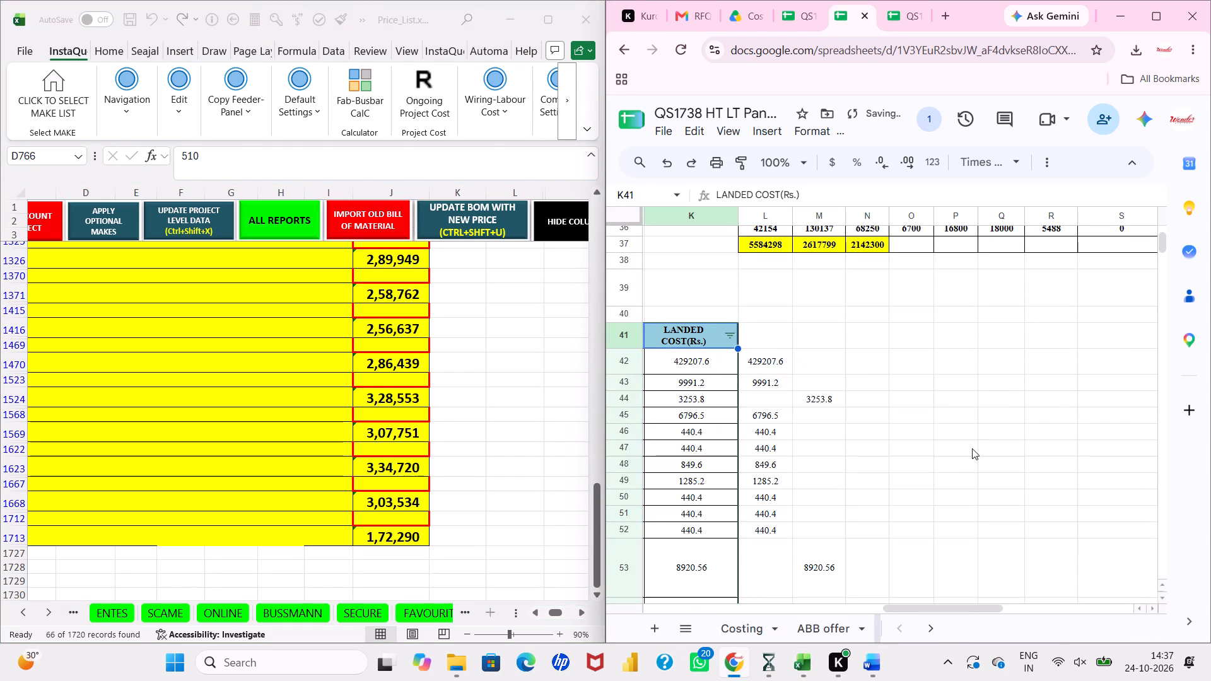
Examine the capacitor bank feeder items above the row 522 switchgear total in LT Costing R2, including catalogue numbers, prices, quantities and discounts.
scroll(972, 448, right, 6)
scroll(972, 448, down, 10)
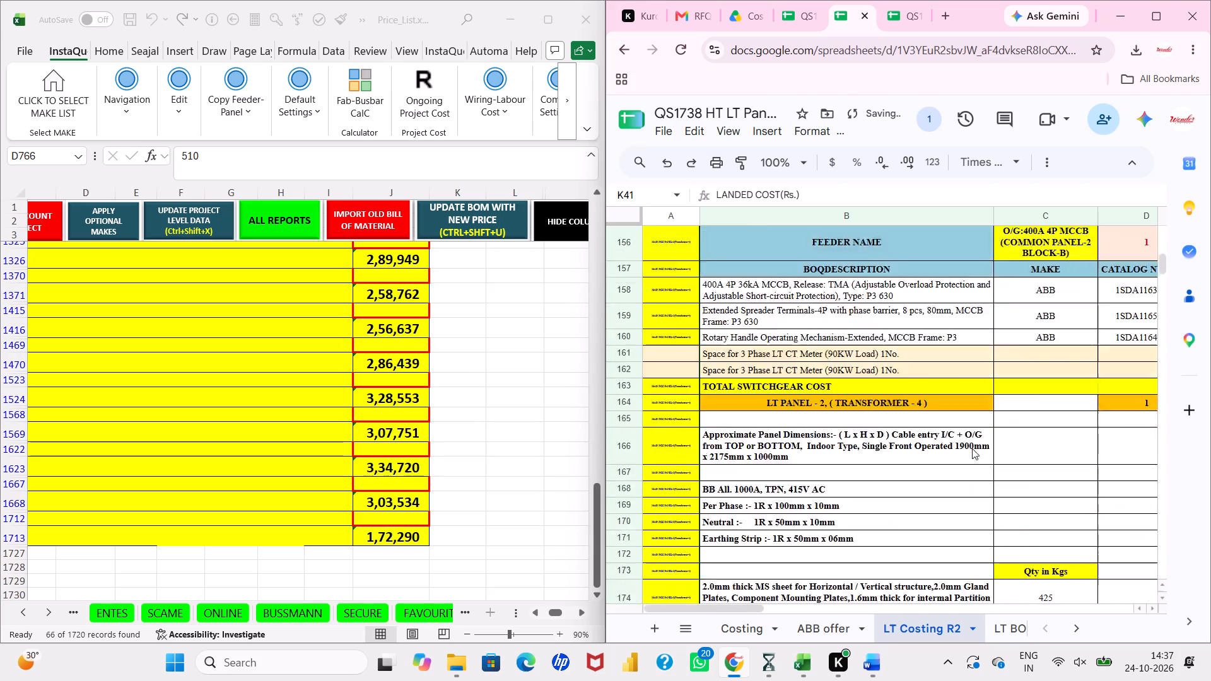
scroll(972, 448, down, 14)
scroll(972, 448, up, 5)
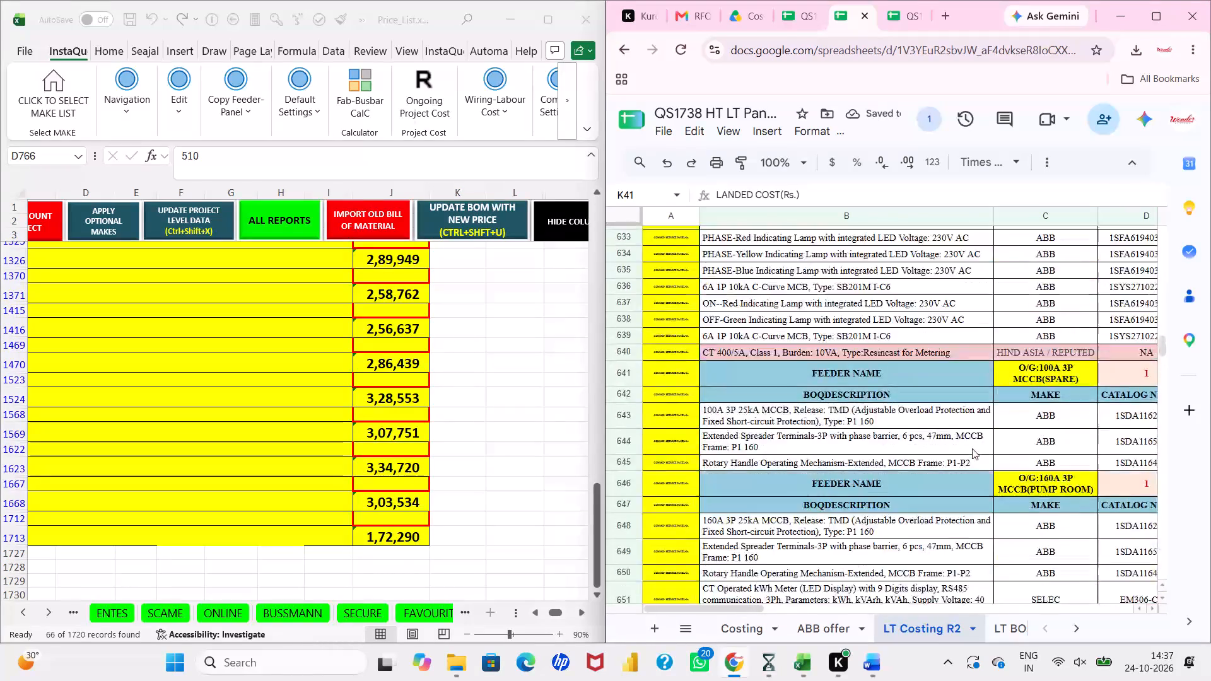
scroll(972, 448, up, 5)
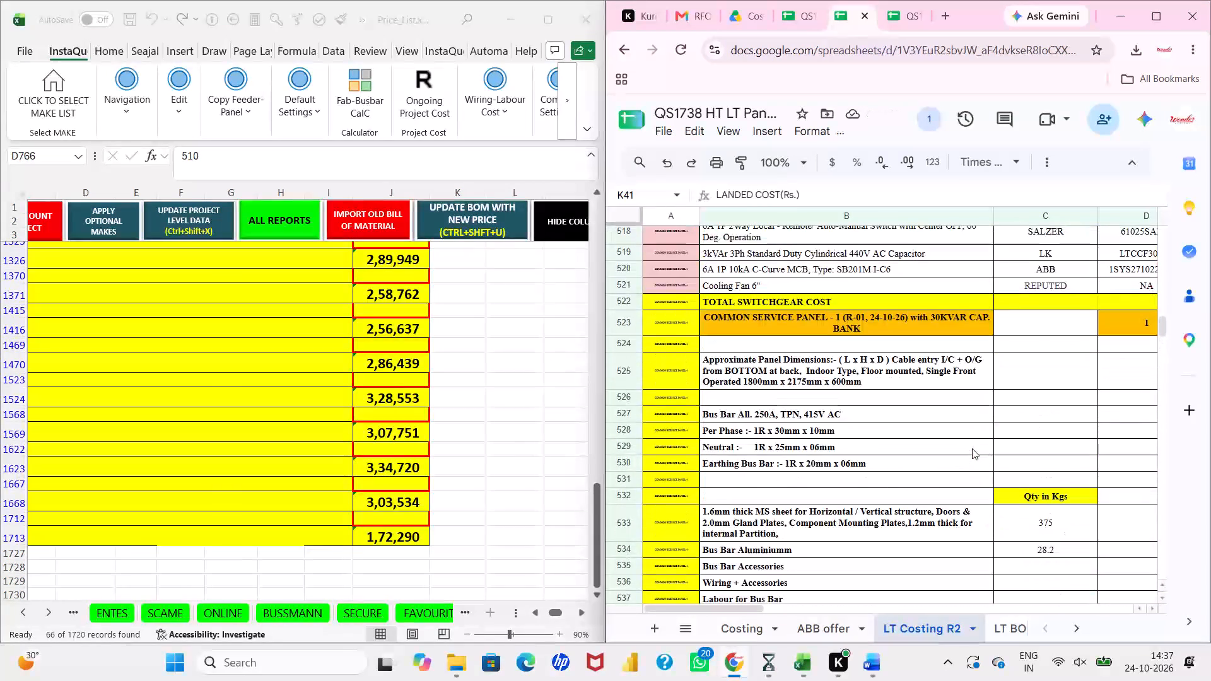
scroll(950, 477, up, 1)
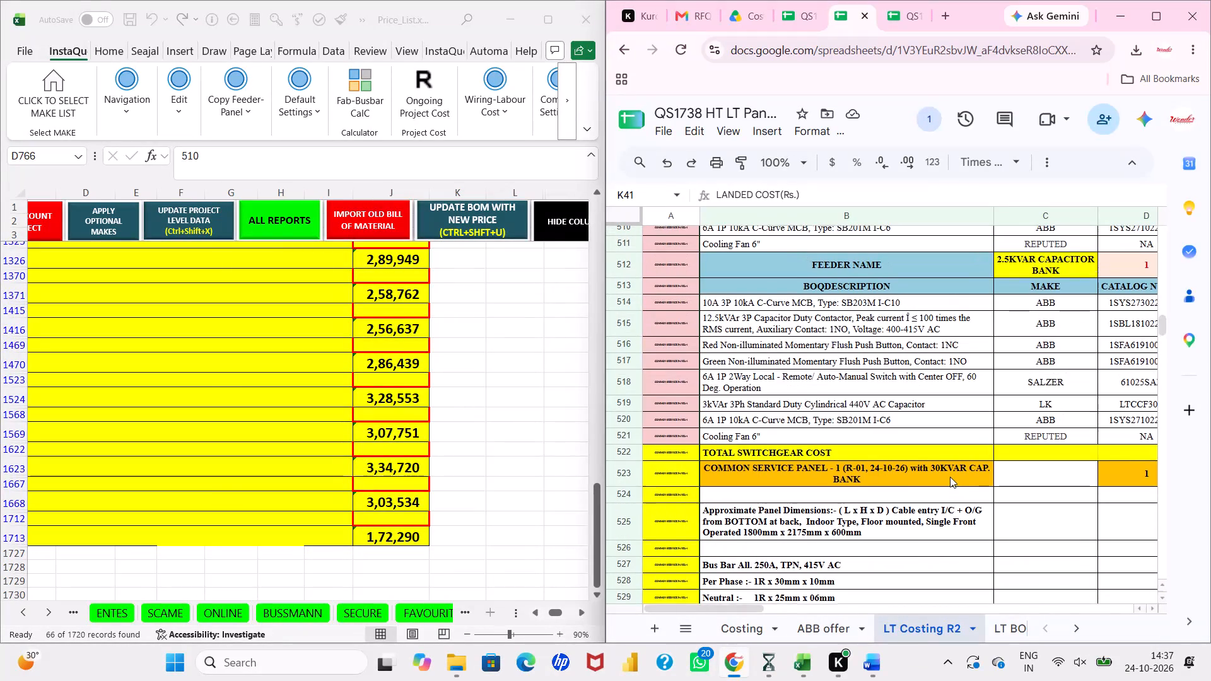
scroll(950, 477, up, 2)
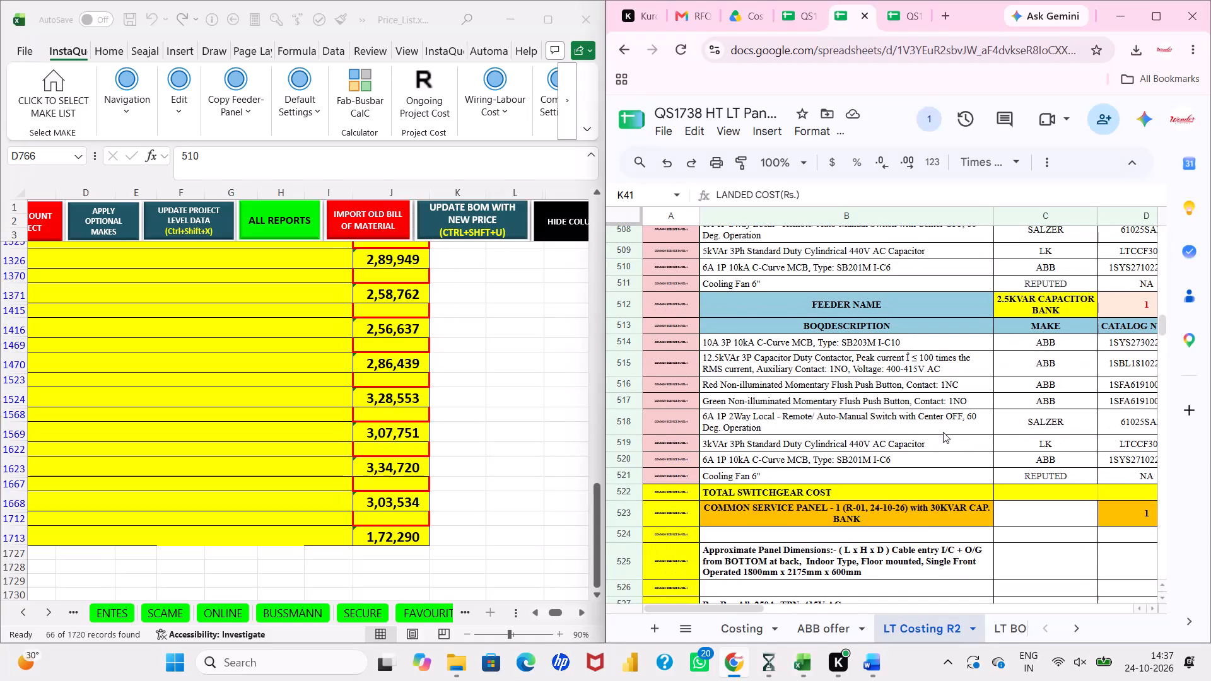
scroll(764, 392, up, 1)
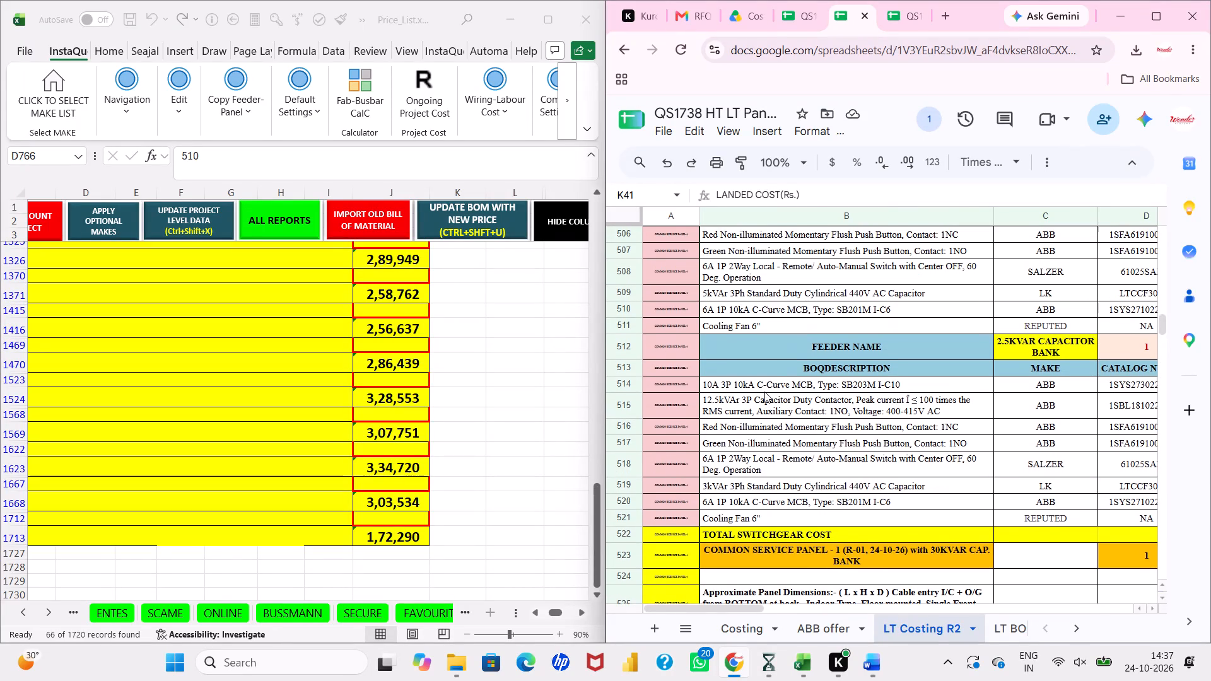
scroll(764, 392, up, 1)
scroll(764, 392, left, 3)
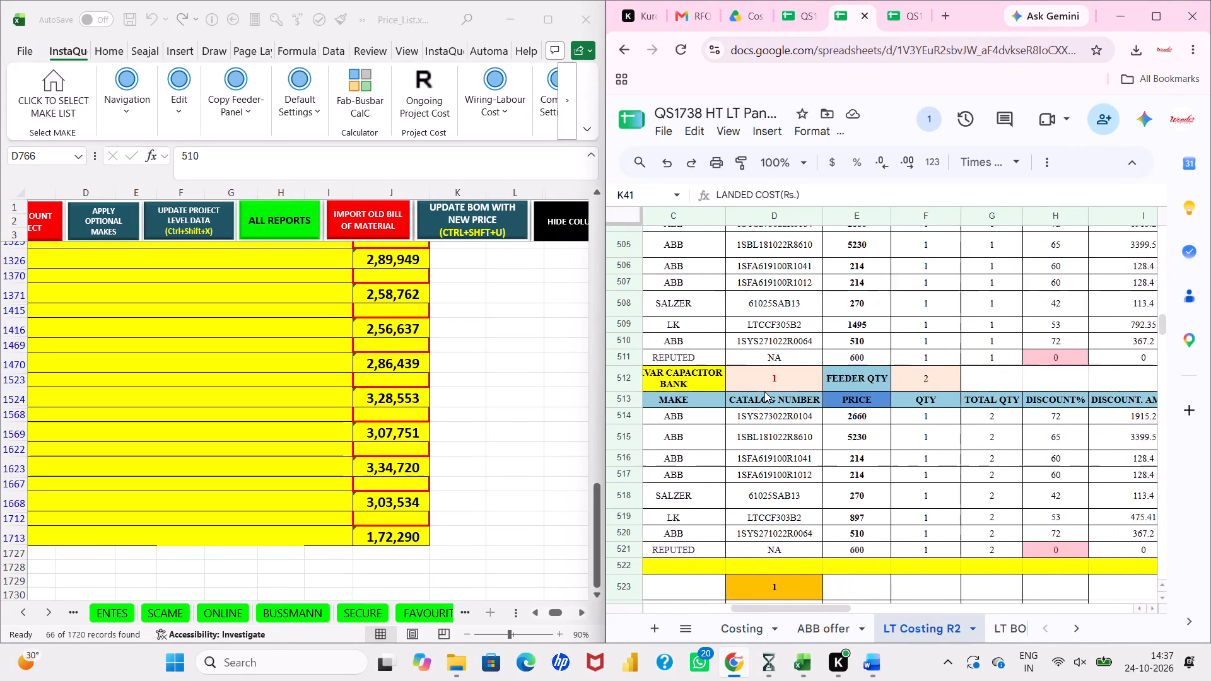
scroll(764, 392, left, 1)
Clear the filters from the LANDED RATE and LANDED COST columns of the Excel BOM.
scroll(312, 384, right, 2)
scroll(312, 384, up, 1)
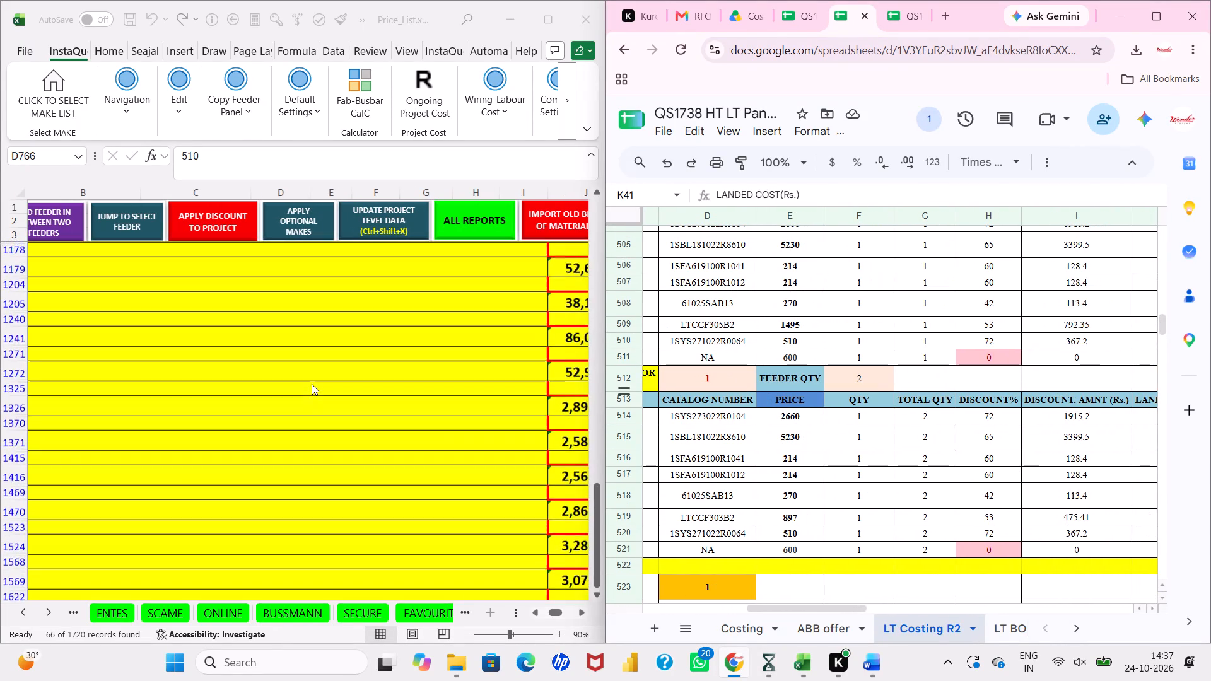
scroll(312, 384, up, 3)
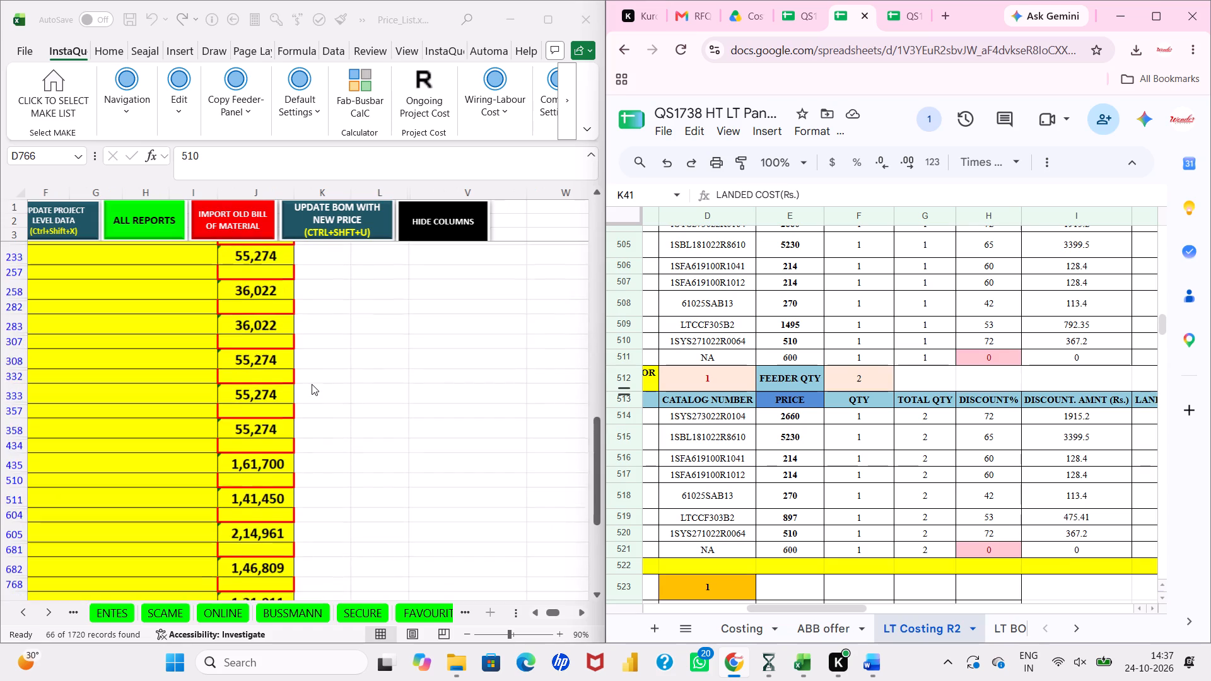
scroll(312, 384, up, 1)
scroll(317, 292, up, 4)
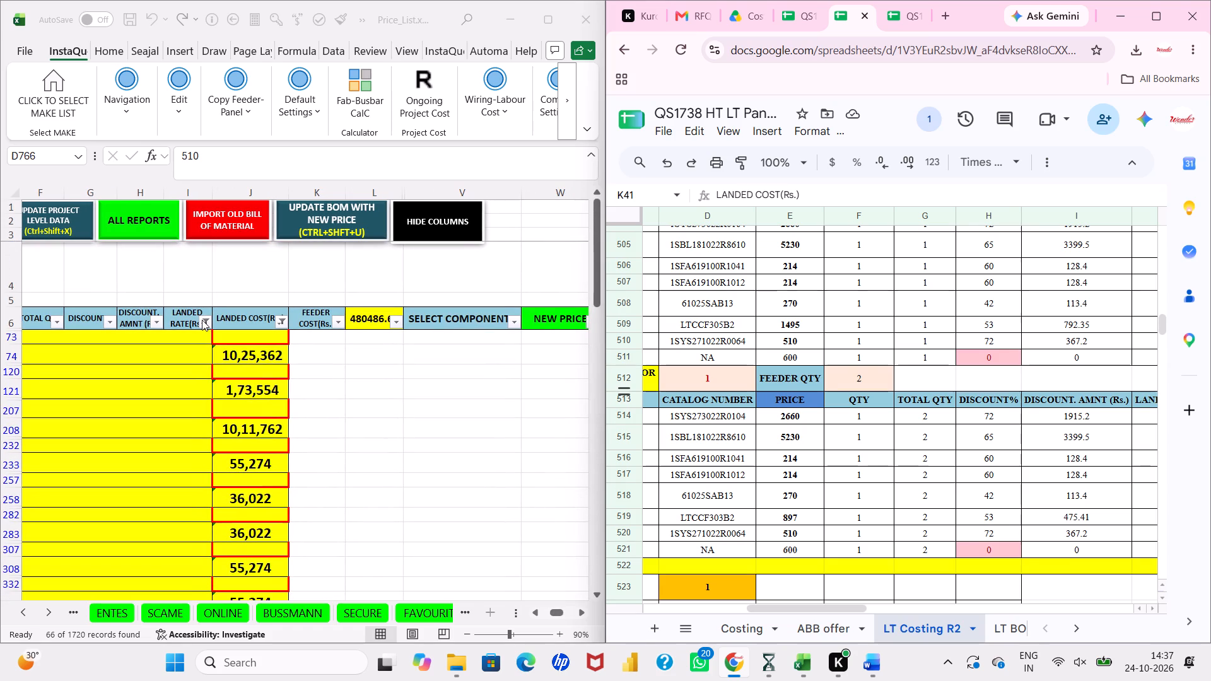
click(202, 319)
click(202, 319)
click(265, 381)
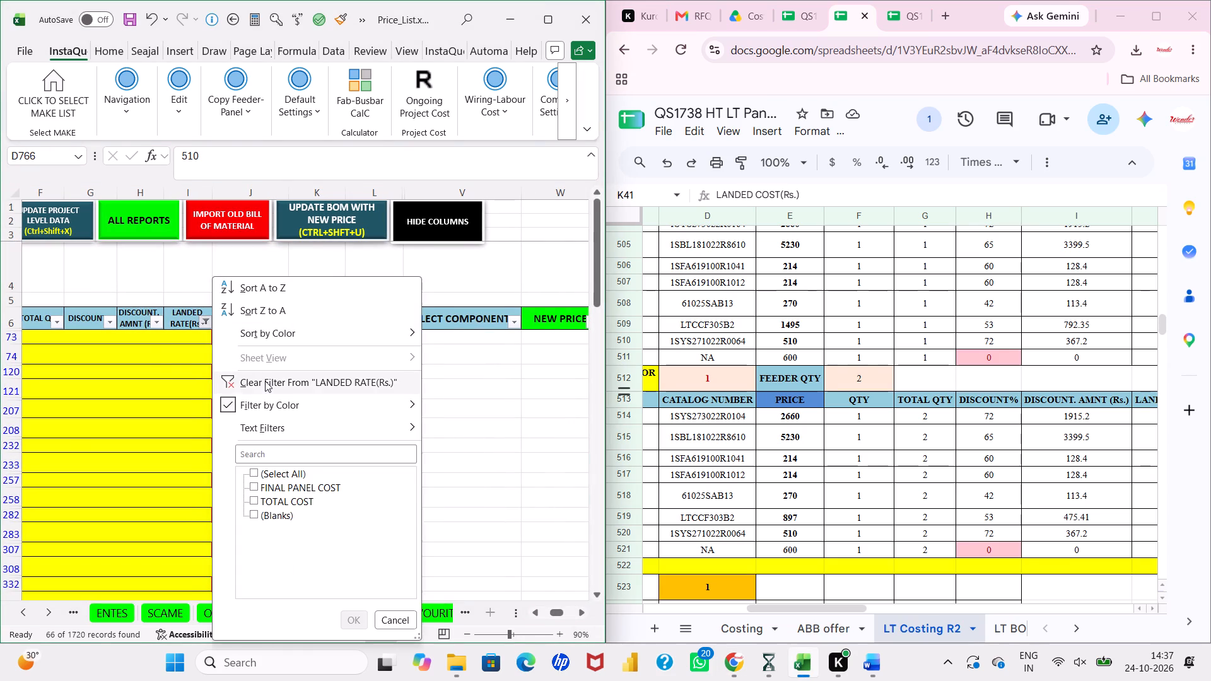
click(284, 327)
click(332, 381)
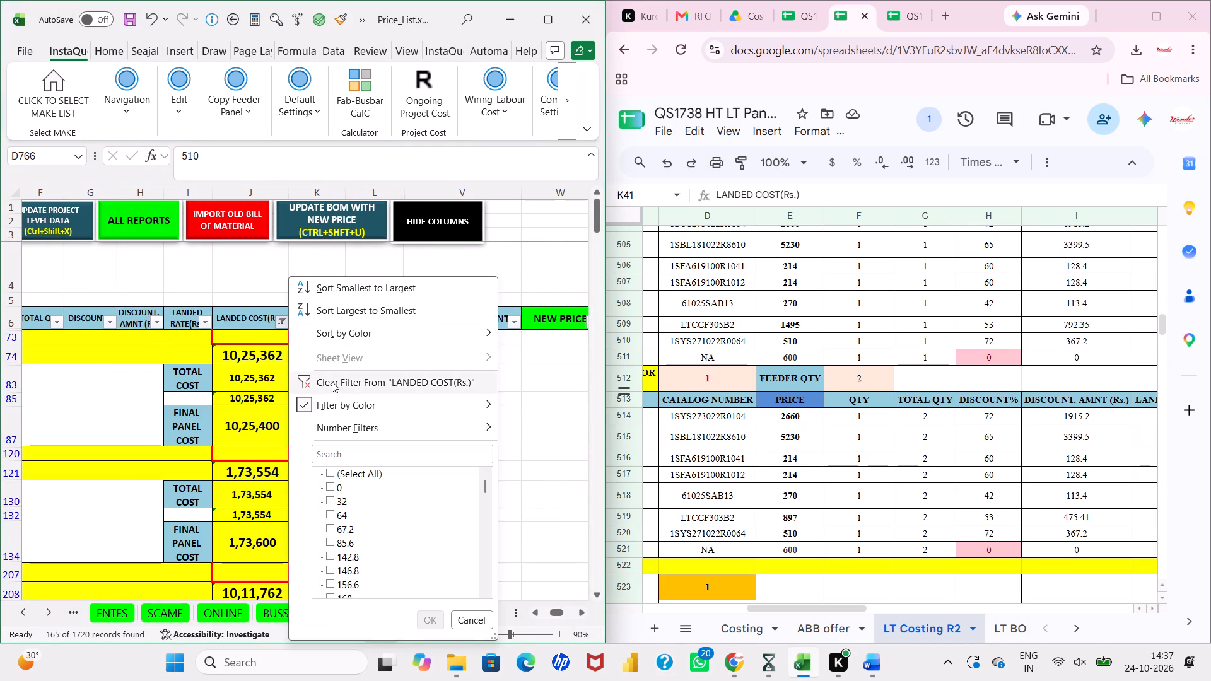
Compare the Common Service Panel-1 feeder items in the Excel BOM with LT Costing R2, down to the 2.5KVAR capacitor bank.
scroll(332, 381, right, 2)
scroll(332, 381, down, 6)
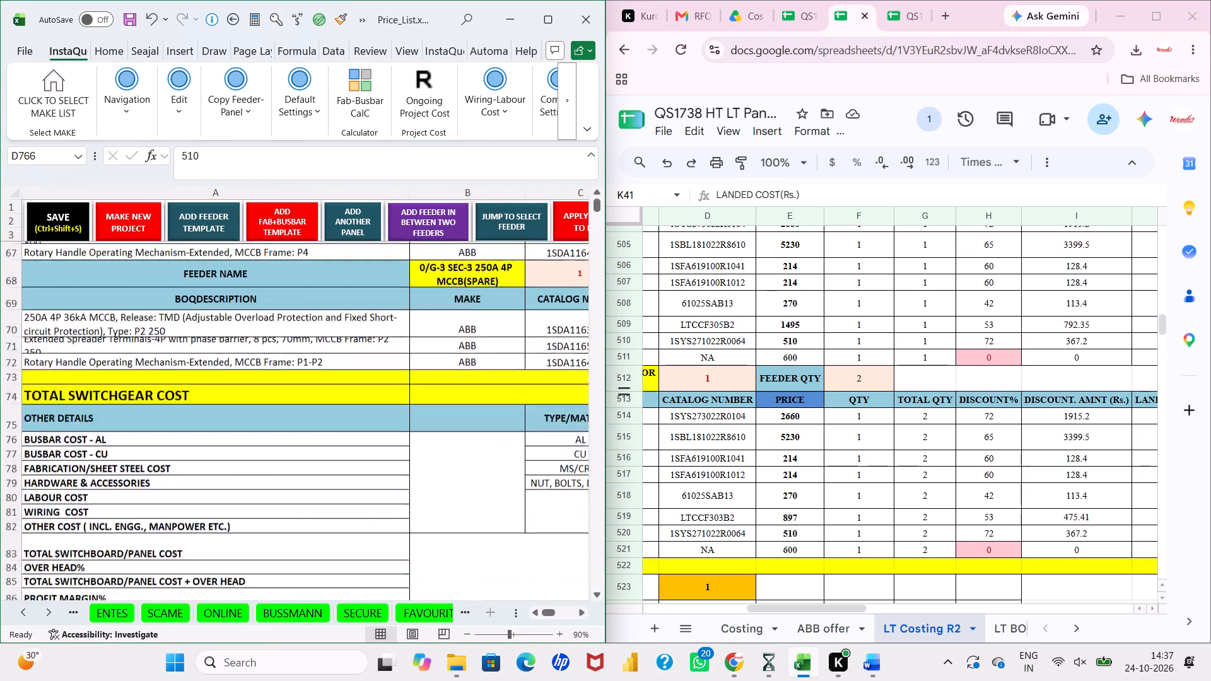
scroll(332, 381, down, 11)
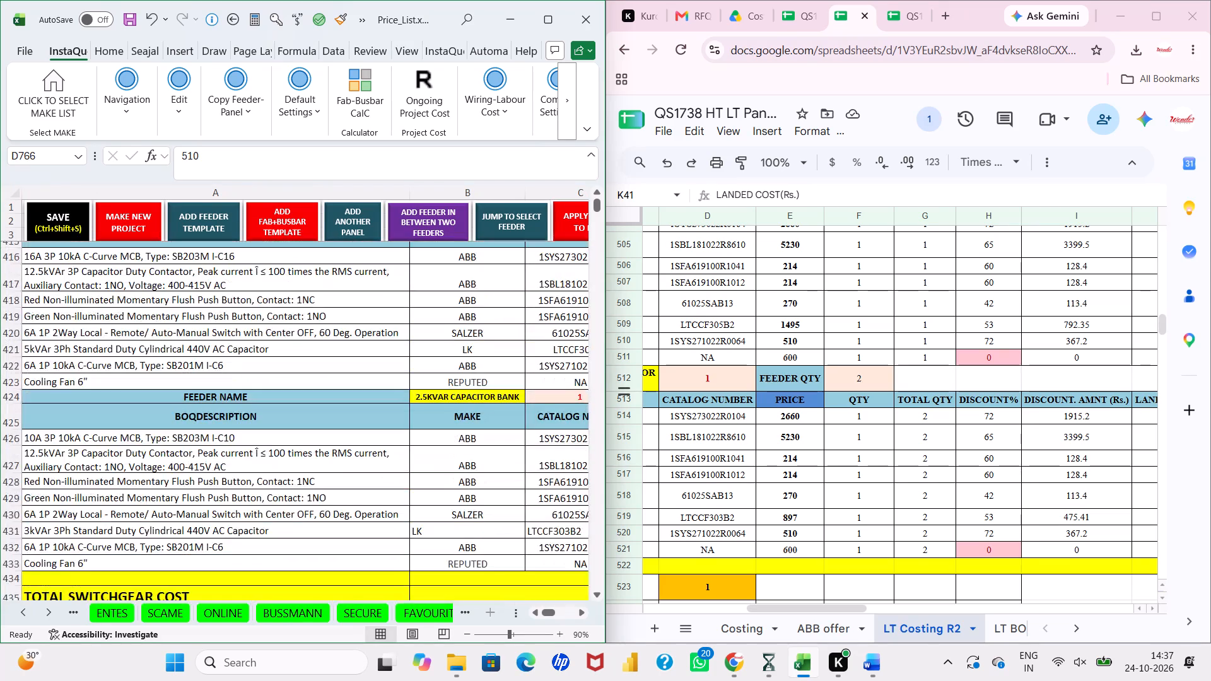
scroll(752, 396, right, 1)
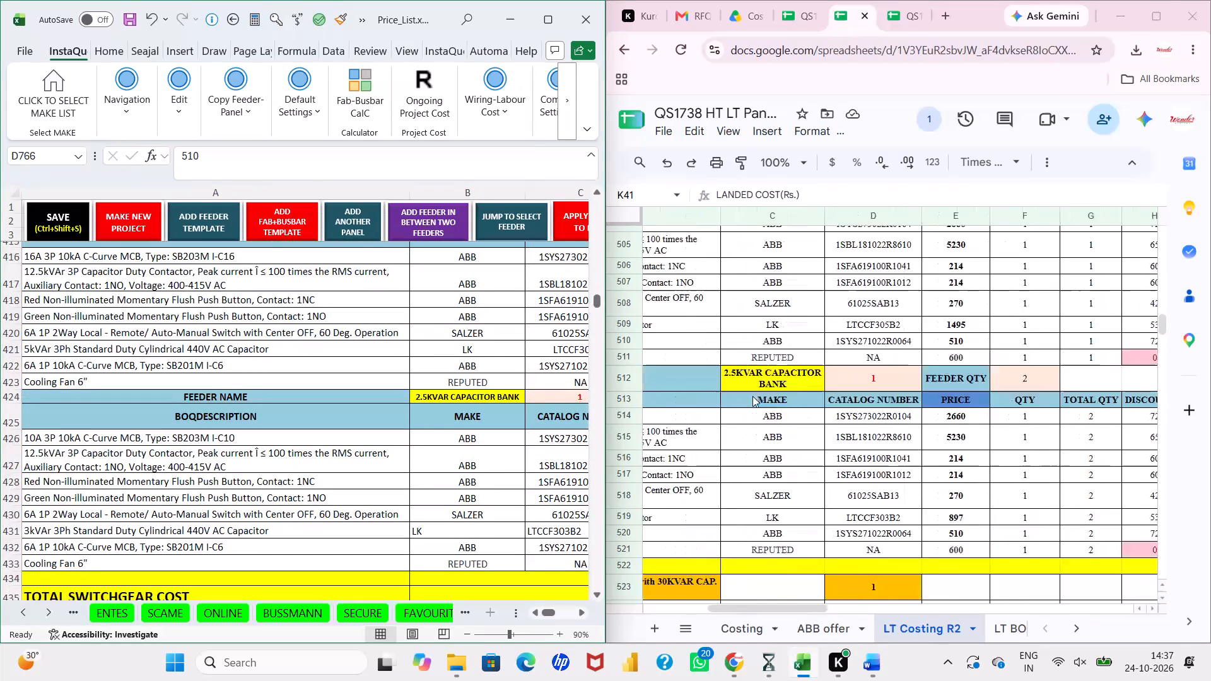
scroll(752, 396, right, 3)
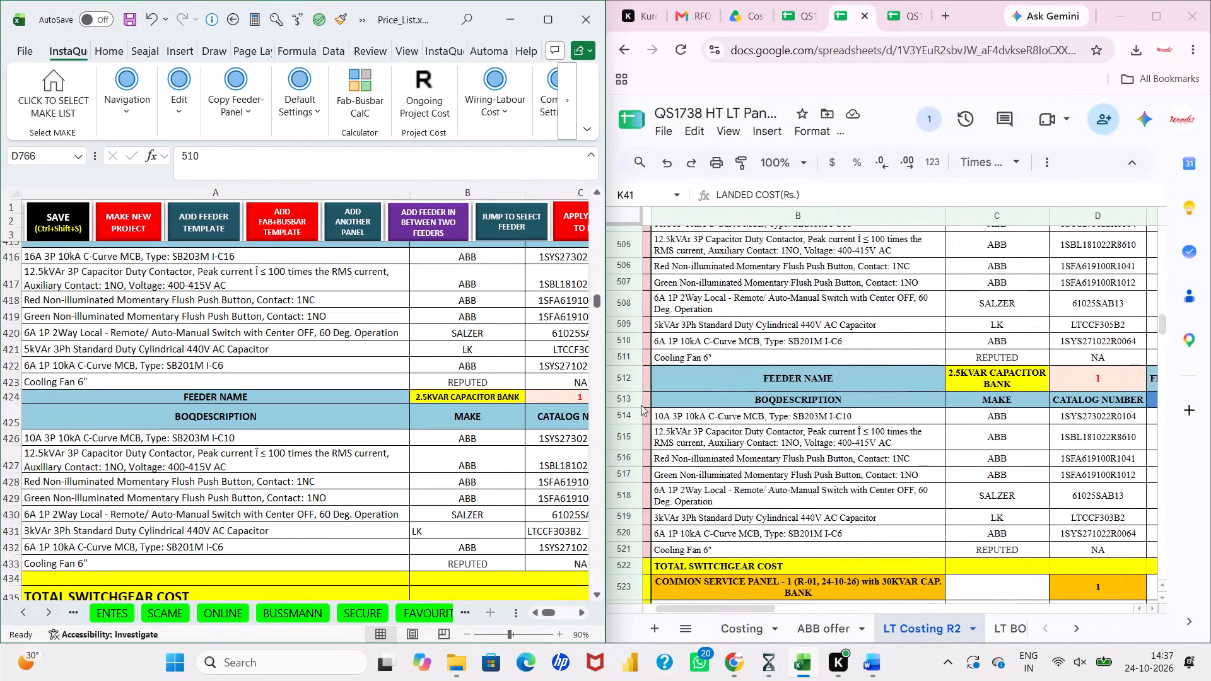
scroll(468, 428, up, 6)
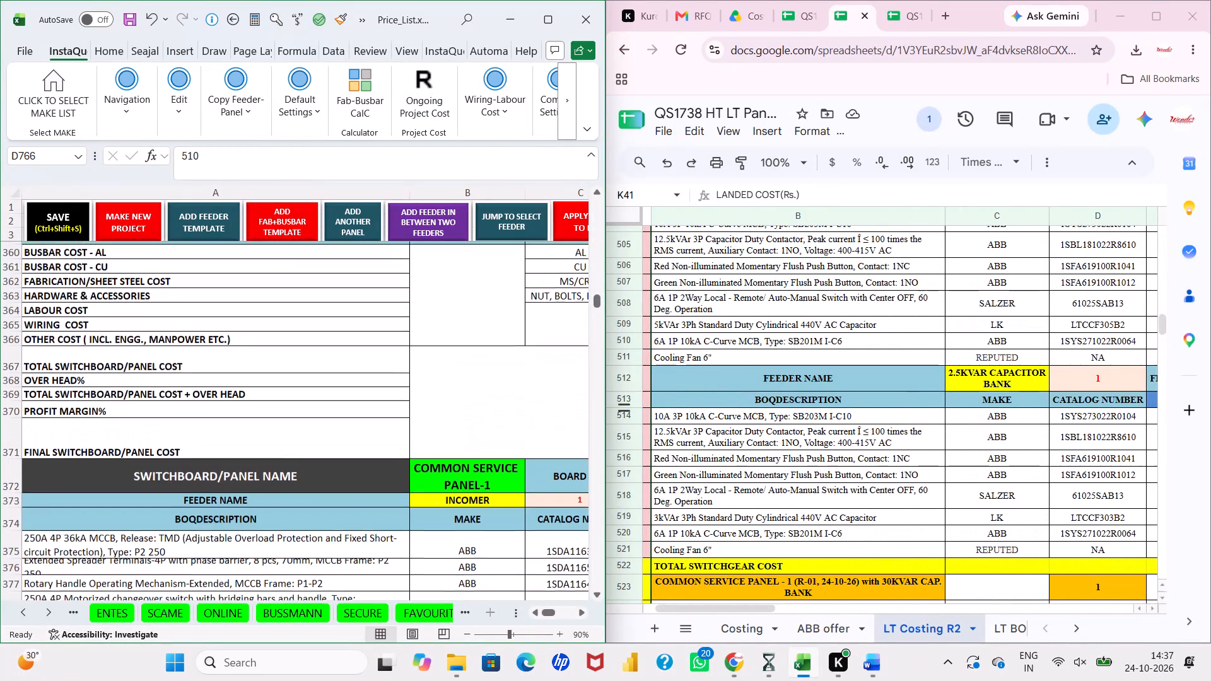
scroll(468, 428, down, 3)
scroll(468, 428, left, 4)
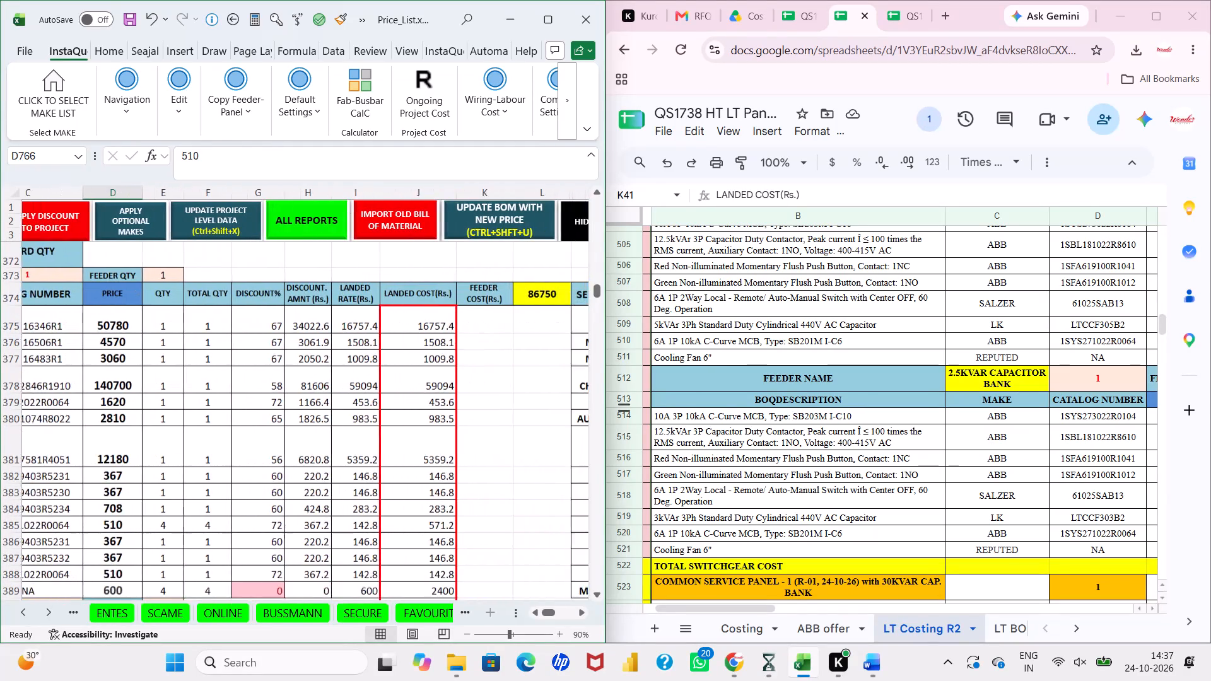
scroll(468, 428, left, 2)
scroll(813, 408, up, 5)
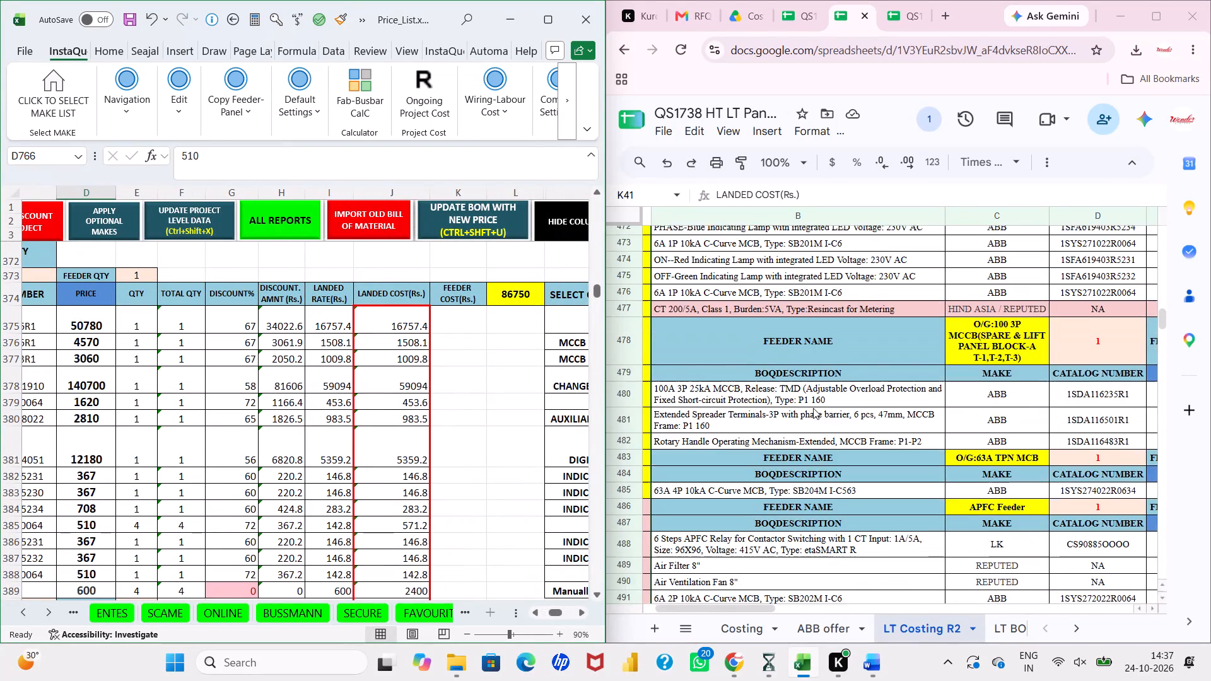
scroll(813, 408, up, 1)
scroll(329, 446, right, 2)
scroll(329, 446, down, 1)
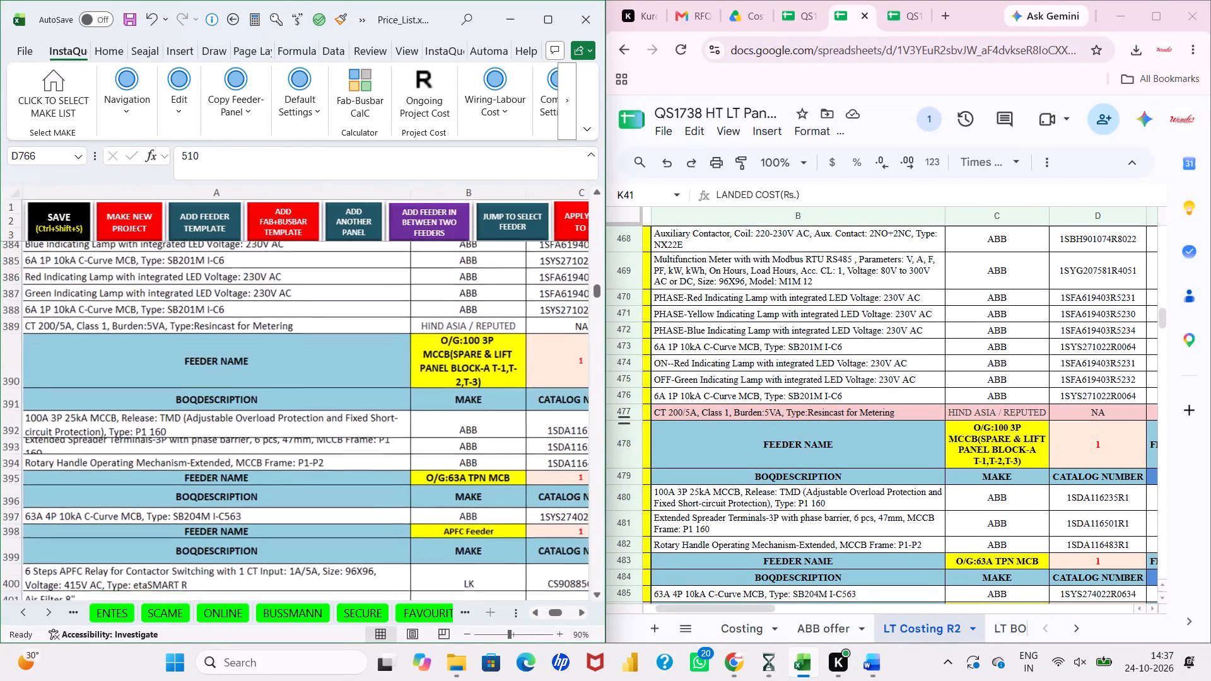
scroll(329, 446, down, 5)
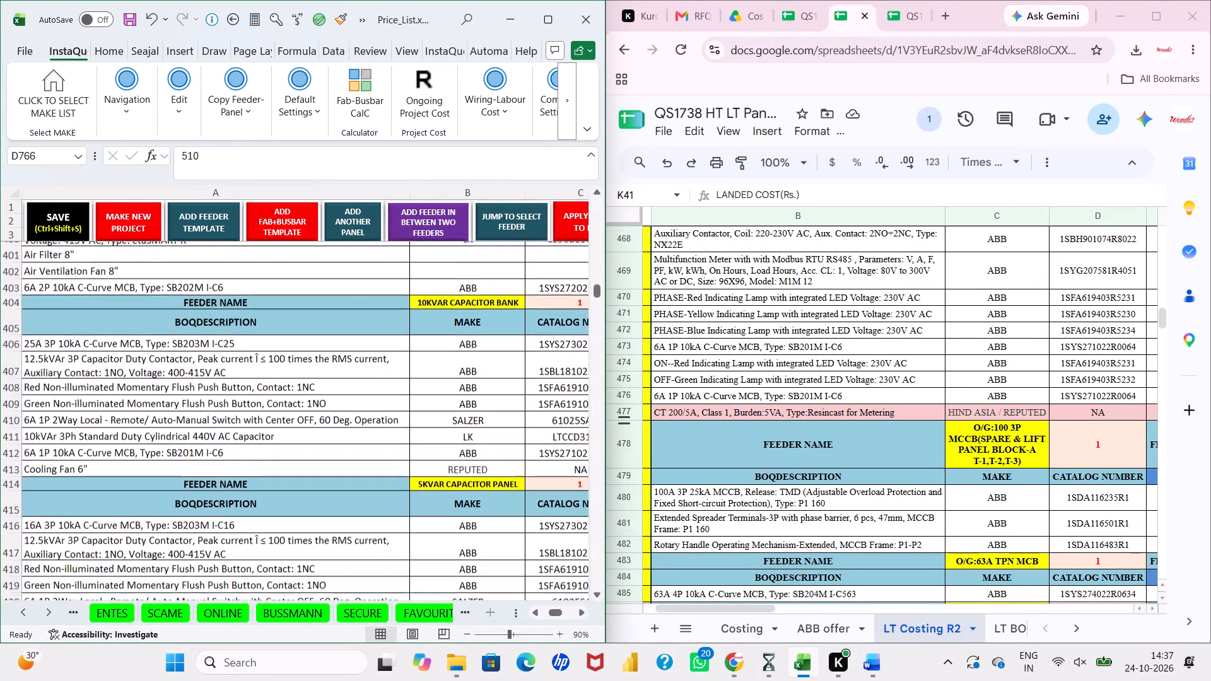
scroll(329, 446, down, 4)
scroll(329, 446, left, 1)
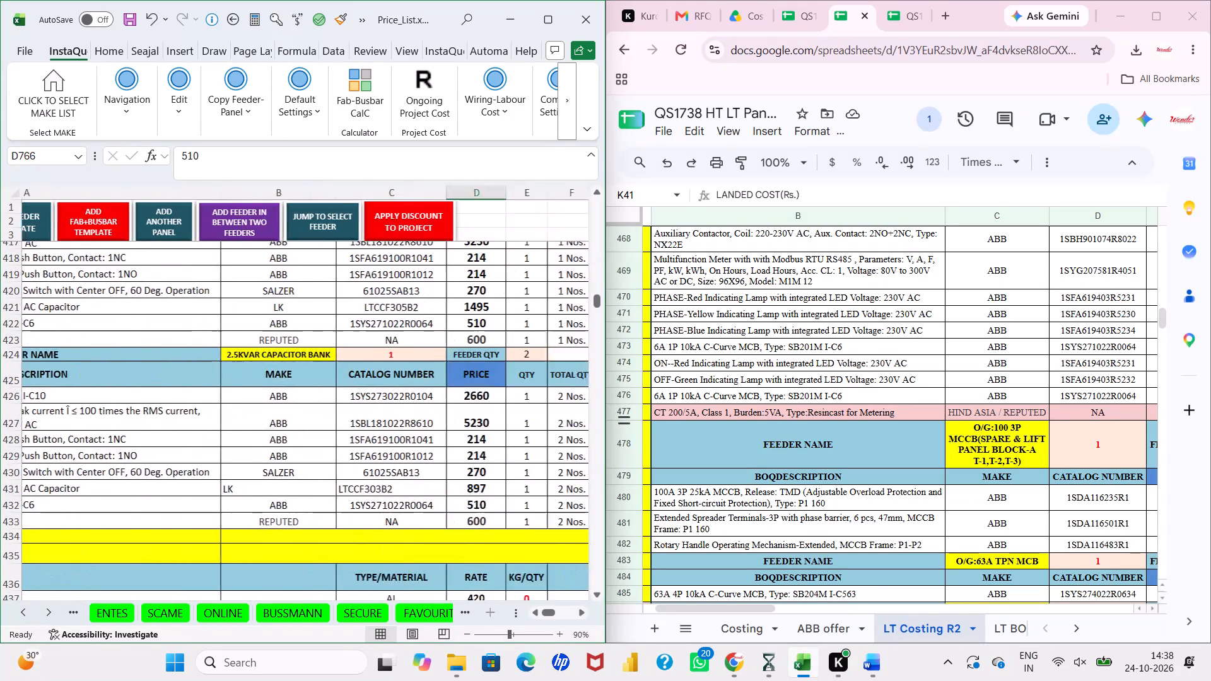
scroll(329, 446, left, 4)
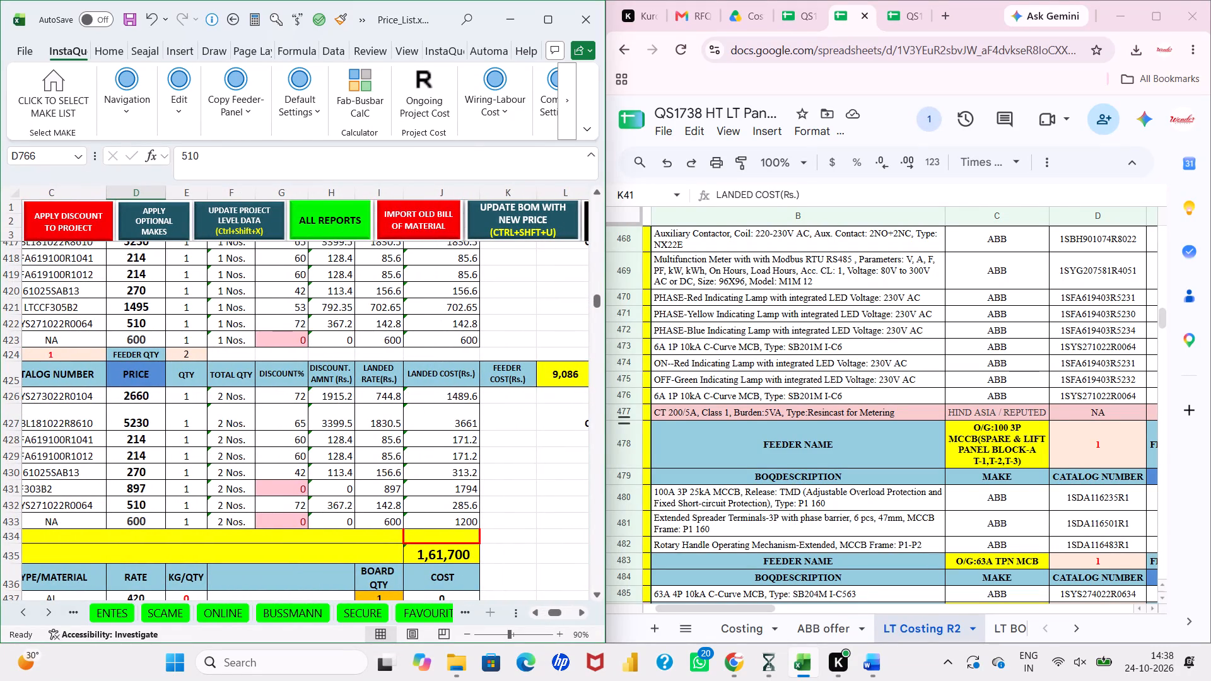
Set the discount of the 3kVAr capacitor LTCCF303B2 in the Excel BOM's 2.5KVAR capacitor bank feeder to 53%.
click(293, 490)
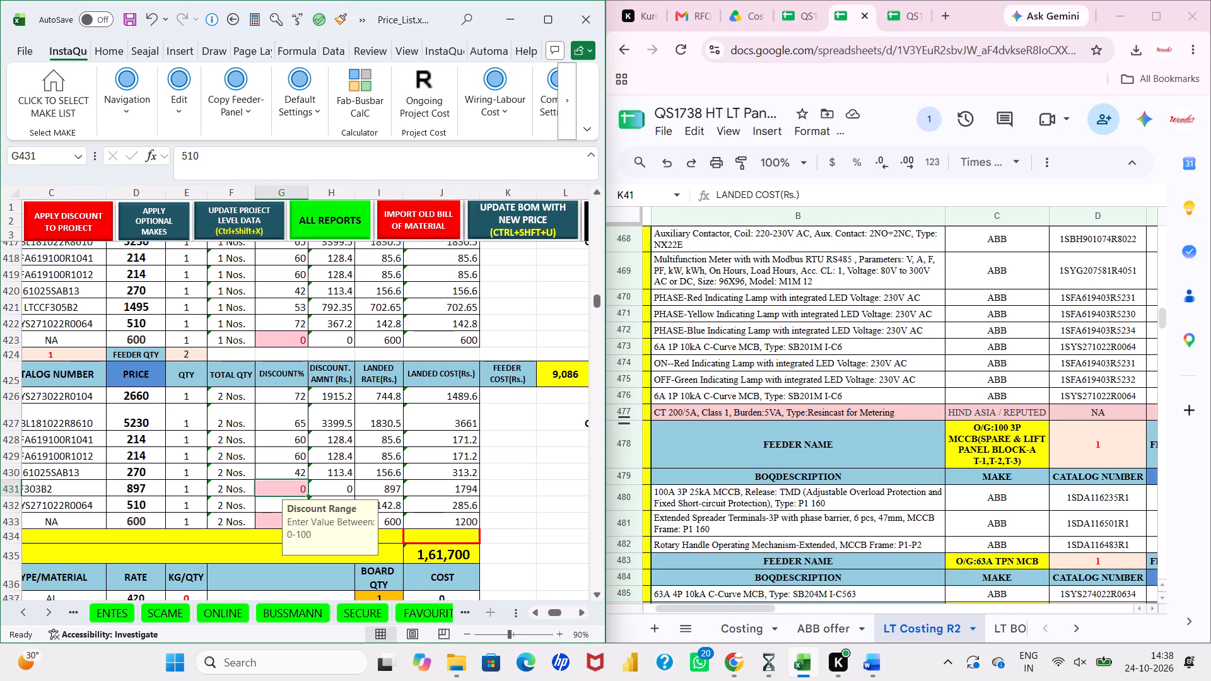
text(58)
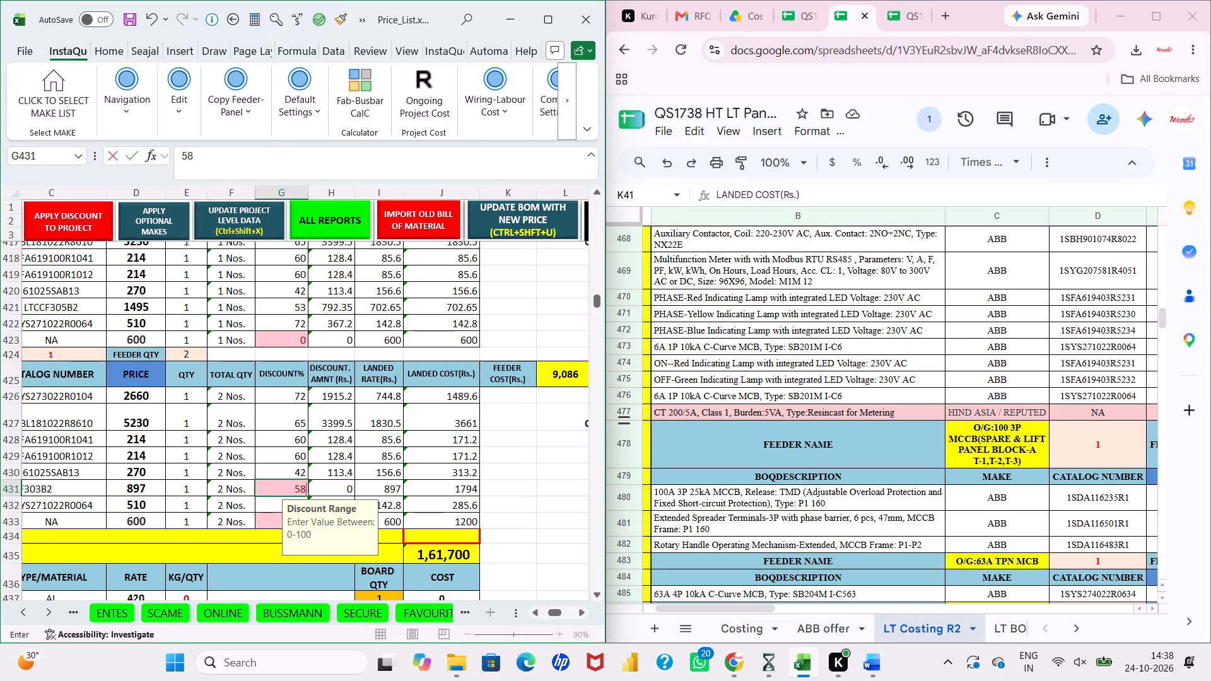
key(BackSpace)
key(BackSpace)
scroll(293, 485, right, 1)
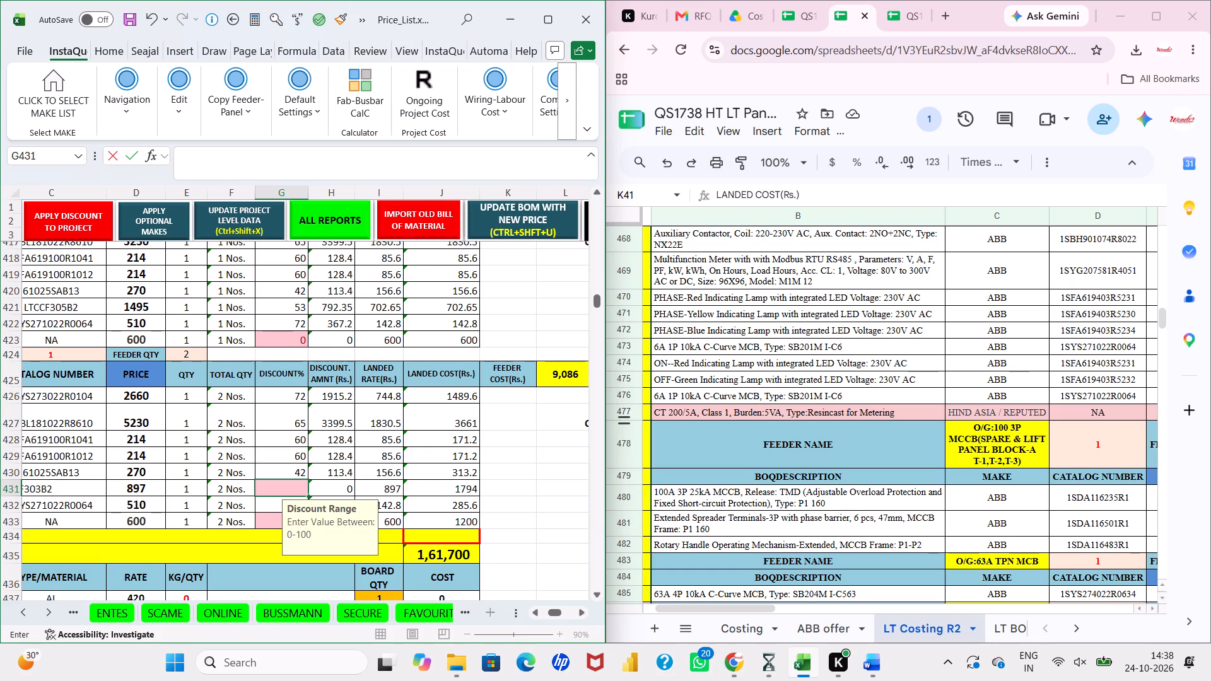
text(53)
key(Return)
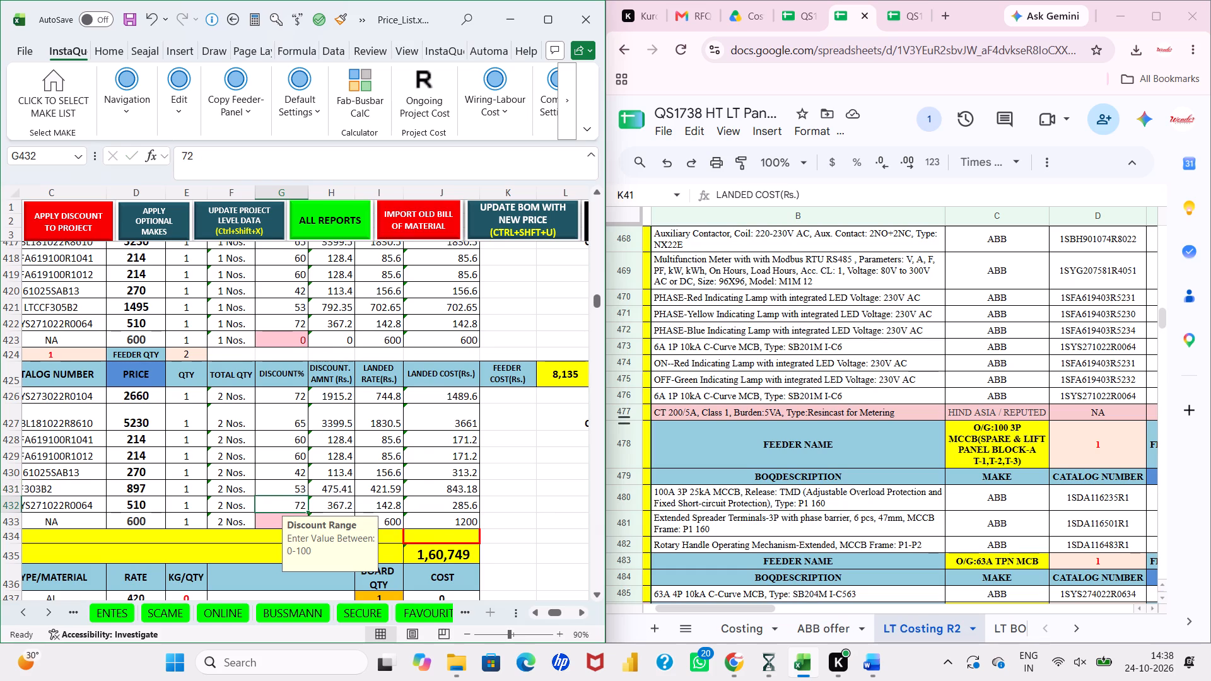
Compare the Common Service Panel-1 landed costs and total switchgear cost in the Excel BOM with row 522 of LT Costing R2.
scroll(299, 436, right, 2)
scroll(299, 436, left, 1)
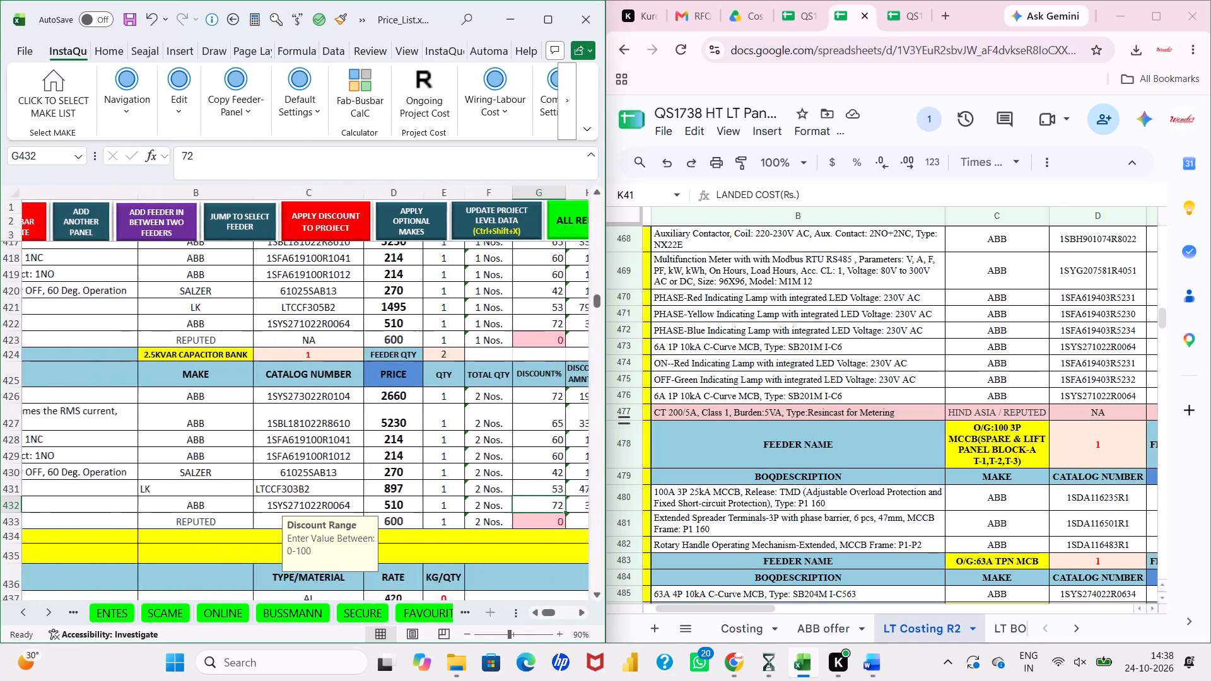
scroll(299, 436, left, 2)
scroll(730, 445, left, 4)
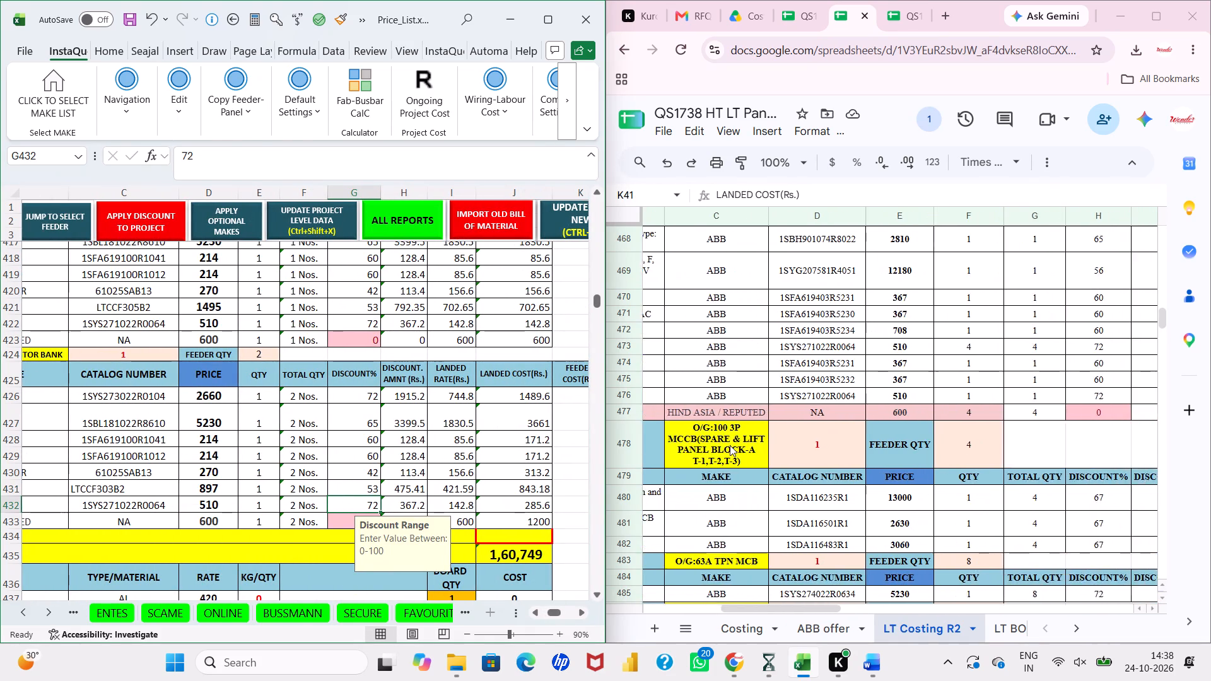
scroll(730, 445, left, 3)
scroll(769, 416, down, 3)
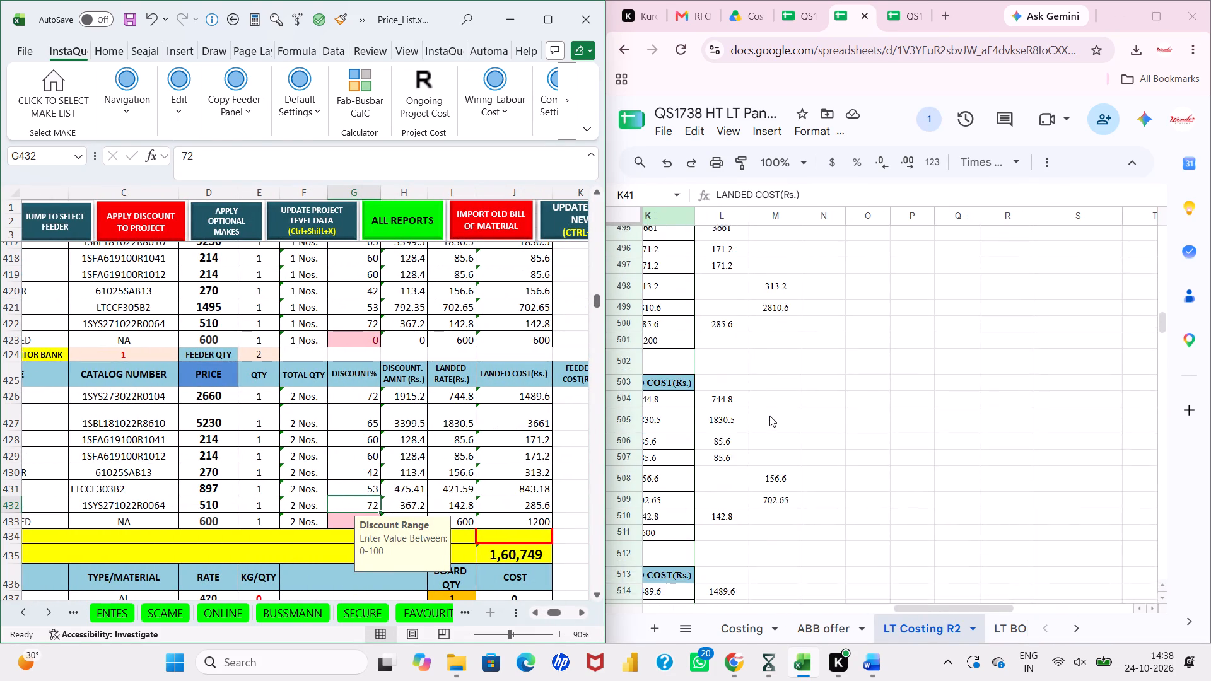
scroll(769, 416, down, 3)
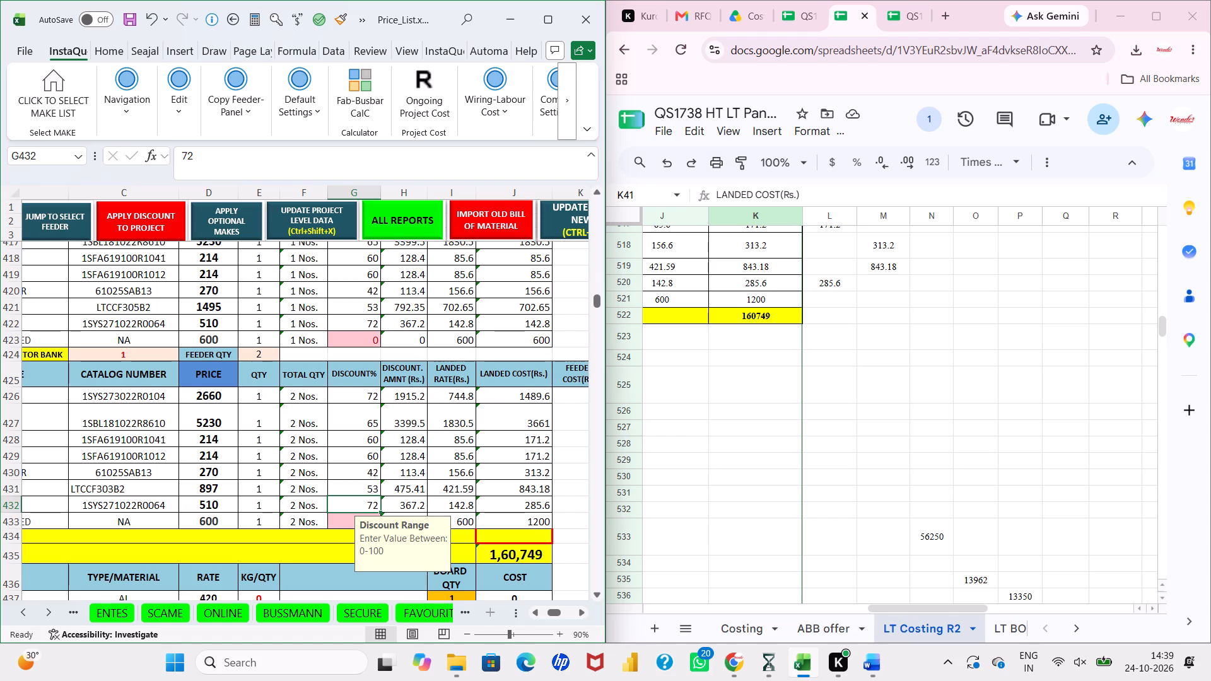
In Chrome, examine the QS1738R01 table dated September 26, 2026 in the Costing sheet, from the HT panels to the Total HT & LT row.
click(1147, 23)
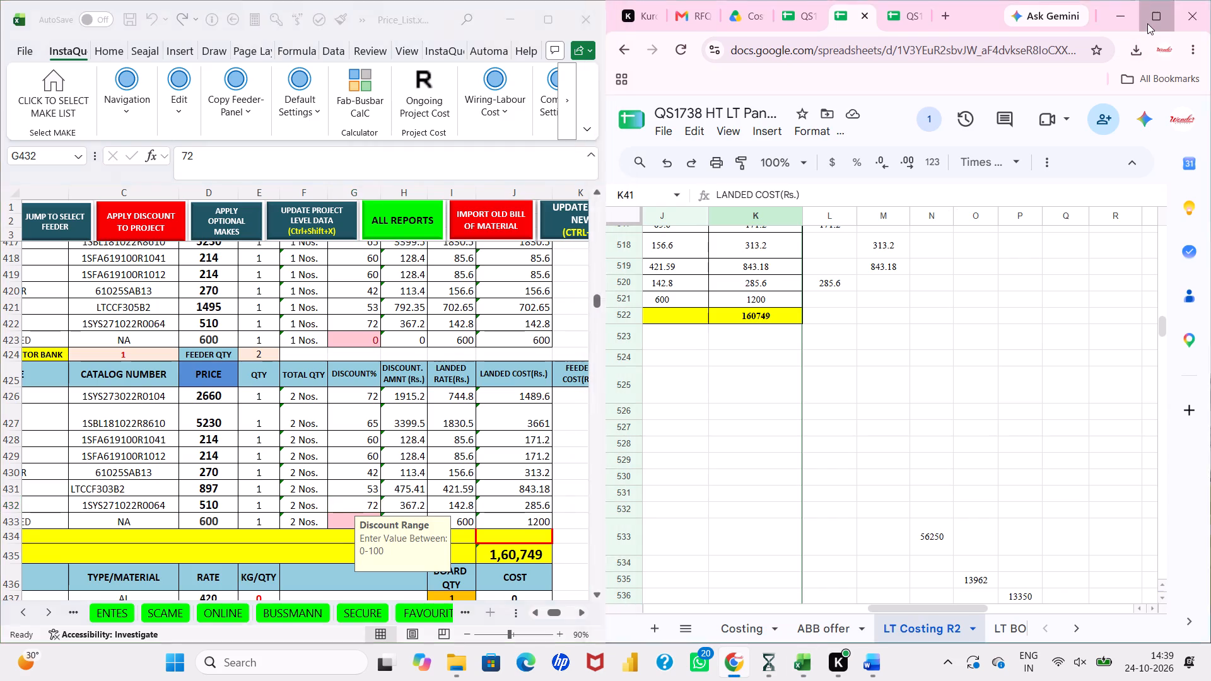
scroll(459, 451, right, 6)
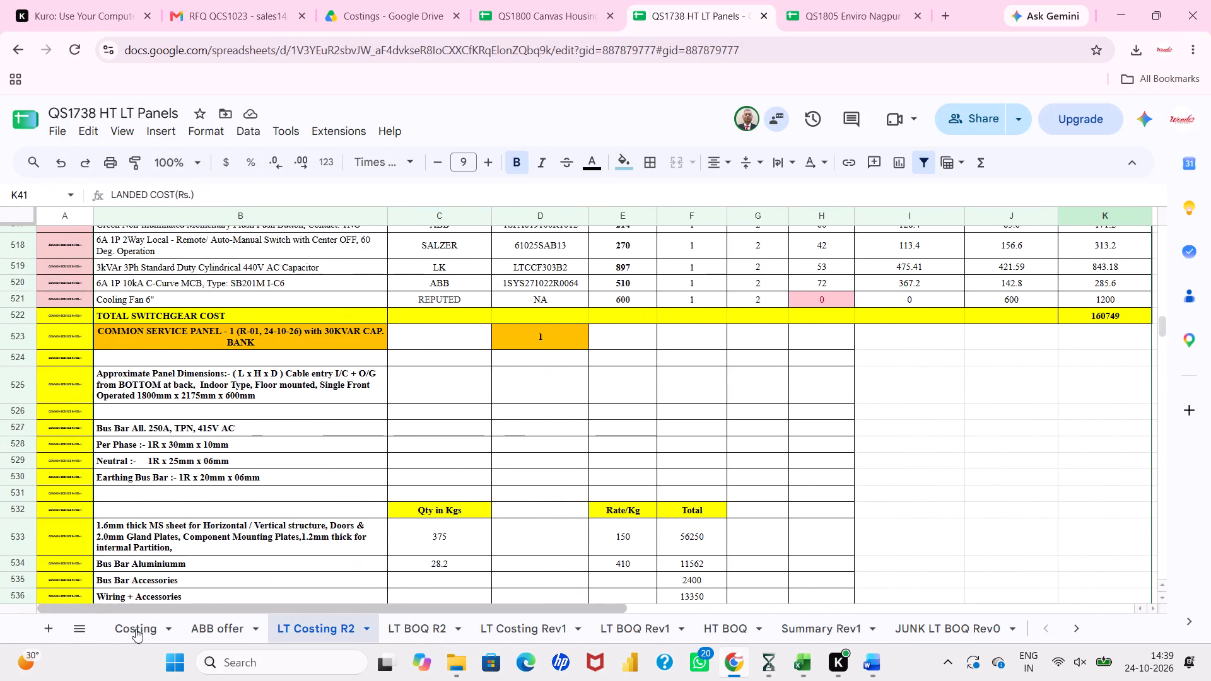
click(136, 629)
scroll(304, 436, down, 4)
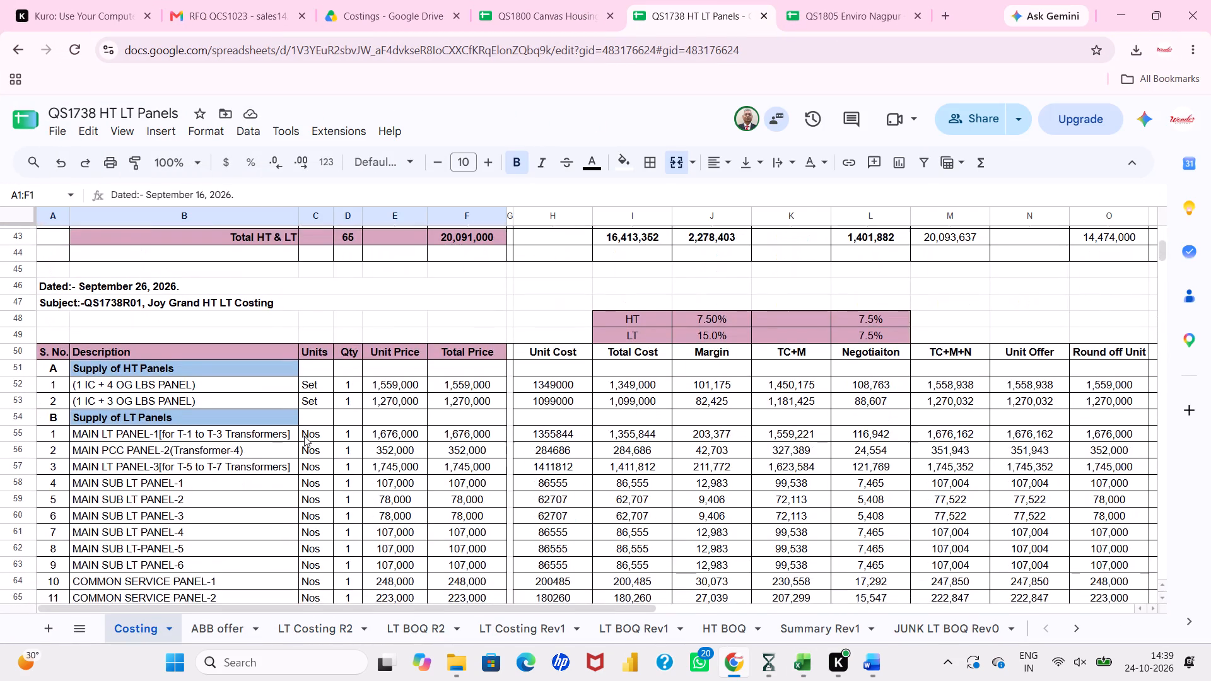
scroll(304, 436, down, 6)
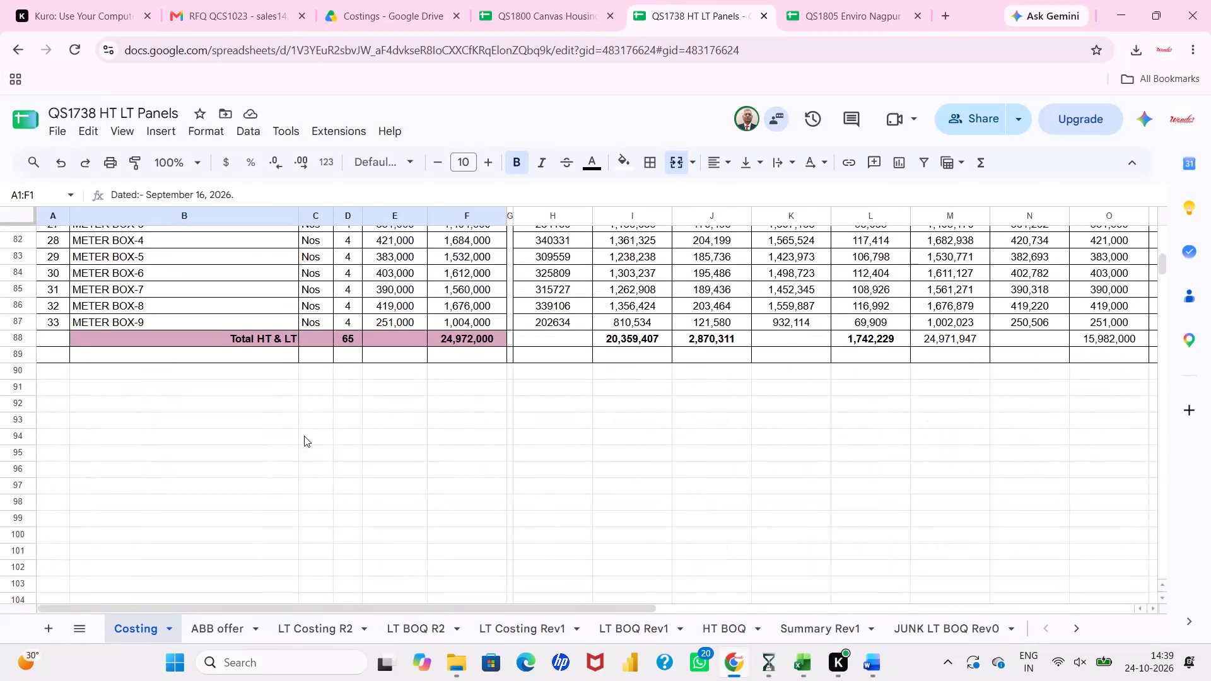
scroll(237, 370, up, 5)
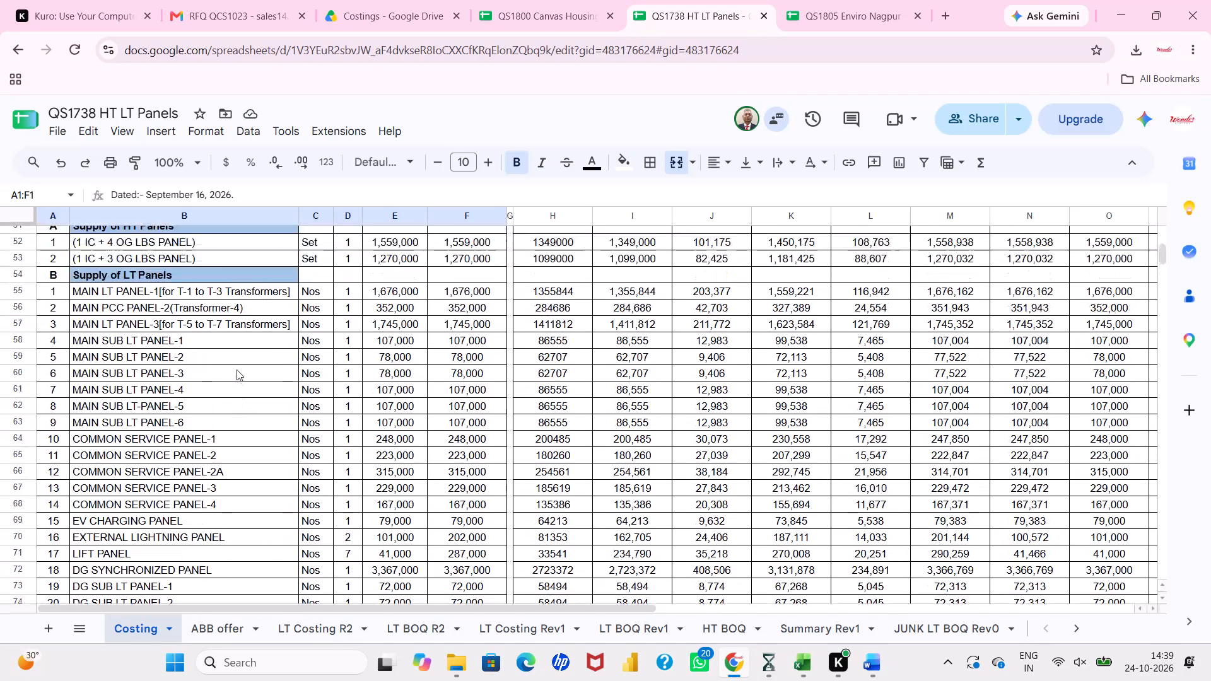
scroll(237, 370, up, 1)
scroll(192, 347, down, 2)
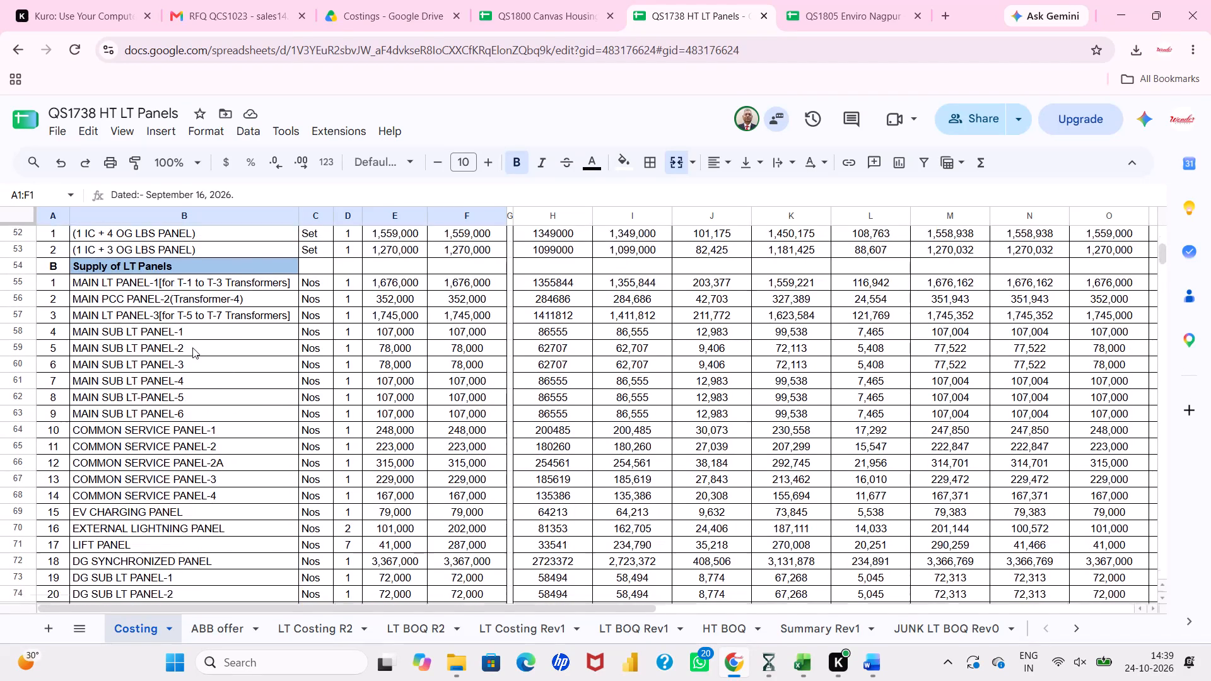
scroll(192, 347, down, 3)
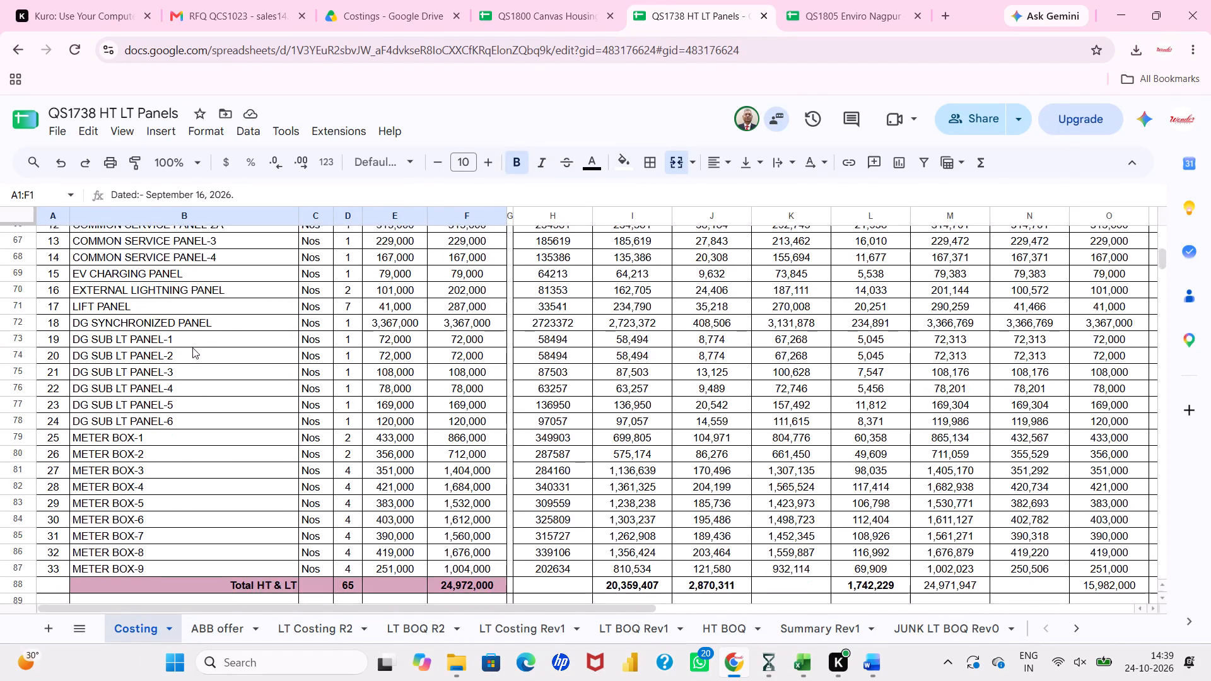
scroll(192, 347, down, 1)
scroll(190, 470, up, 1)
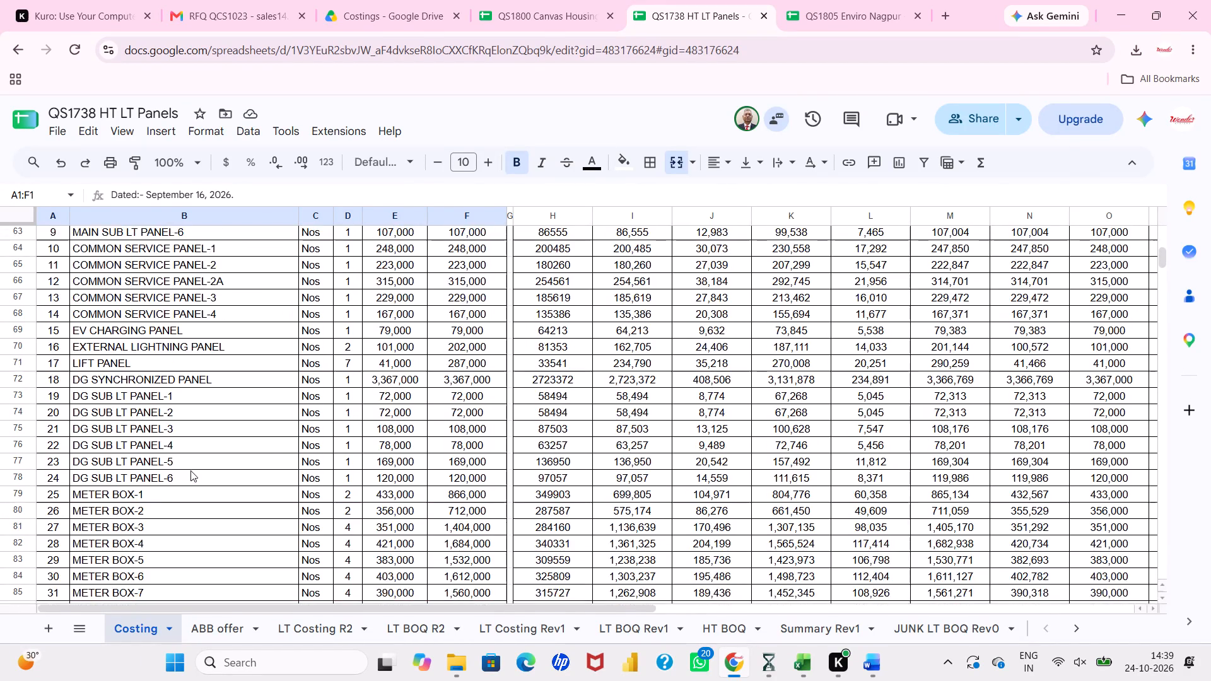
scroll(190, 470, up, 3)
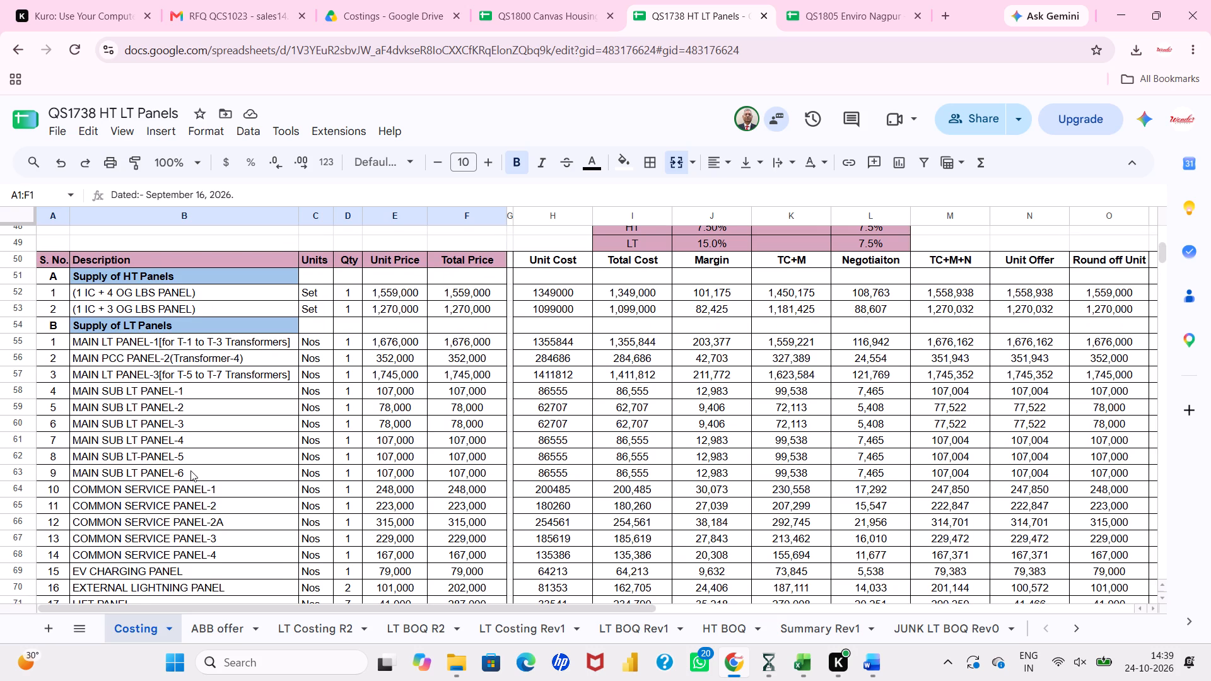
scroll(227, 473, down, 1)
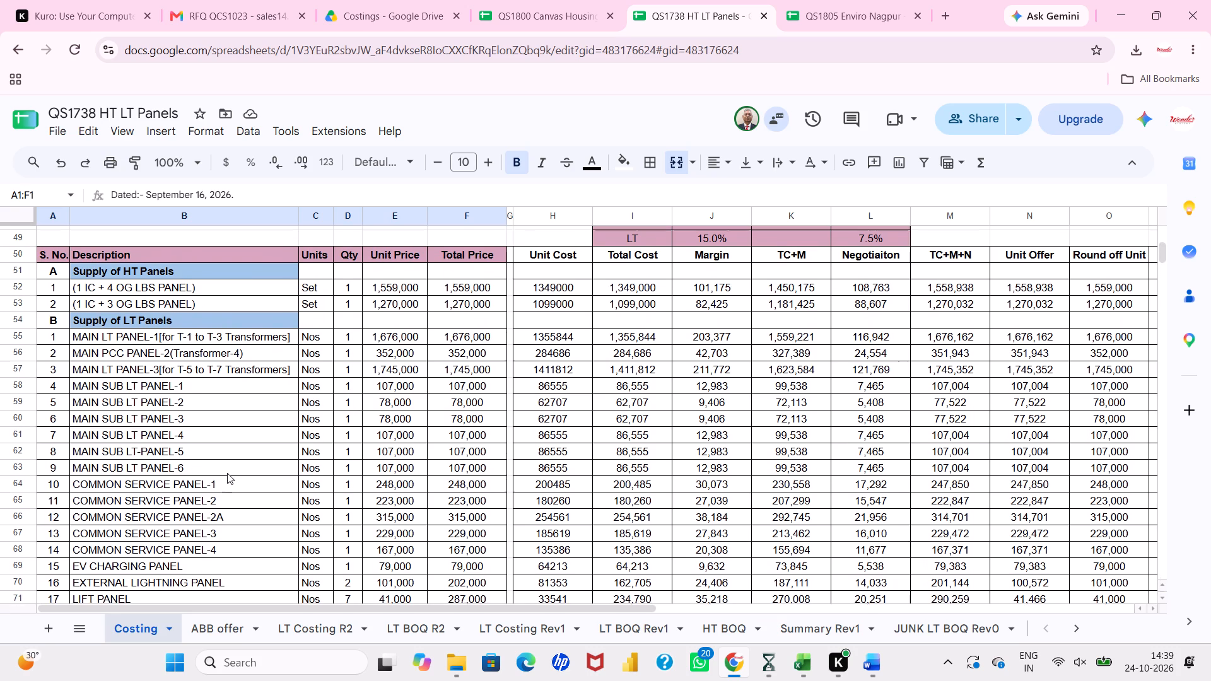
scroll(227, 473, down, 1)
scroll(227, 473, up, 1)
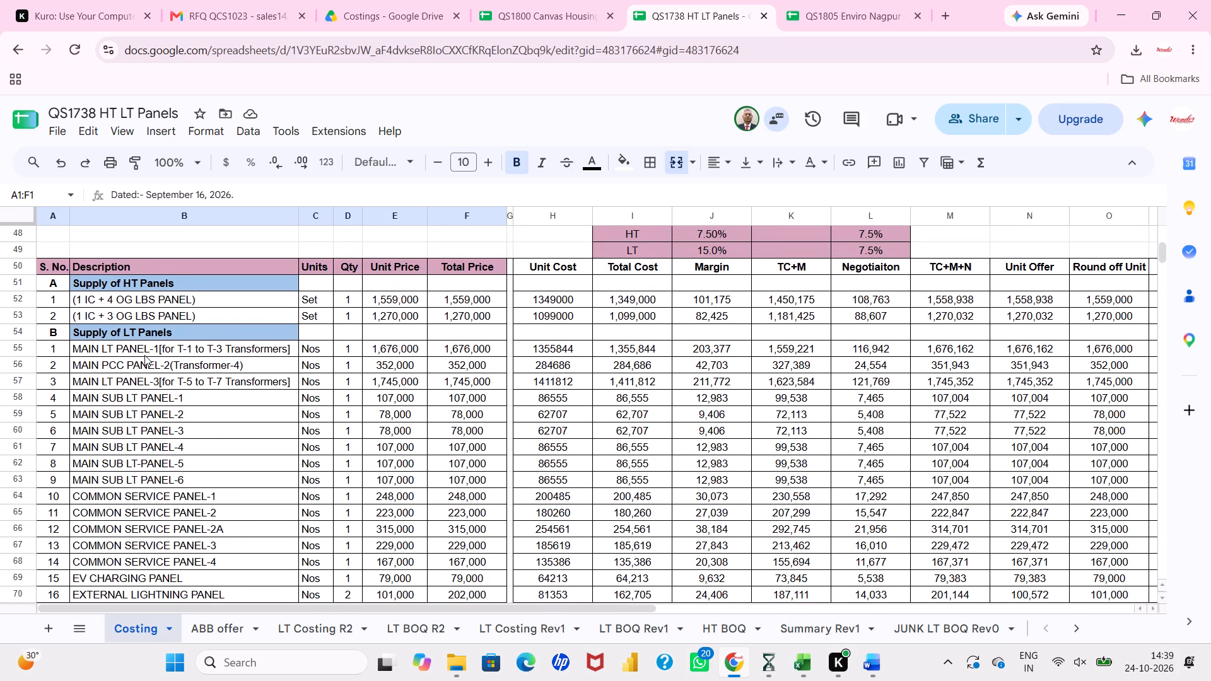
Copy the QS1738R01 costing block, A46:P89, in the Costing sheet and paste it at A91.
drag(65, 269, 509, 338)
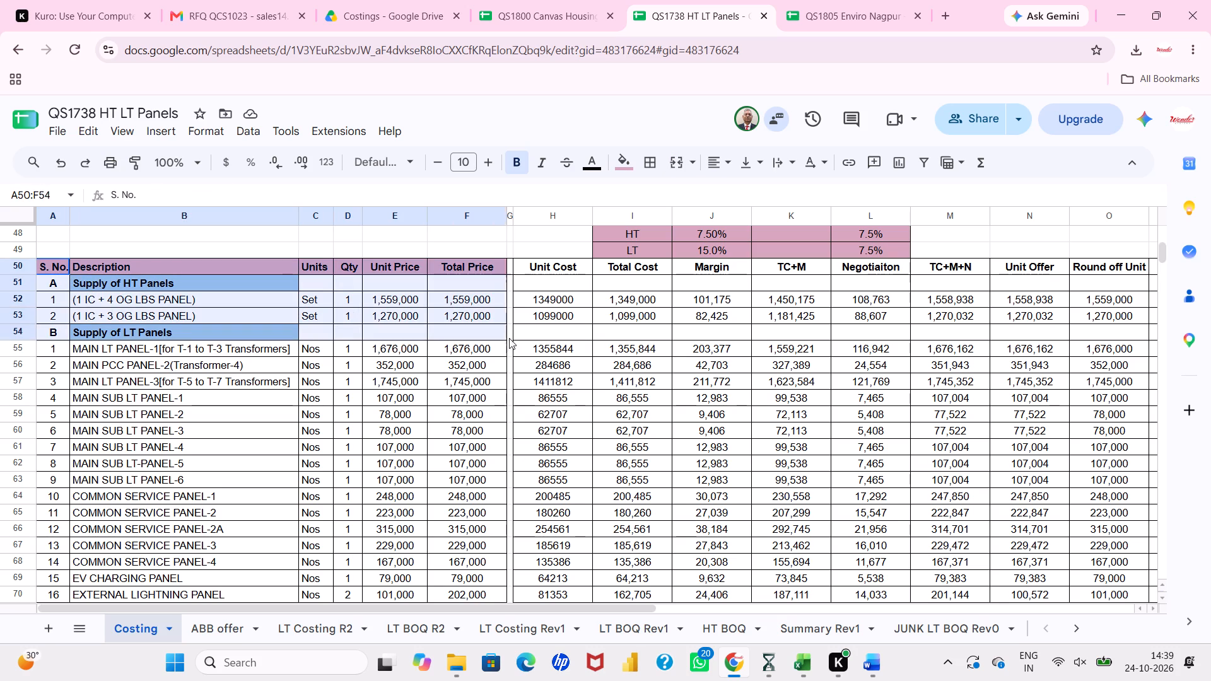
drag(509, 338, 944, 389)
scroll(349, 347, up, 1)
drag(84, 298, 1150, 533)
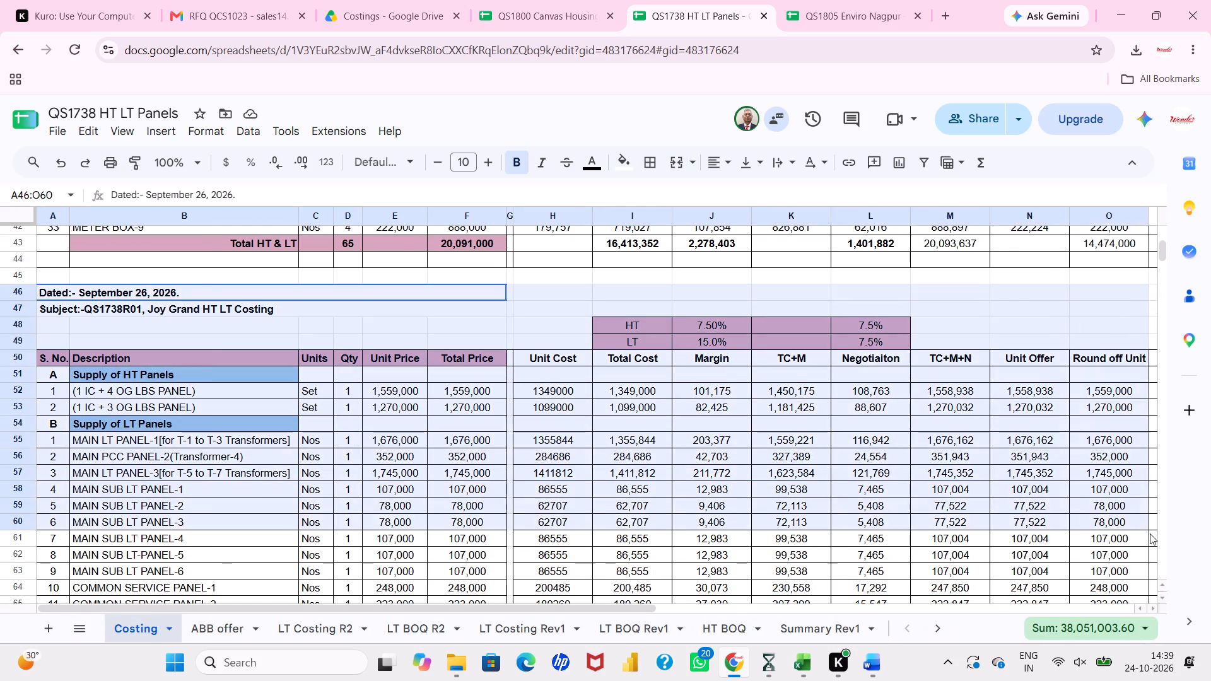
drag(1150, 533, 722, 281)
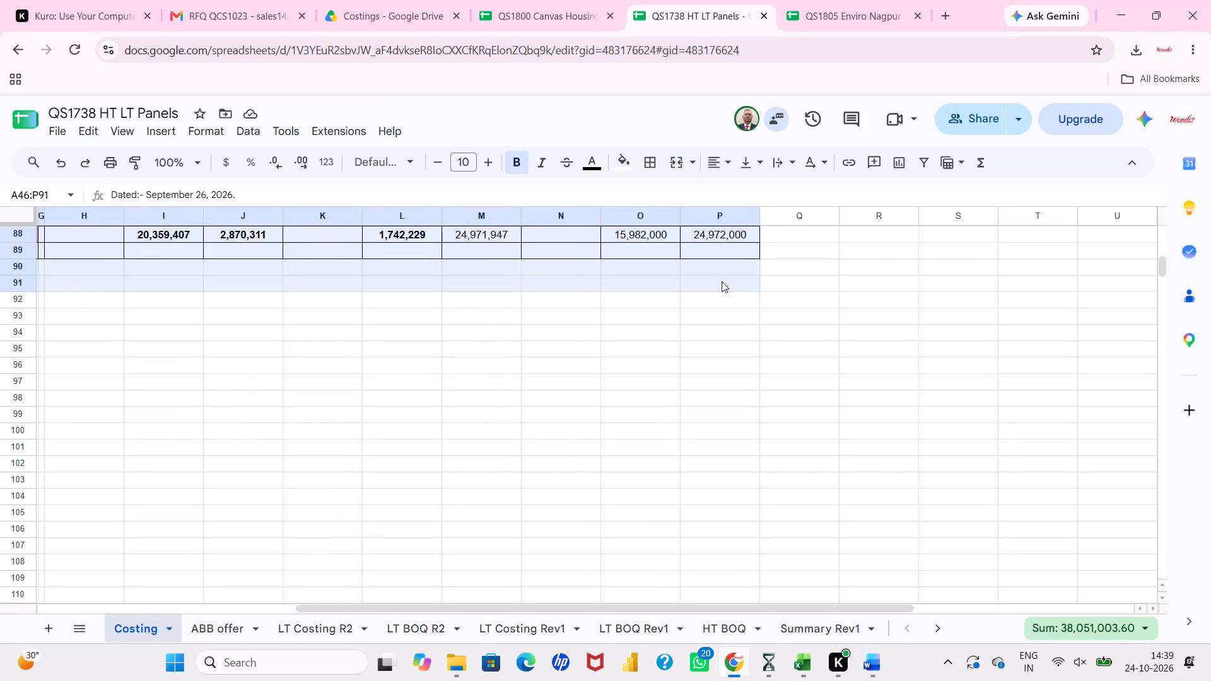
drag(722, 281, 730, 252)
key(ctrl+c)
scroll(730, 252, right, 7)
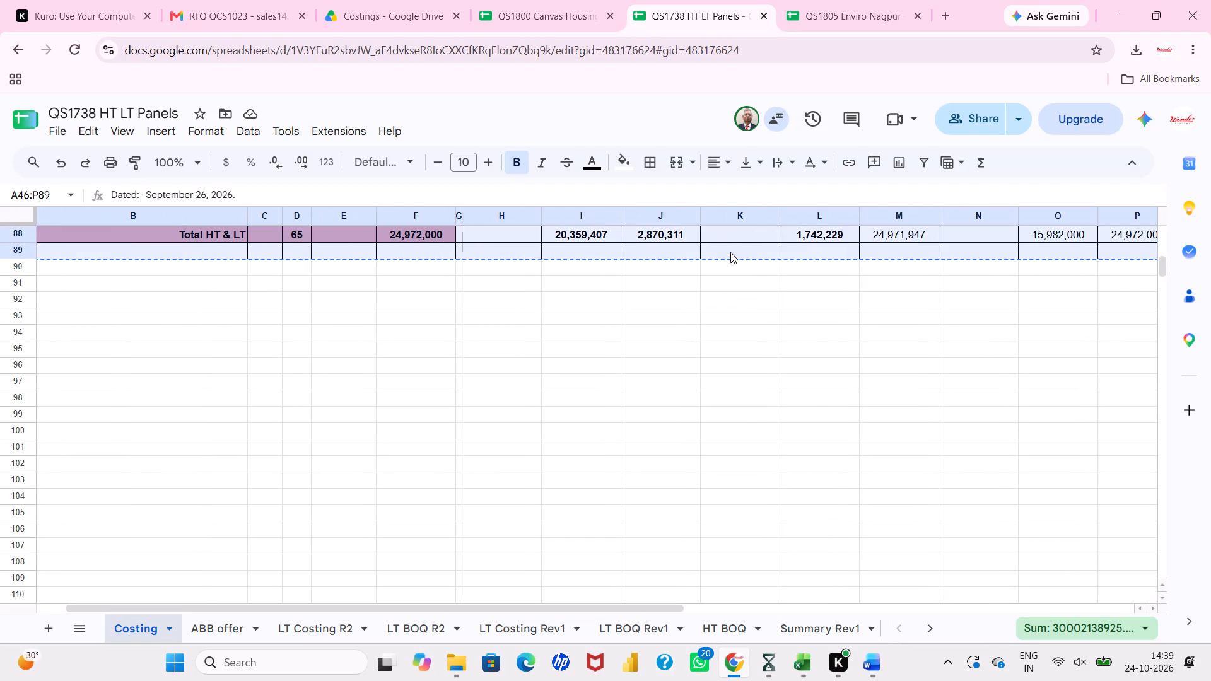
click(50, 284)
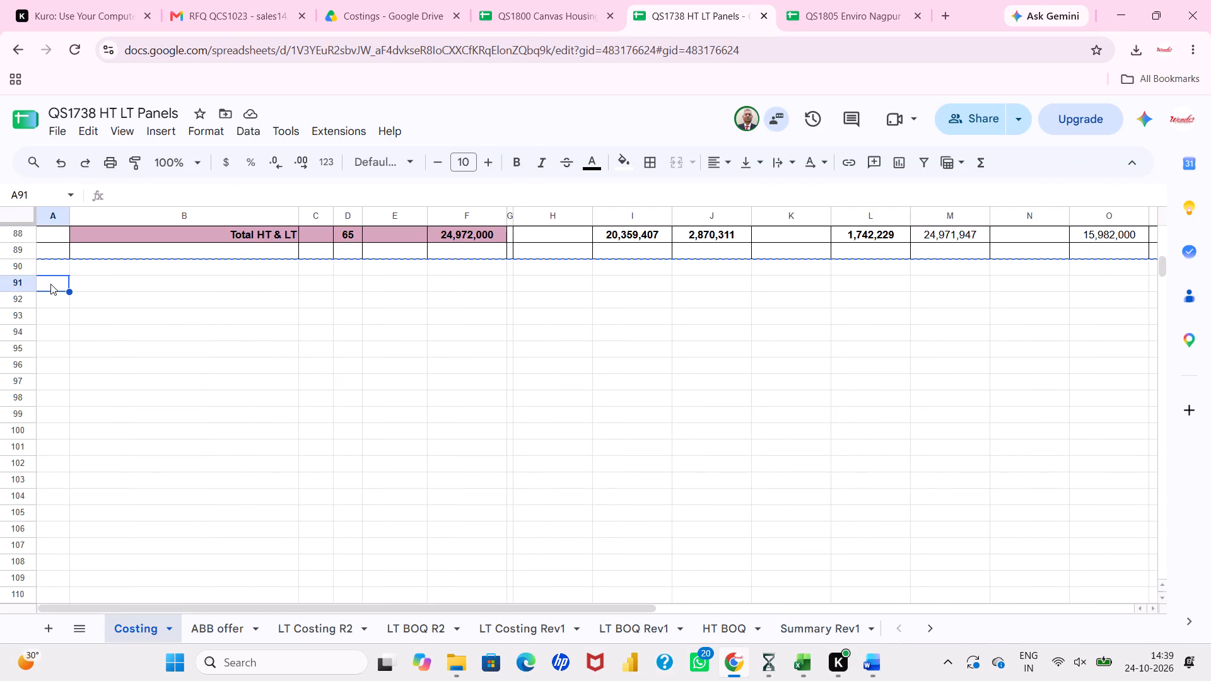
key(ctrl+v)
Change the date line of the pasted block in row 91 to October 24, 2026.
click(129, 279)
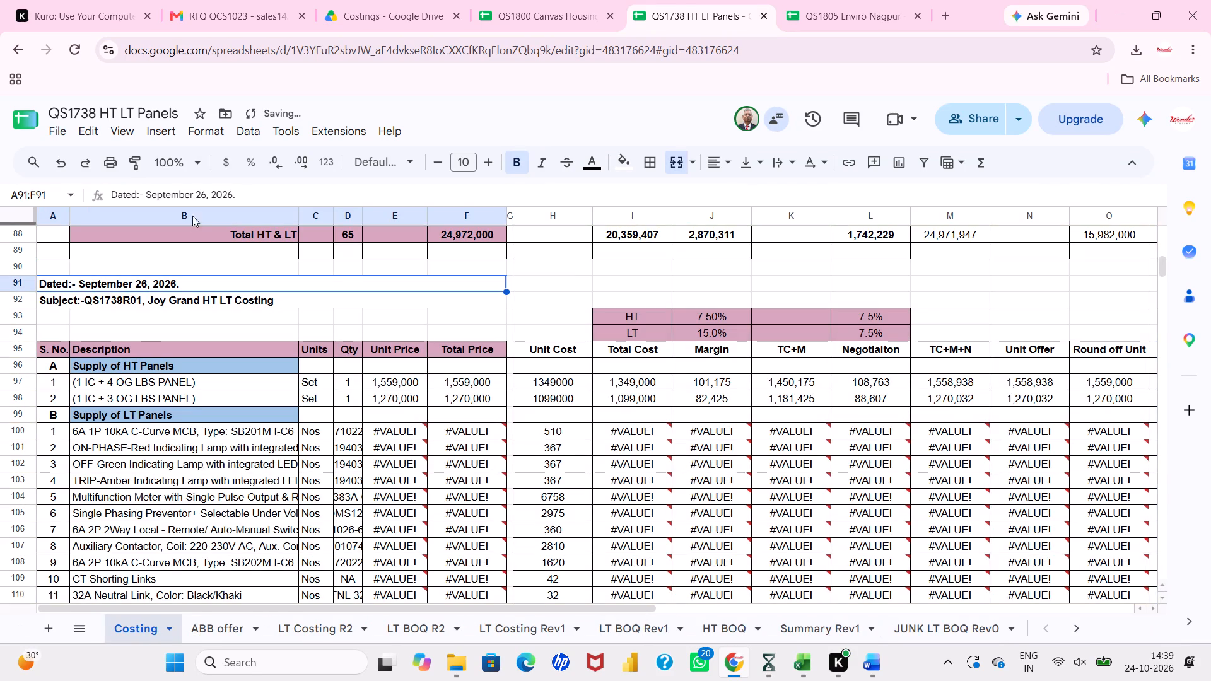
click(207, 195)
key(BackSpace)
key(BackSpace)
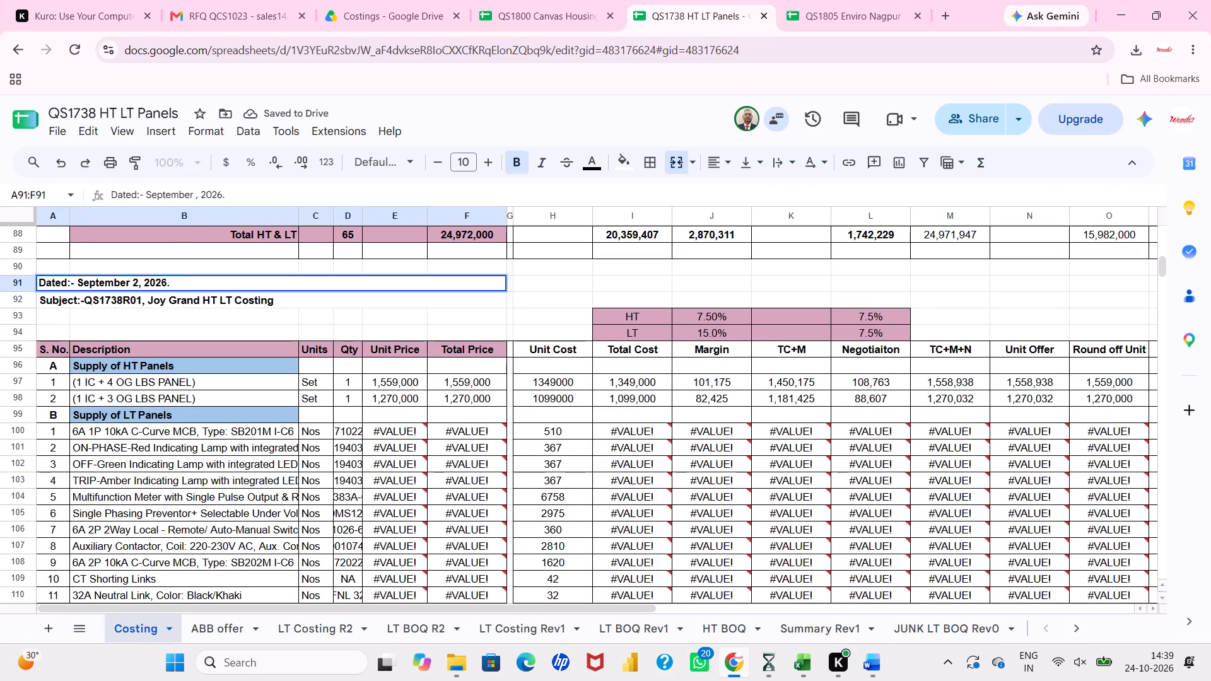
text(24)
key(Left)
key(Left)
key(Left)
key(Left)
key(BackSpace)
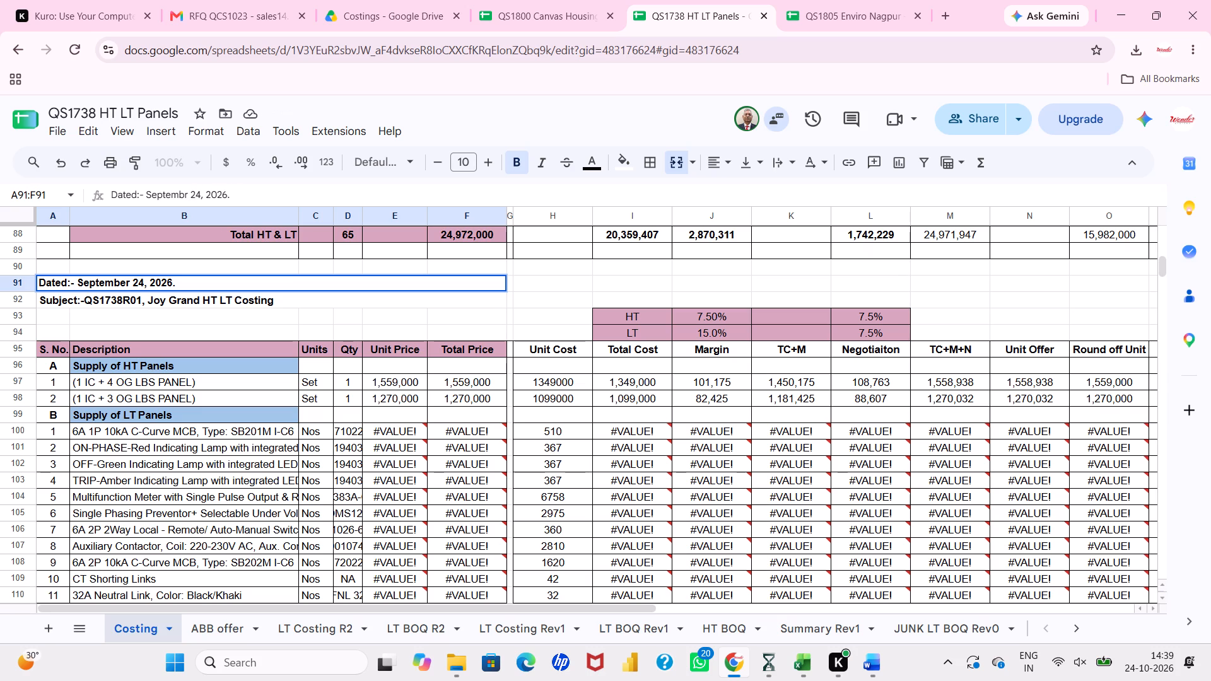
key(BackSpace)
key(BackSpace)
key(BackSpace)
key(BackSpace)
key(BackSpace)
key(BackSpace)
key(BackSpace)
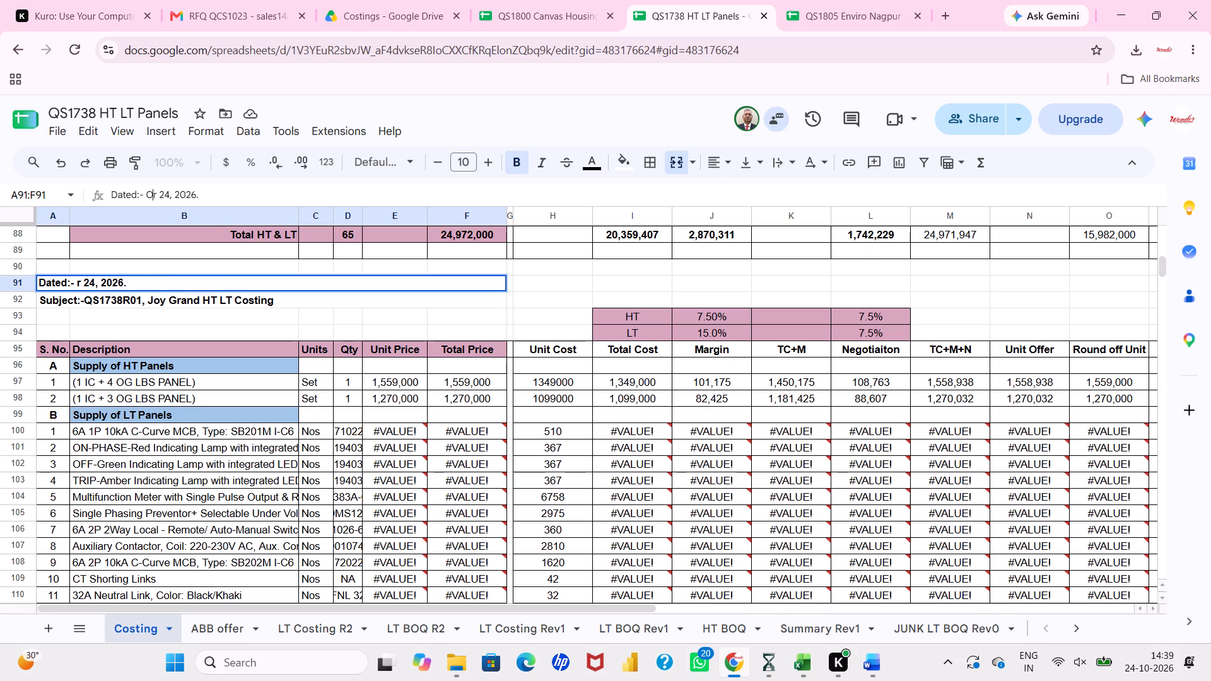
key(Return)
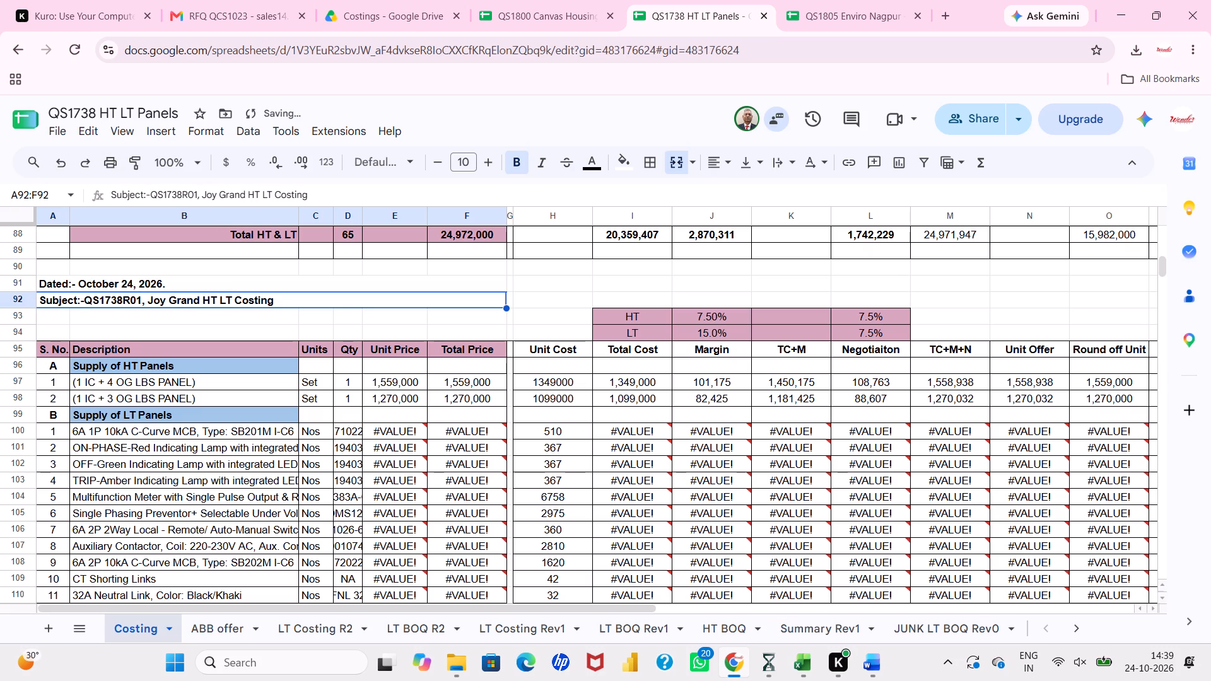
Change the revision in the row 92 subject line to QS1738R02.
click(201, 195)
key(Left)
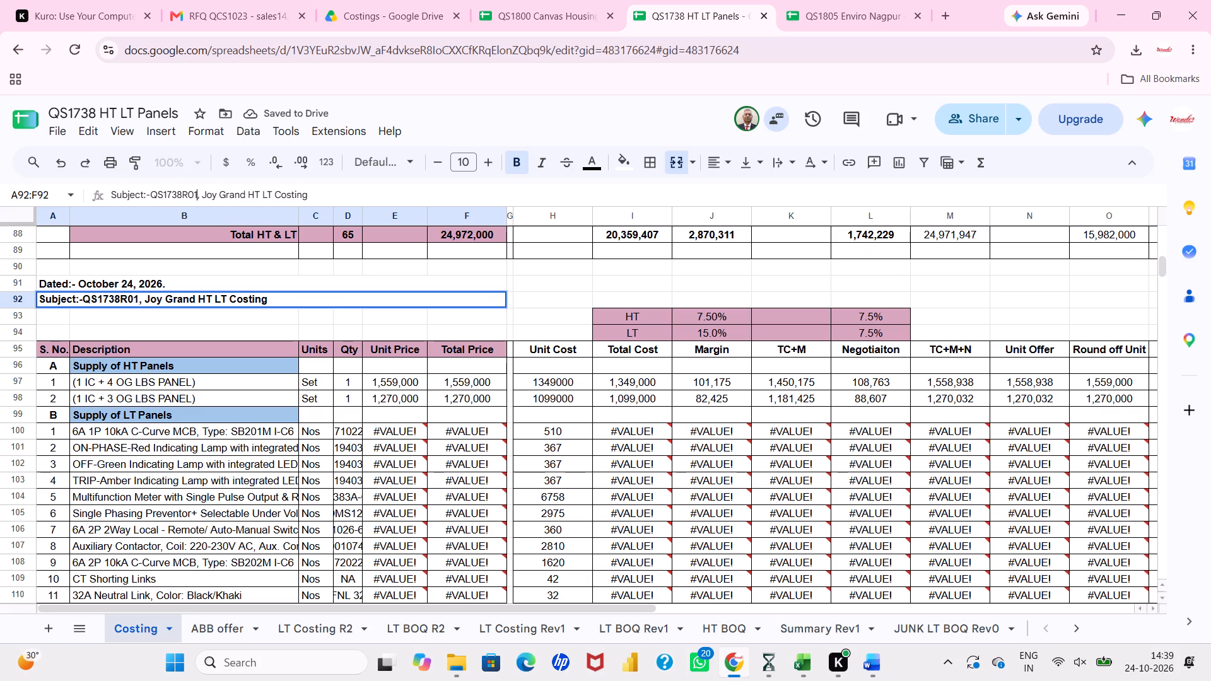
key(BackSpace)
key(2)
key(Return)
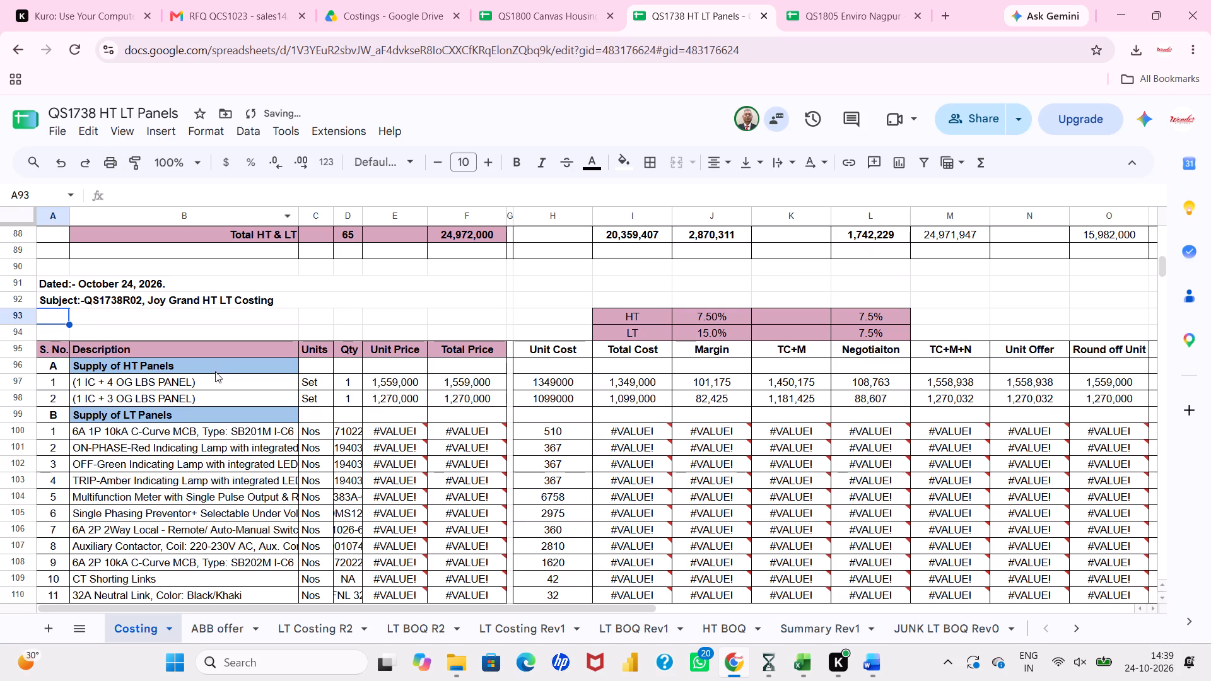
Delete rows 96 to 98, holding the Supply of HT Panels section, from the new R02 block.
drag(21, 364, 16, 392)
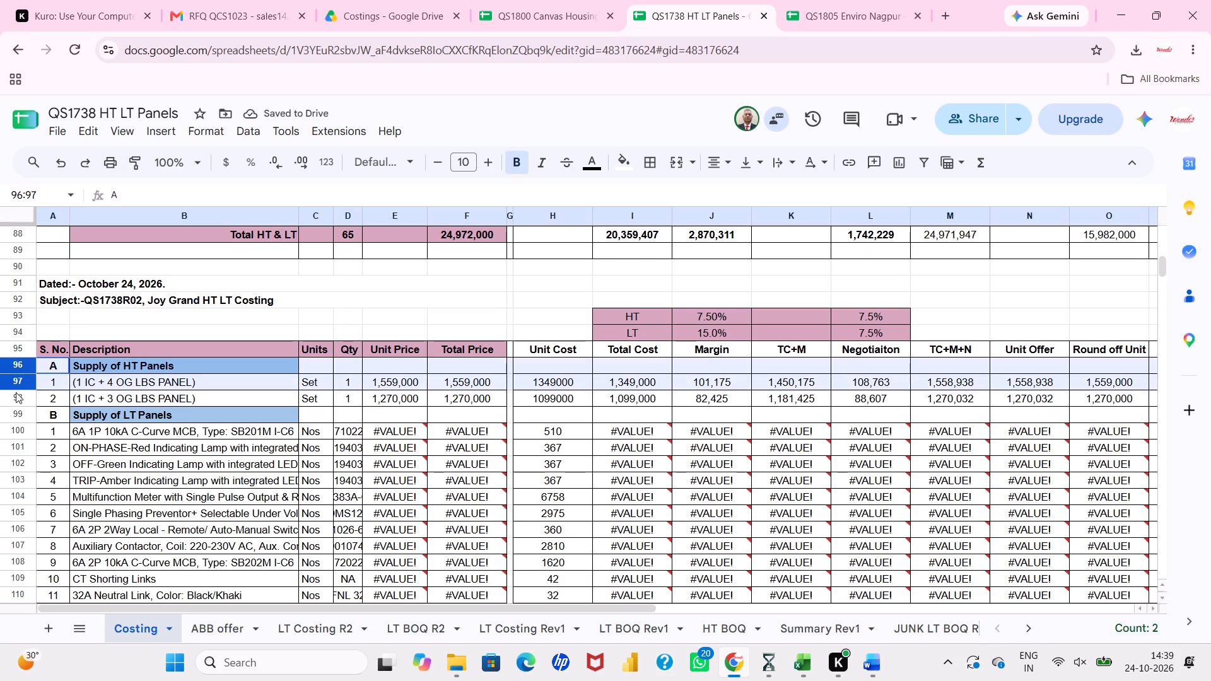
drag(16, 392, 15, 400)
right_click(15, 400)
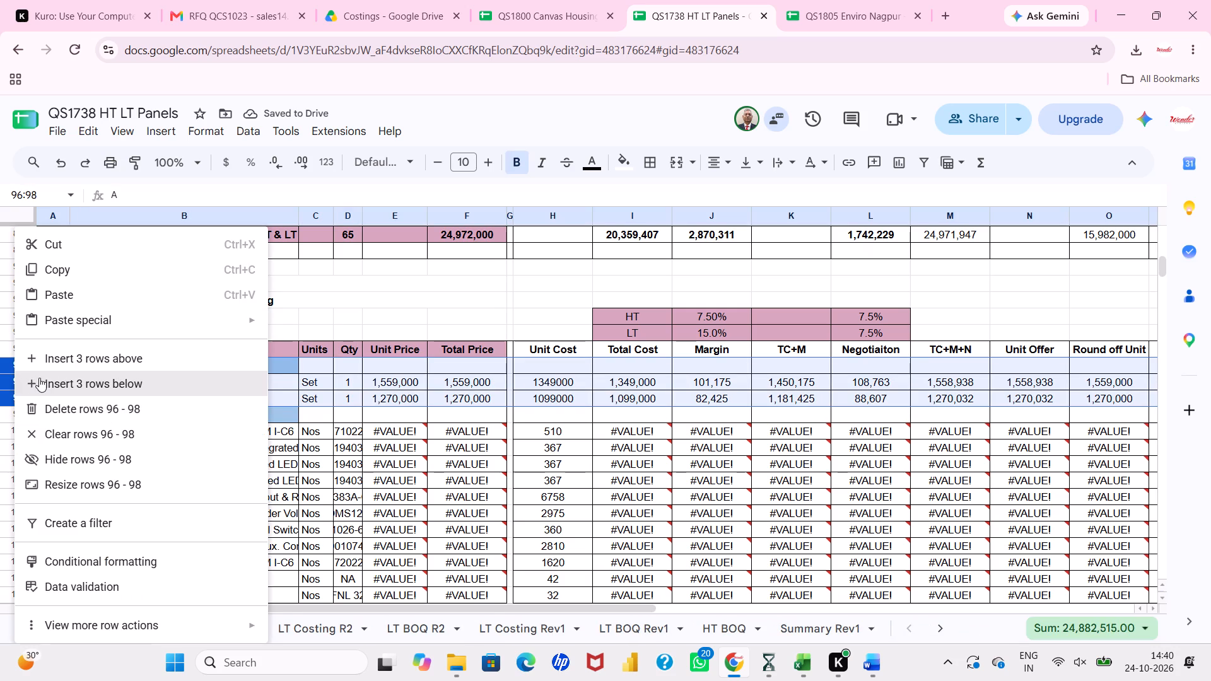
click(41, 396)
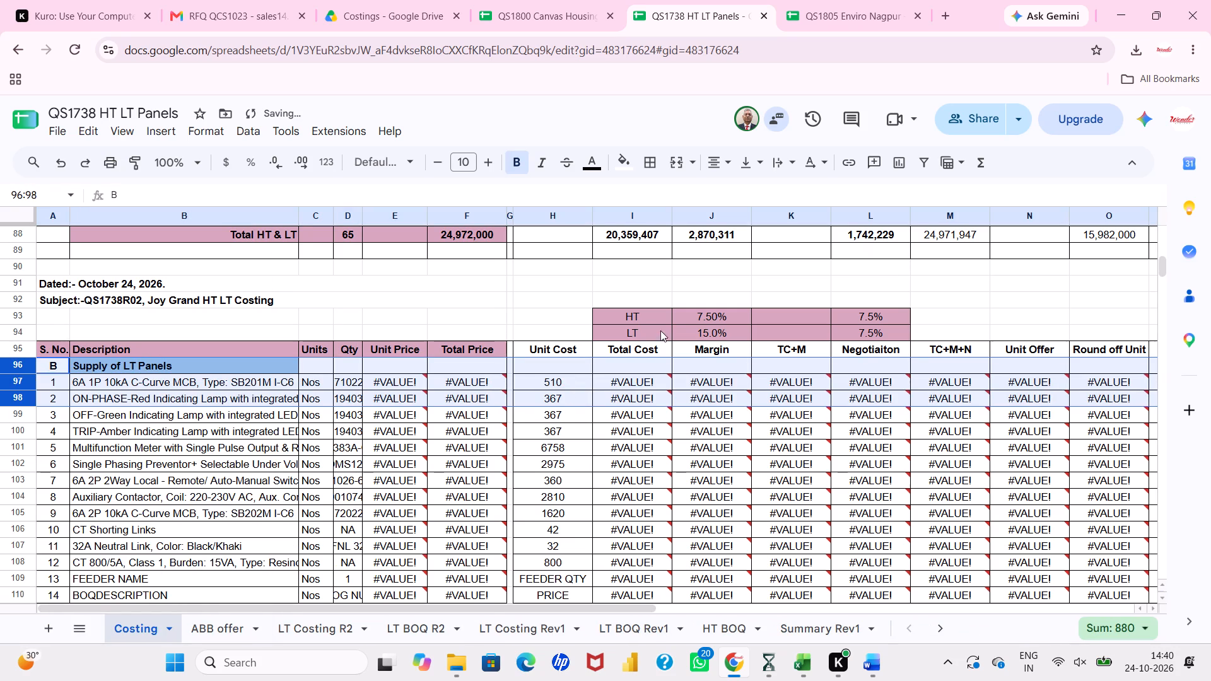
Clear the formatting and contents of the HT margin and negotiation row, I93:L93, in the new block.
drag(654, 315, 883, 320)
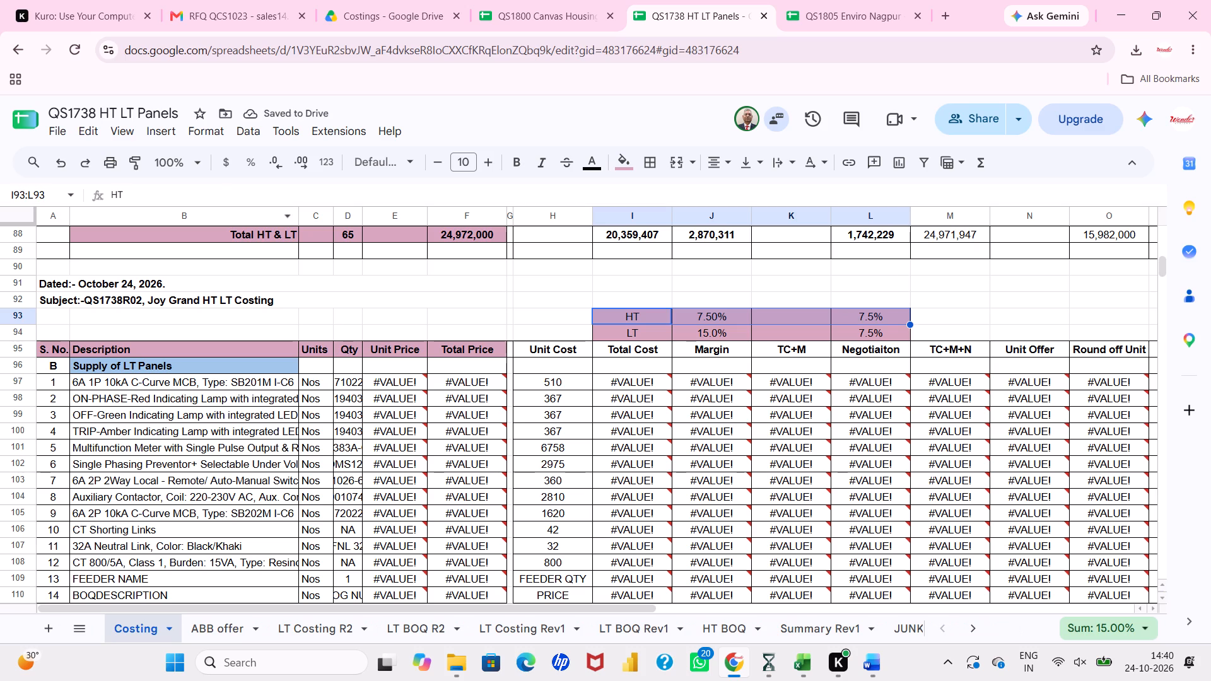
click(196, 129)
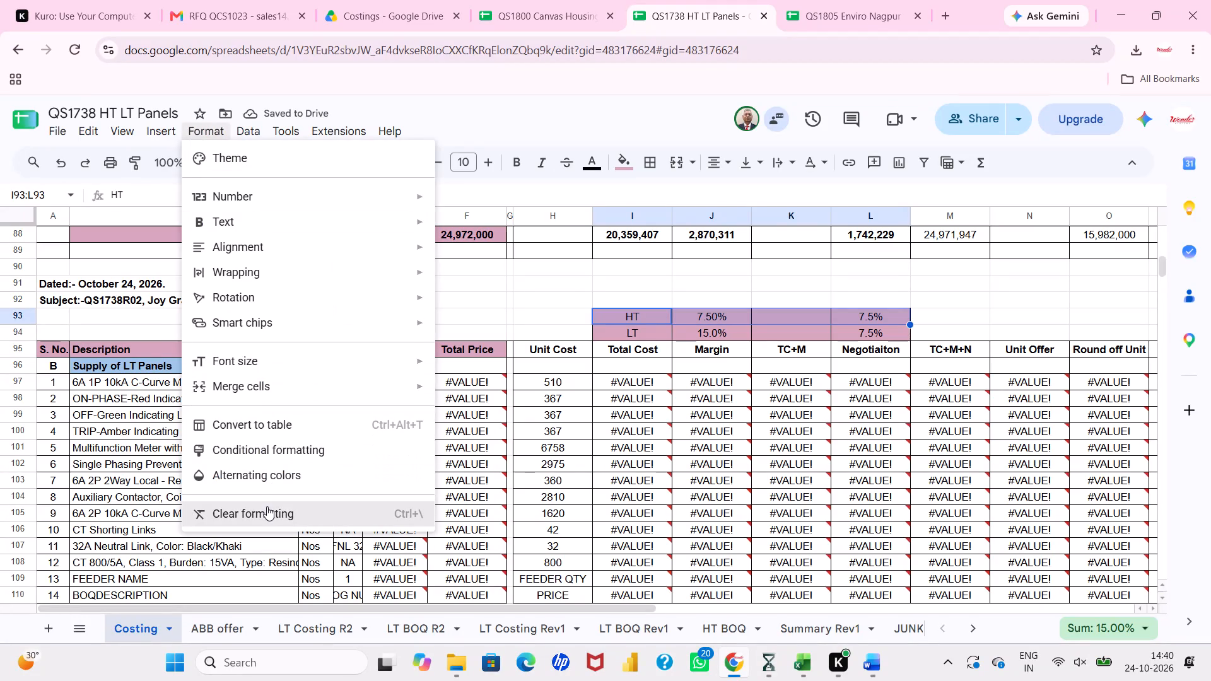
click(267, 506)
key(Delete)
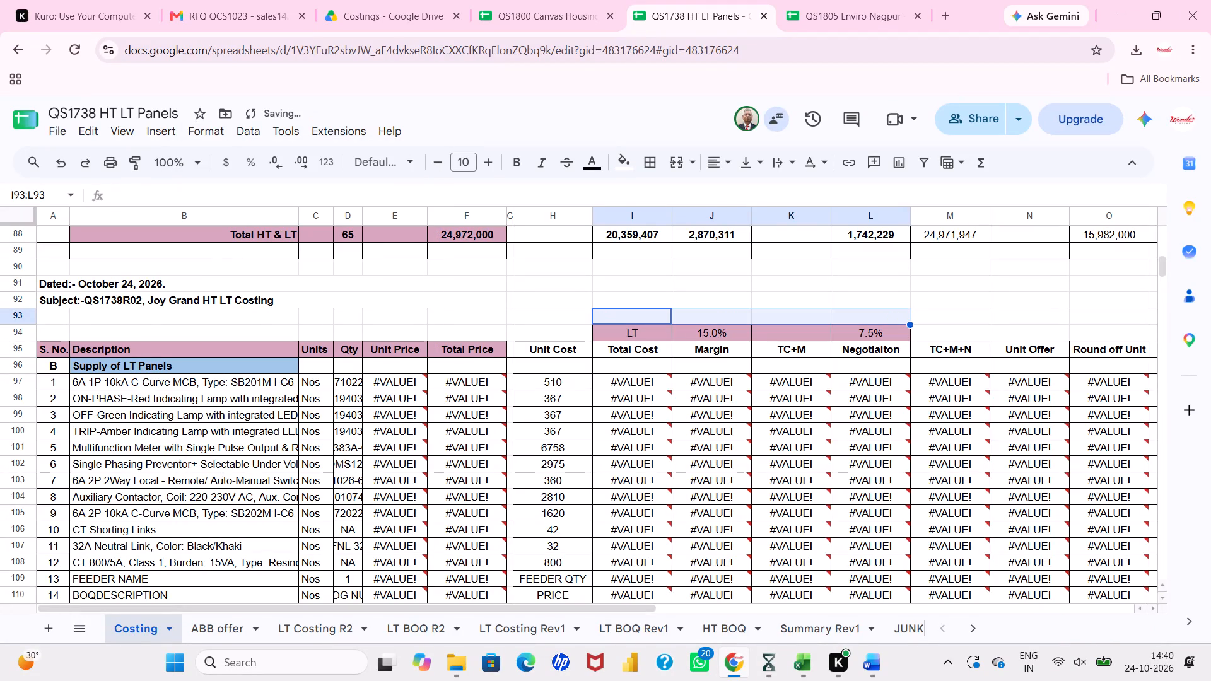
Auto-fit the width of the Qty column D to its contents.
click(401, 429)
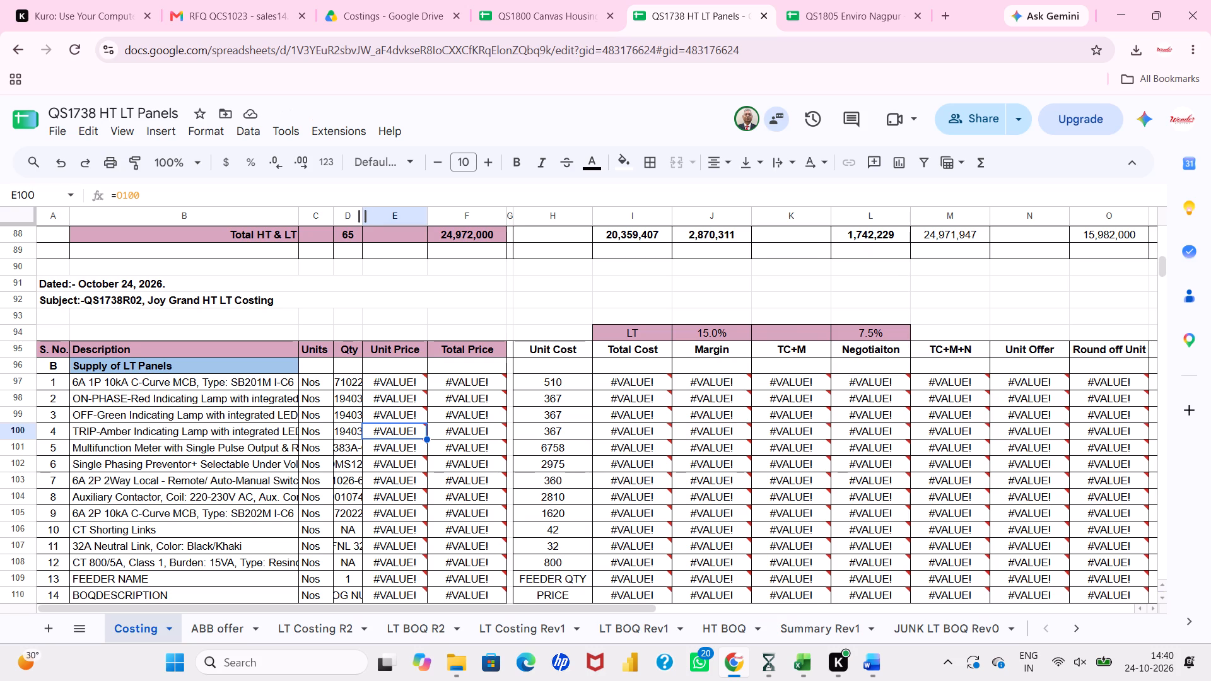
double_click(366, 216)
scroll(414, 410, down, 1)
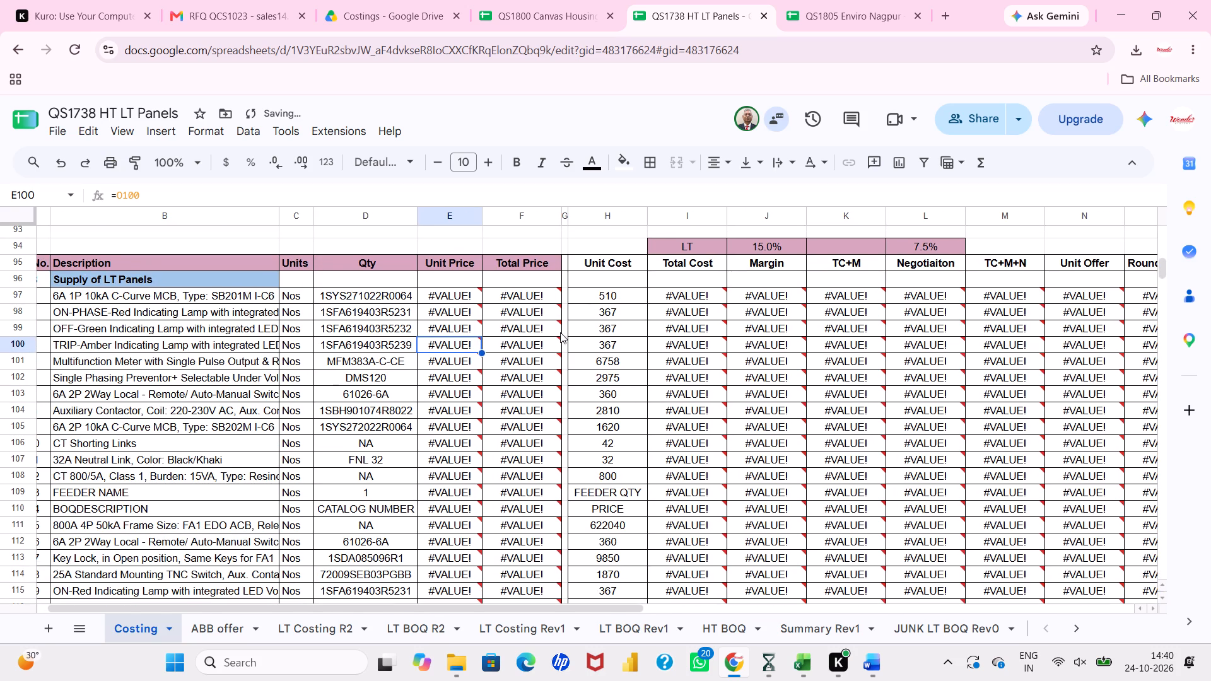
Clear the Unit Cost cell H97 of the first LT panel row.
click(602, 302)
key(equal)
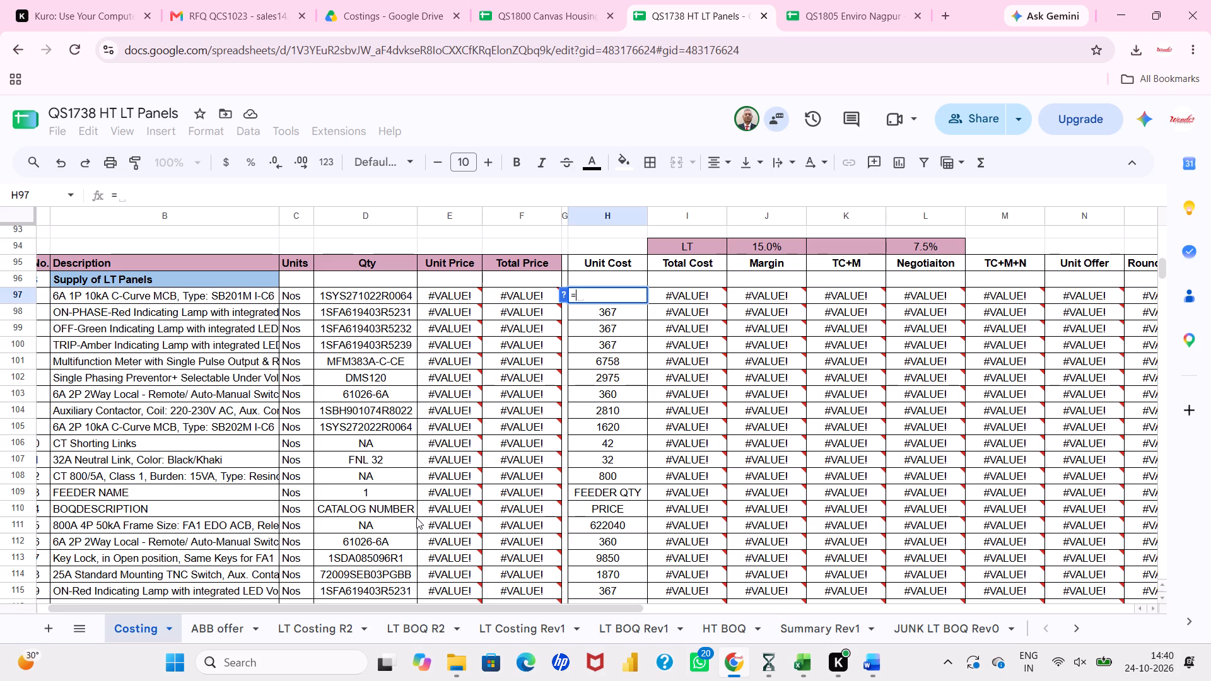
key(BackSpace)
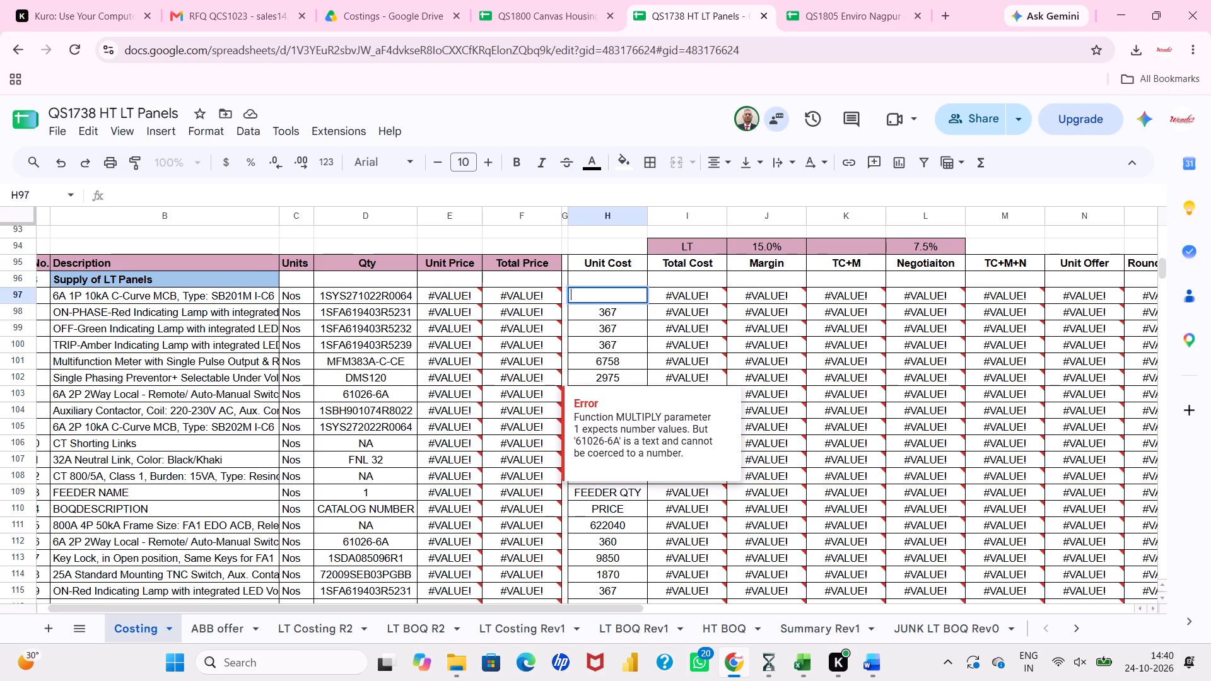
Link description cell B97 to the MAIN LT PANEL-1 description in LT Costing R2, cell B4.
click(169, 298)
scroll(169, 298, right, 3)
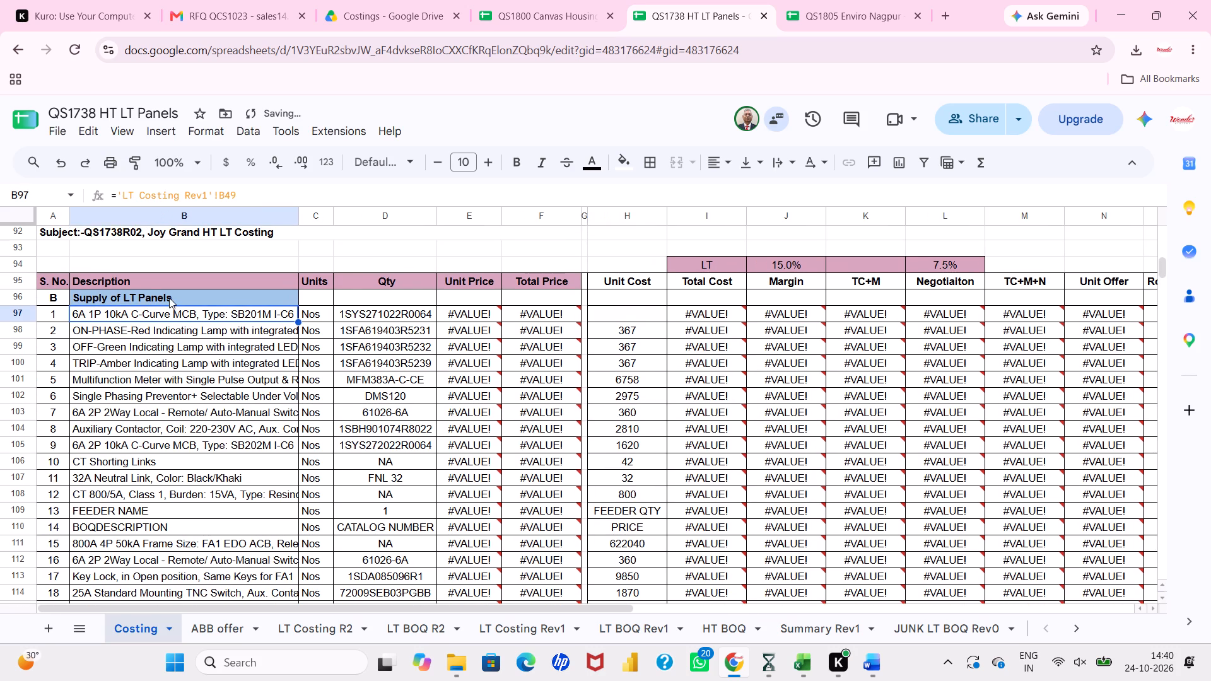
key(equal)
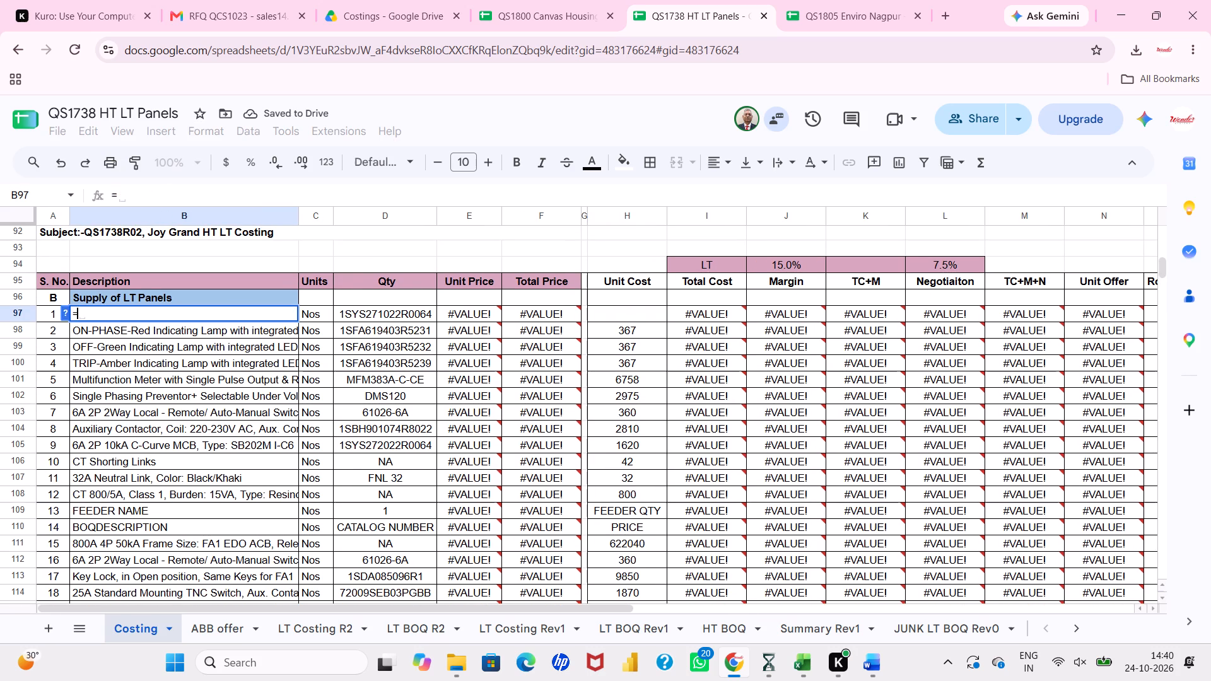
click(292, 628)
scroll(262, 304, up, 7)
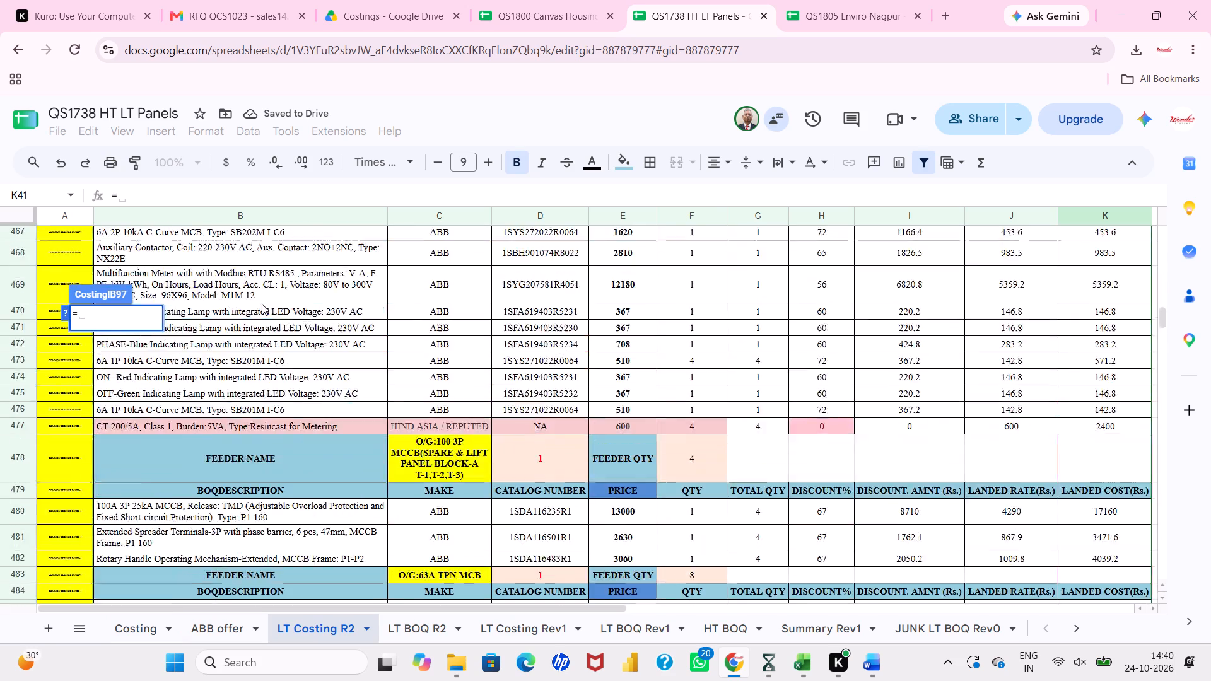
scroll(262, 304, up, 20)
scroll(262, 304, up, 13)
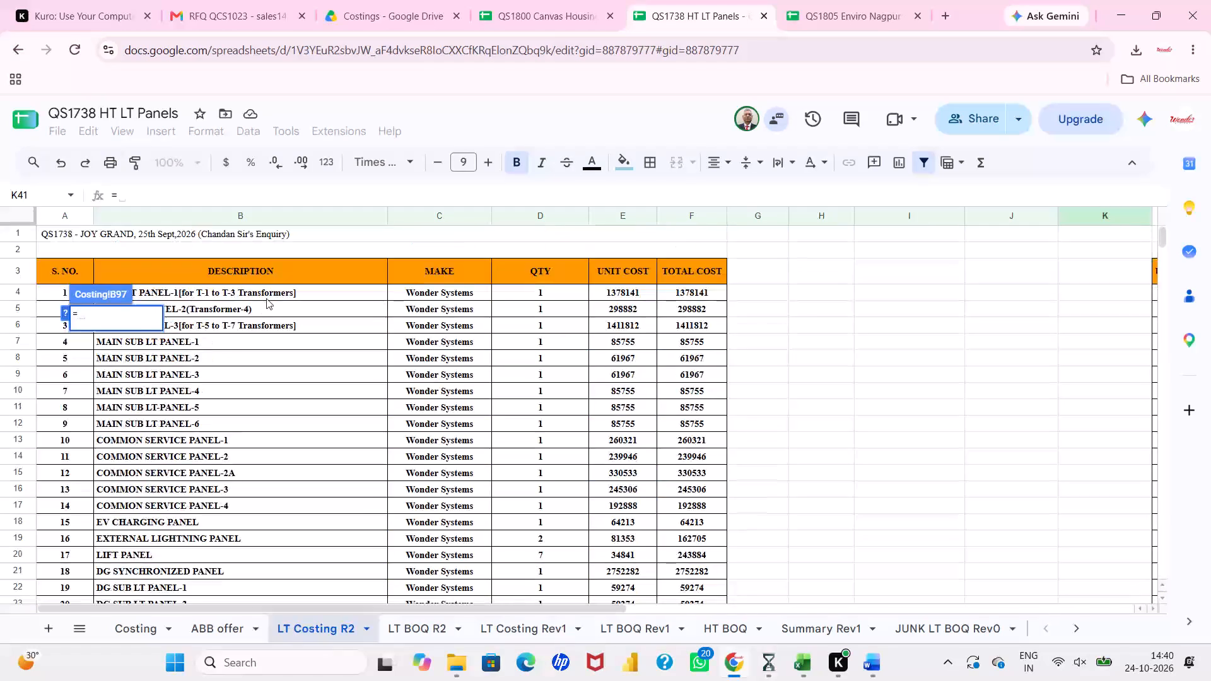
click(266, 298)
key(Return)
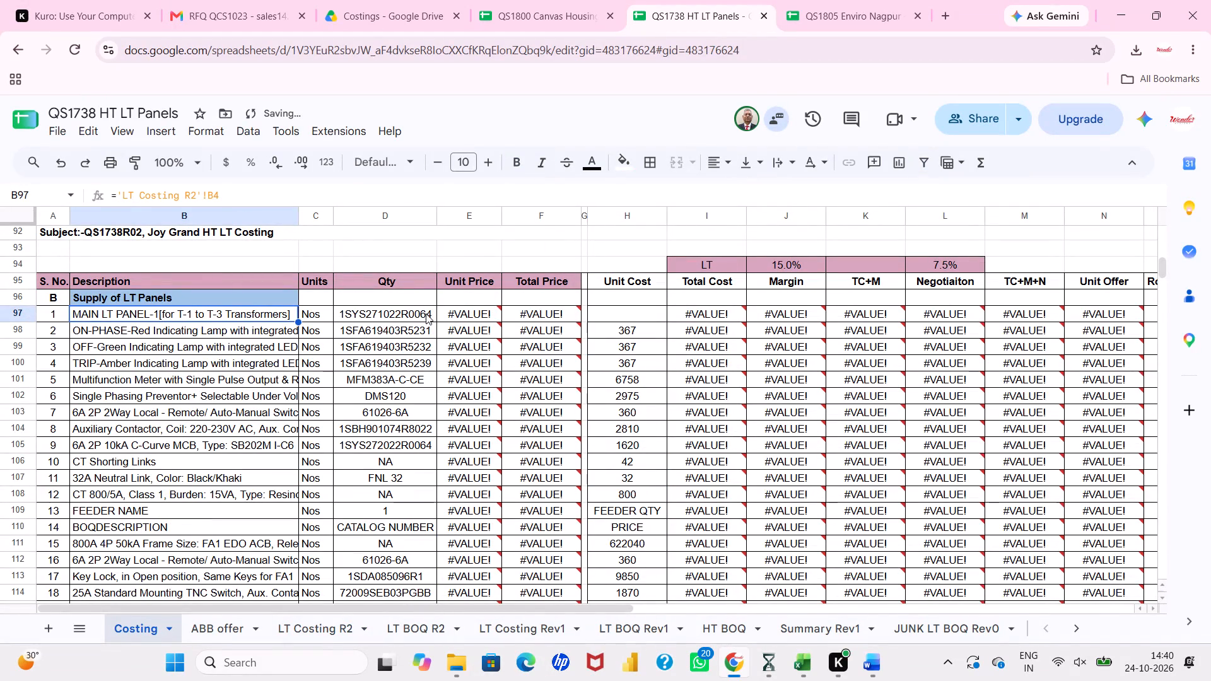
Link quantity cell D97 to the MAIN LT PANEL-1 quantity in LT Costing R2, cell D4.
click(416, 316)
key(equal)
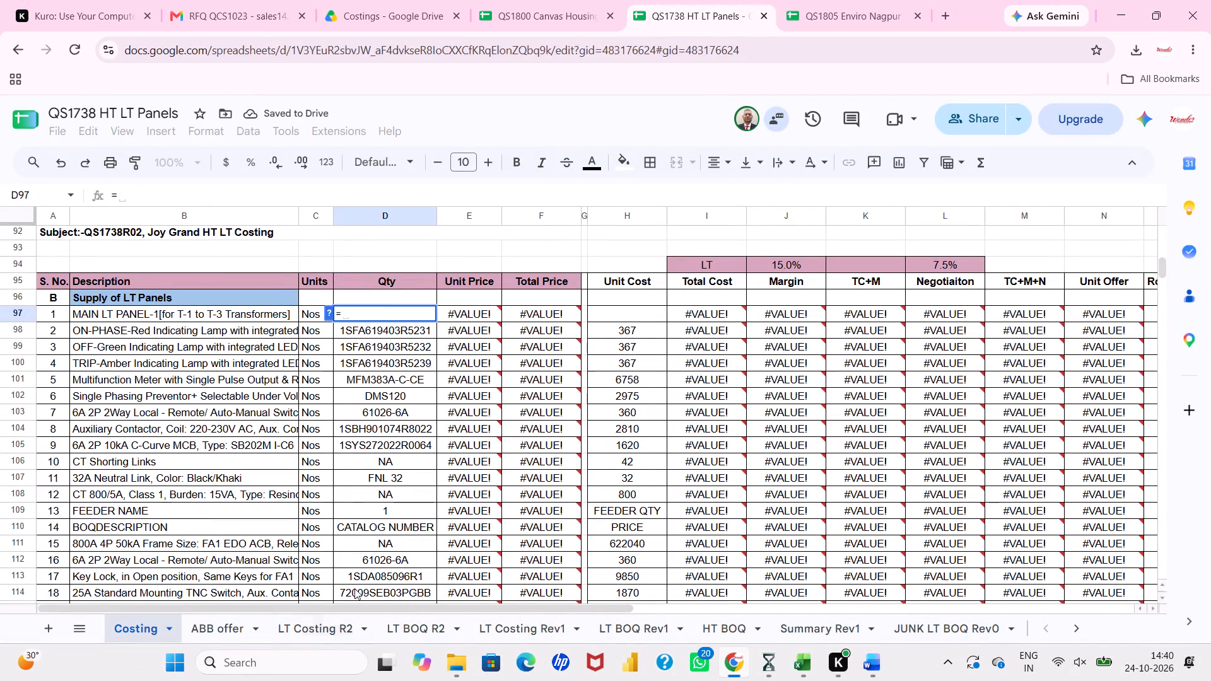
click(313, 617)
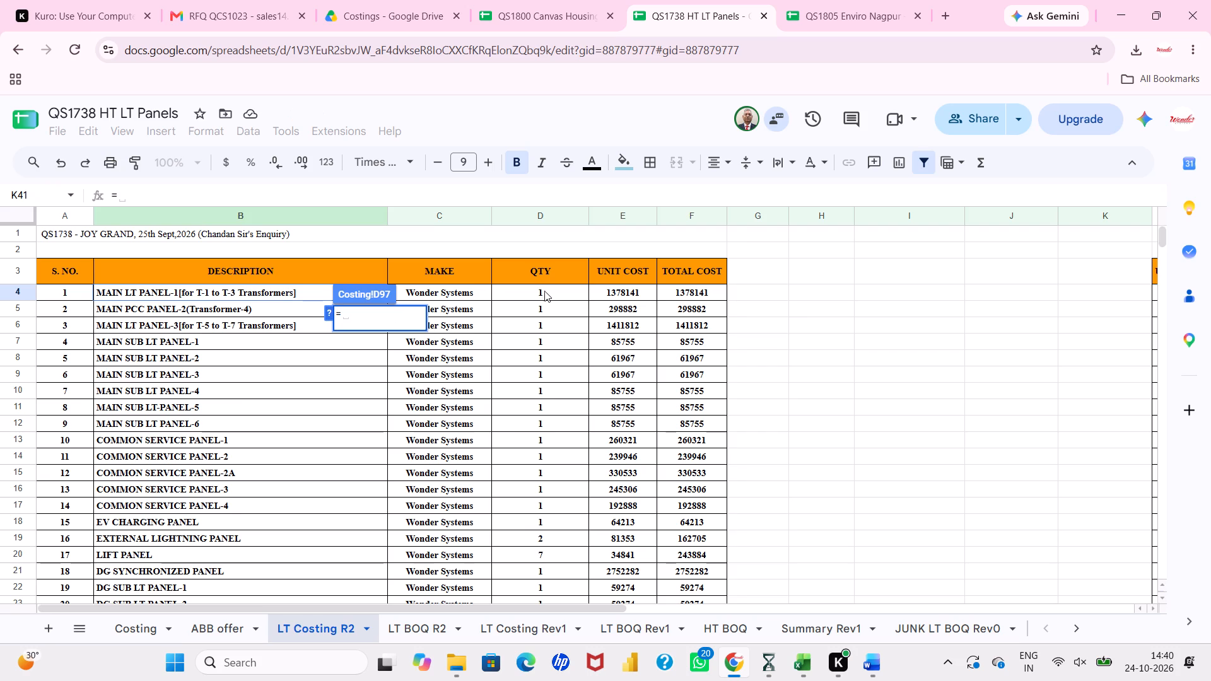
click(547, 294)
key(Return)
Fill the description link from B97 down to METER BOX-9 in B129.
click(288, 319)
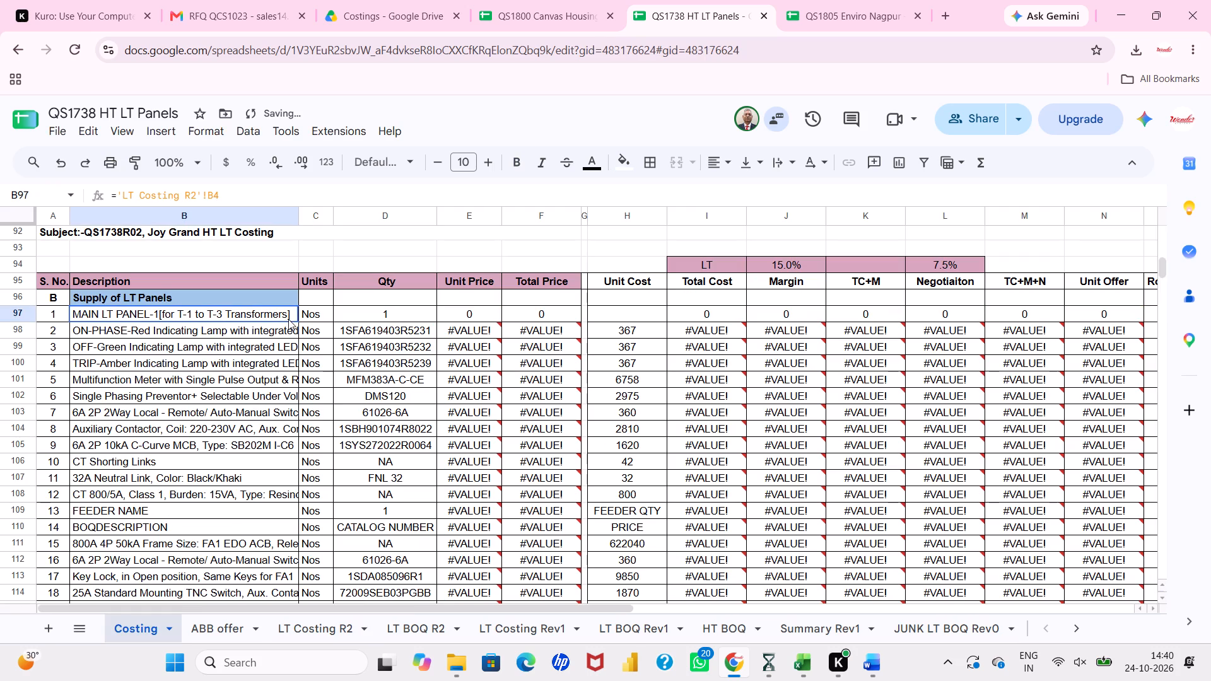
drag(296, 322, 290, 286)
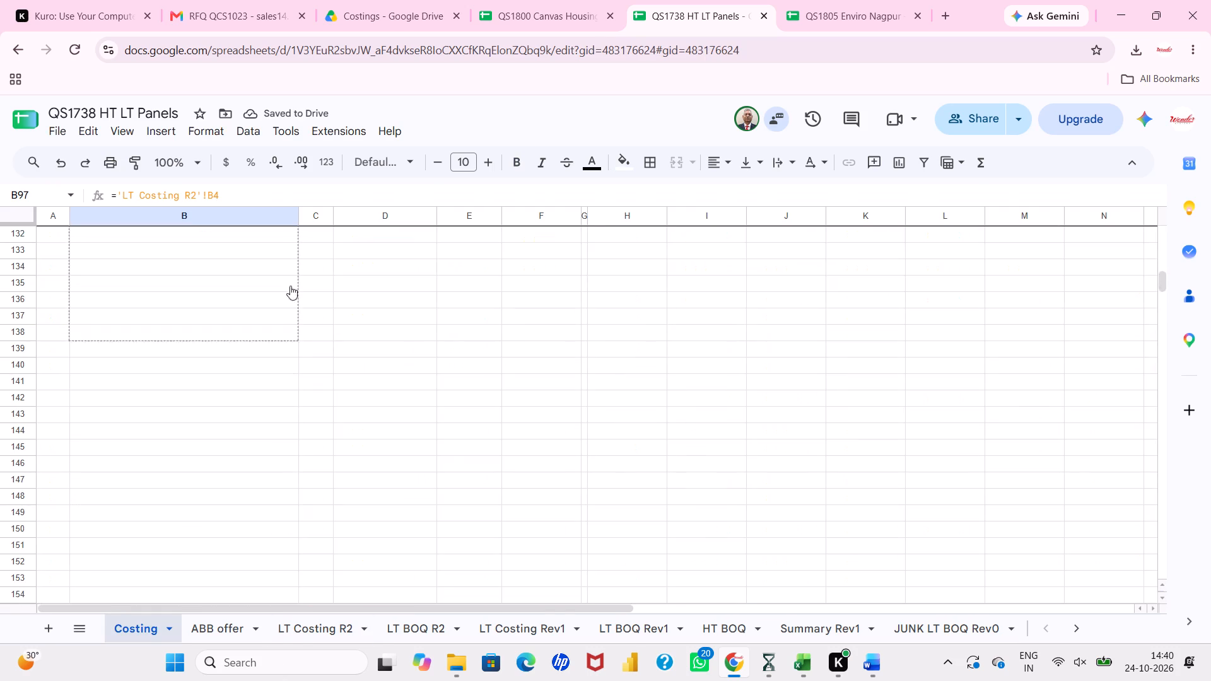
drag(290, 286, 272, 368)
scroll(272, 368, up, 4)
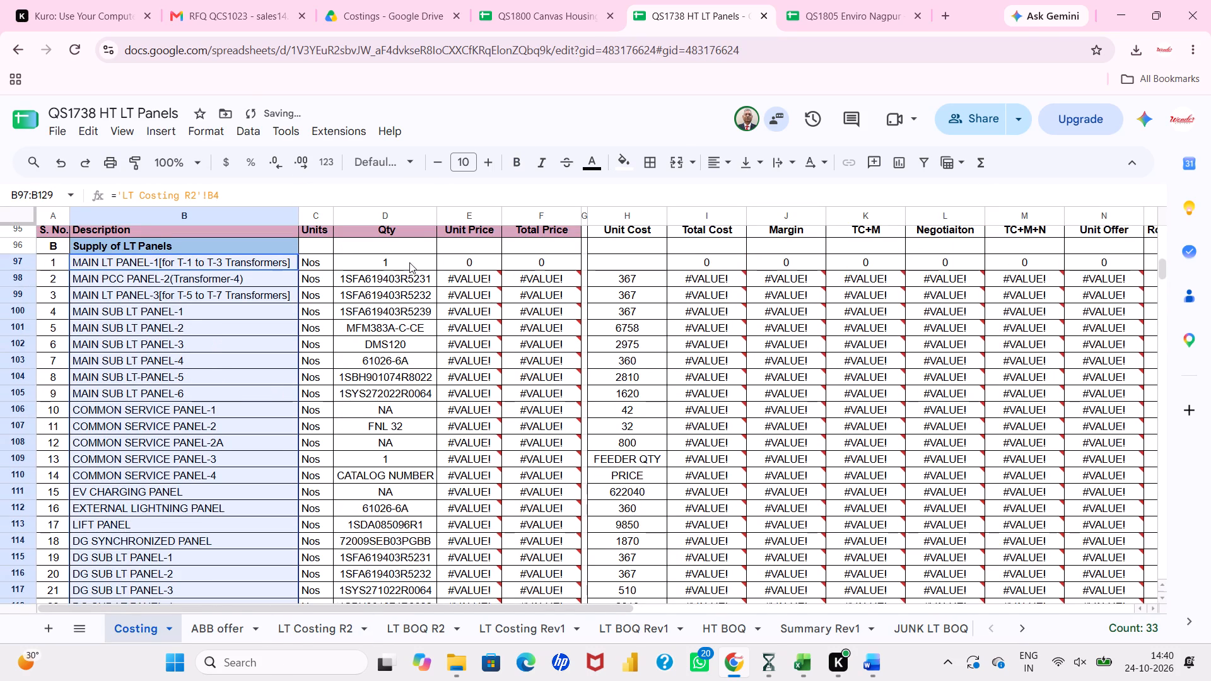
Fill the quantity link from D97 down to the METER BOX-9 row, D129.
click(409, 262)
drag(438, 271, 442, 588)
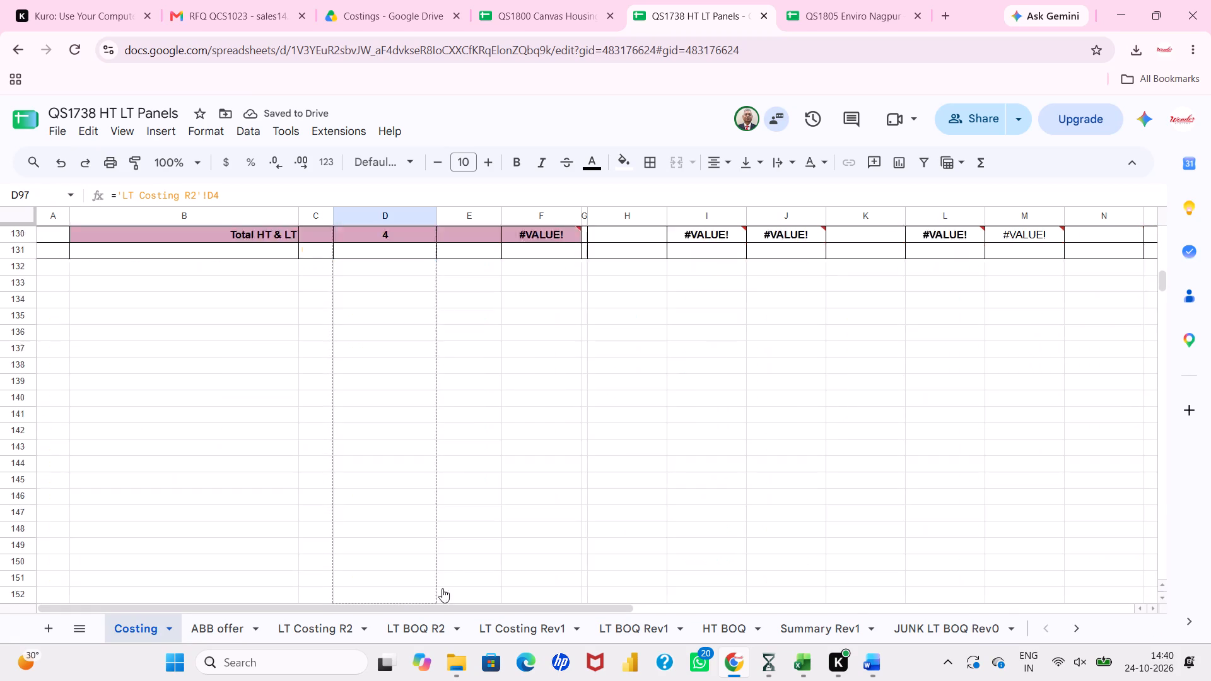
drag(442, 588, 417, 422)
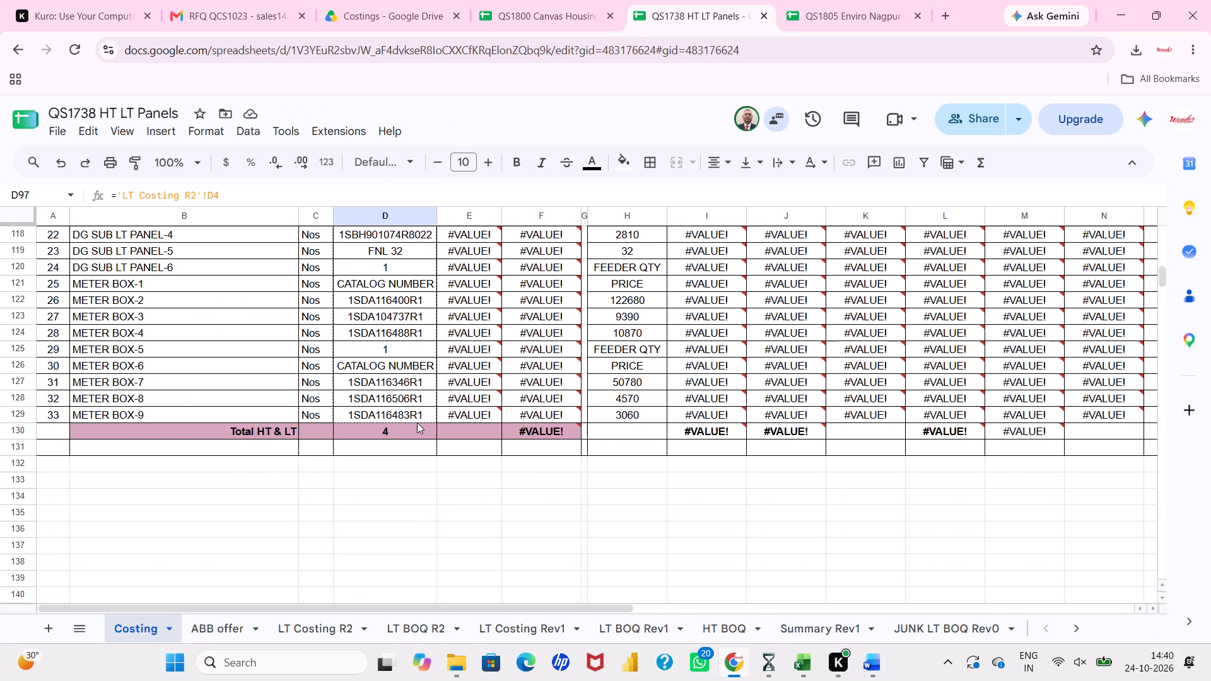
drag(417, 422, 419, 412)
scroll(419, 412, up, 2)
scroll(631, 394, up, 2)
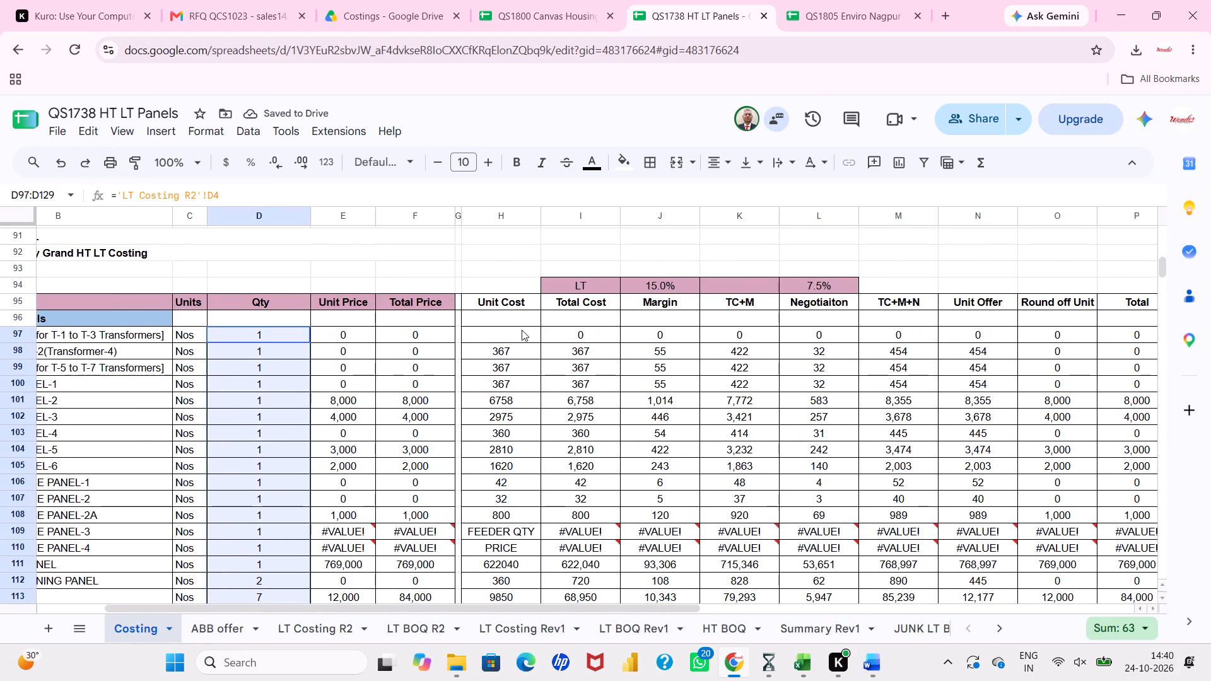
Link unit cost cell H97 to the MAIN LT PANEL-1 unit cost in LT Costing R2, cell E4.
click(522, 329)
key(equal)
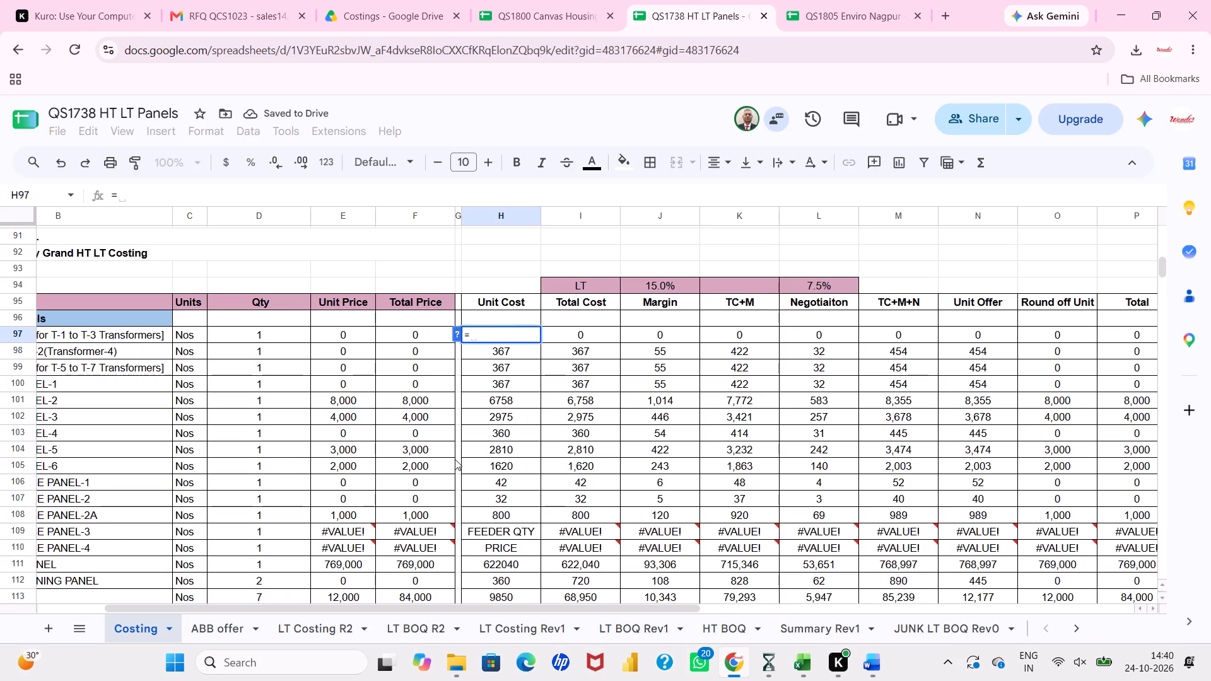
click(301, 620)
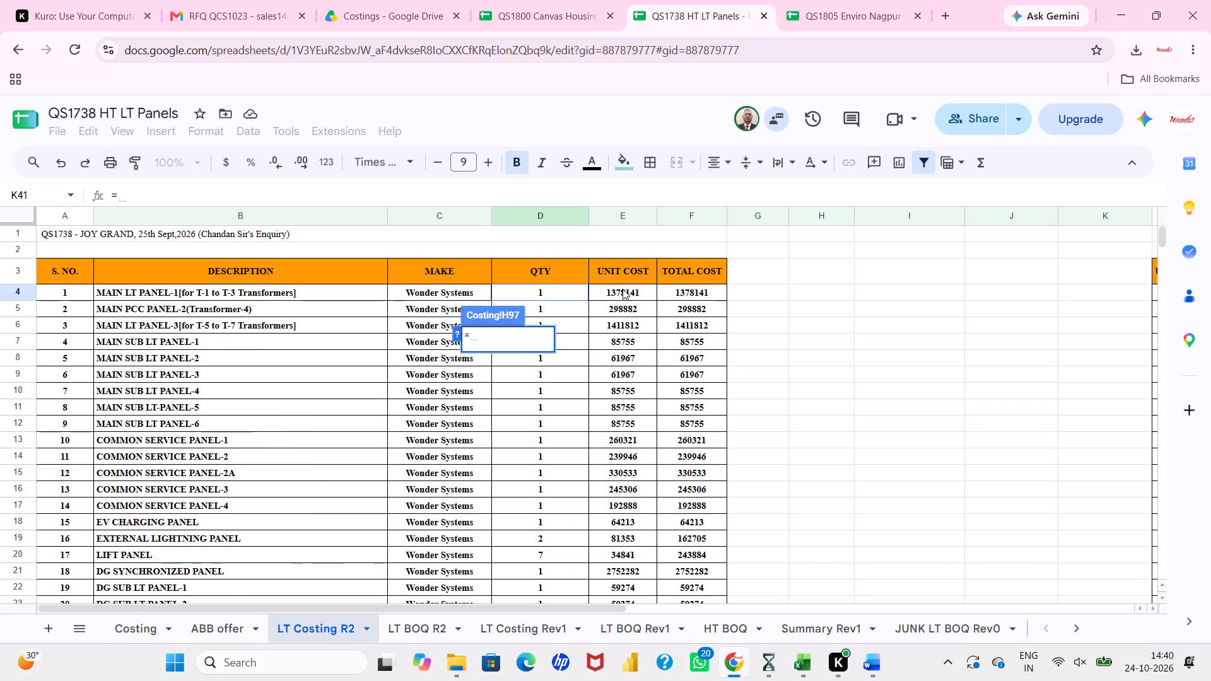
click(623, 289)
key(Return)
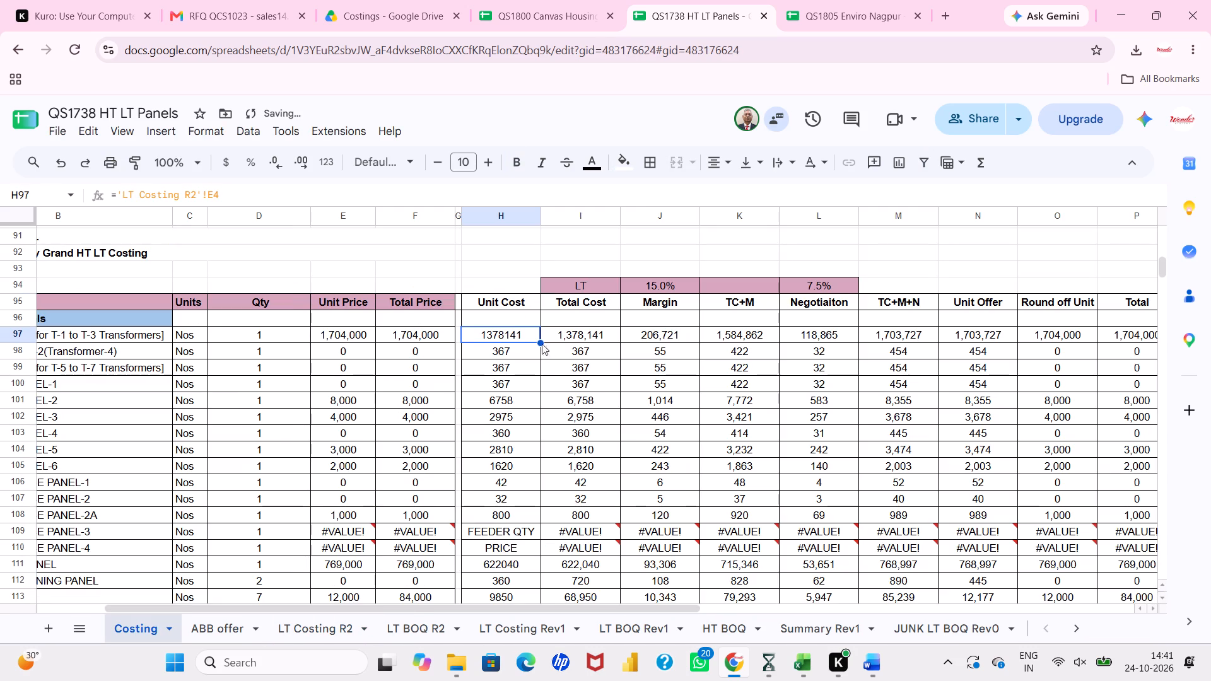
Fill the unit cost link from H97 down to the METER BOX-9 row, H129.
drag(539, 344, 529, 560)
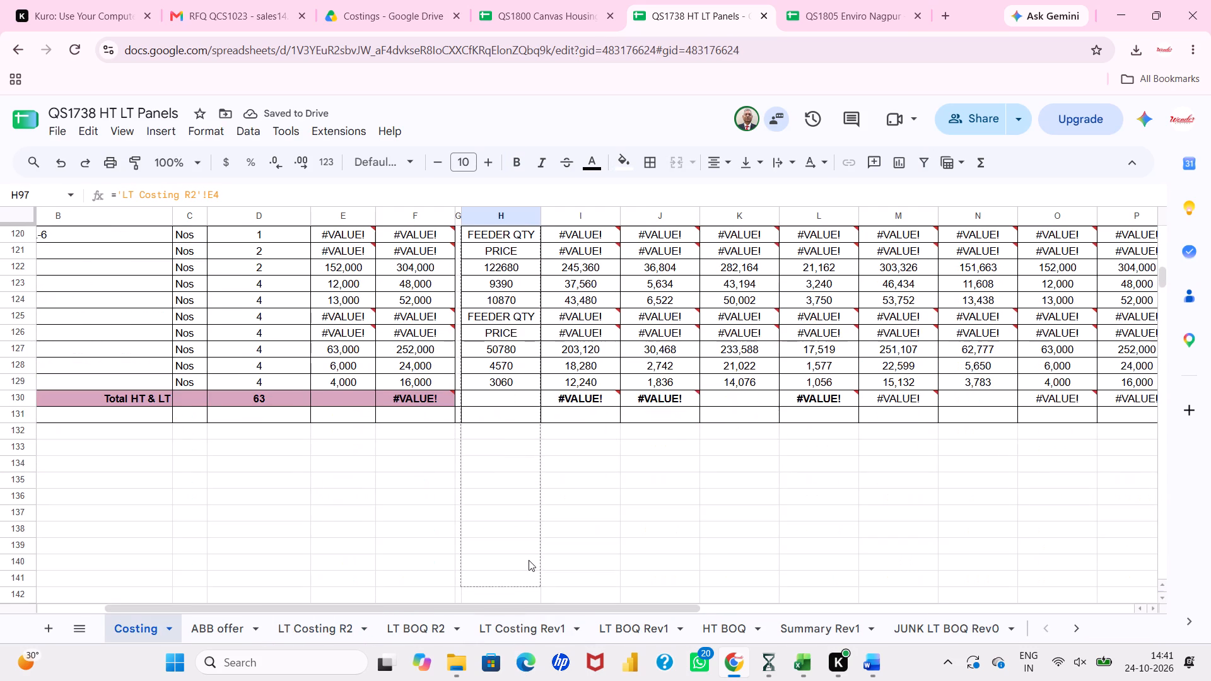
drag(529, 560, 534, 380)
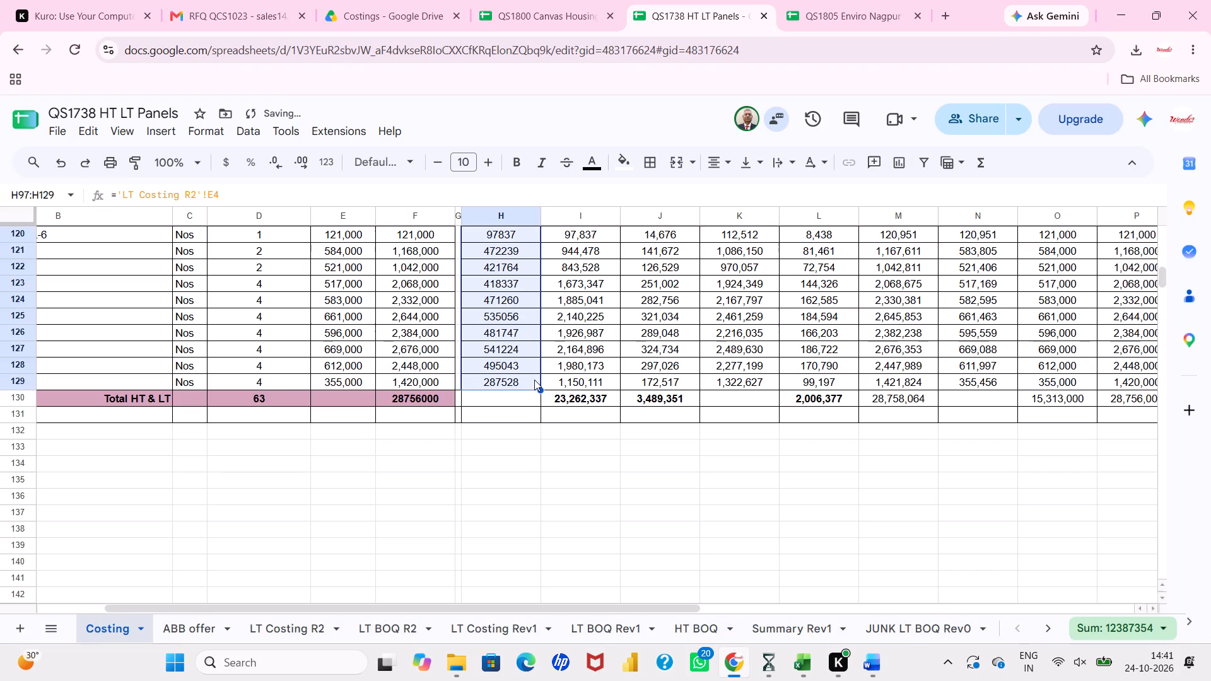
click(534, 380)
Review the QS1738R02 block's costs and inspect the Total Cost and Margin formulas in its first rows.
scroll(534, 380, up, 7)
scroll(534, 380, down, 2)
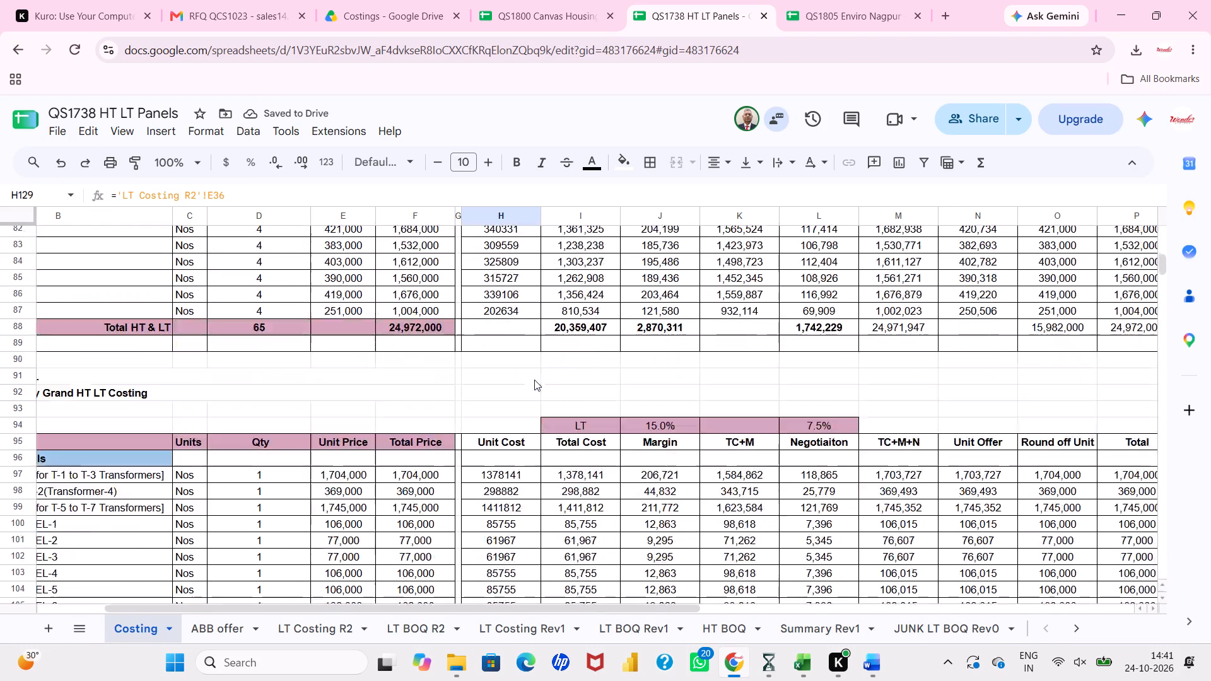
scroll(534, 380, down, 5)
click(568, 521)
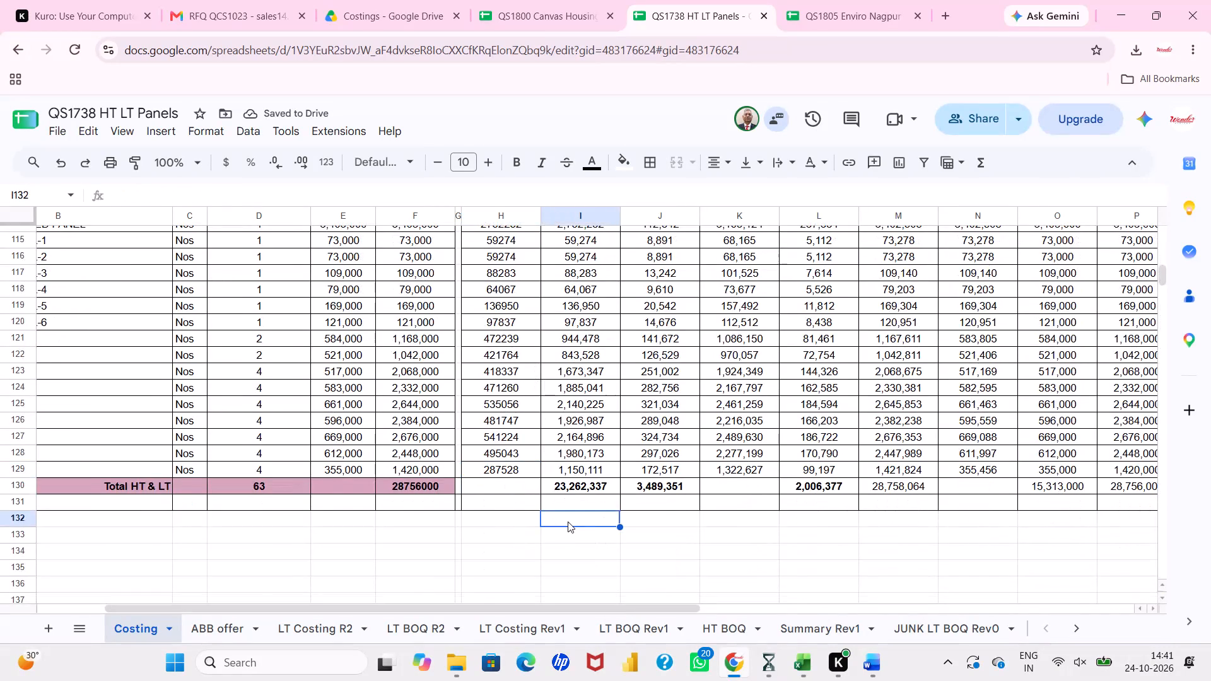
scroll(568, 521, up, 4)
click(588, 402)
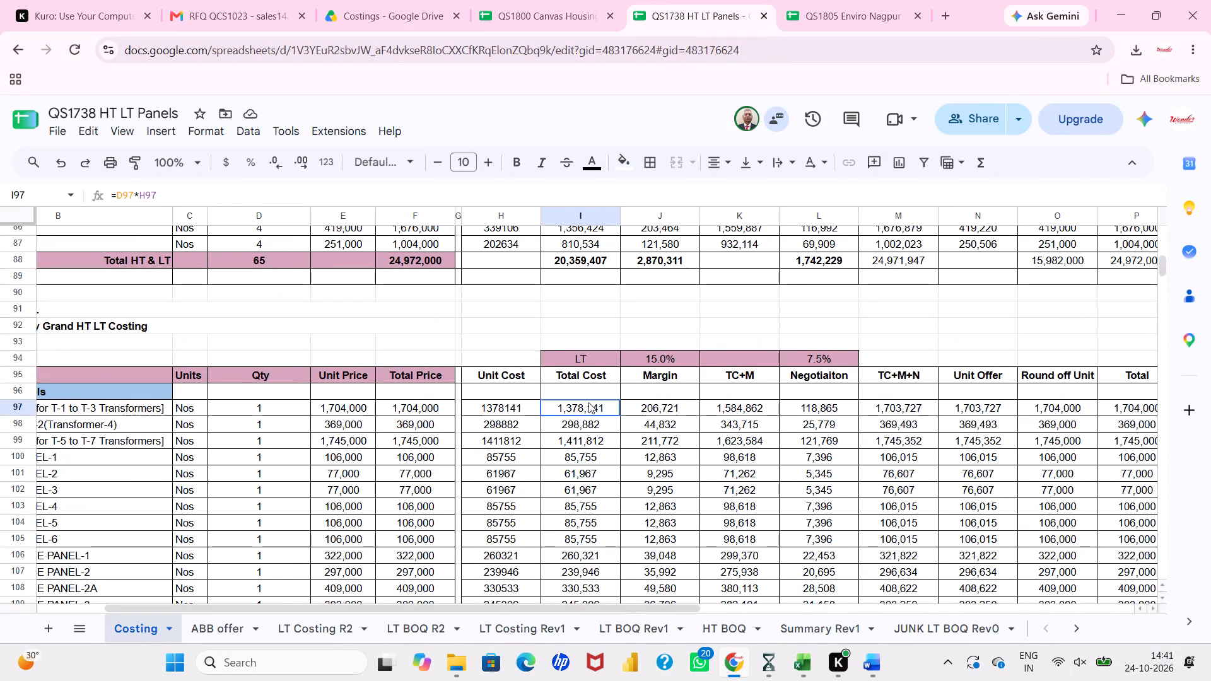
double_click(588, 402)
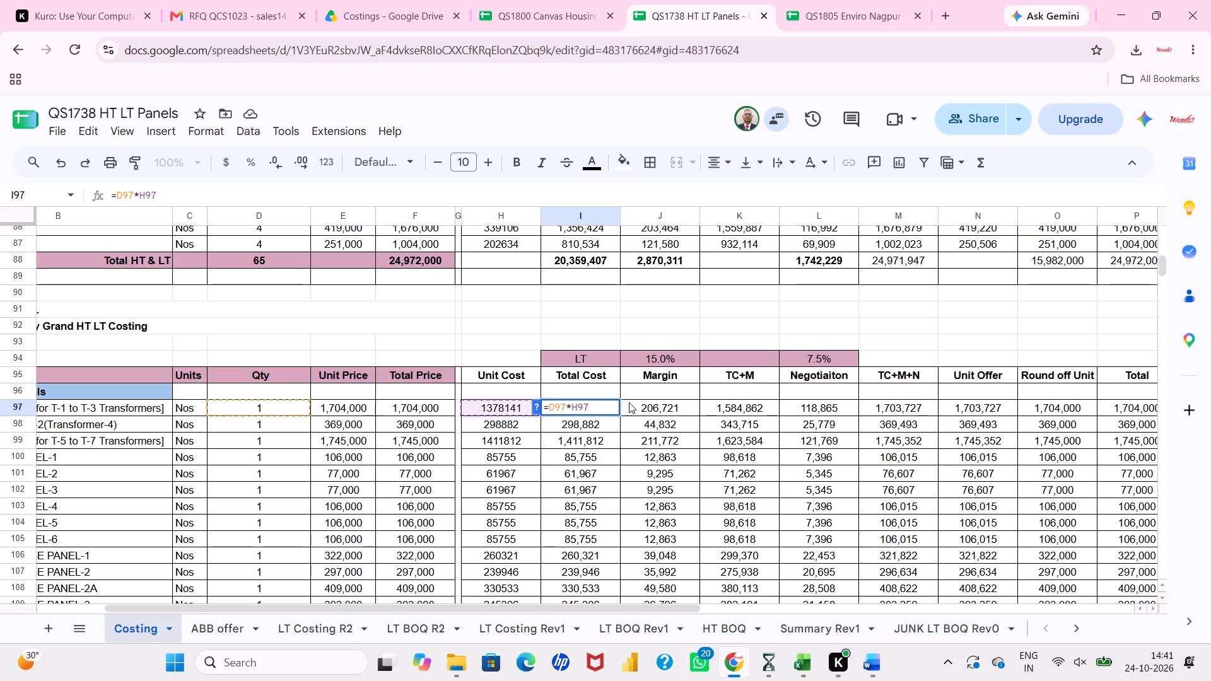
double_click(640, 405)
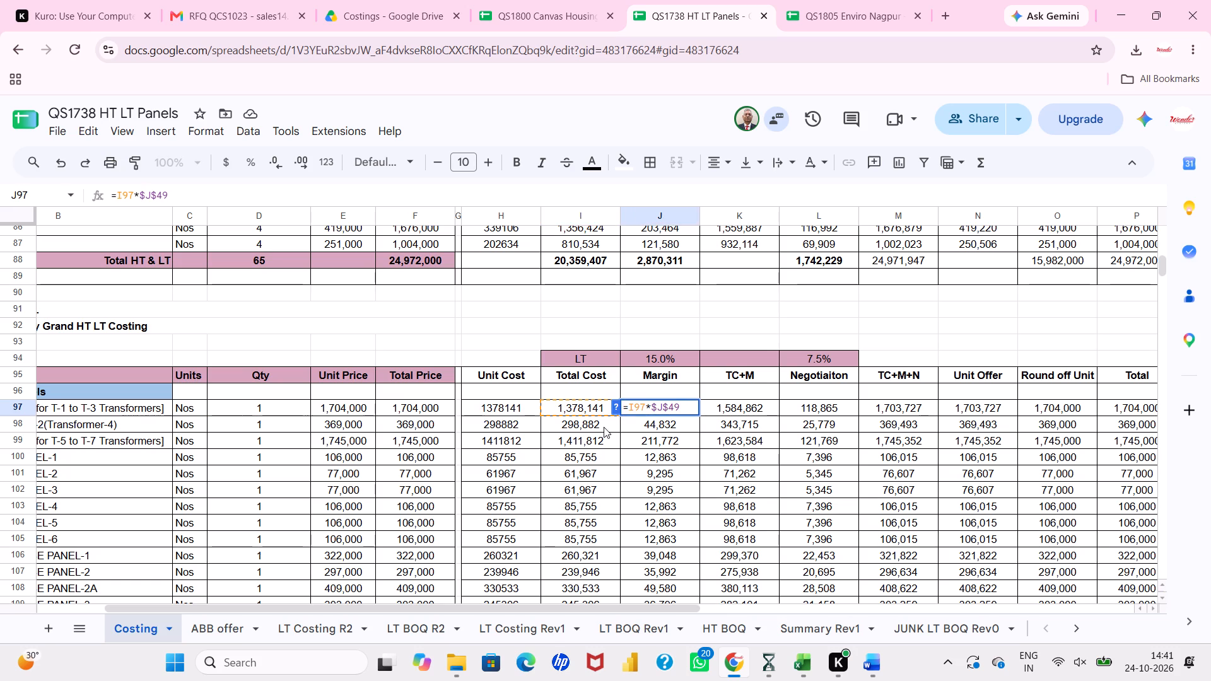
double_click(604, 427)
click(605, 318)
scroll(605, 318, right, 3)
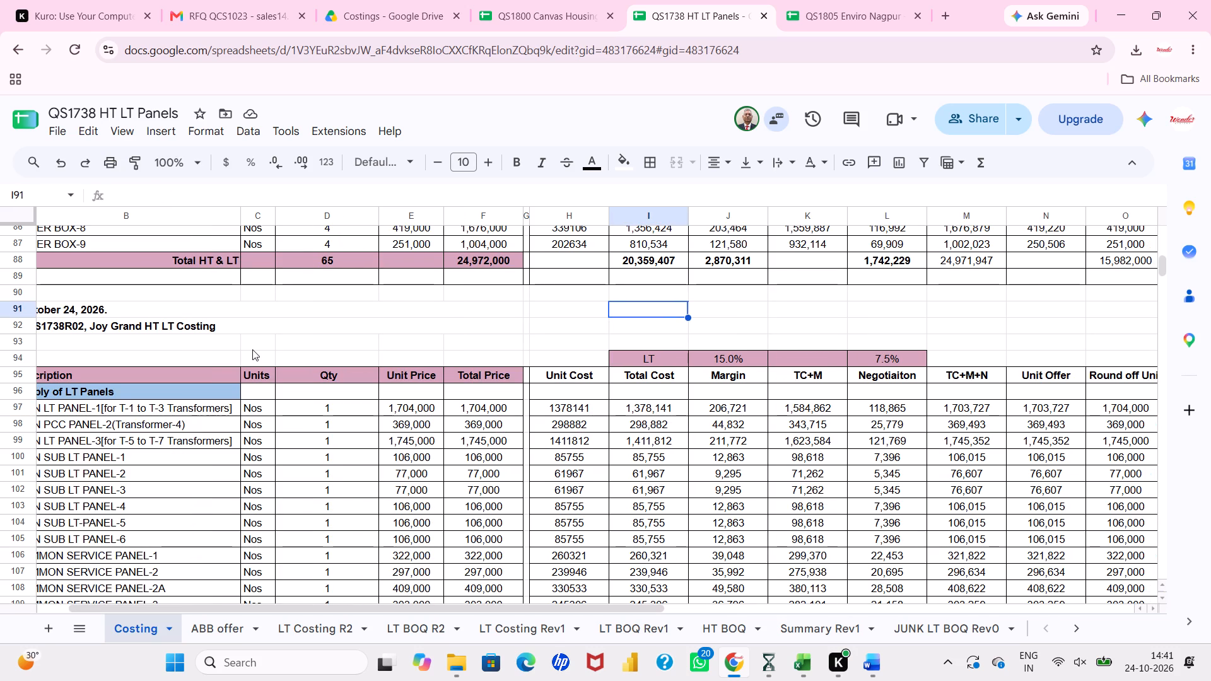
Change the total row label in B130 of the QS1738R02 block to "Total LT".
click(397, 335)
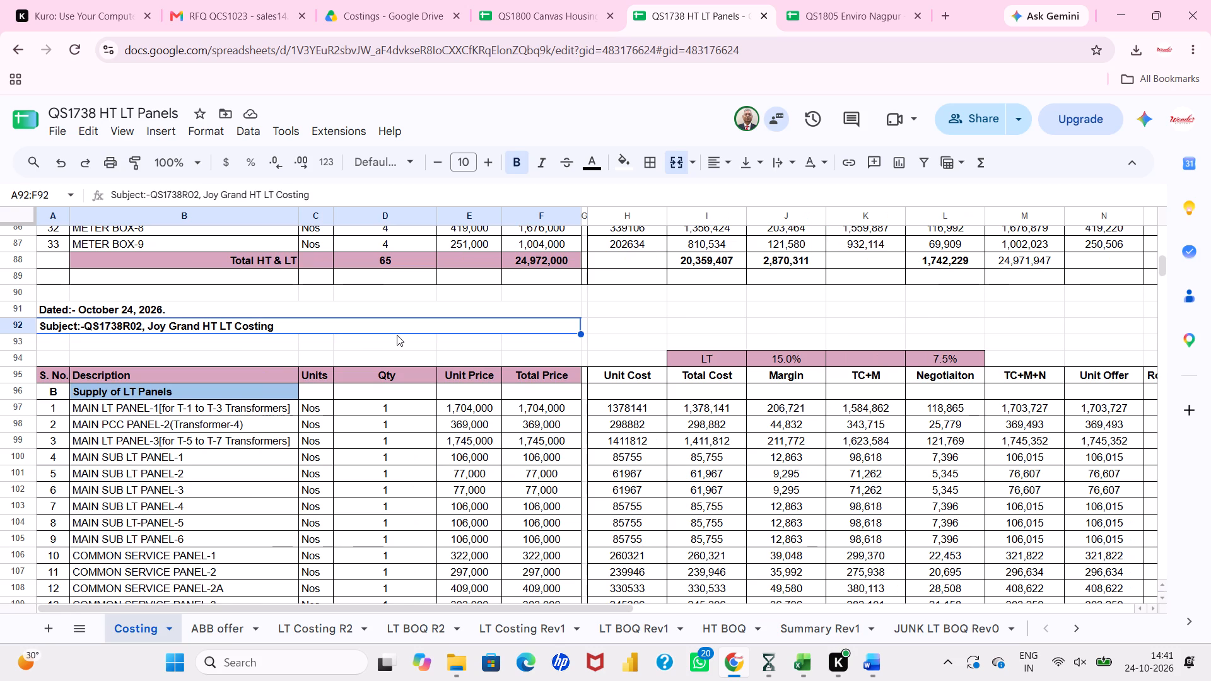
scroll(397, 335, down, 4)
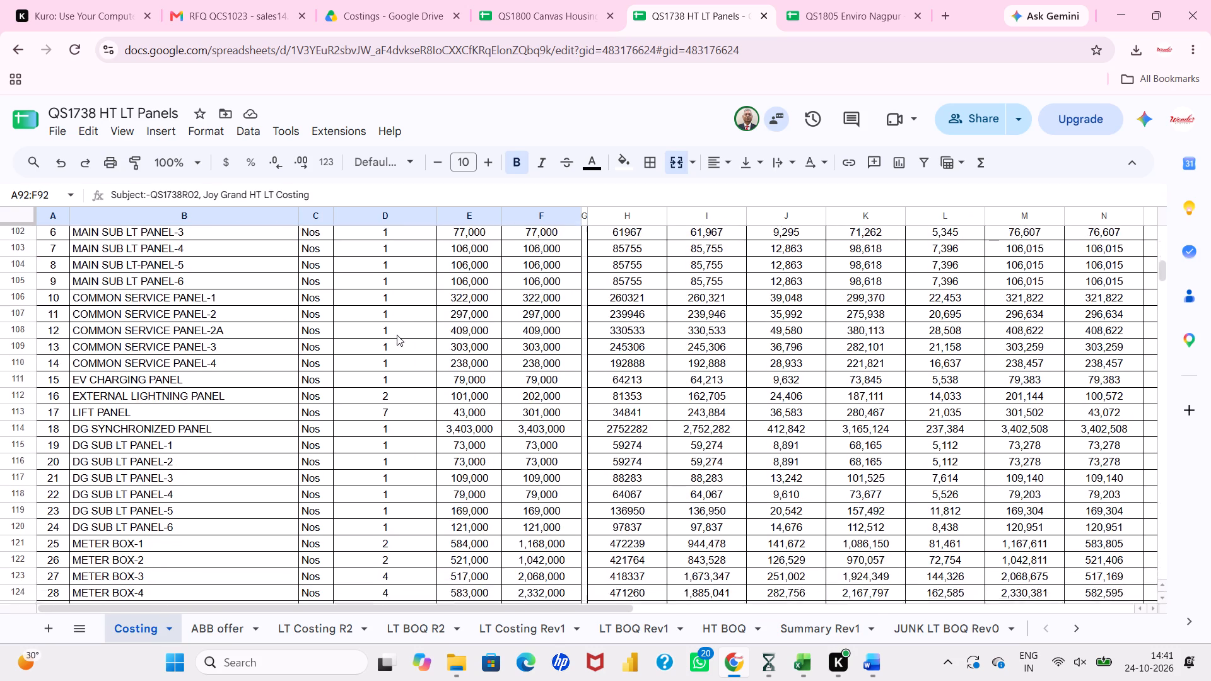
scroll(397, 335, down, 2)
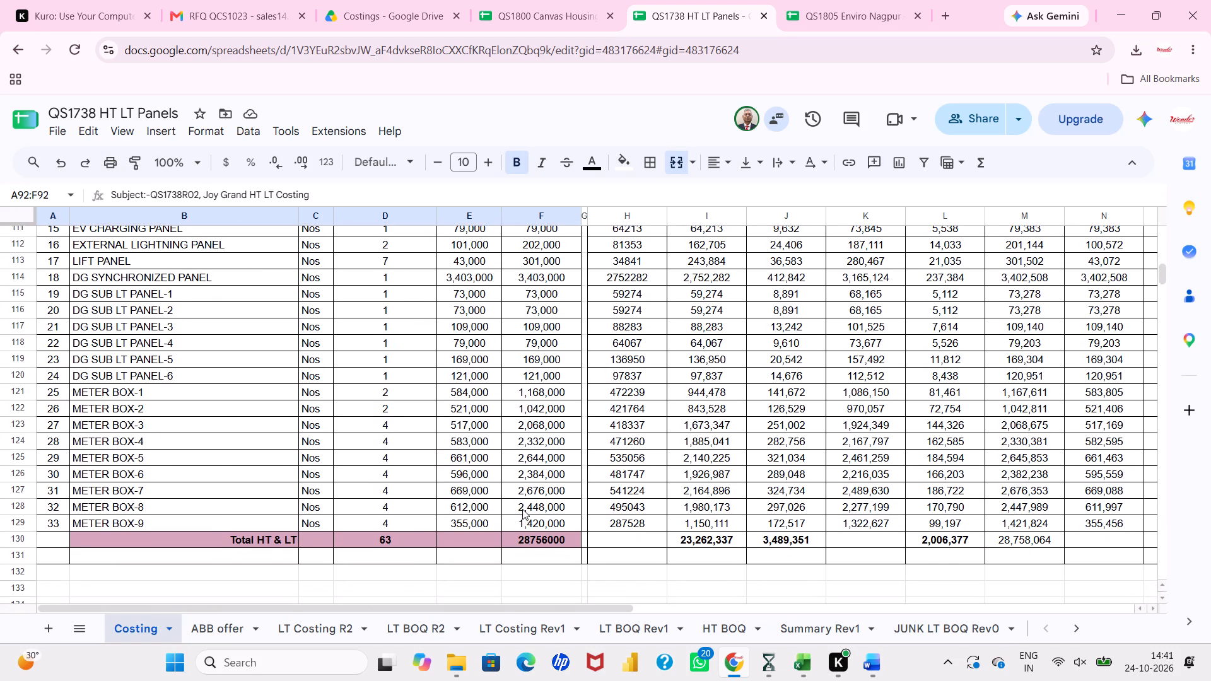
click(250, 545)
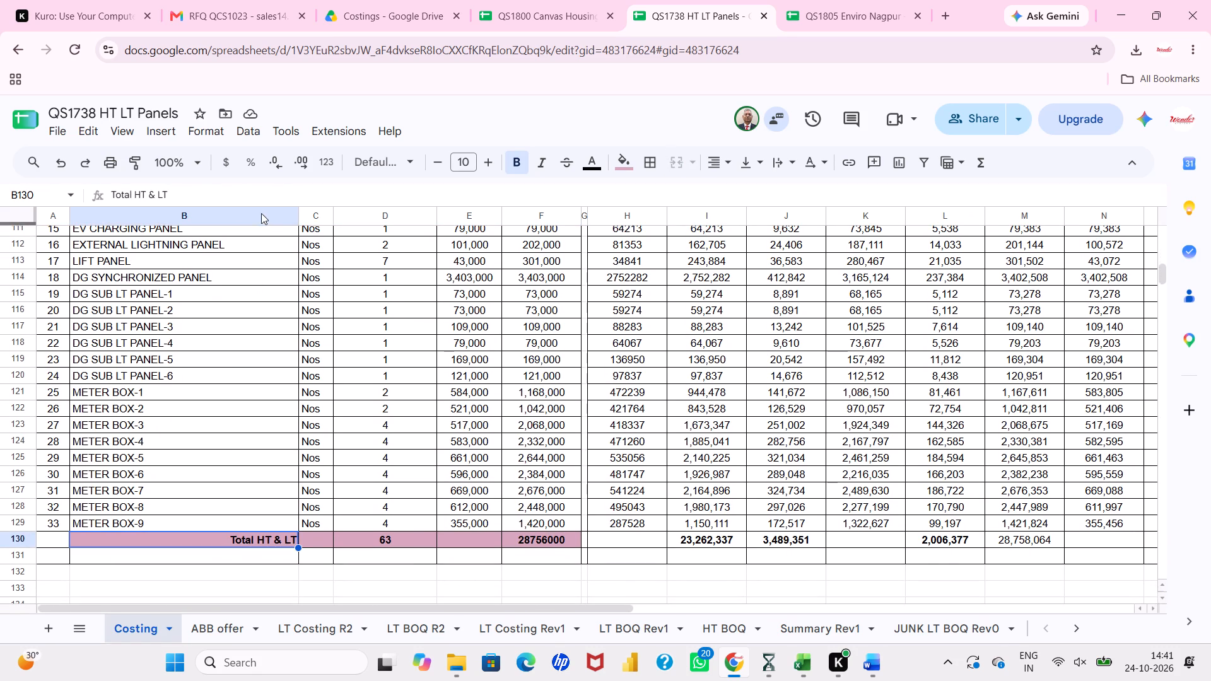
drag(153, 194, 136, 194)
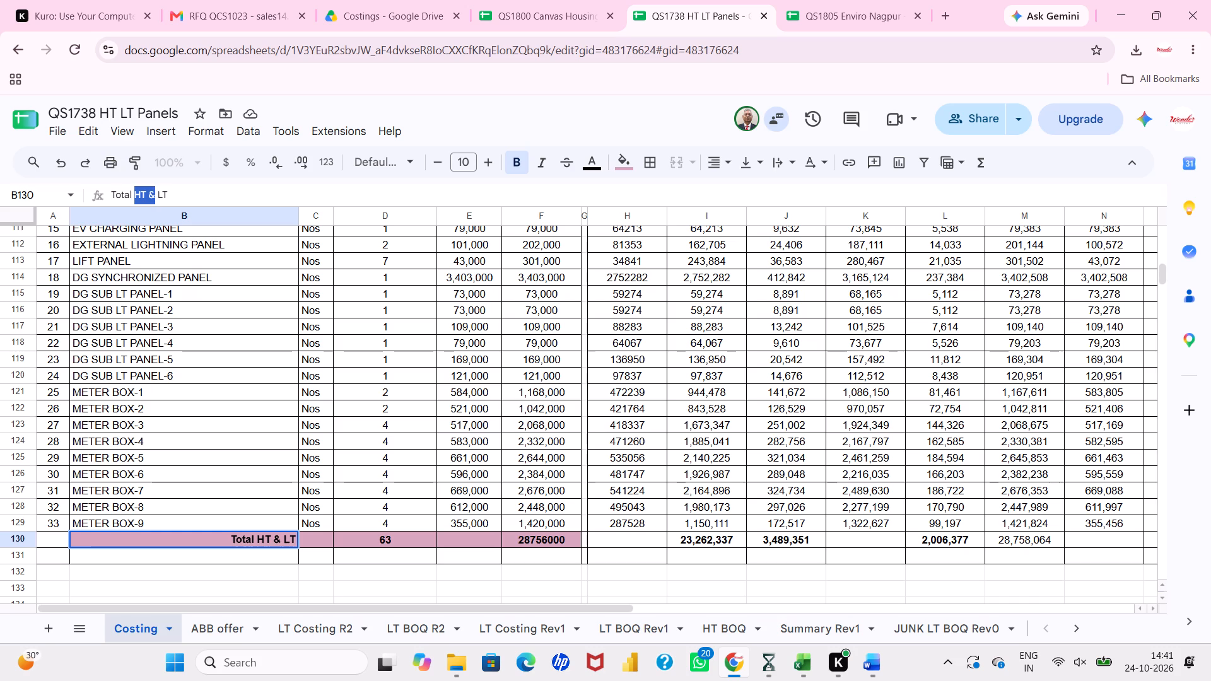
key(Delete)
key(Delete)
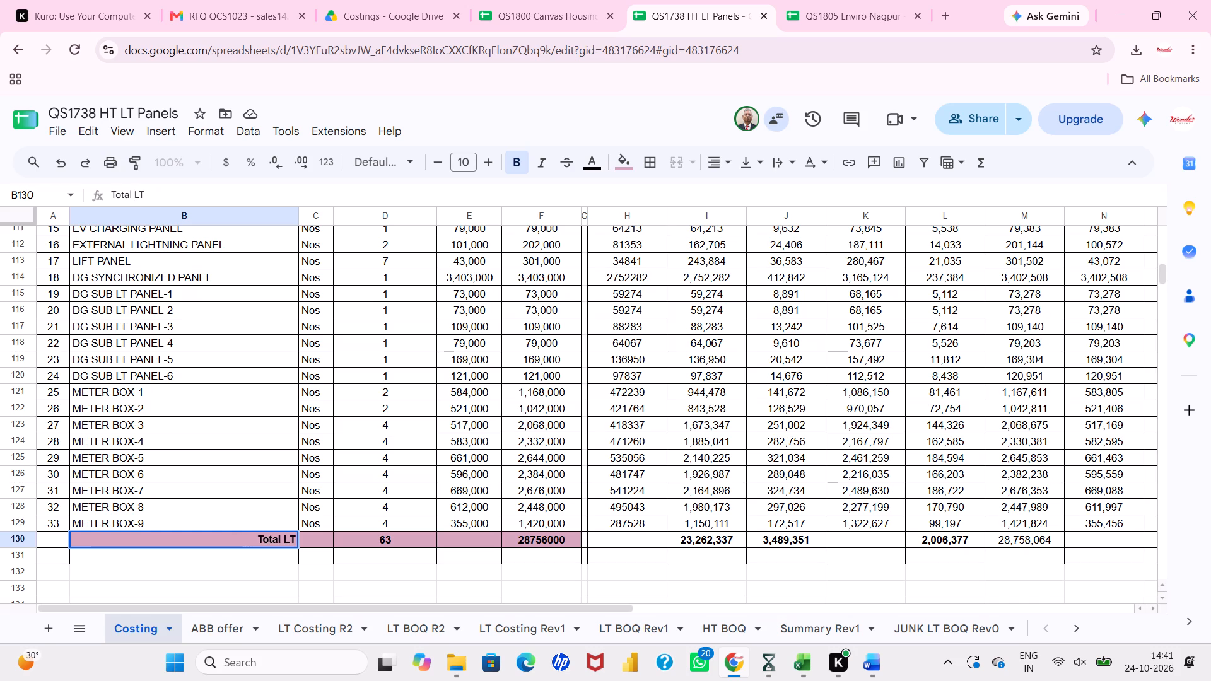
key(Return)
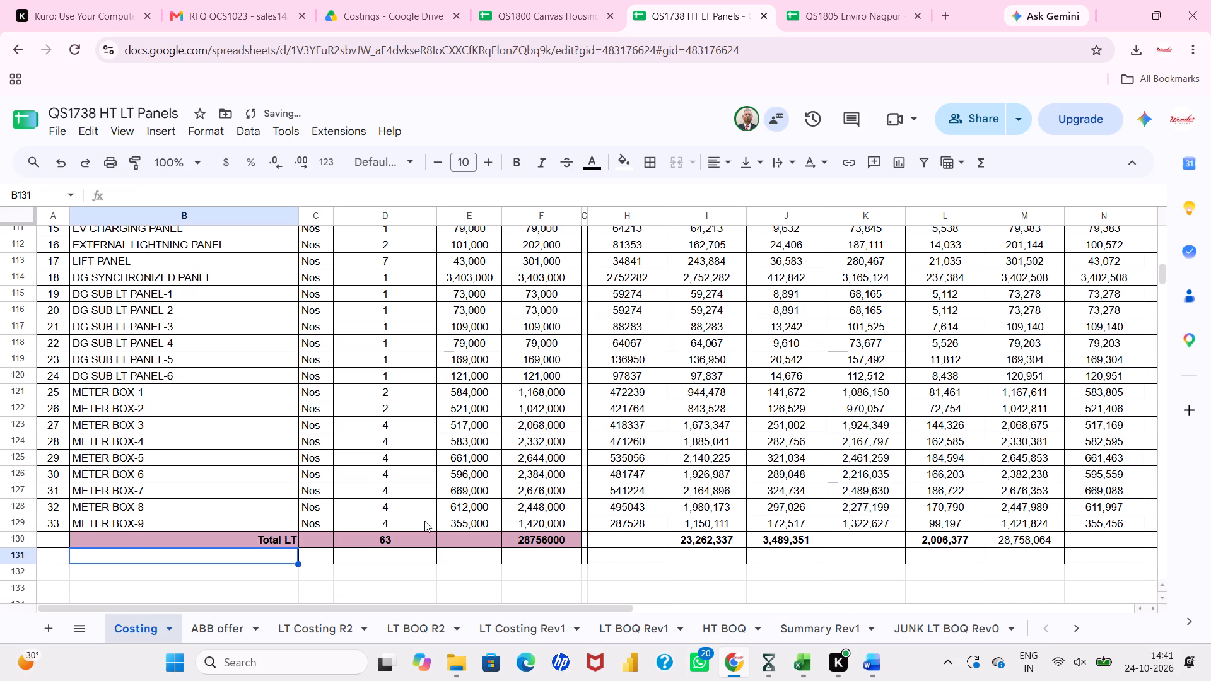
Review the QS1738R02 block from its date and subject lines down to the total row, against the previous revision's total.
click(547, 581)
scroll(573, 458, up, 2)
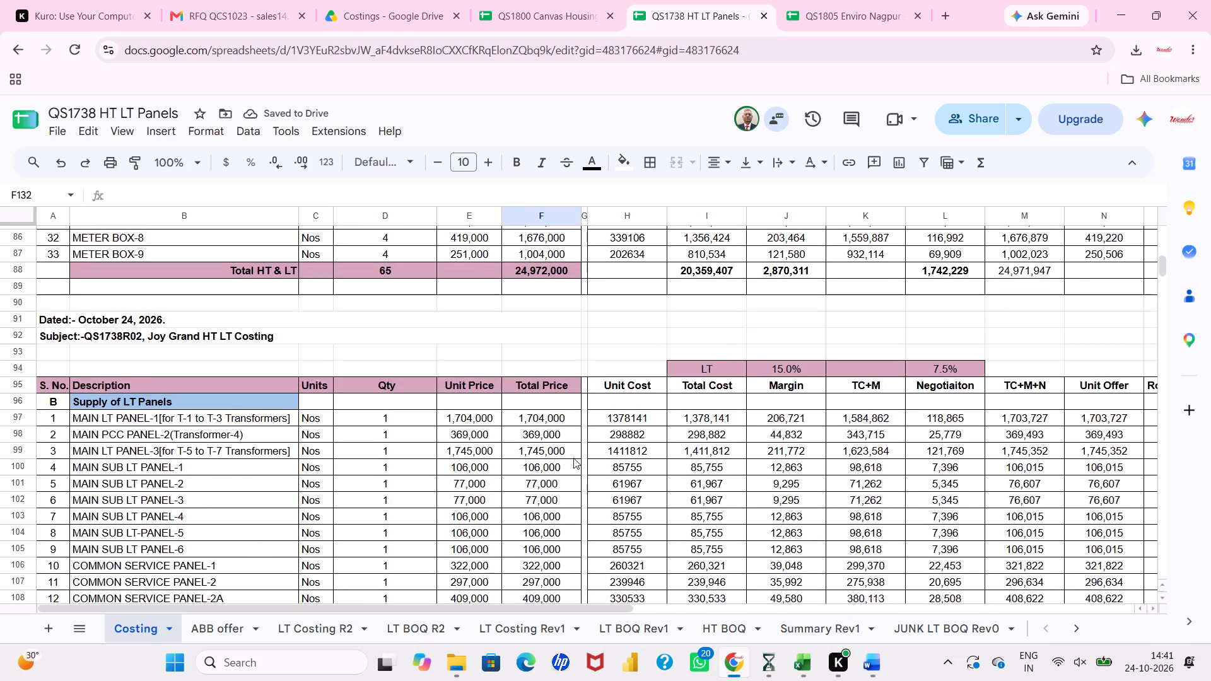
scroll(573, 458, up, 2)
click(579, 332)
scroll(579, 332, up, 1)
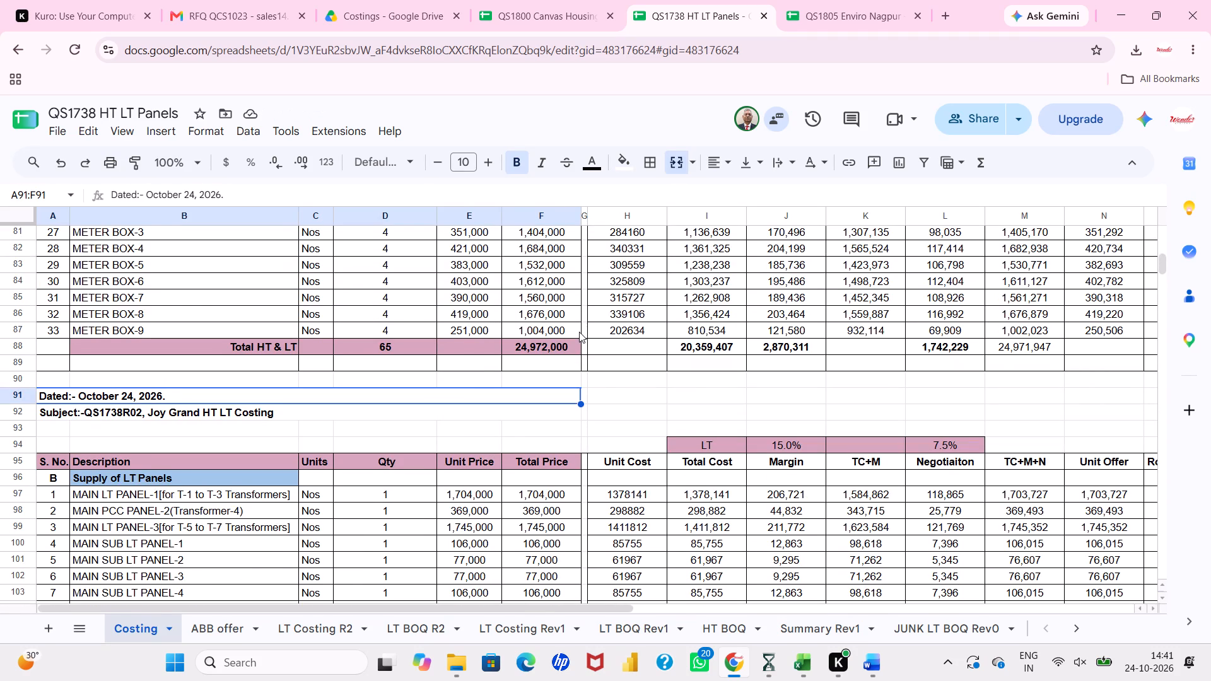
click(611, 399)
scroll(611, 399, down, 5)
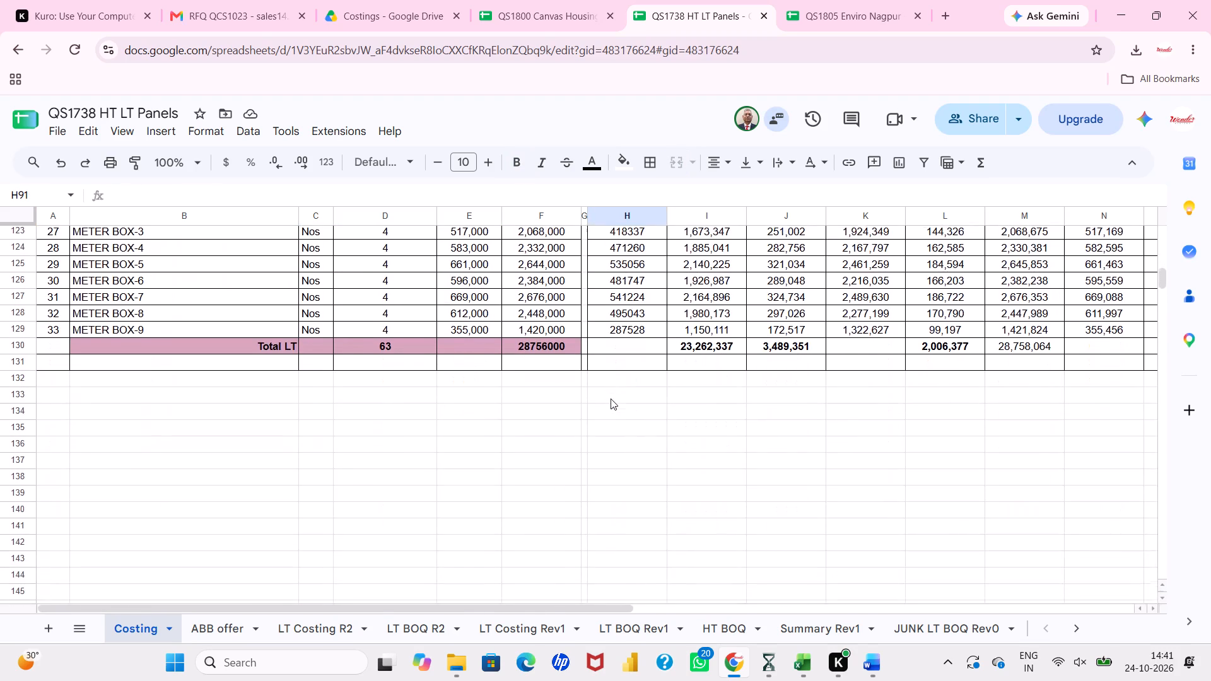
click(669, 383)
scroll(669, 383, up, 3)
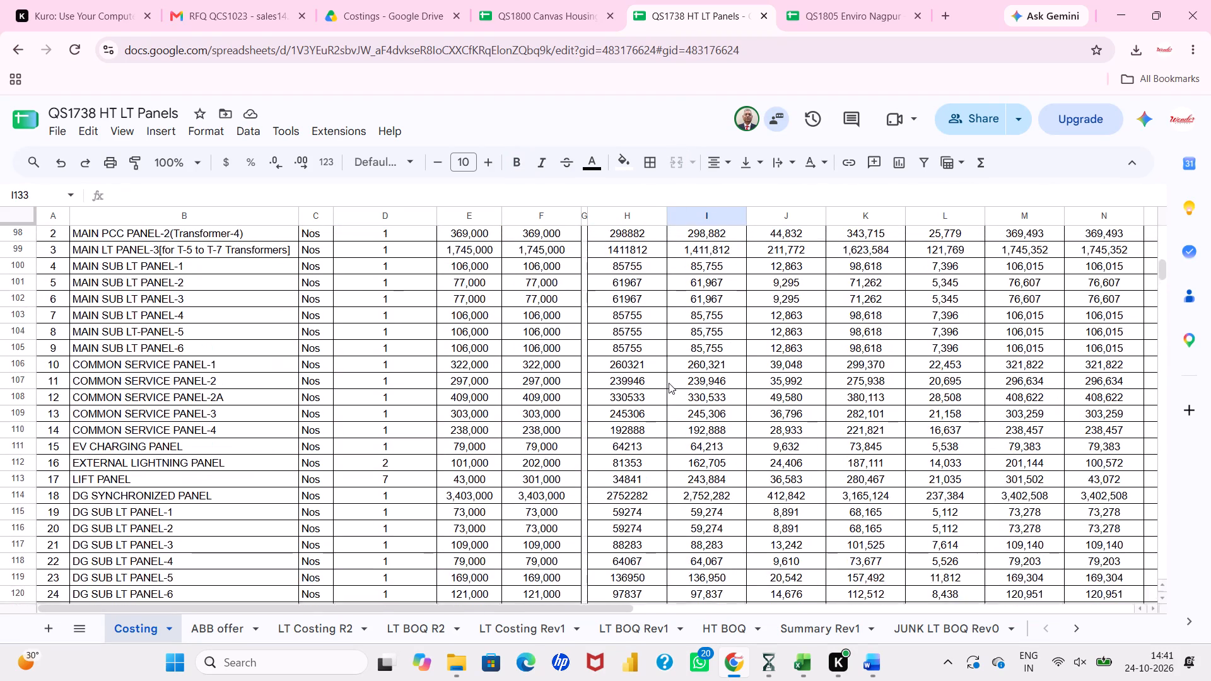
scroll(669, 383, up, 1)
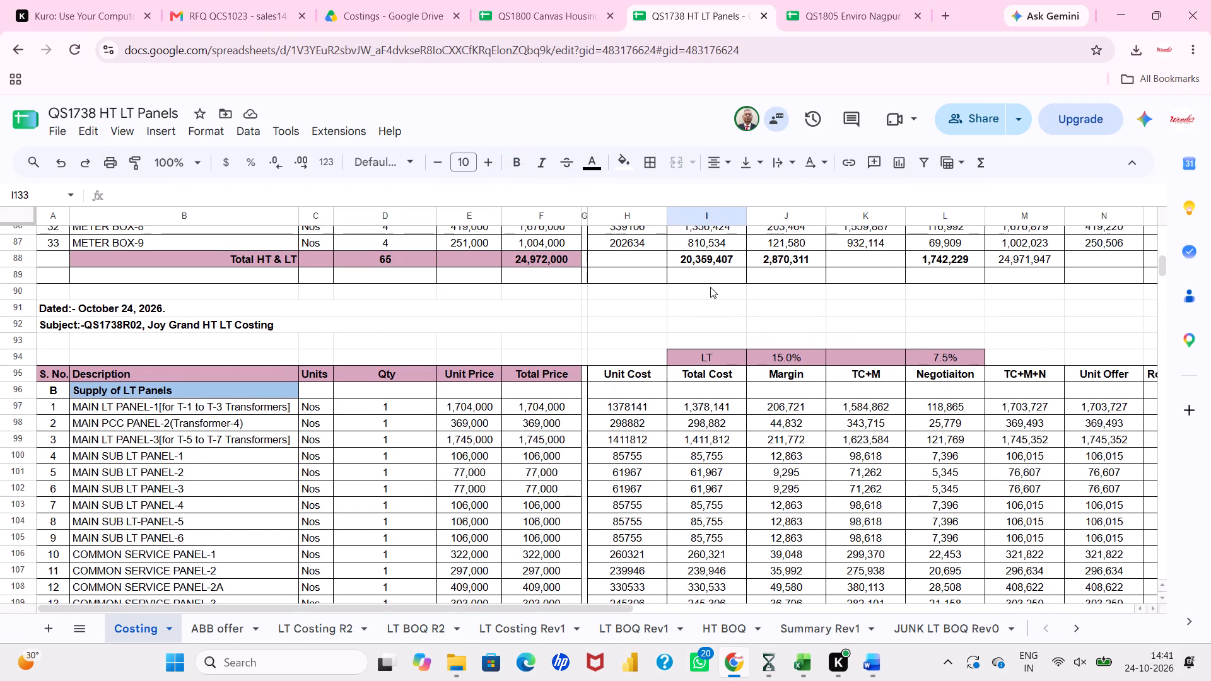
scroll(710, 287, down, 2)
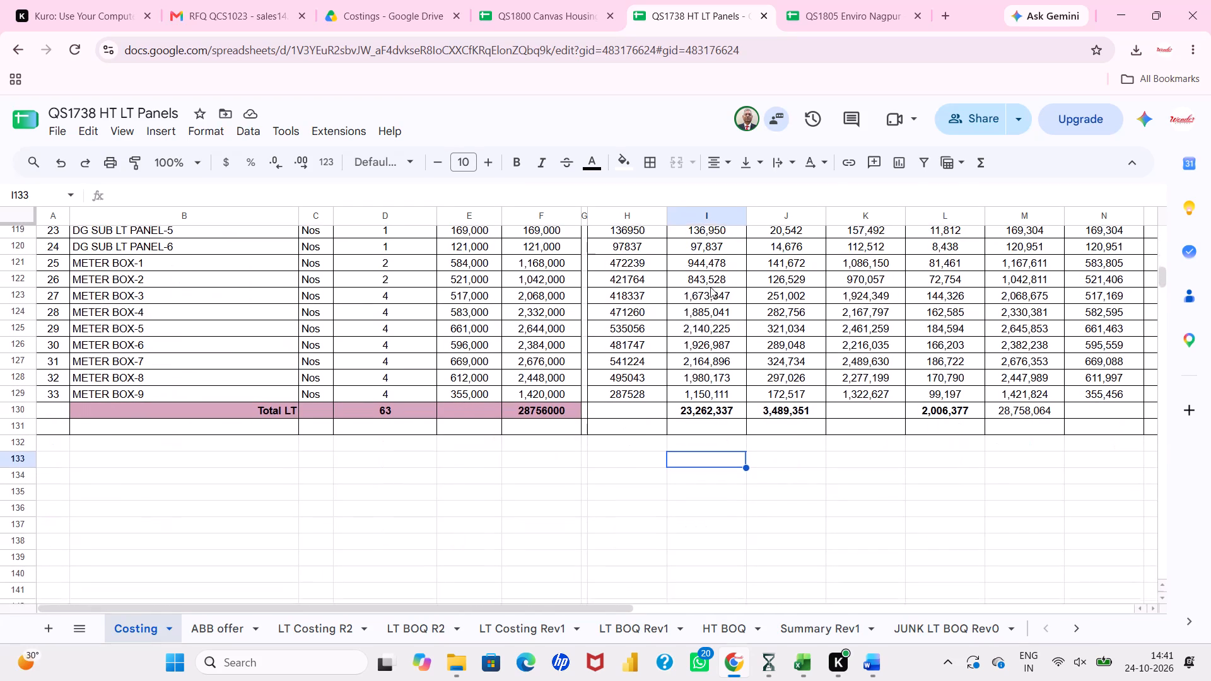
click(629, 483)
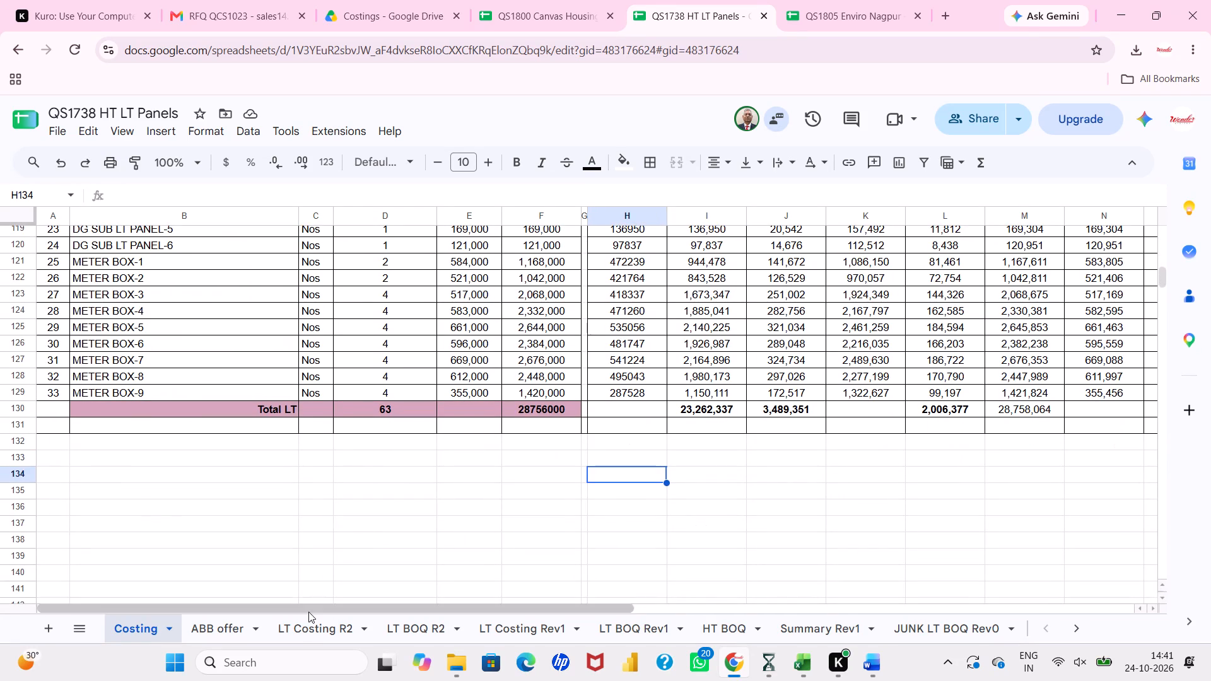
Examine the LT Costing R2 sheet's panel summary and the detailed feeder costing beneath it.
click(298, 629)
scroll(393, 439, down, 2)
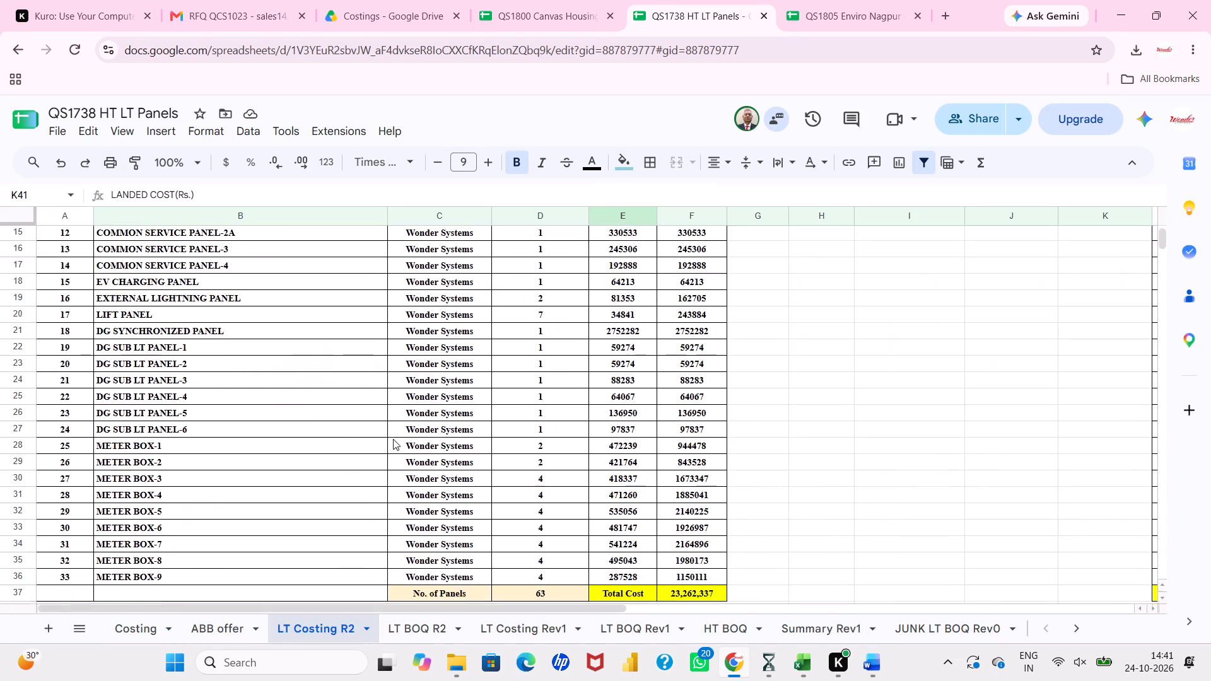
scroll(393, 439, down, 8)
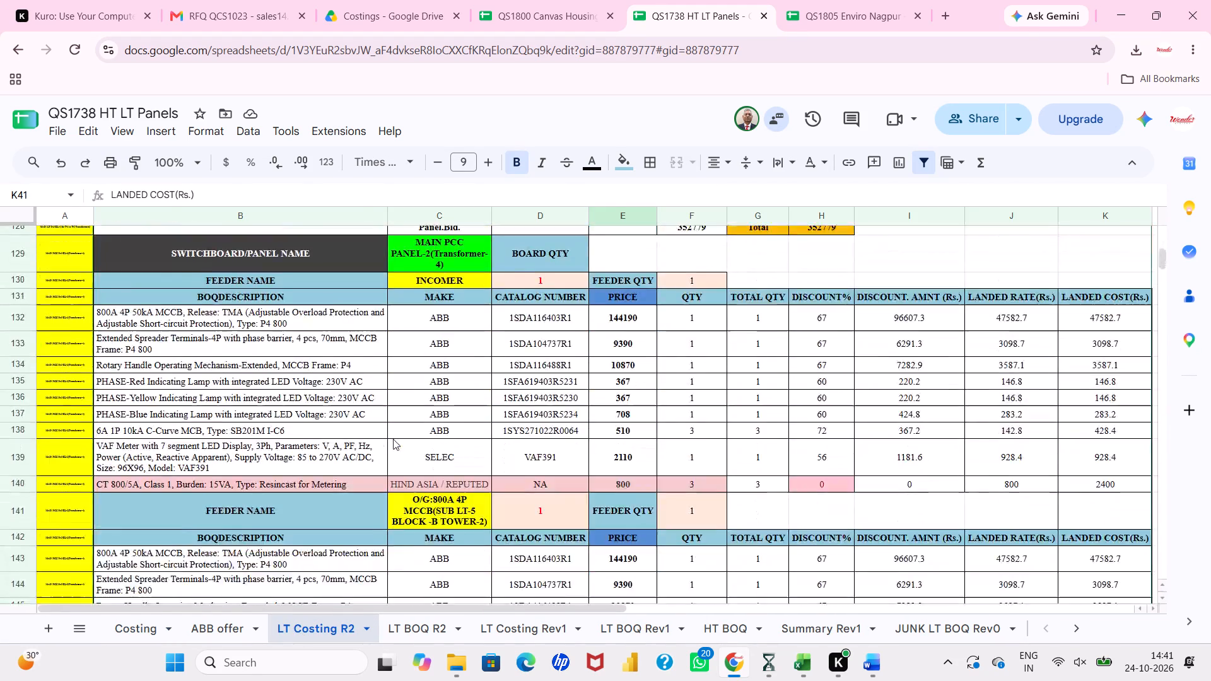
scroll(393, 439, down, 4)
scroll(515, 405, down, 1)
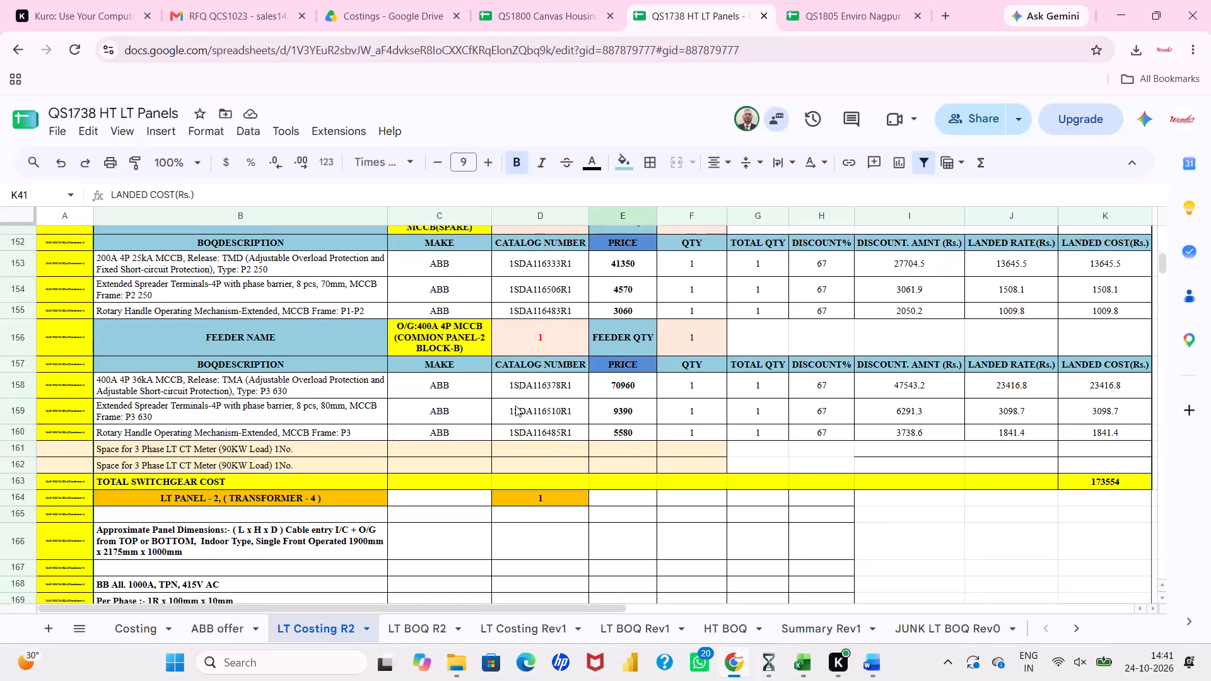
scroll(515, 405, down, 1)
scroll(515, 405, up, 20)
scroll(515, 405, up, 2)
scroll(515, 405, down, 2)
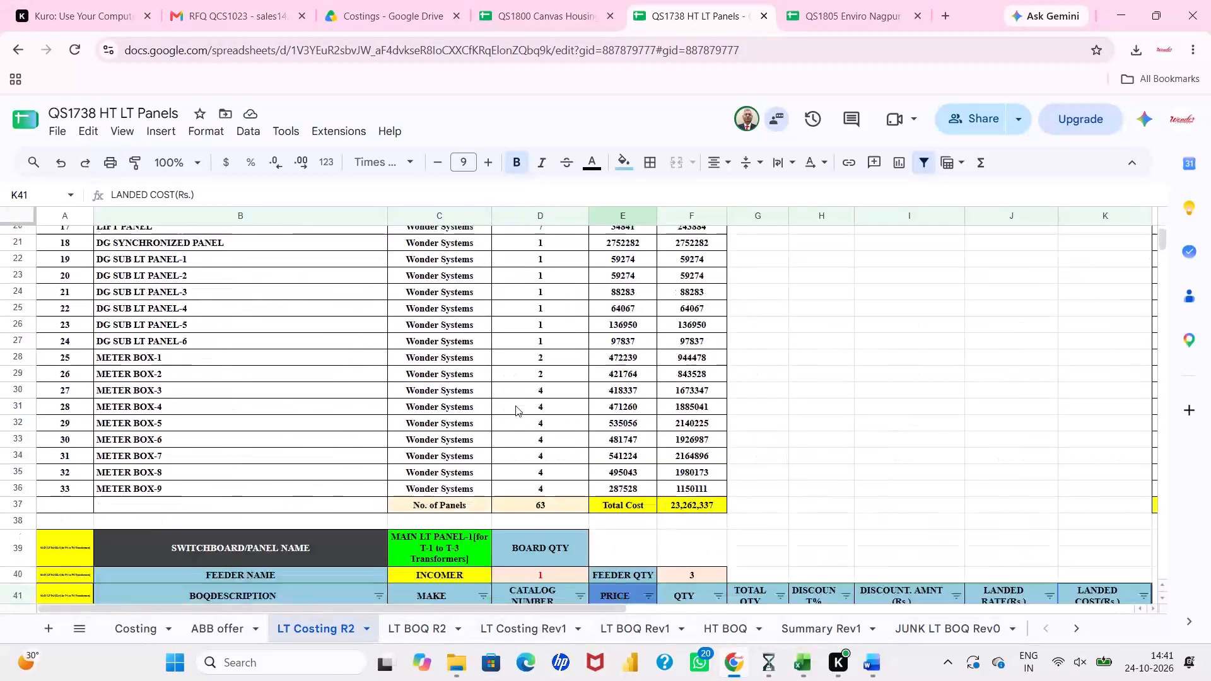
scroll(515, 405, down, 4)
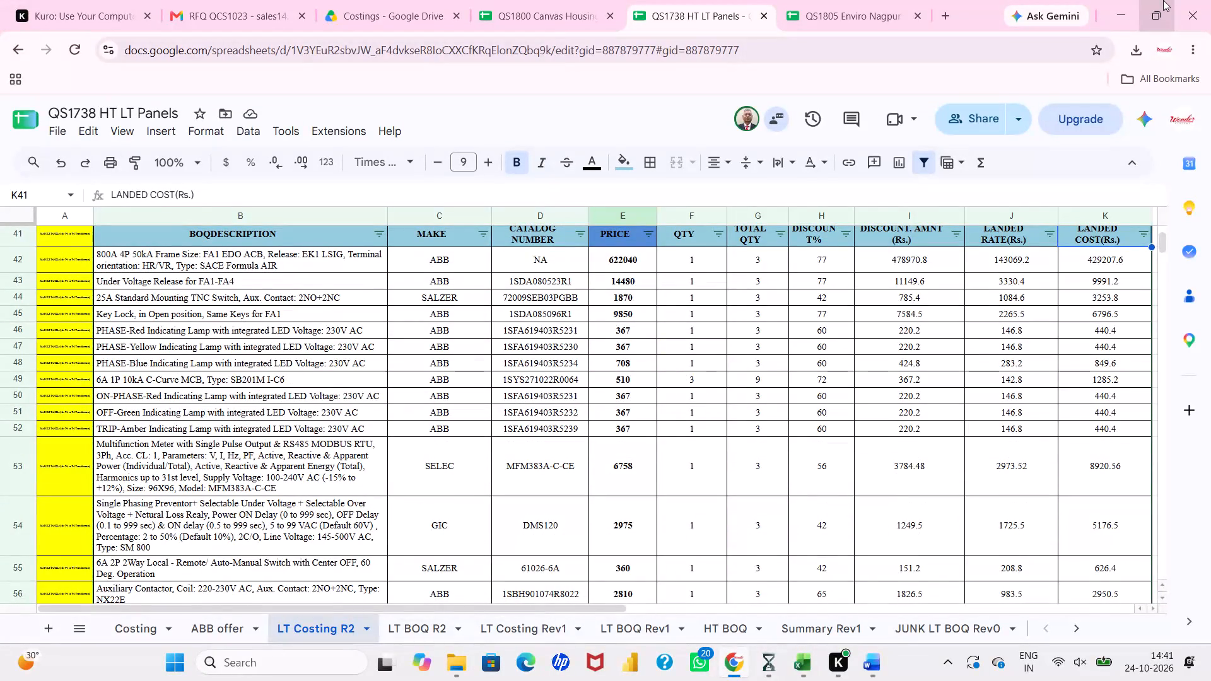
Show the LT costing spreadsheet beside the Excel price list workbook and view the workbook's MAIN LT PANEL-1 incomer costing.
click(1095, 108)
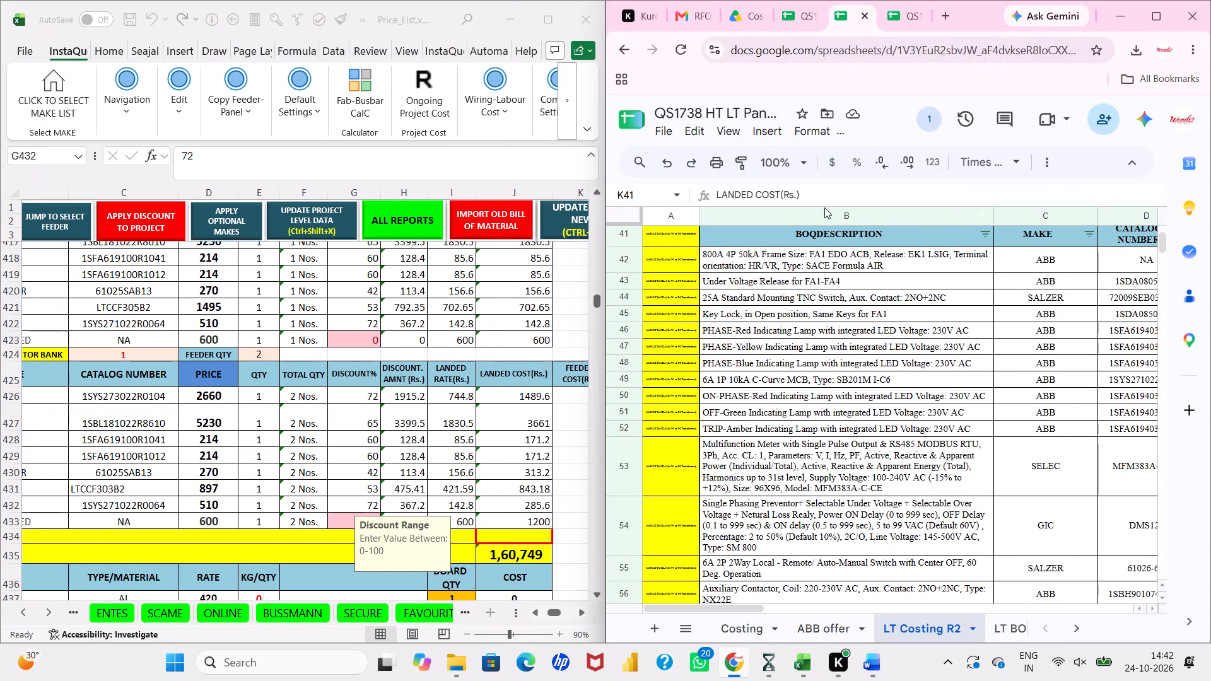
scroll(447, 318, up, 12)
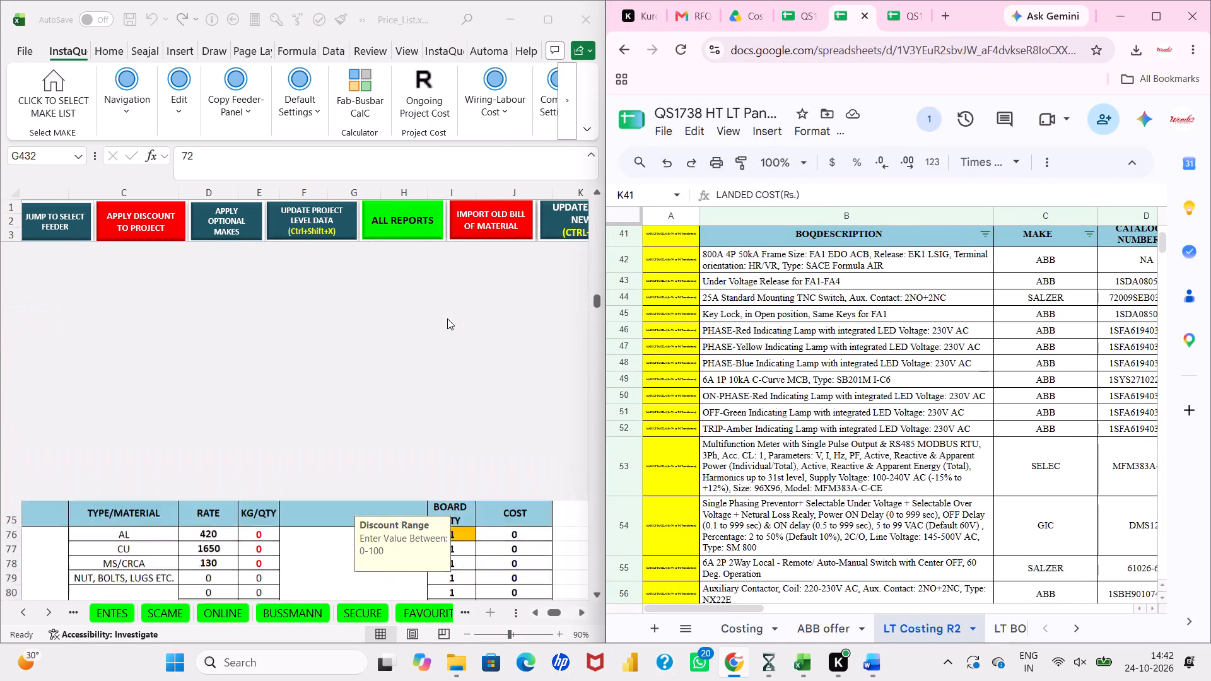
scroll(447, 318, up, 1)
scroll(447, 318, down, 2)
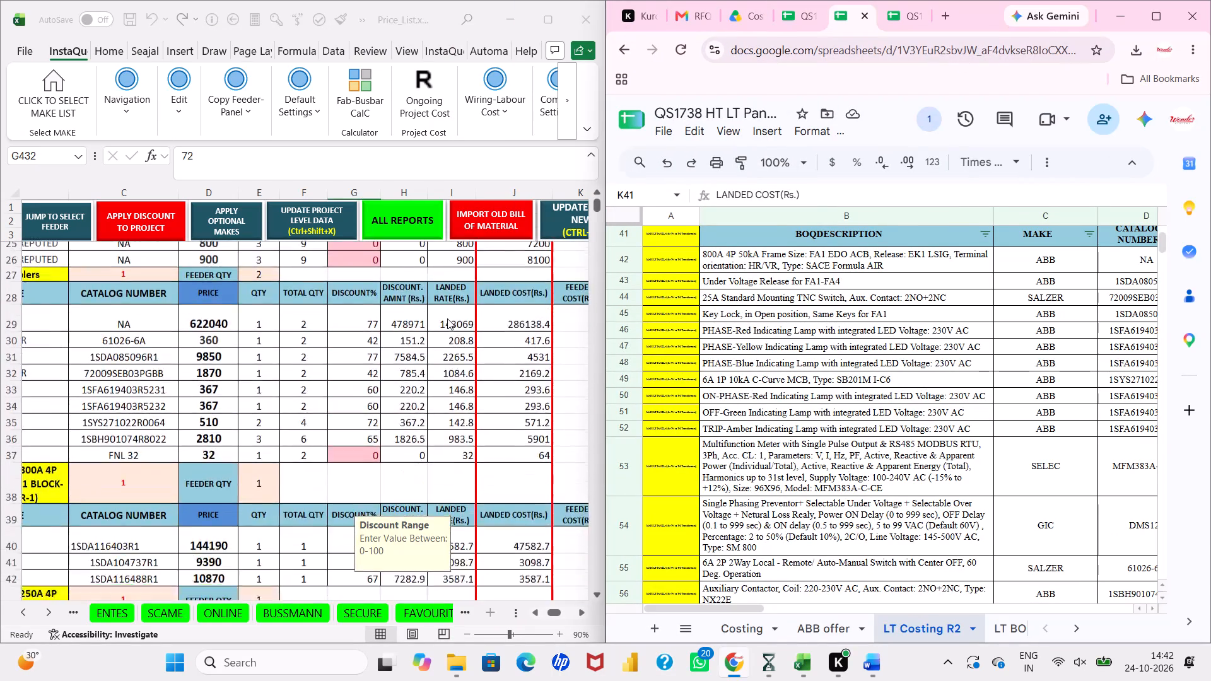
scroll(447, 318, down, 2)
scroll(447, 318, up, 5)
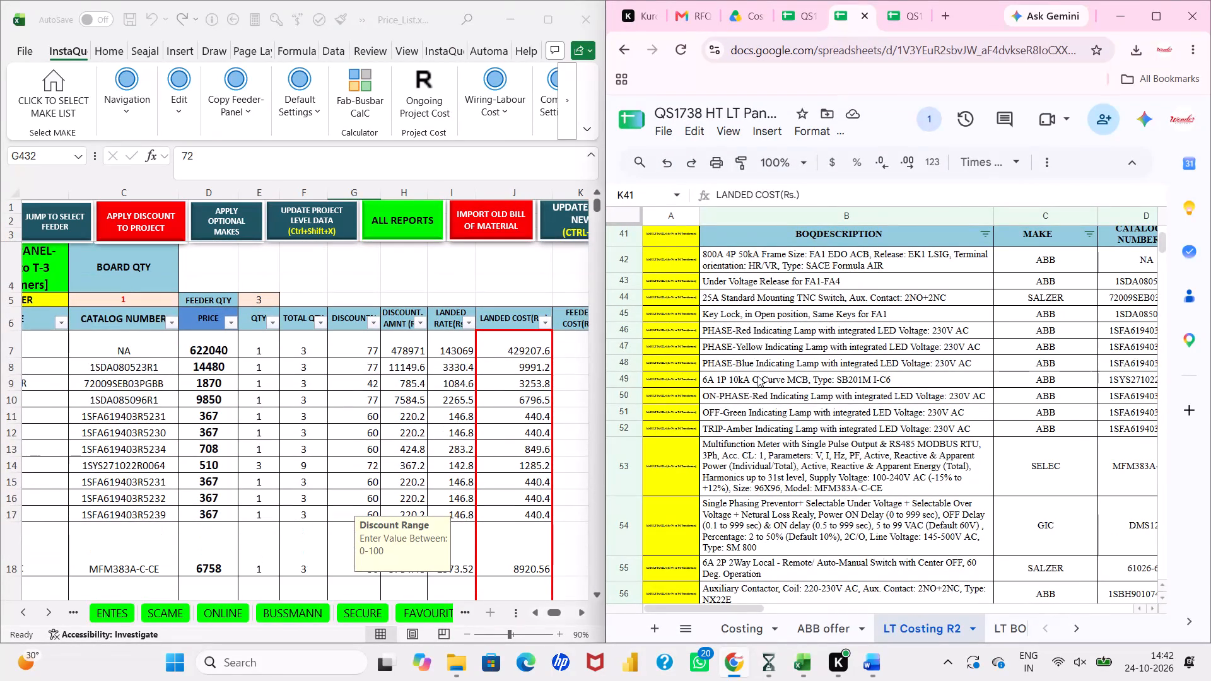
Compare Common Service Panel-1's total switchgear cost in LT Costing R2 with the same panel's total in the Excel price list workbook.
scroll(758, 376, down, 8)
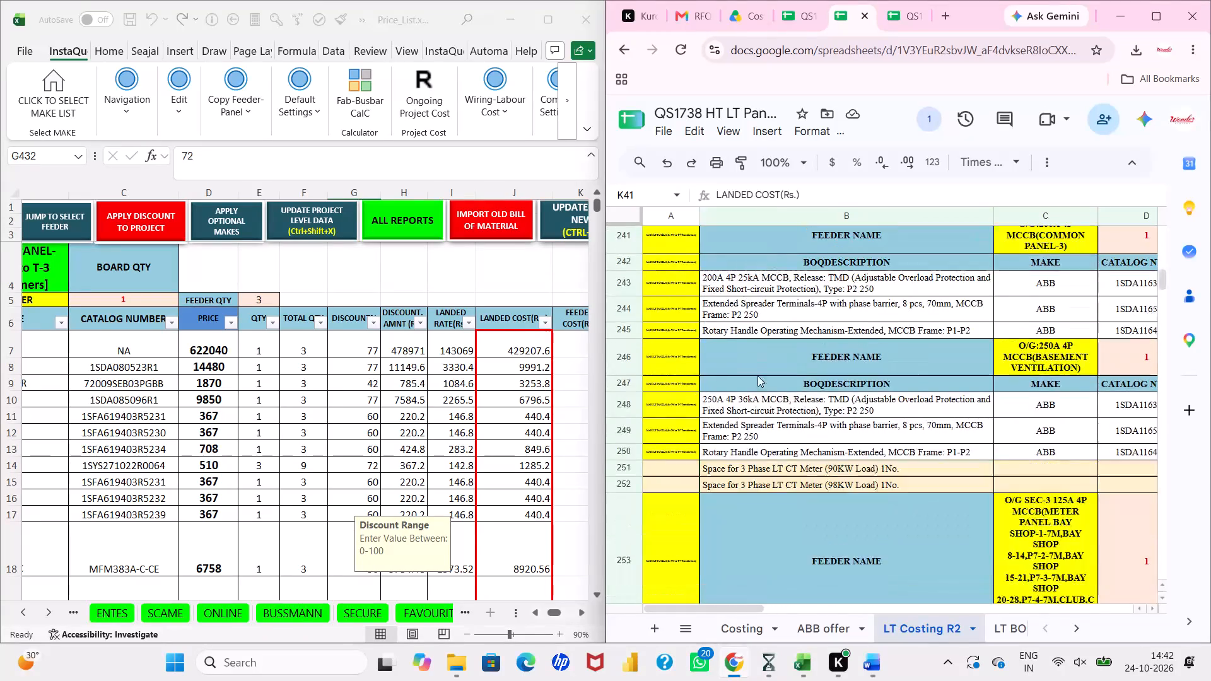
scroll(758, 376, down, 8)
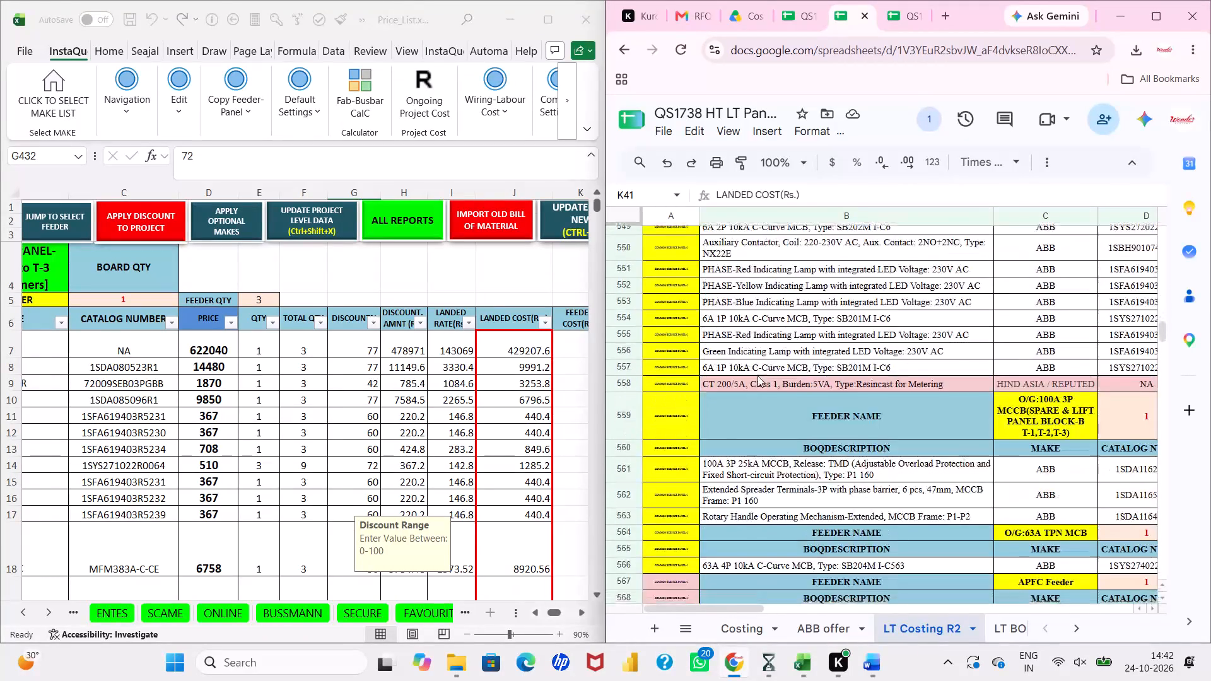
scroll(758, 376, left, 4)
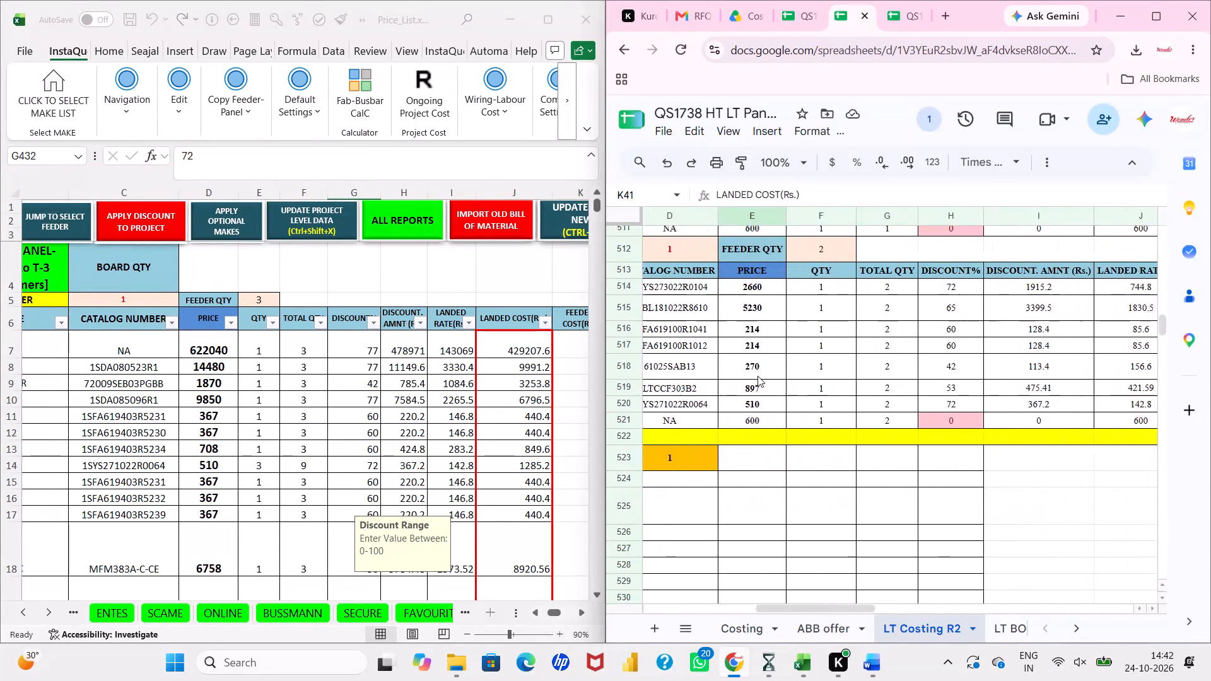
scroll(758, 376, left, 2)
scroll(406, 412, right, 2)
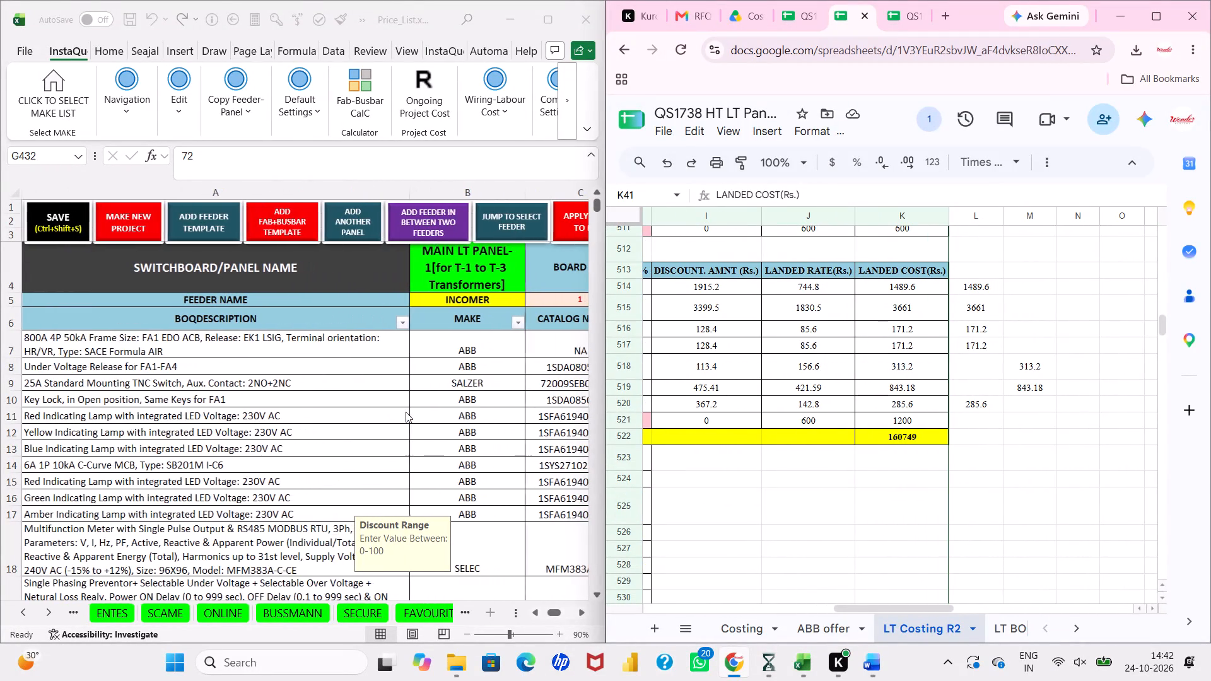
scroll(406, 412, down, 14)
scroll(761, 446, right, 6)
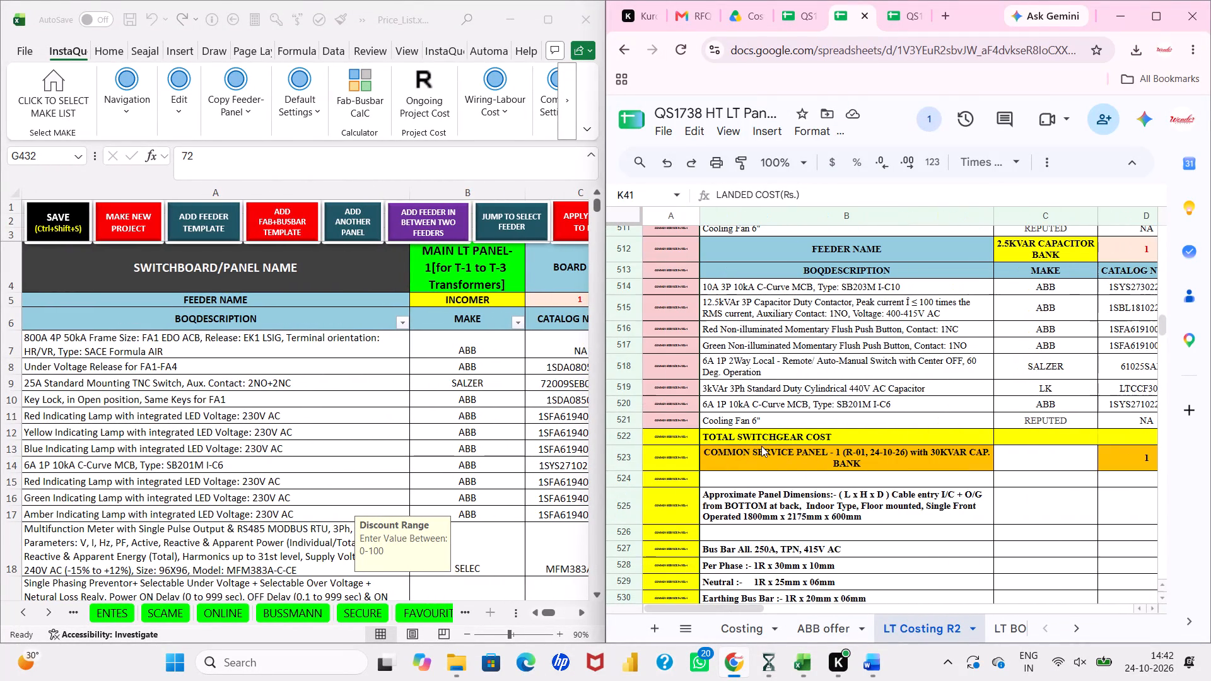
scroll(254, 445, down, 18)
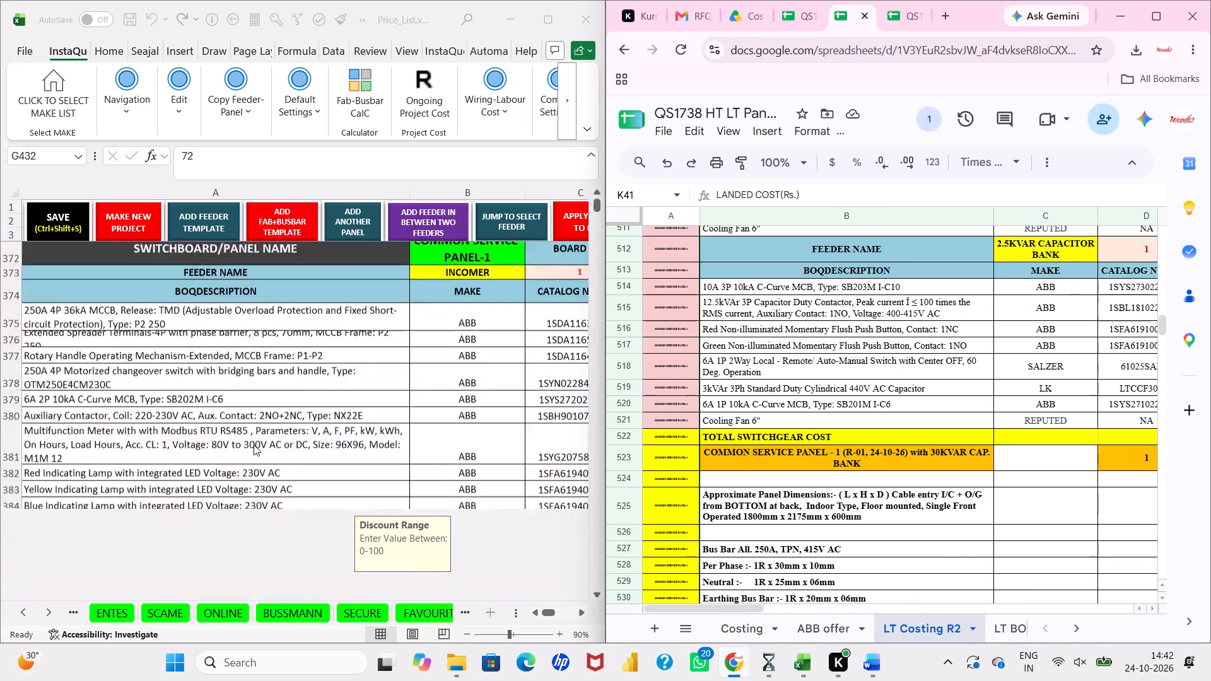
scroll(254, 445, down, 1)
scroll(254, 445, left, 3)
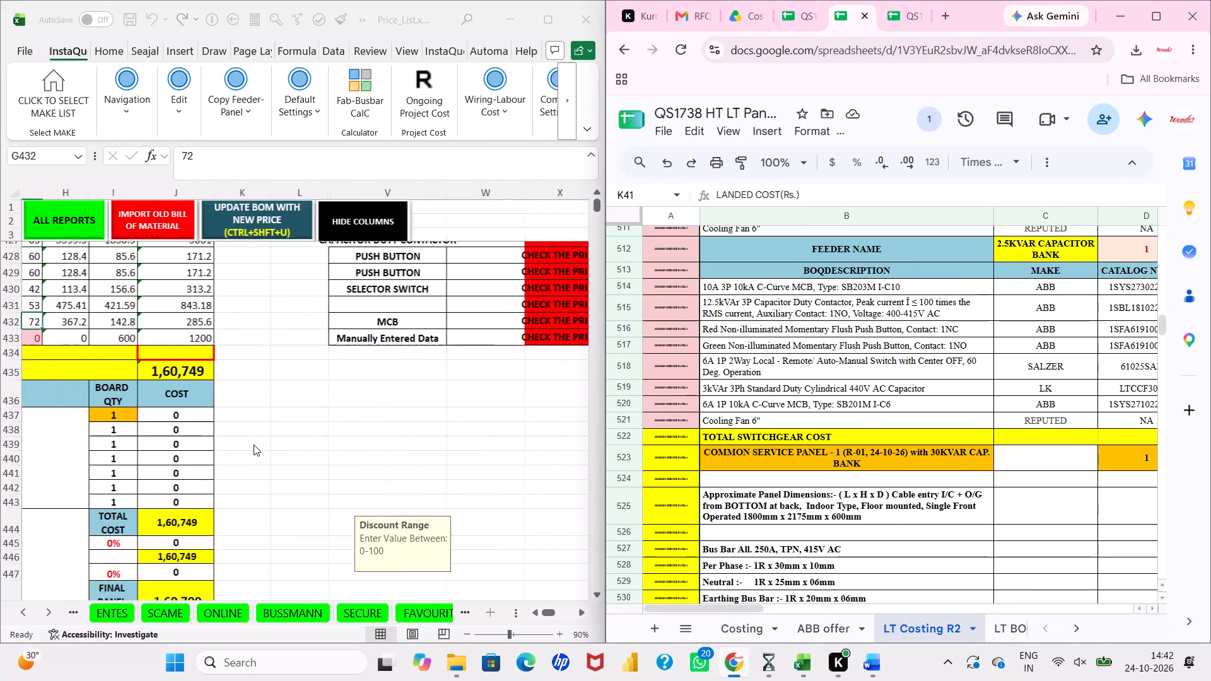
scroll(254, 445, left, 3)
scroll(799, 452, left, 5)
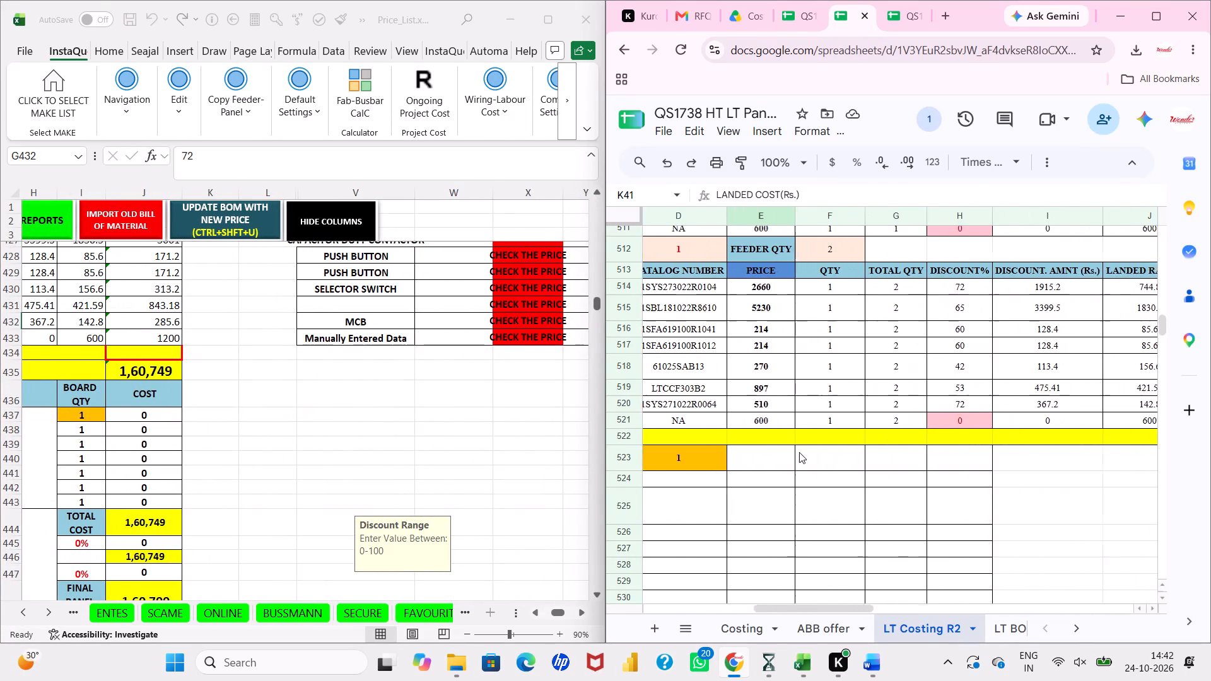
scroll(799, 452, left, 1)
scroll(799, 452, right, 3)
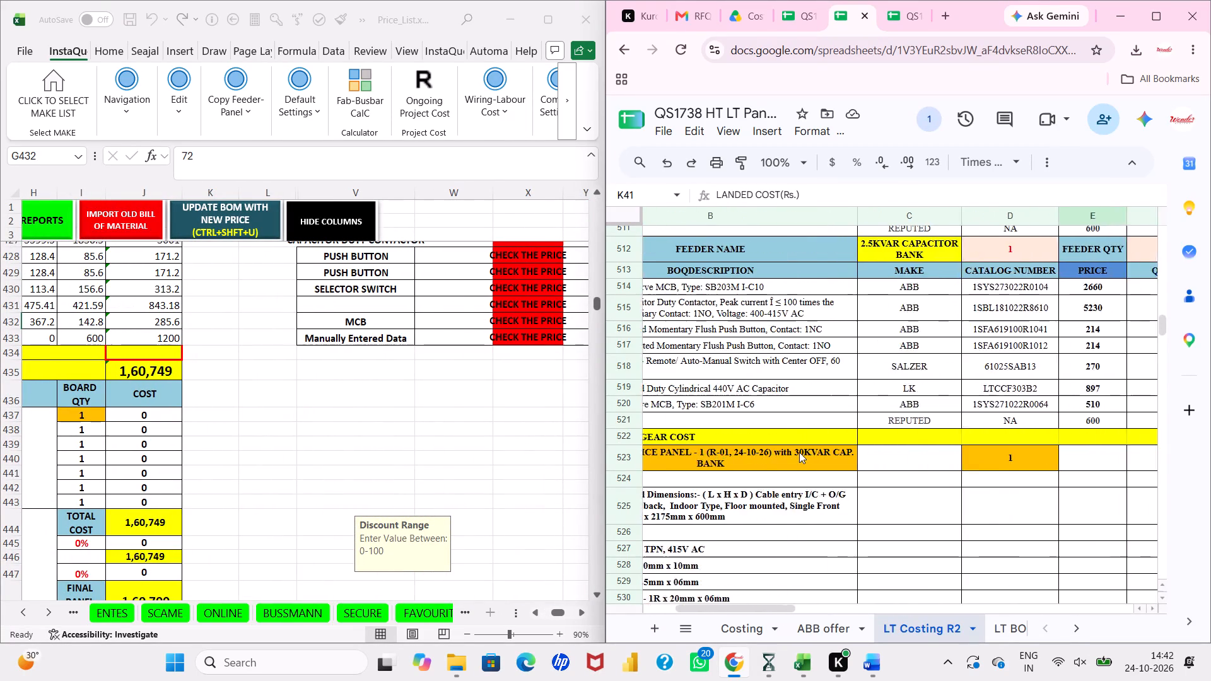
Examine Common Service Panel-4's capacitor bank feeders and total switchgear cost in LT Costing R2.
scroll(799, 452, down, 12)
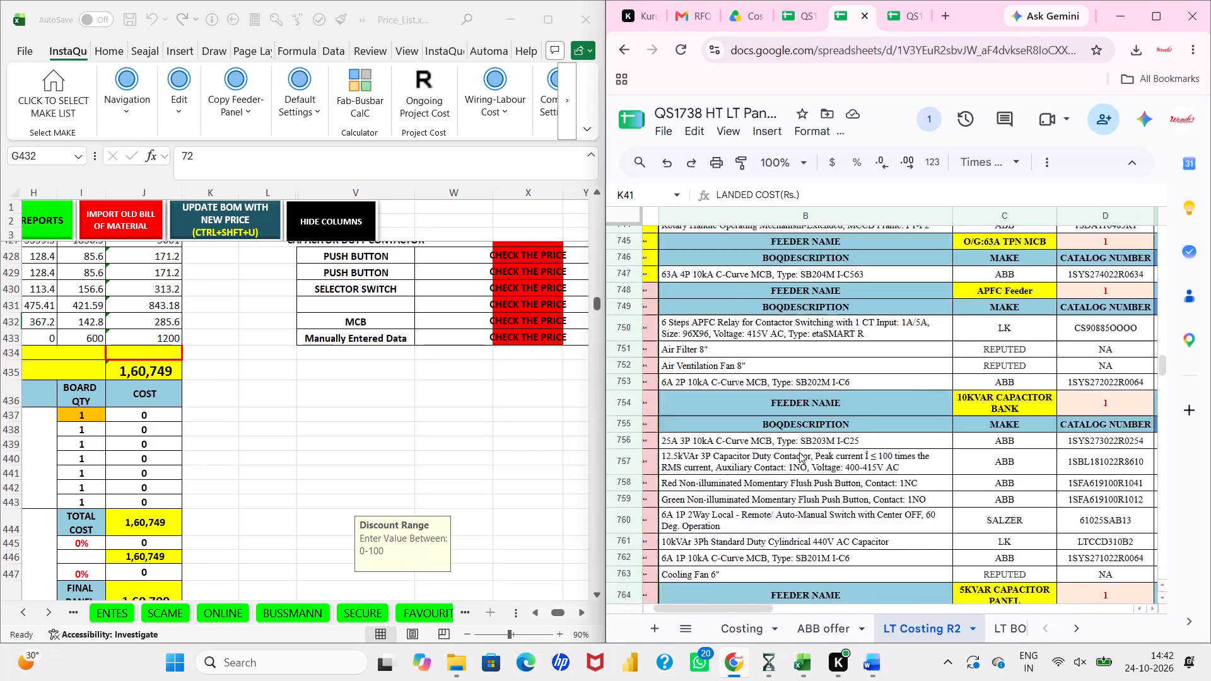
scroll(799, 452, down, 13)
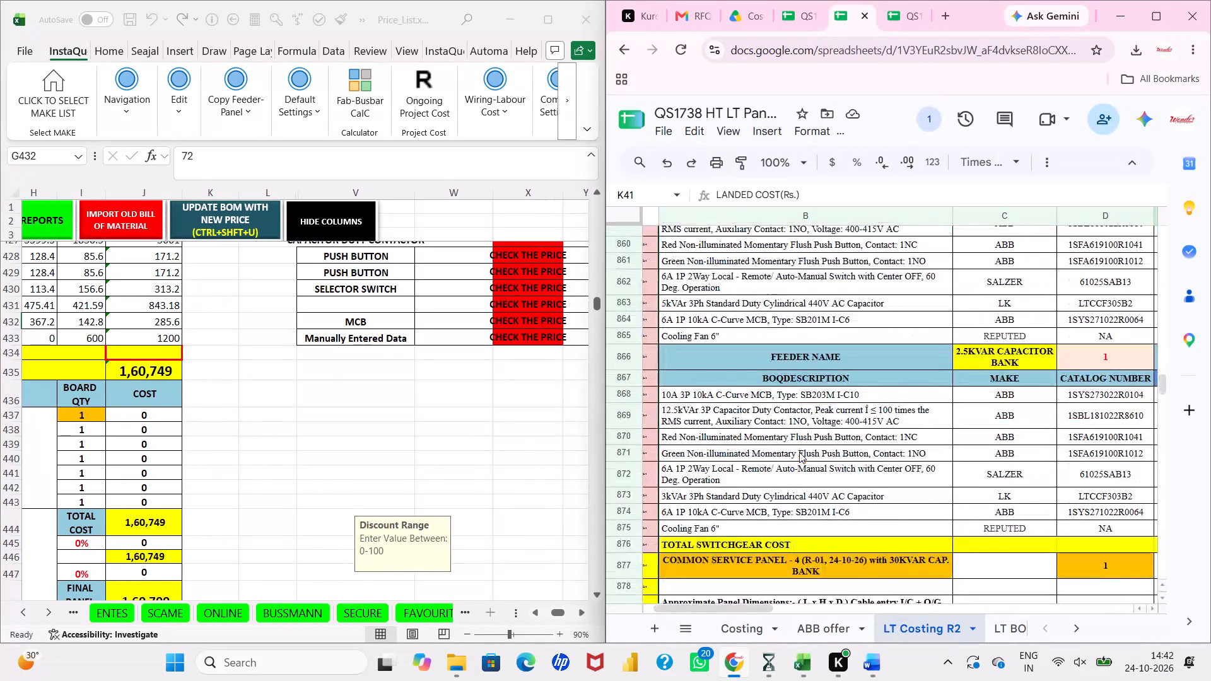
scroll(799, 452, down, 5)
scroll(799, 452, up, 5)
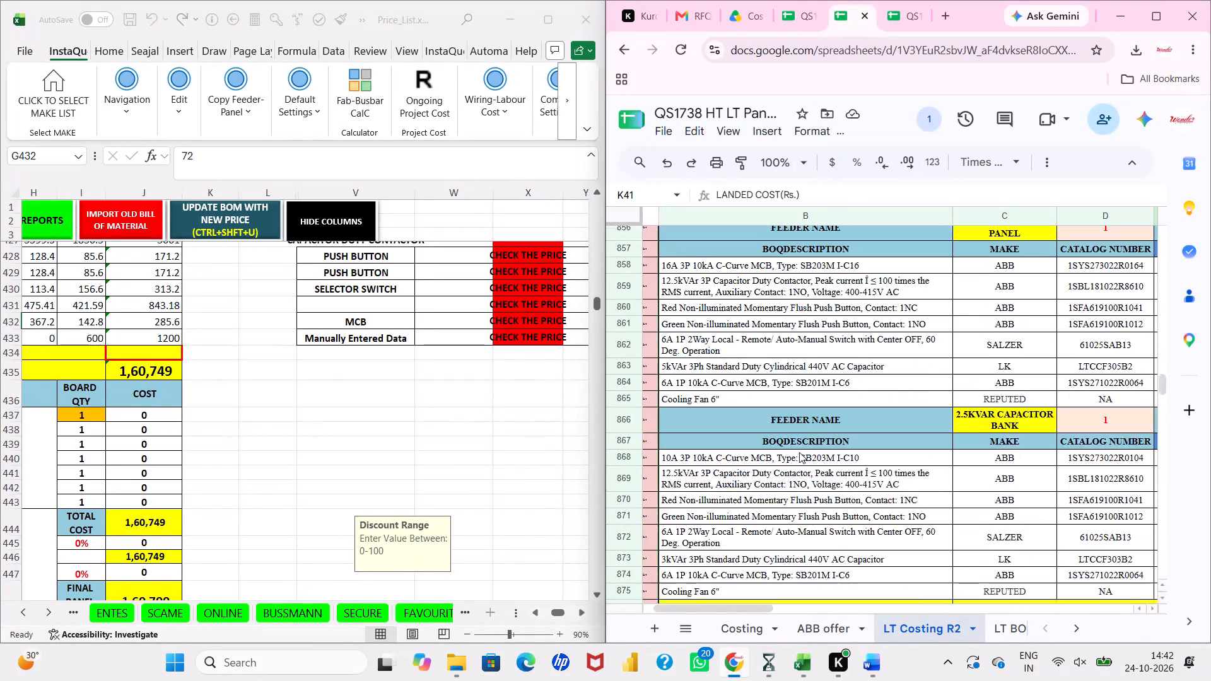
scroll(799, 452, up, 1)
scroll(799, 452, down, 2)
scroll(799, 452, left, 3)
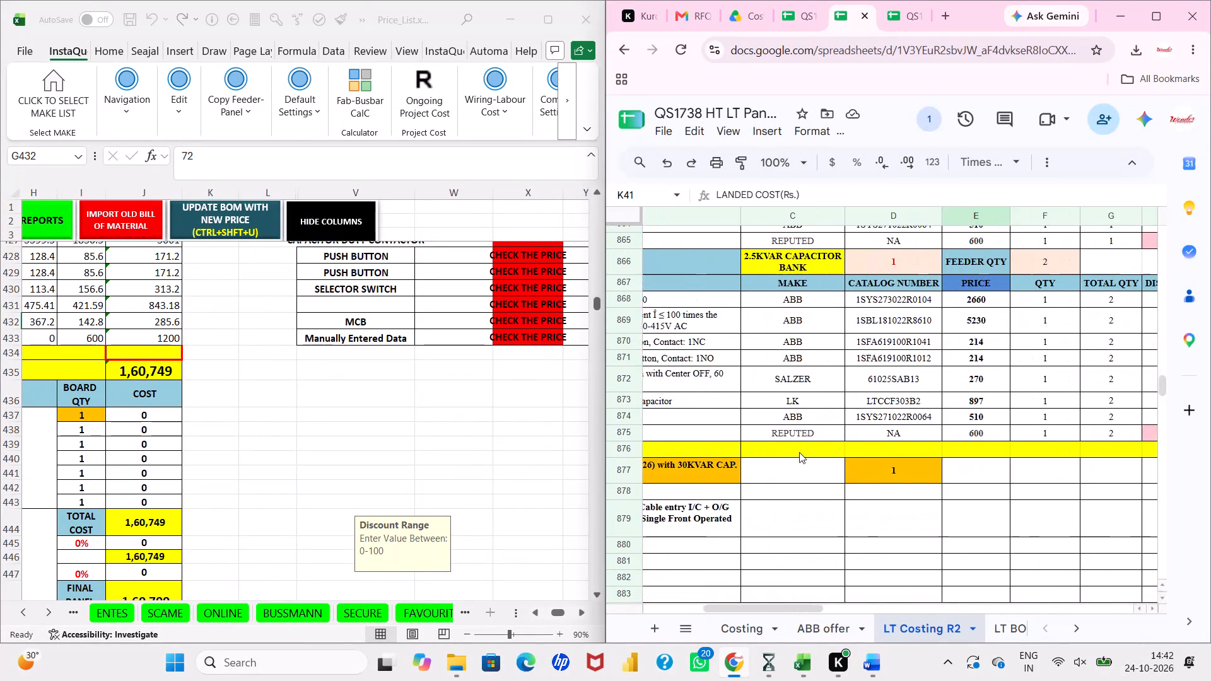
scroll(799, 452, left, 2)
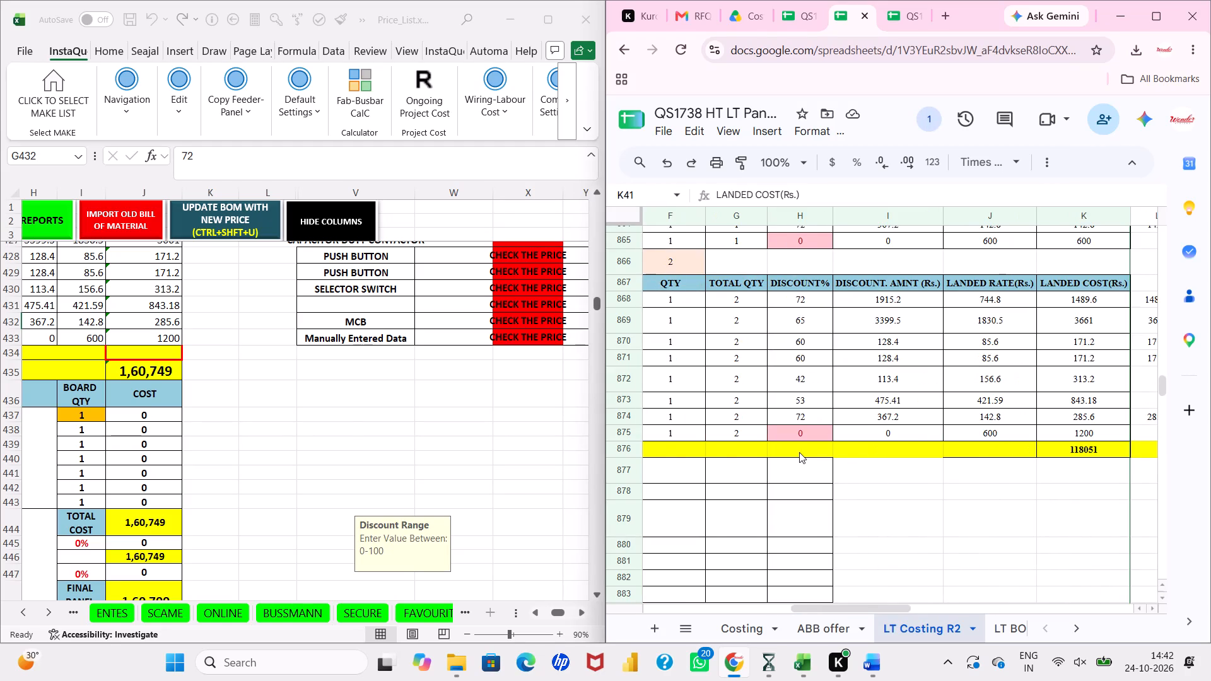
scroll(799, 452, left, 1)
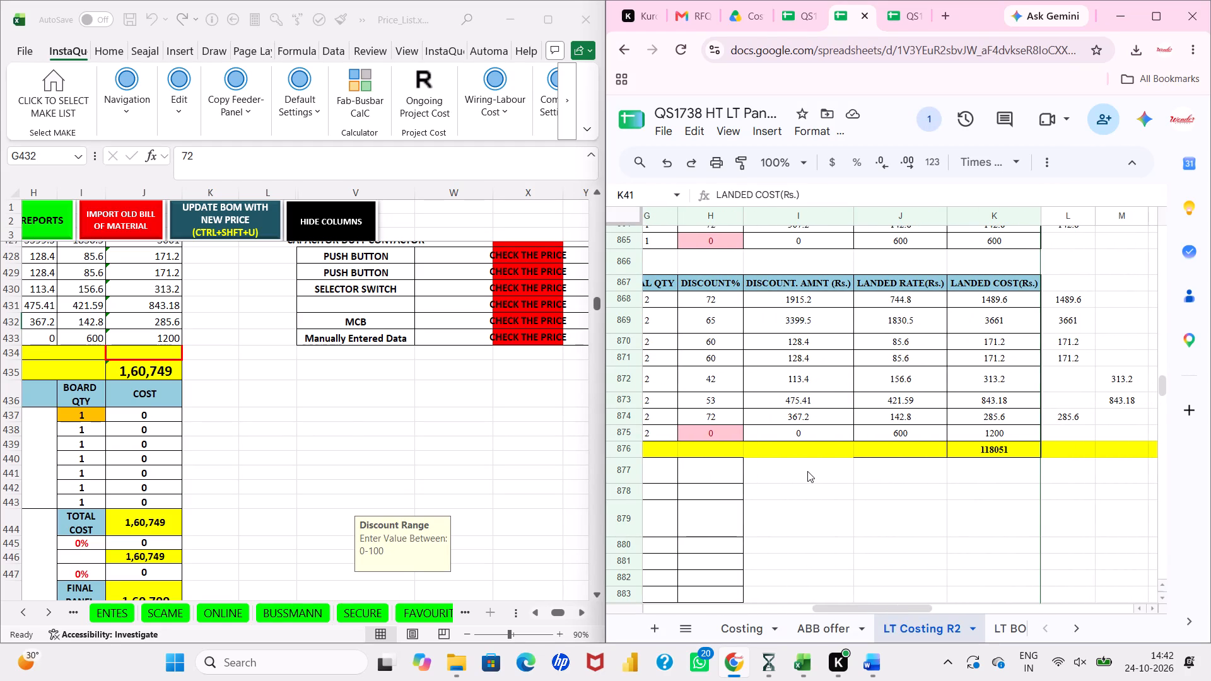
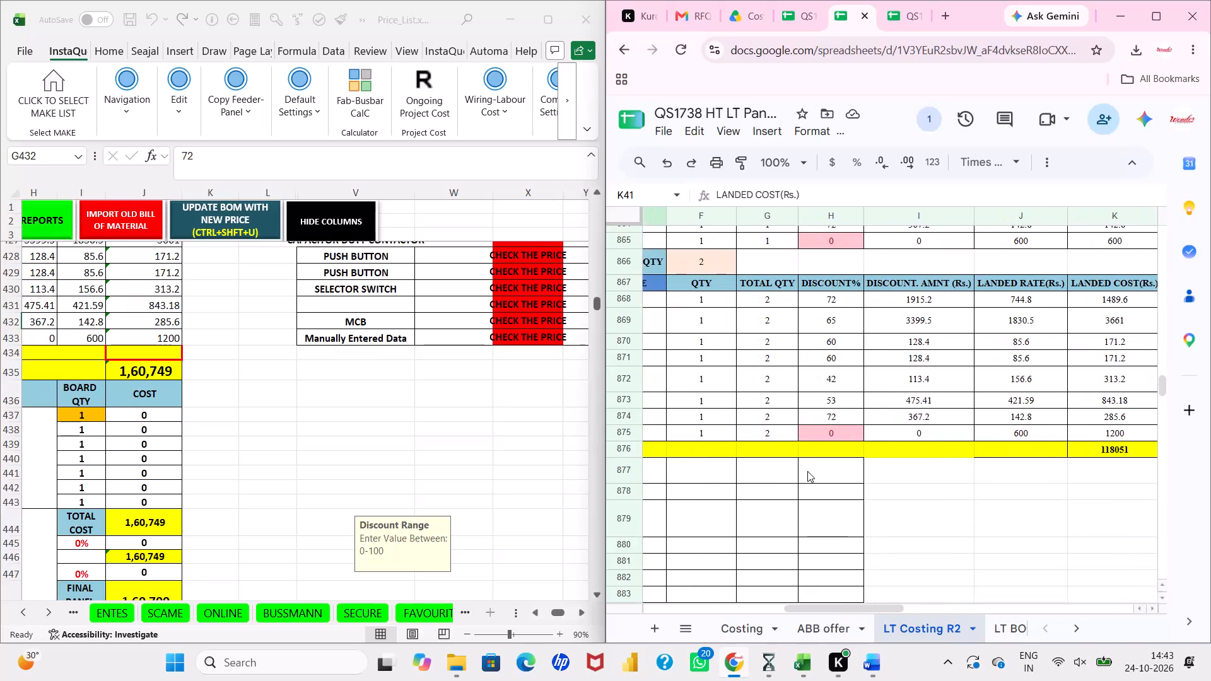
Compare Common Service Panel-4's total switchgear cost in LT Costing R2 with the same panel's total in the Excel price list workbook.
scroll(807, 471, left, 1)
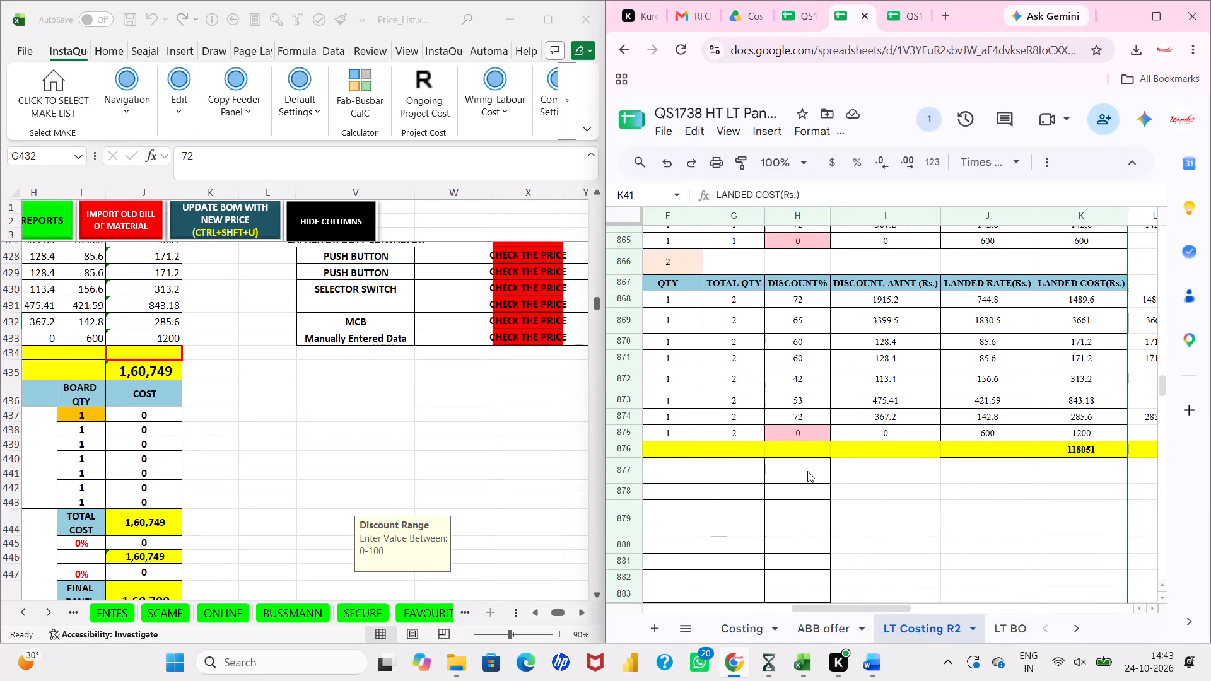
scroll(807, 471, left, 1)
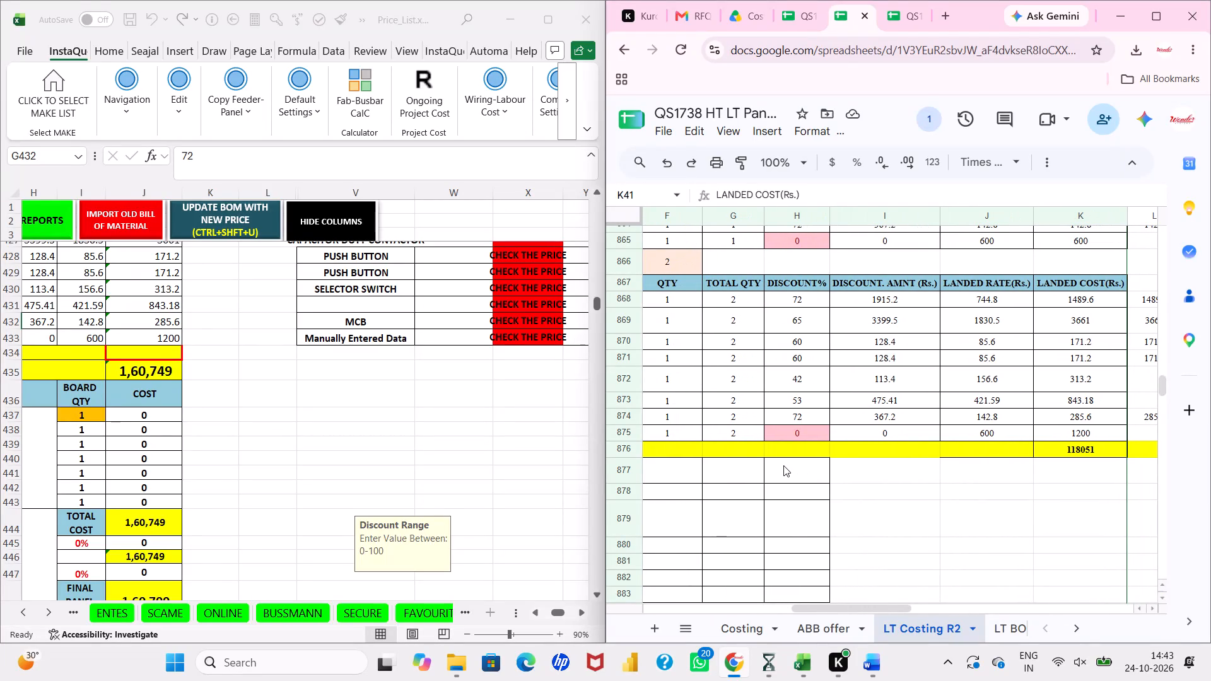
scroll(203, 433, right, 3)
scroll(696, 458, right, 4)
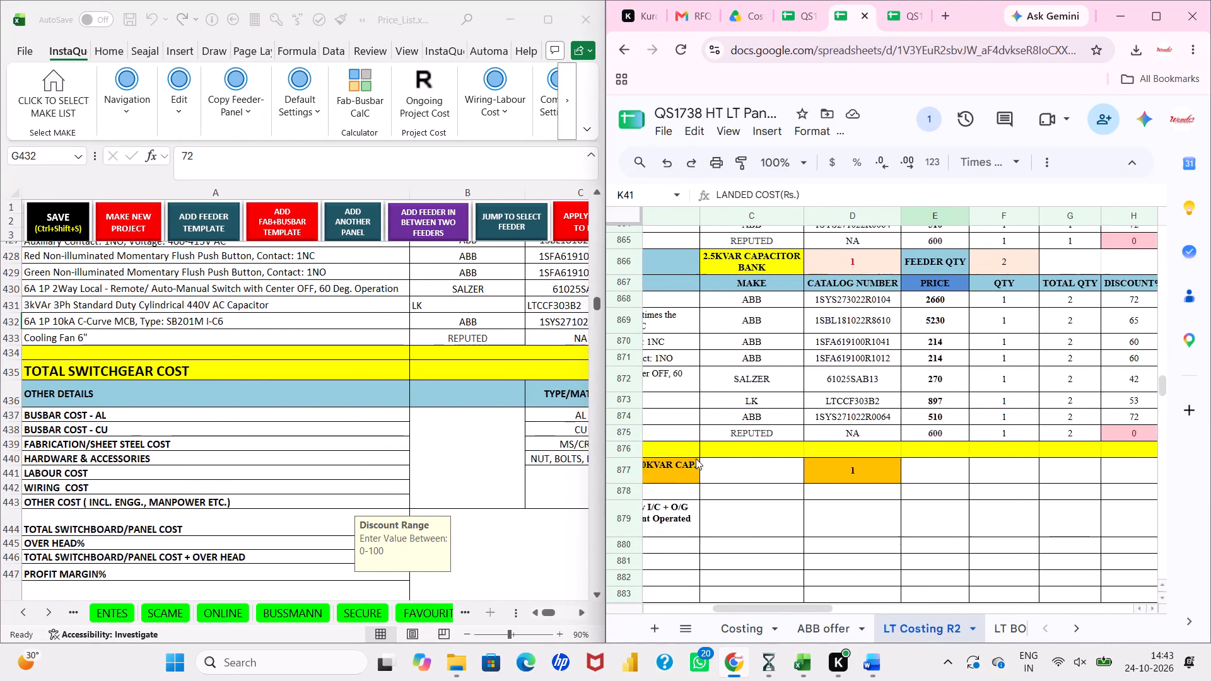
scroll(696, 458, right, 1)
scroll(383, 441, down, 5)
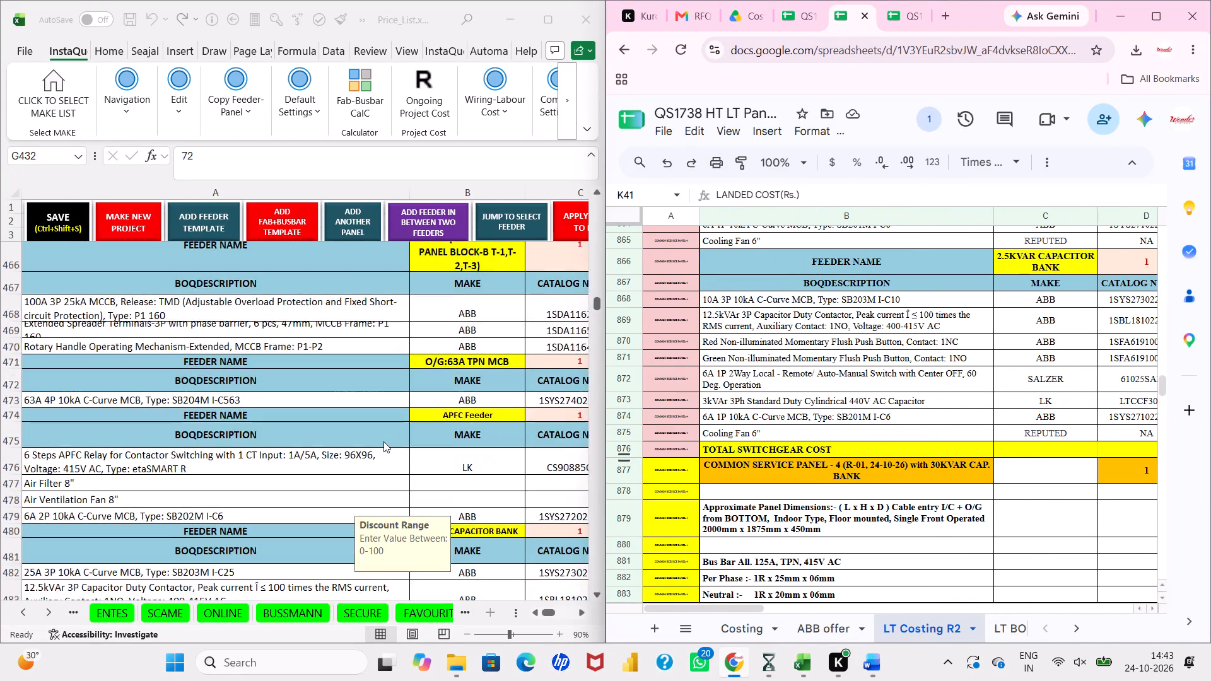
scroll(383, 441, down, 6)
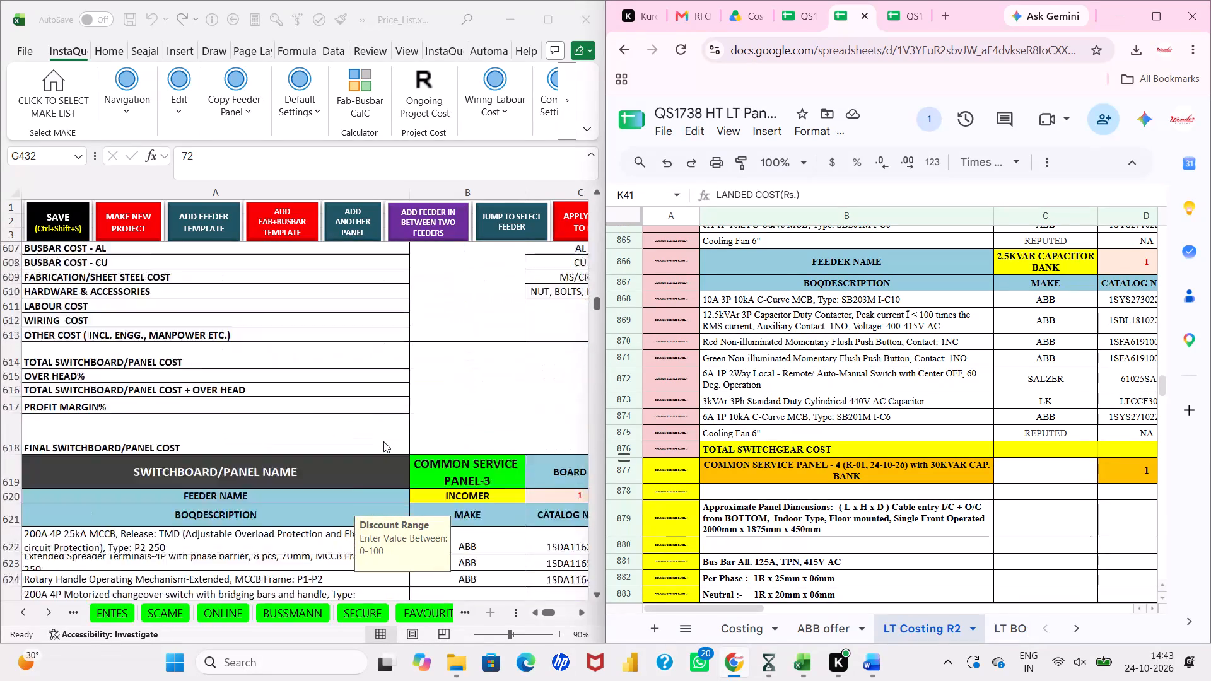
scroll(383, 441, down, 5)
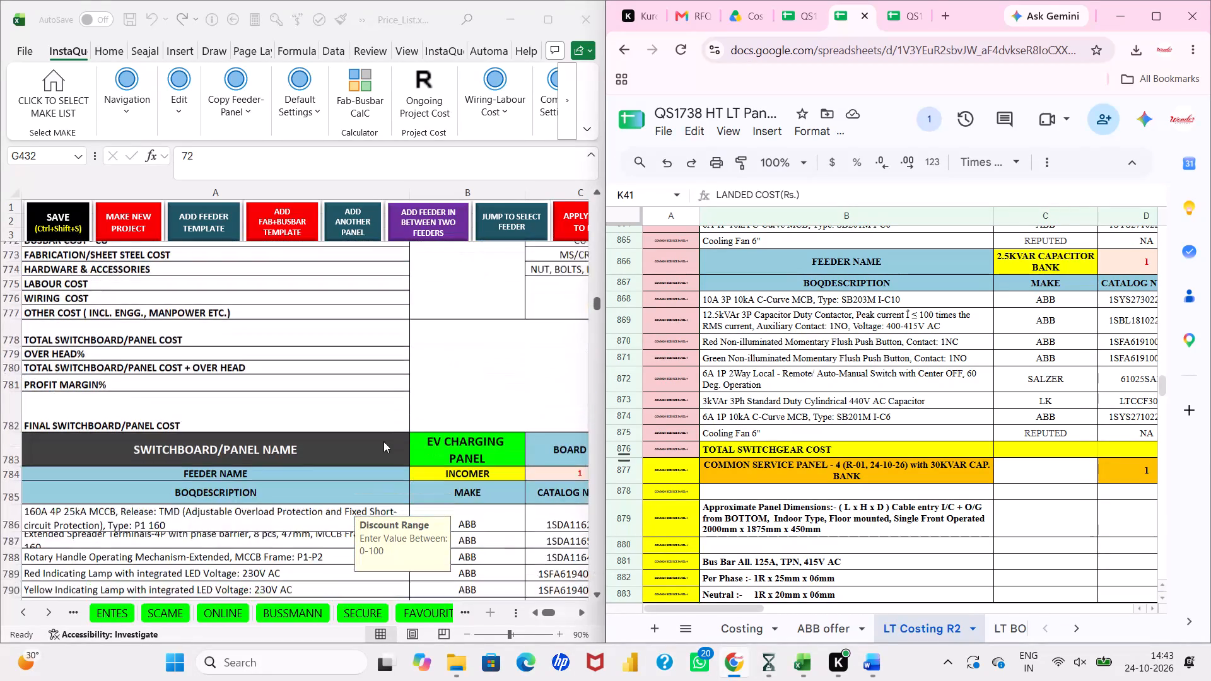
scroll(383, 441, down, 2)
scroll(383, 441, up, 4)
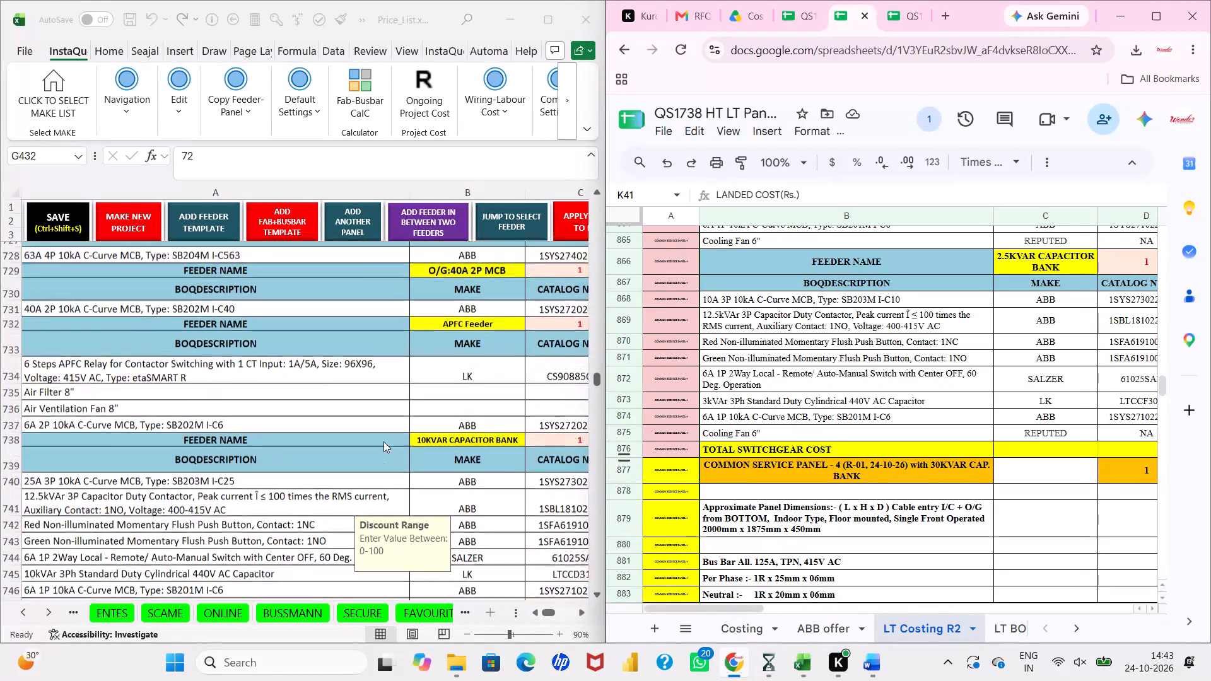
scroll(383, 441, up, 5)
scroll(383, 441, left, 3)
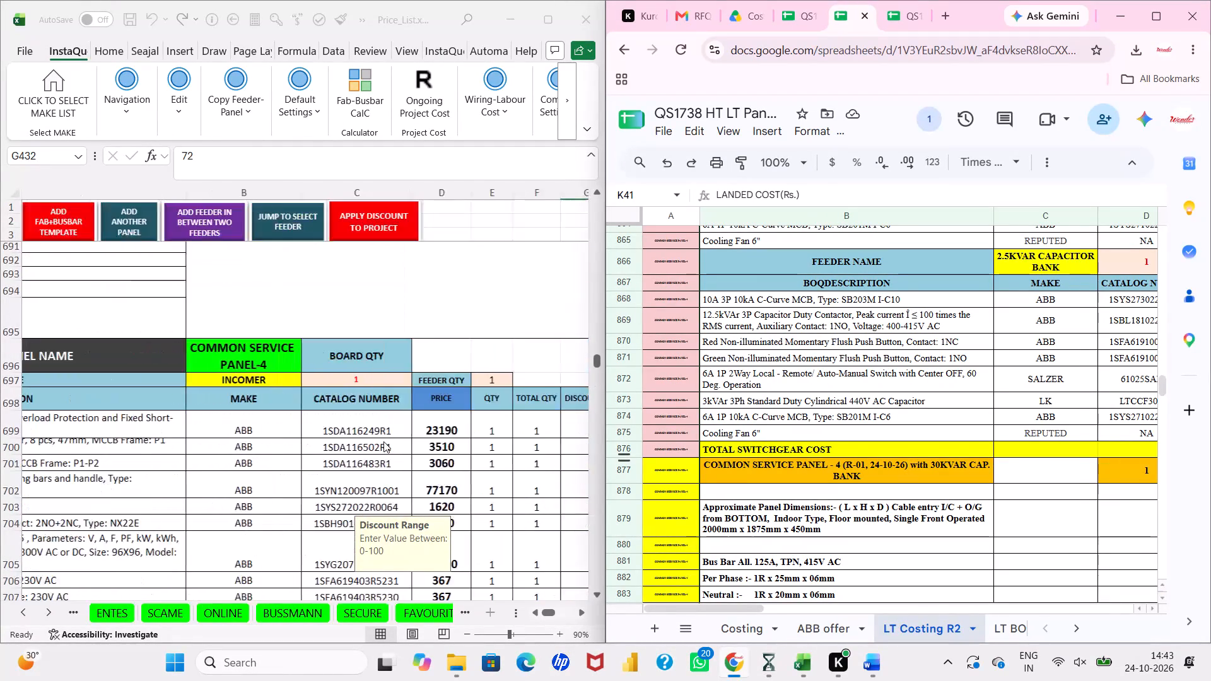
scroll(383, 441, down, 6)
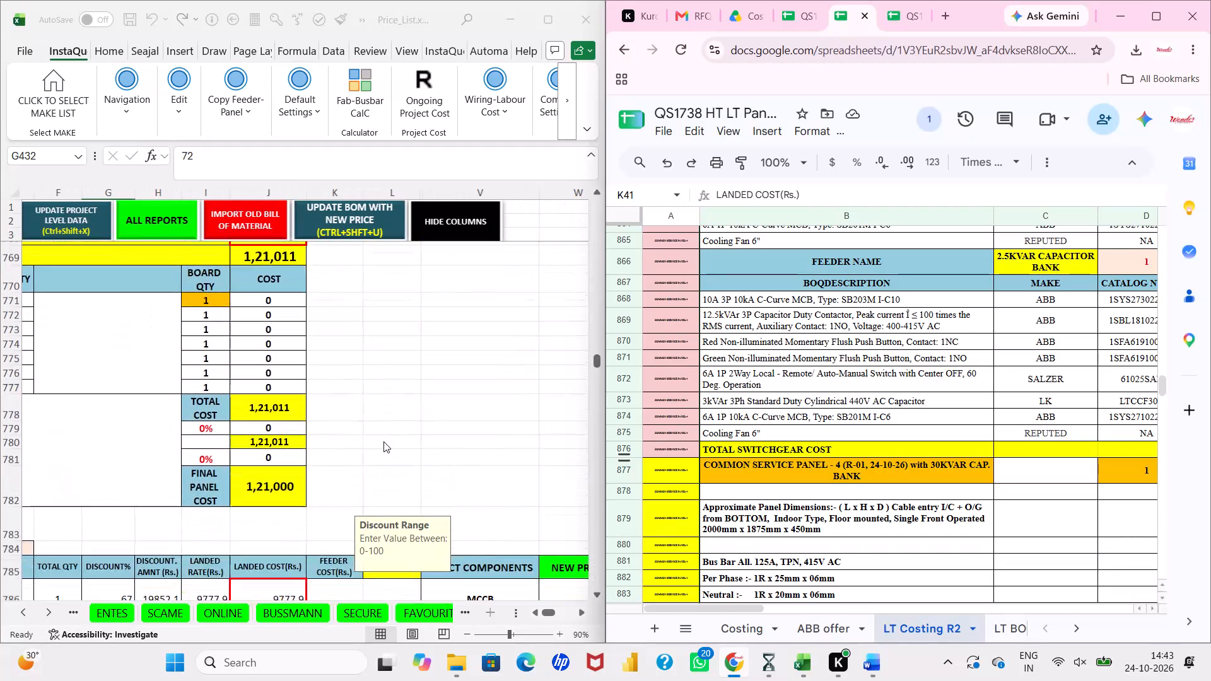
scroll(886, 479, left, 3)
Compare Common Service Panel-4's capacitor bank quantities, discounts and landed costs in the Excel price list workbook with those in LT Costing R2.
scroll(886, 479, left, 1)
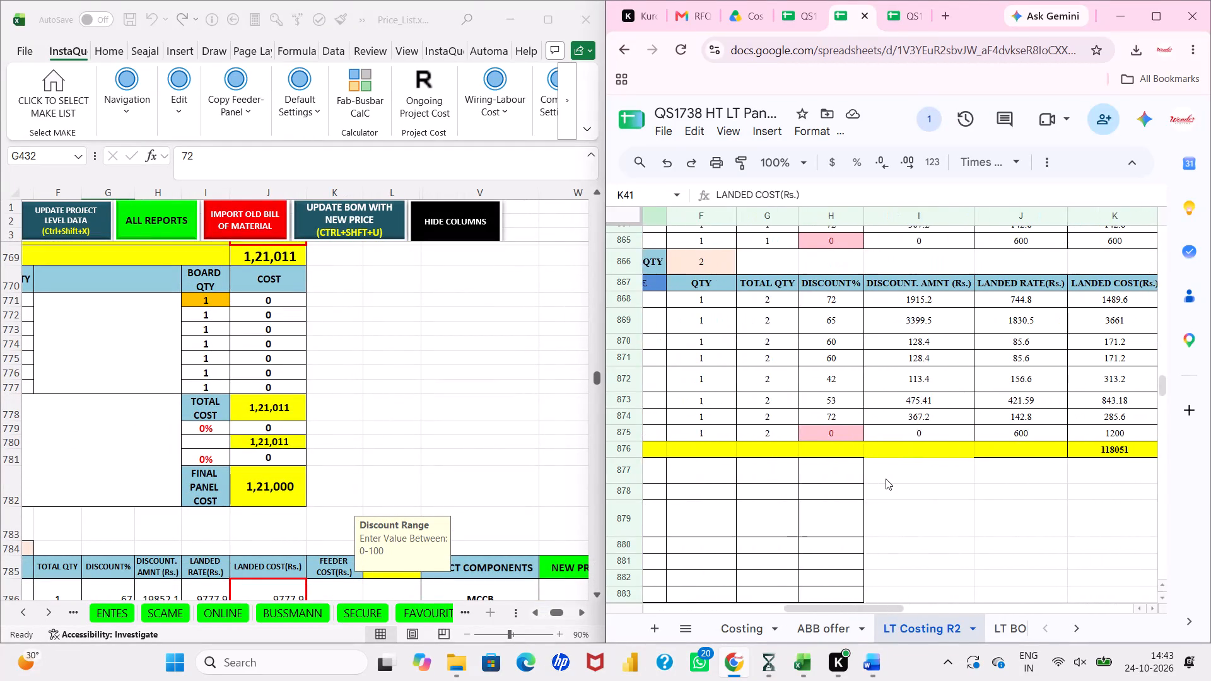
scroll(886, 479, left, 1)
scroll(439, 394, right, 2)
scroll(439, 394, up, 2)
scroll(439, 394, right, 1)
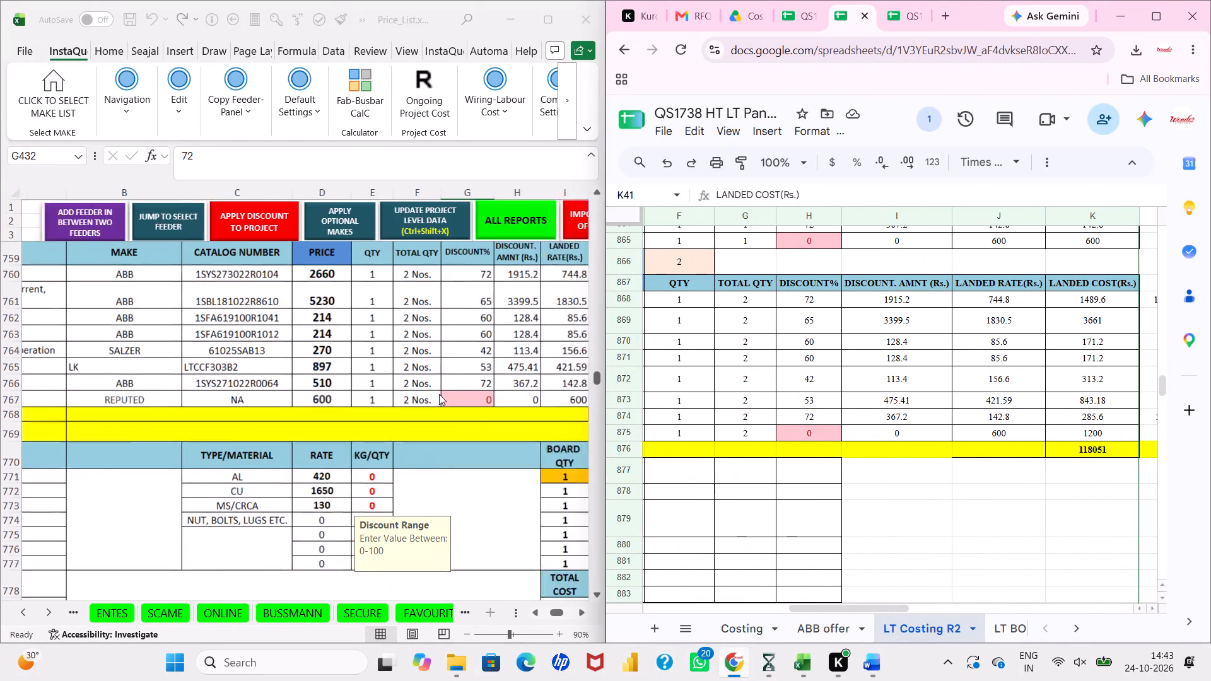
scroll(439, 394, right, 1)
scroll(438, 360, down, 4)
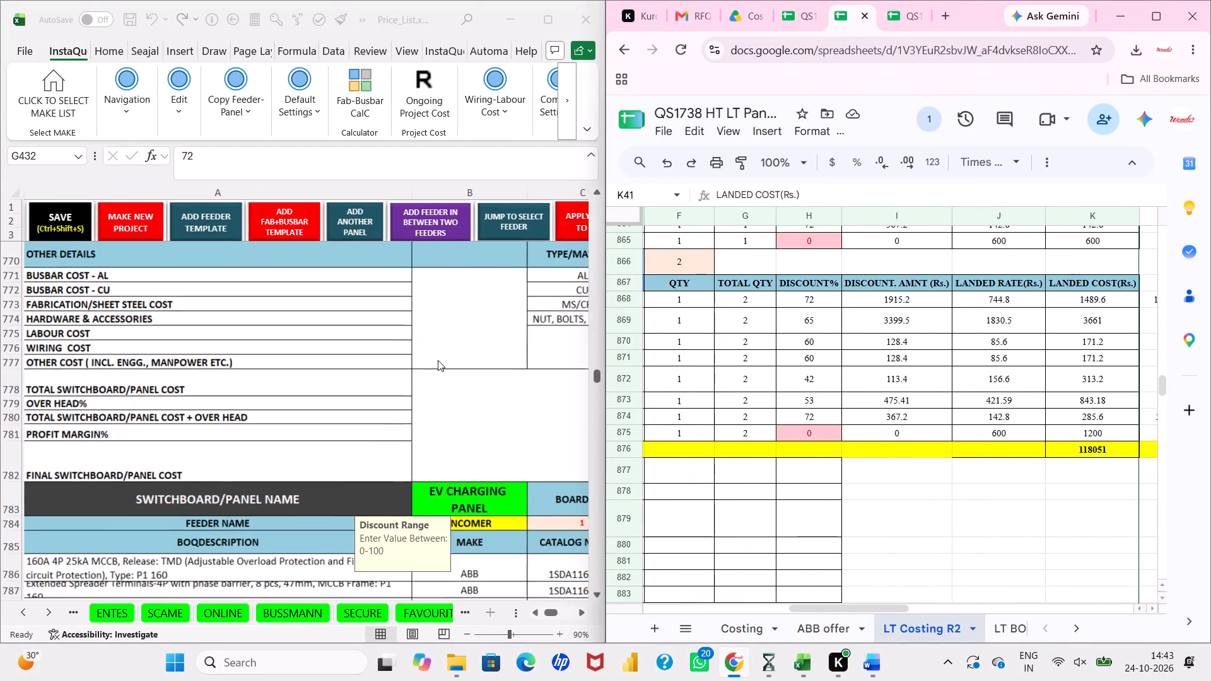
scroll(438, 360, down, 2)
scroll(757, 422, right, 4)
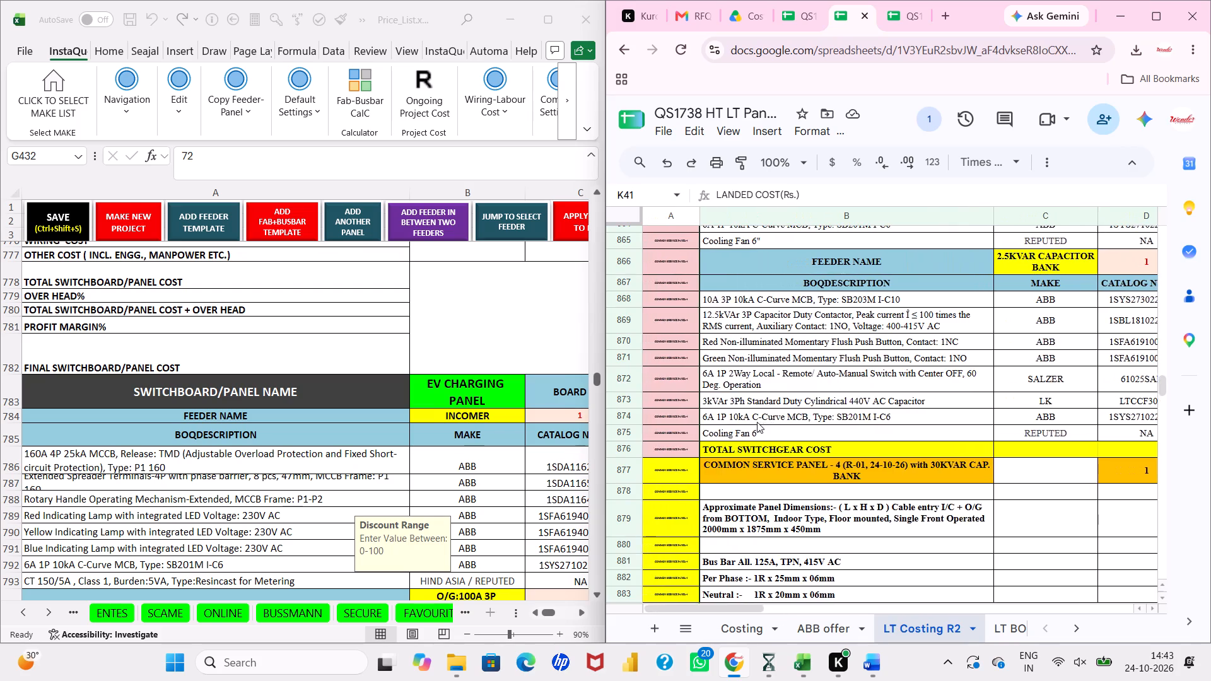
scroll(757, 422, down, 4)
scroll(757, 422, left, 5)
scroll(757, 422, up, 1)
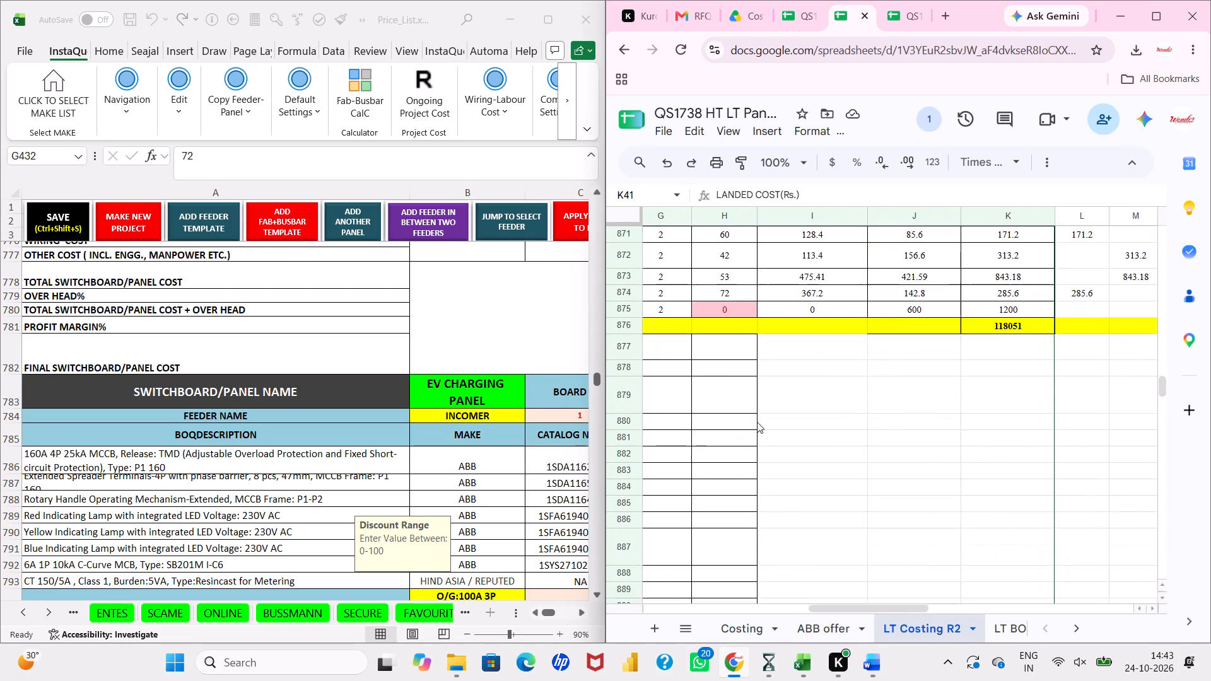
scroll(757, 422, up, 3)
scroll(427, 449, up, 1)
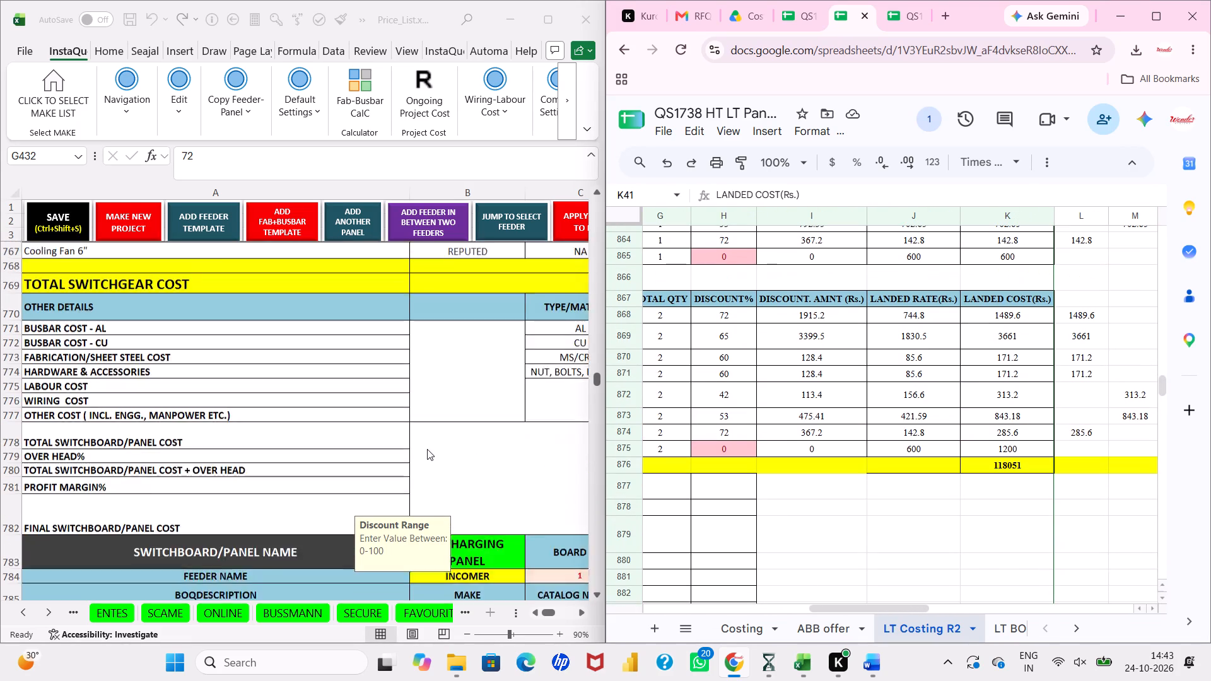
scroll(427, 449, up, 2)
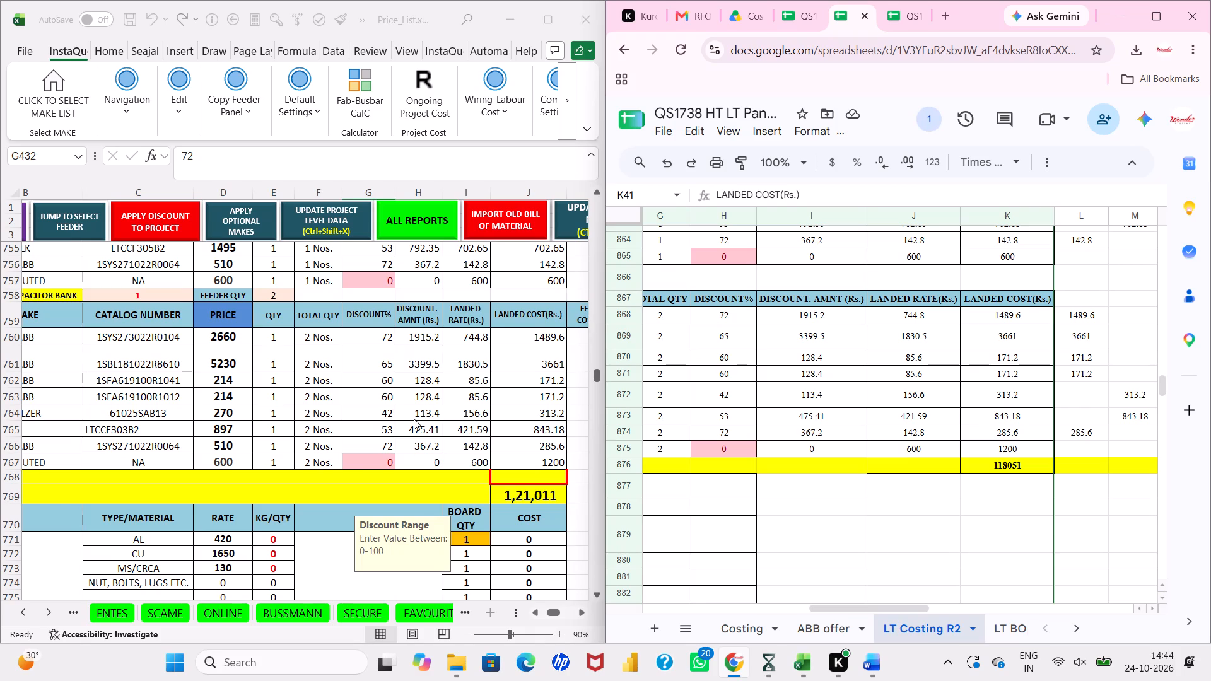
scroll(414, 419, up, 1)
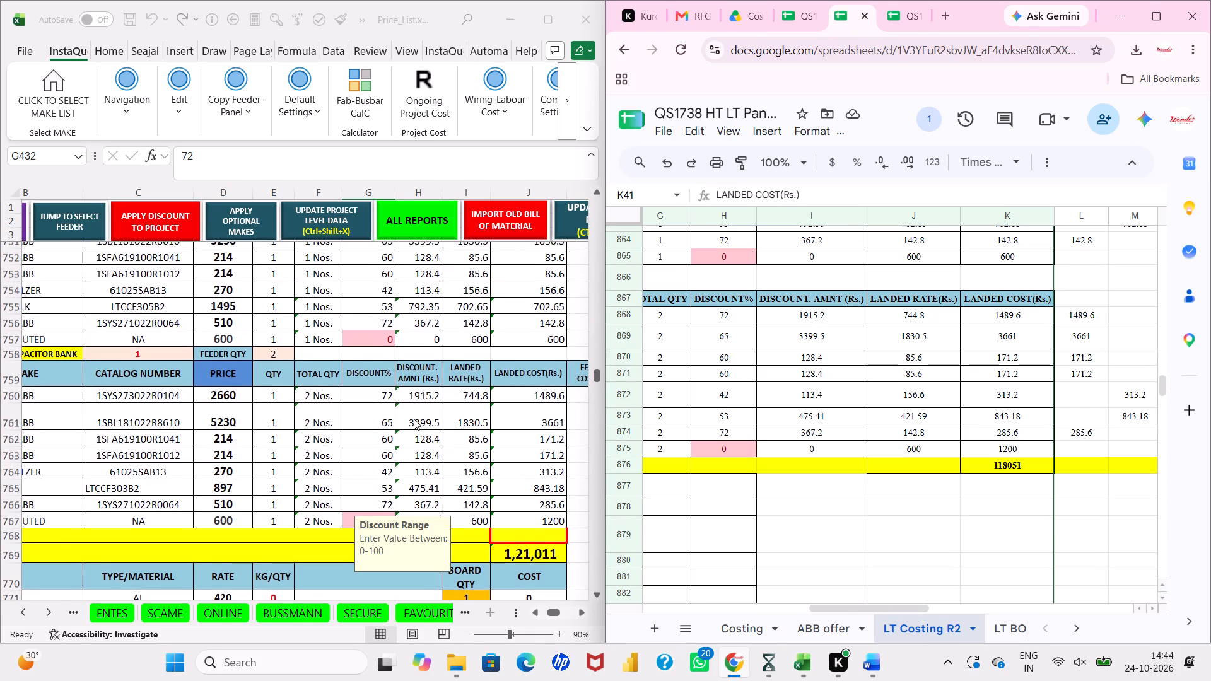
scroll(414, 419, up, 1)
scroll(414, 419, right, 1)
scroll(414, 419, left, 1)
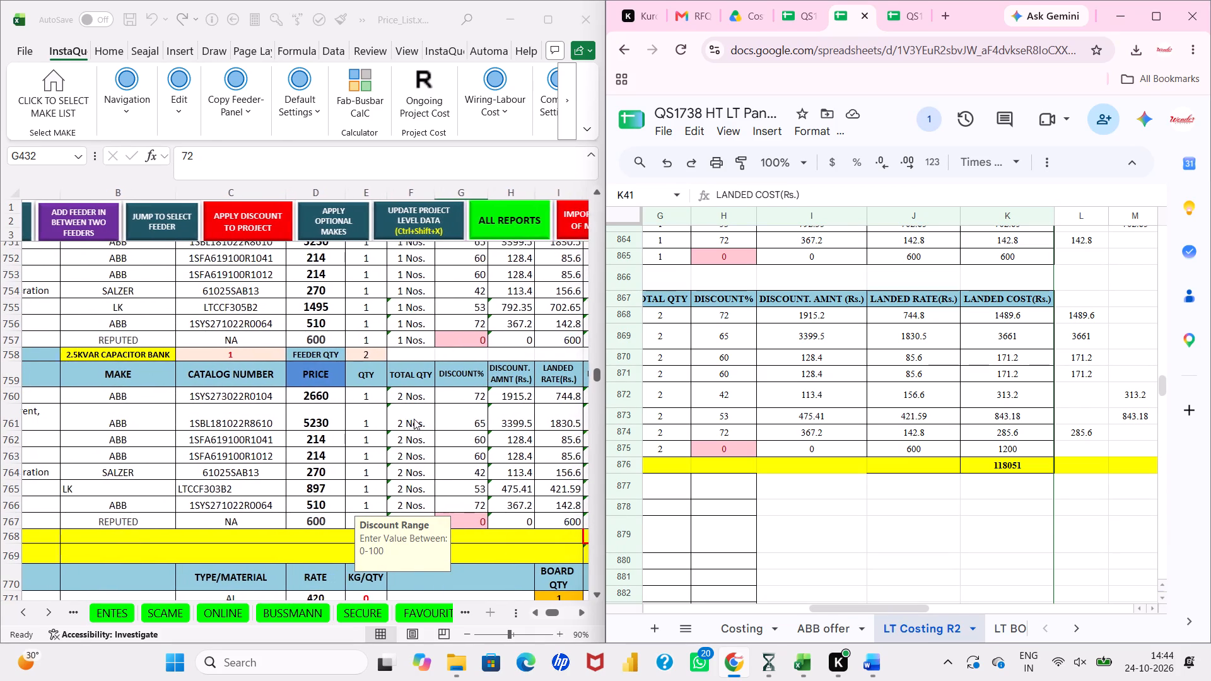
scroll(414, 419, left, 1)
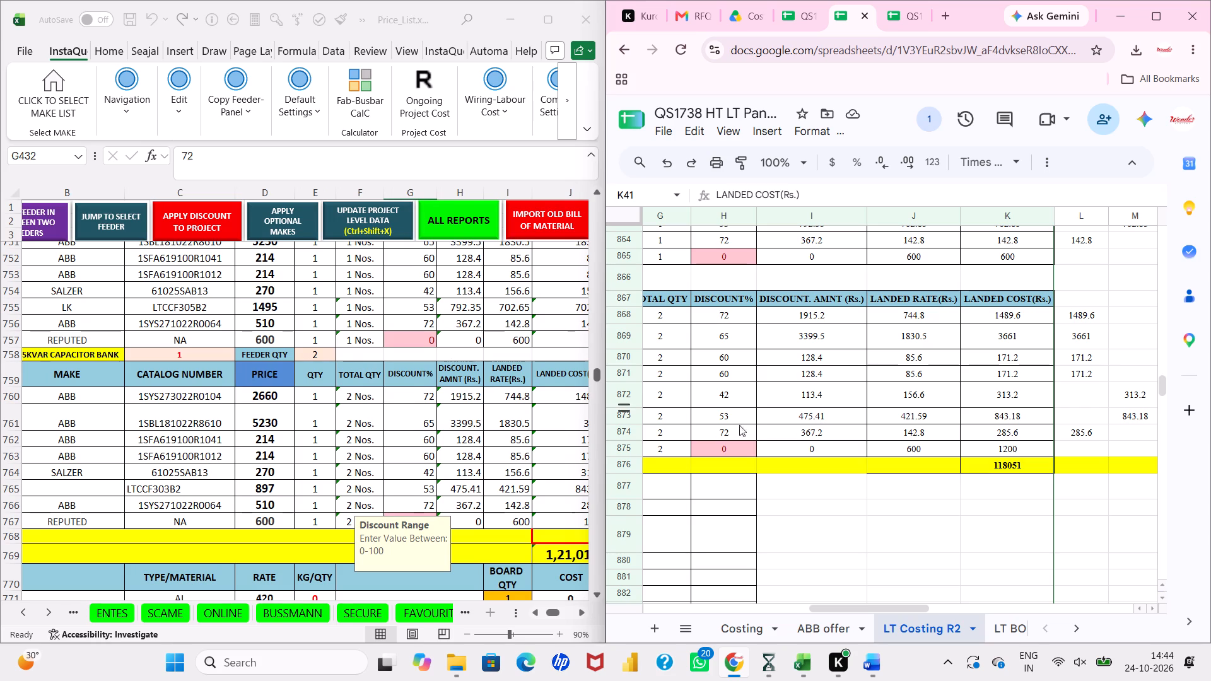
scroll(460, 455, up, 1)
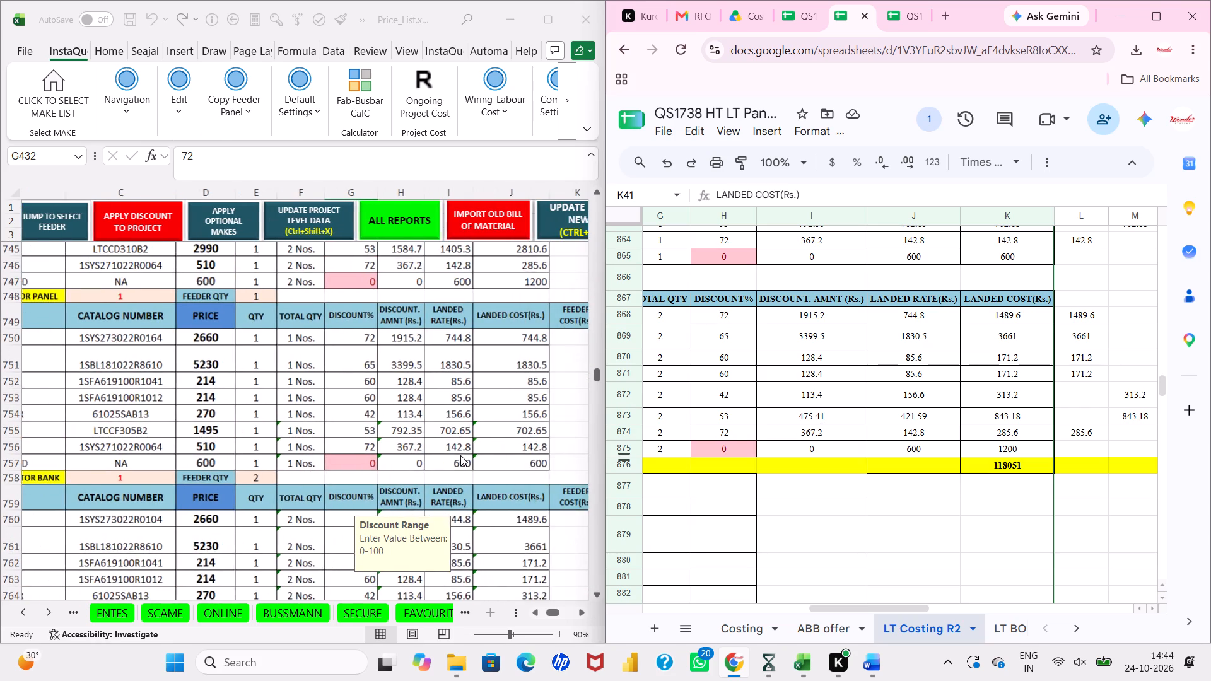
scroll(460, 455, up, 1)
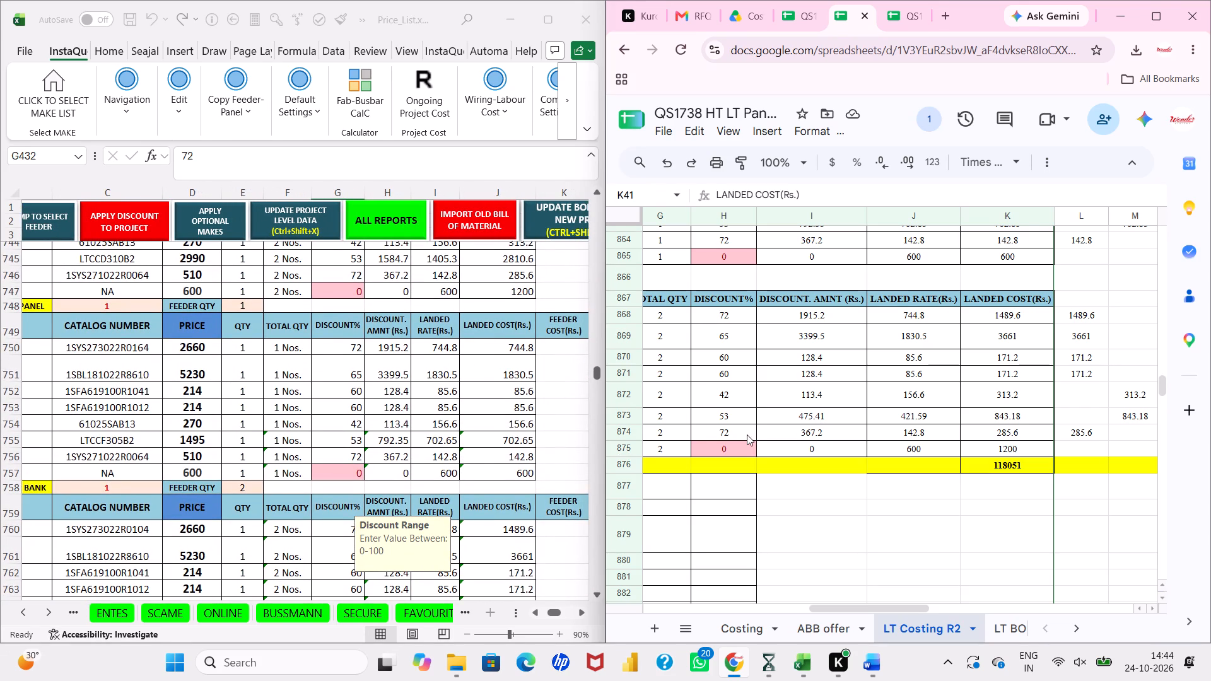
In Common Service Panel-4's APFC Feeder, link M843 to K843 and M844 to K844 for the two rows above the 6A 2P MCB.
scroll(747, 434, up, 5)
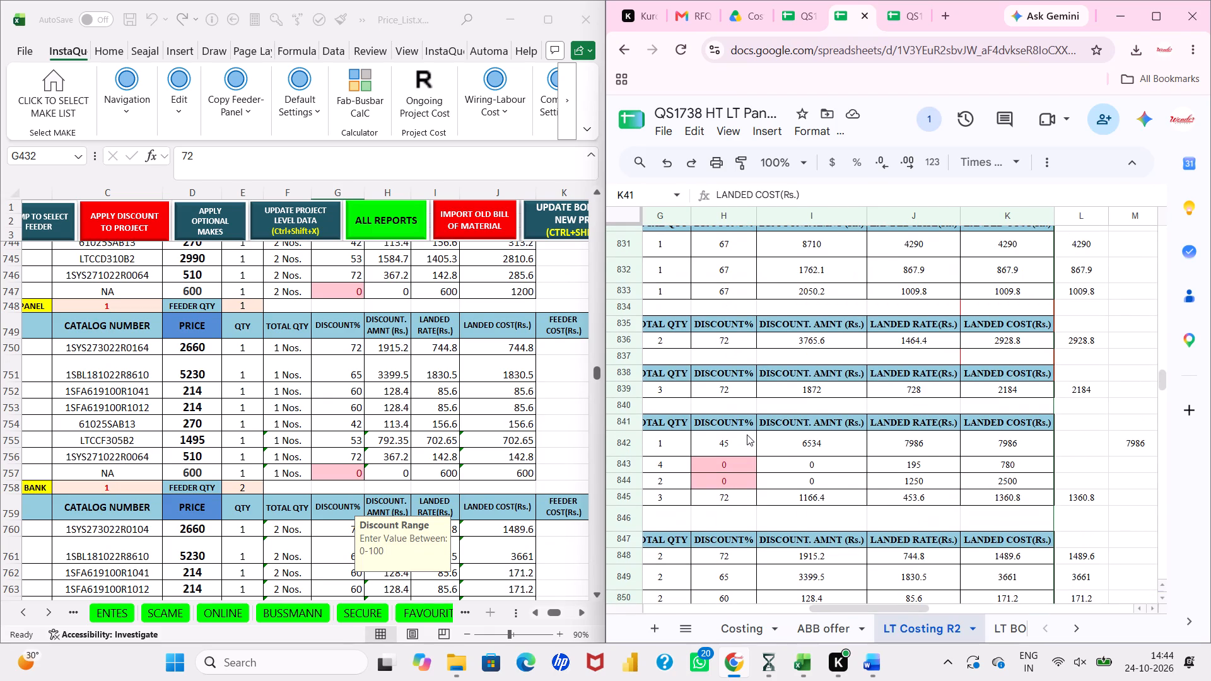
scroll(747, 434, up, 2)
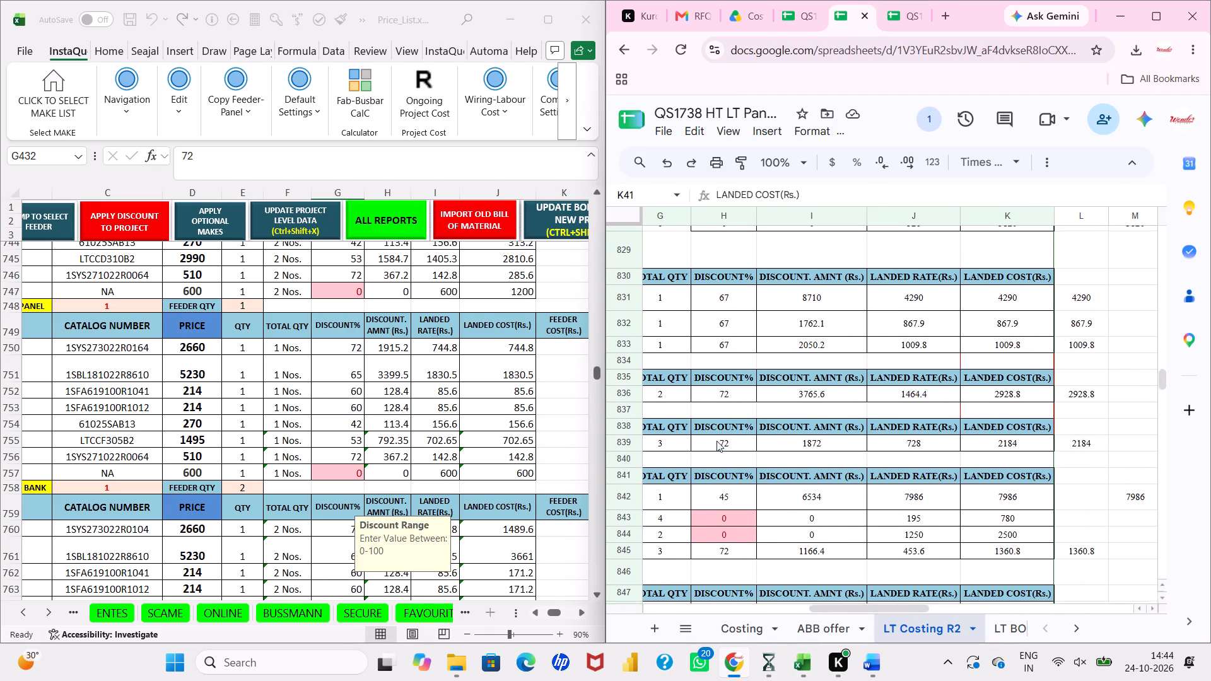
scroll(717, 441, up, 1)
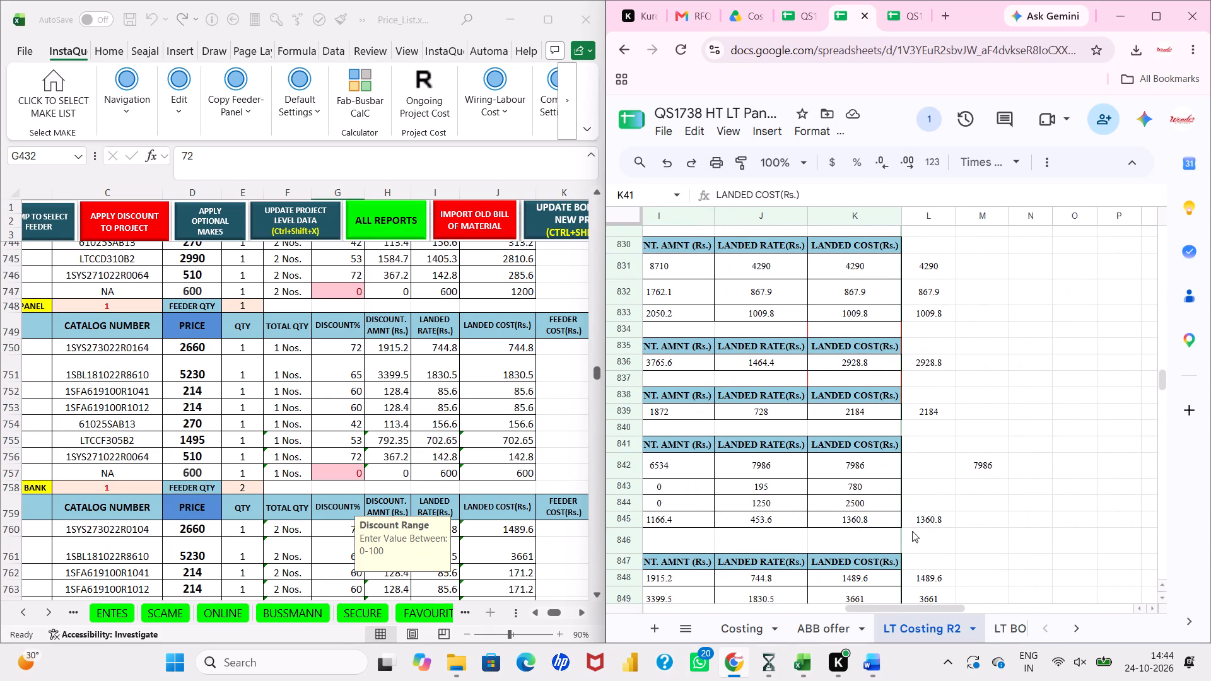
click(971, 488)
key(equal)
key(Left)
key(Left)
key(Return)
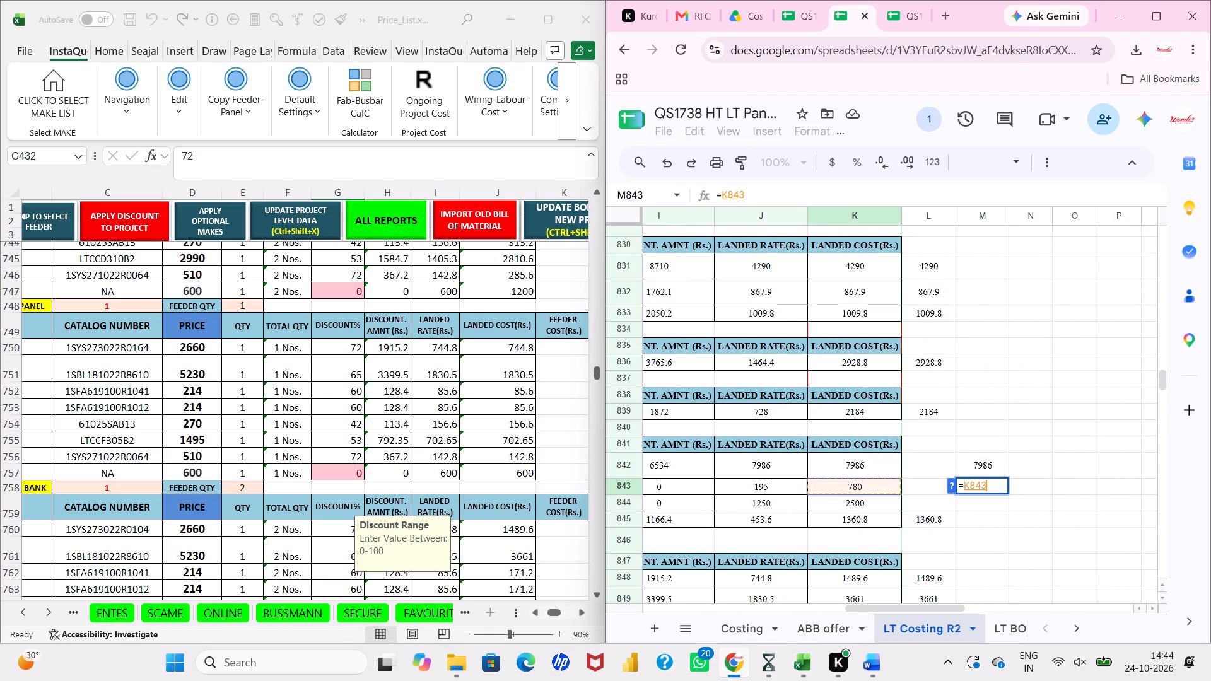
key(equal)
key(Left)
key(Left)
key(Return)
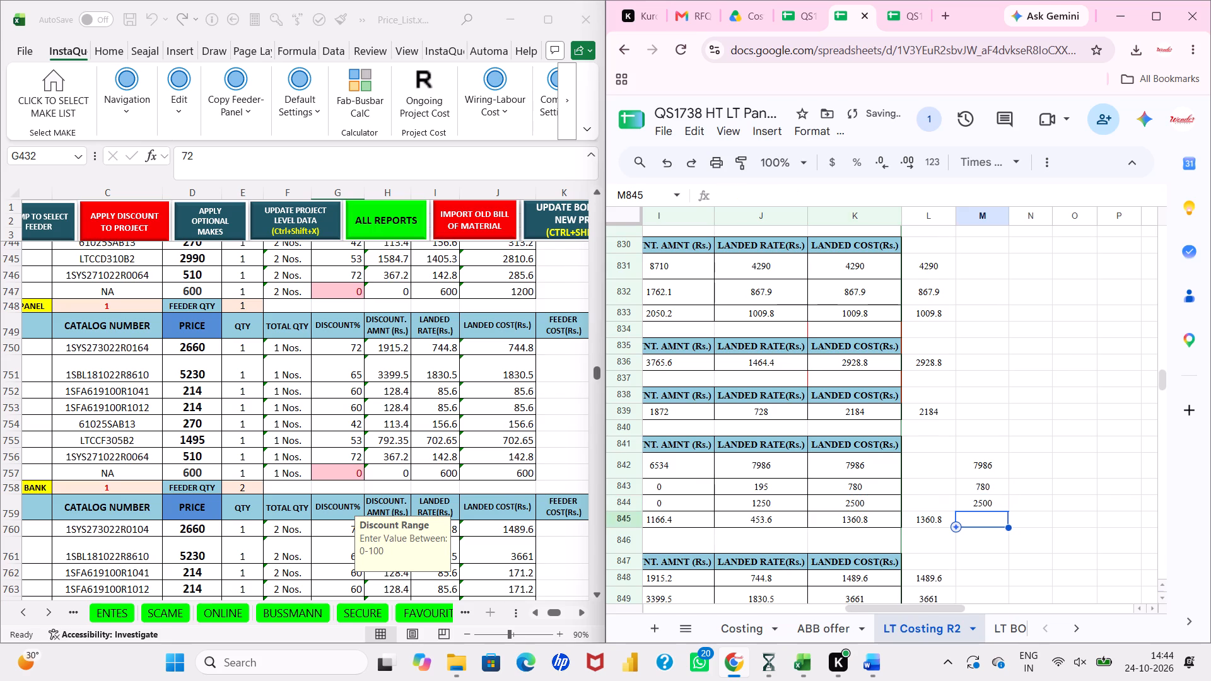
Check the range summed by Common Service Panel-4's total switchgear cost formula in LT Costing R2.
scroll(971, 488, right, 3)
scroll(971, 488, left, 3)
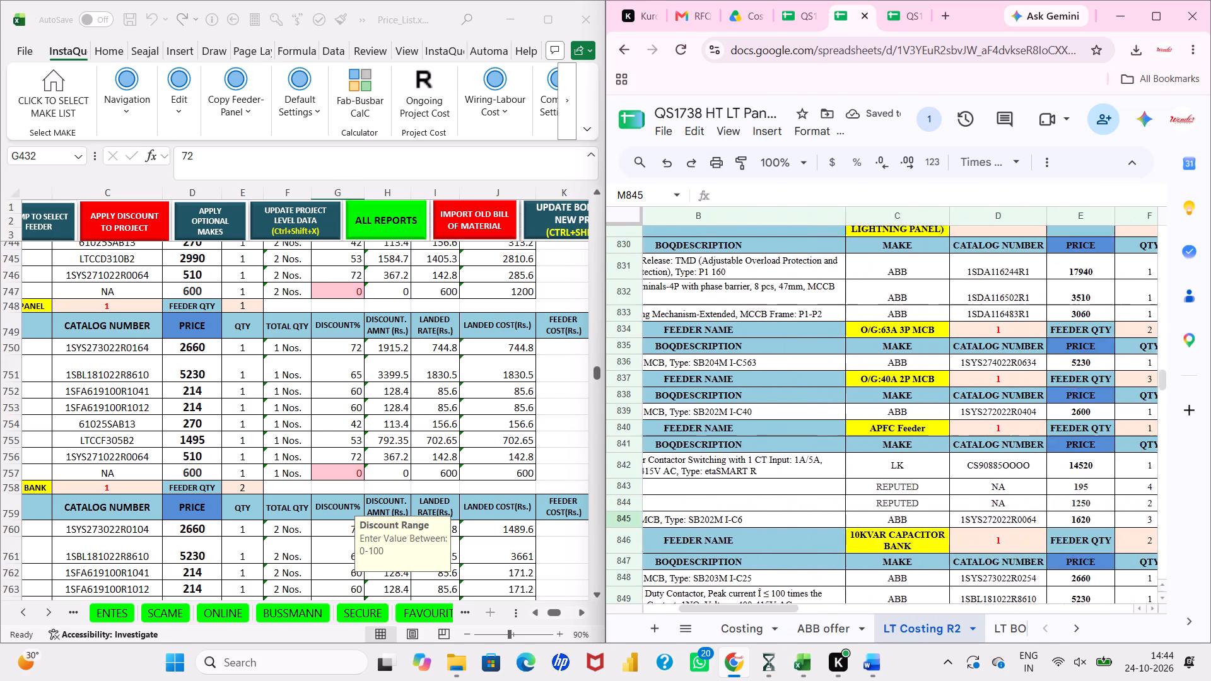
scroll(971, 488, left, 3)
scroll(971, 488, down, 4)
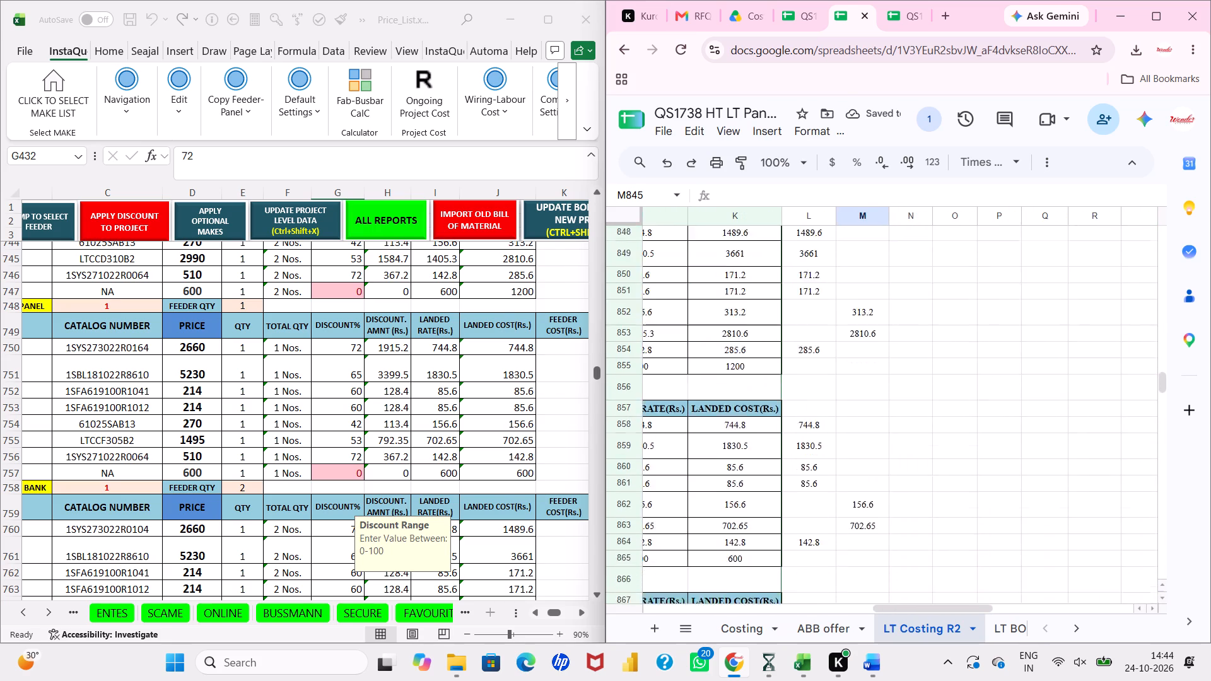
scroll(971, 488, down, 2)
double_click(763, 422)
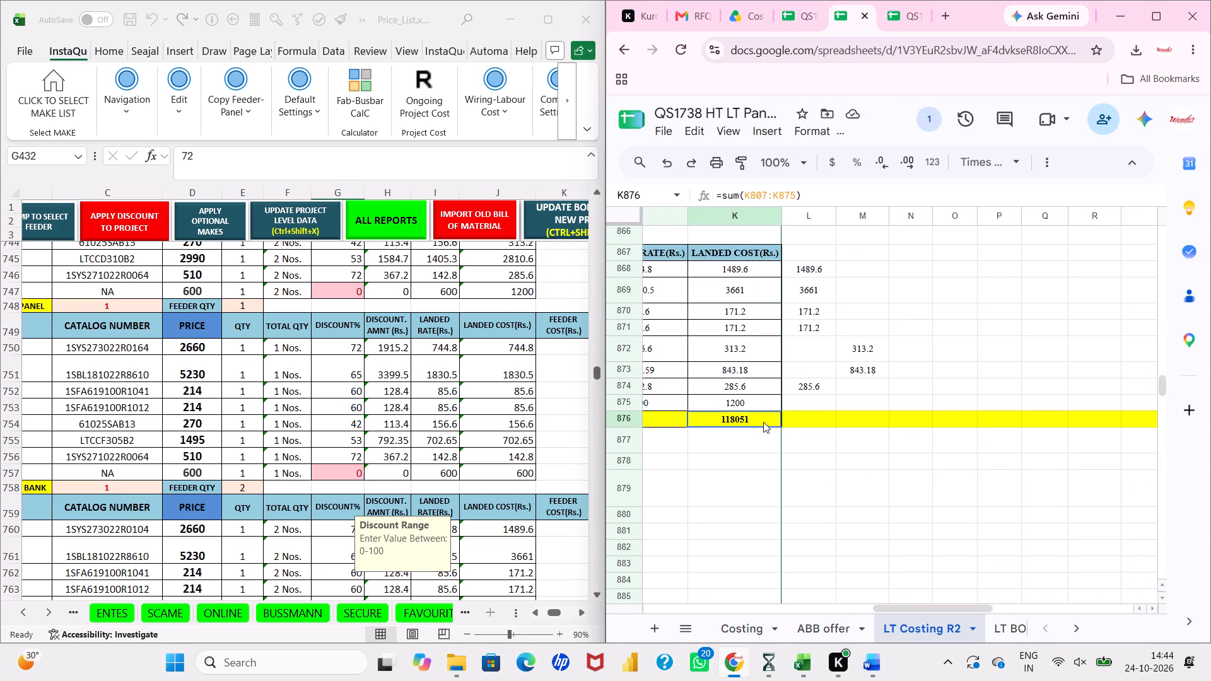
click(845, 475)
Filter the MAKE column of LT Costing R2 to show only the REPUTED items.
scroll(845, 475, up, 9)
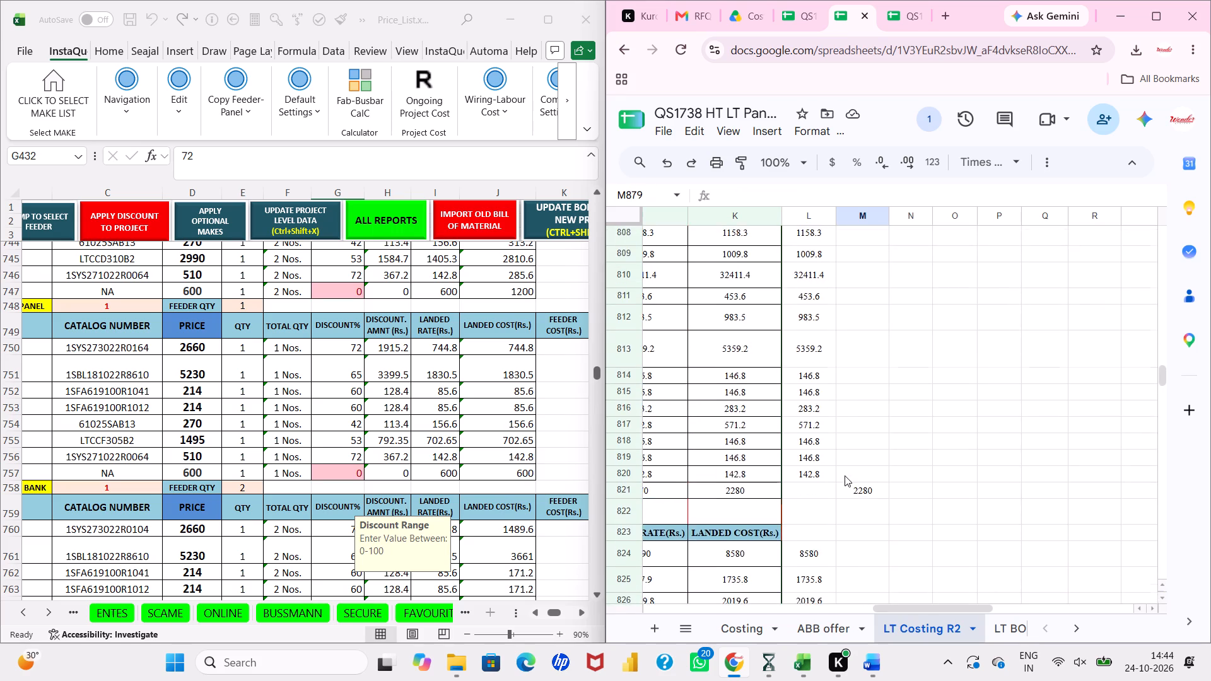
scroll(845, 475, up, 6)
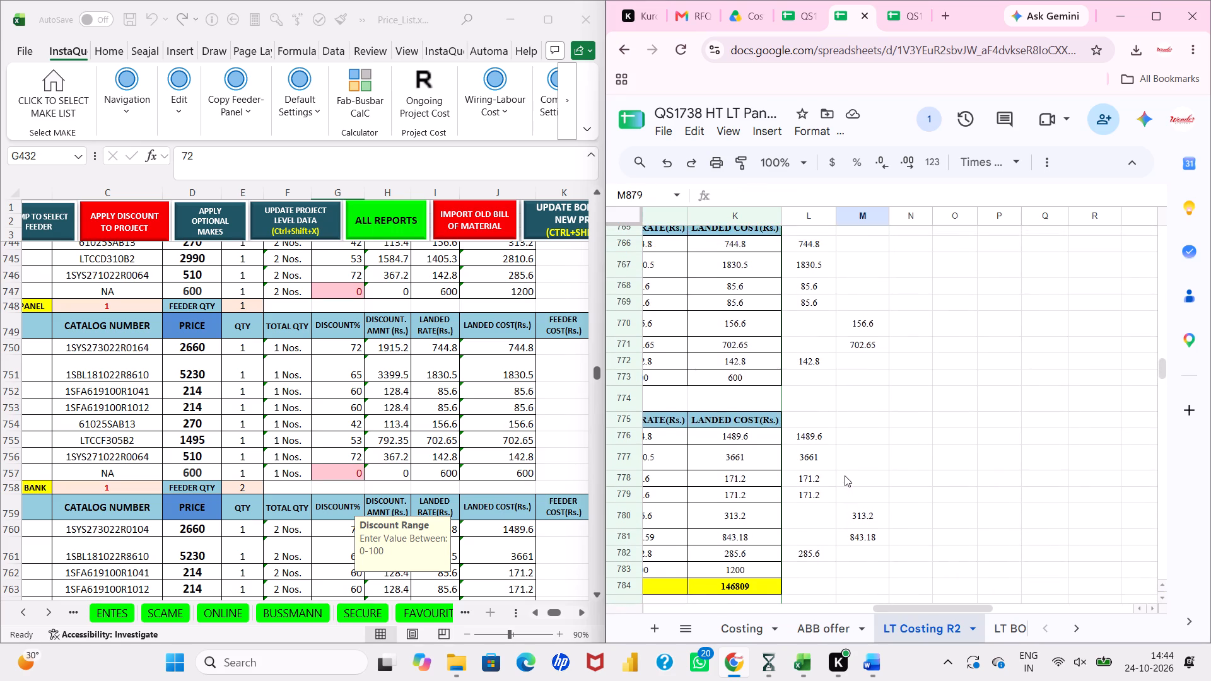
scroll(845, 475, right, 2)
scroll(845, 475, up, 4)
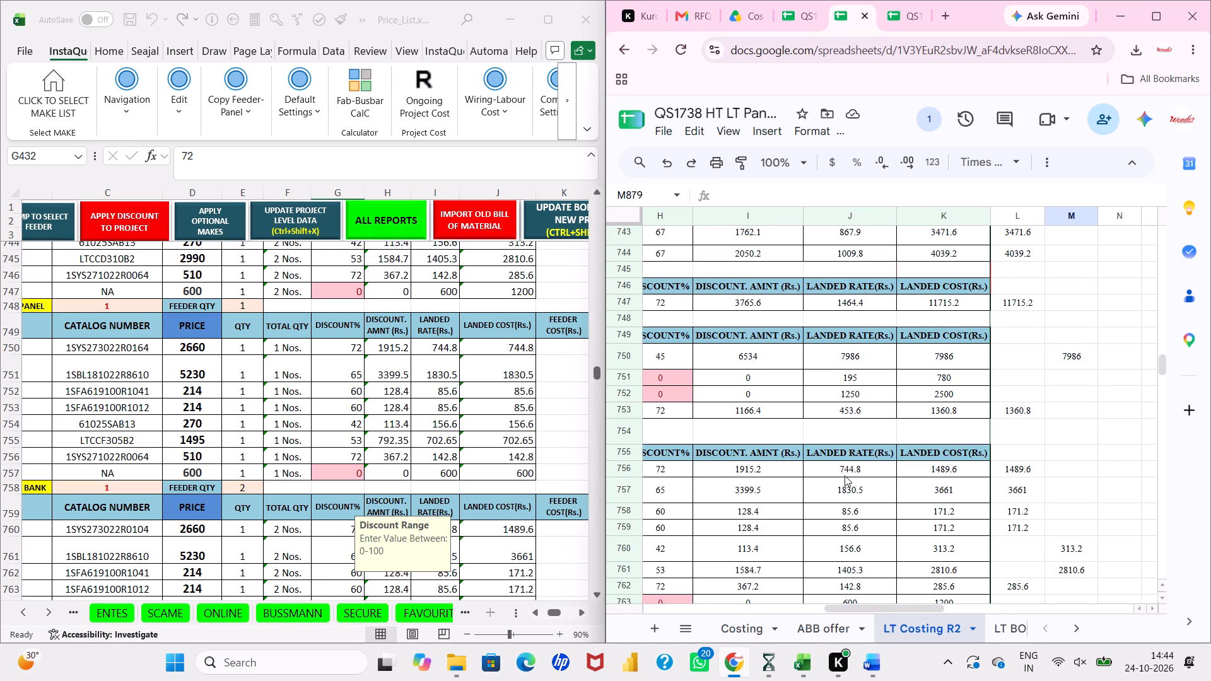
scroll(1068, 384, right, 3)
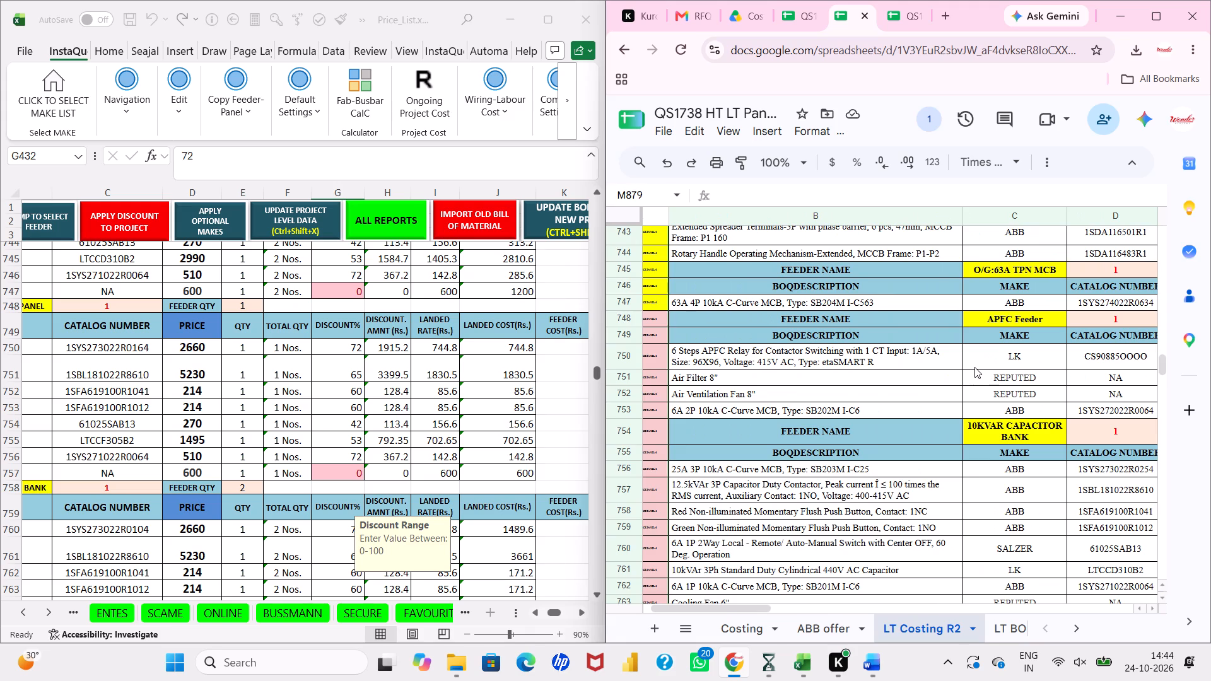
scroll(974, 367, up, 20)
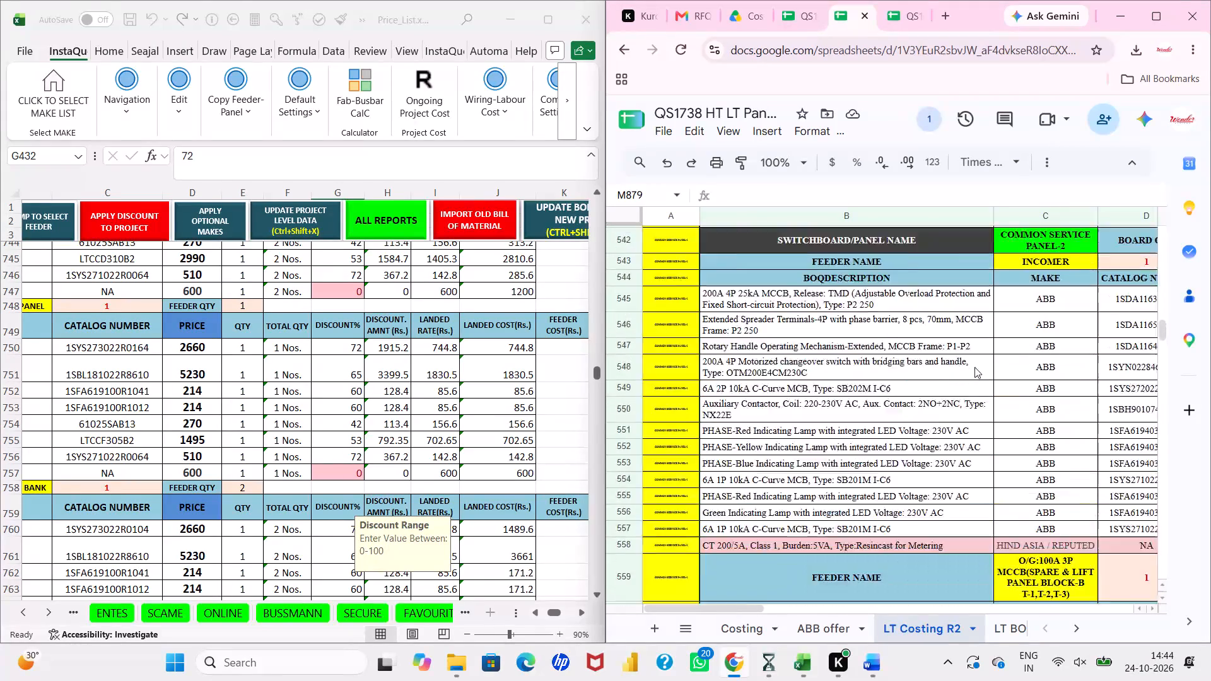
scroll(974, 367, up, 6)
scroll(974, 367, up, 16)
scroll(974, 367, down, 5)
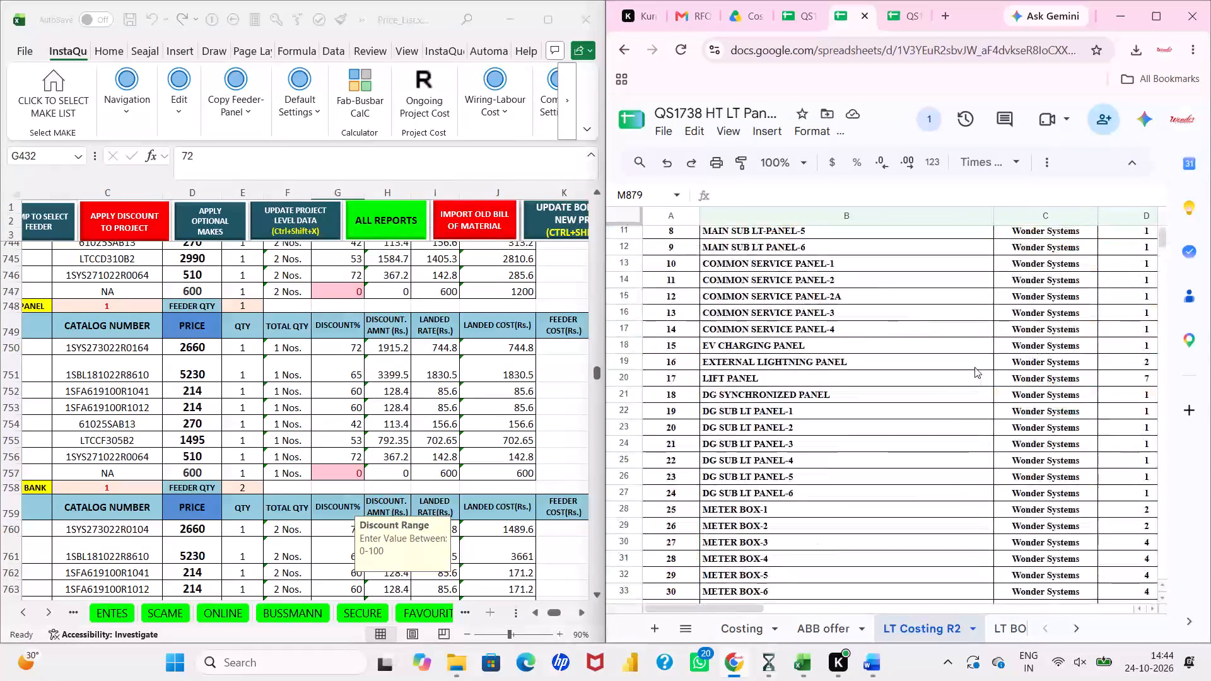
scroll(974, 367, left, 2)
click(925, 244)
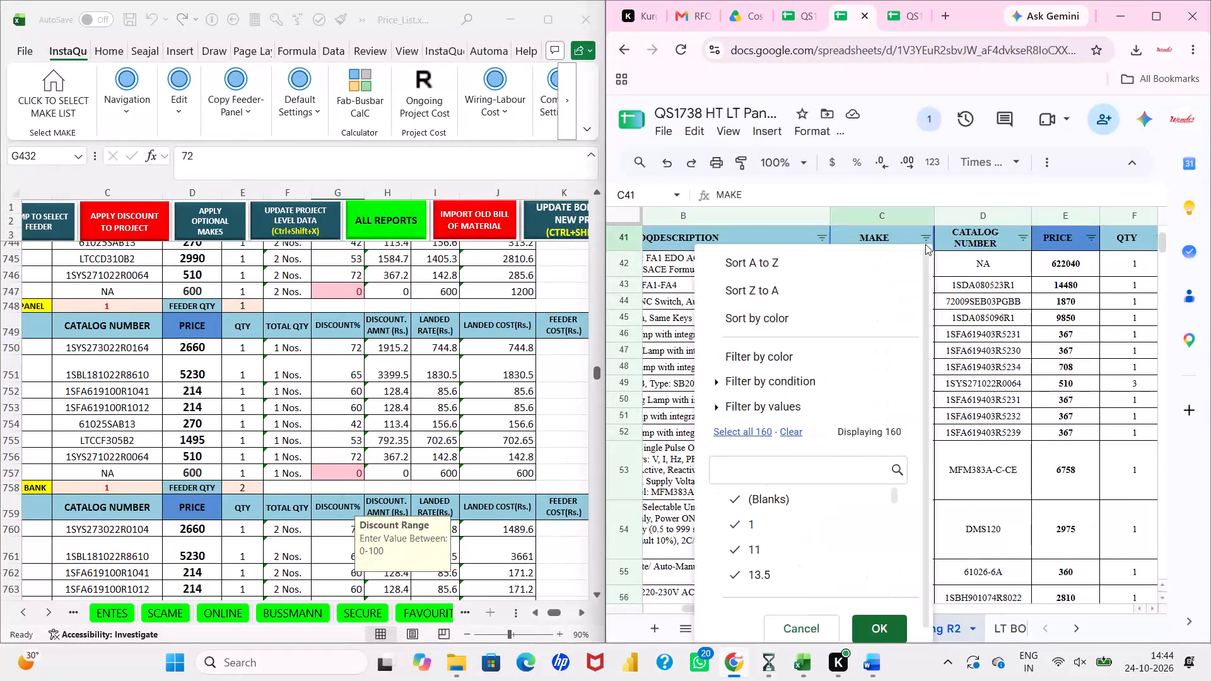
click(780, 422)
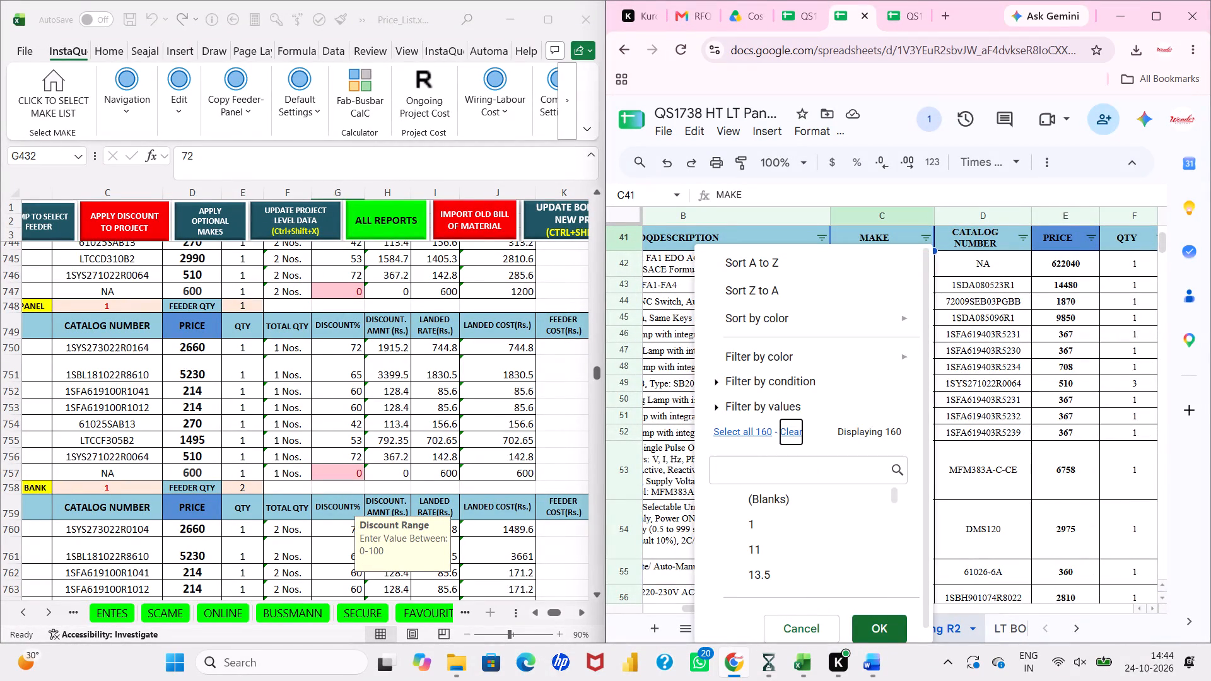
click(779, 458)
text(re)
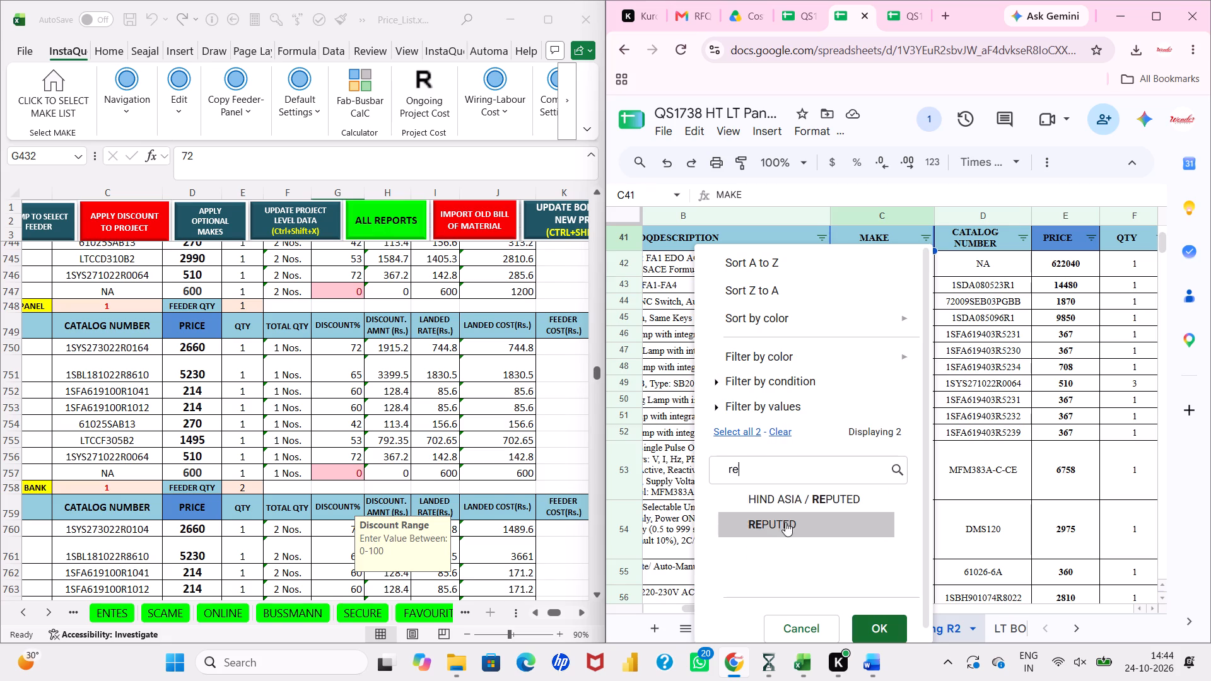
click(785, 522)
click(892, 621)
Link M489 to K489 and fill the link down column M through the filtered REPUTED rows to row 1222.
scroll(997, 428, left, 2)
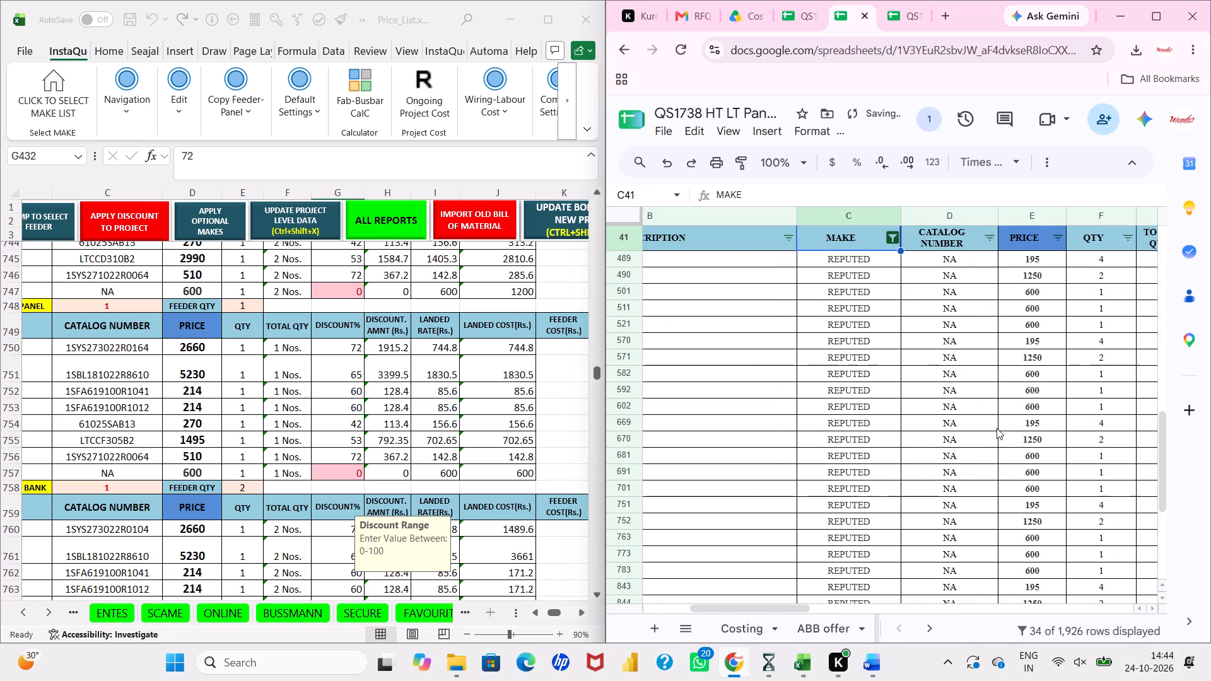
scroll(997, 428, left, 4)
scroll(1090, 386, left, 5)
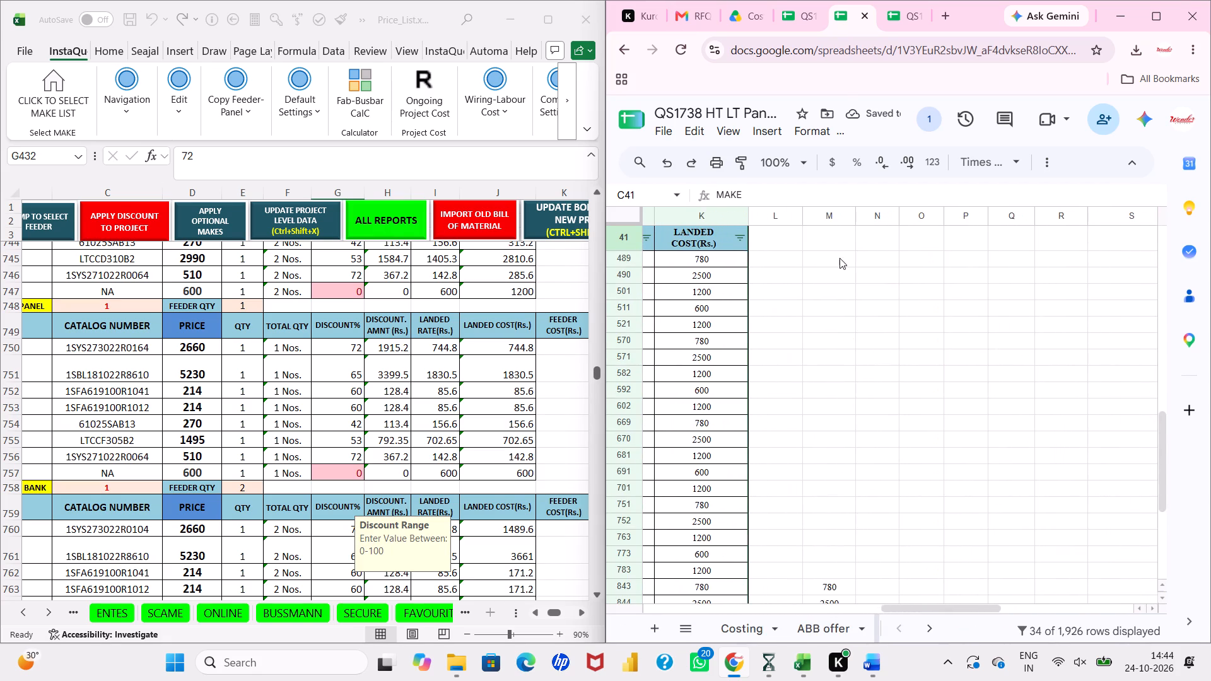
click(829, 256)
key(equal)
key(Left)
key(Left)
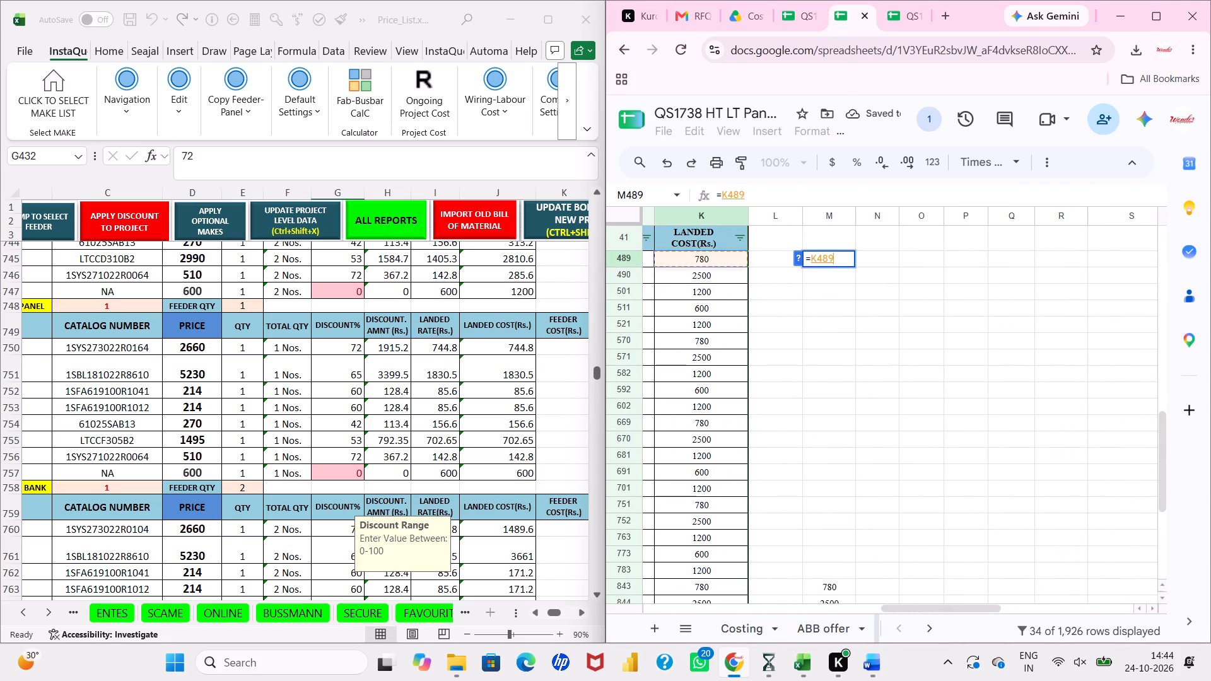
key(Return)
click(847, 254)
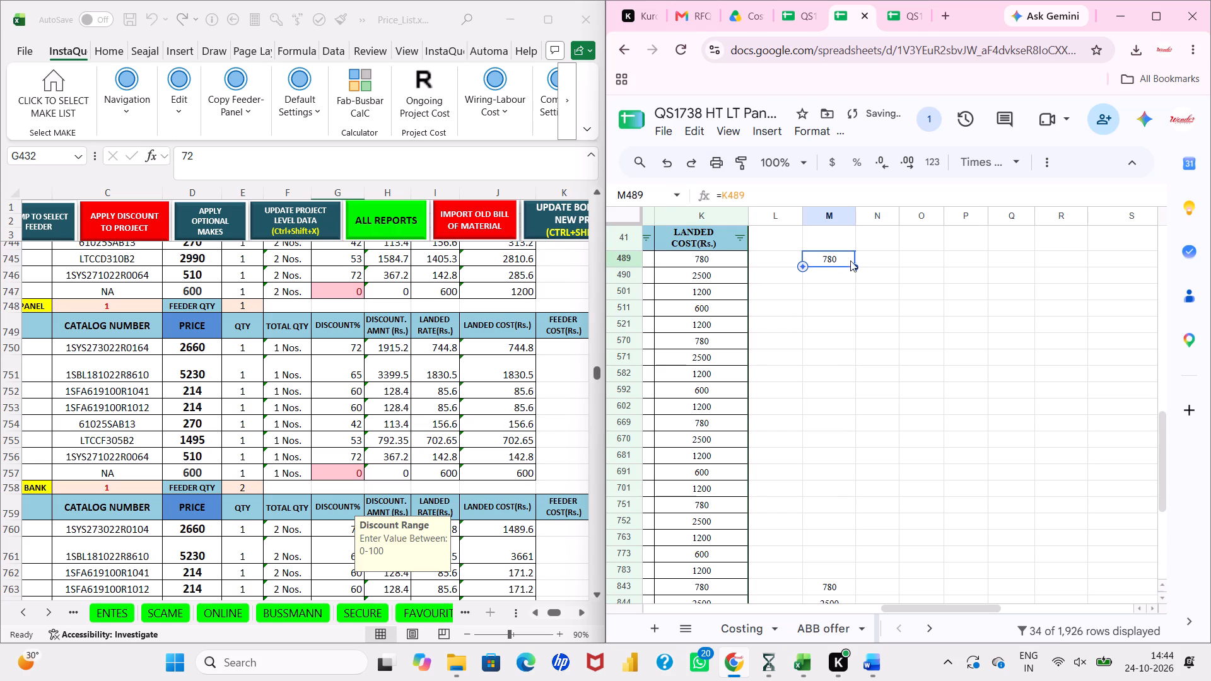
drag(854, 266, 844, 627)
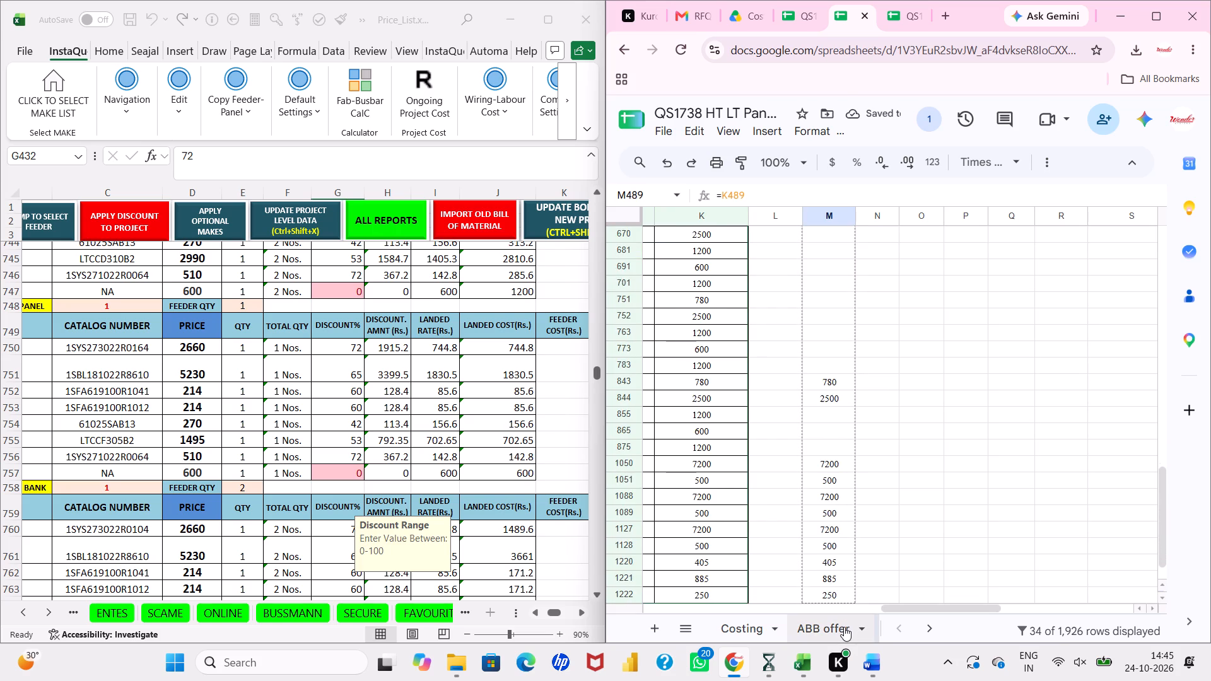
drag(844, 627, 844, 665)
click(836, 523)
Review the filled REPUTED rows and reset the MAKE filter to show all values.
scroll(836, 523, right, 2)
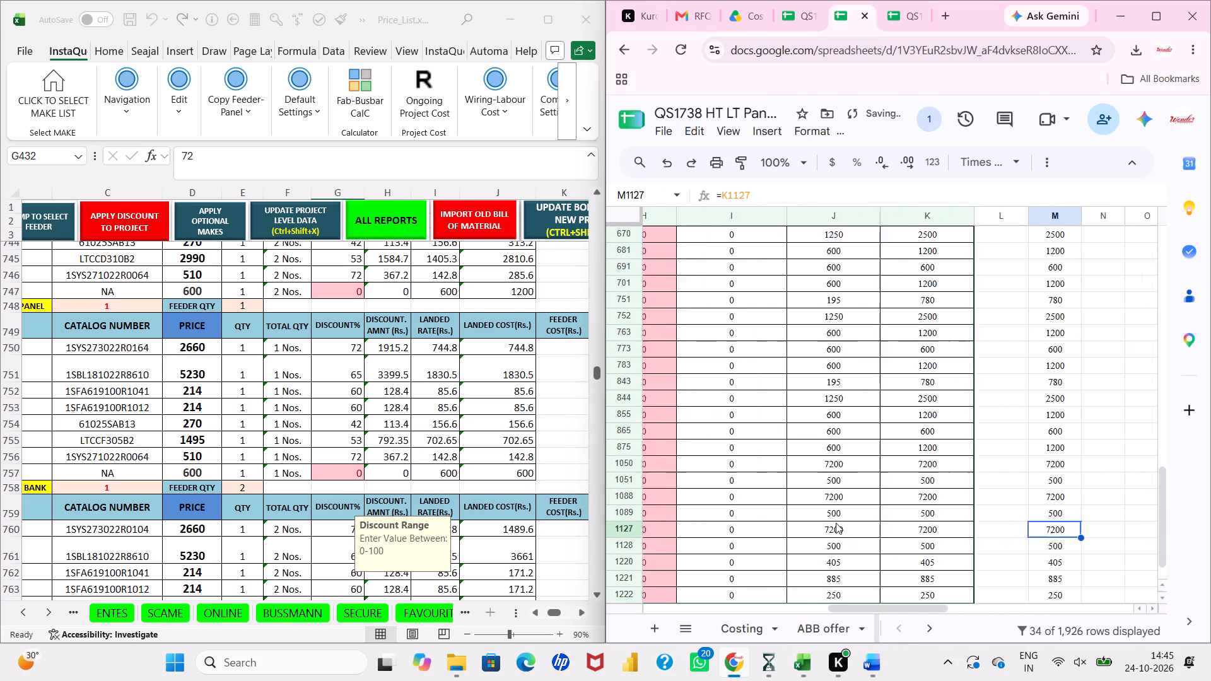
scroll(836, 523, right, 3)
scroll(836, 523, left, 1)
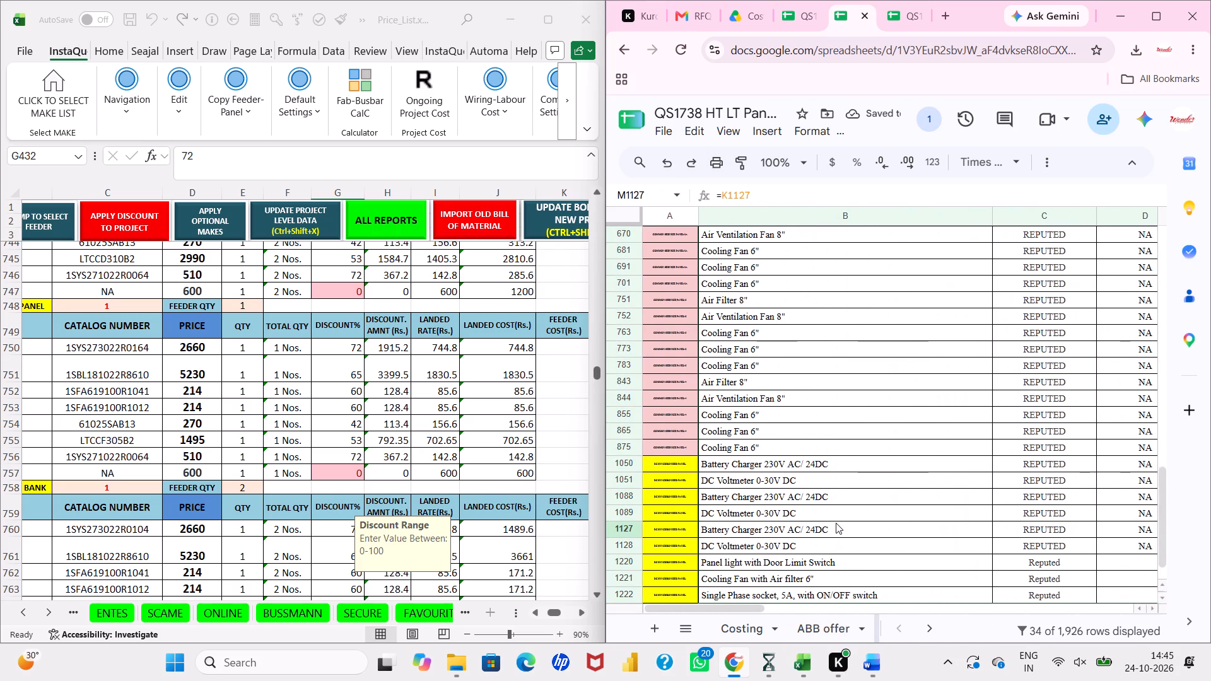
scroll(836, 523, left, 1)
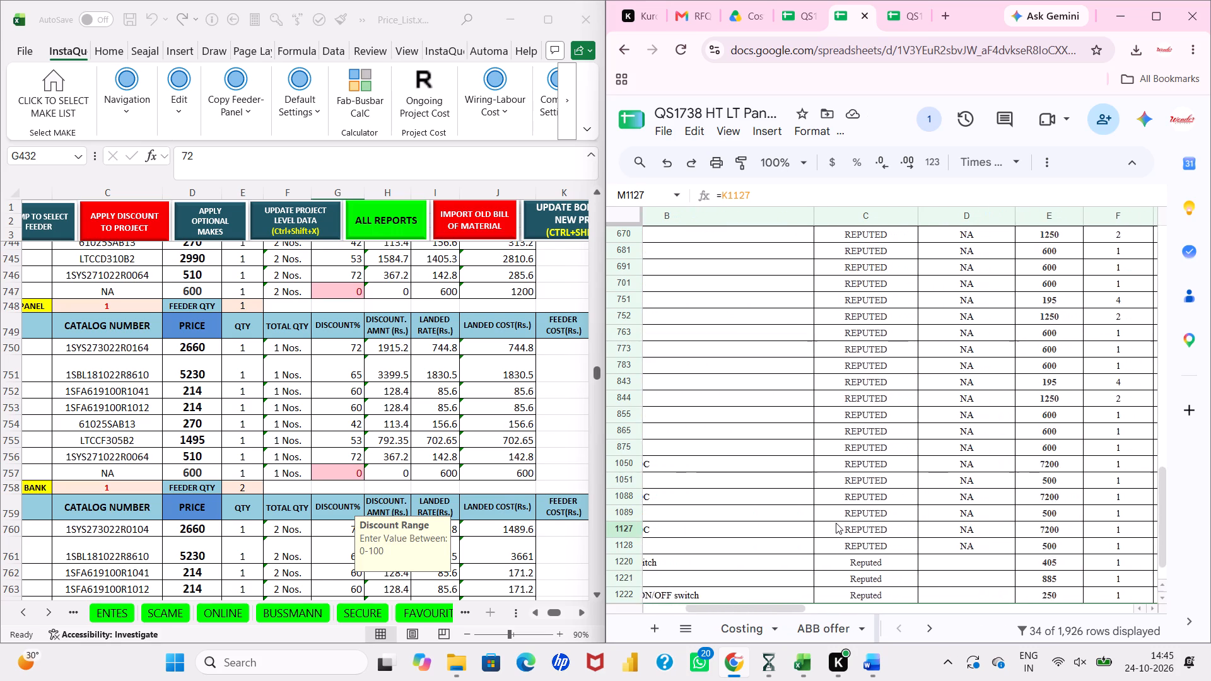
scroll(836, 523, up, 4)
scroll(836, 523, down, 1)
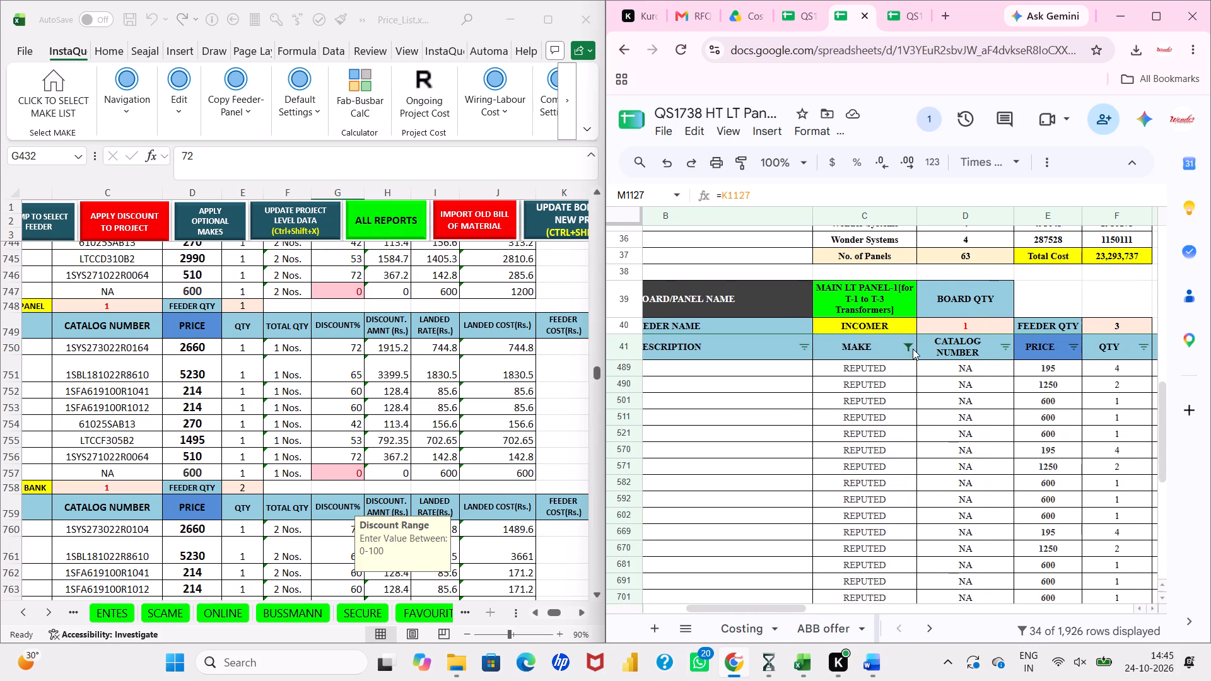
click(912, 349)
click(740, 544)
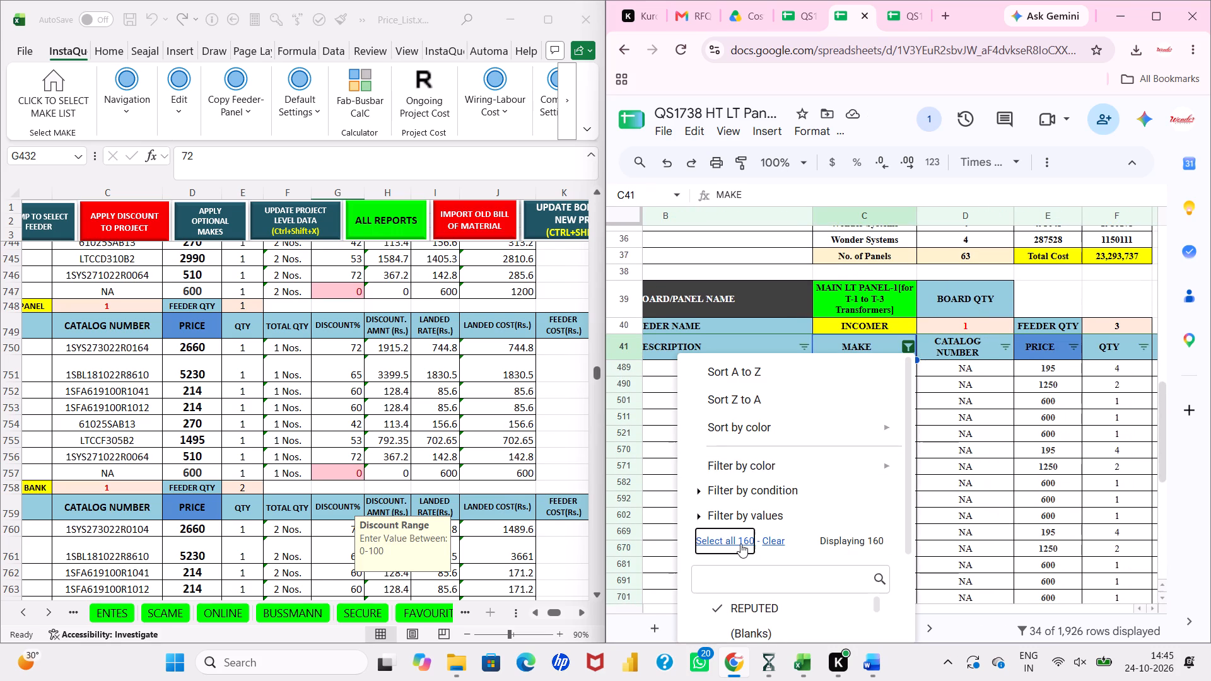
scroll(740, 544, down, 5)
click(874, 614)
Look through the unfiltered LT Costing R2 panels and their cost columns down to Common Service Panel-4's total switchgear cost.
scroll(953, 467, down, 1)
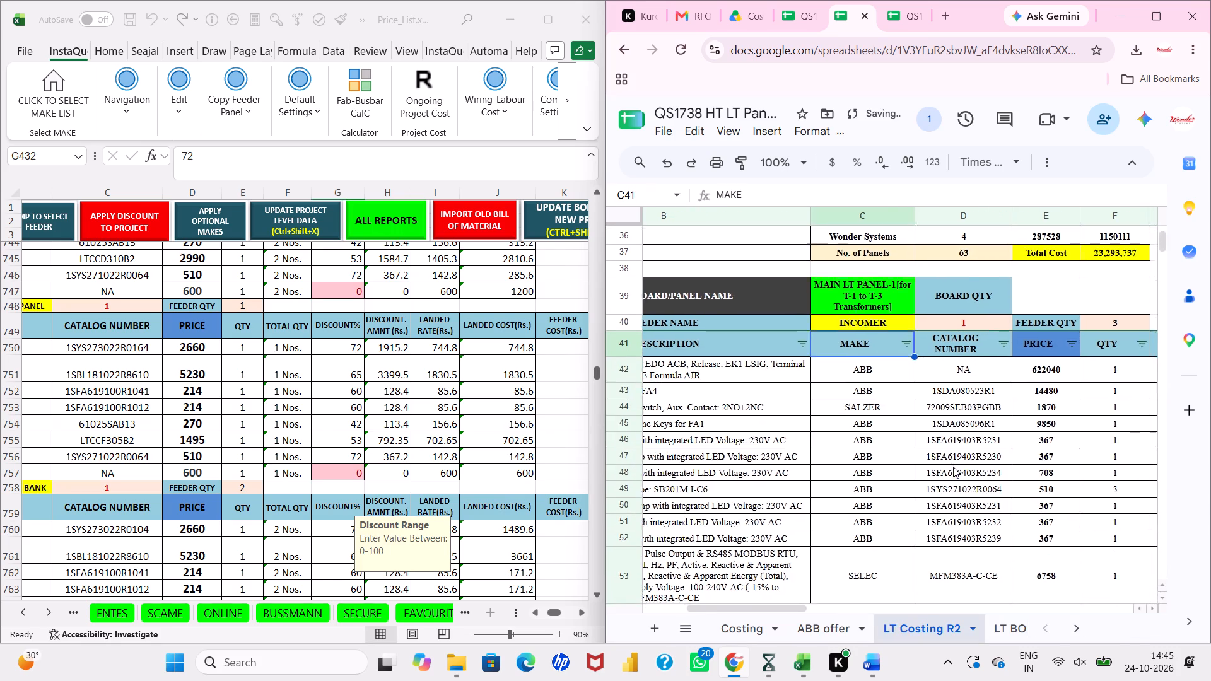
scroll(953, 467, down, 7)
scroll(953, 467, right, 5)
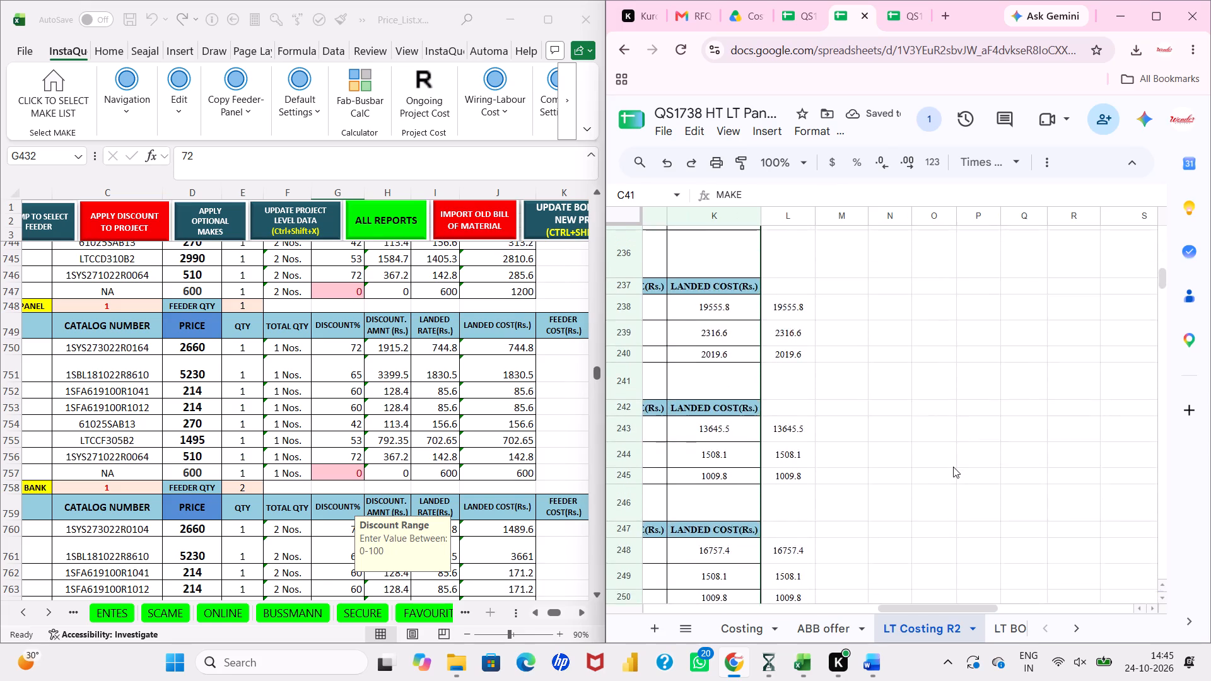
scroll(953, 467, right, 6)
scroll(953, 467, down, 11)
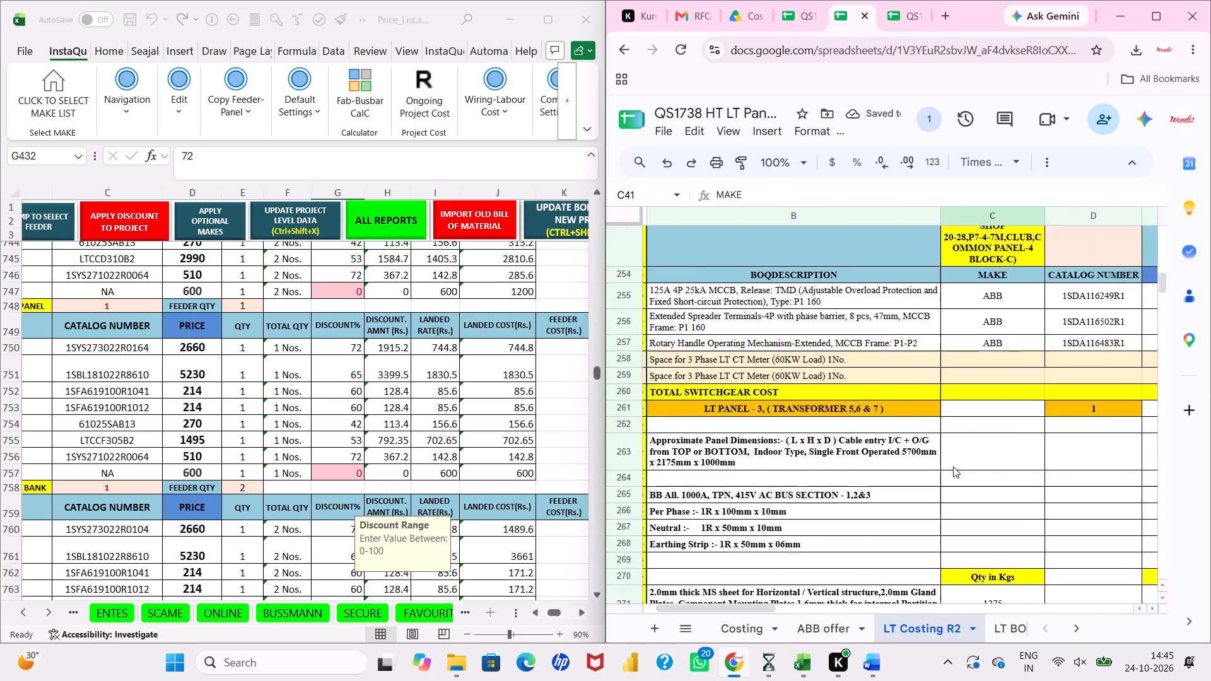
scroll(953, 467, down, 3)
scroll(953, 467, up, 1)
scroll(953, 467, down, 4)
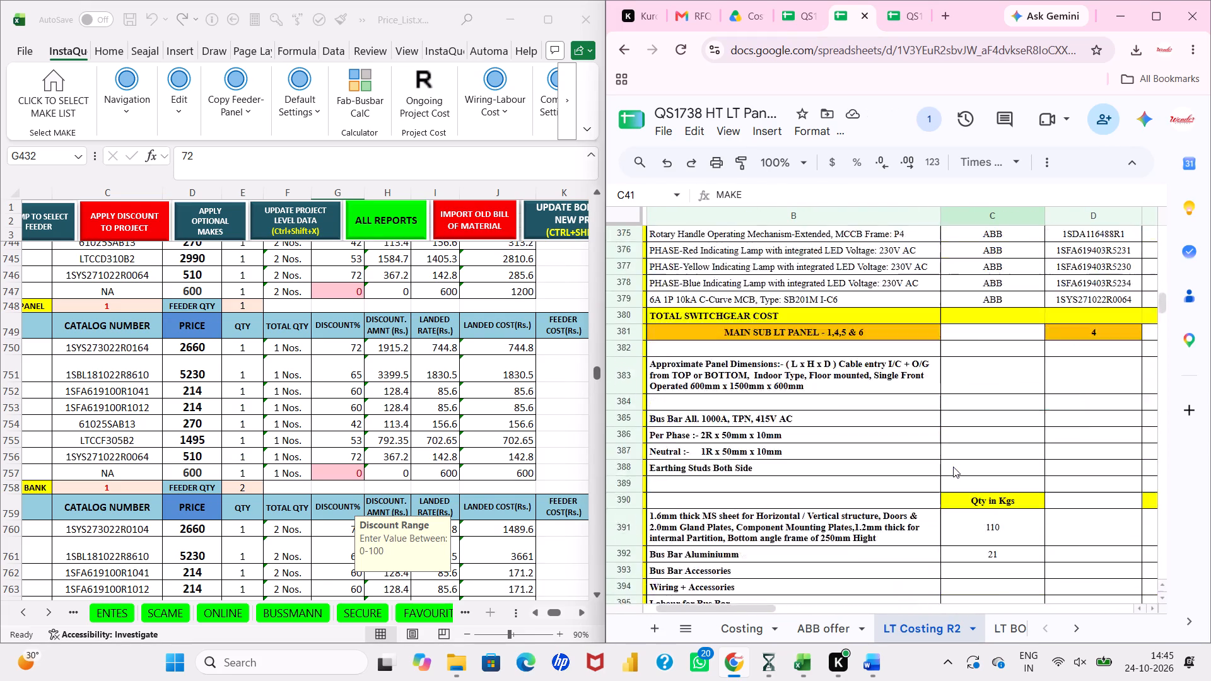
scroll(953, 467, down, 12)
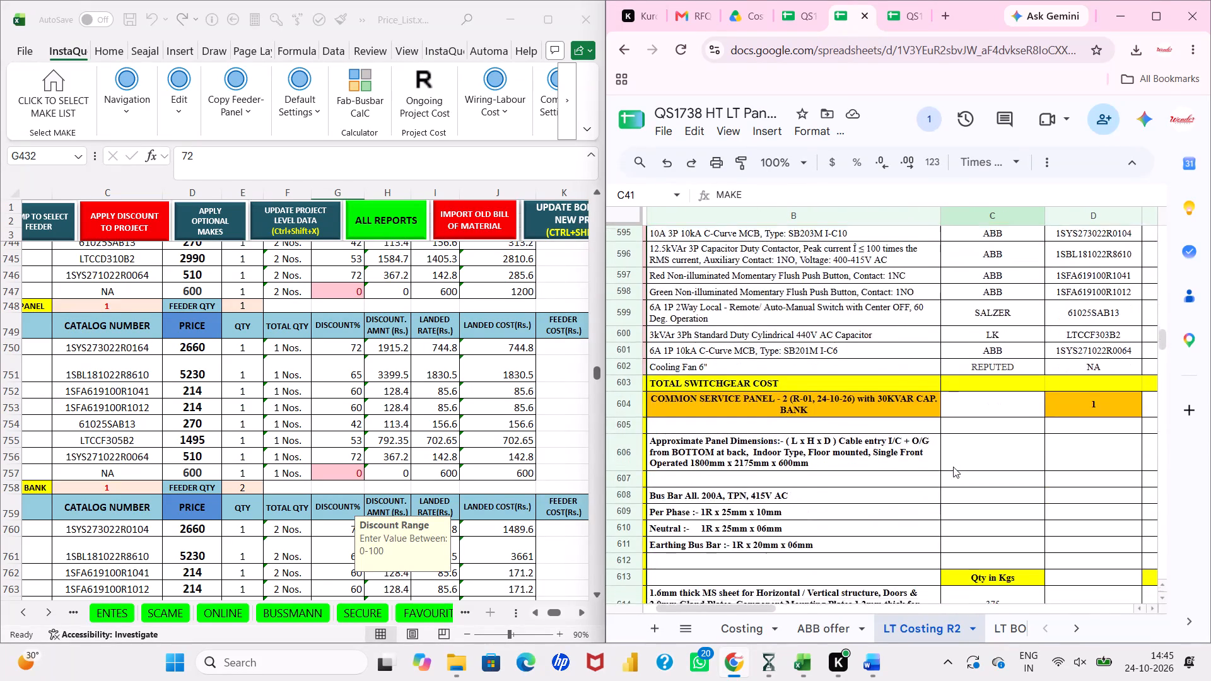
scroll(953, 467, down, 12)
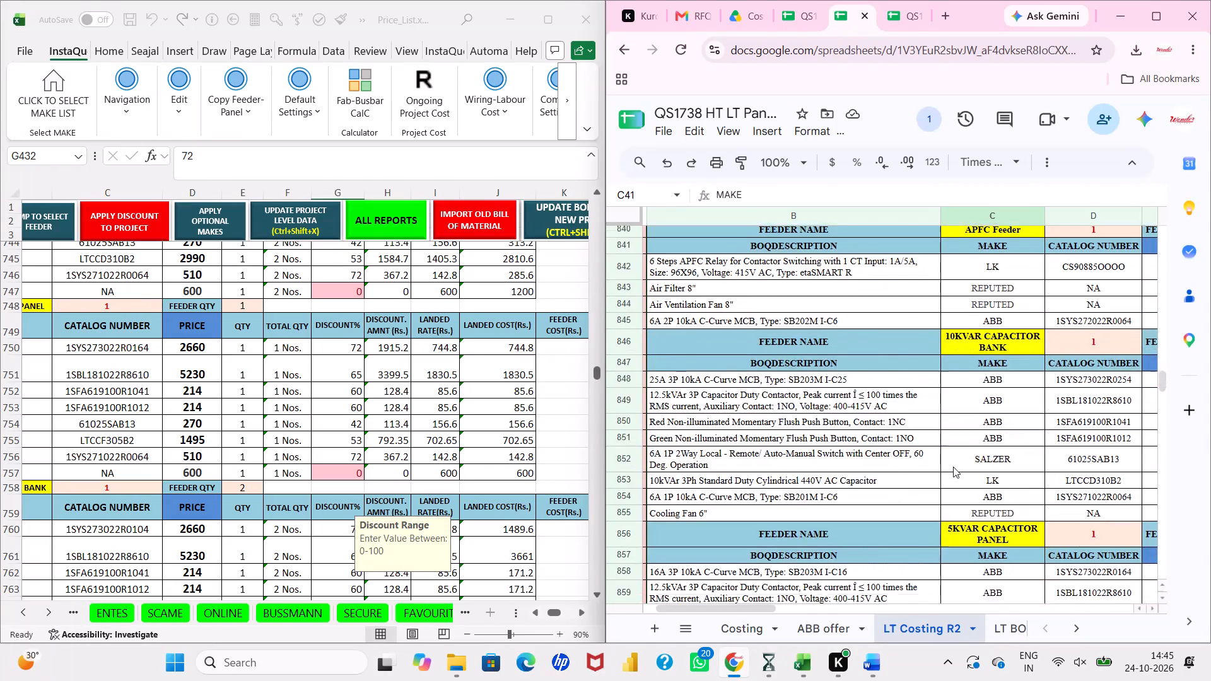
scroll(953, 467, down, 6)
scroll(953, 467, up, 3)
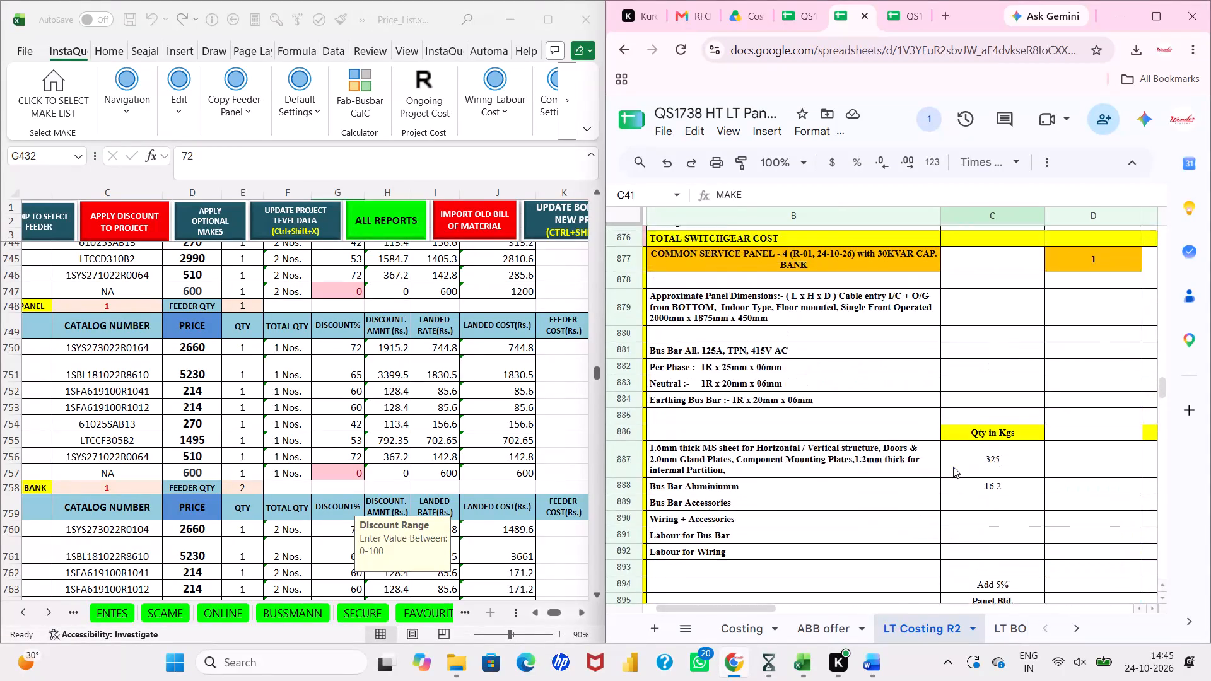
Compare Common Service Panel-4's first feeder and 100A 3P MCCB feeder in LT Costing R2 with the matching Excel price list rows.
scroll(953, 467, up, 5)
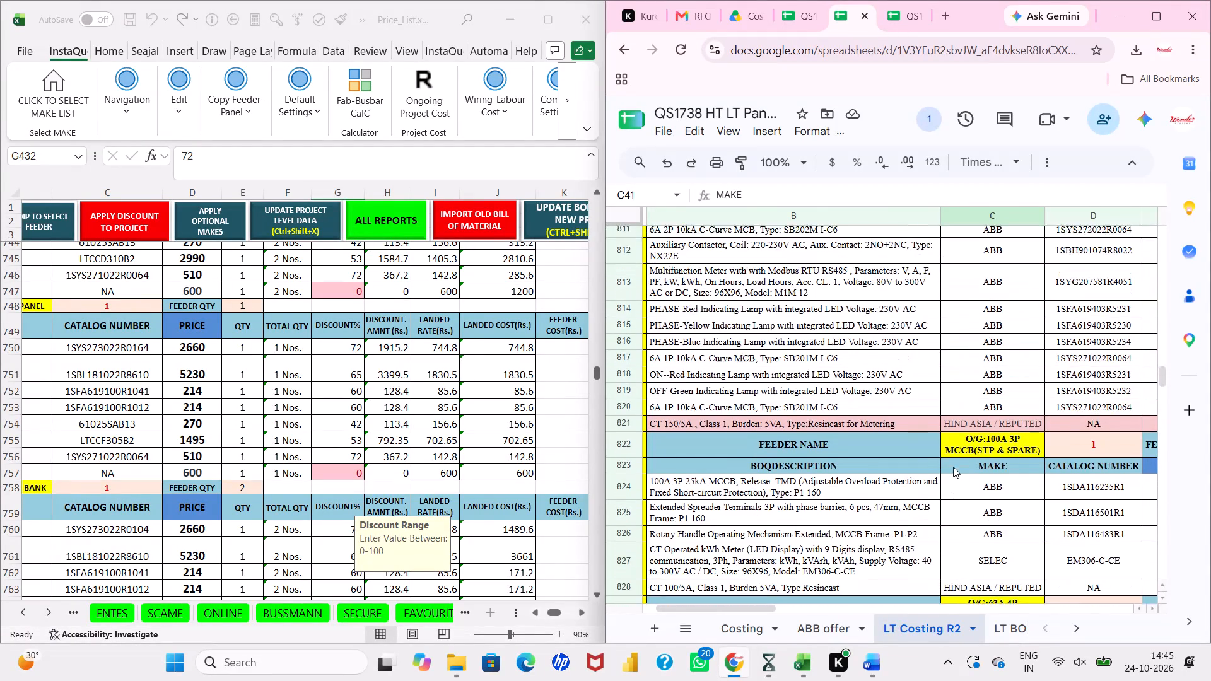
scroll(953, 467, up, 2)
scroll(953, 467, left, 5)
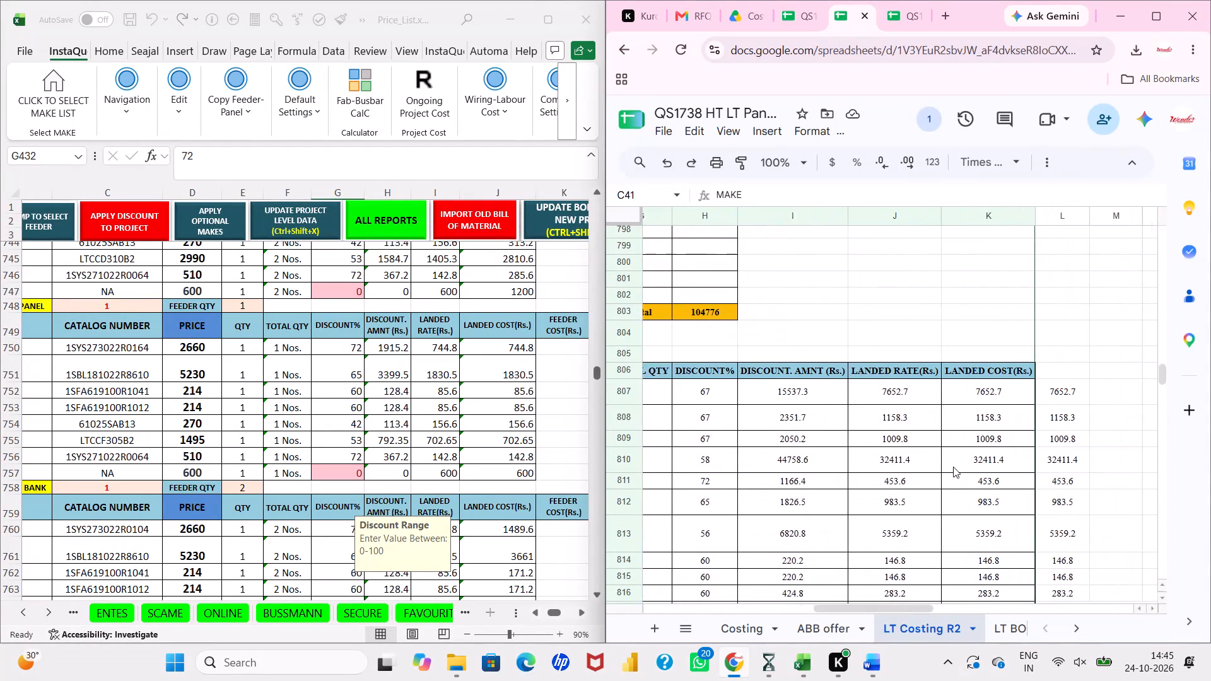
scroll(953, 467, left, 2)
scroll(486, 402, up, 3)
scroll(486, 402, right, 1)
scroll(486, 402, up, 2)
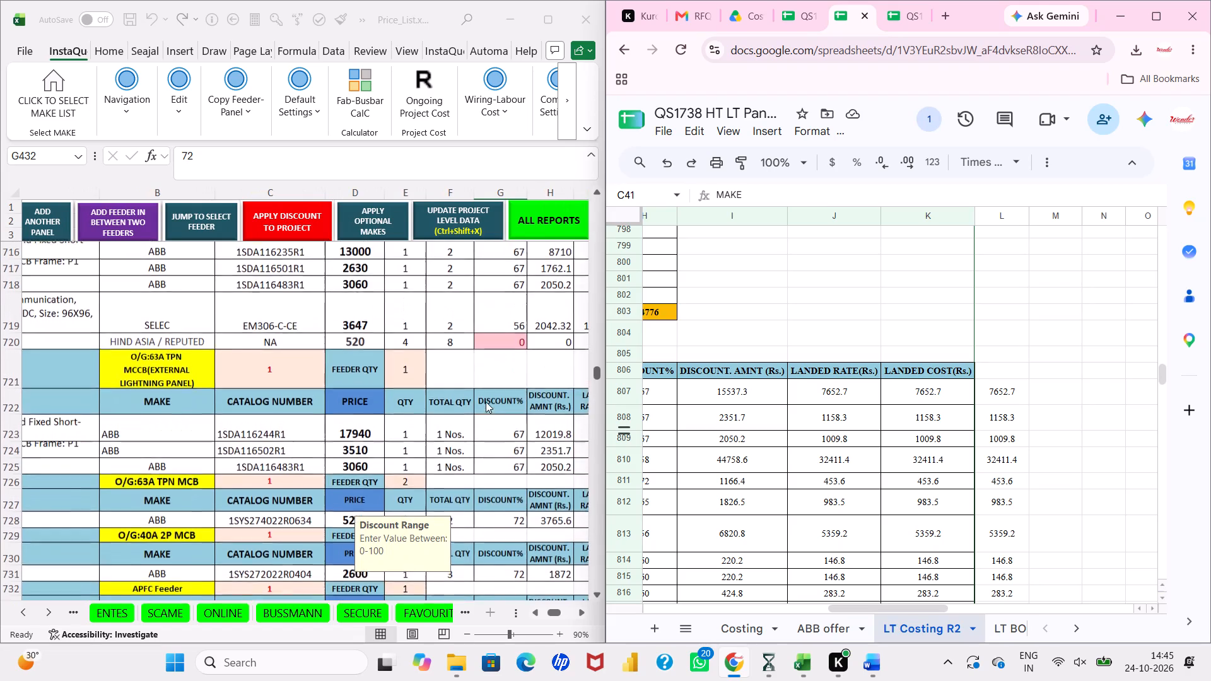
scroll(486, 402, up, 3)
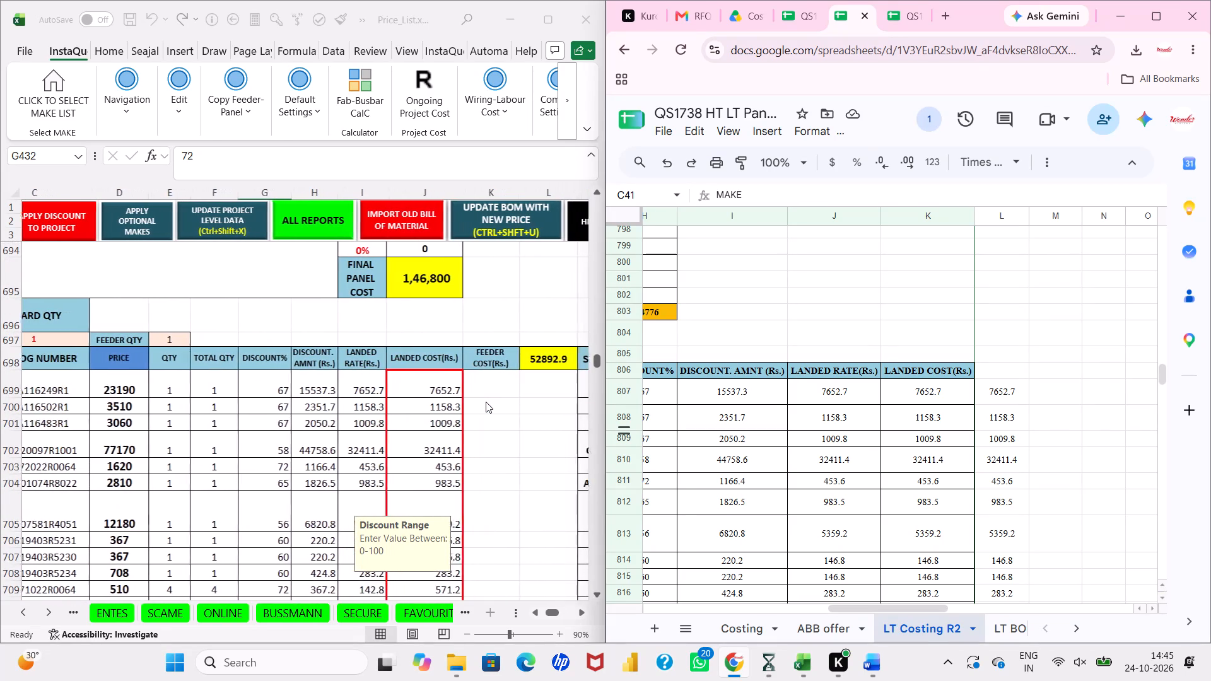
scroll(486, 402, down, 1)
scroll(789, 399, down, 1)
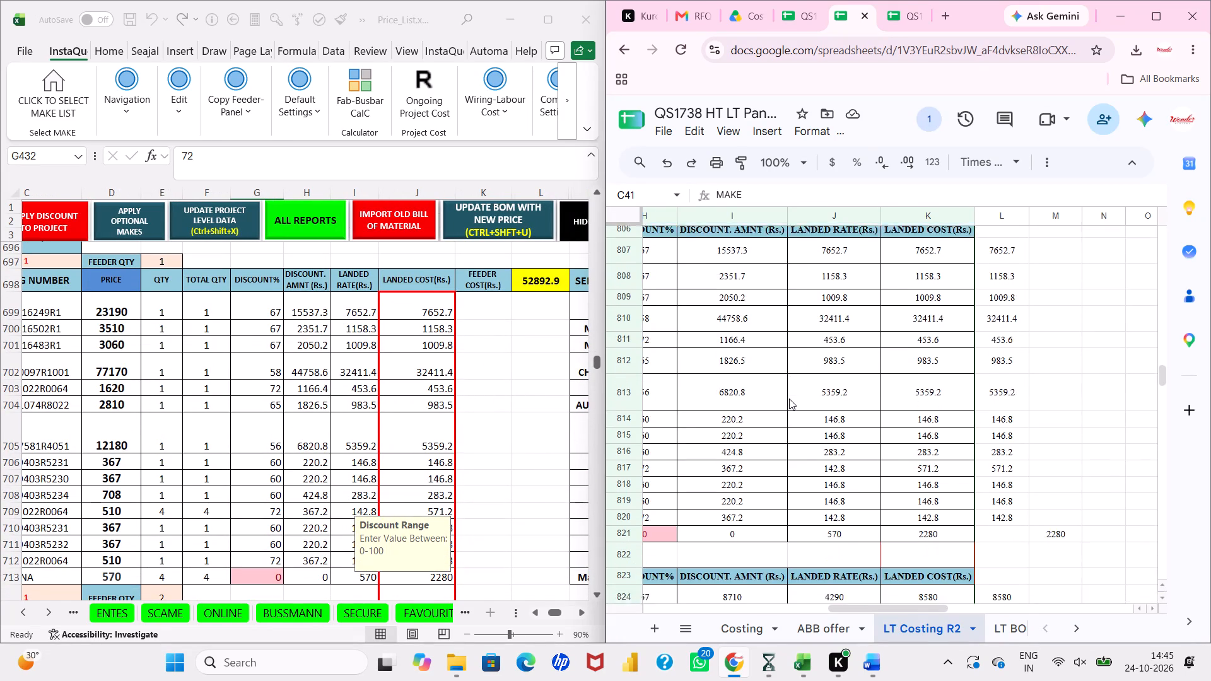
scroll(789, 399, down, 2)
scroll(496, 358, down, 1)
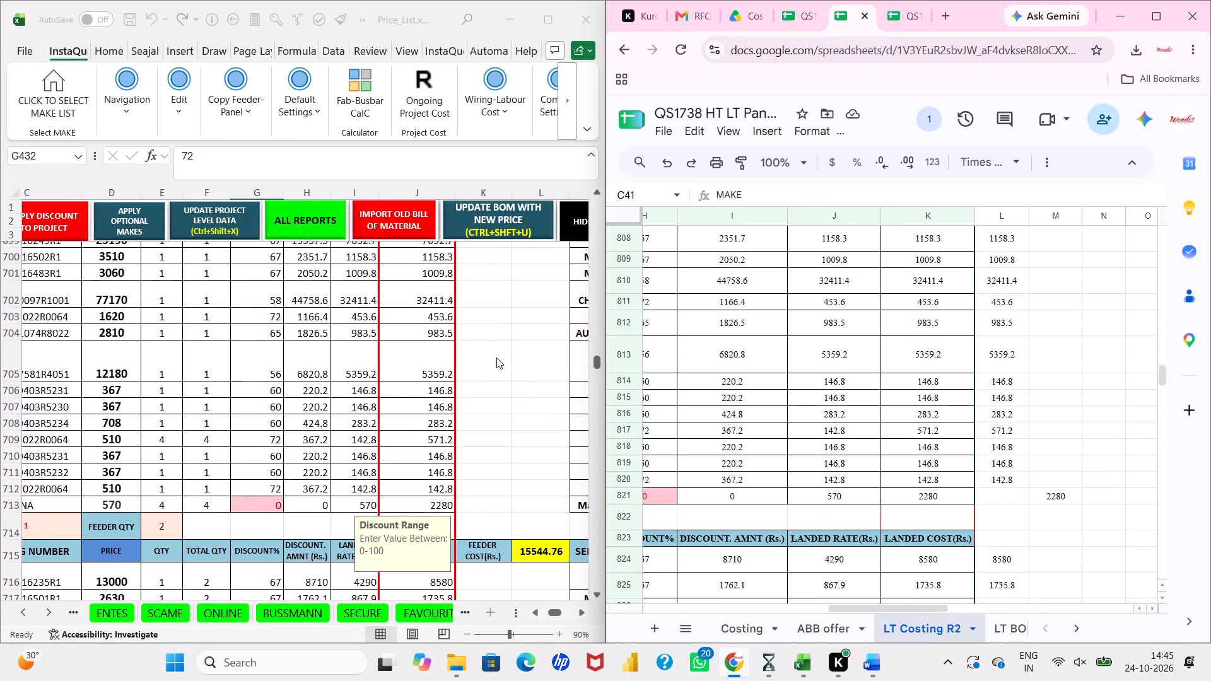
scroll(496, 358, down, 1)
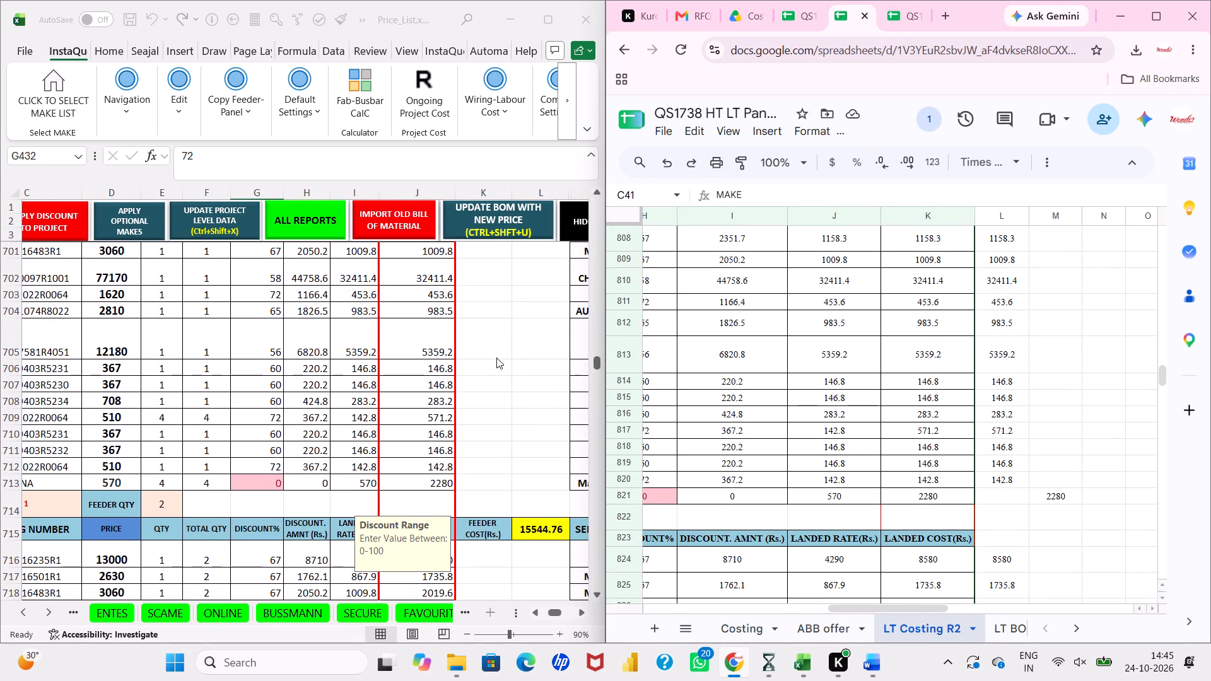
scroll(496, 358, down, 2)
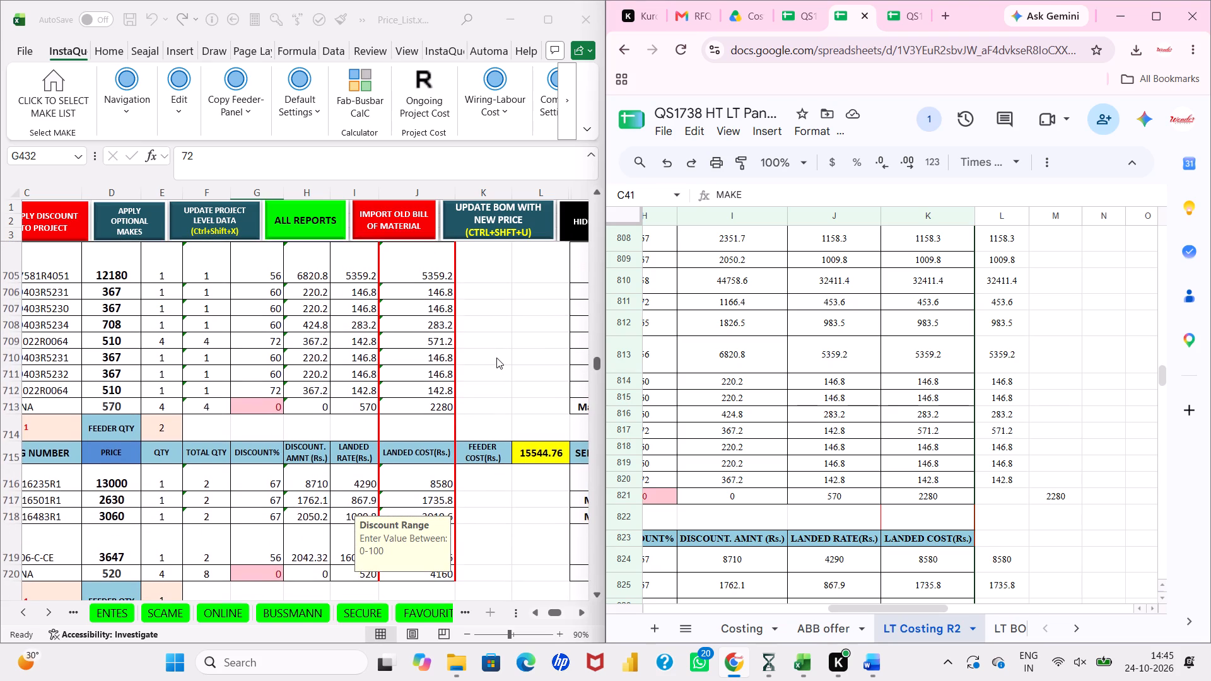
scroll(496, 358, down, 3)
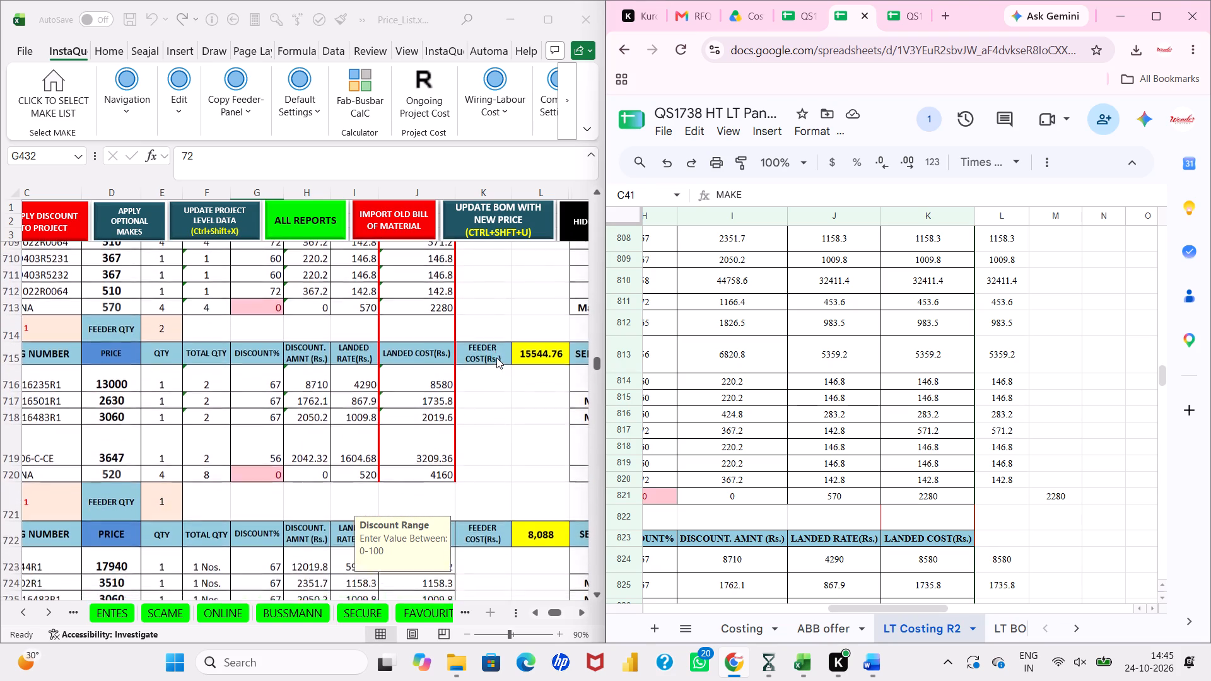
scroll(496, 358, down, 1)
scroll(754, 378, down, 3)
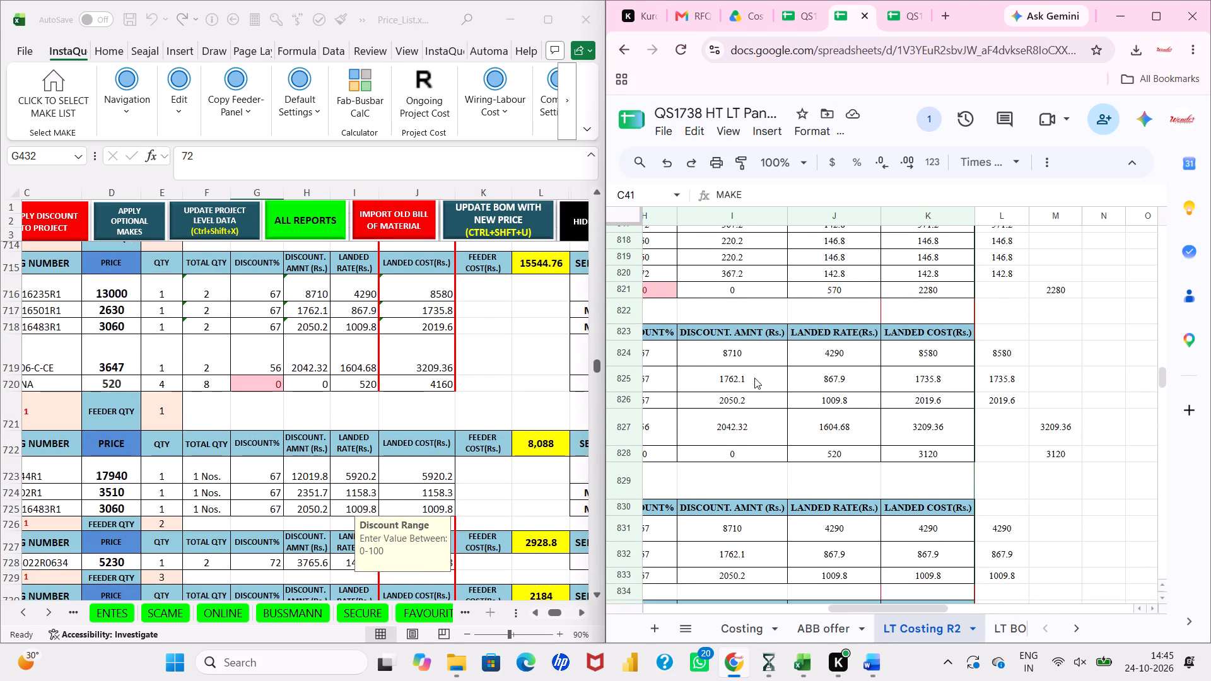
scroll(754, 378, down, 1)
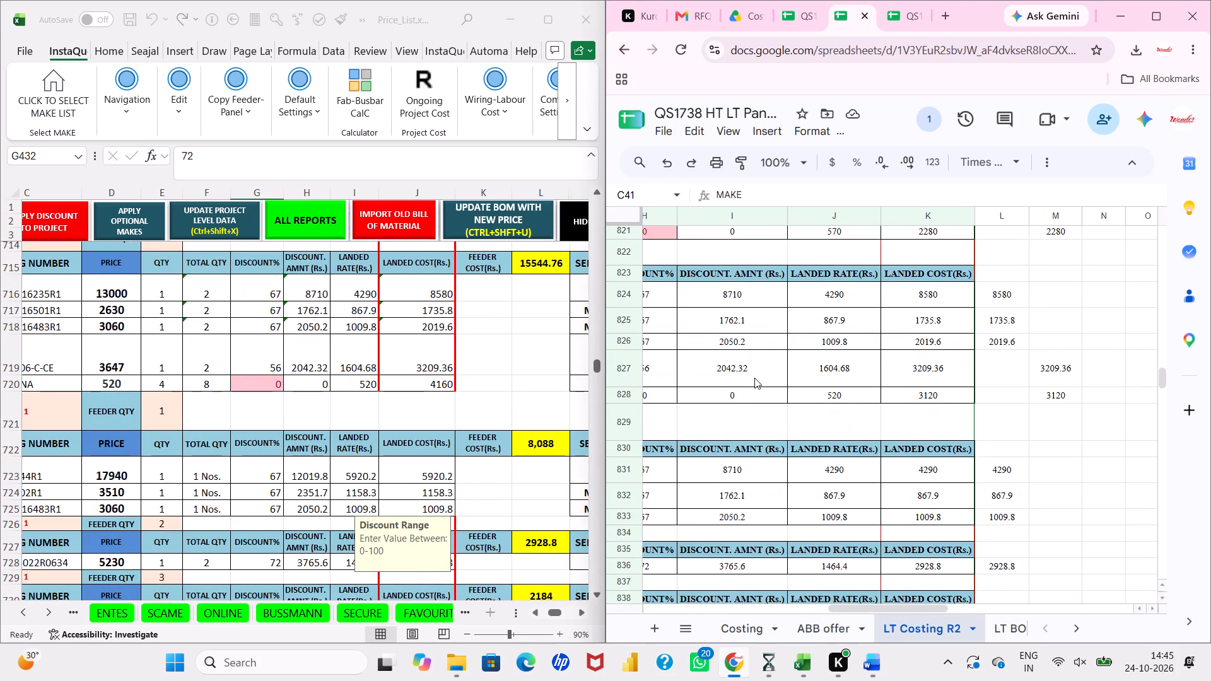
scroll(754, 378, right, 4)
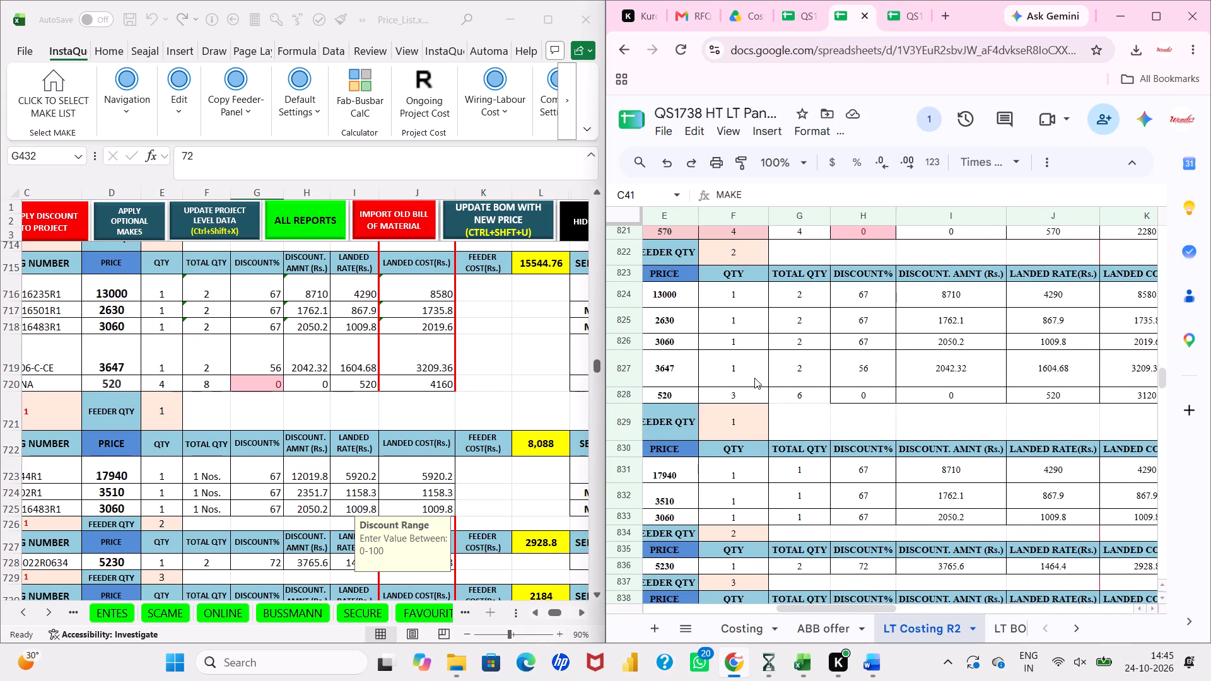
Set the 100A 3P MCCB feeder's CT 100/5A row 828 to QTY 4 and TOTAL QTY 8.
click(787, 402)
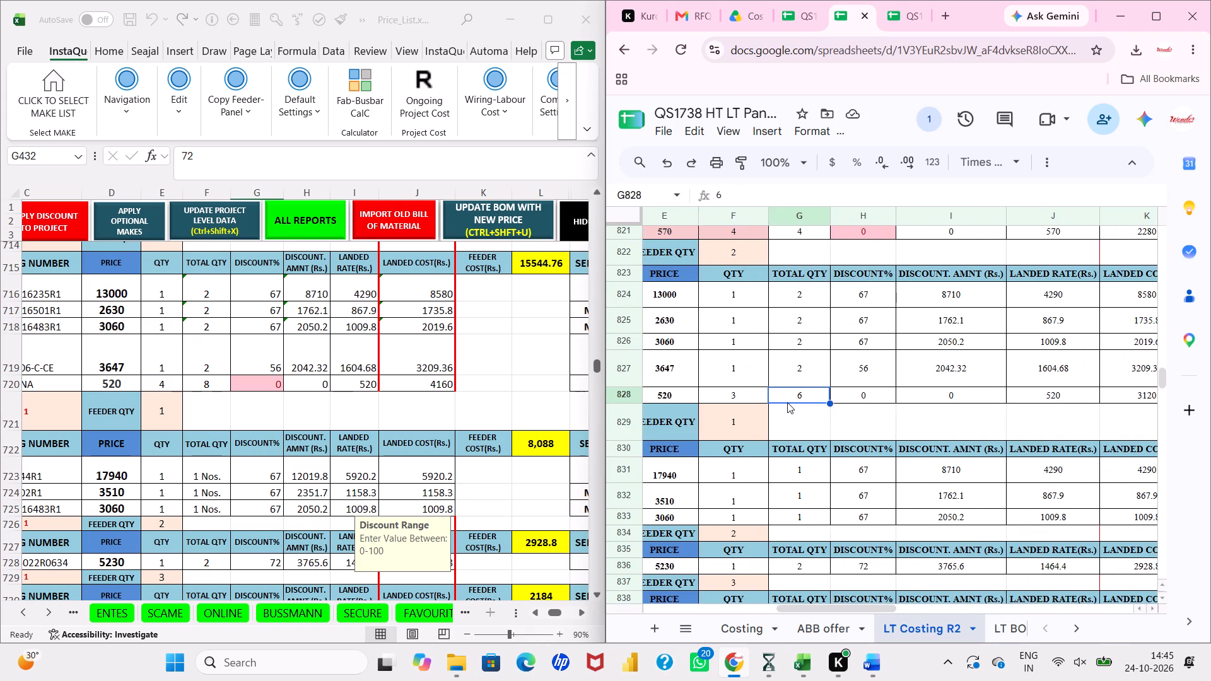
scroll(310, 304, up, 1)
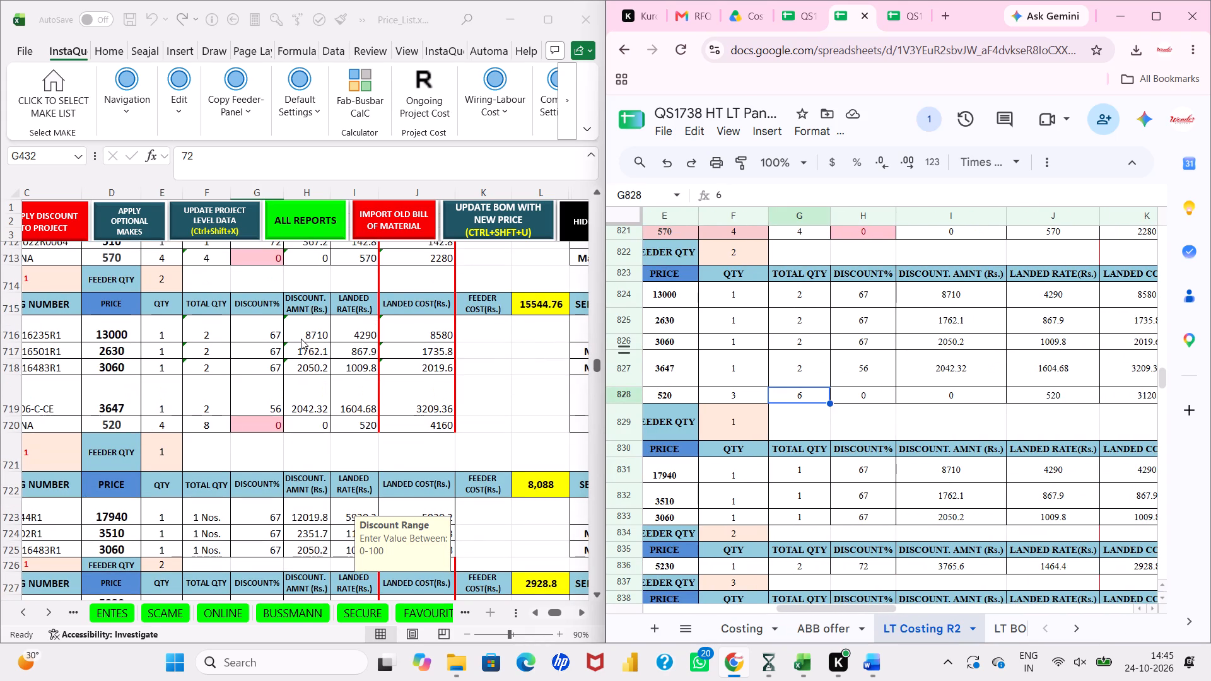
click(731, 399)
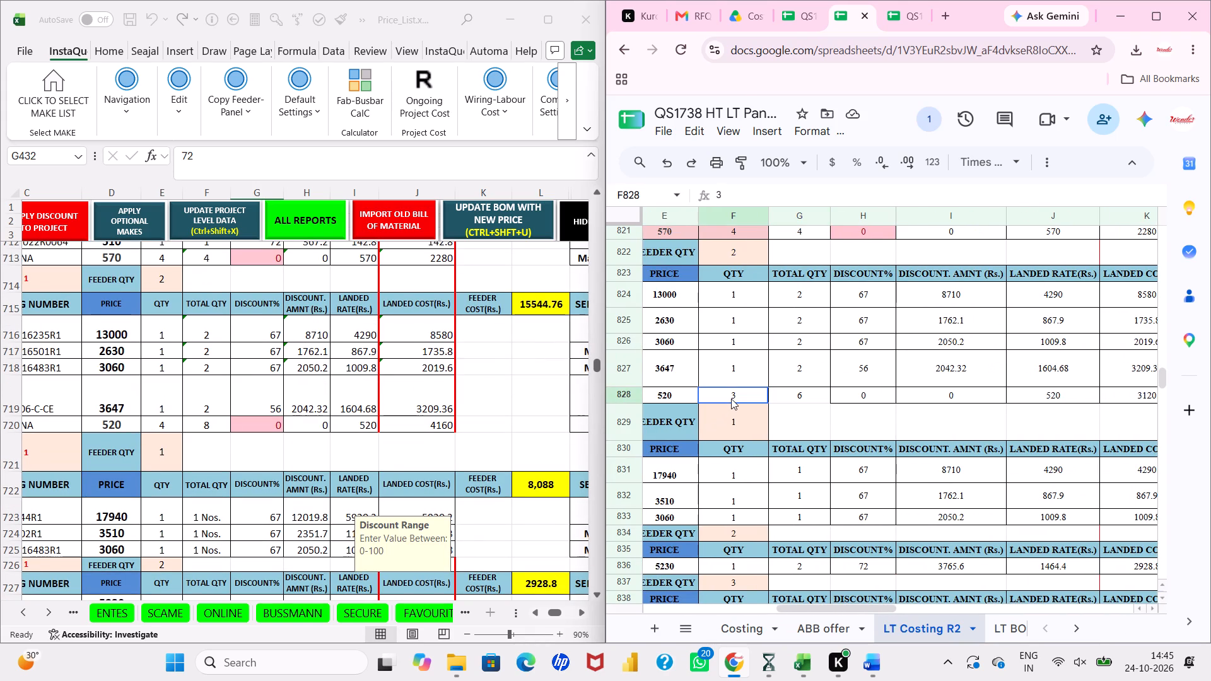
key(4)
key(Right)
key(8)
key(Return)
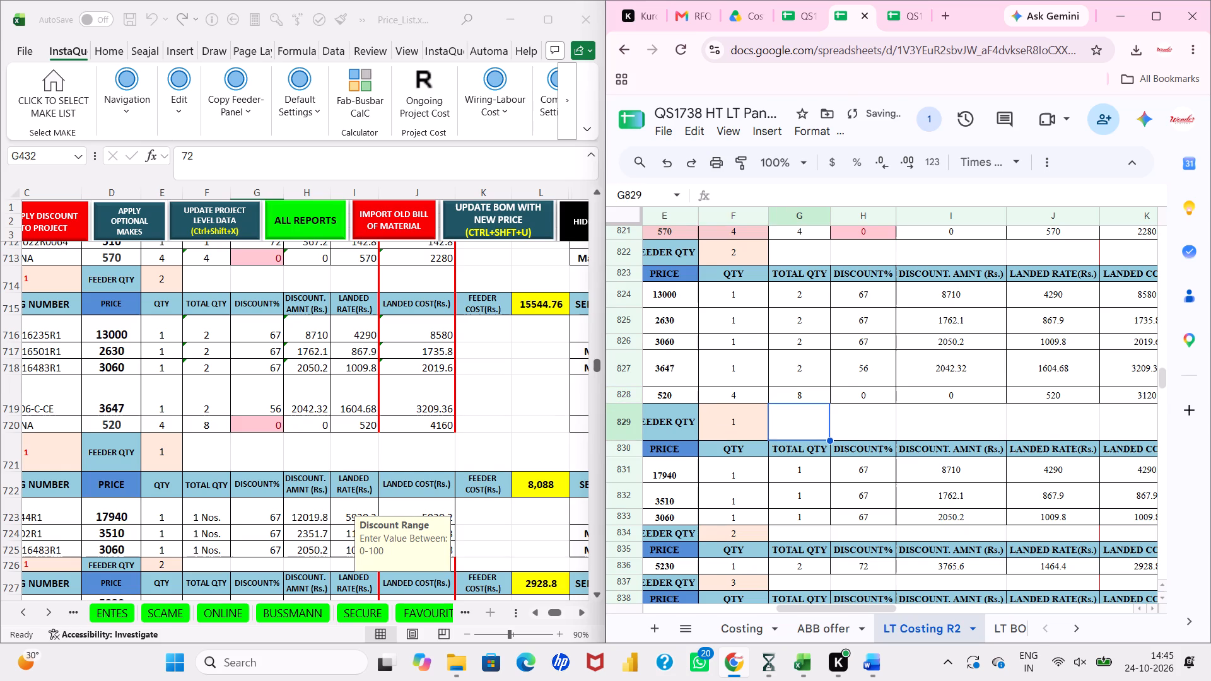
Check Common Service Panel-4's total switchgear cost and recheck the 100A 3P MCCB feeder's quantities and landed costs against the Excel price list.
scroll(889, 448, left, 3)
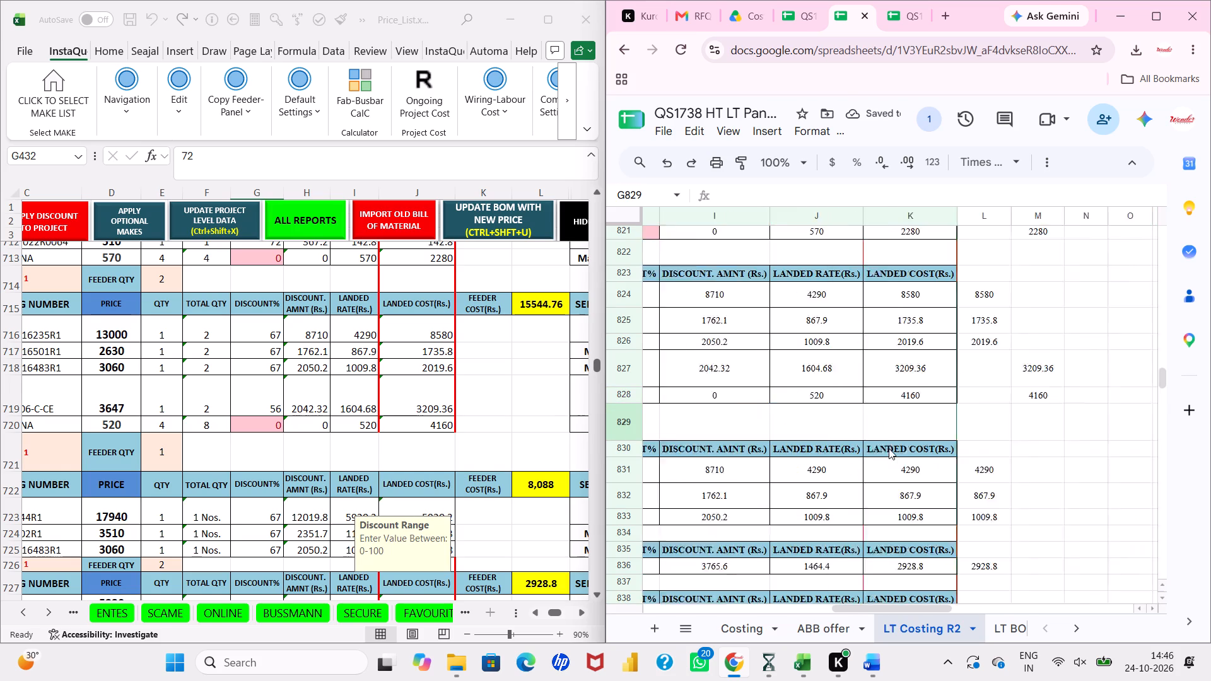
scroll(889, 448, down, 6)
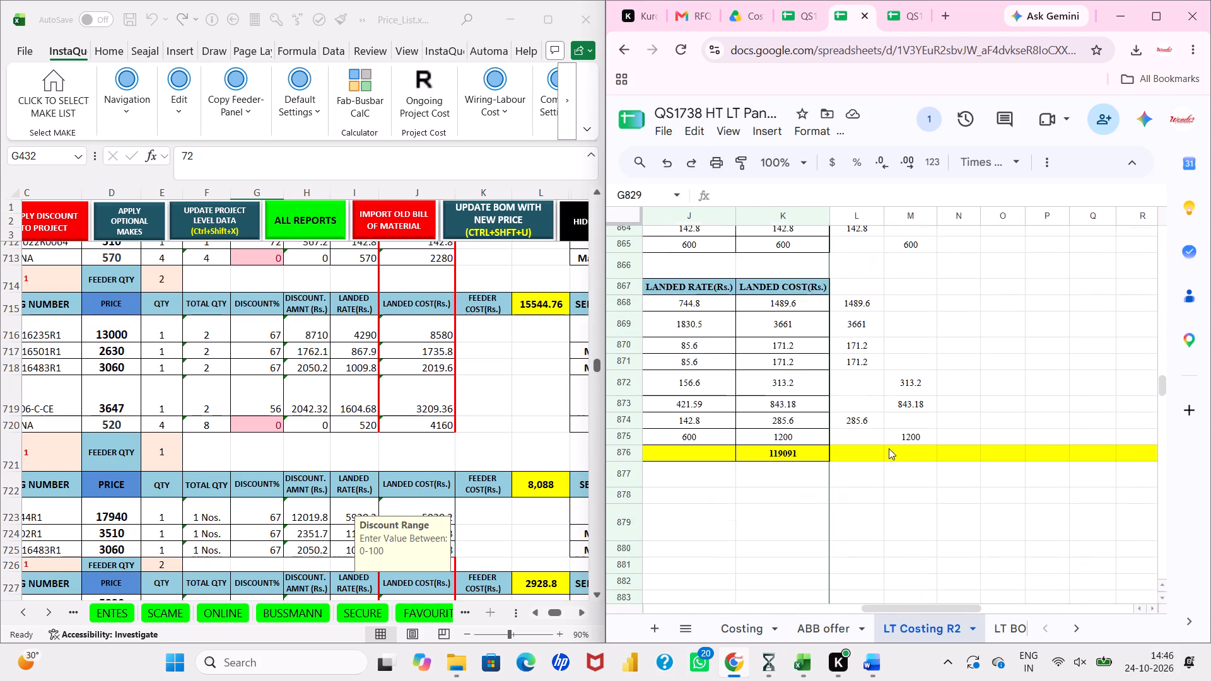
scroll(512, 445, down, 2)
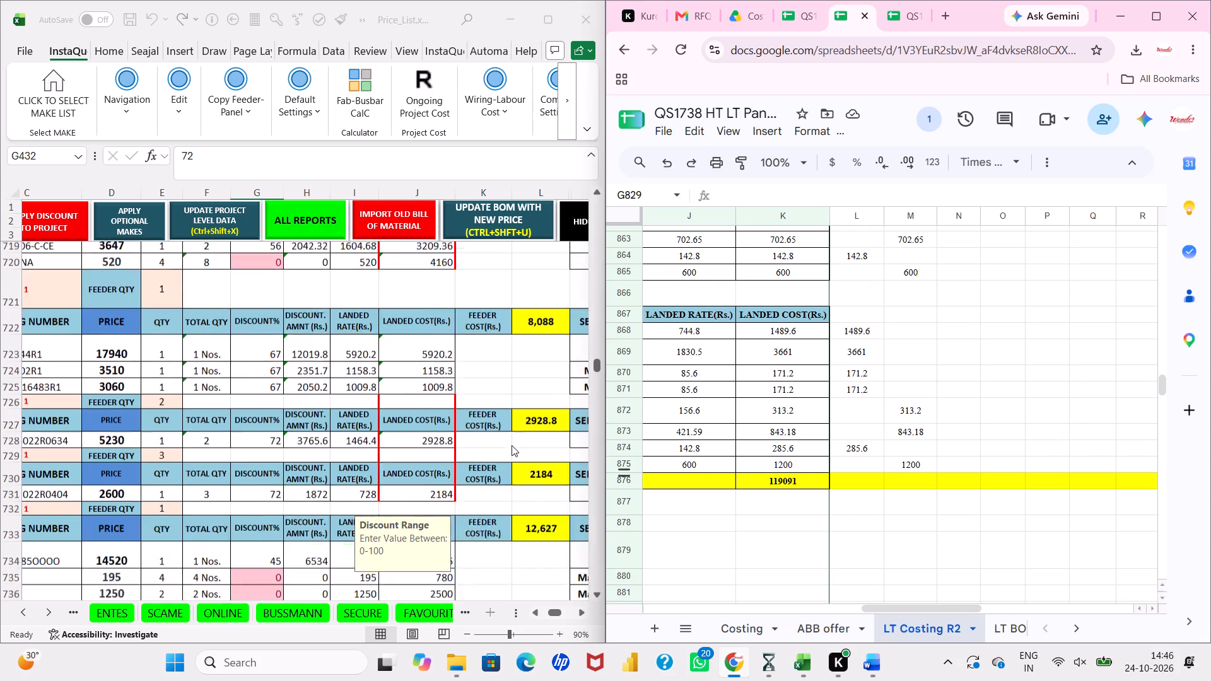
scroll(512, 445, down, 1)
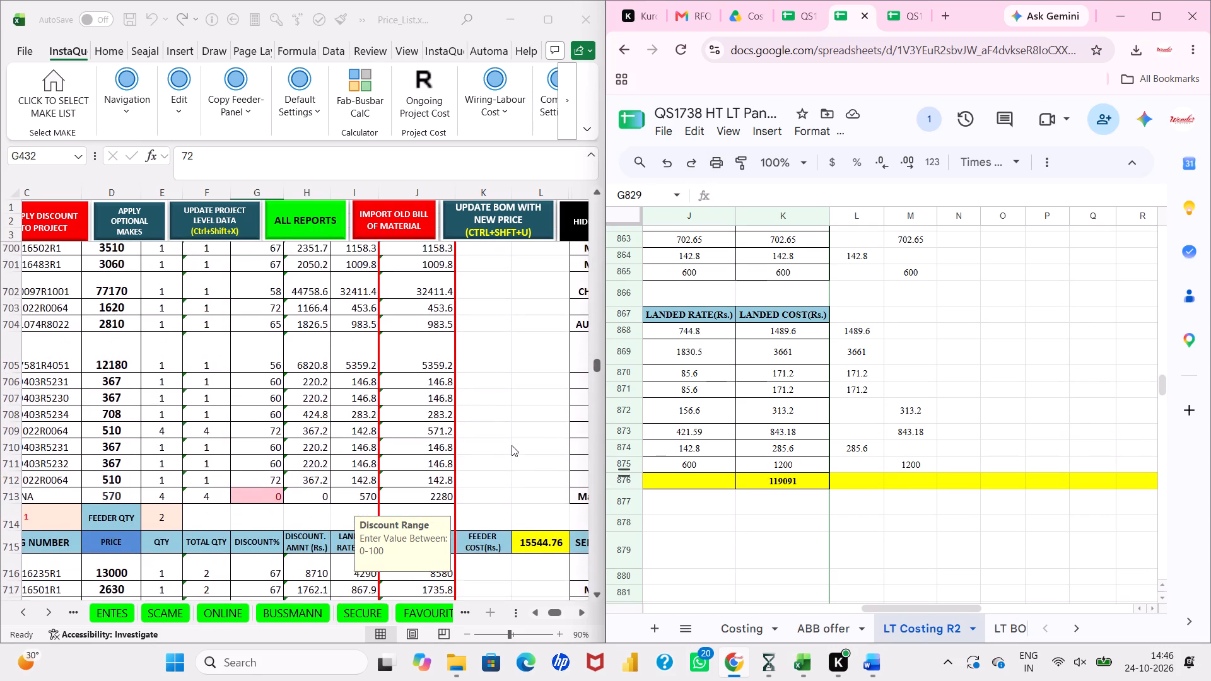
scroll(744, 428, right, 3)
scroll(744, 428, up, 1)
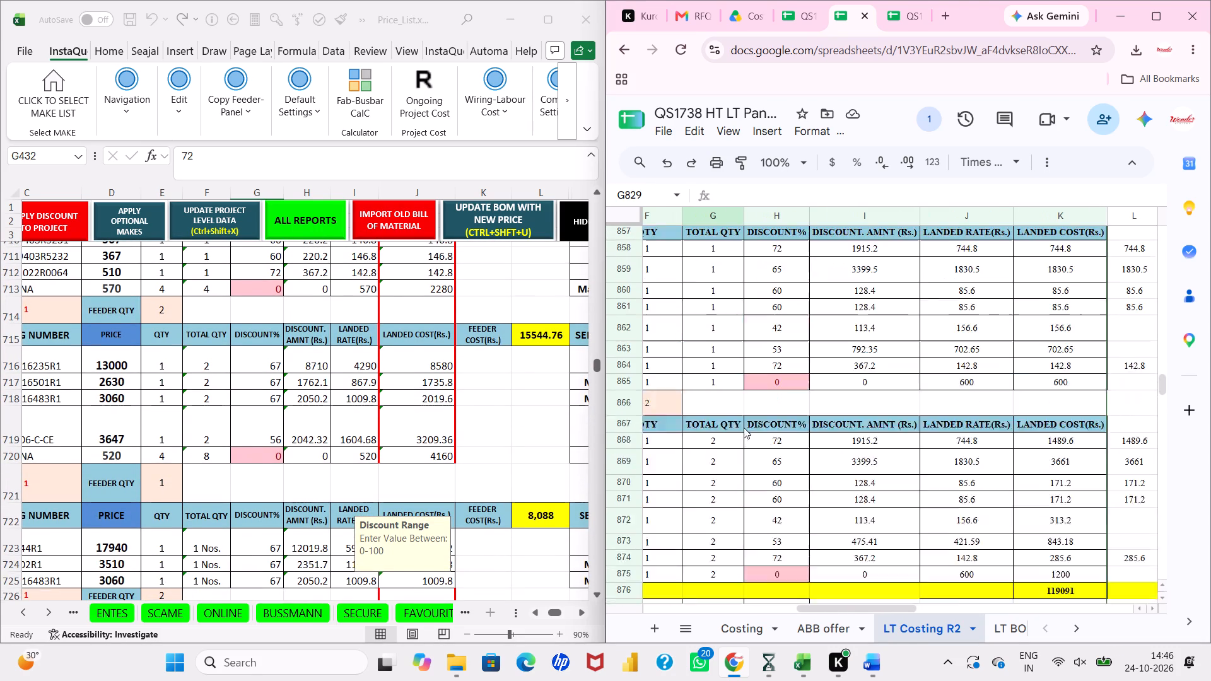
scroll(744, 428, up, 4)
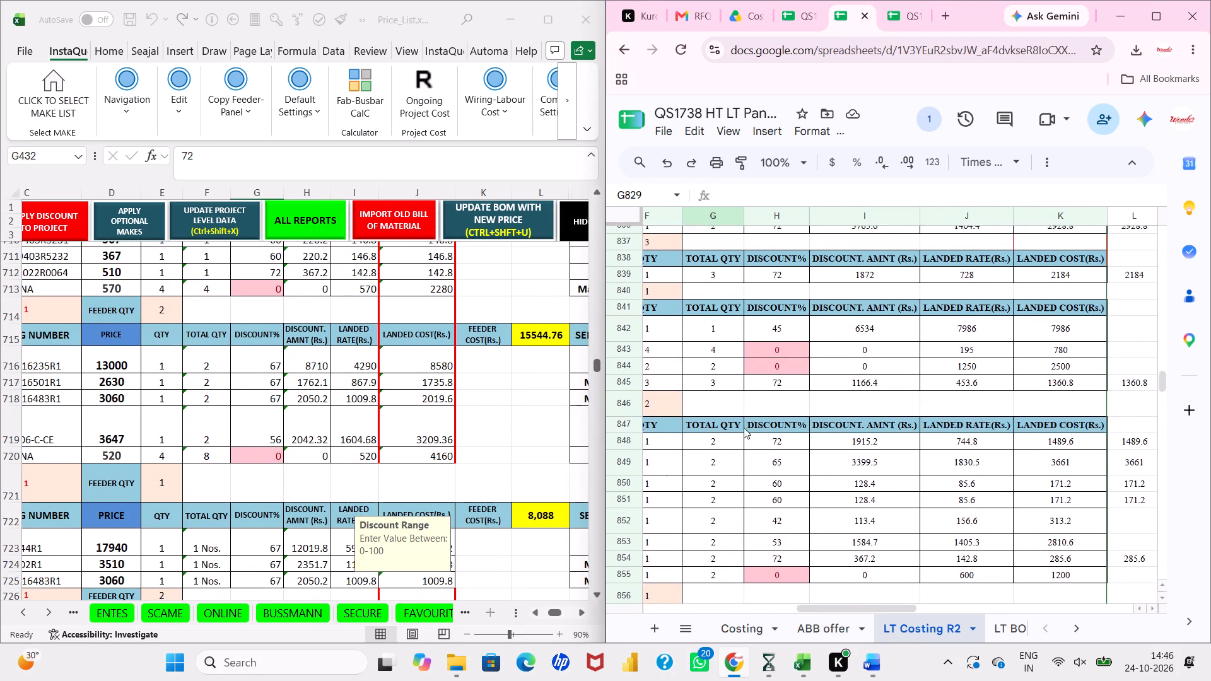
scroll(744, 428, up, 2)
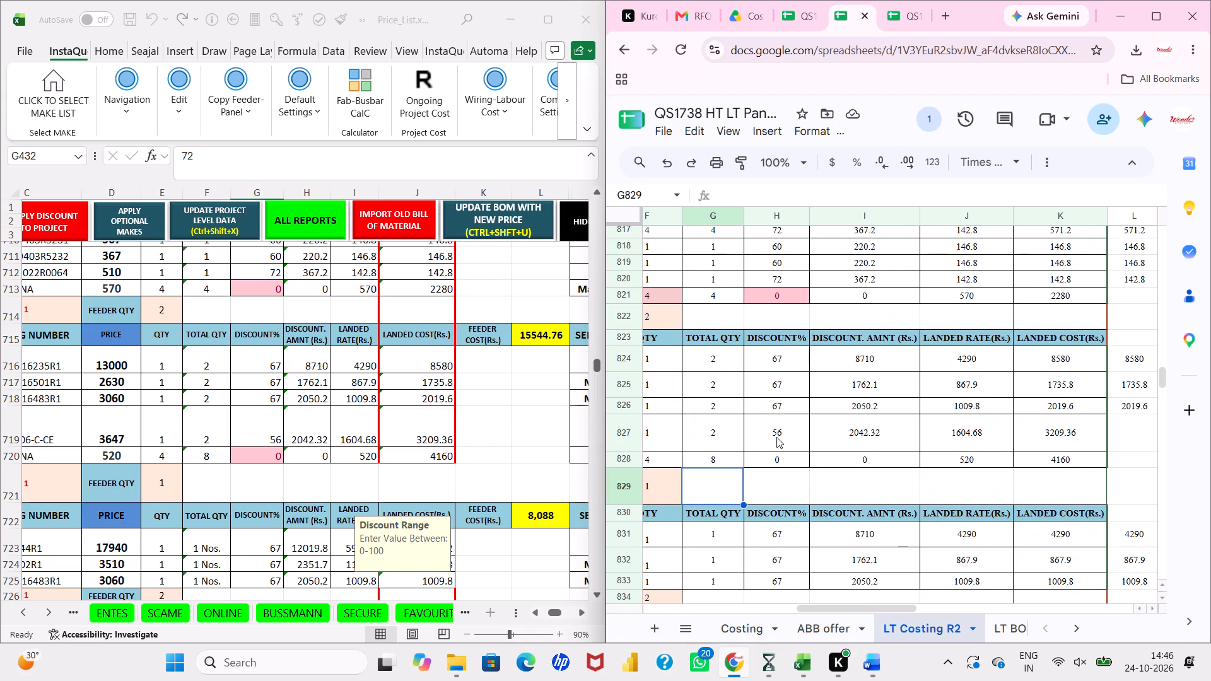
scroll(776, 437, right, 1)
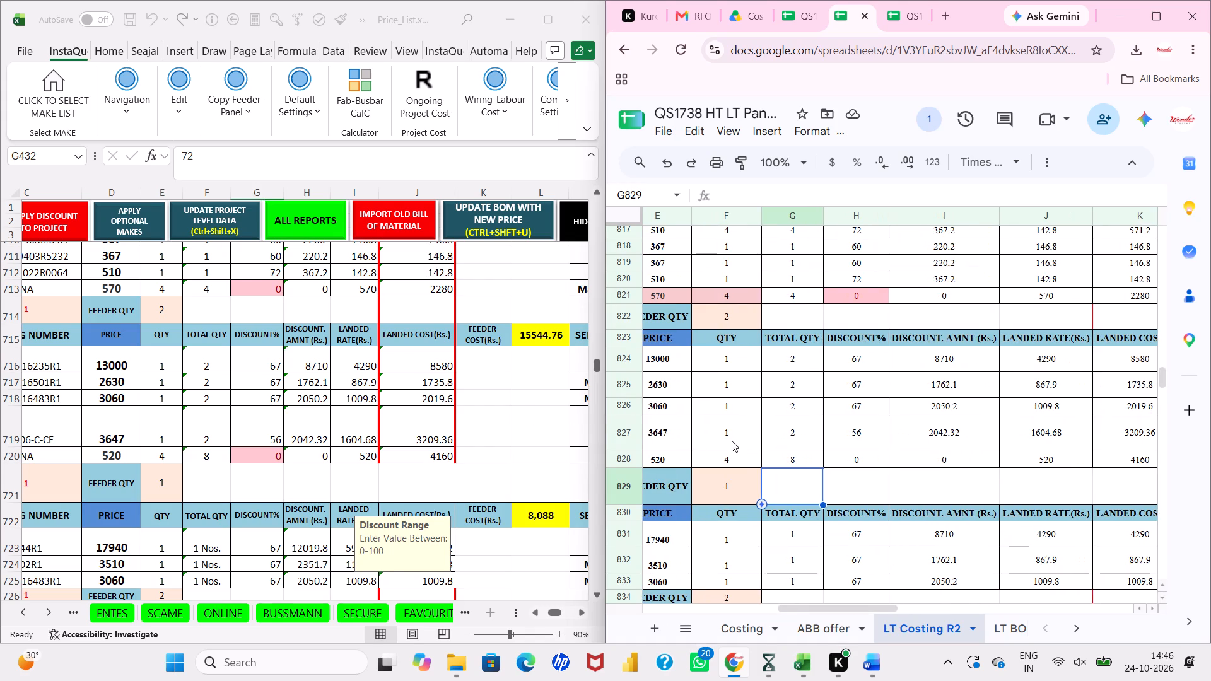
scroll(862, 441, left, 2)
scroll(862, 441, down, 1)
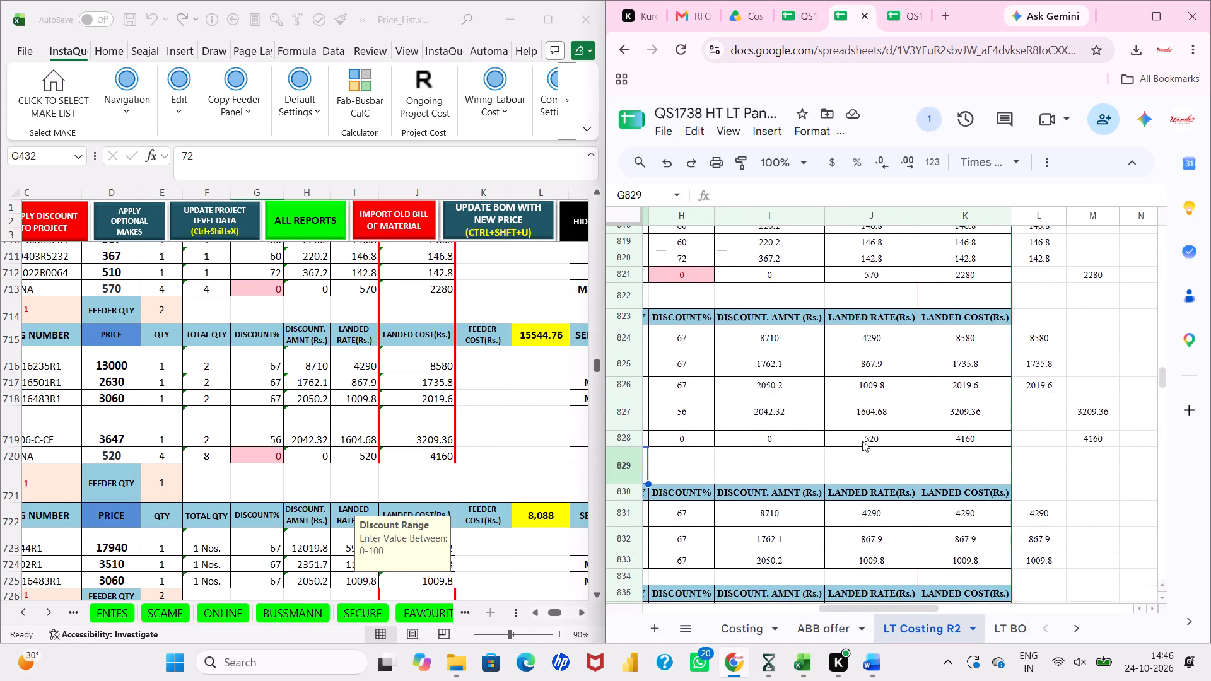
scroll(862, 441, down, 1)
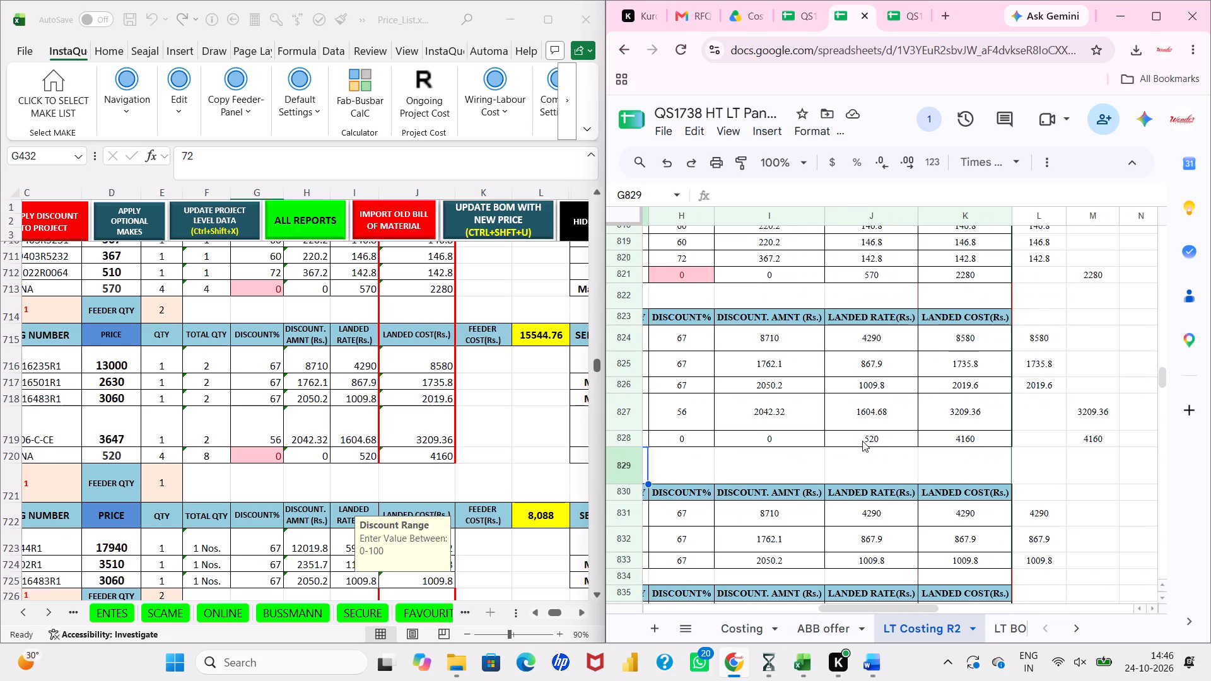
Compare Common Service Panel-4's 63A 4P MCCB (External Lightning Panel) feeder and the following MCB feeders with the matching Excel price list rows.
scroll(455, 395, down, 2)
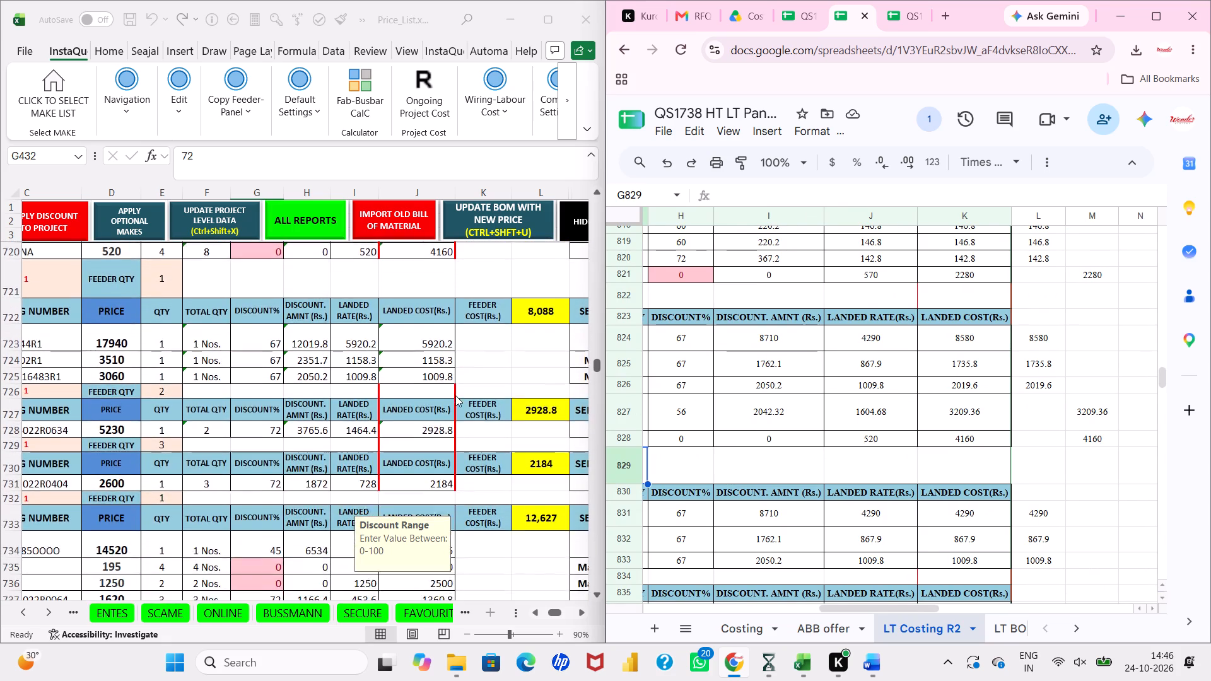
scroll(455, 395, down, 2)
scroll(787, 408, down, 2)
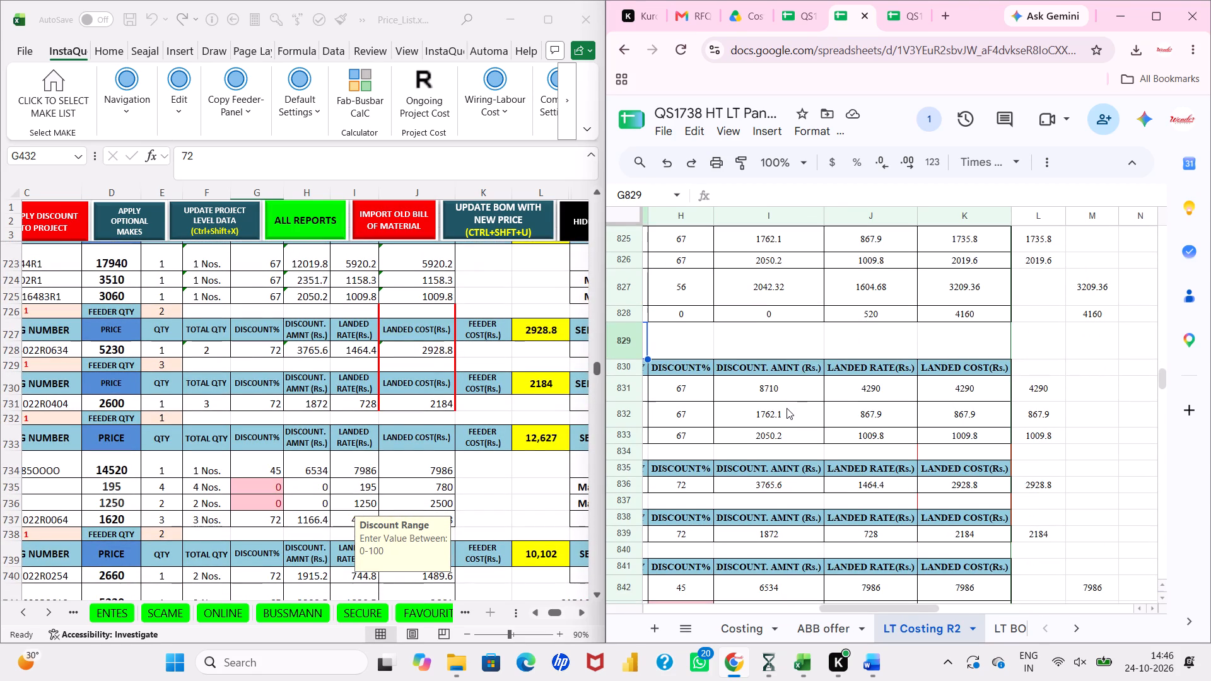
scroll(437, 360, up, 1)
scroll(730, 414, right, 3)
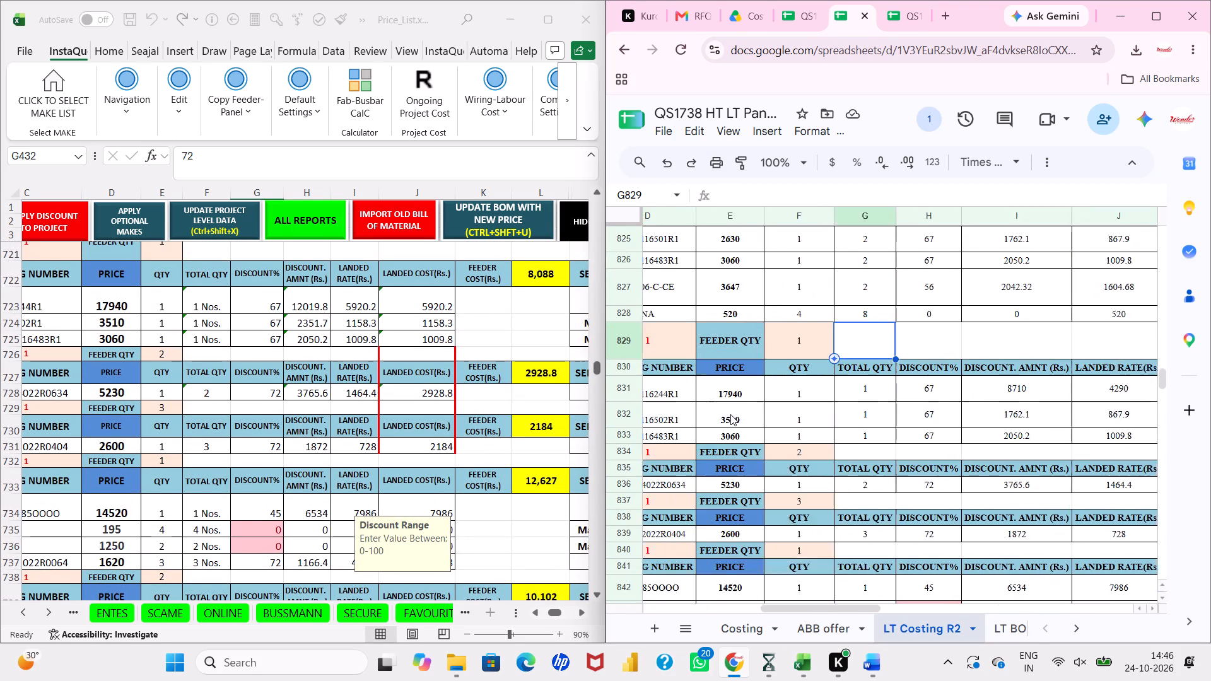
scroll(730, 414, right, 2)
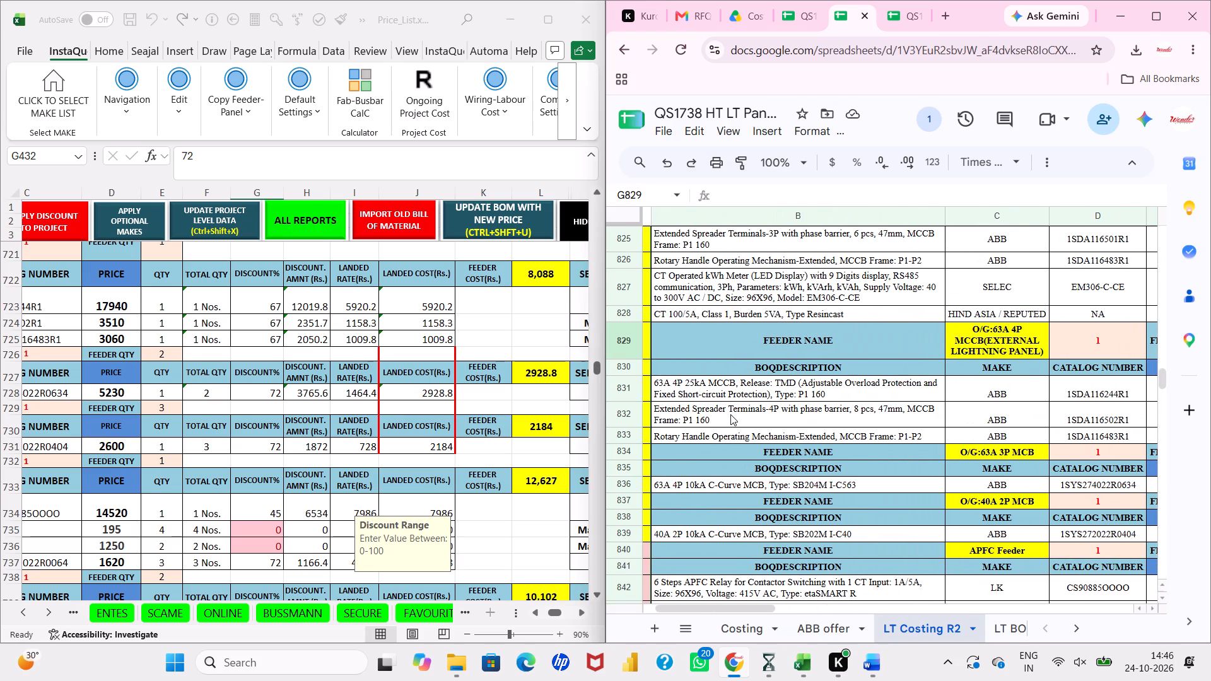
scroll(333, 363, right, 3)
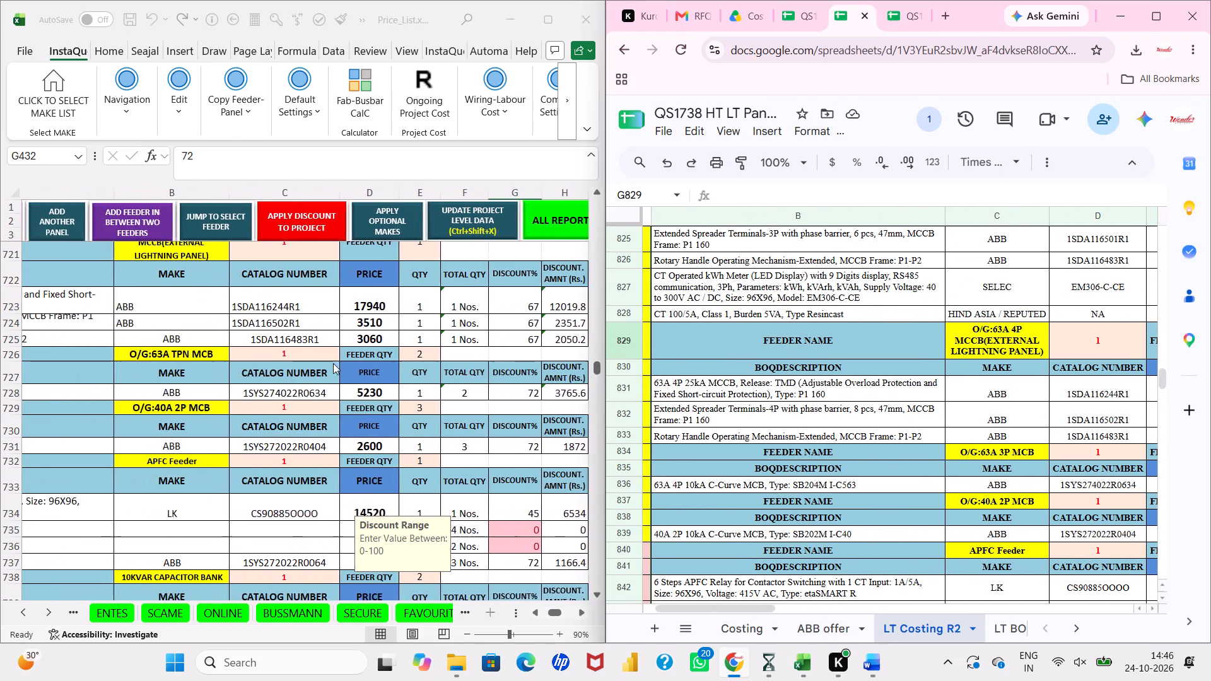
scroll(333, 363, right, 1)
scroll(333, 363, up, 1)
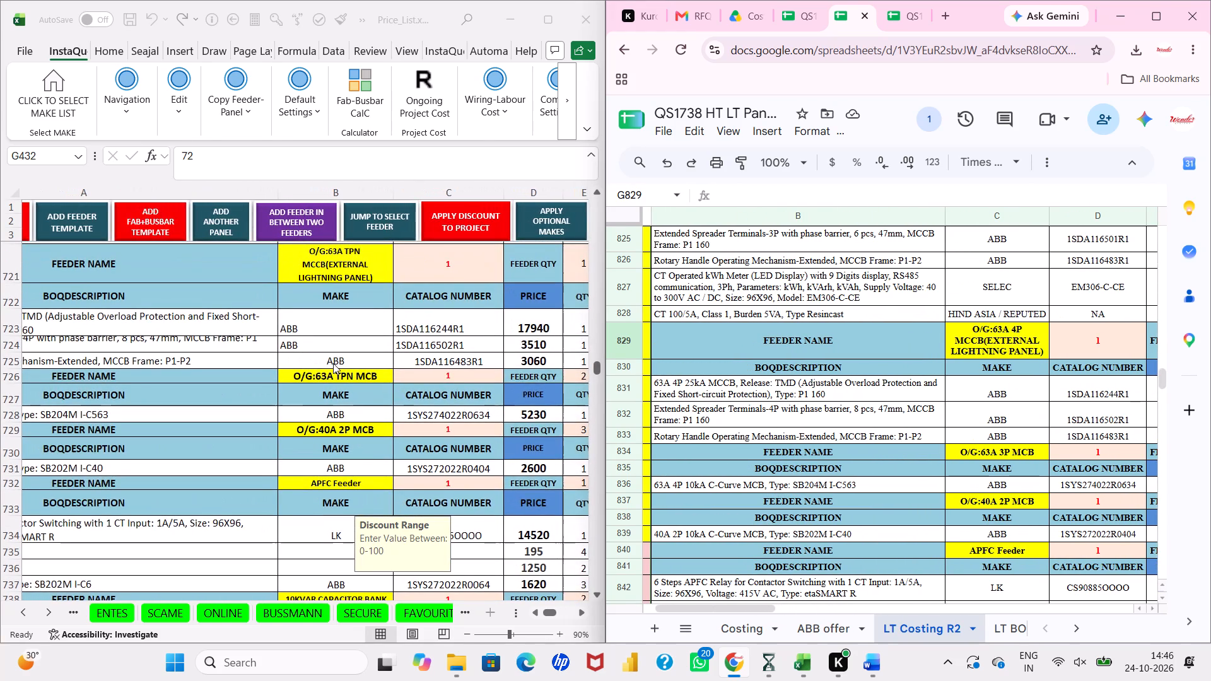
scroll(333, 363, right, 1)
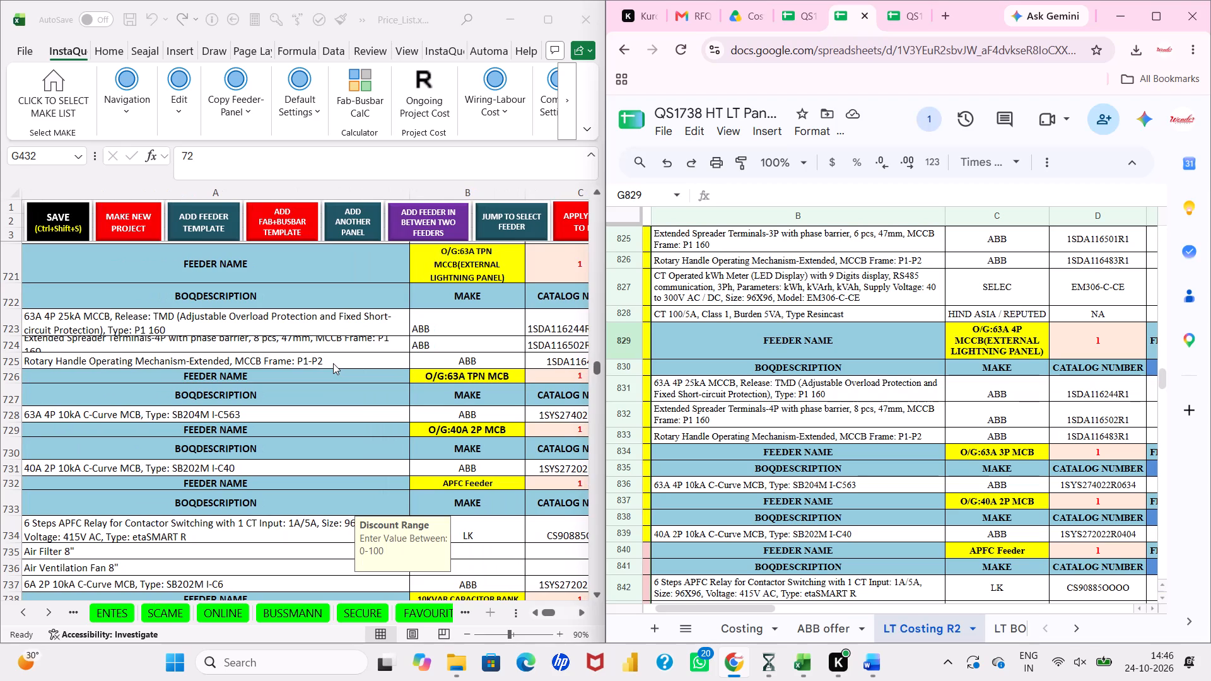
scroll(850, 429, left, 3)
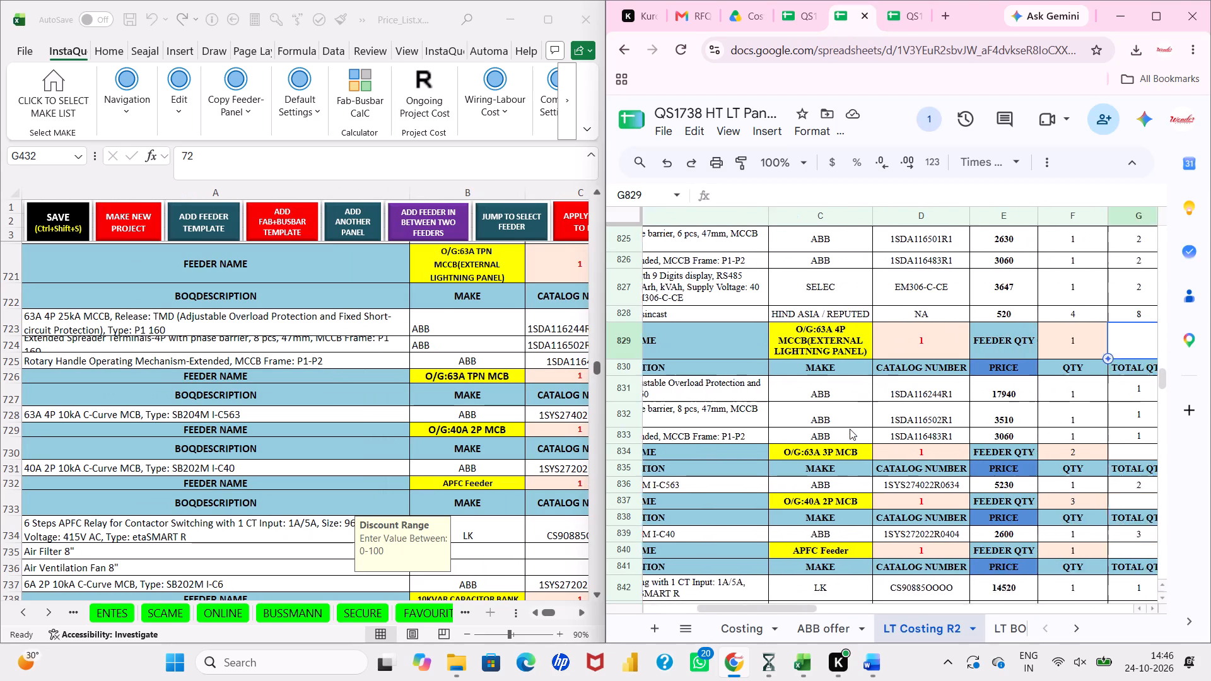
scroll(850, 429, left, 2)
scroll(537, 431, left, 2)
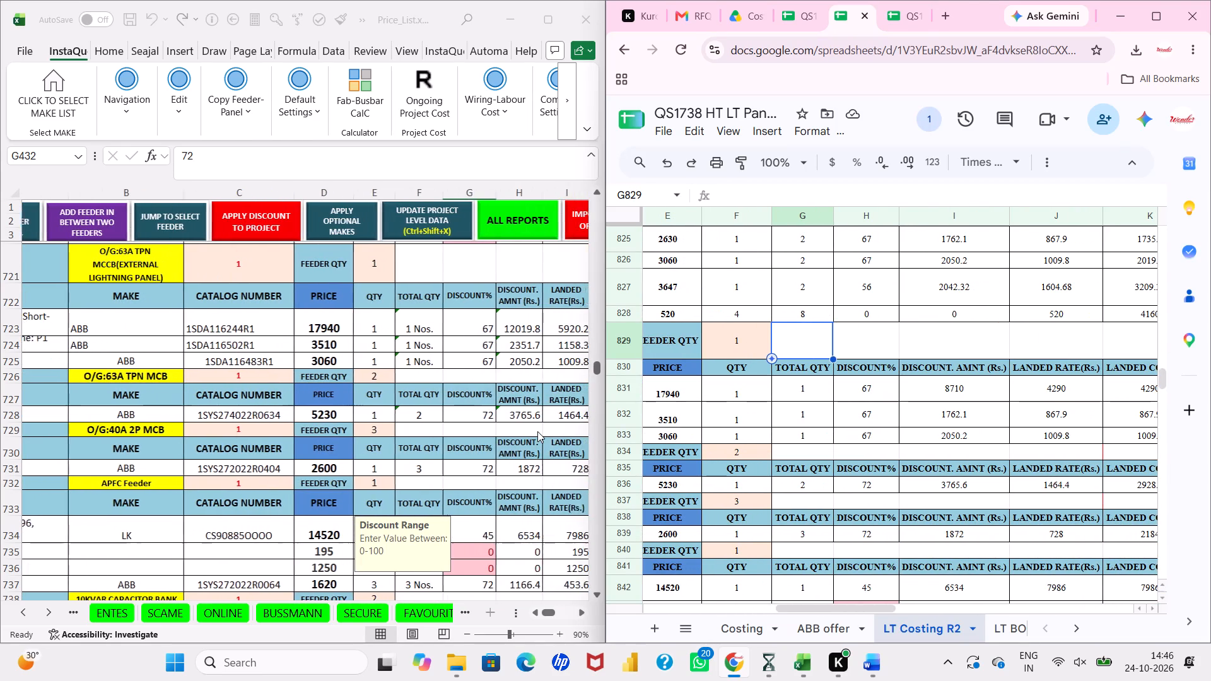
scroll(537, 431, left, 3)
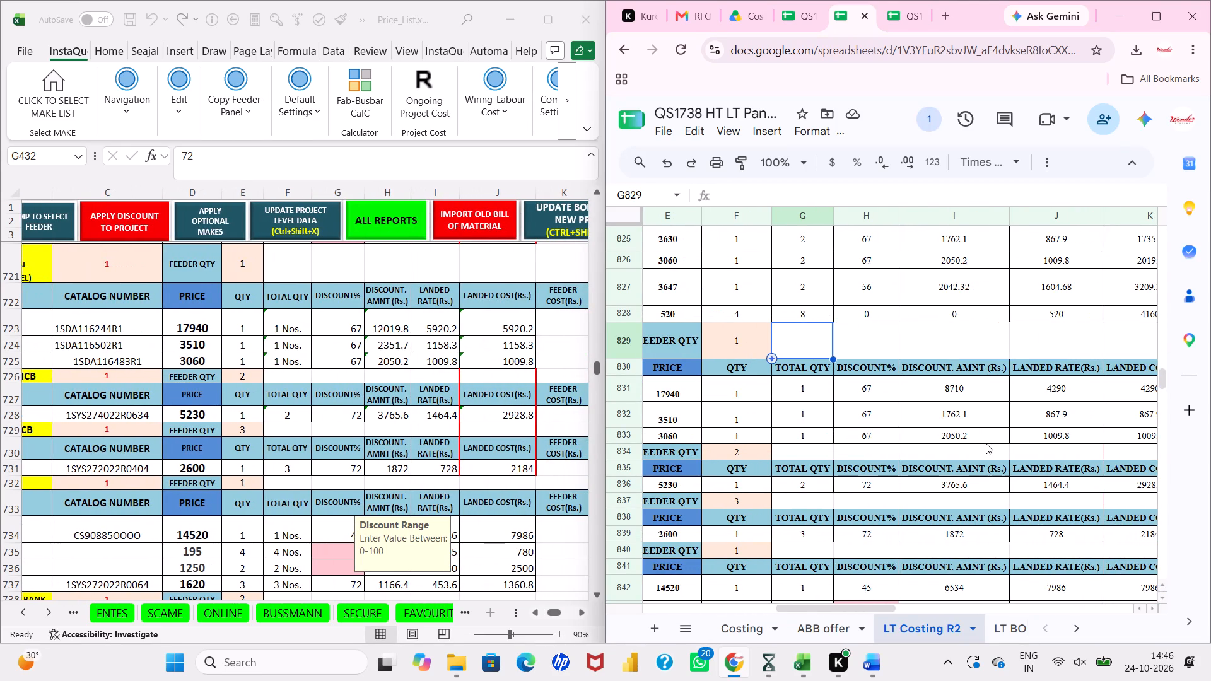
scroll(986, 443, right, 1)
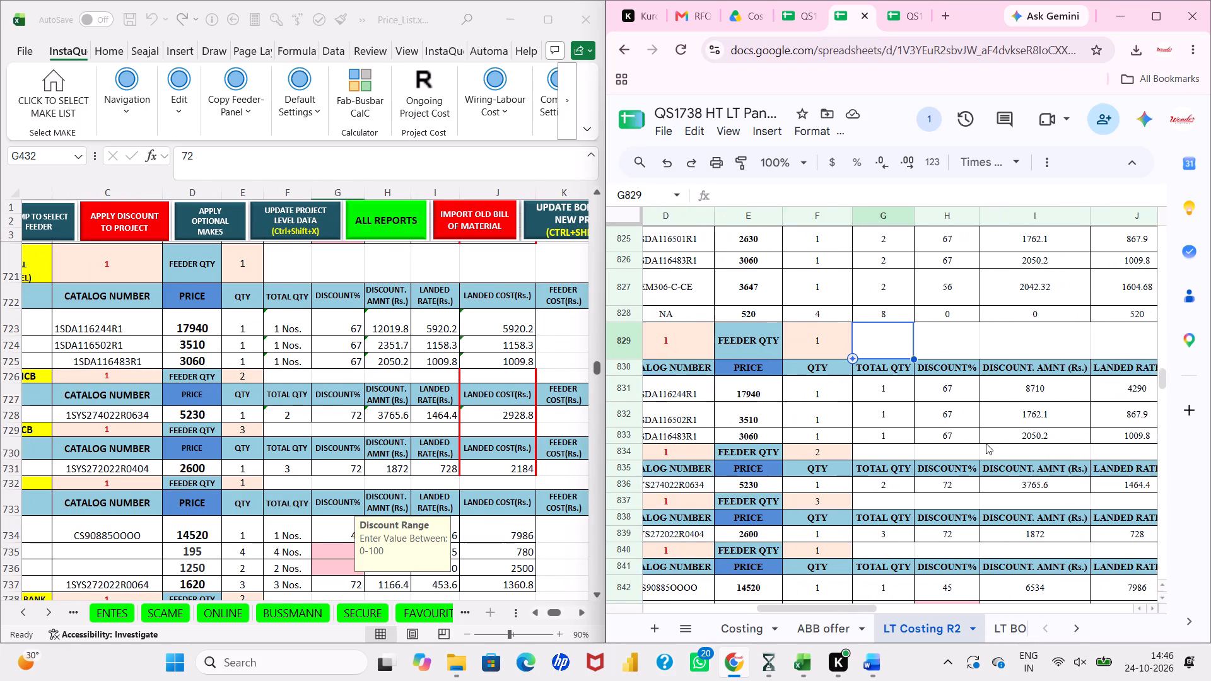
scroll(986, 443, right, 1)
scroll(988, 409, left, 2)
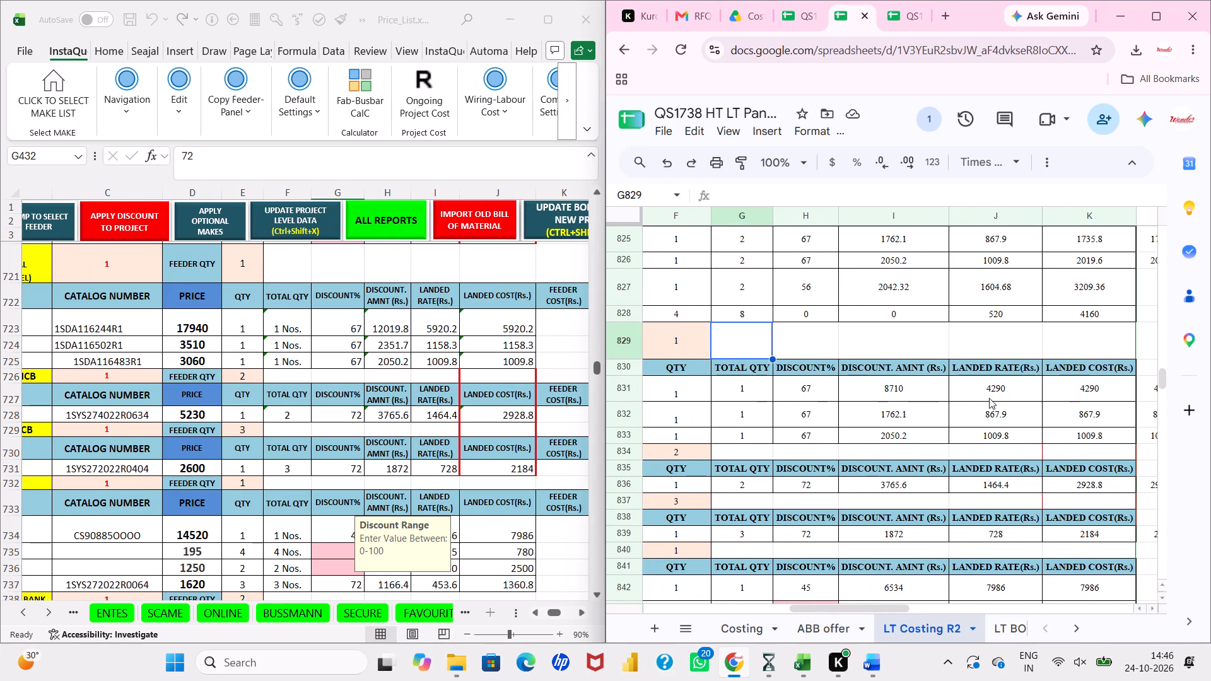
Copy row 827's discount amount, landed rate and landed cost formulas into rows 831 to 833 of the 63A 4P MCCB feeder.
click(991, 394)
click(1062, 396)
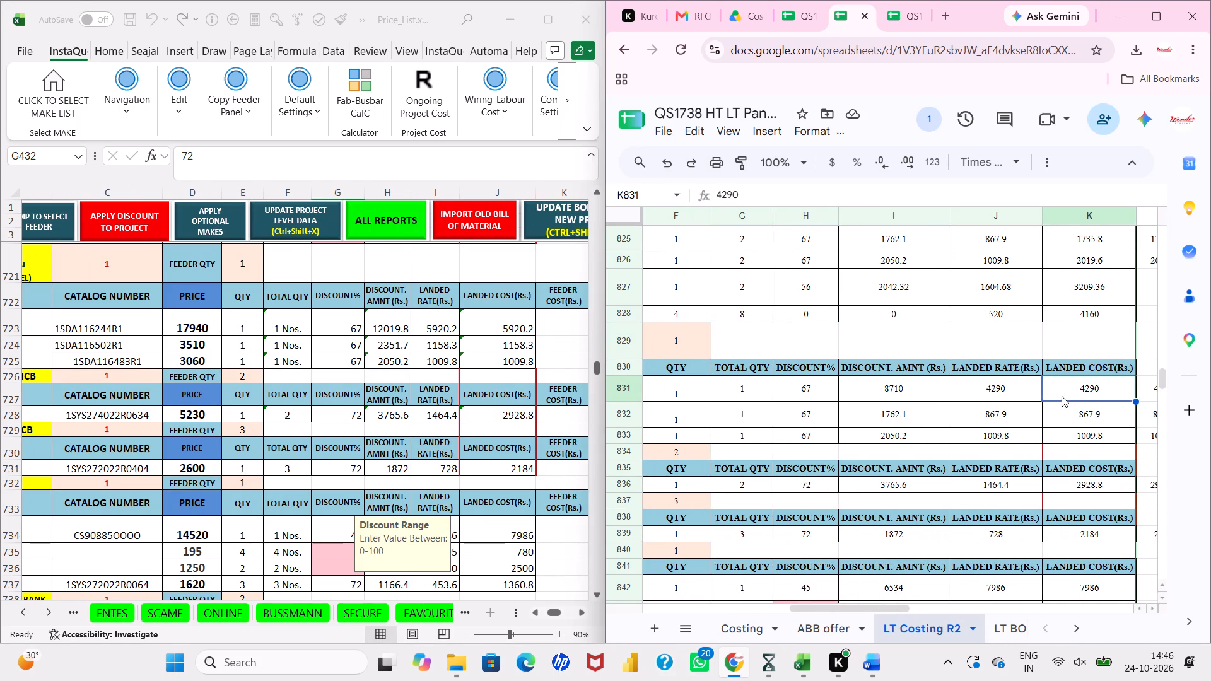
click(900, 288)
click(996, 289)
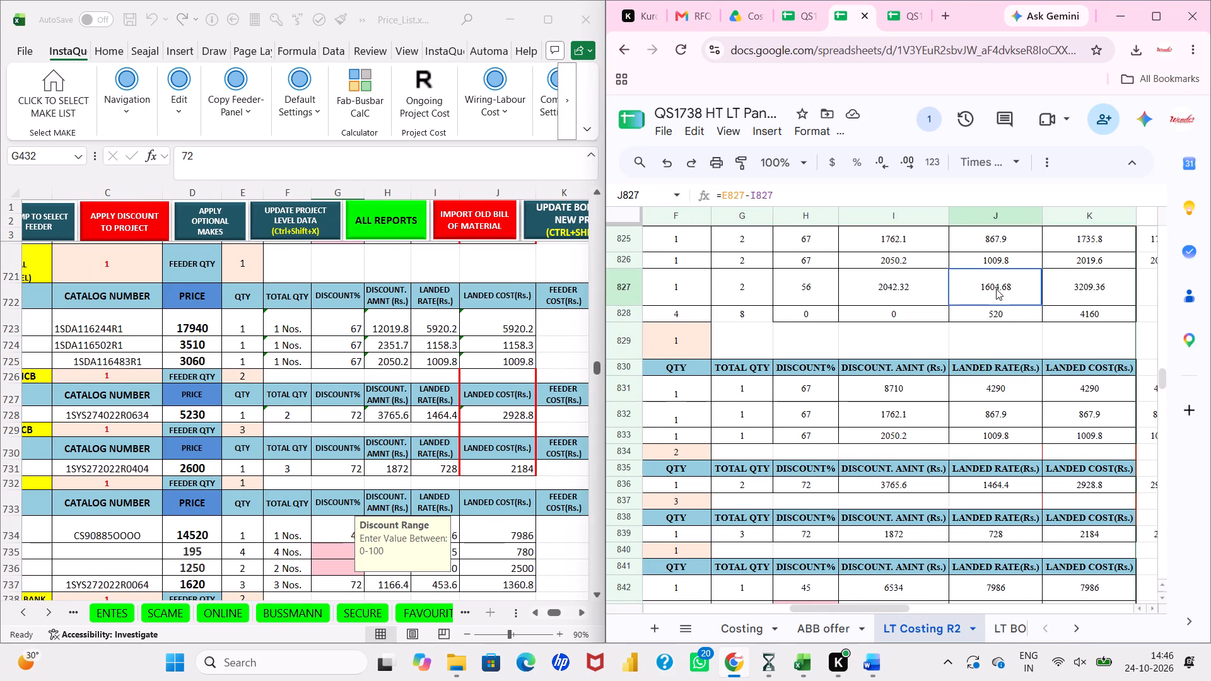
drag(900, 284, 1069, 295)
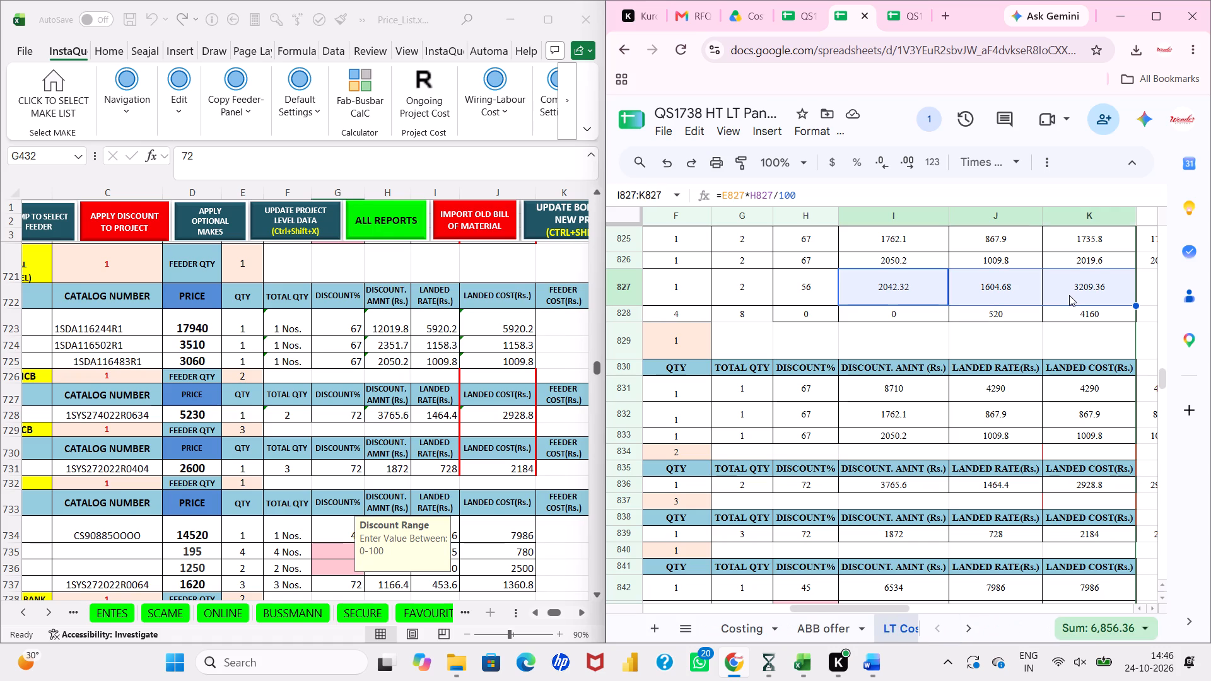
key(ctrl+c)
click(884, 397)
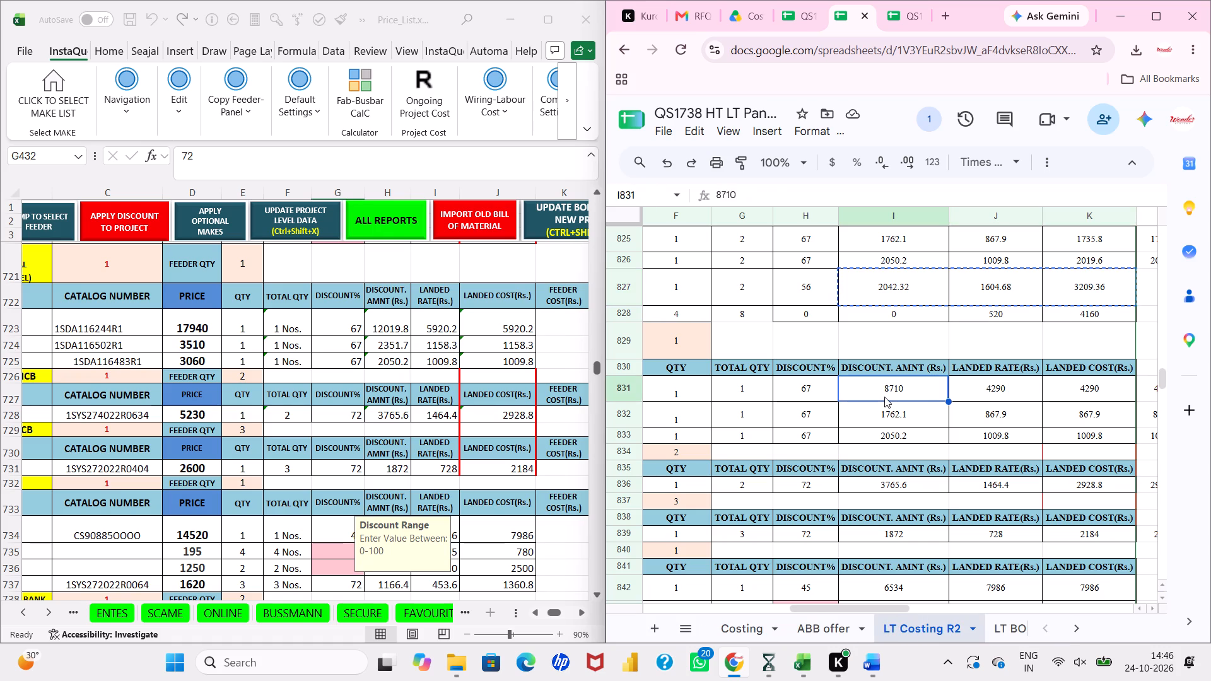
key(ctrl+v)
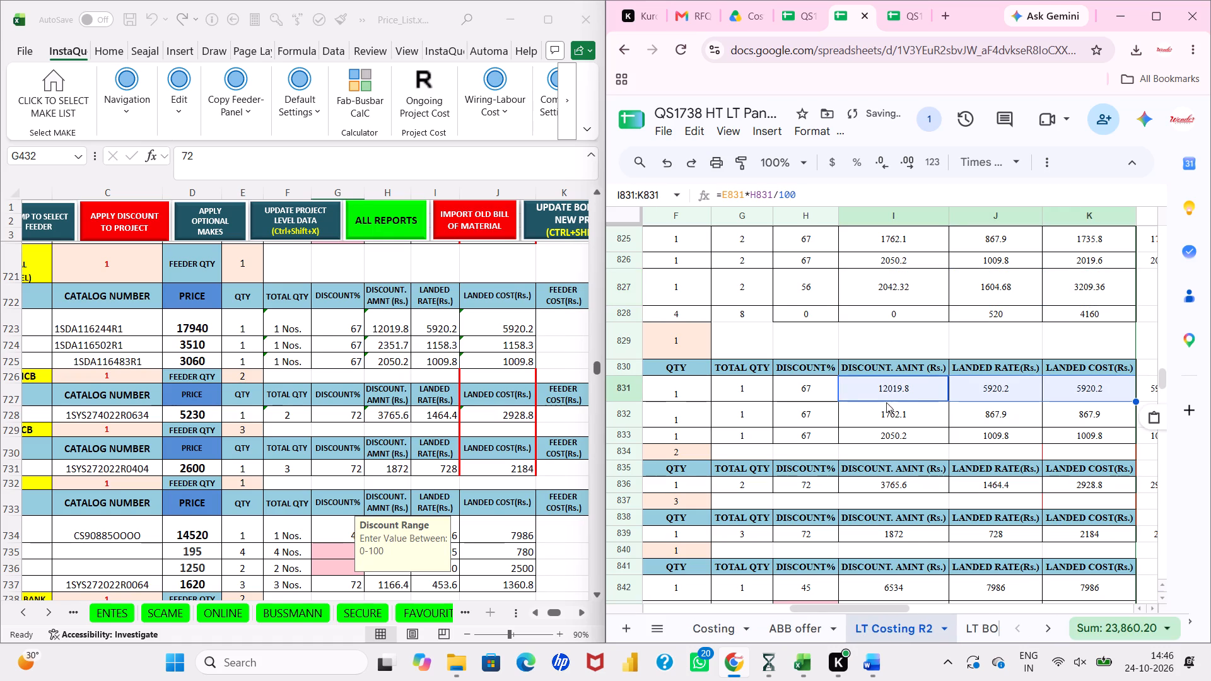
click(896, 392)
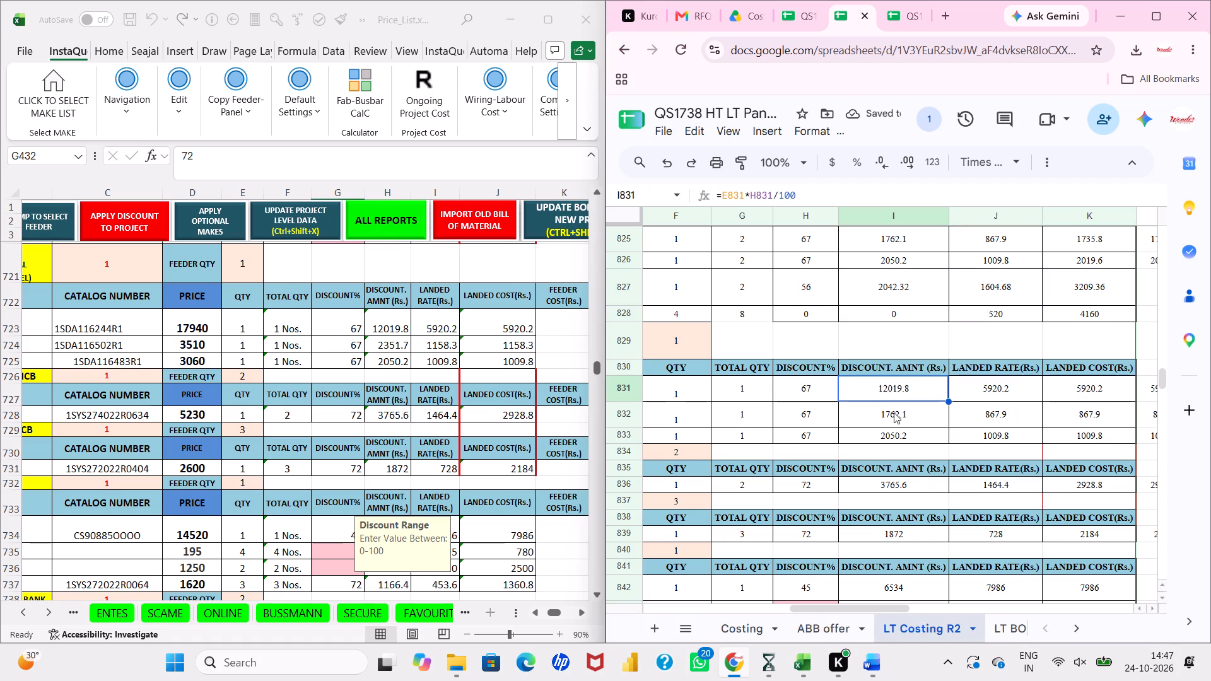
click(894, 412)
key(ctrl+v)
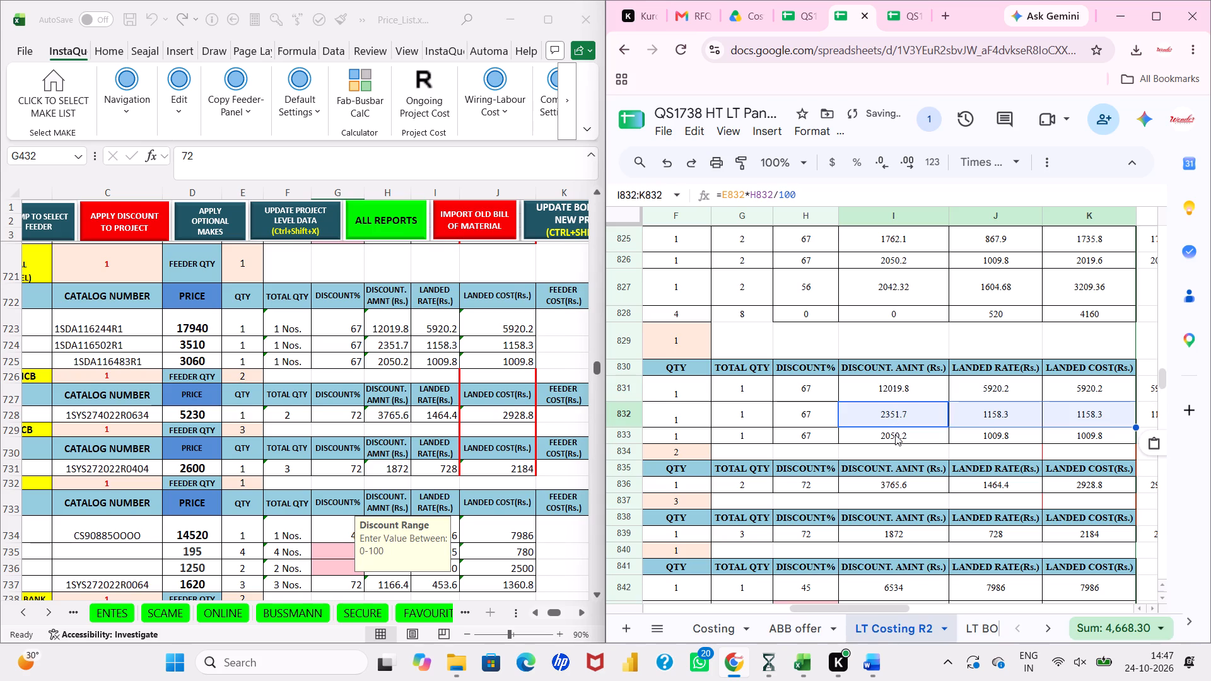
click(895, 434)
key(ctrl+v)
scroll(895, 434, left, 2)
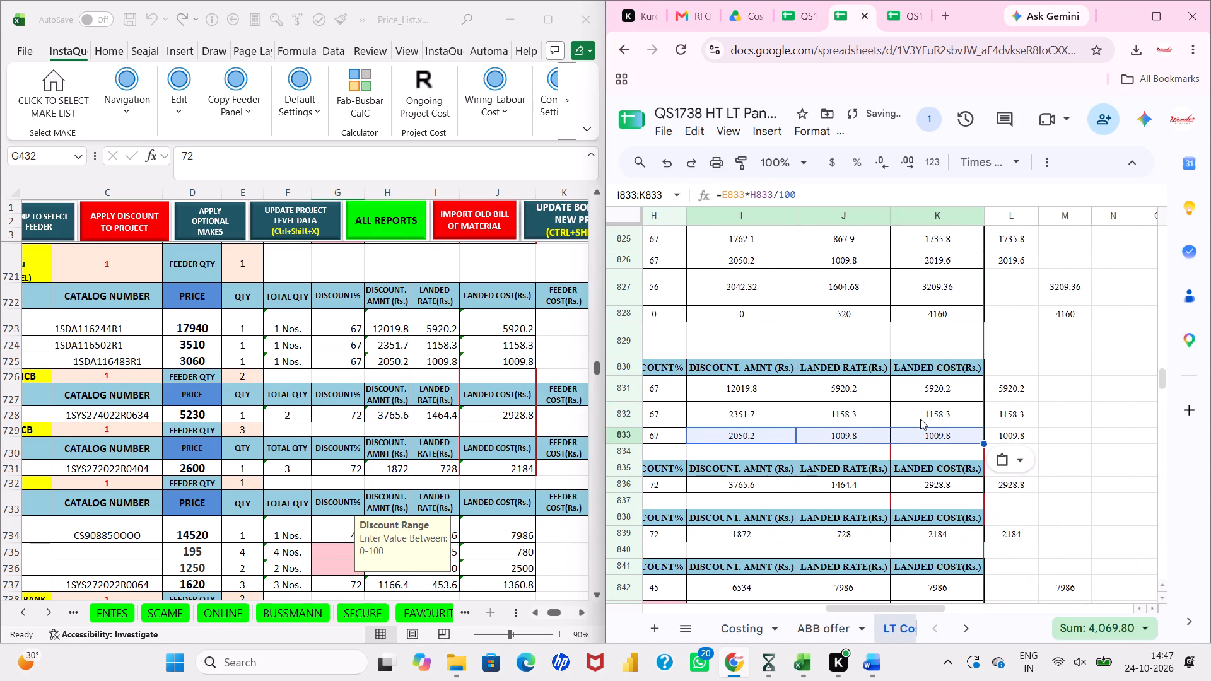
Compare Common Service Panel-4's total switchgear cost in LT Costing R2 with the Excel price list and look over the panel's fabrication costs.
scroll(920, 419, down, 7)
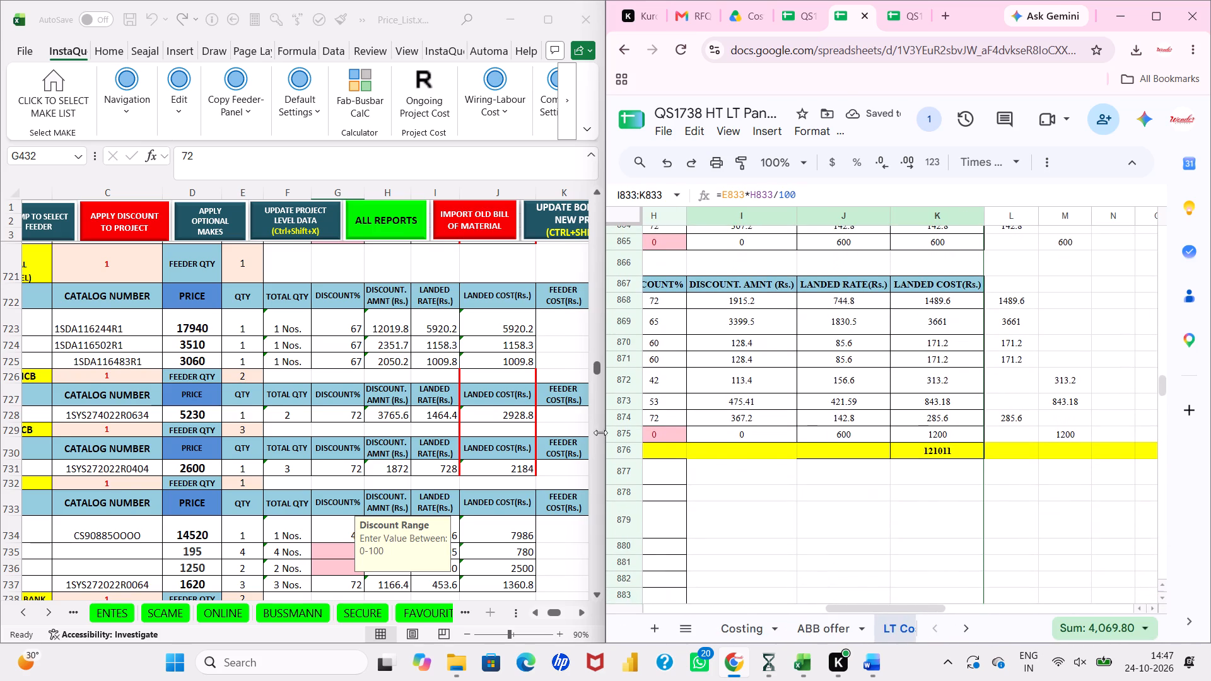
scroll(535, 439, down, 5)
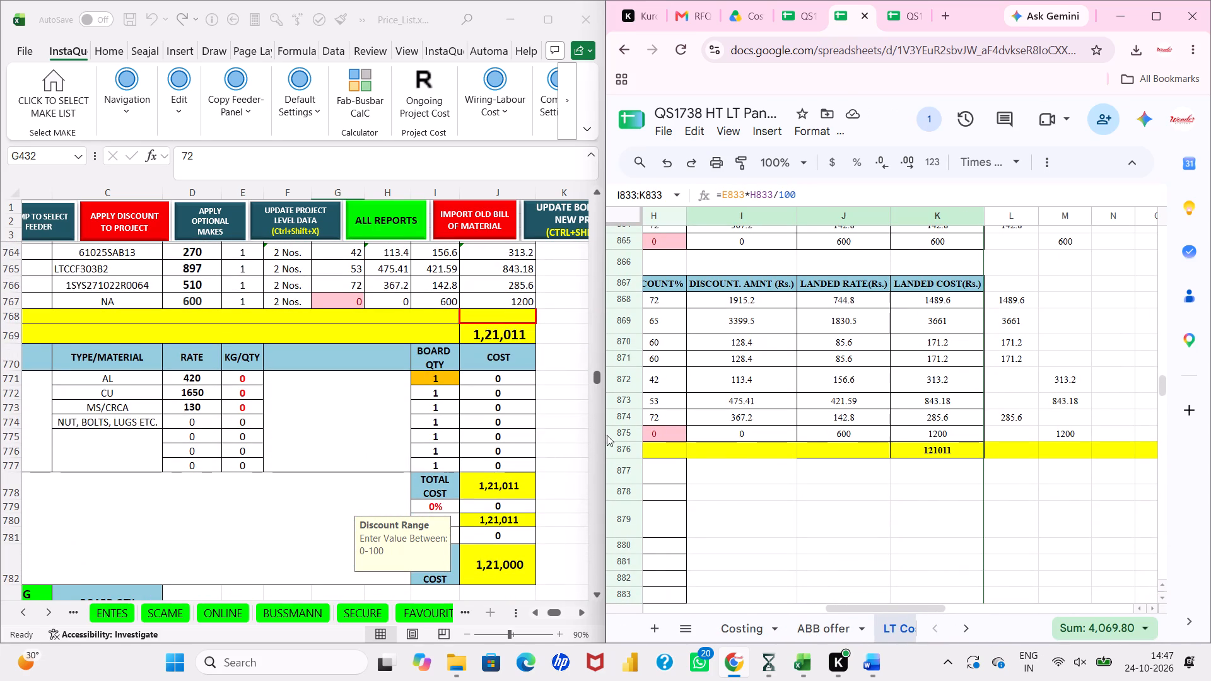
click(748, 484)
key(Escape)
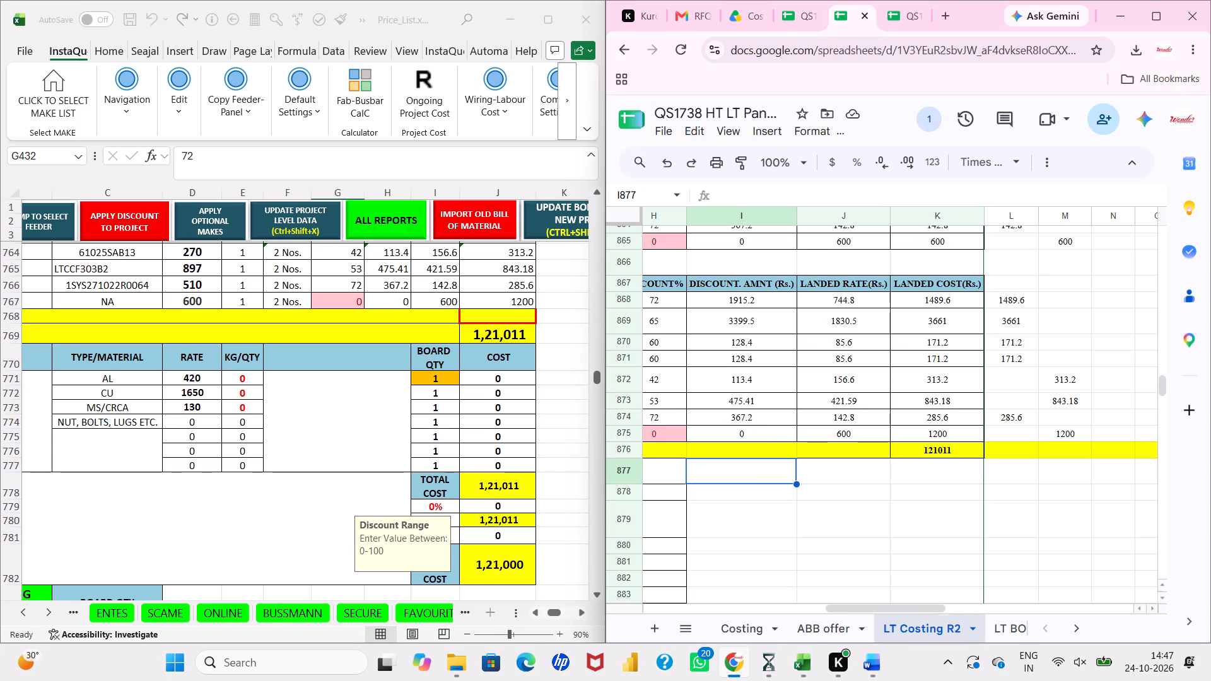
click(780, 404)
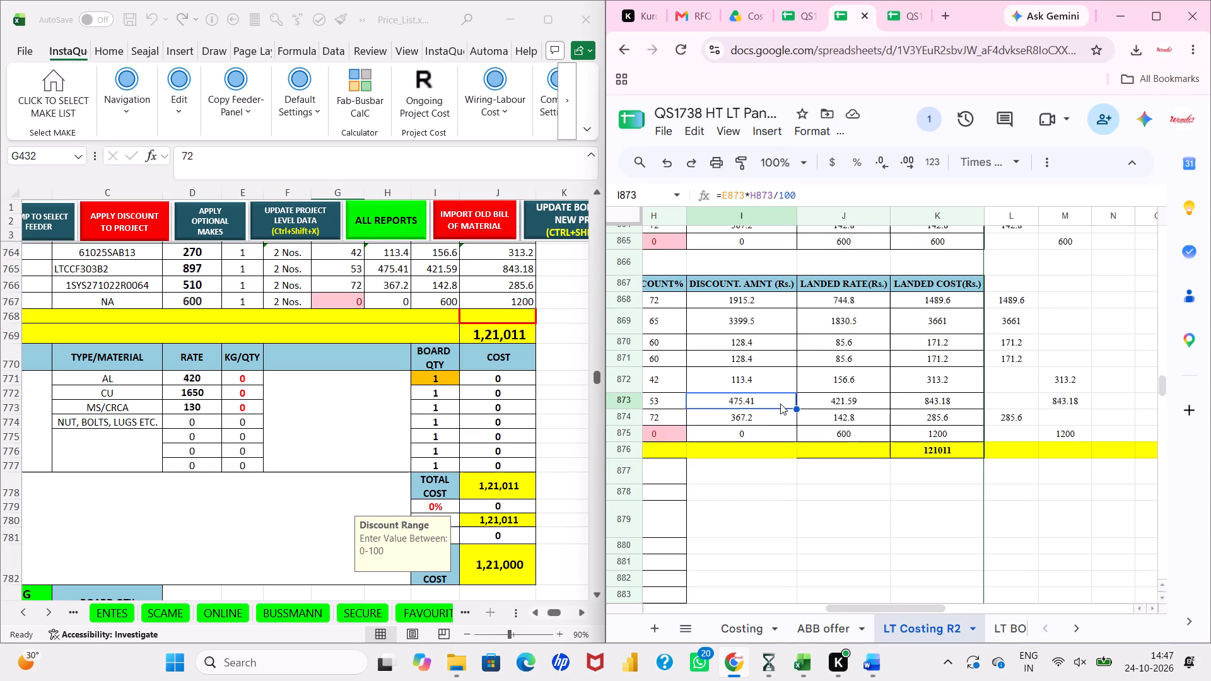
scroll(778, 366, down, 4)
scroll(778, 366, right, 1)
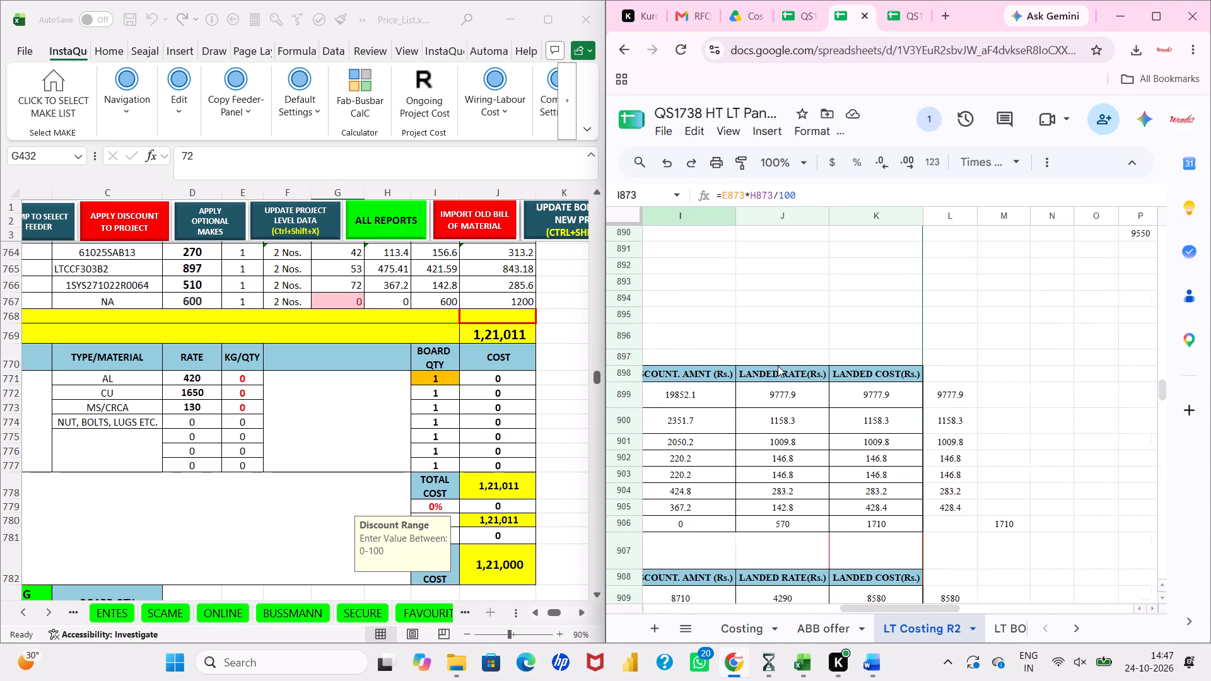
scroll(778, 366, right, 1)
scroll(404, 373, right, 2)
scroll(404, 373, up, 8)
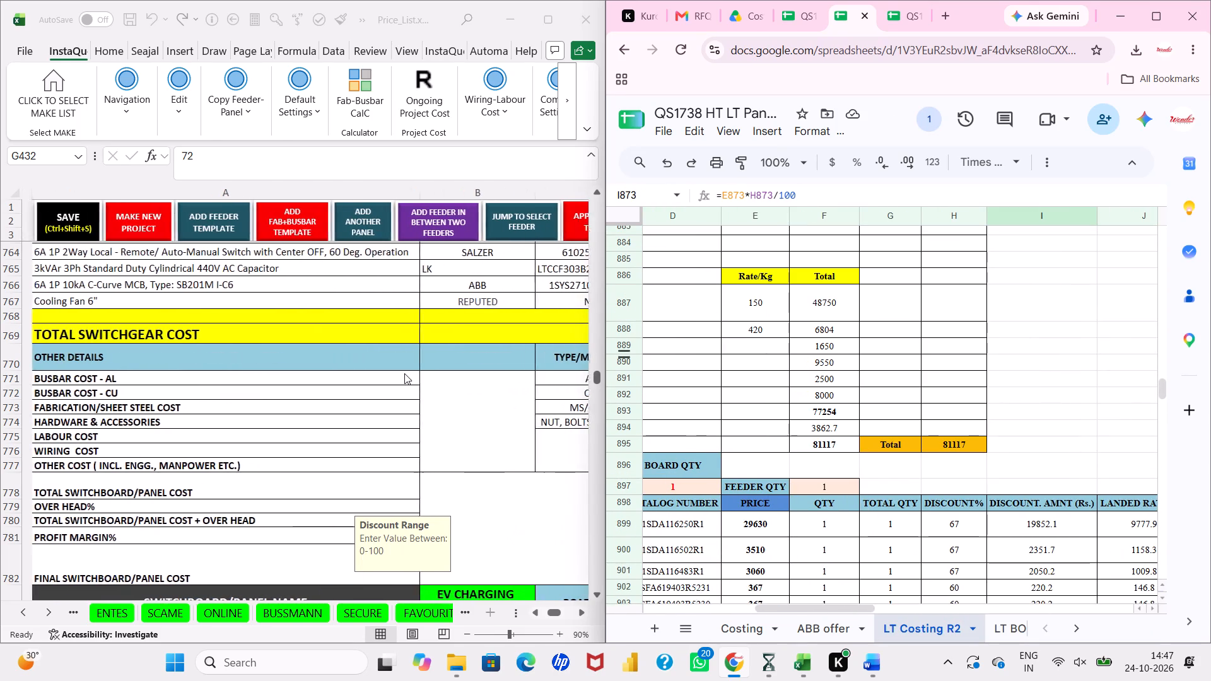
scroll(404, 373, up, 5)
scroll(404, 373, up, 20)
scroll(404, 373, up, 6)
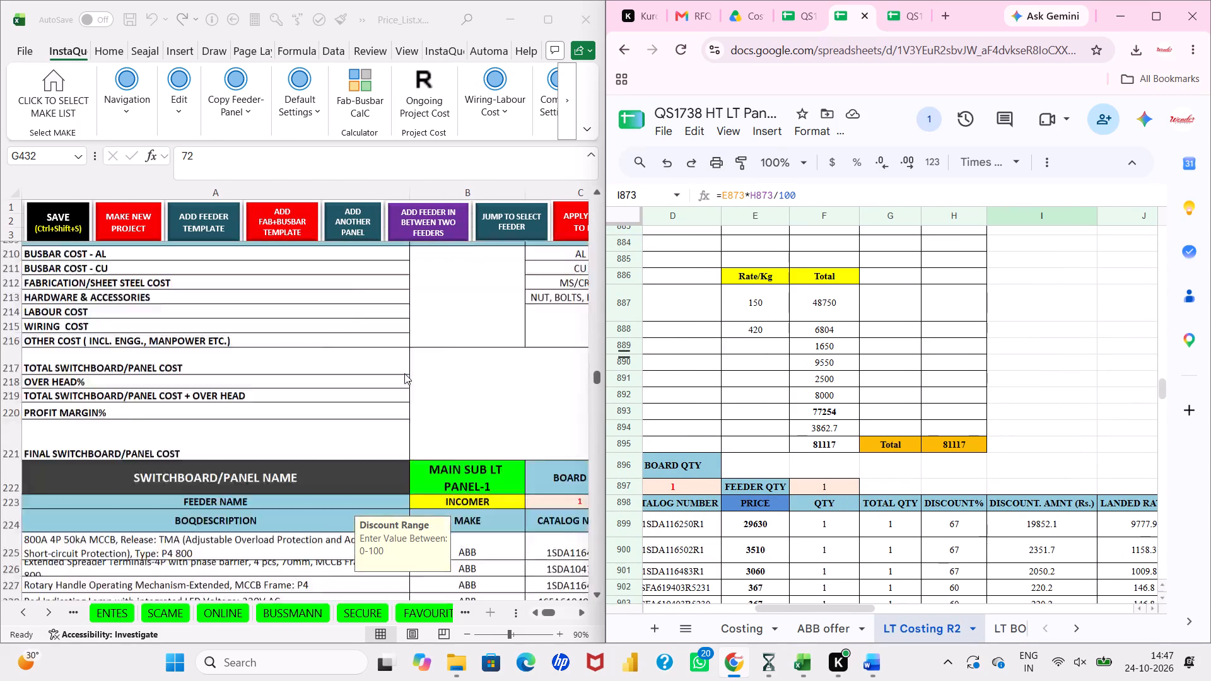
scroll(404, 373, up, 5)
click(802, 375)
scroll(802, 375, right, 4)
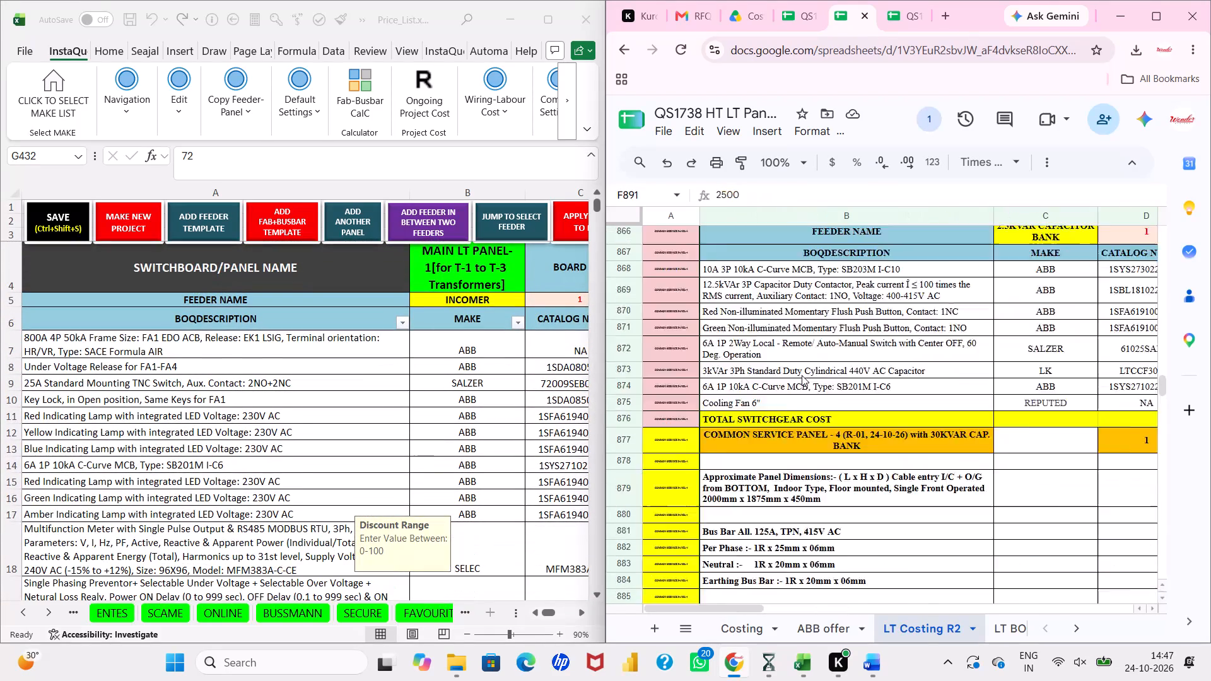
scroll(802, 375, up, 20)
scroll(802, 375, up, 3)
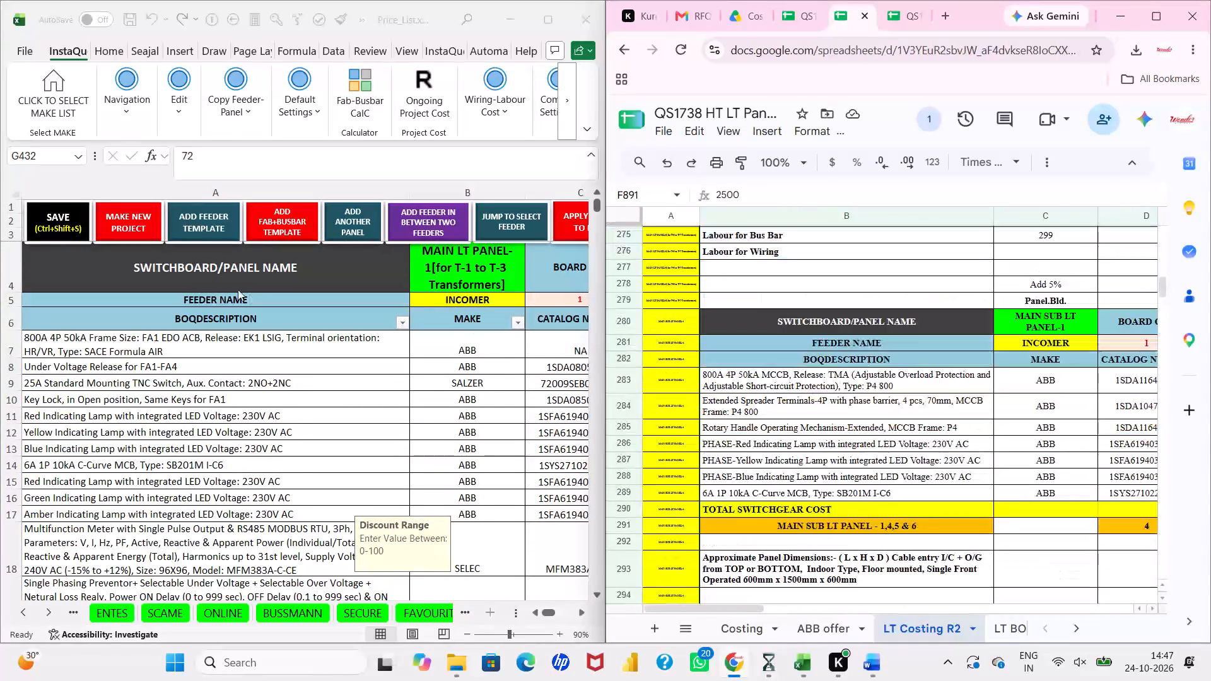
Save a backup of the ongoing project from the Excel price list.
click(54, 236)
click(54, 236)
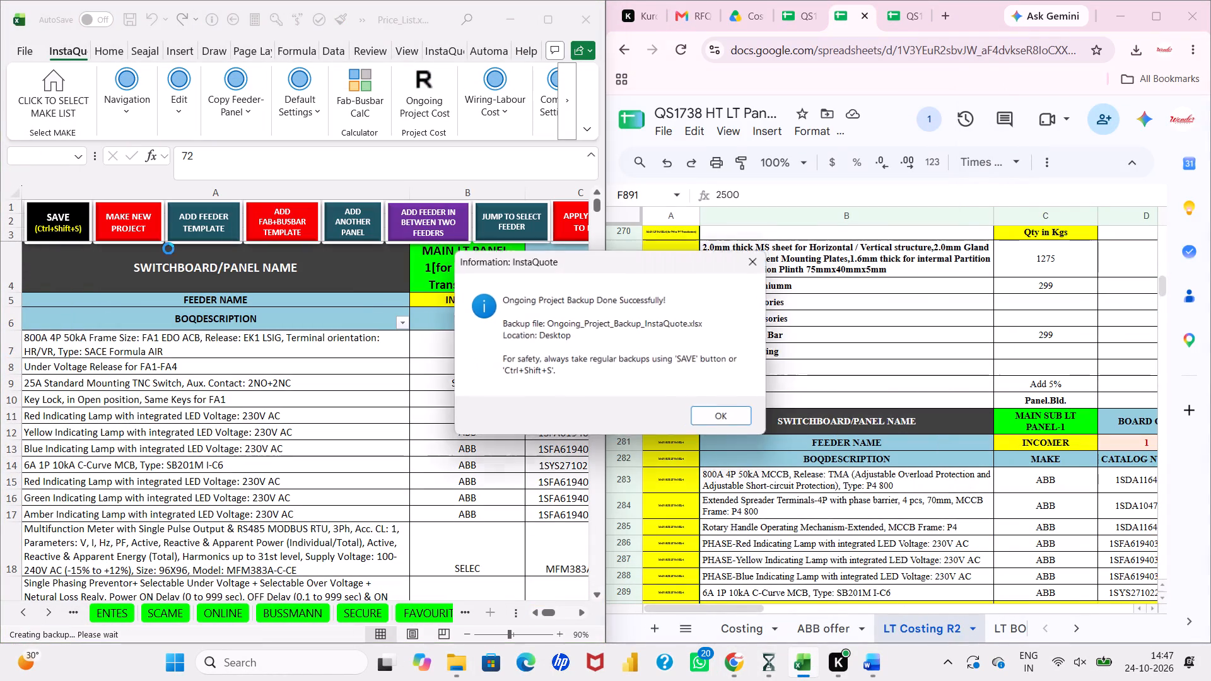
click(715, 417)
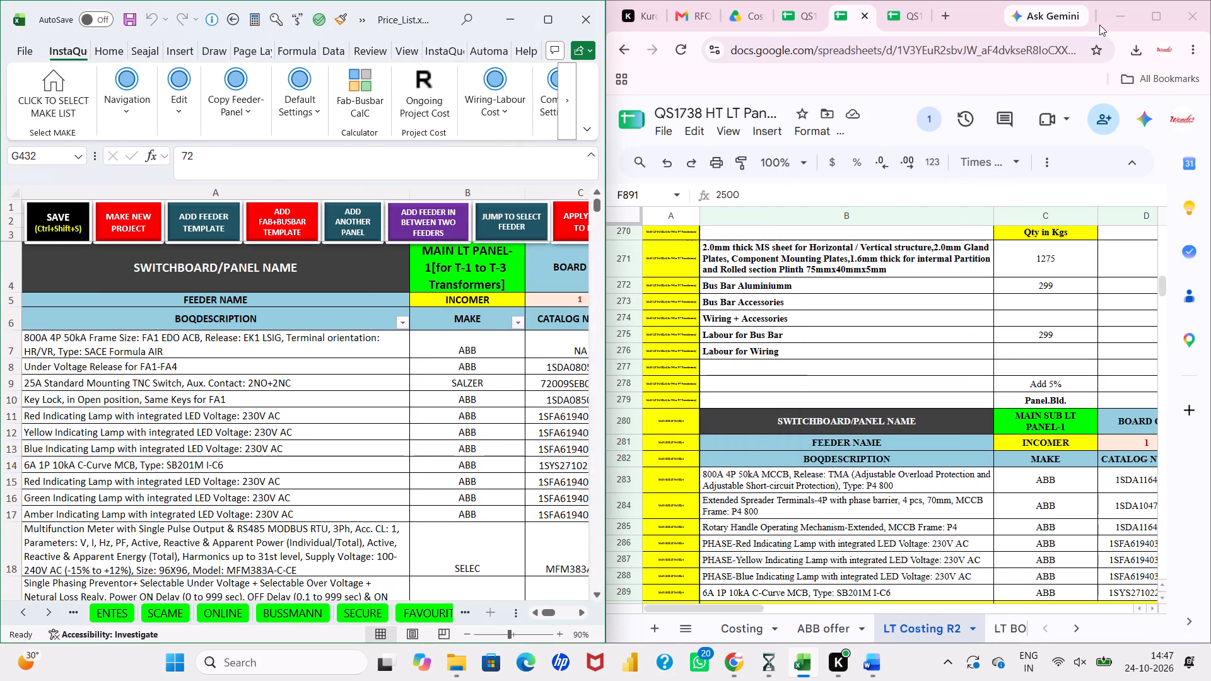
Maximise the QS1738 HT LT Panels spreadsheet window and look over the panel cost summary at the start of LT Costing R2.
click(1145, 21)
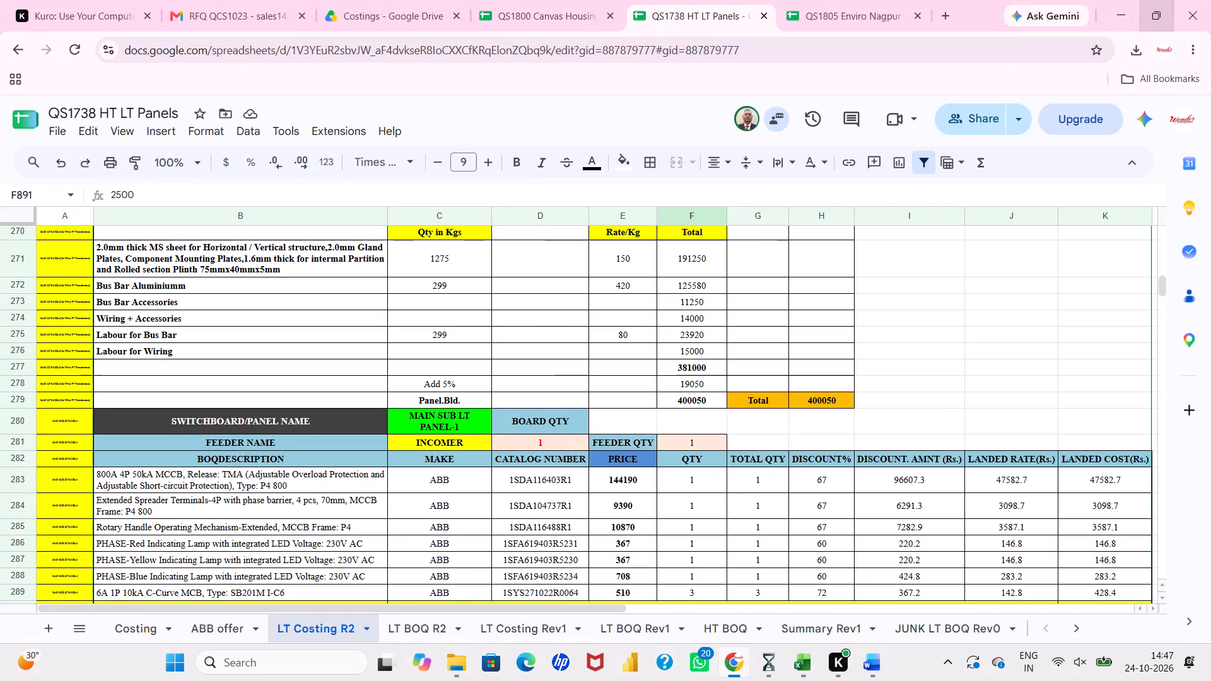
click(241, 632)
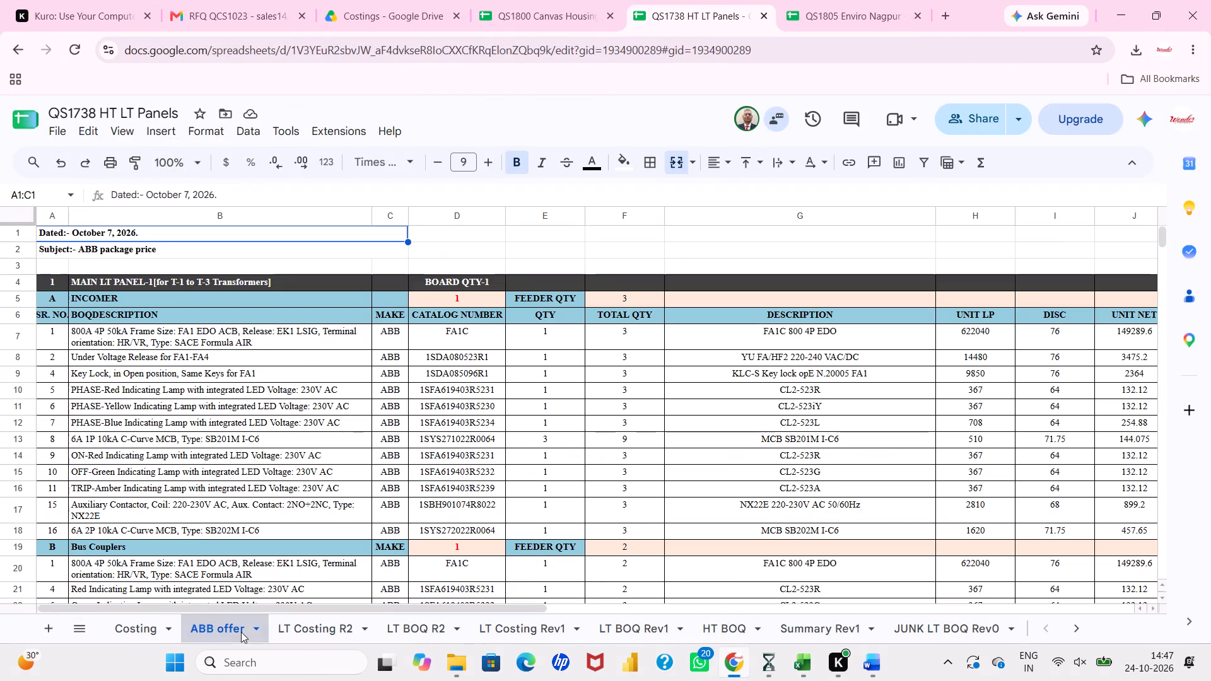
click(317, 636)
scroll(534, 413, up, 5)
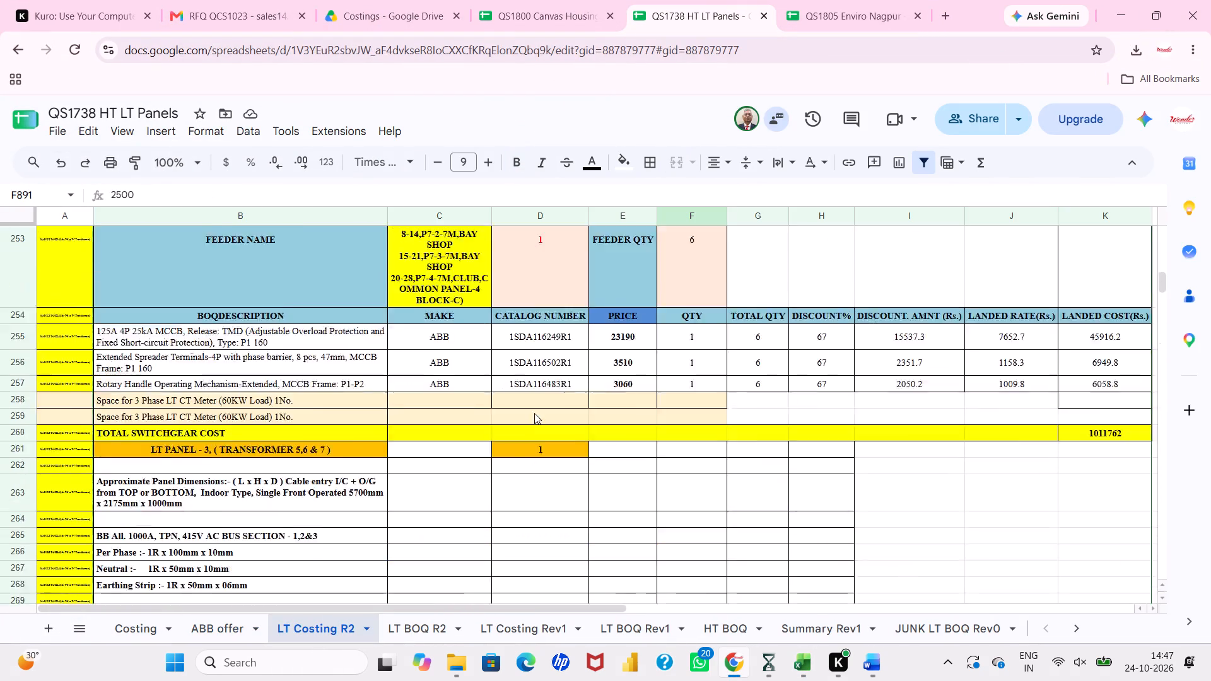
scroll(534, 413, up, 20)
scroll(534, 413, up, 4)
scroll(561, 286, down, 3)
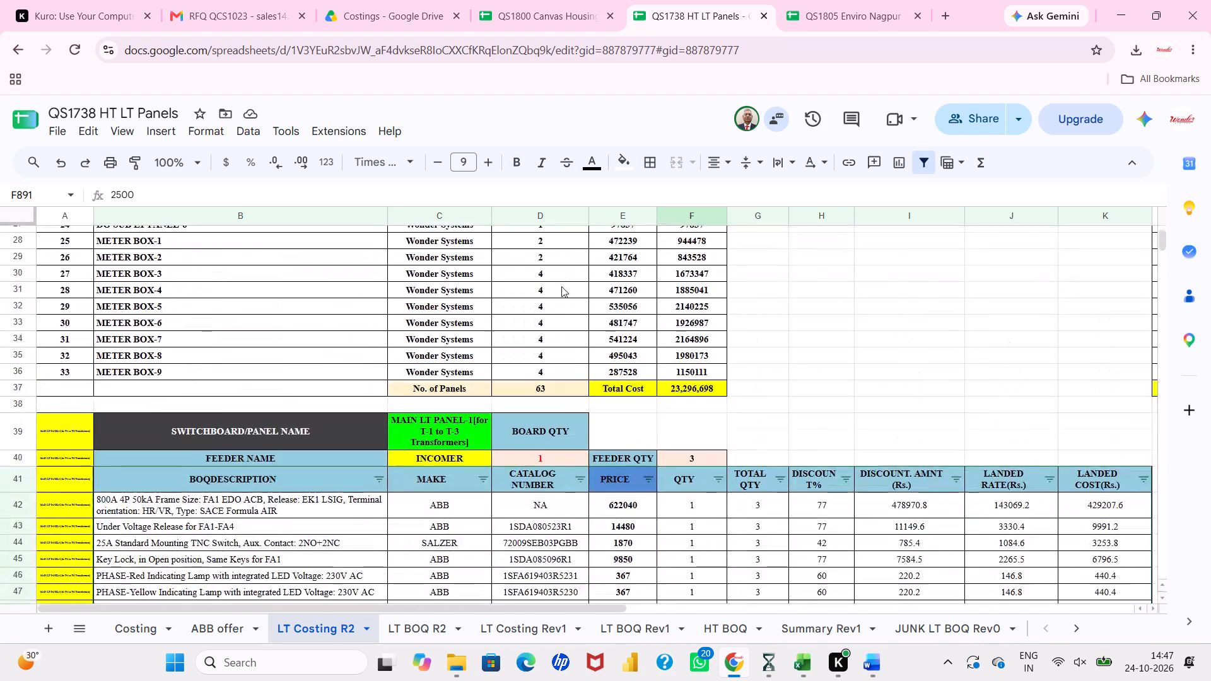
Review the feeder item discounts, landed costs and fabrication totals of the main LT panels and main sub LT panels in LT Costing R2.
scroll(561, 286, down, 2)
scroll(561, 286, left, 4)
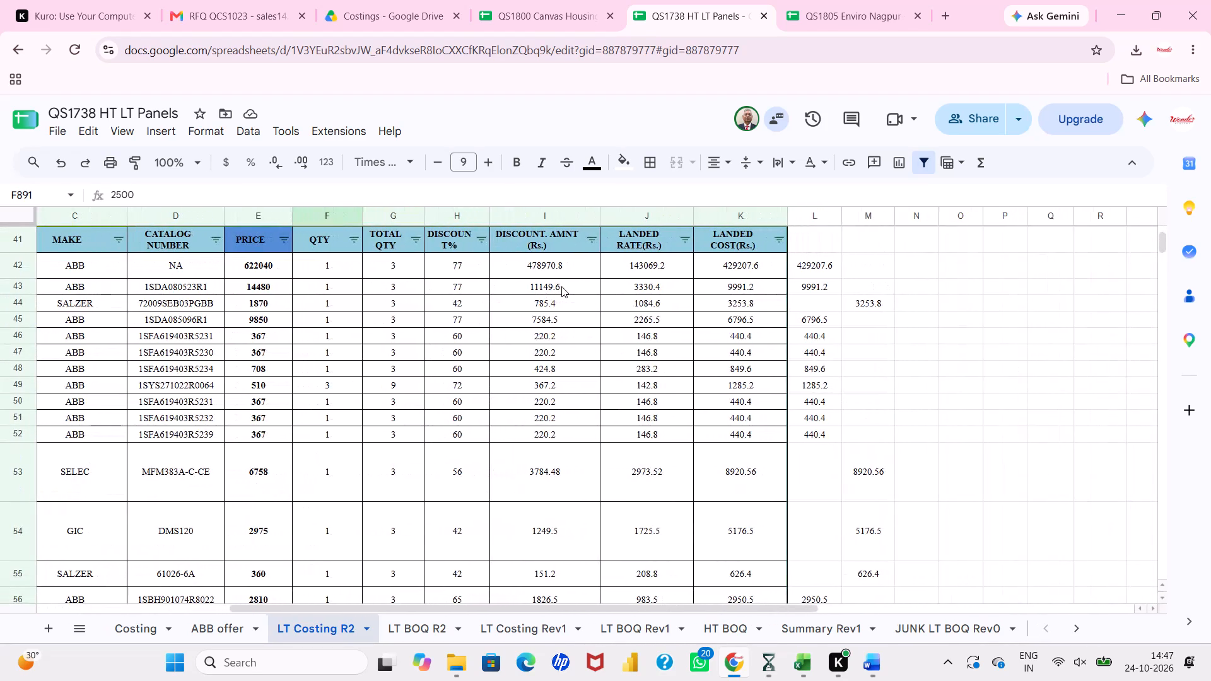
scroll(561, 286, down, 5)
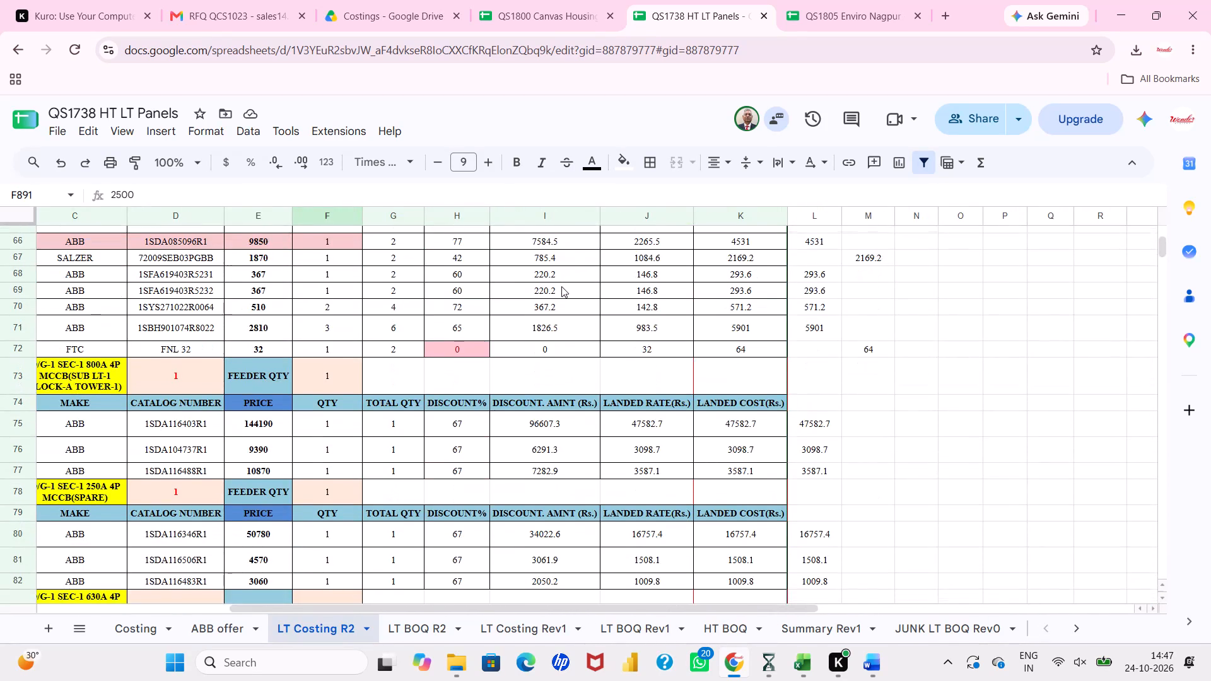
scroll(561, 286, down, 5)
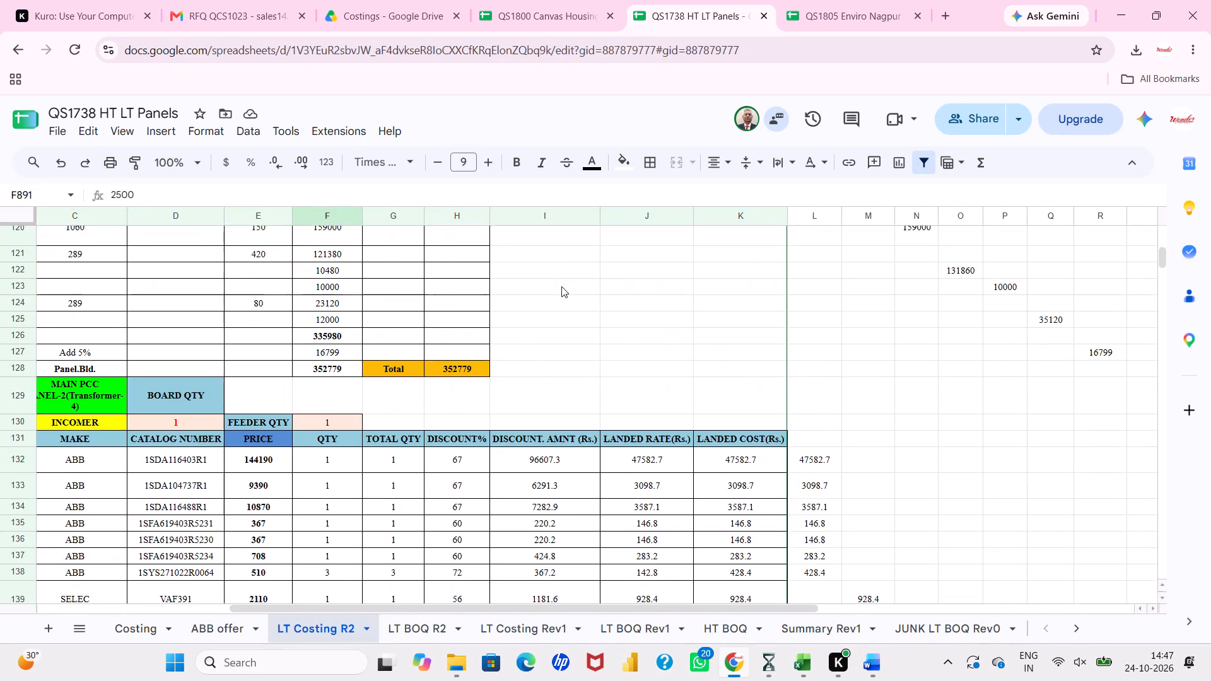
scroll(561, 286, down, 6)
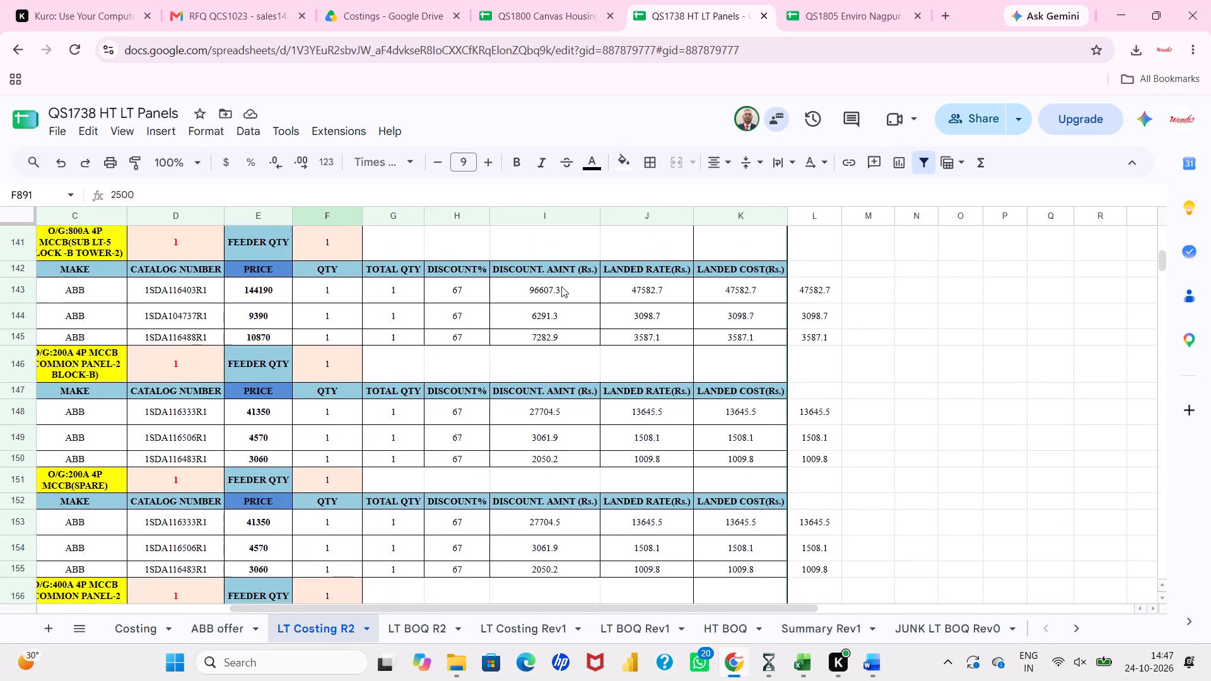
scroll(561, 286, down, 5)
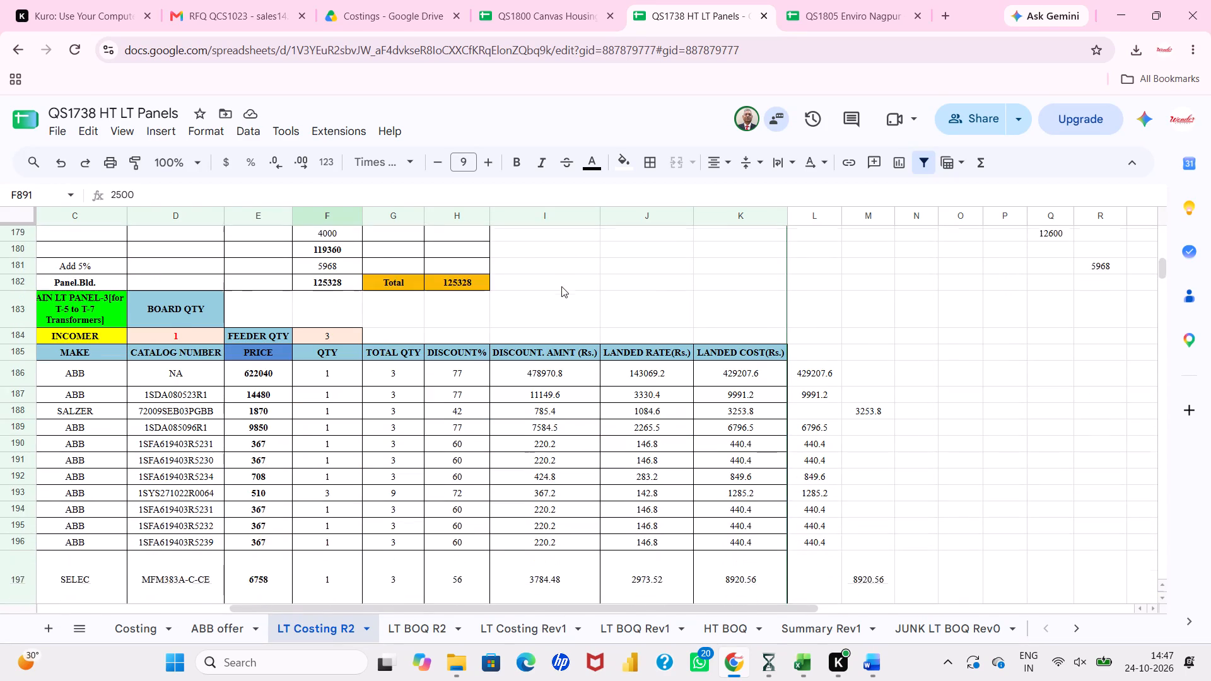
scroll(561, 286, down, 5)
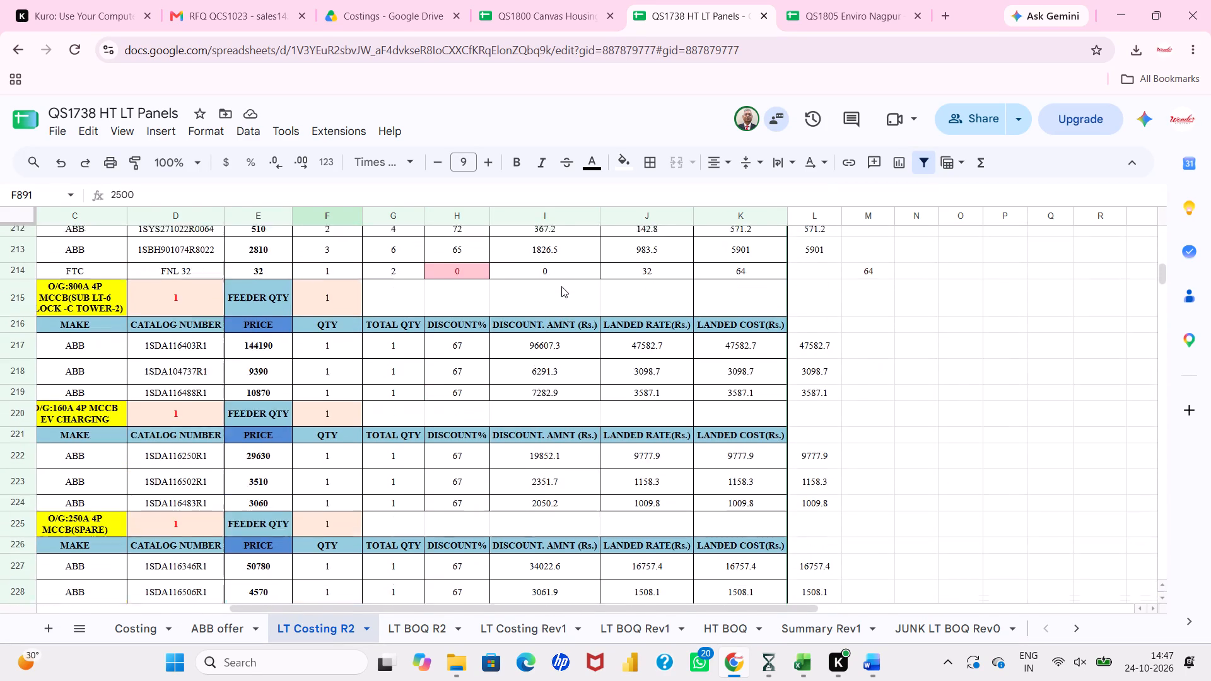
scroll(561, 286, down, 5)
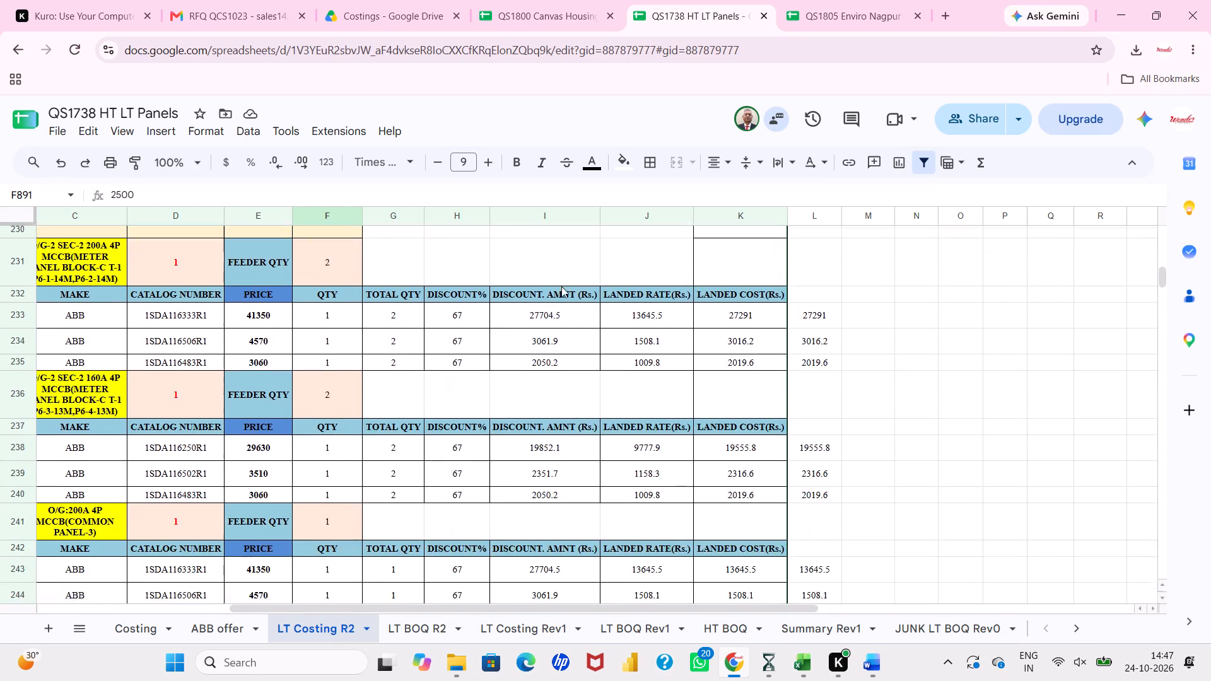
scroll(561, 286, down, 4)
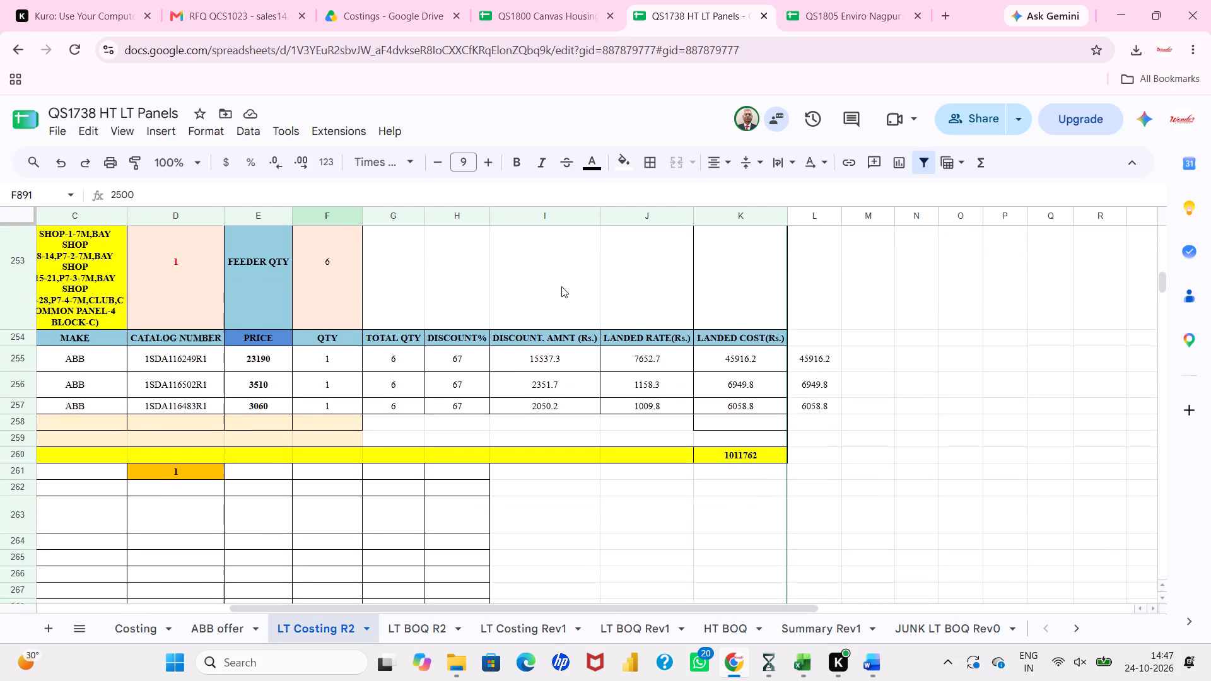
scroll(561, 286, down, 3)
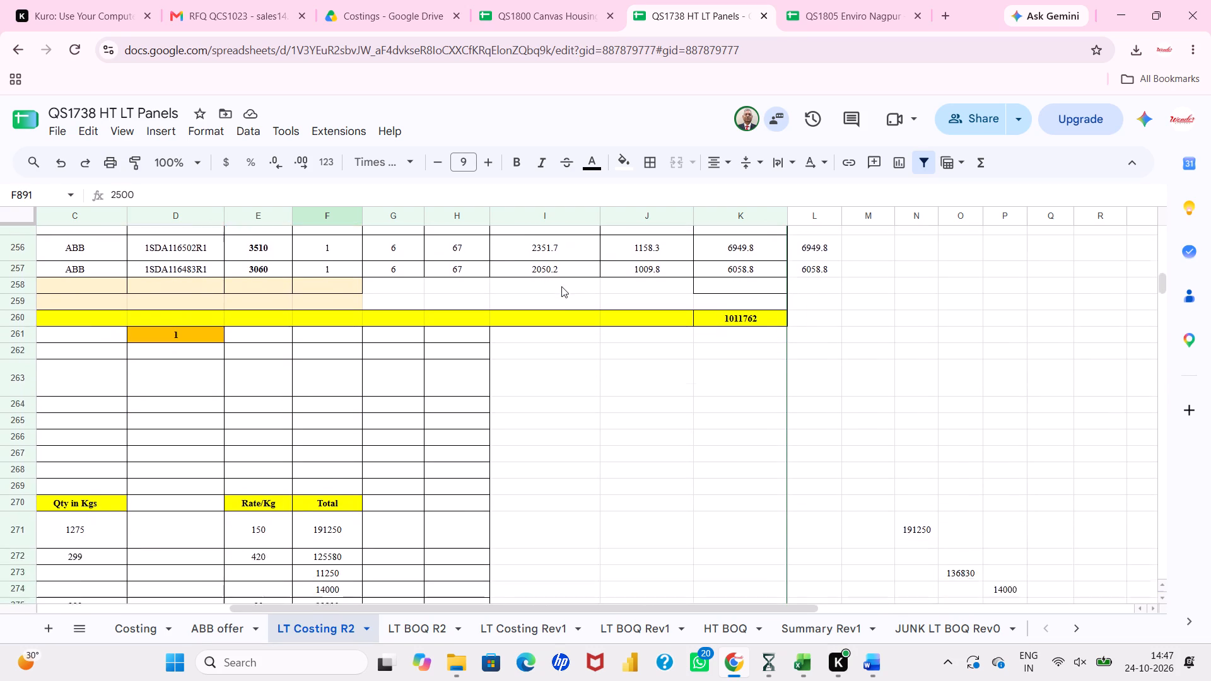
scroll(561, 286, down, 7)
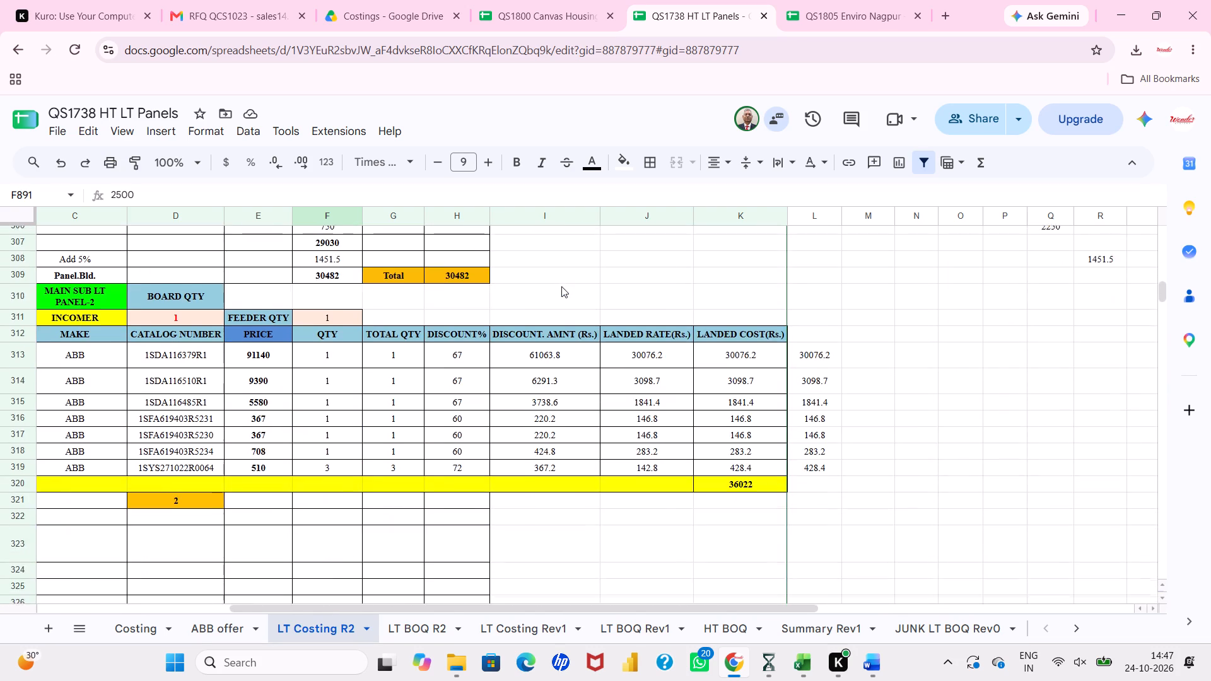
scroll(561, 286, down, 6)
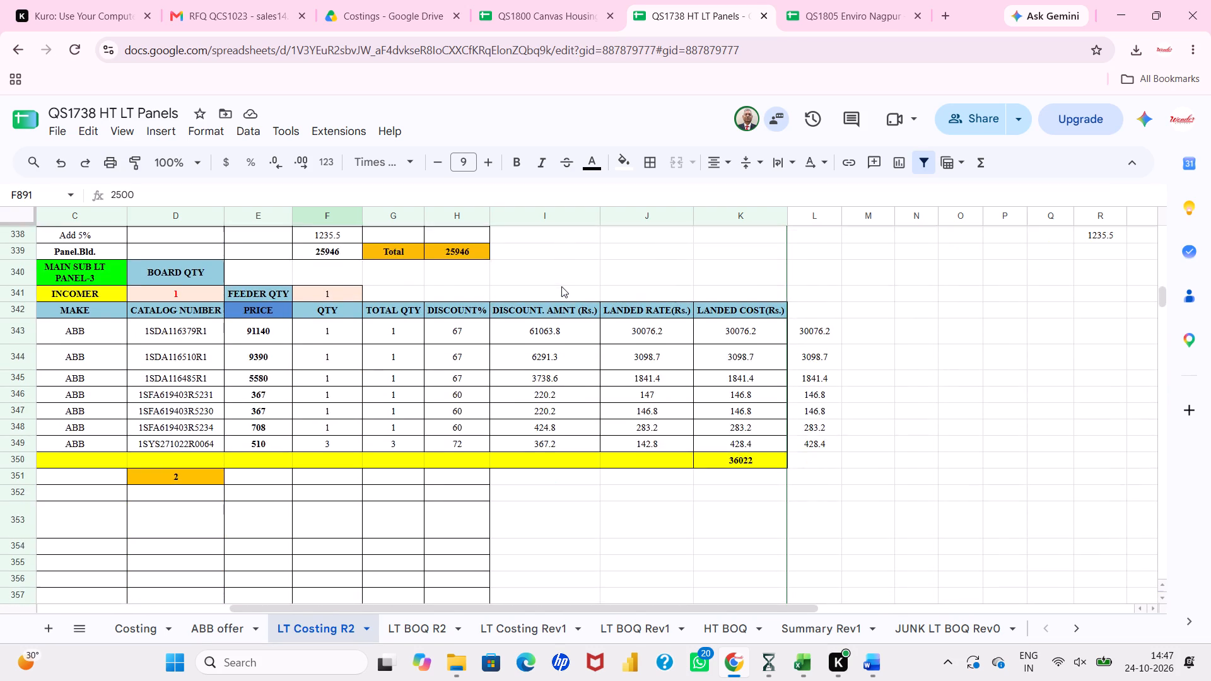
scroll(561, 286, down, 6)
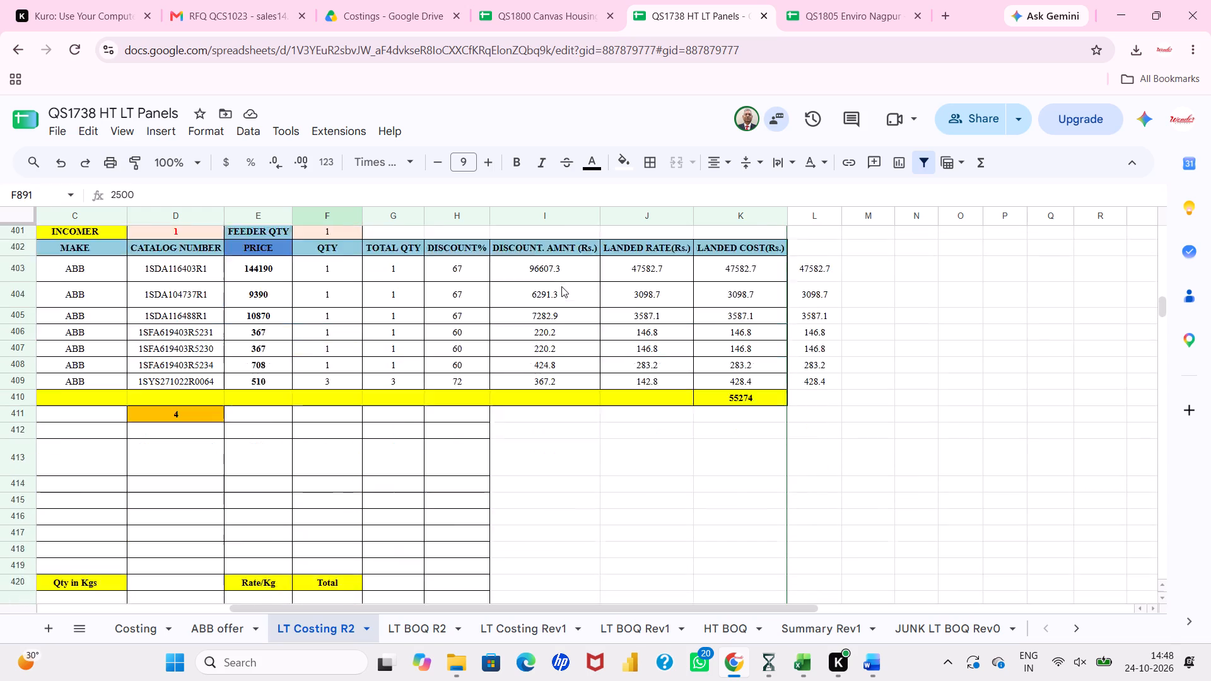
Check the feeder, APFC and capacitor bank costs of the common service panels, including their landed cost columns.
scroll(561, 286, down, 4)
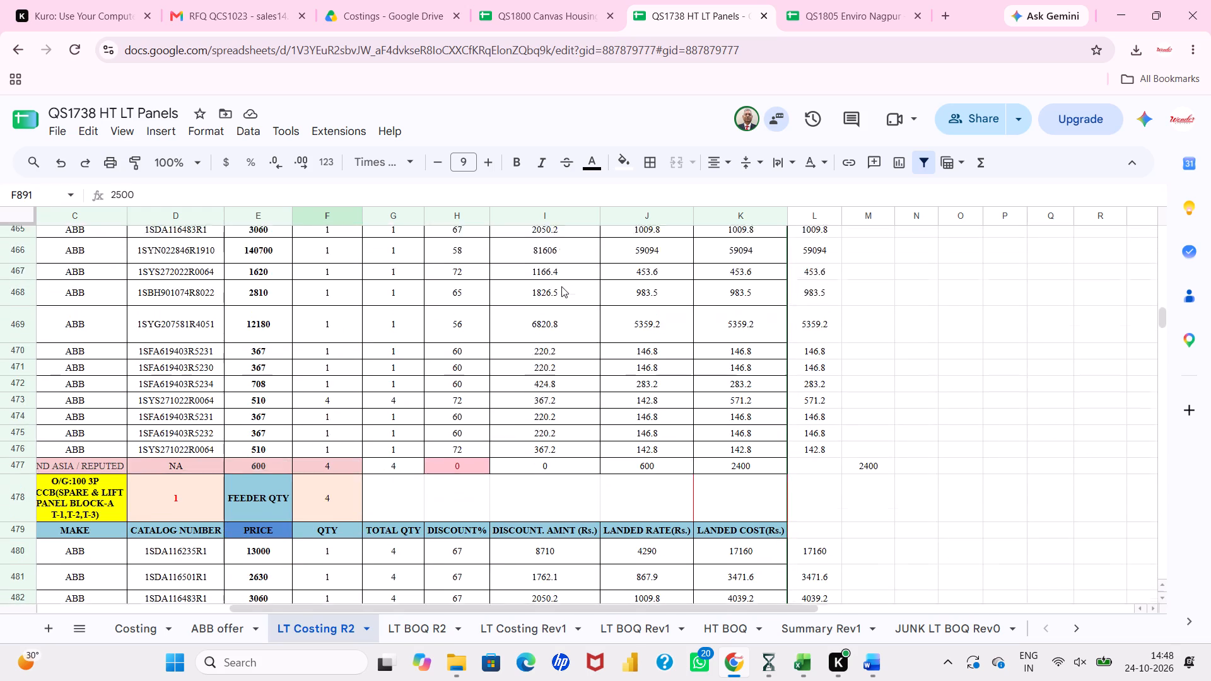
scroll(561, 286, down, 4)
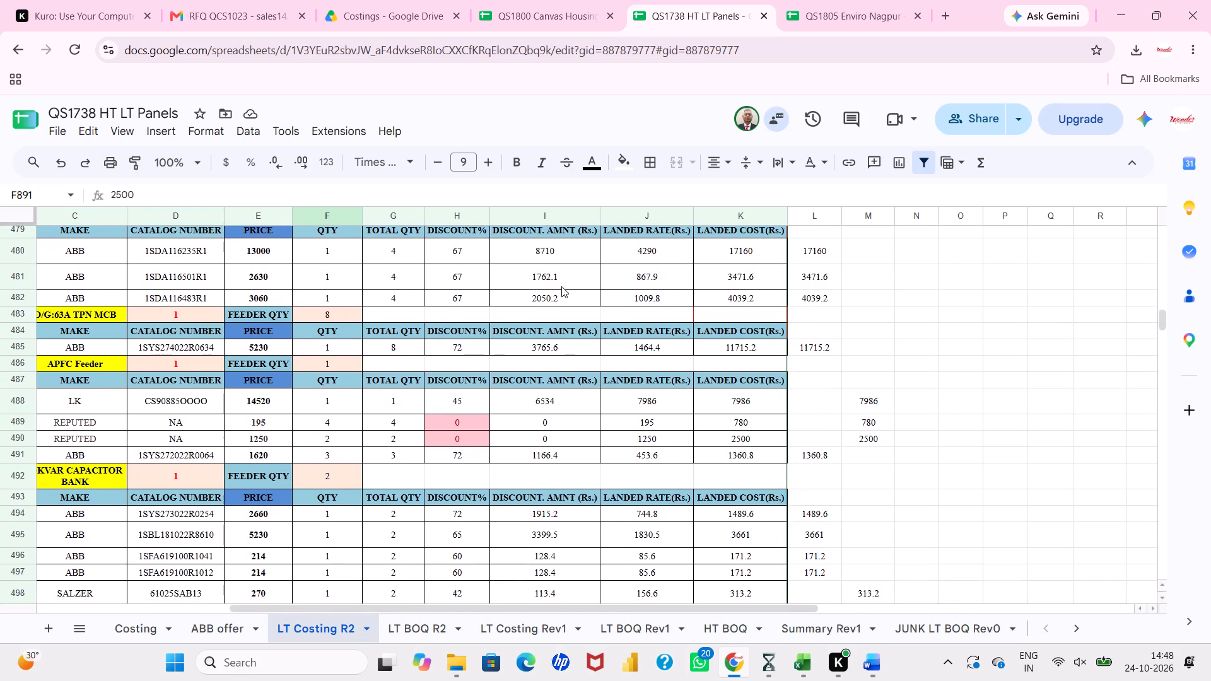
scroll(561, 286, down, 4)
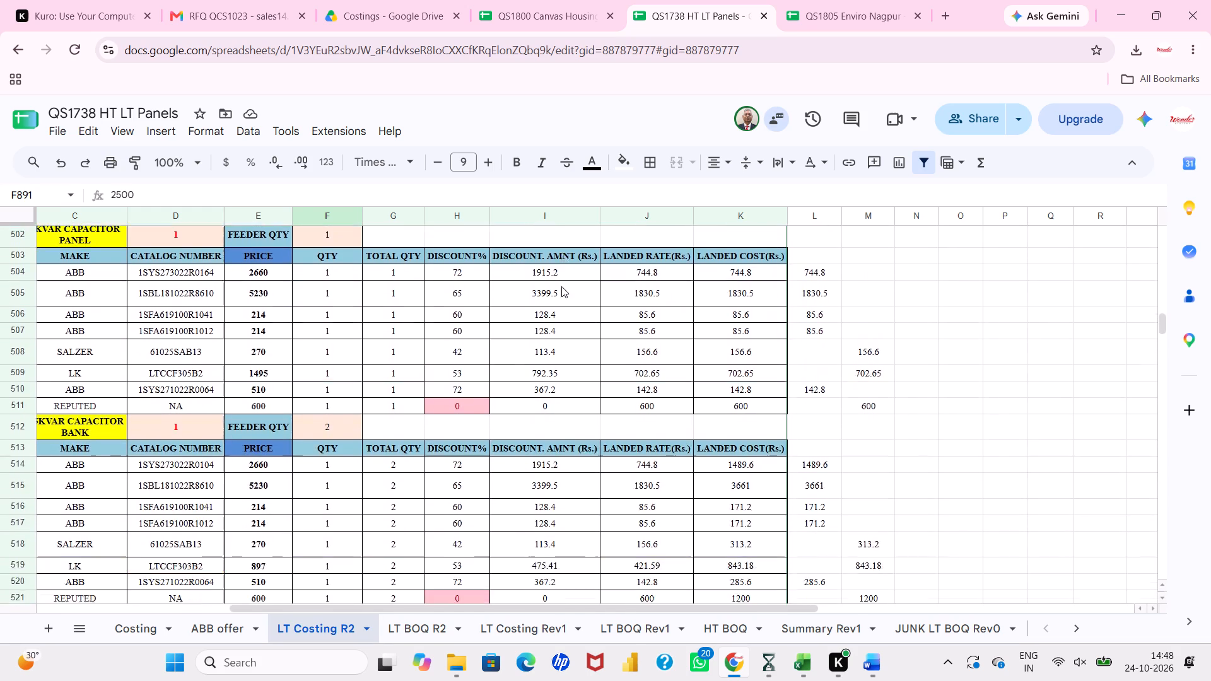
scroll(561, 286, down, 7)
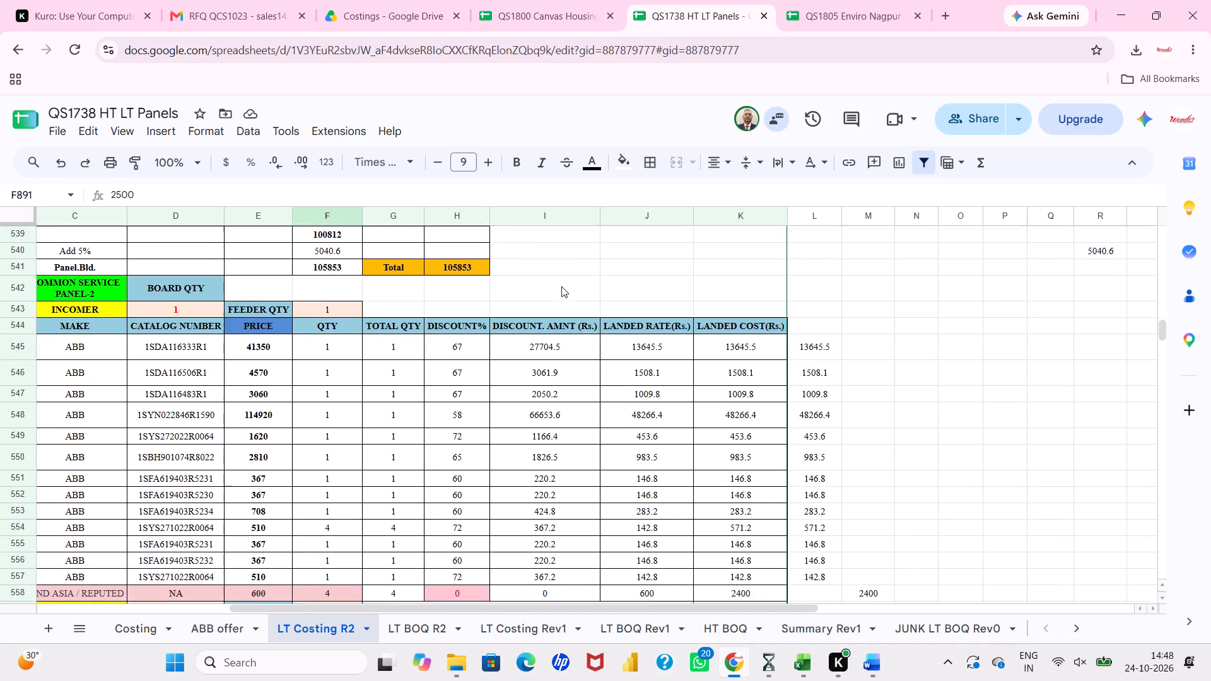
scroll(561, 286, down, 4)
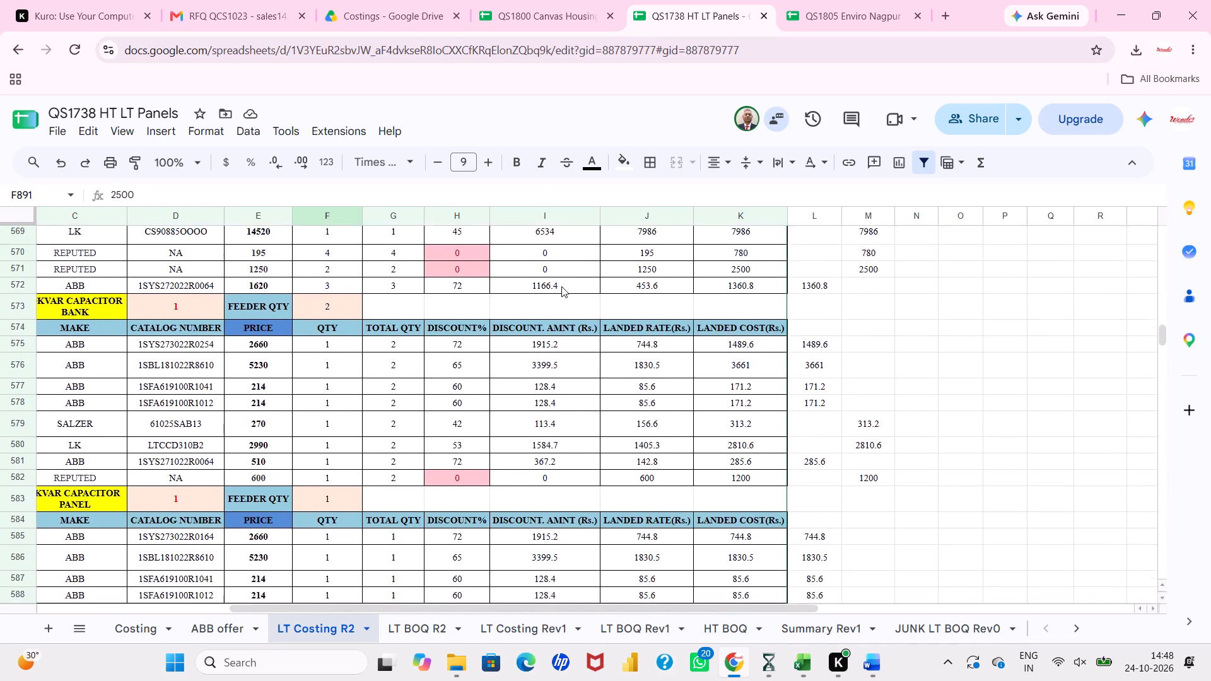
scroll(561, 286, down, 5)
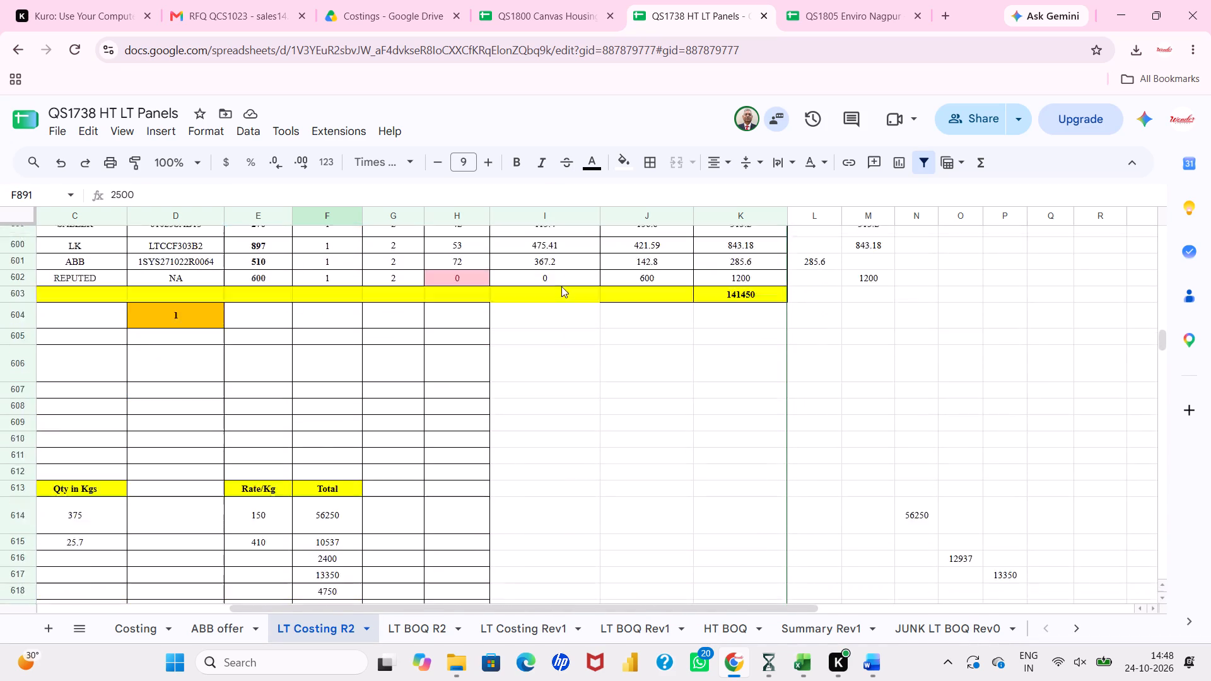
scroll(561, 286, down, 4)
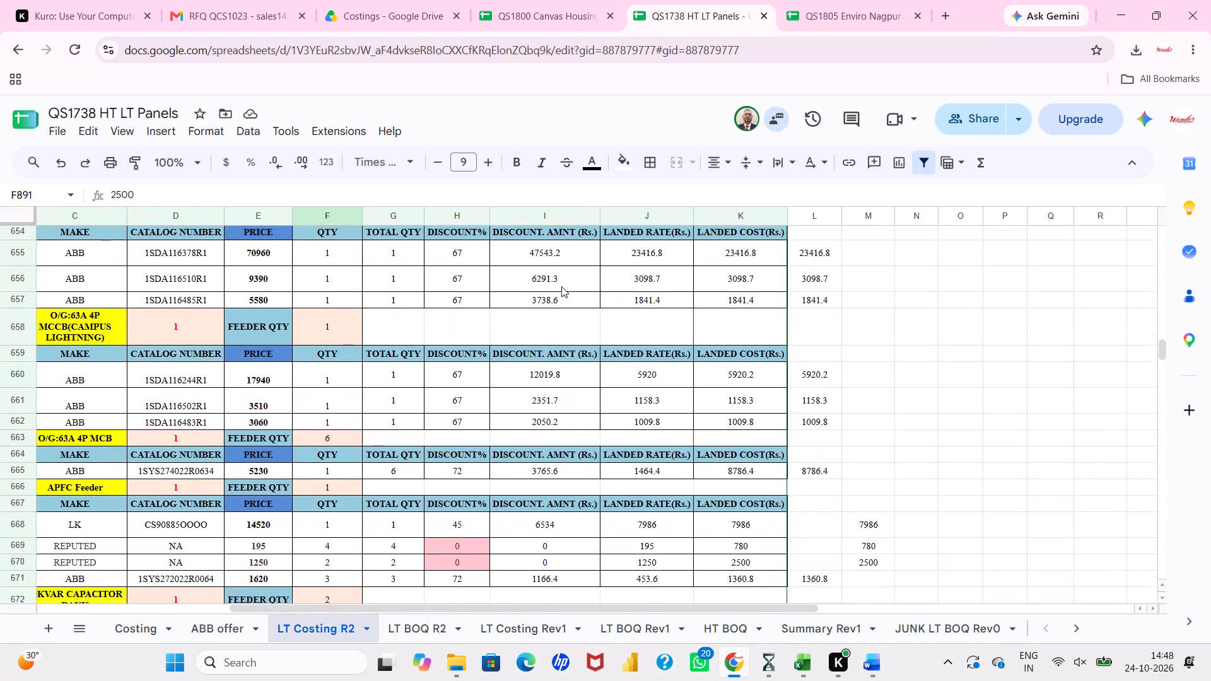
scroll(561, 286, down, 5)
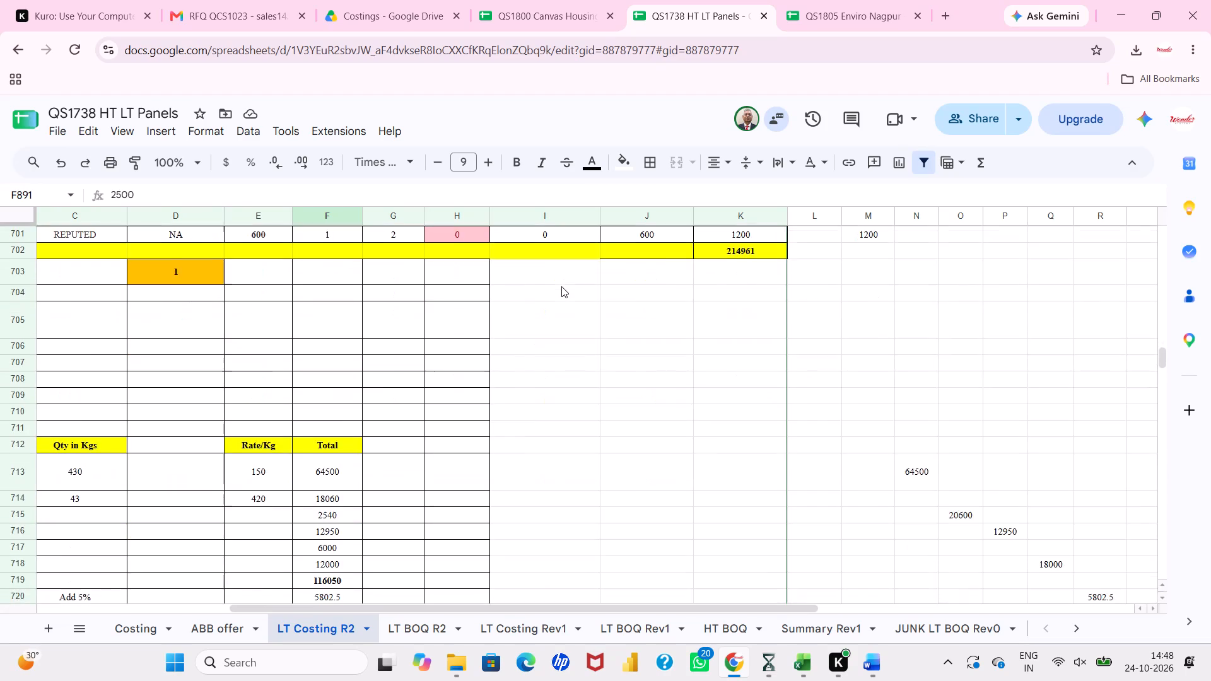
scroll(561, 286, down, 6)
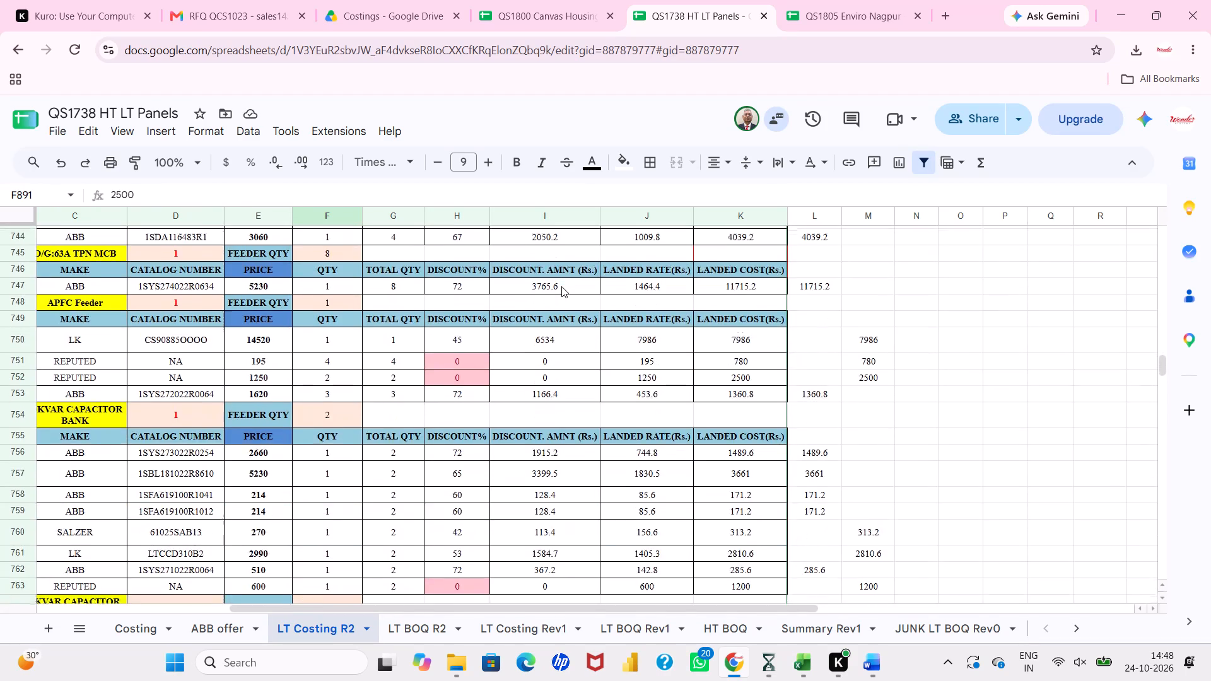
scroll(561, 286, down, 8)
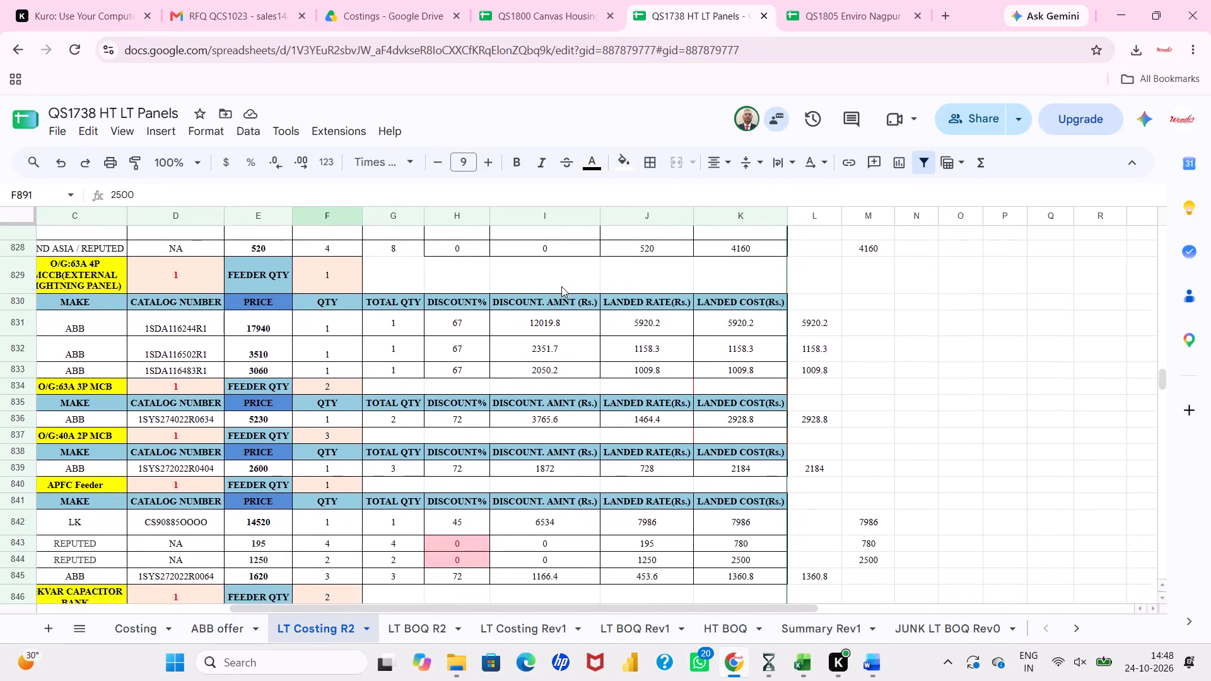
scroll(561, 286, down, 3)
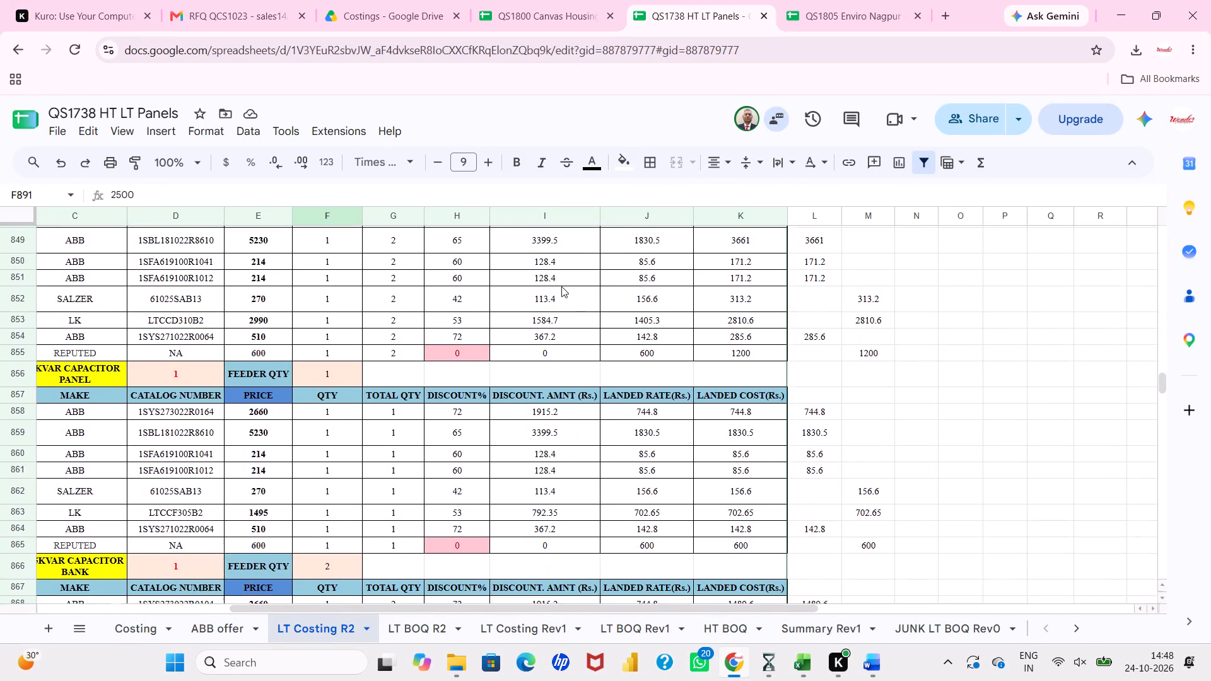
Examine the item prices, discounts and landed costs of the external lighting panel, lift panel and DG synchronized panel.
scroll(561, 286, down, 3)
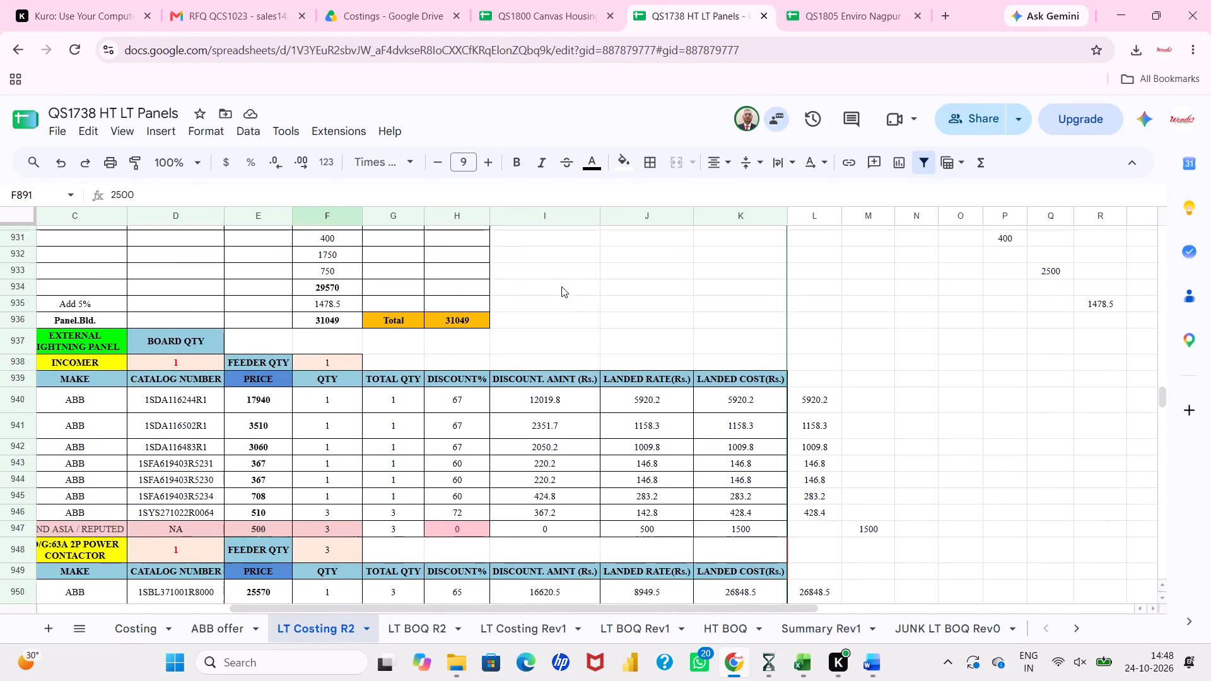
scroll(561, 286, down, 4)
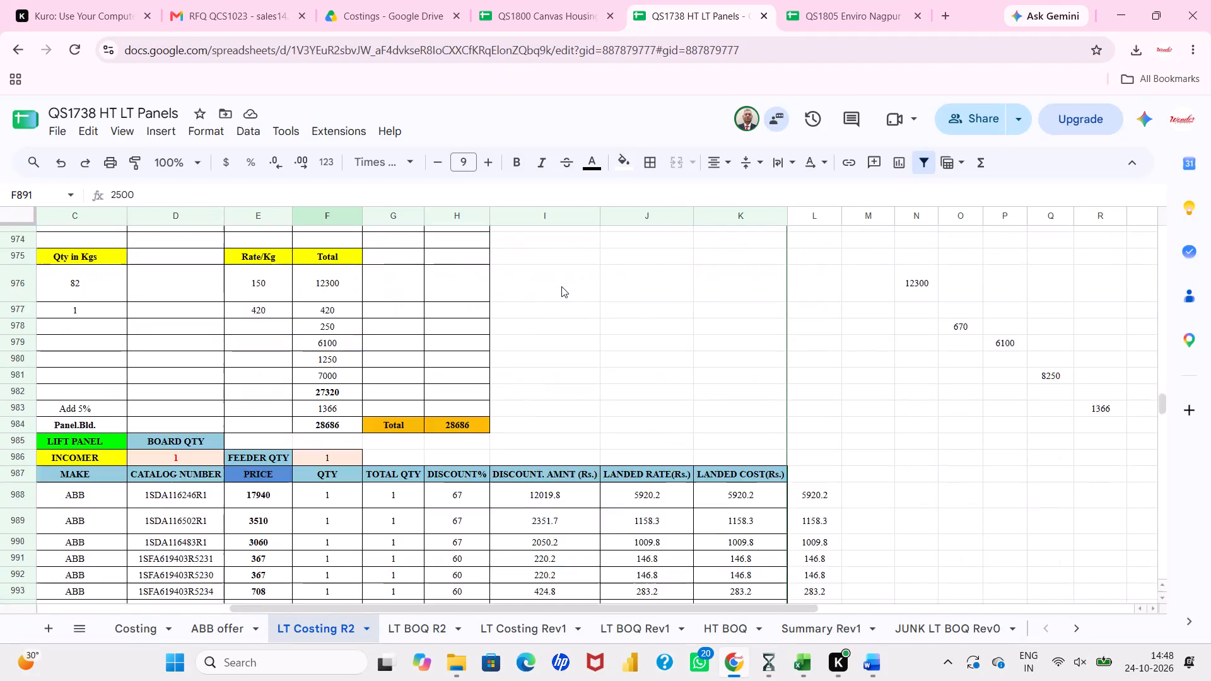
scroll(561, 286, down, 5)
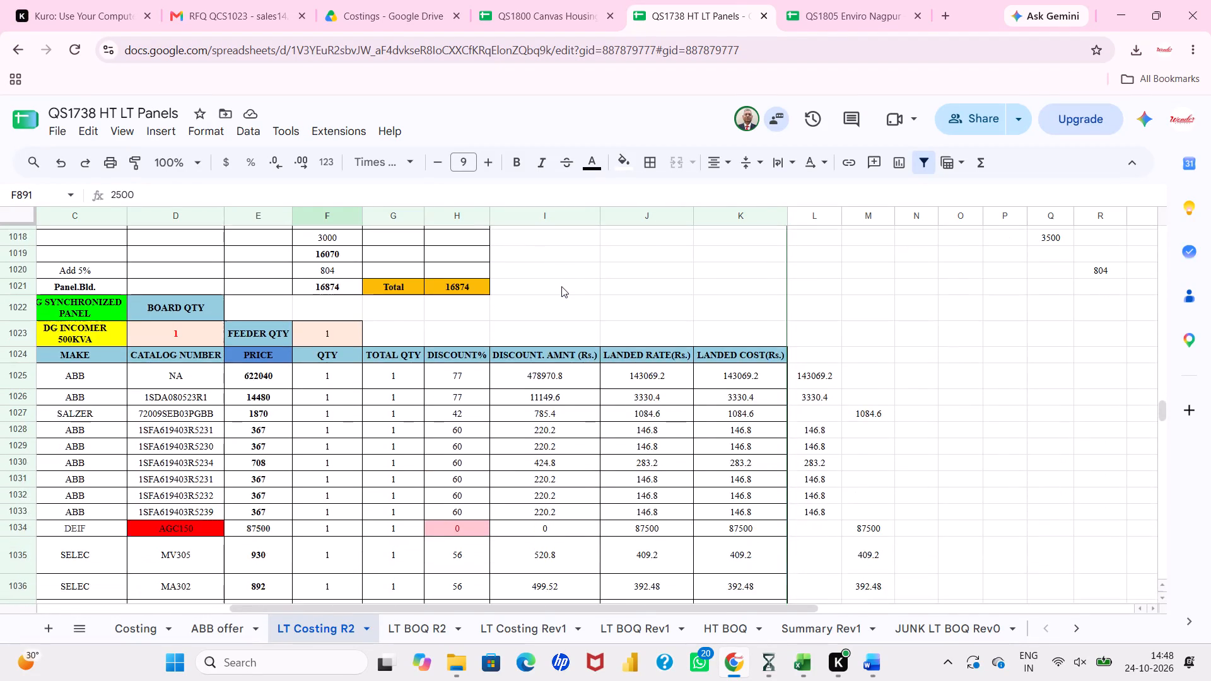
scroll(561, 286, down, 4)
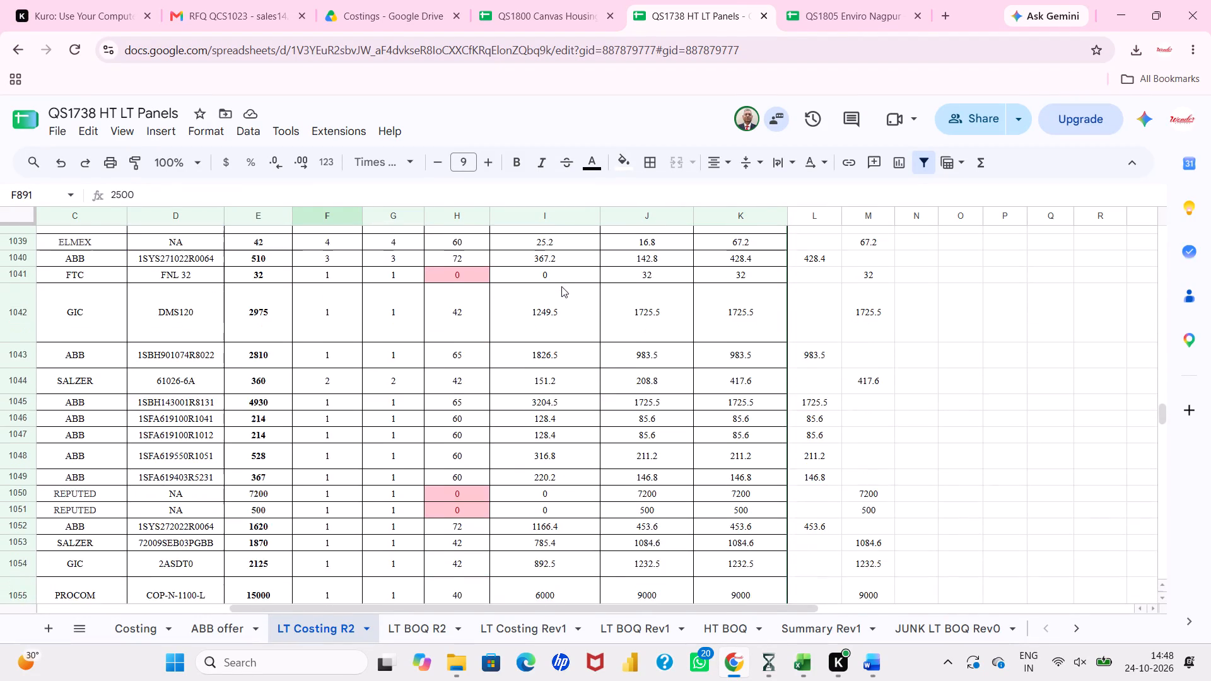
scroll(561, 286, down, 10)
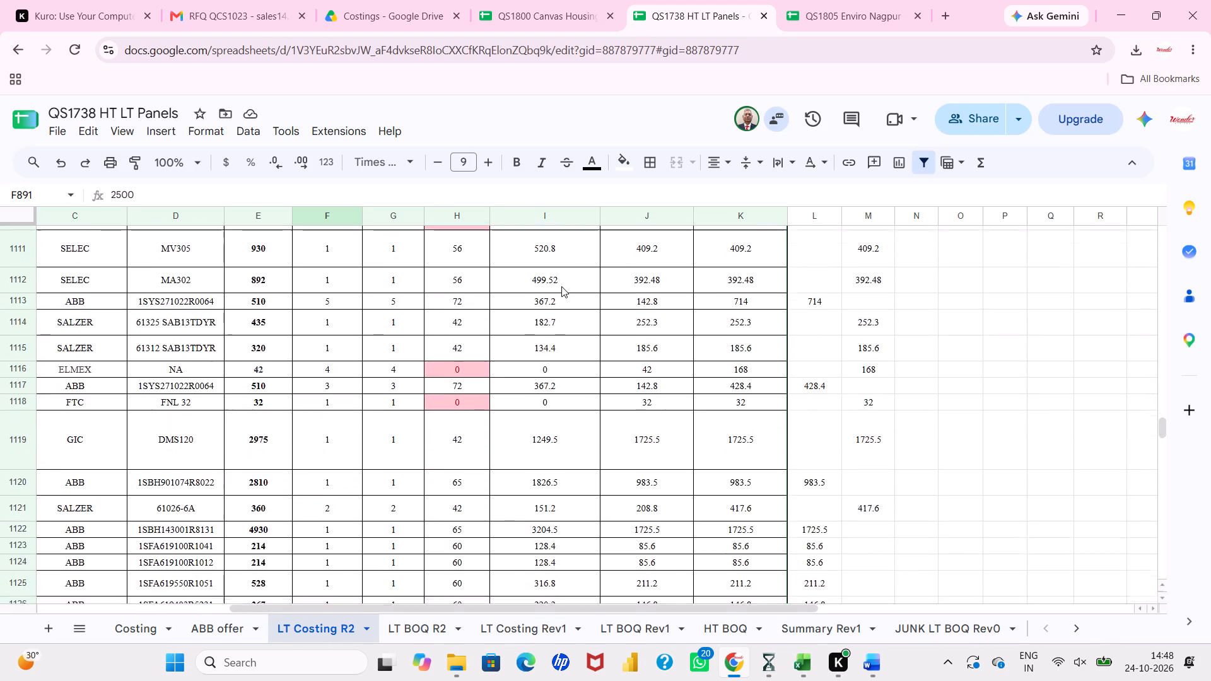
scroll(561, 286, down, 5)
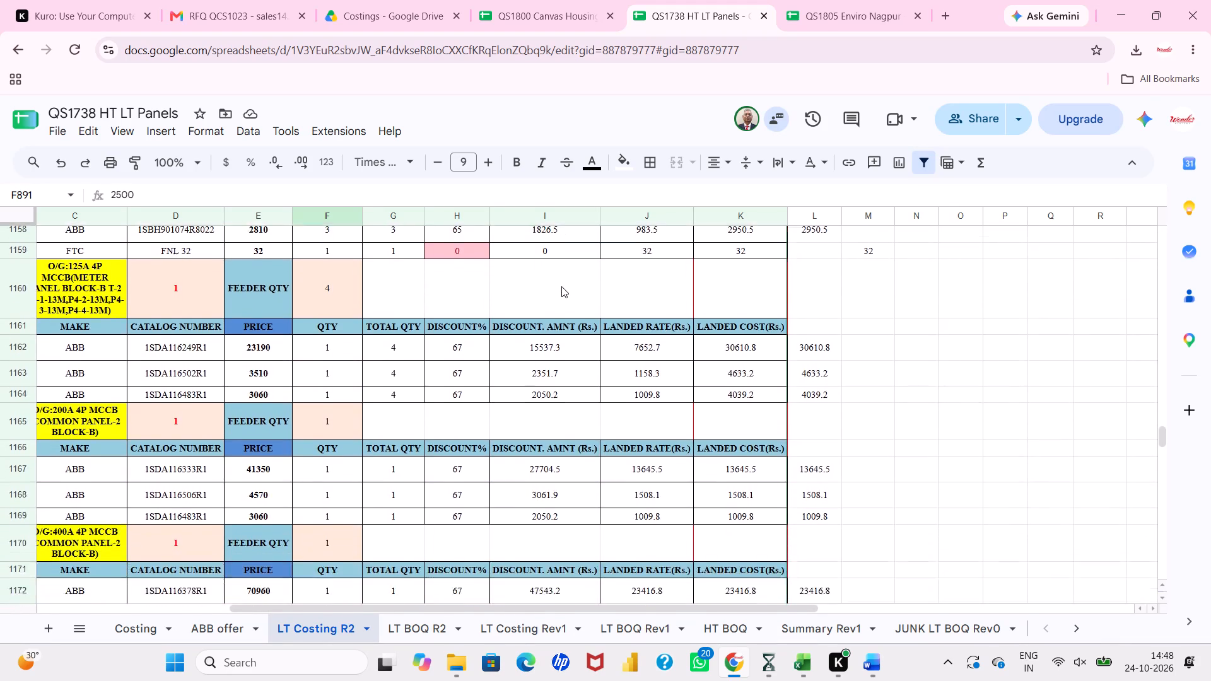
scroll(561, 286, down, 8)
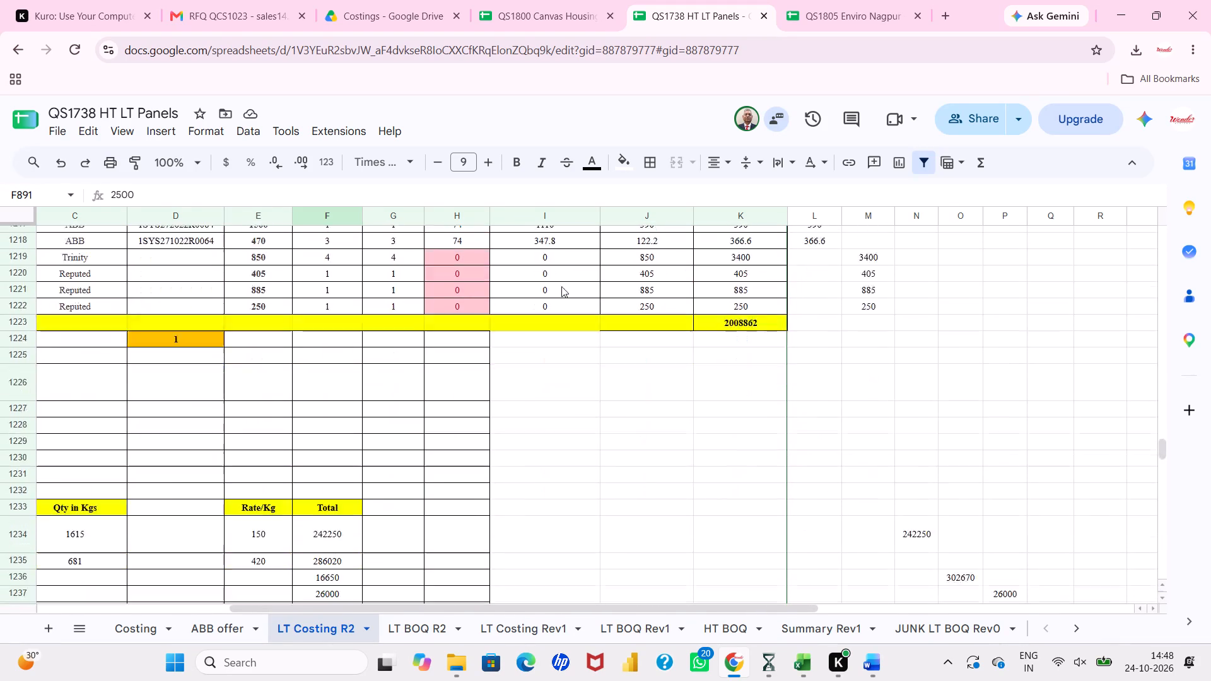
Review the feeder costs, discounts and fabrication totals of the DG sub LT panels in LT Costing R2.
scroll(561, 286, down, 3)
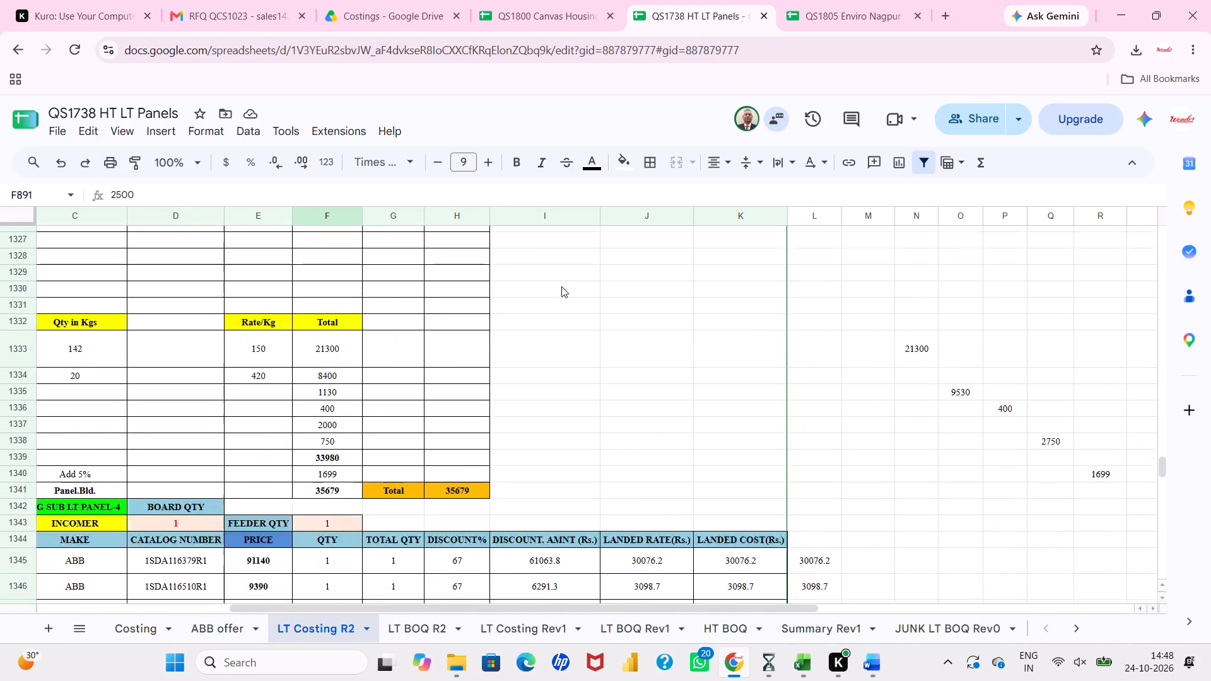
scroll(561, 286, down, 8)
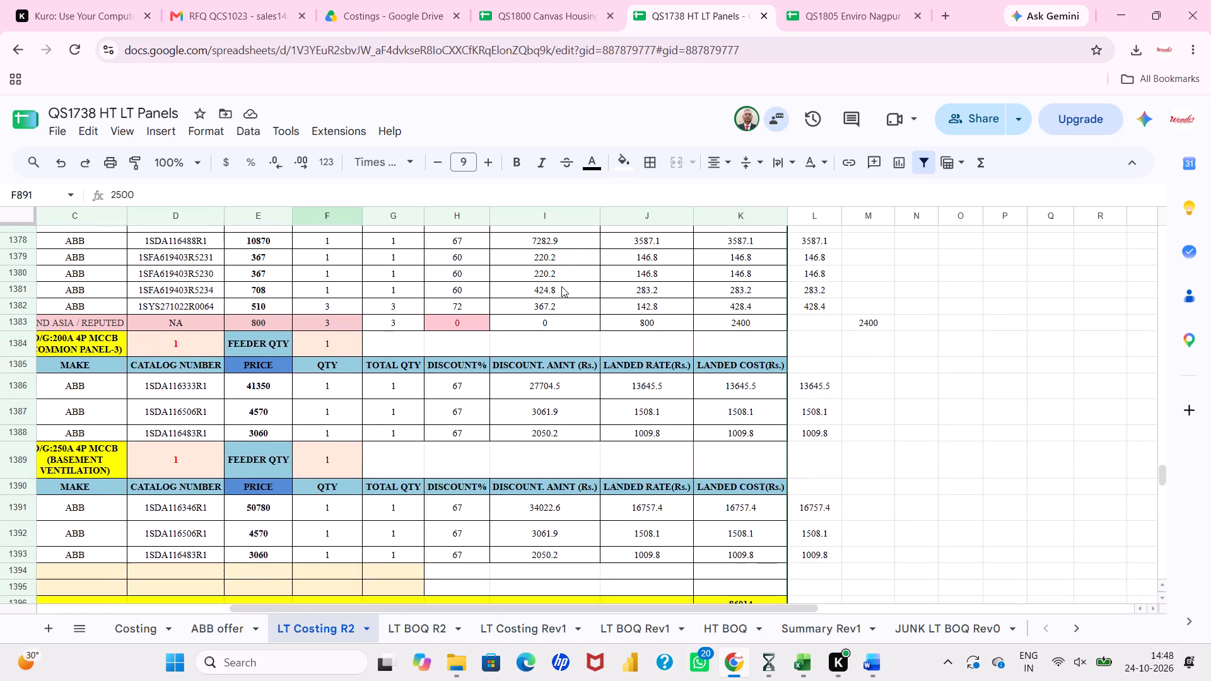
scroll(561, 286, down, 8)
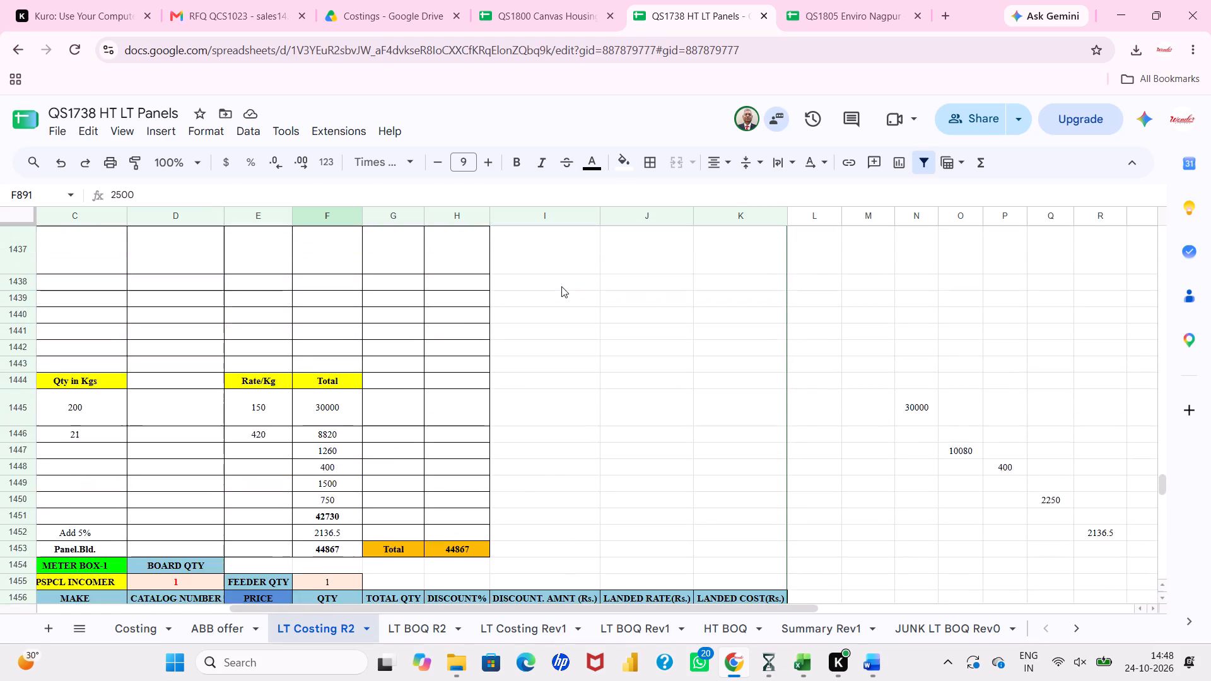
Check the incomer, outgoing feeder, ACCL and fabrication costs of Meter Box-1 through Meter Box-9, down to the sheet's end.
scroll(561, 286, down, 8)
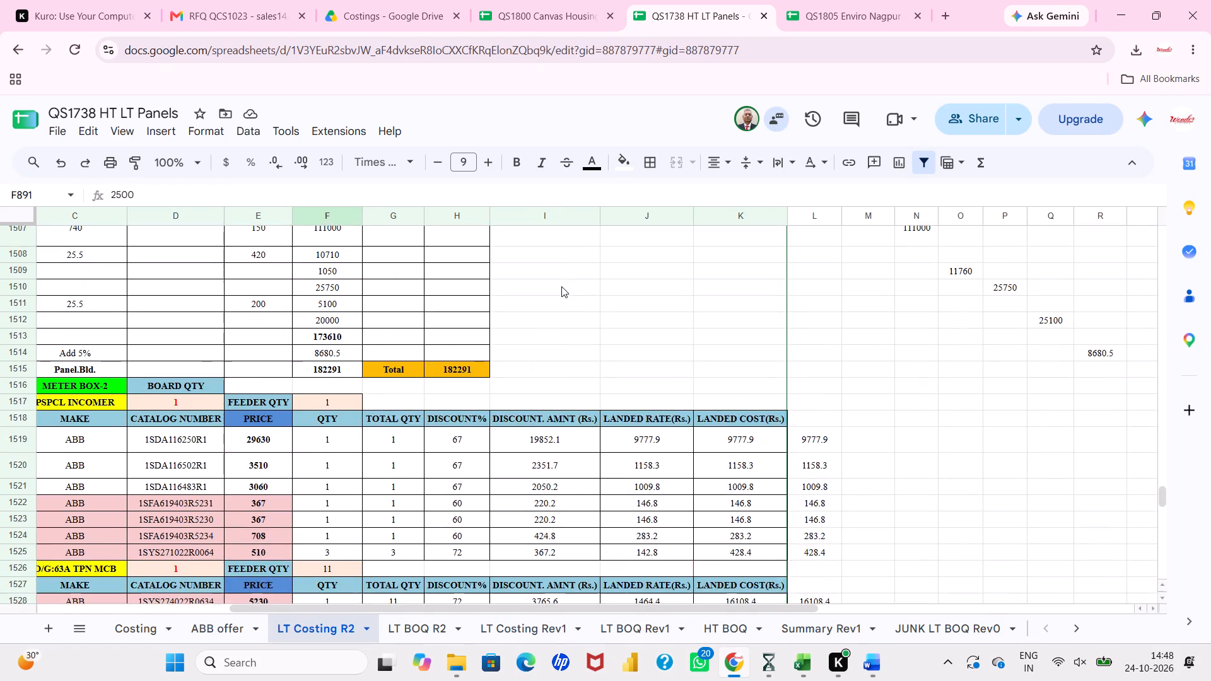
scroll(561, 286, down, 8)
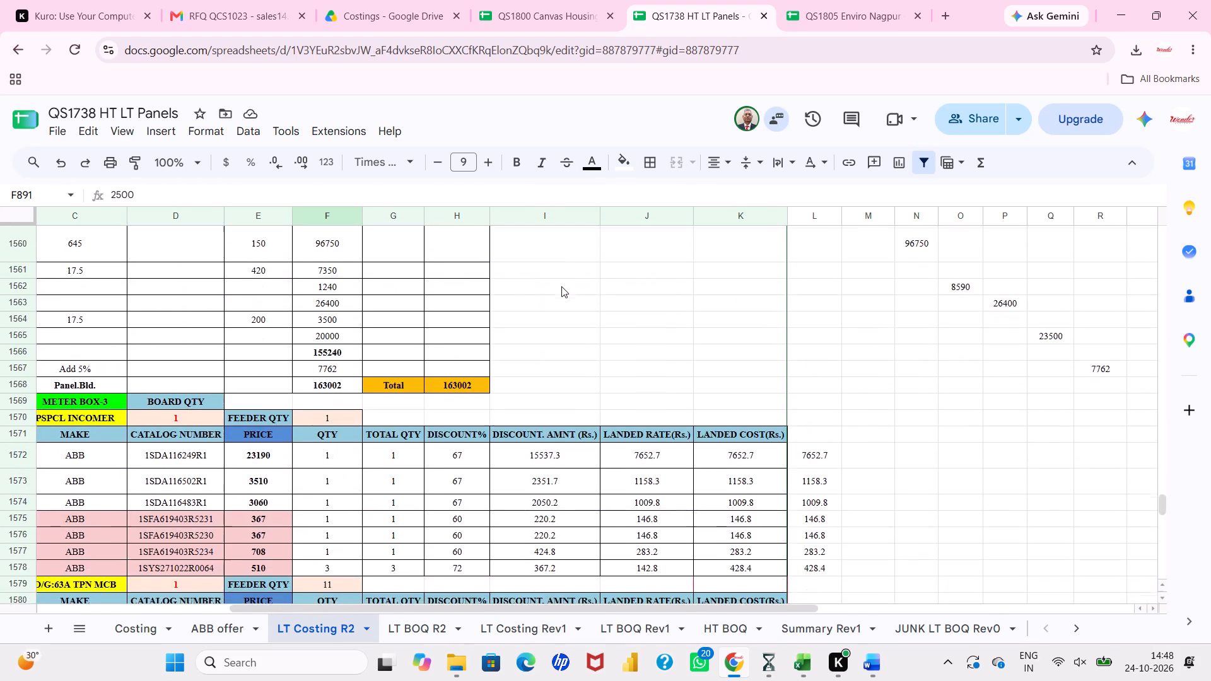
scroll(561, 286, down, 8)
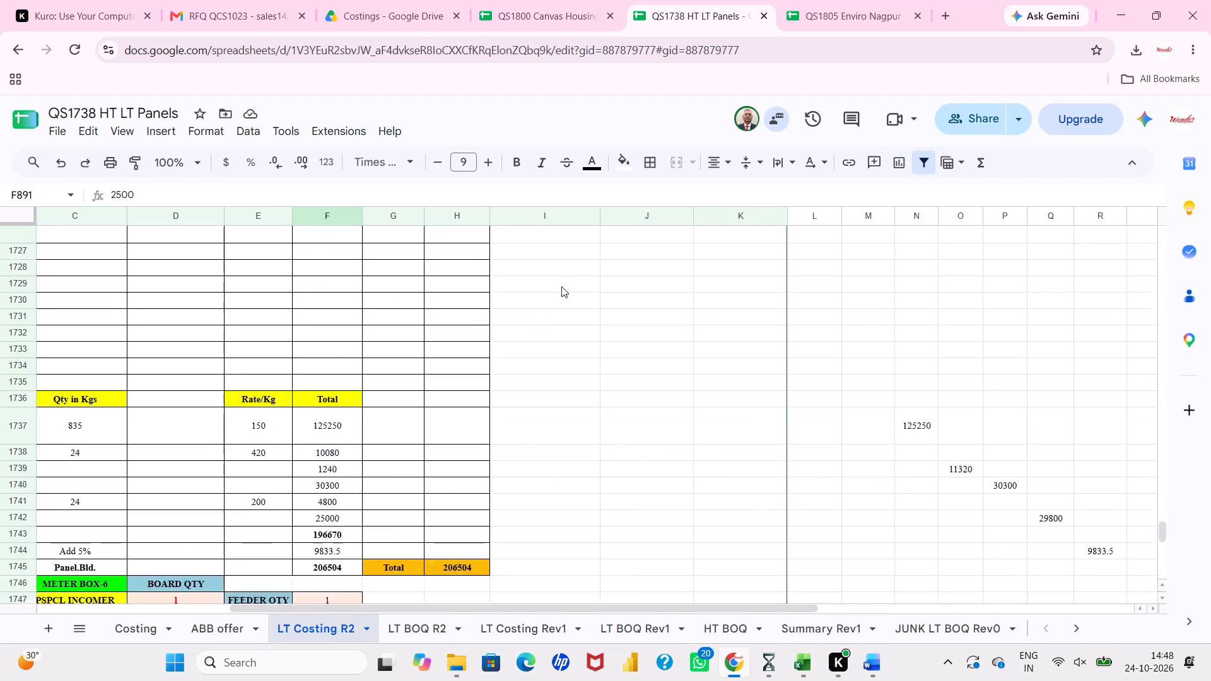
scroll(561, 286, down, 8)
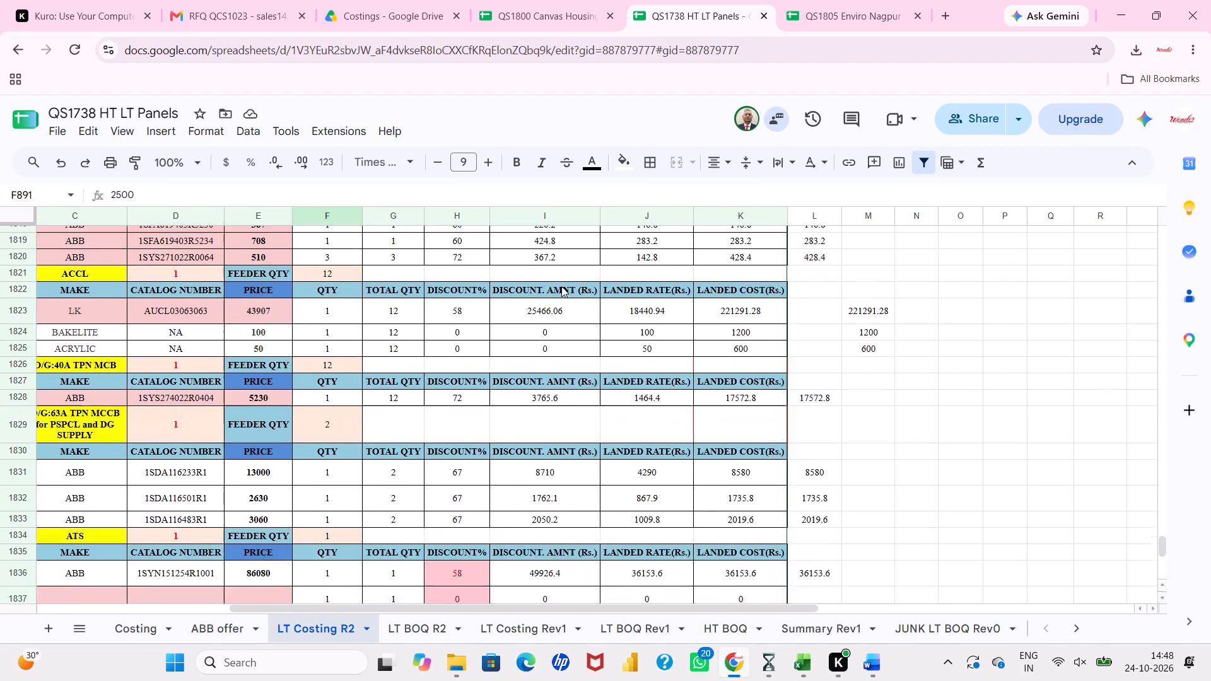
scroll(561, 286, down, 3)
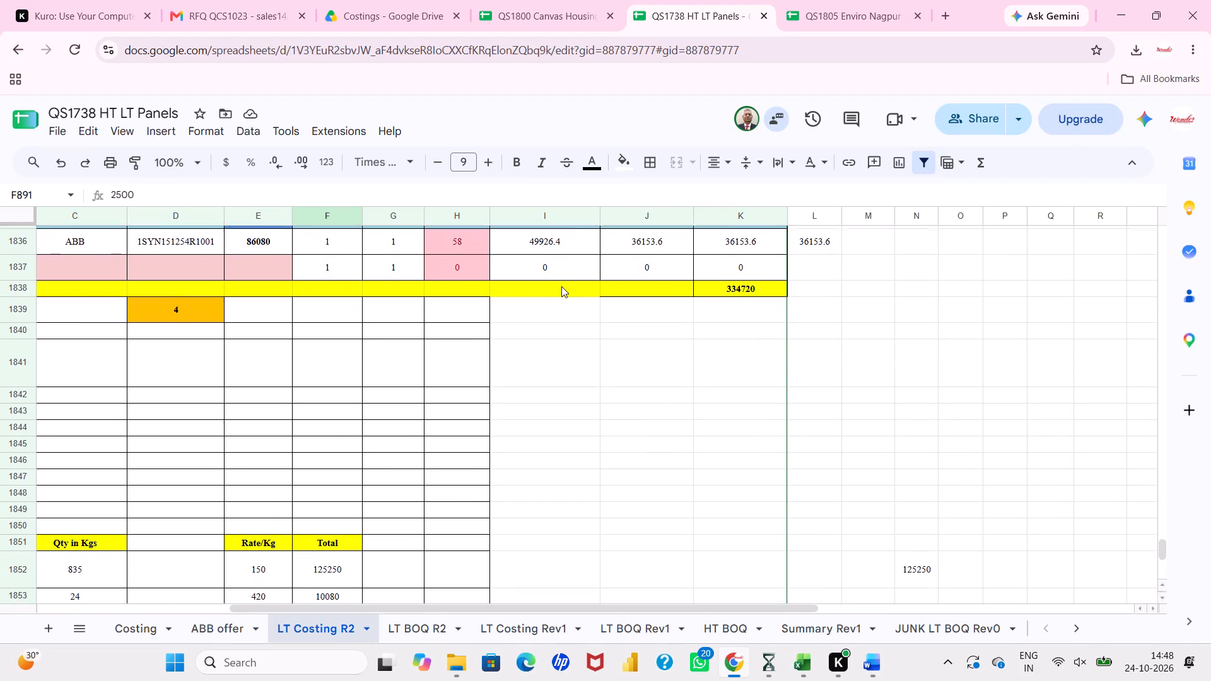
scroll(561, 286, down, 5)
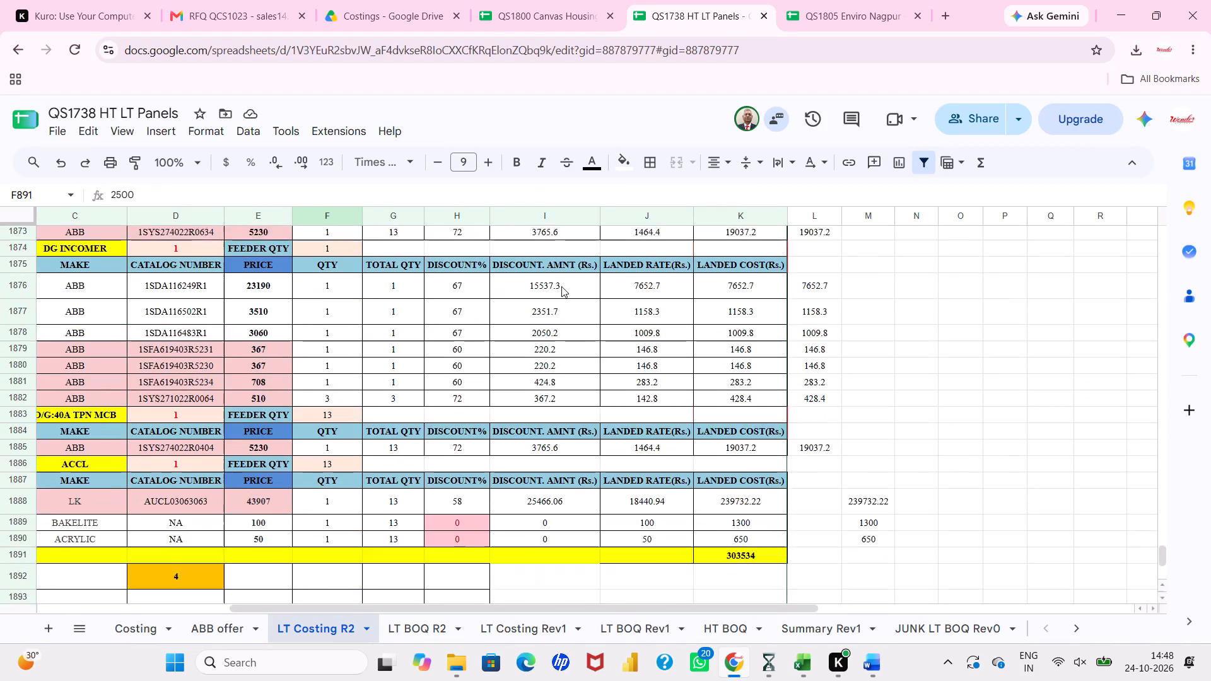
scroll(561, 286, down, 5)
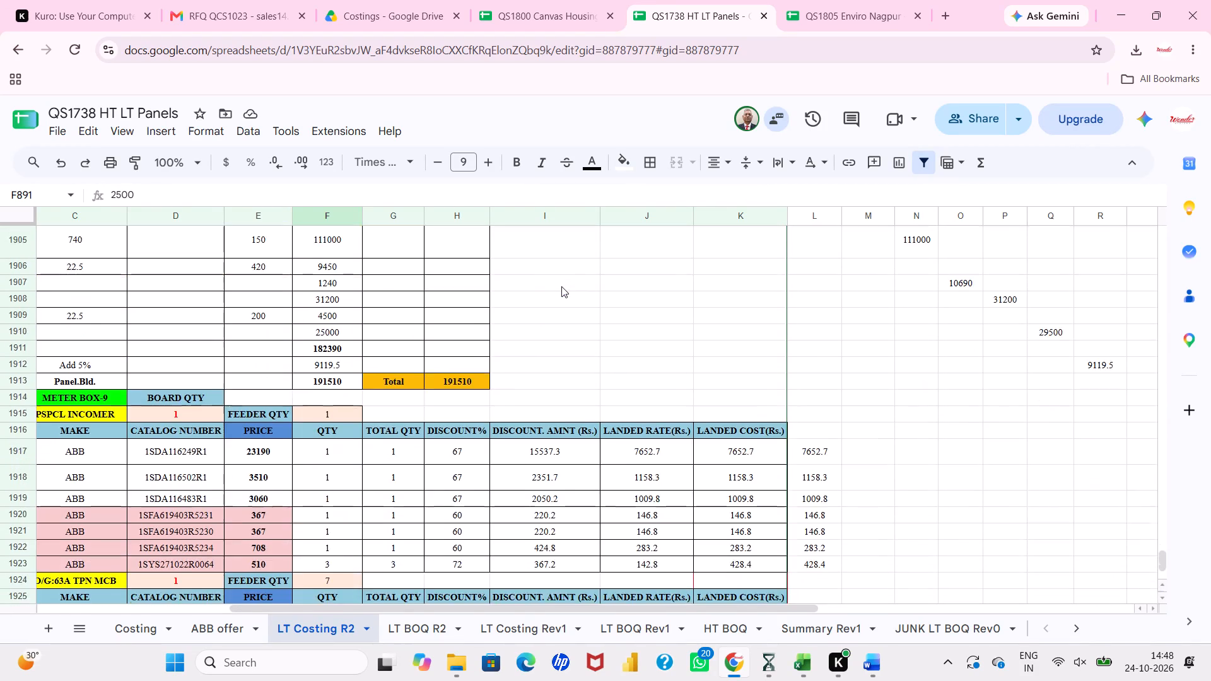
scroll(561, 286, down, 6)
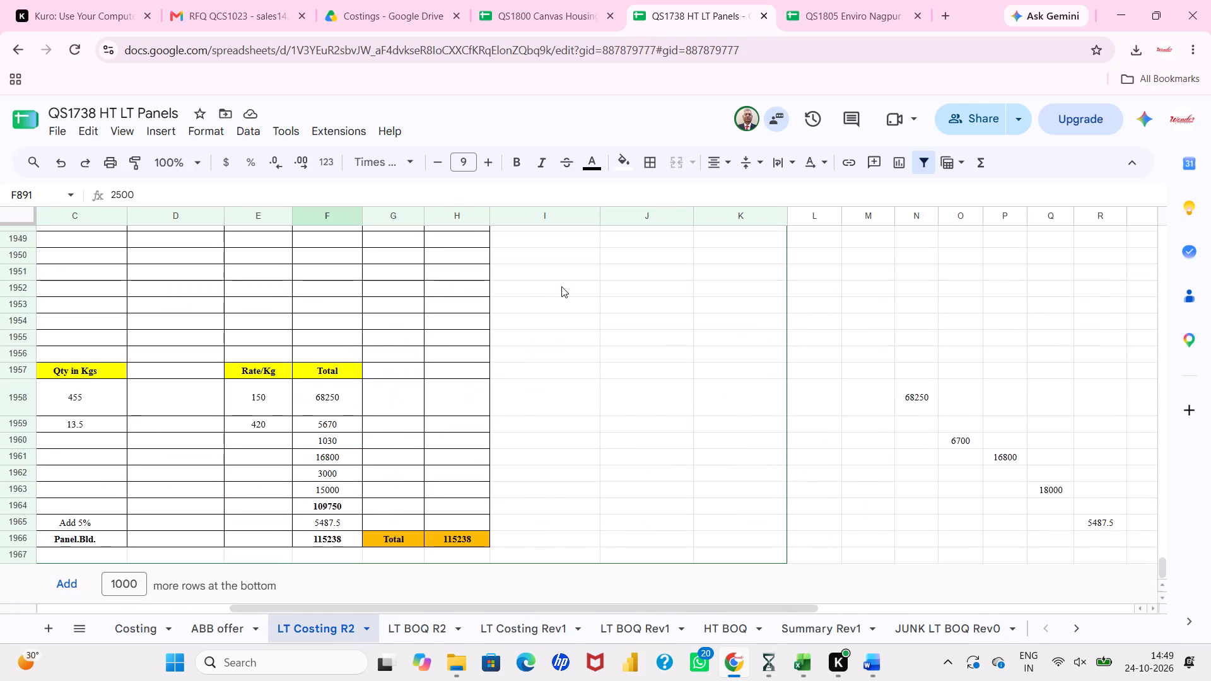
scroll(561, 286, down, 1)
Compare the panel quantities and total cost in the LT Costing R2 summary with the QS1738R02 table in the Costing sheet.
scroll(561, 286, up, 20)
scroll(561, 286, up, 20)
scroll(561, 286, up, 5)
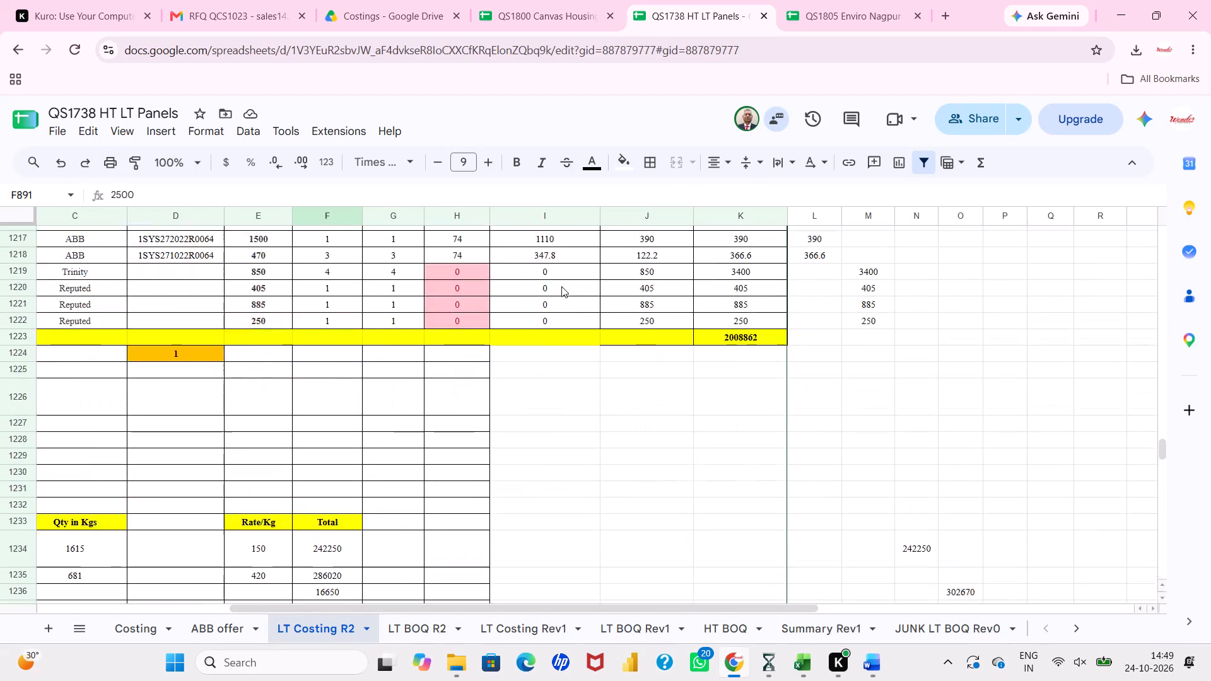
scroll(561, 286, up, 20)
scroll(561, 286, up, 20)
scroll(561, 286, up, 8)
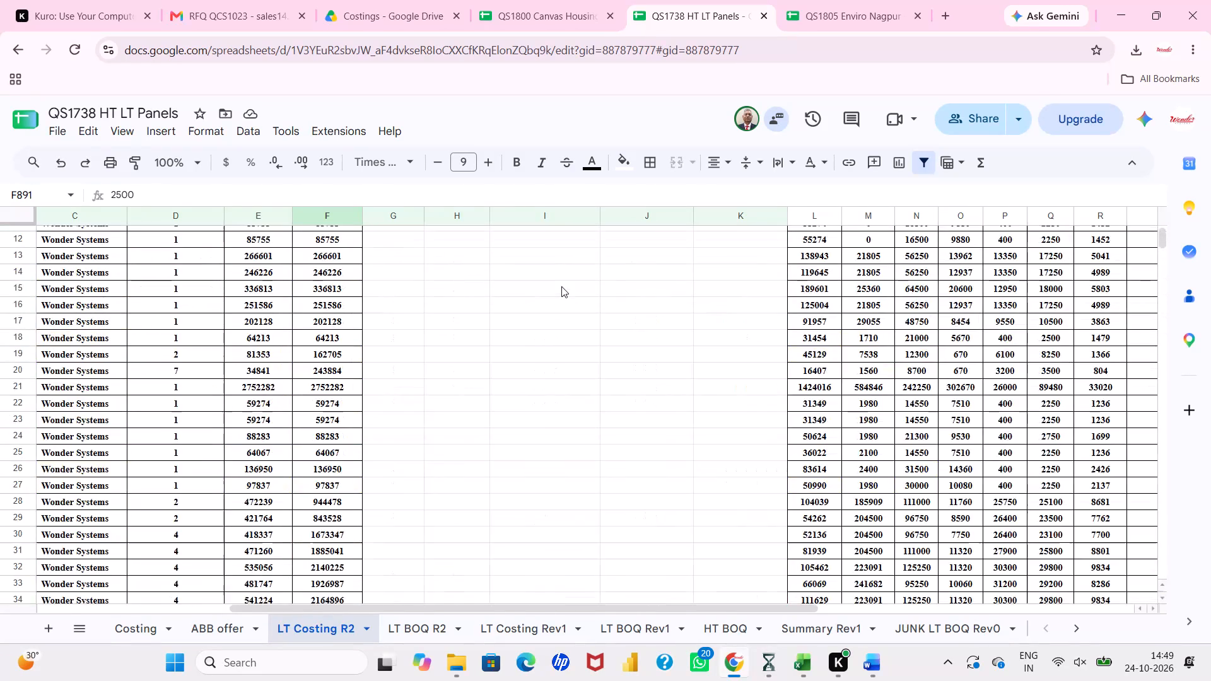
scroll(561, 286, down, 5)
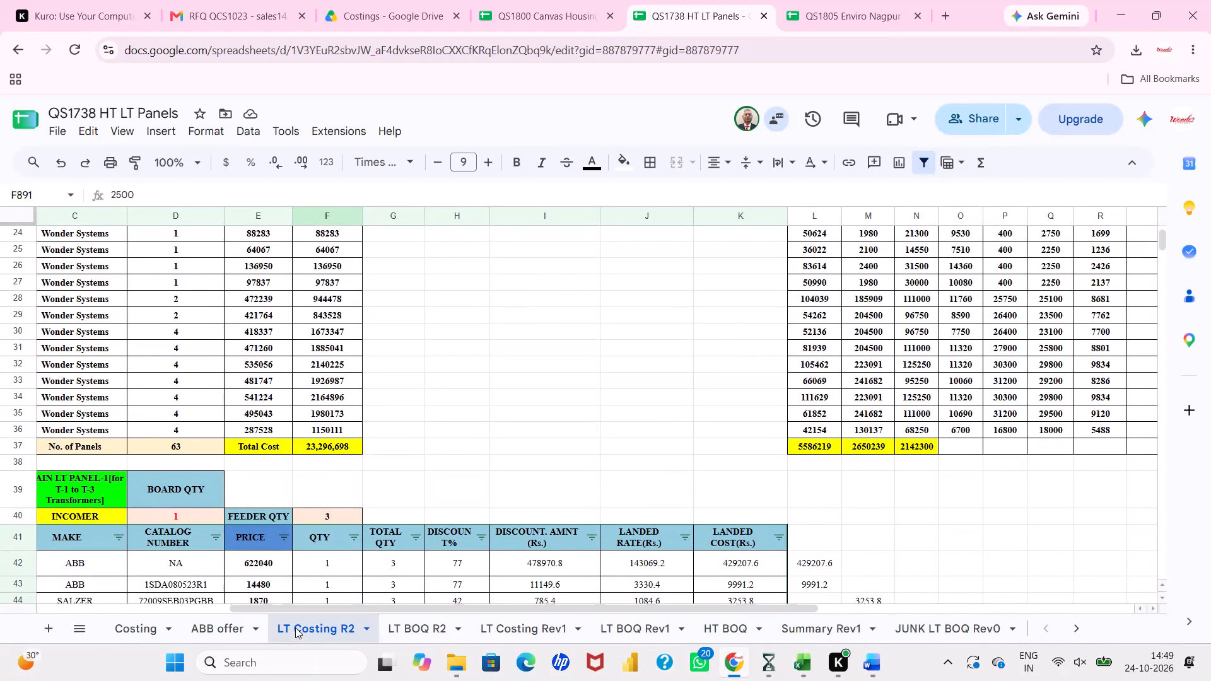
click(138, 631)
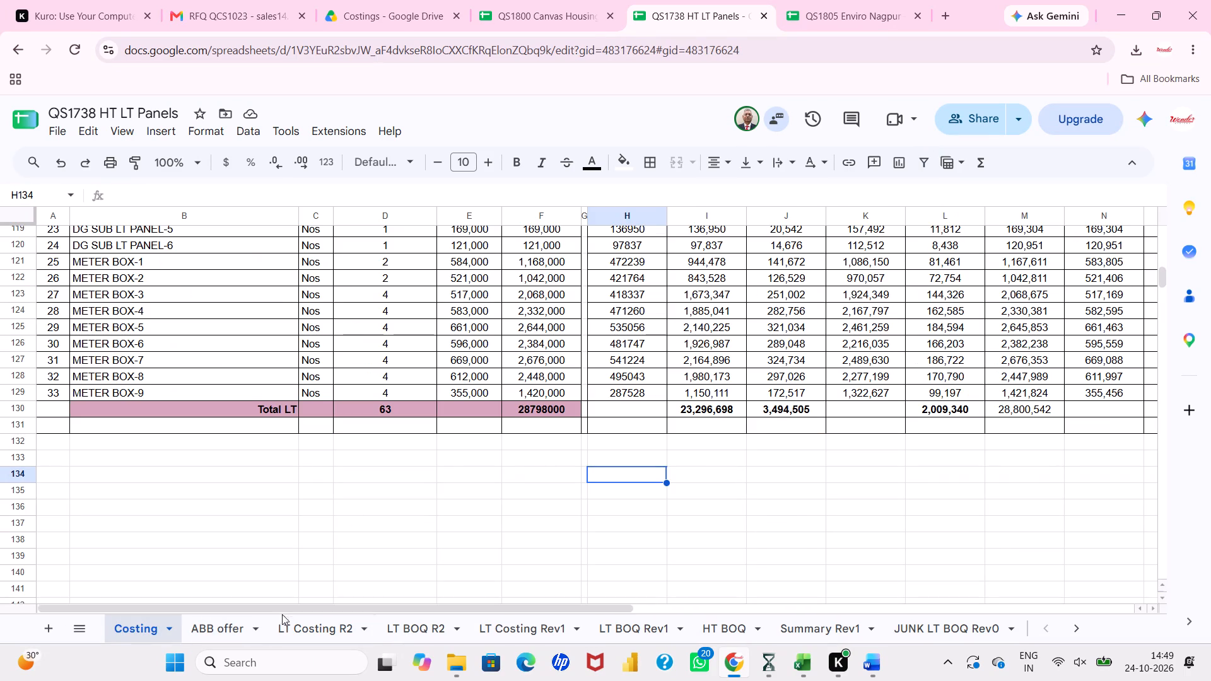
click(298, 627)
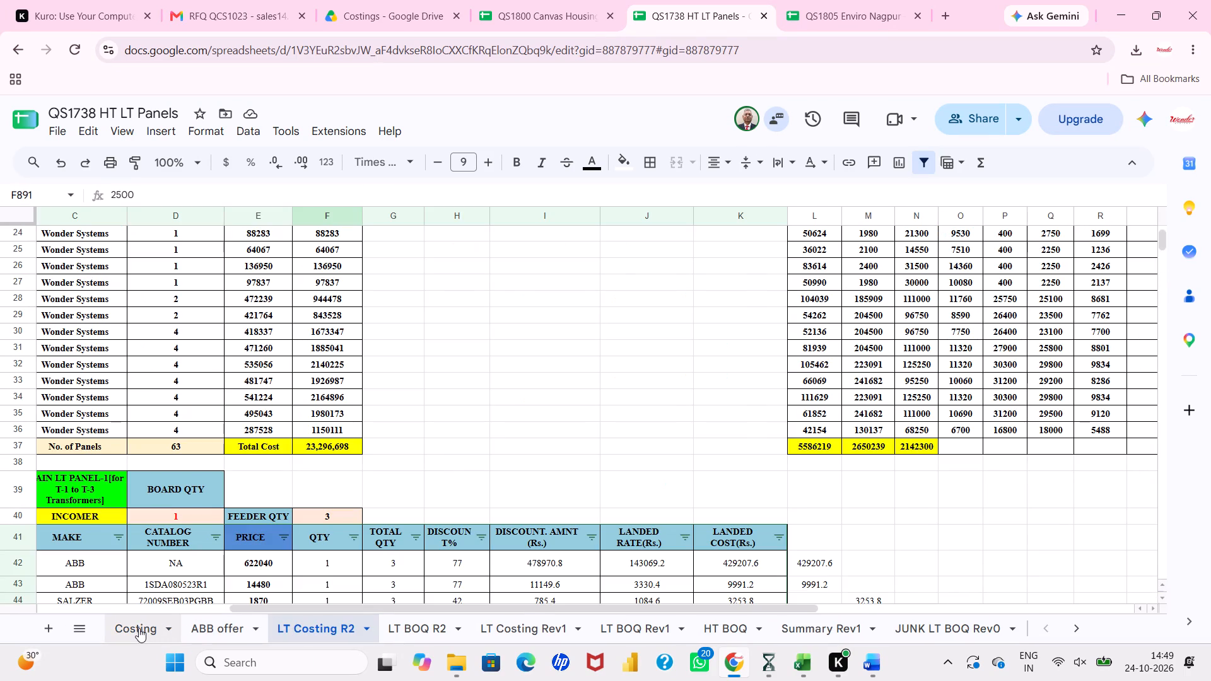
click(139, 628)
click(623, 451)
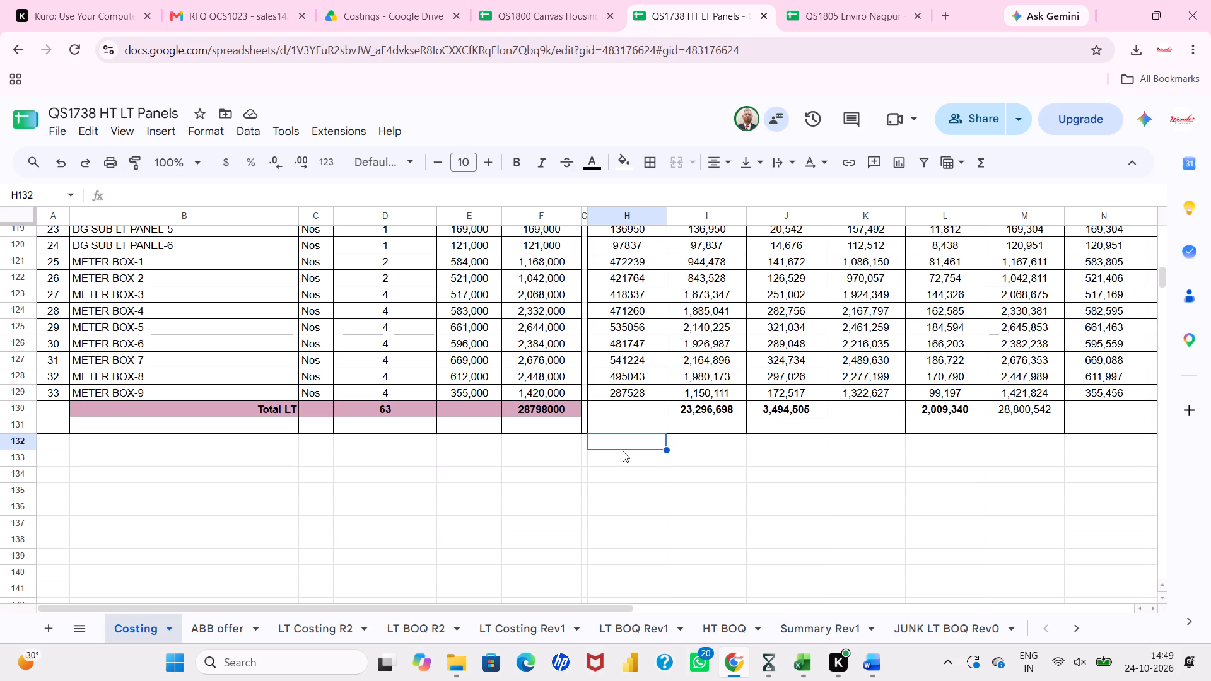
click(655, 507)
scroll(655, 507, left, 1)
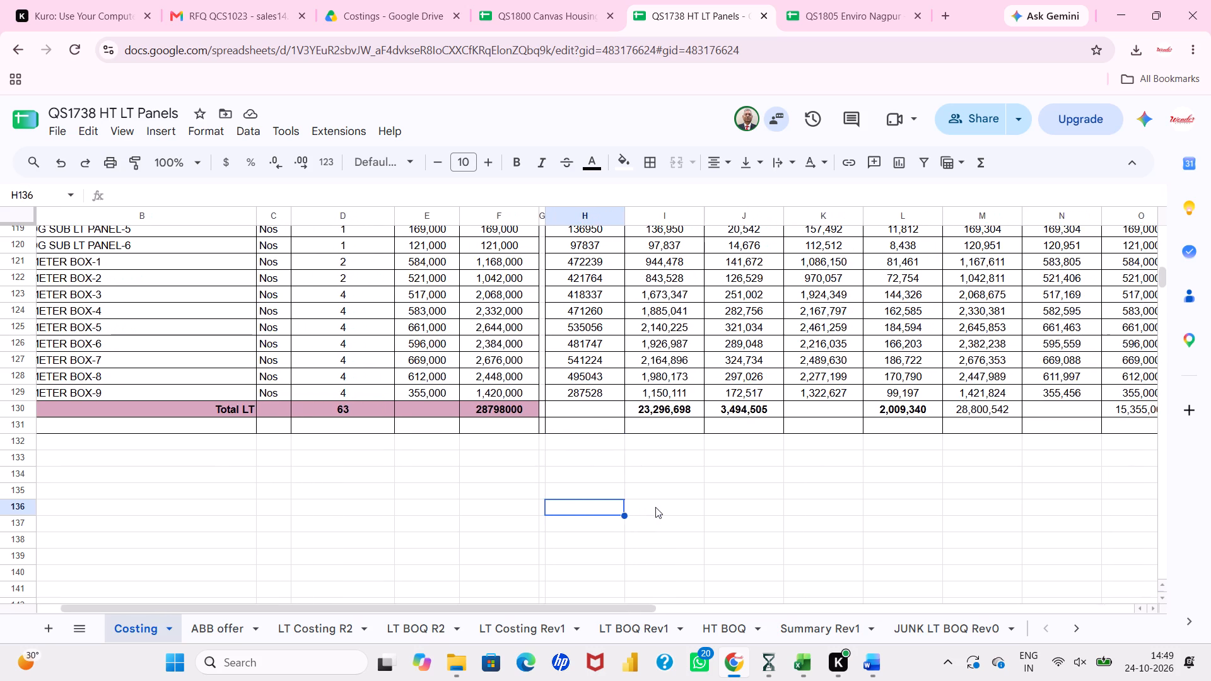
scroll(655, 507, left, 1)
scroll(655, 507, right, 2)
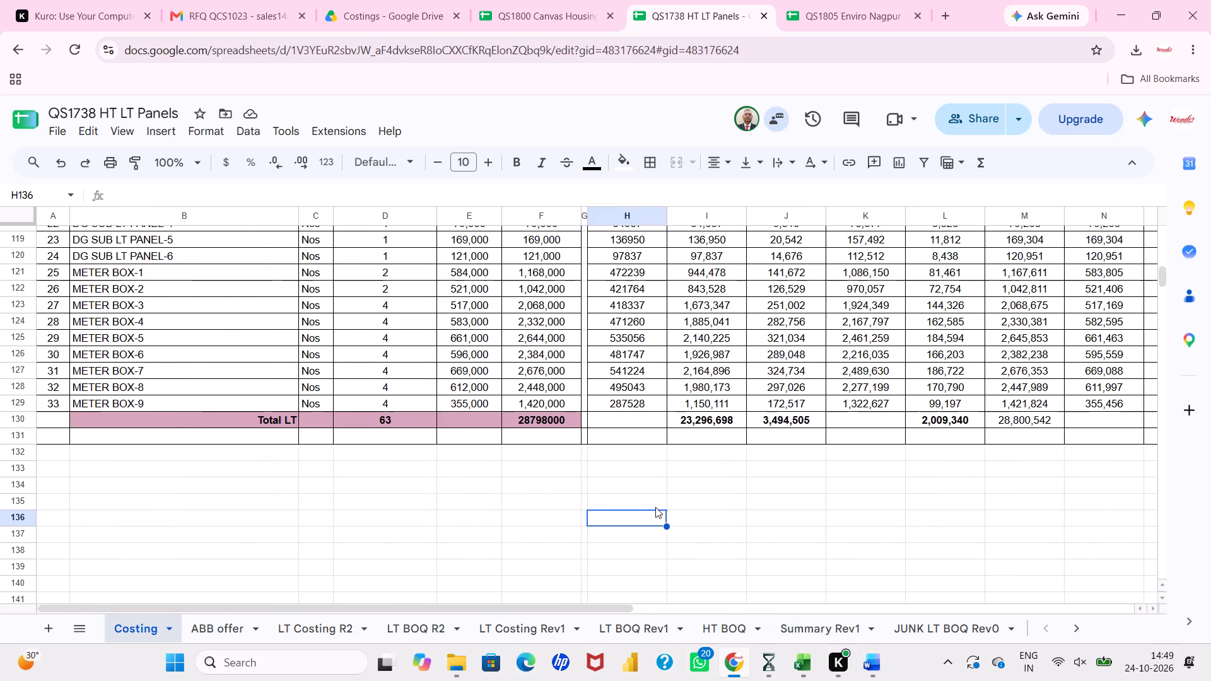
scroll(655, 507, up, 4)
click(613, 346)
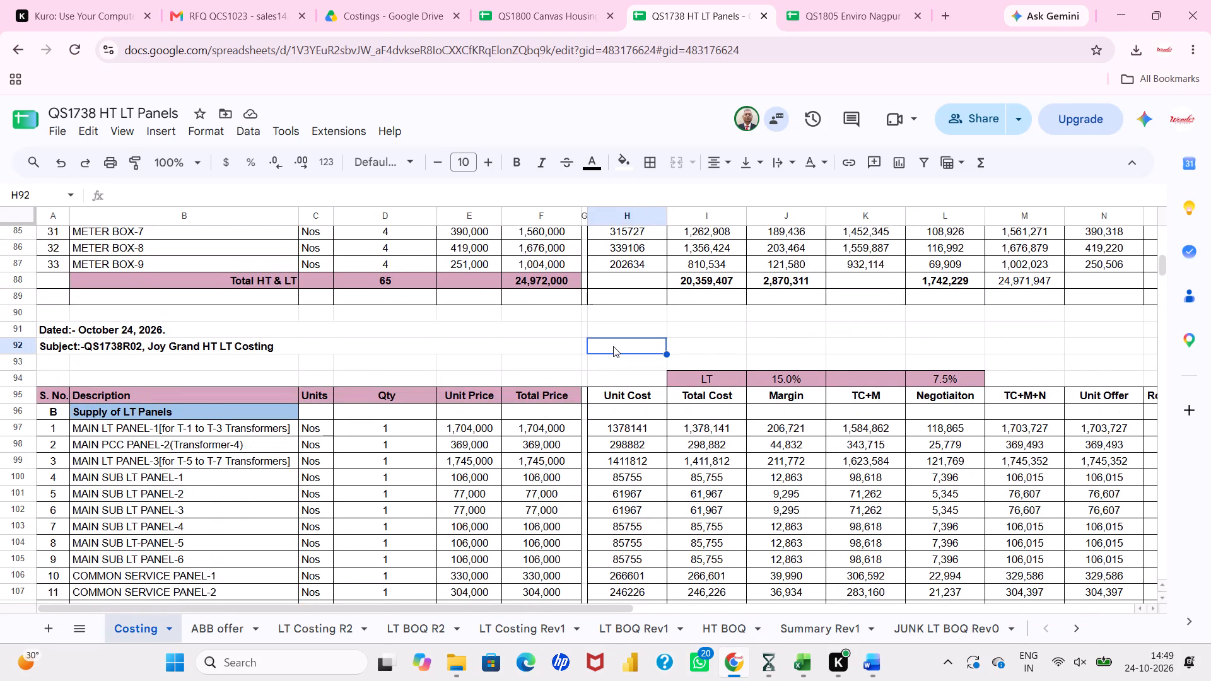
Look over the panel list, quantities and unit and total costs in the LT Costing R2 summary.
click(327, 624)
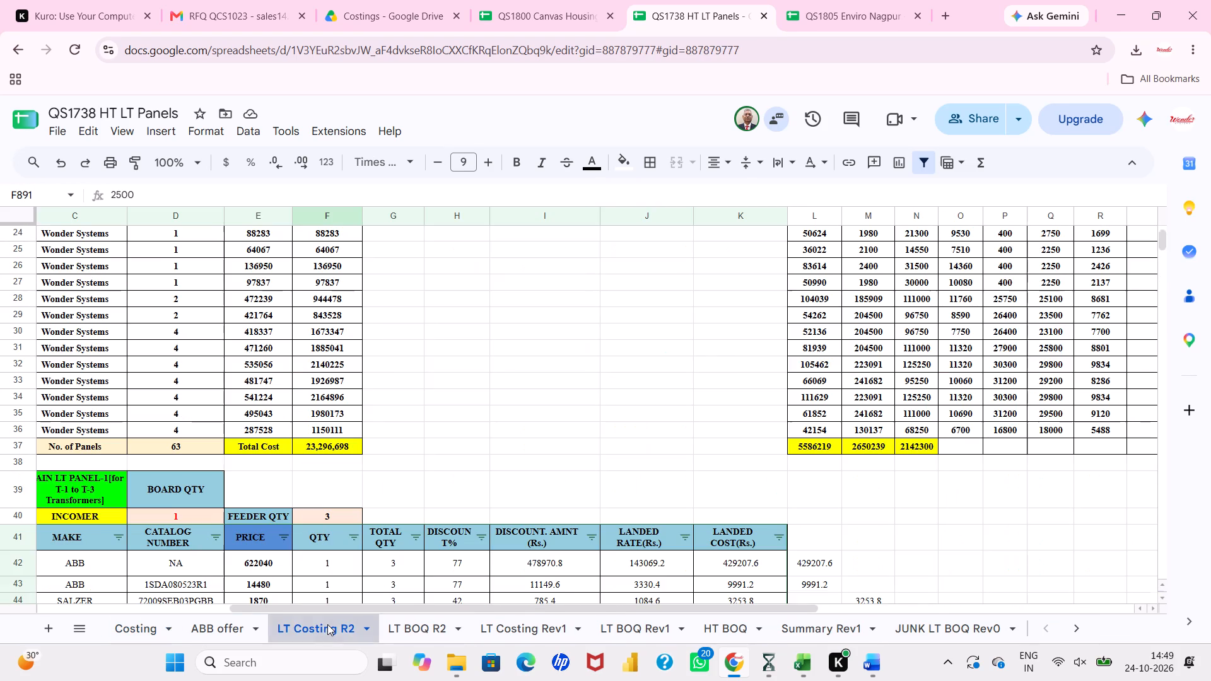
scroll(413, 430, right, 5)
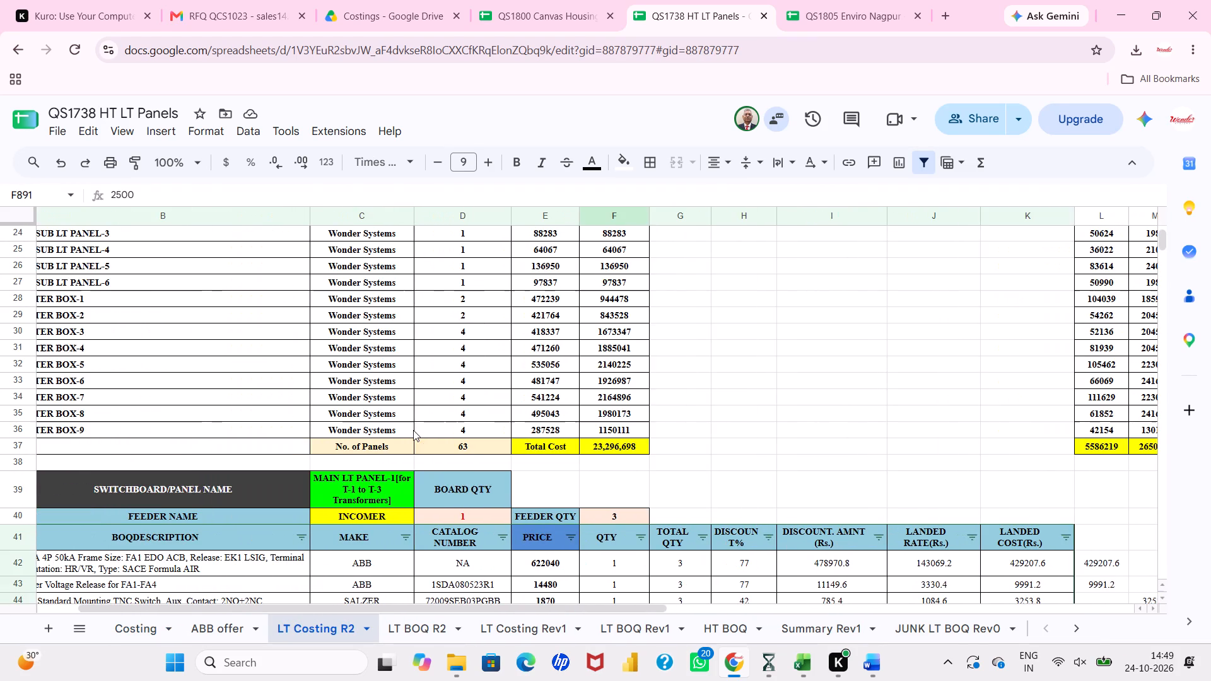
click(467, 455)
click(468, 469)
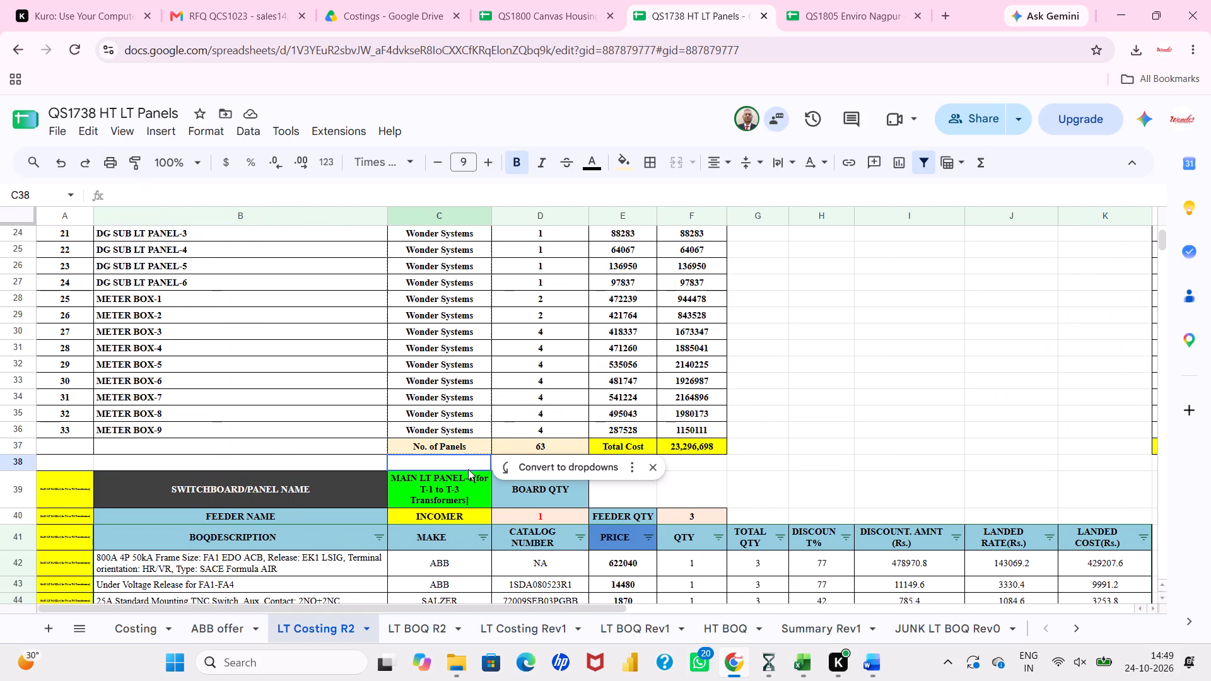
scroll(468, 469, up, 3)
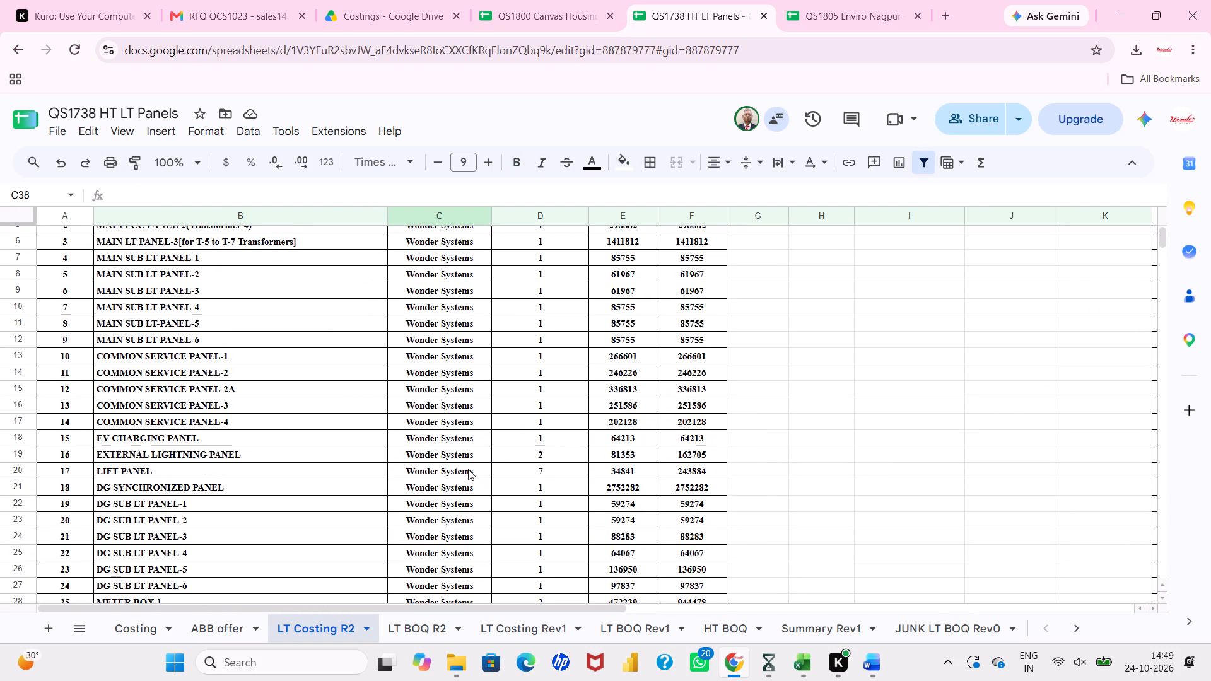
Examine the LT Costing R2 unit cost breakdown by switchgear, accessories, panel, busbar, wiring, labour, wastage and commissioning, including its totals row.
scroll(723, 446, left, 3)
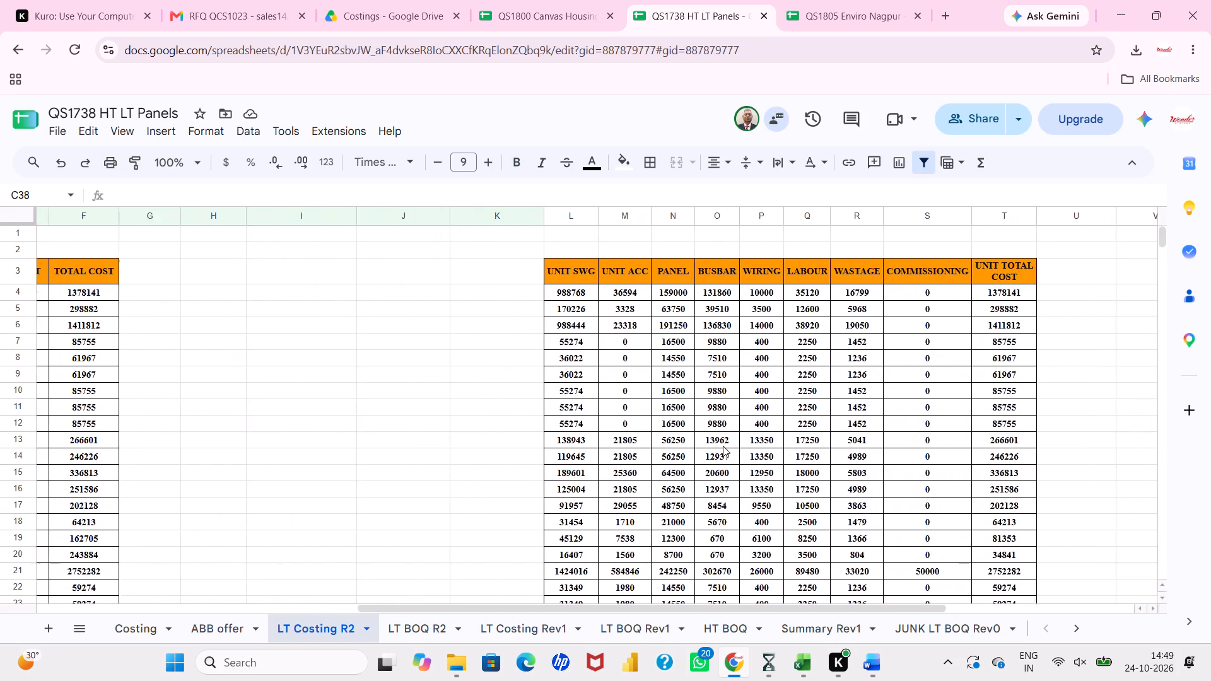
scroll(723, 446, down, 2)
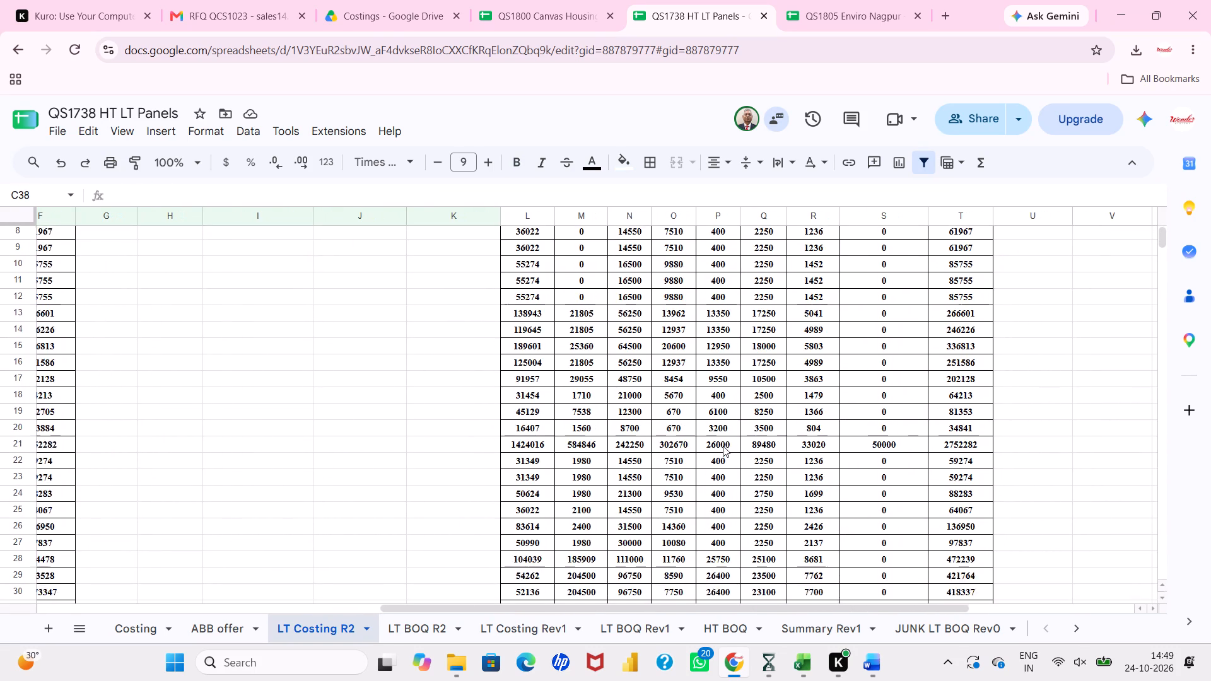
scroll(723, 446, up, 2)
scroll(723, 446, right, 3)
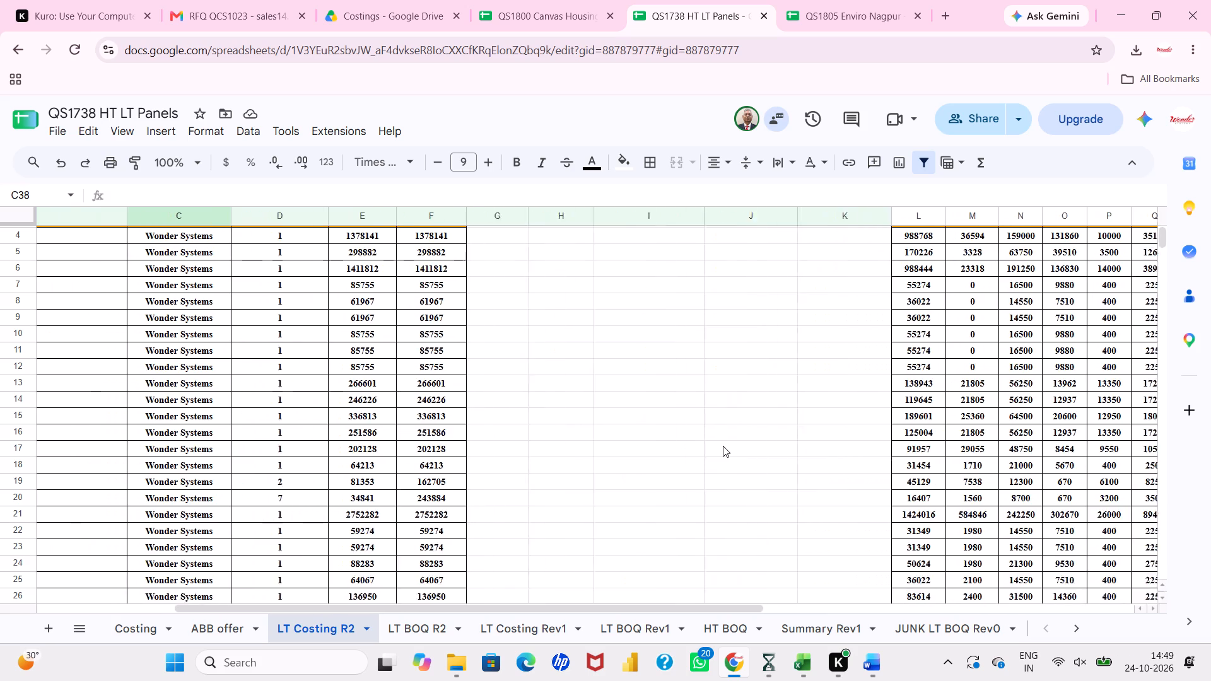
scroll(723, 446, right, 3)
scroll(723, 446, left, 1)
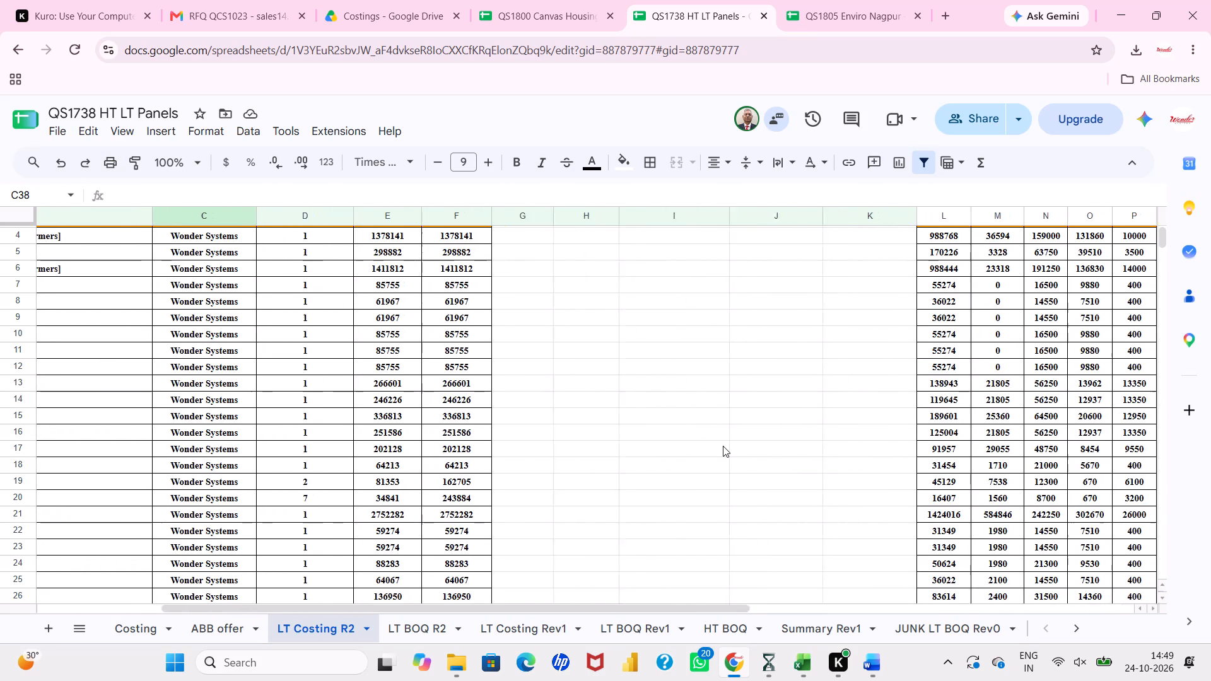
scroll(723, 446, left, 1)
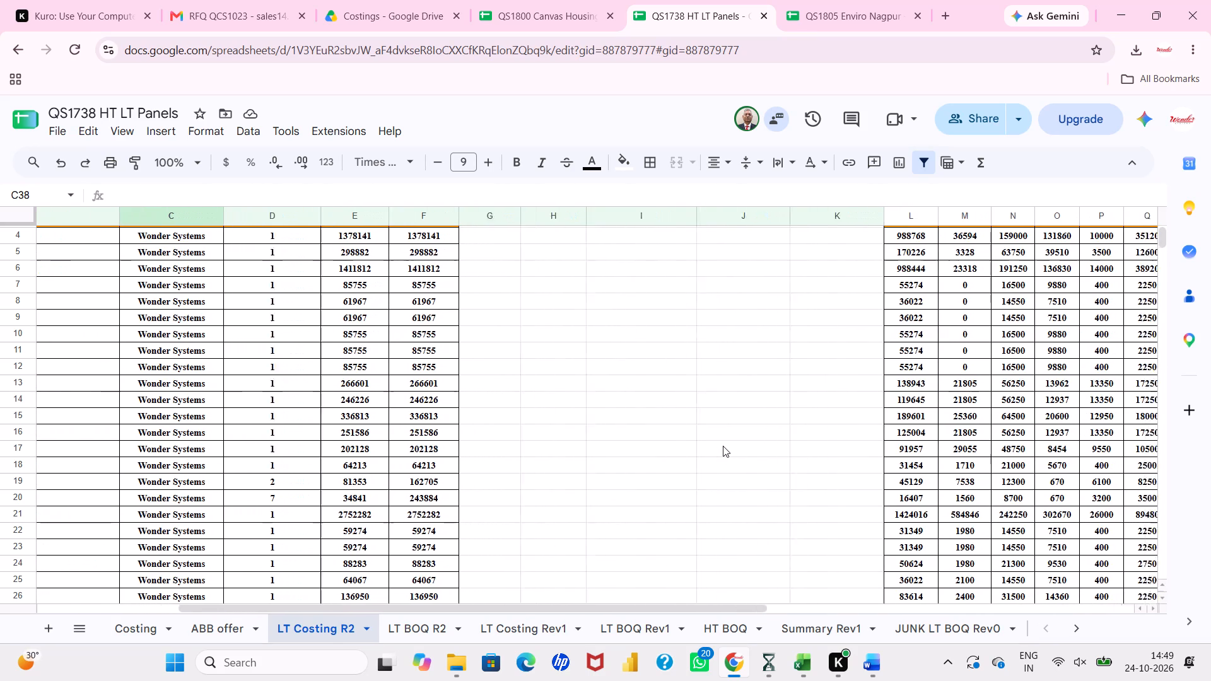
scroll(723, 446, left, 1)
scroll(723, 446, down, 3)
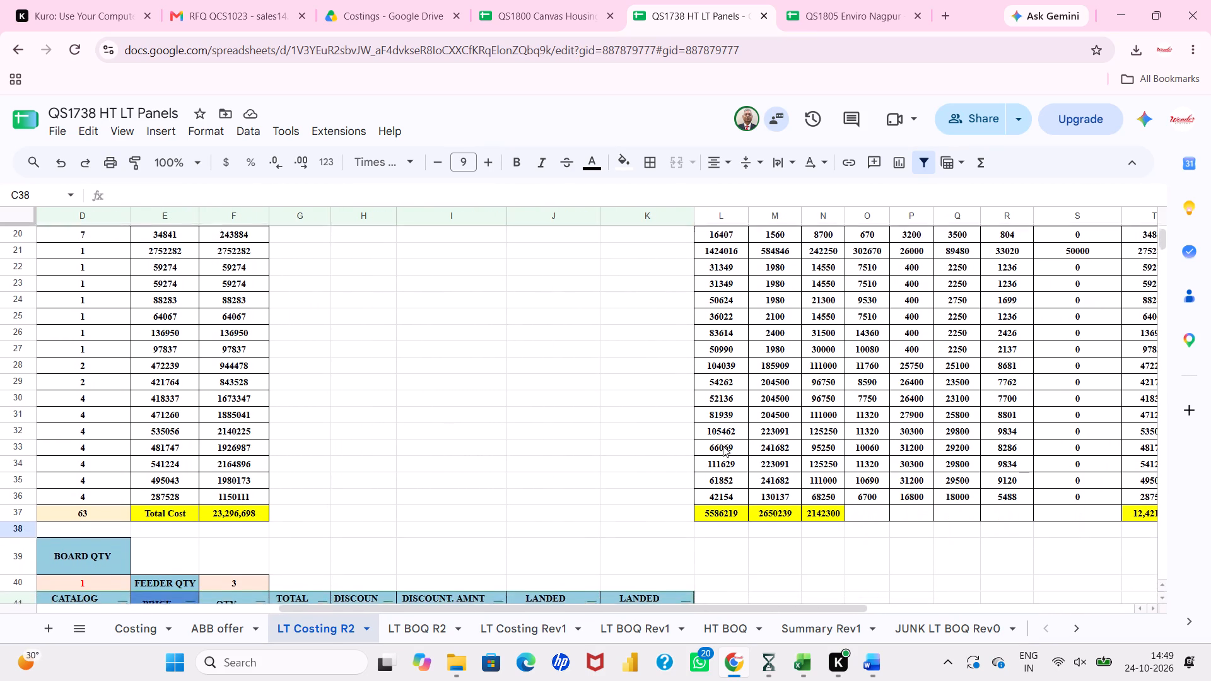
scroll(723, 446, down, 1)
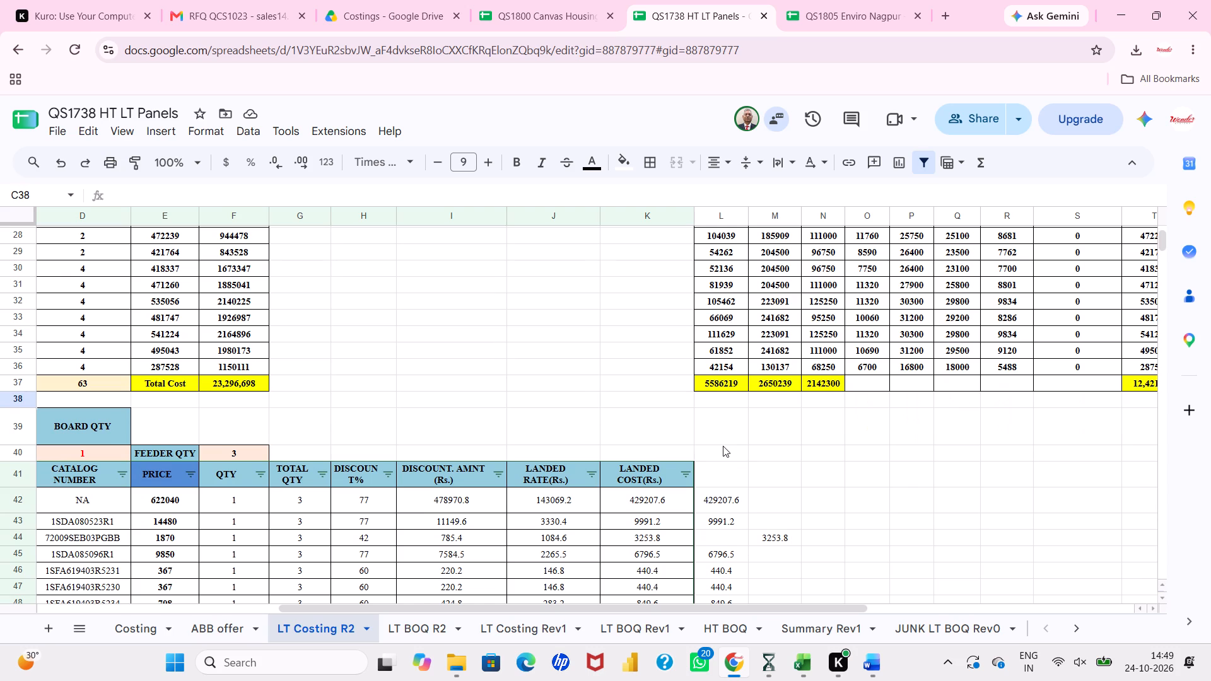
scroll(793, 426, up, 1)
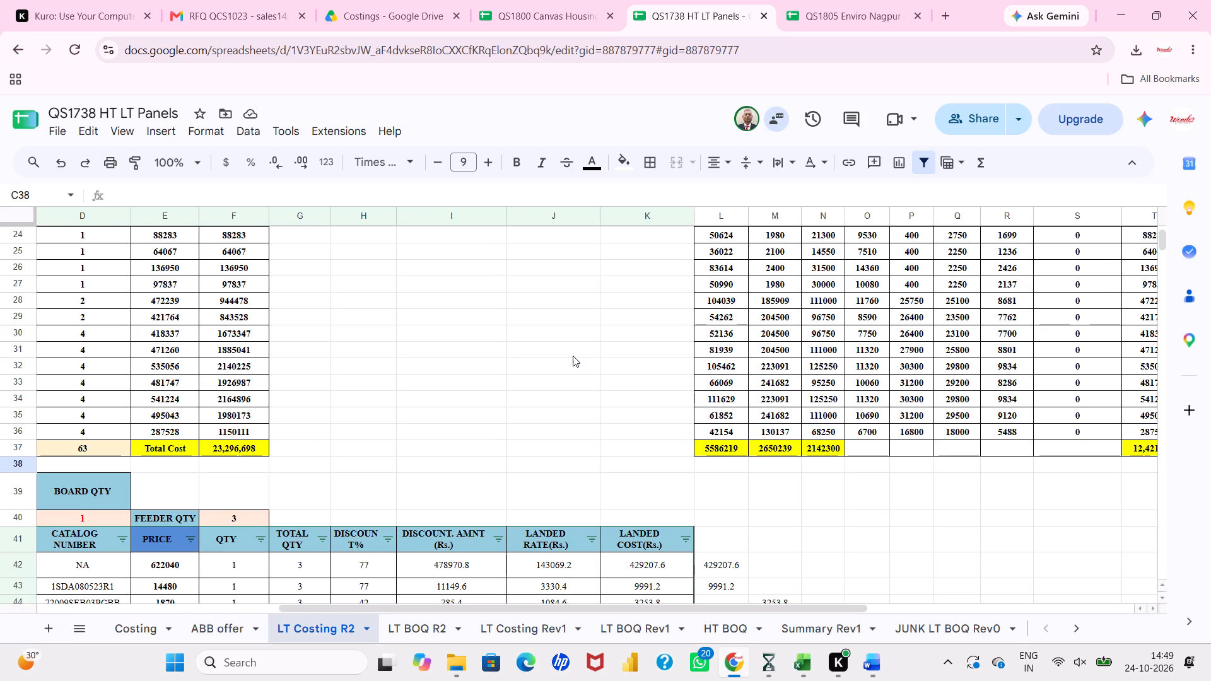
scroll(573, 356, up, 5)
scroll(573, 356, left, 2)
scroll(573, 356, down, 1)
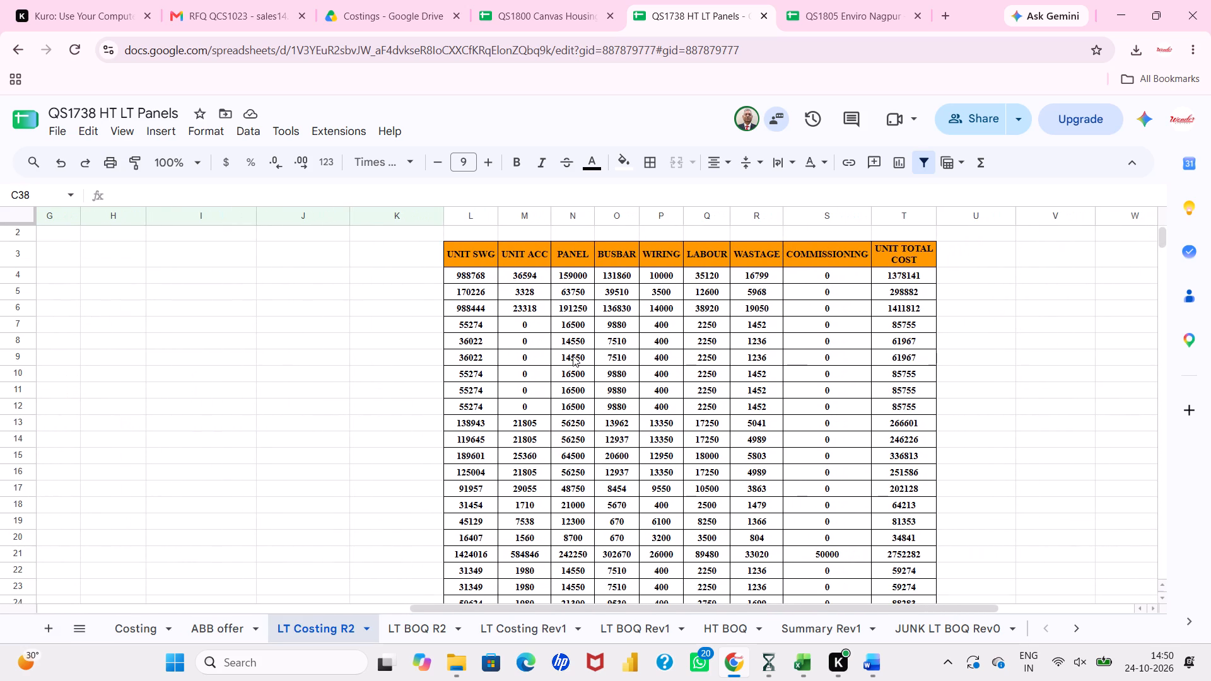
scroll(573, 356, down, 1)
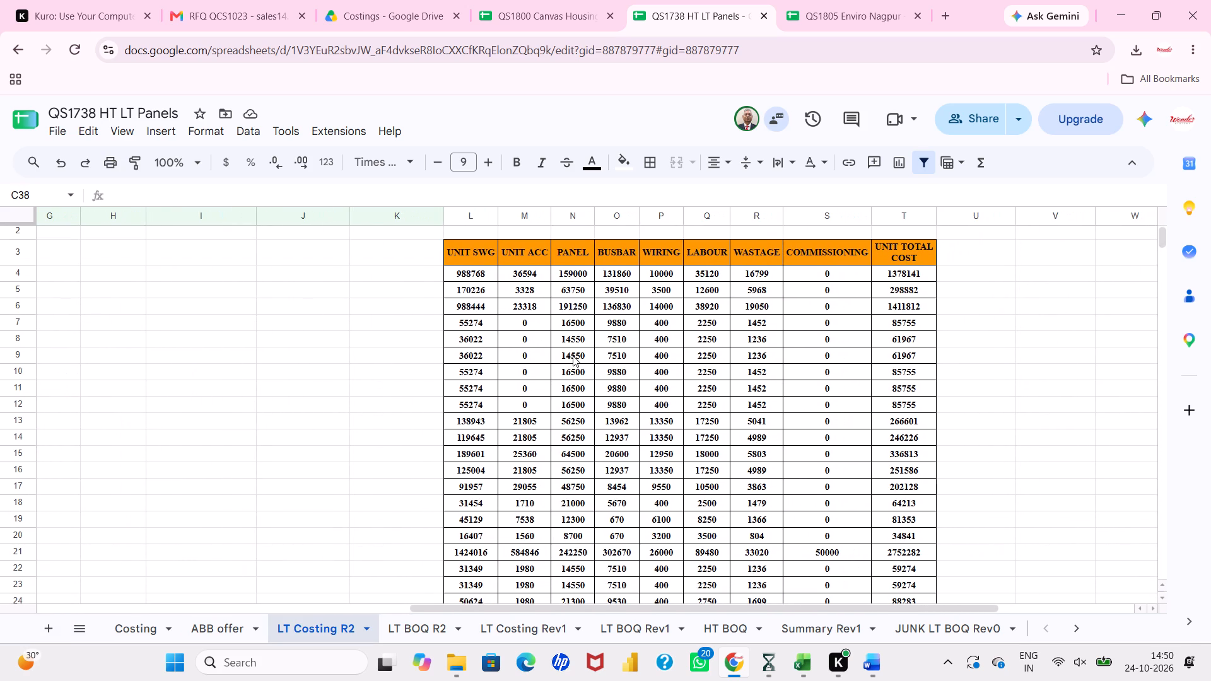
scroll(573, 356, down, 2)
Examine the three 800/5A CT rows just above the first DG INCOMER 1010KVA in LT BOQ R2.
scroll(573, 356, down, 1)
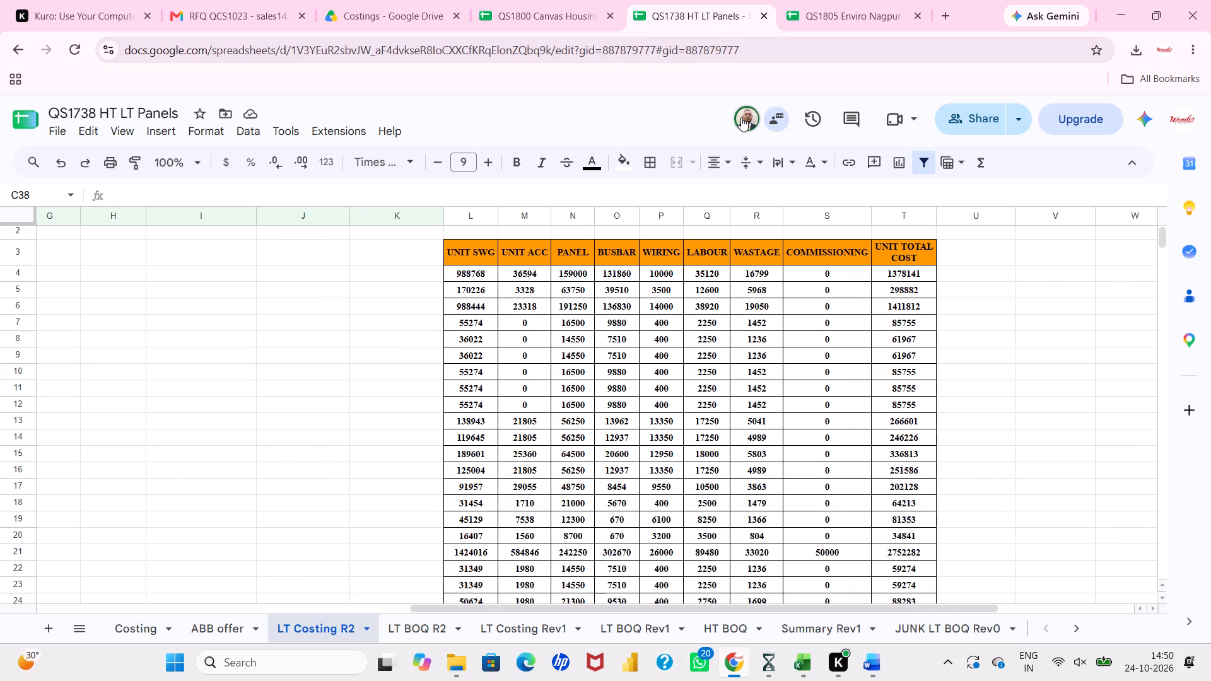
click(741, 117)
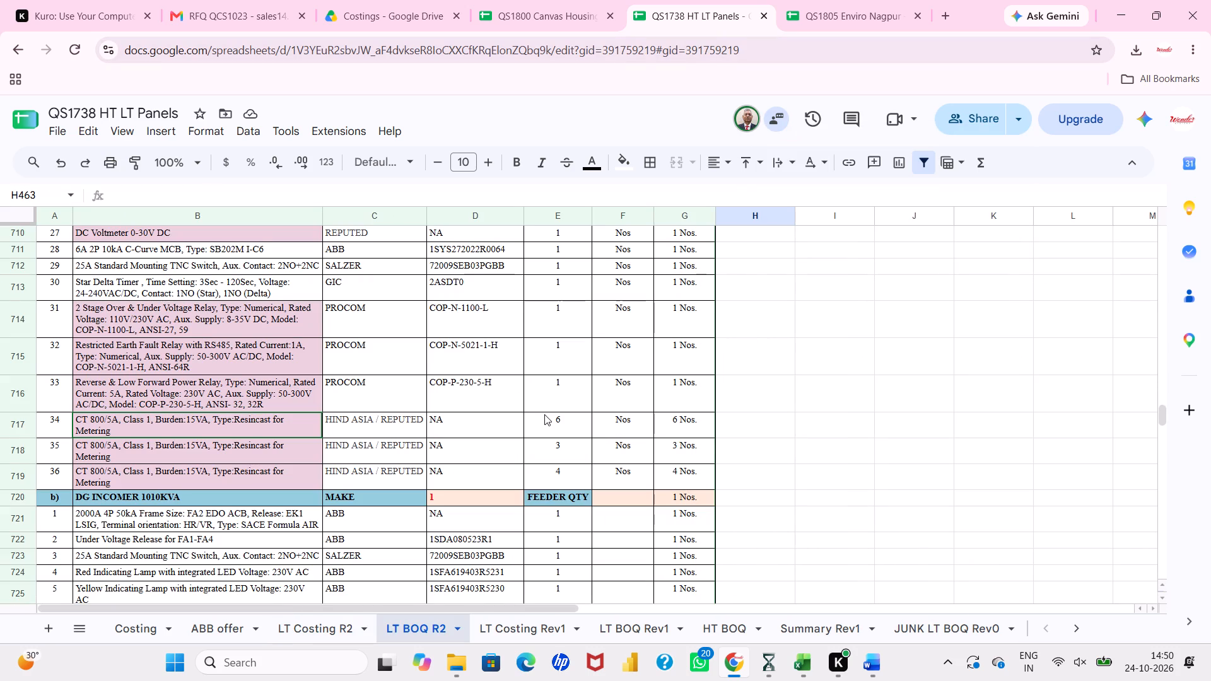
scroll(544, 414, up, 3)
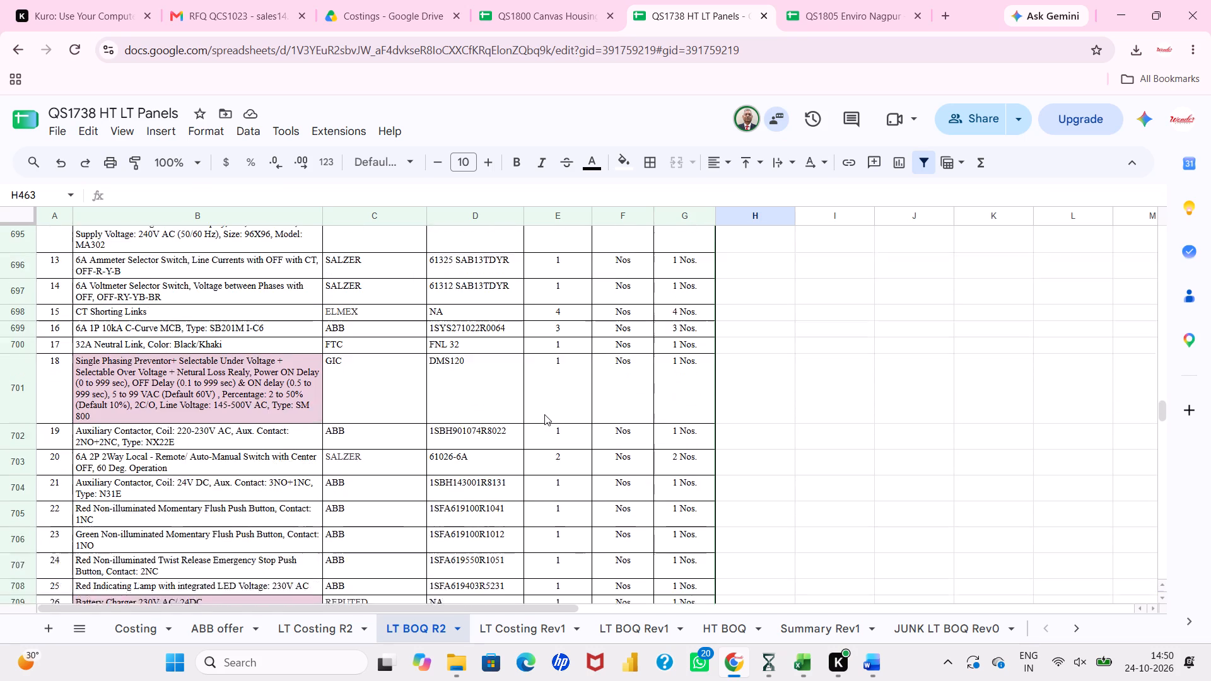
scroll(544, 414, down, 2)
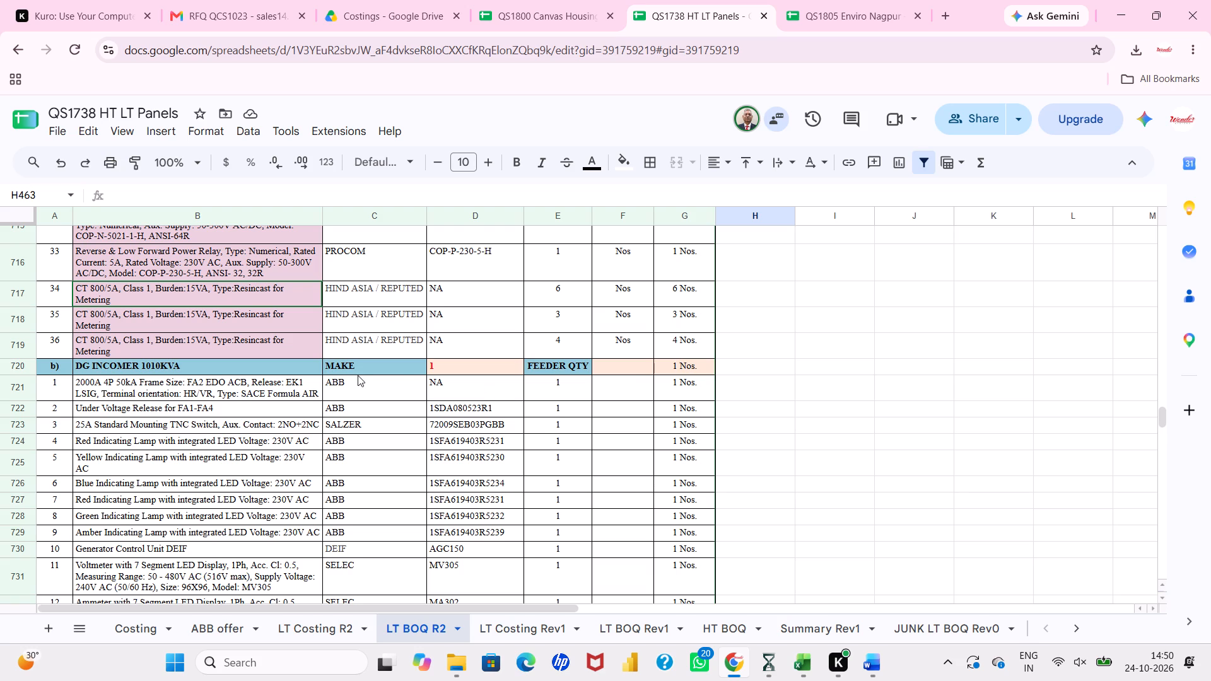
click(218, 323)
click(210, 348)
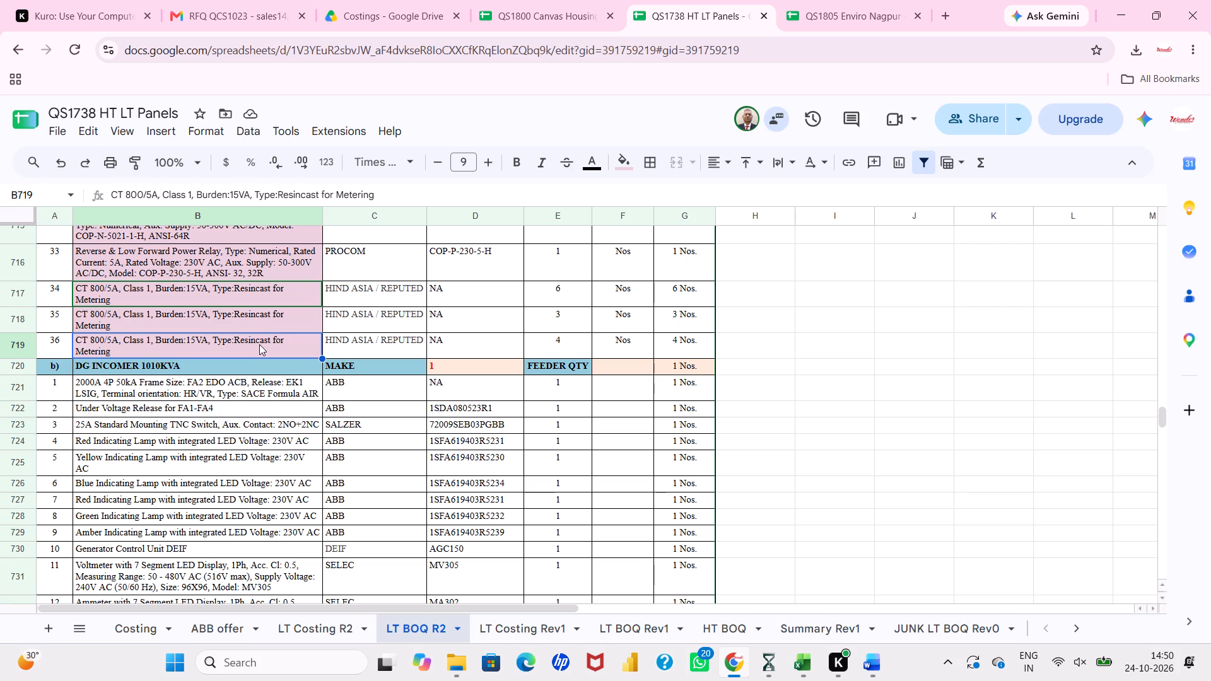
click(274, 317)
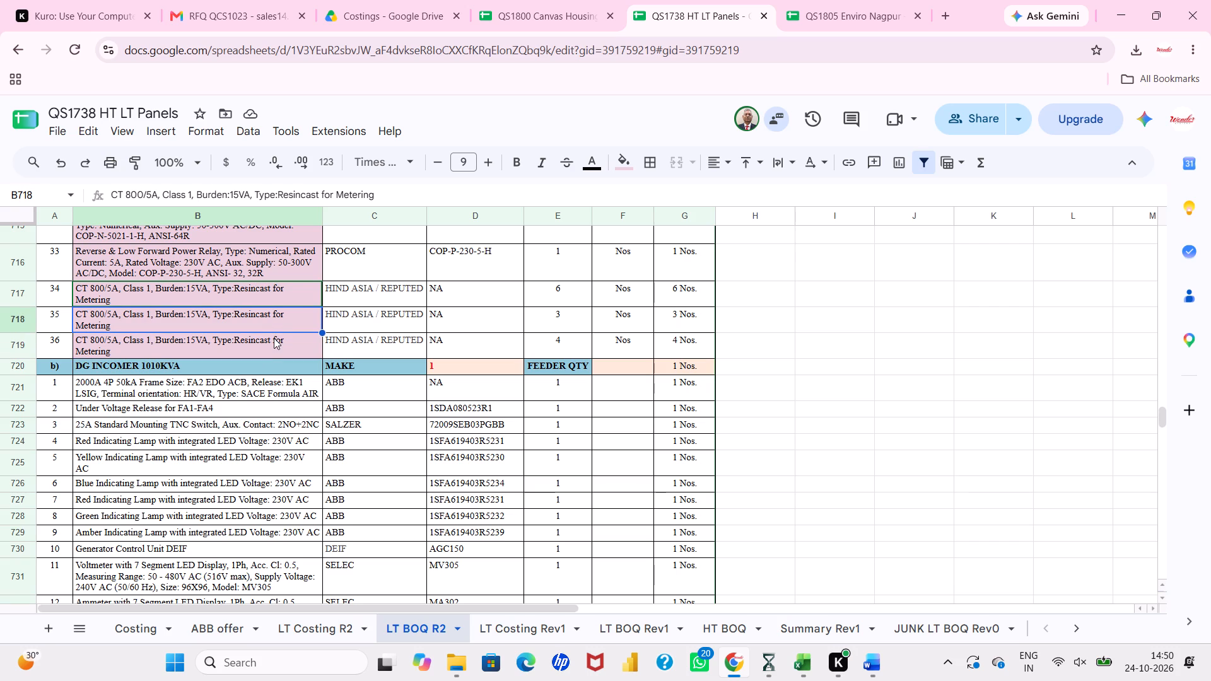
click(274, 338)
click(311, 626)
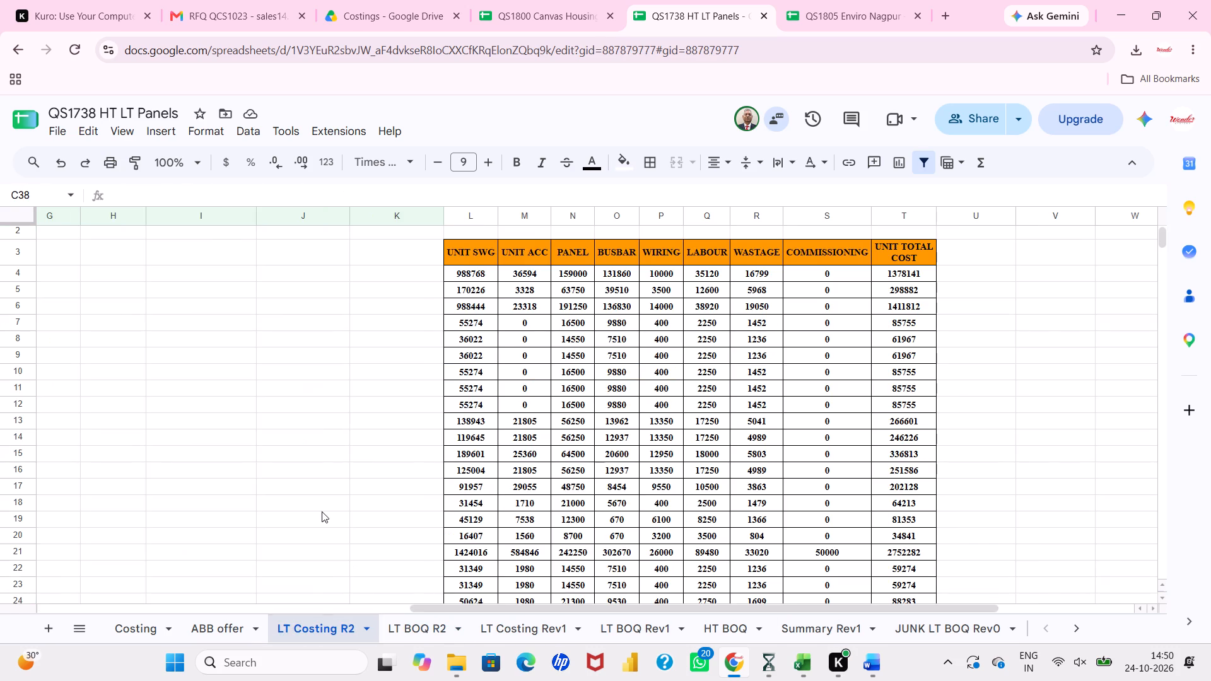
scroll(333, 460, right, 4)
click(403, 632)
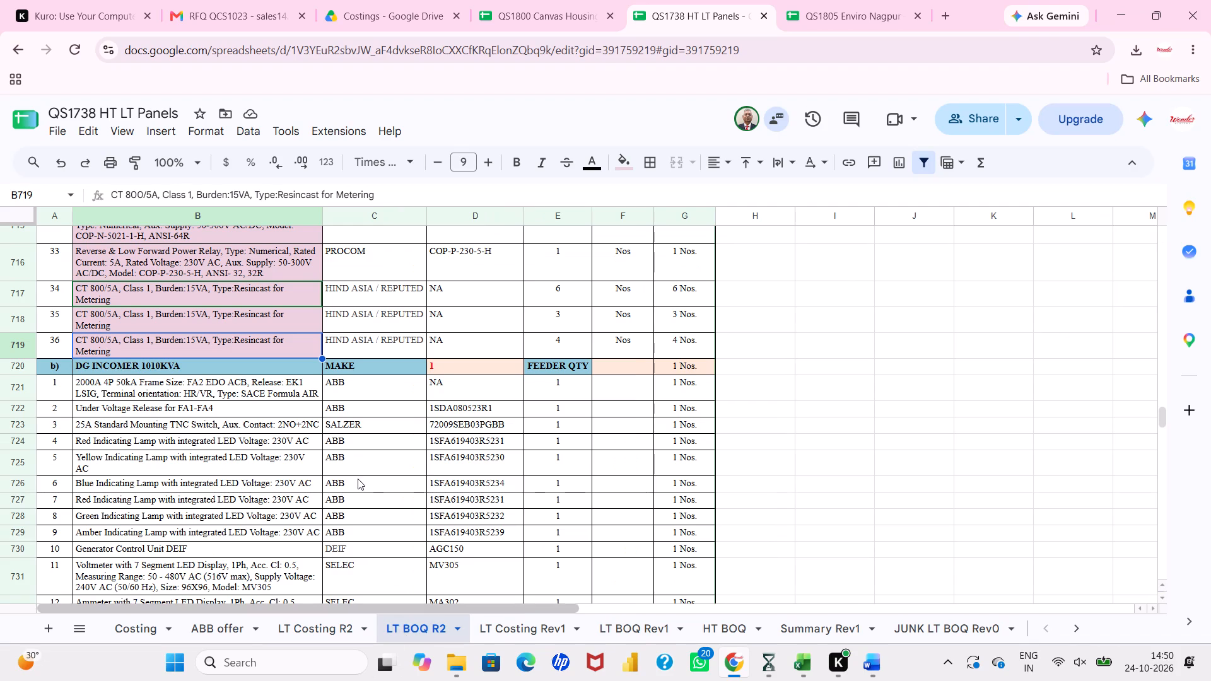
scroll(358, 479, up, 2)
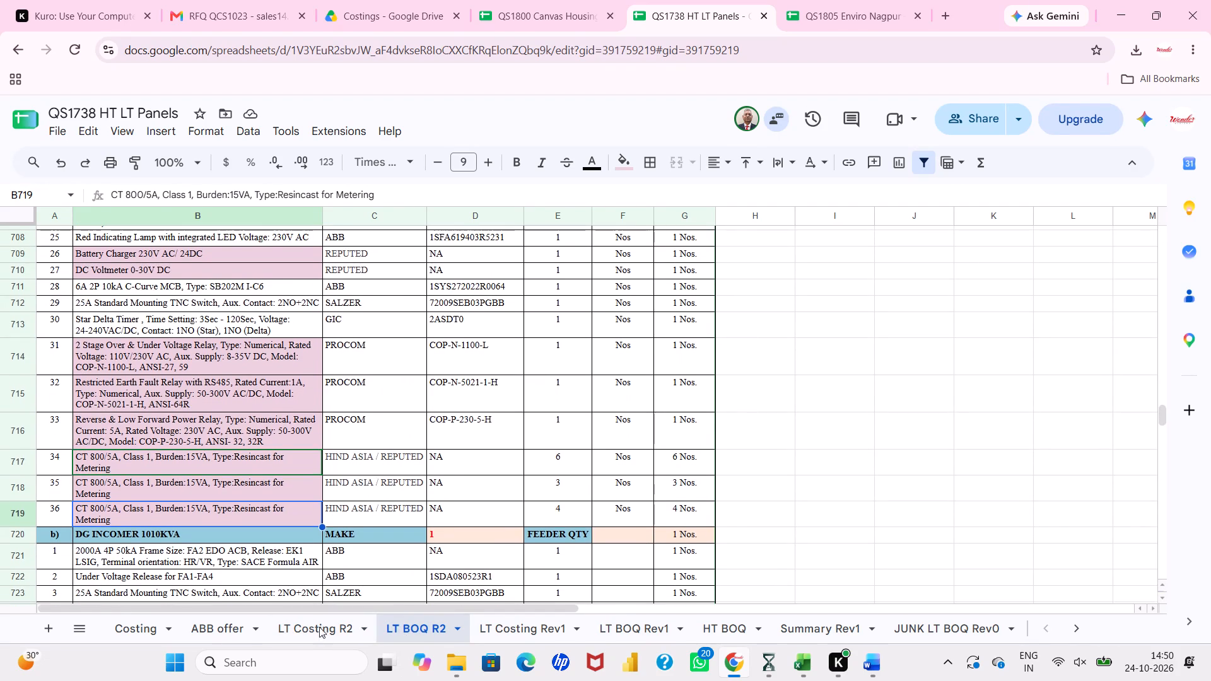
Copy the descriptions and makes of the three 800/5A CTs before DG INCOMER 1010KVA from LT Costing R2 over rows 717 to 719 of LT BOQ R2.
click(319, 627)
scroll(310, 540, down, 9)
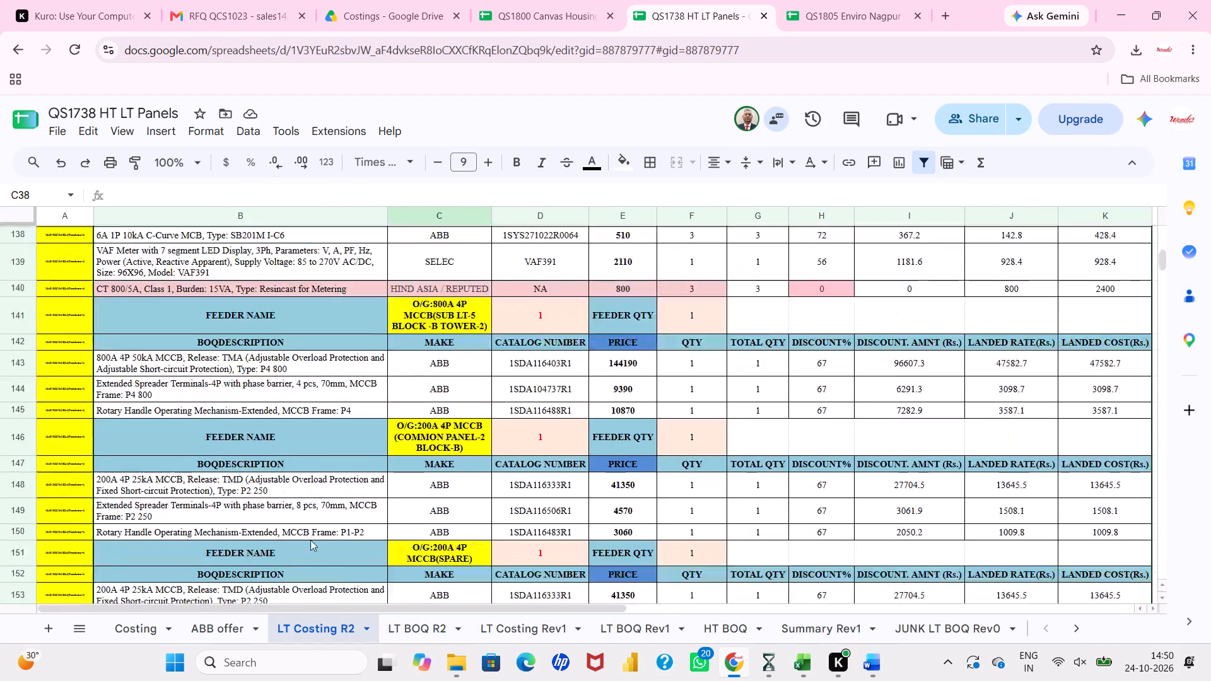
scroll(310, 540, down, 13)
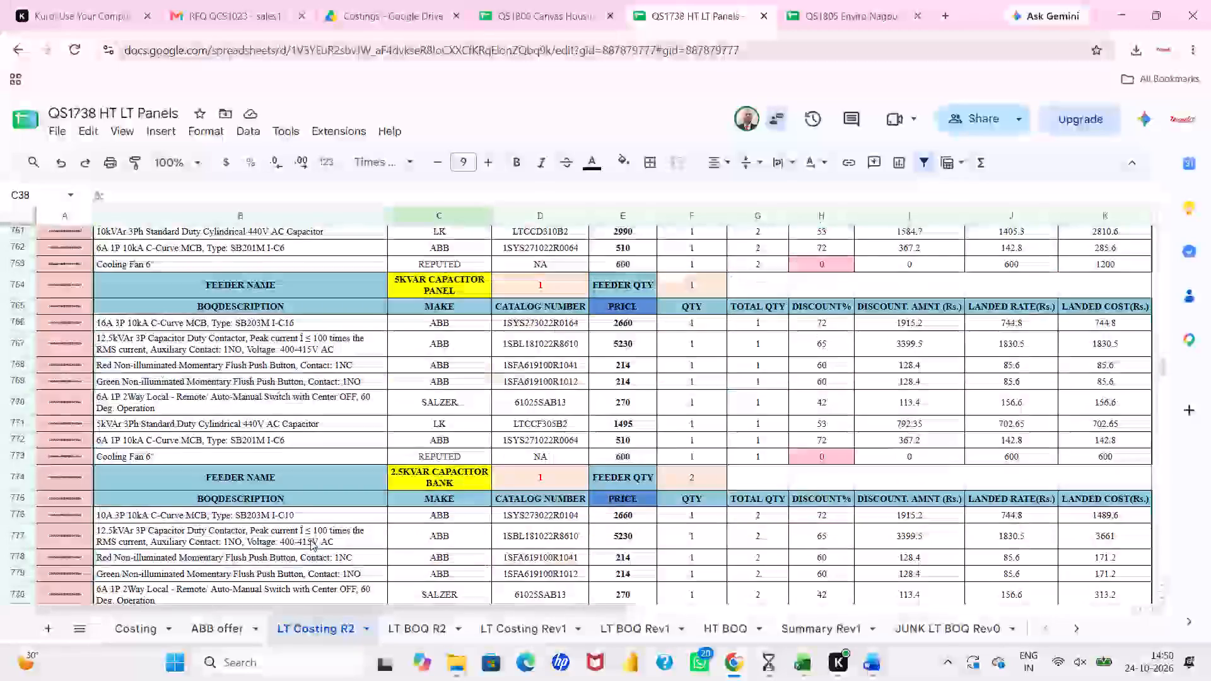
scroll(310, 540, down, 13)
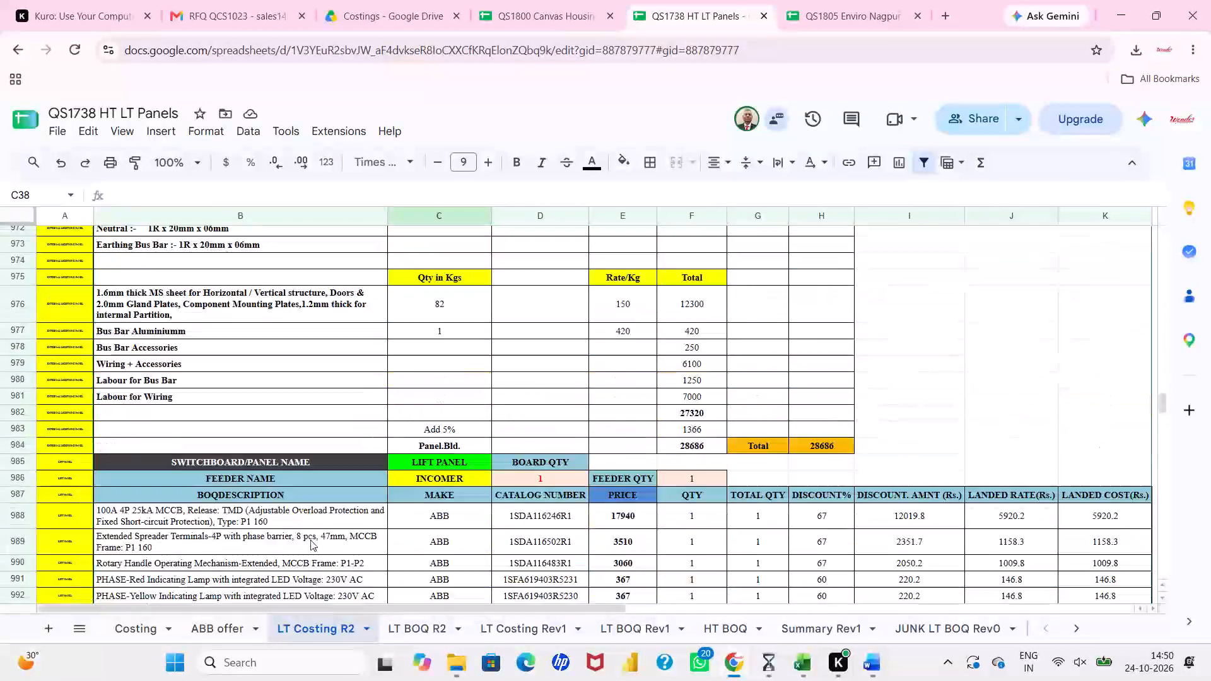
scroll(310, 540, down, 10)
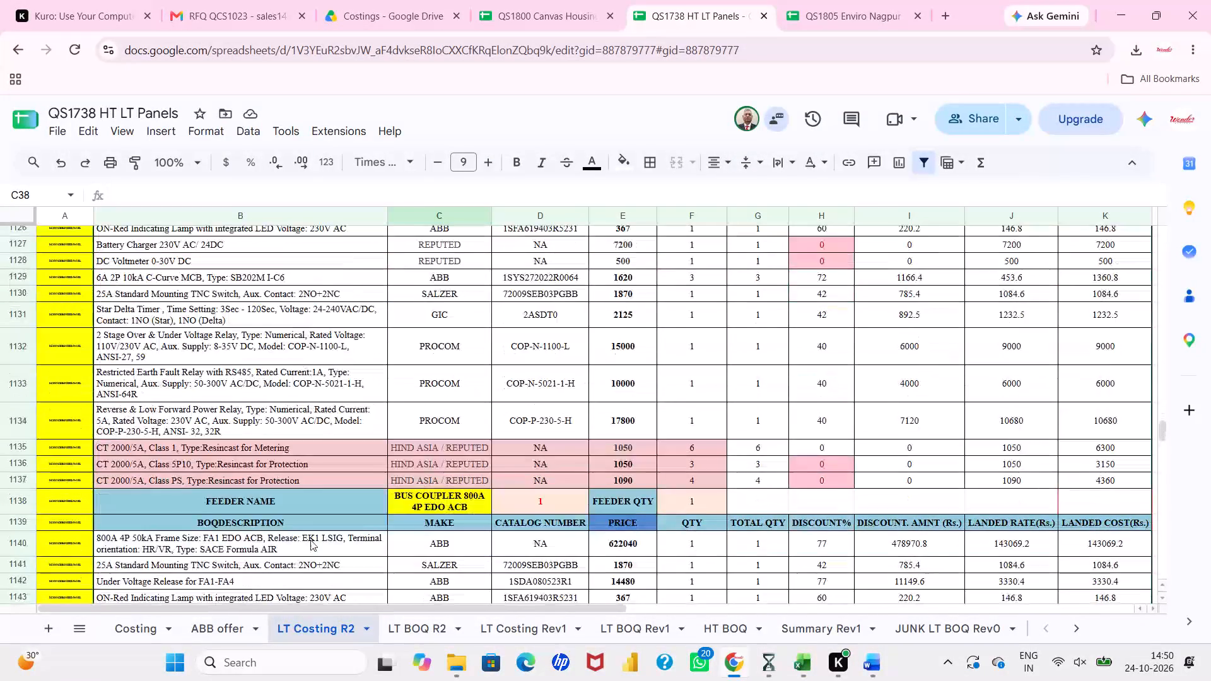
scroll(247, 536, up, 4)
scroll(303, 381, up, 3)
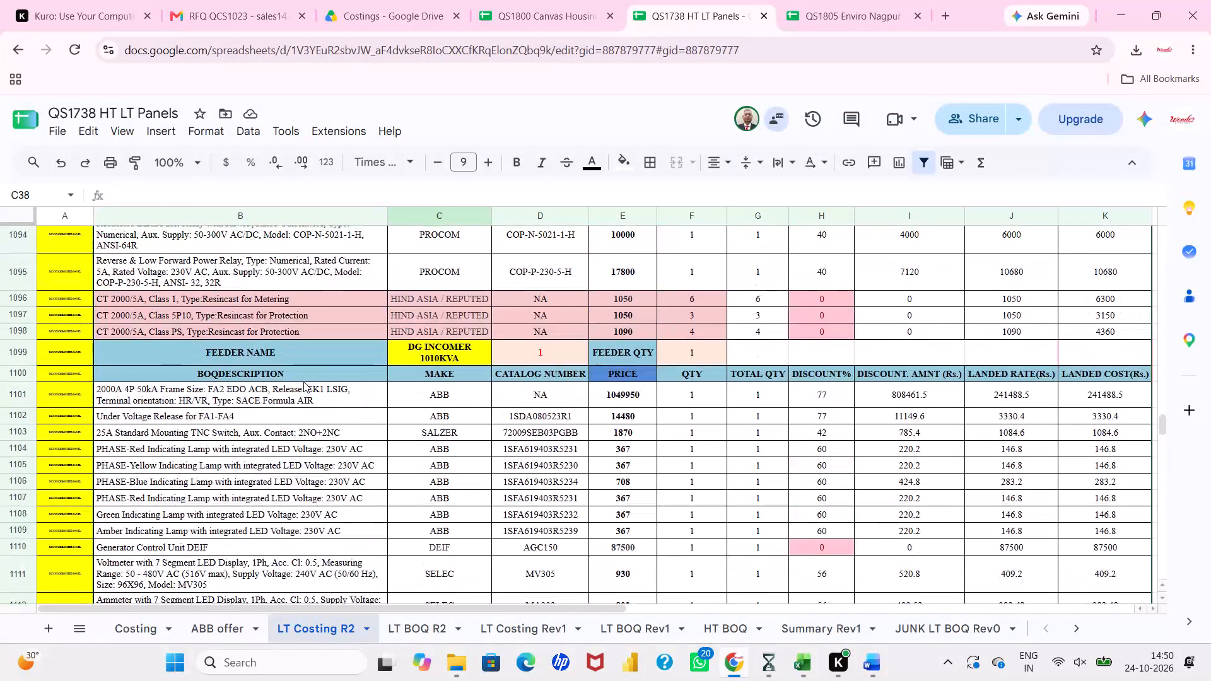
scroll(315, 312, up, 8)
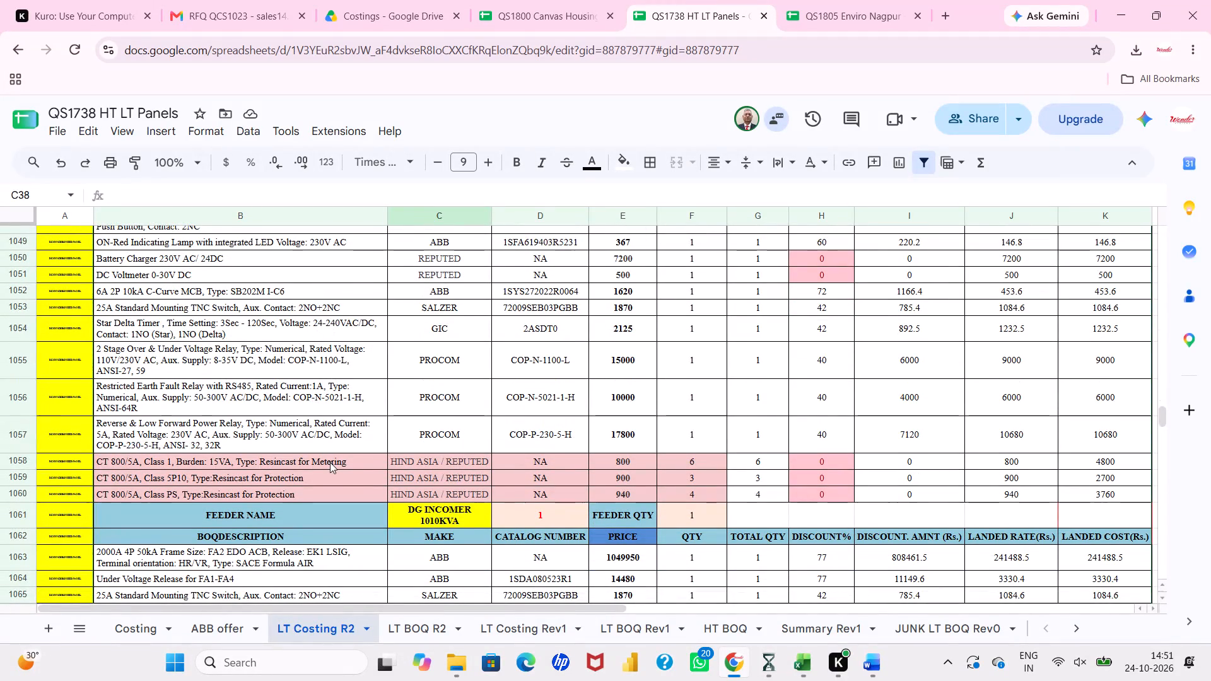
drag(330, 462, 481, 497)
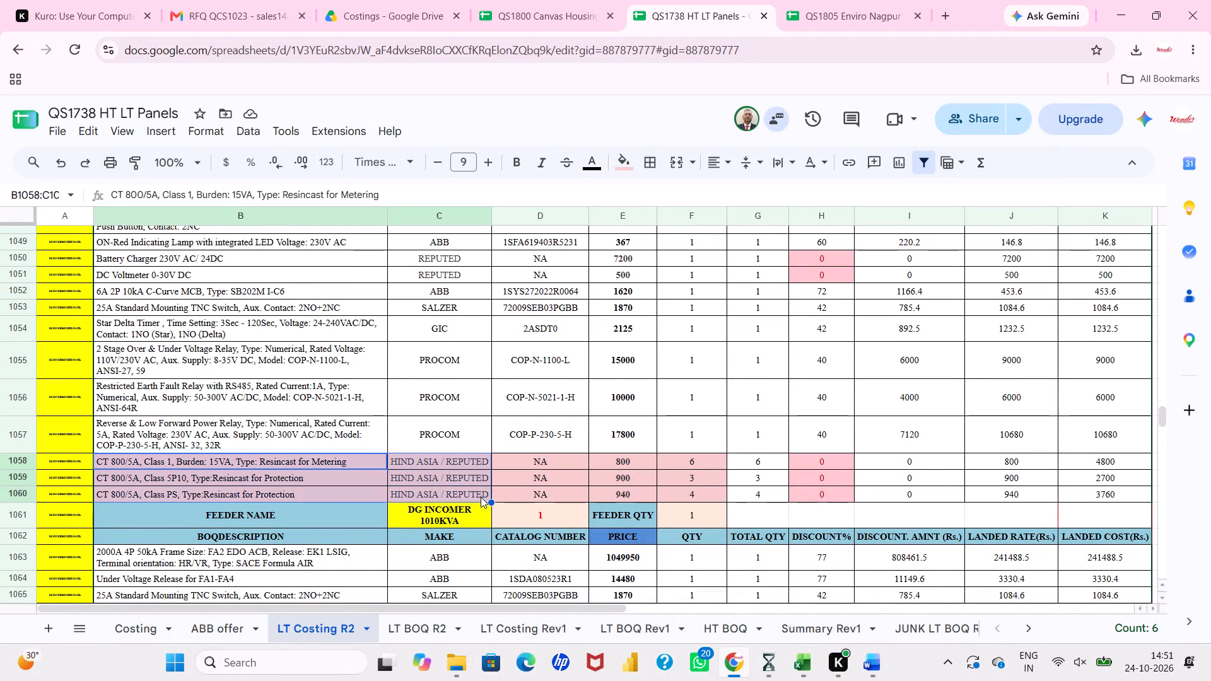
key(ctrl+c)
click(440, 627)
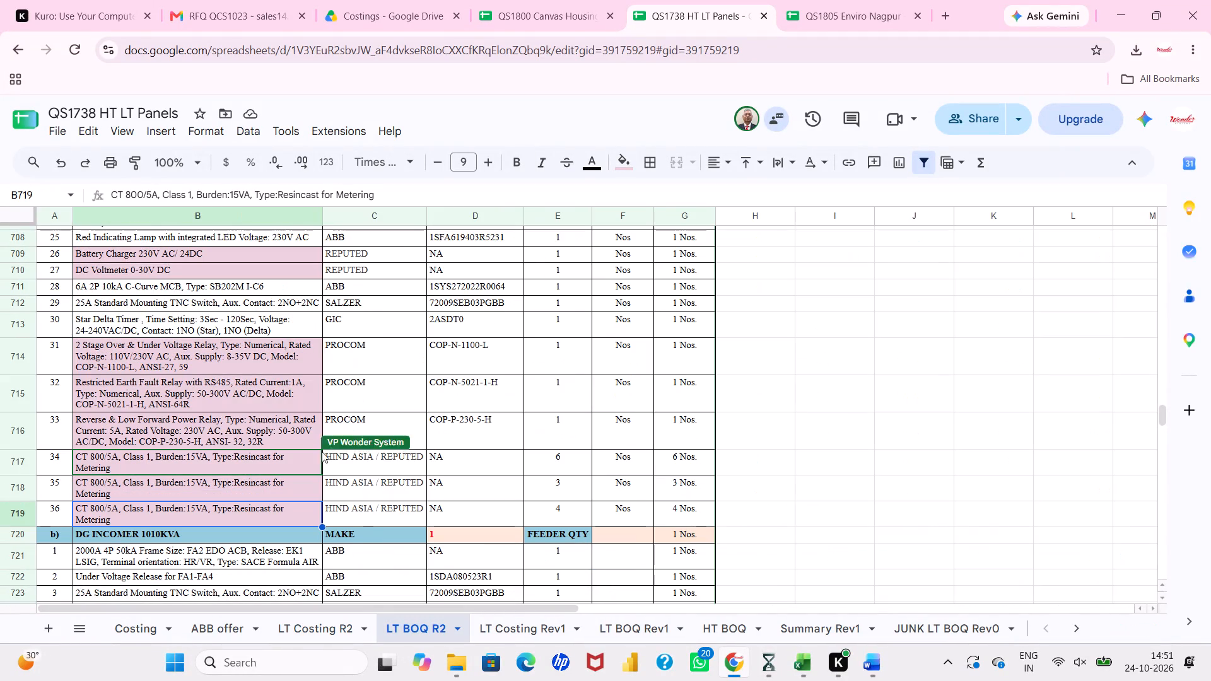
click(257, 457)
key(ctrl+v)
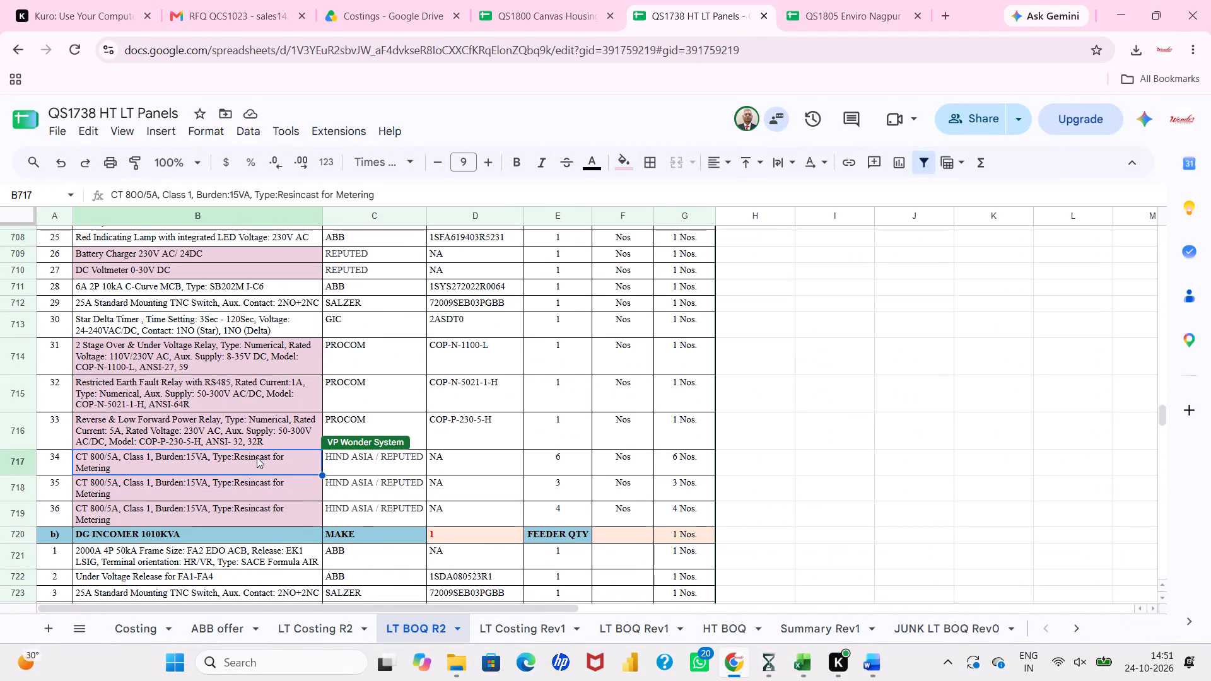
Check the 2000/5A CT entries of both DG INCOMER 1010KVA feeders and the bus coupler items that follow in LT BOQ R2.
scroll(257, 457, down, 2)
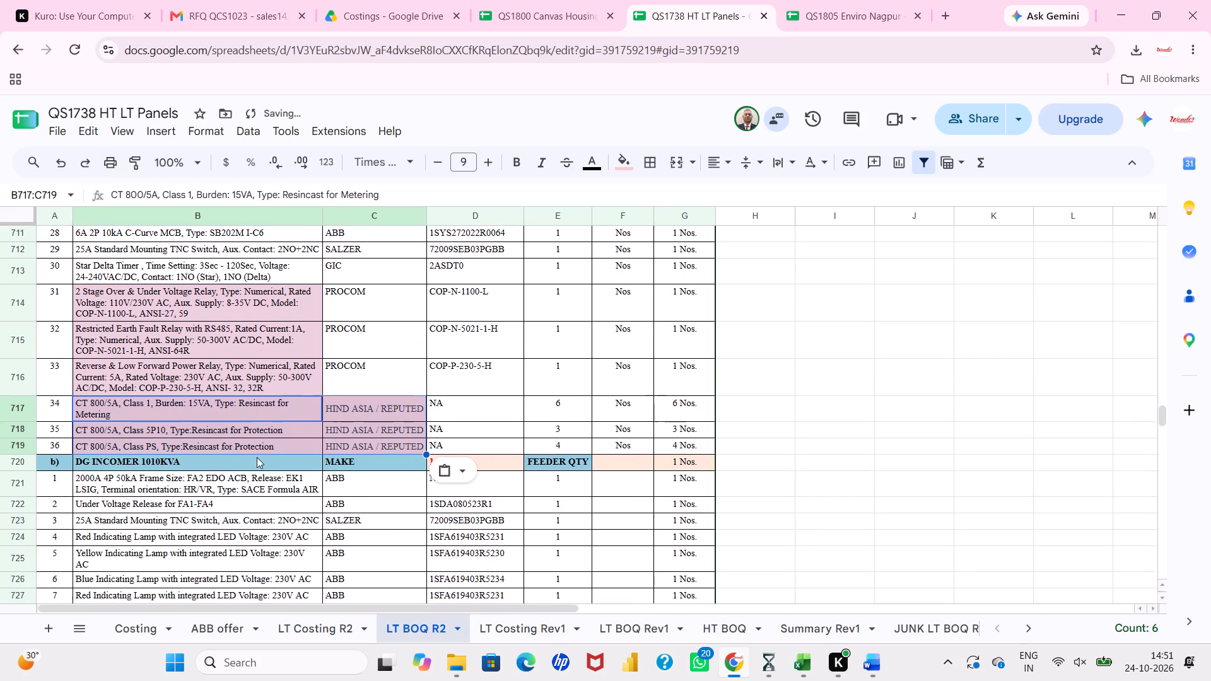
scroll(257, 457, down, 8)
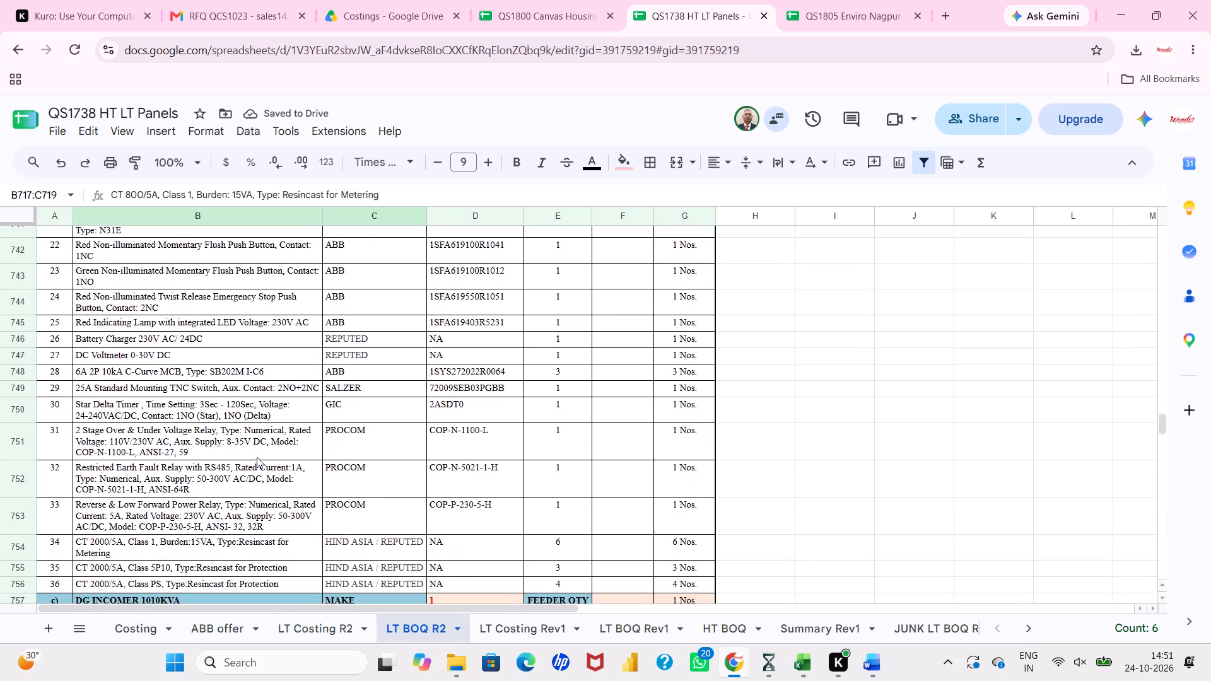
scroll(257, 457, down, 2)
scroll(257, 457, up, 2)
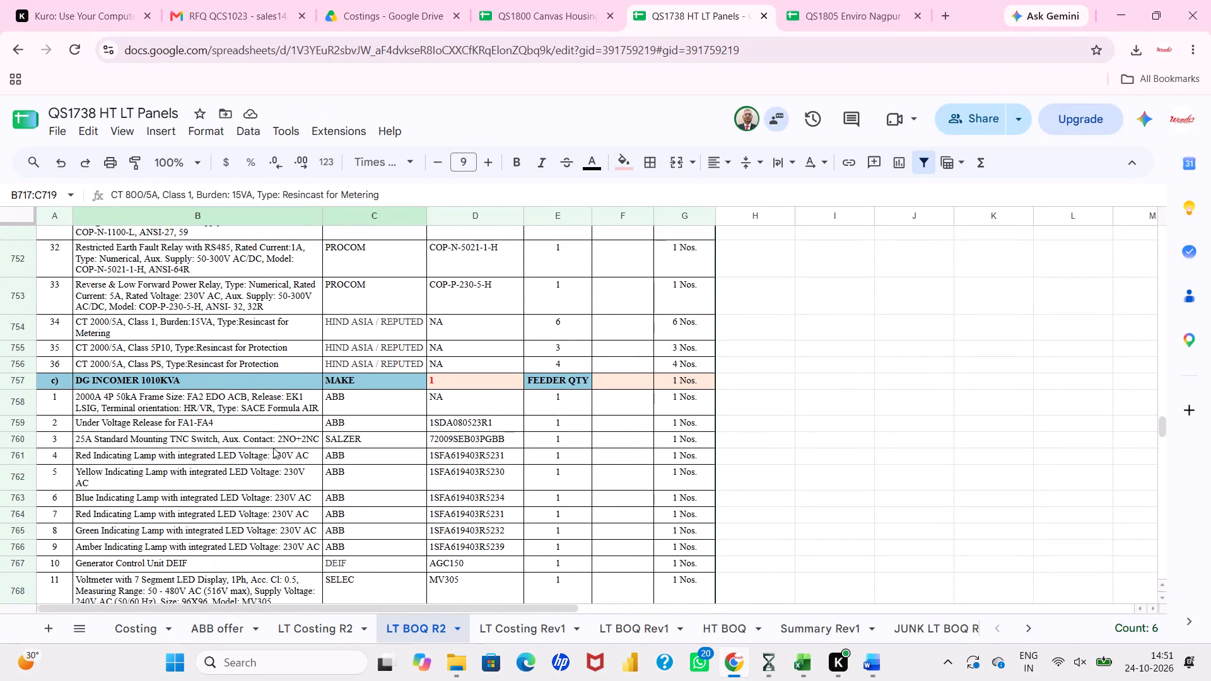
scroll(273, 448, down, 6)
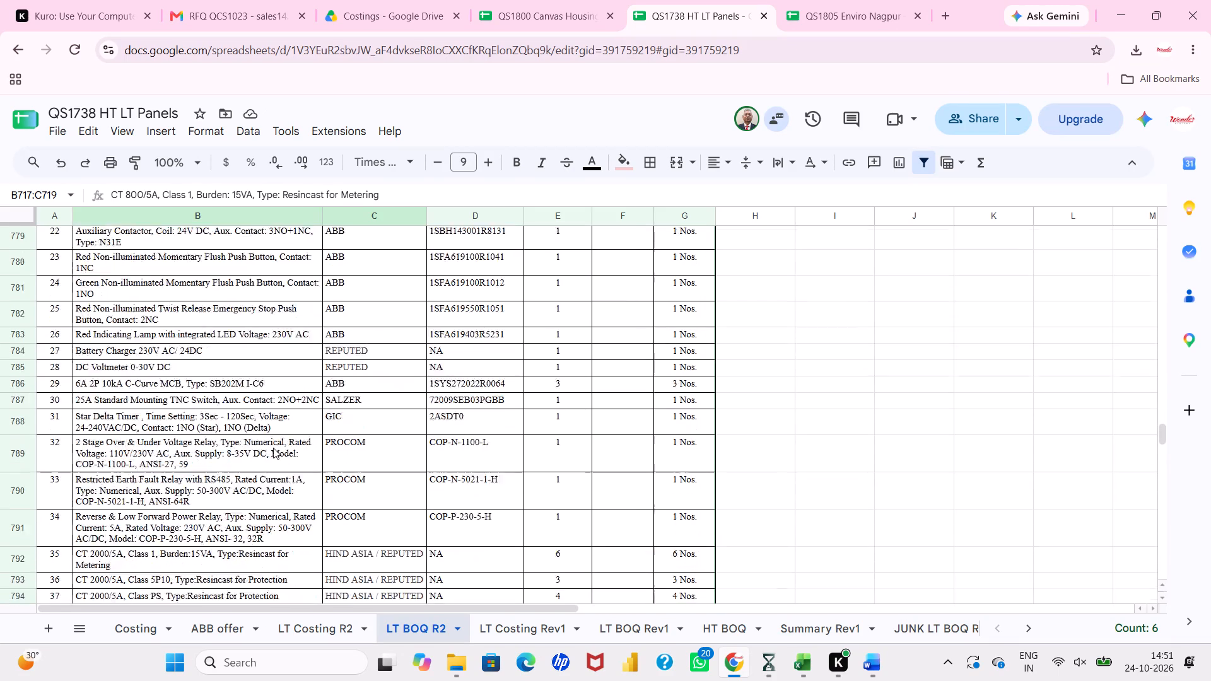
scroll(273, 448, down, 1)
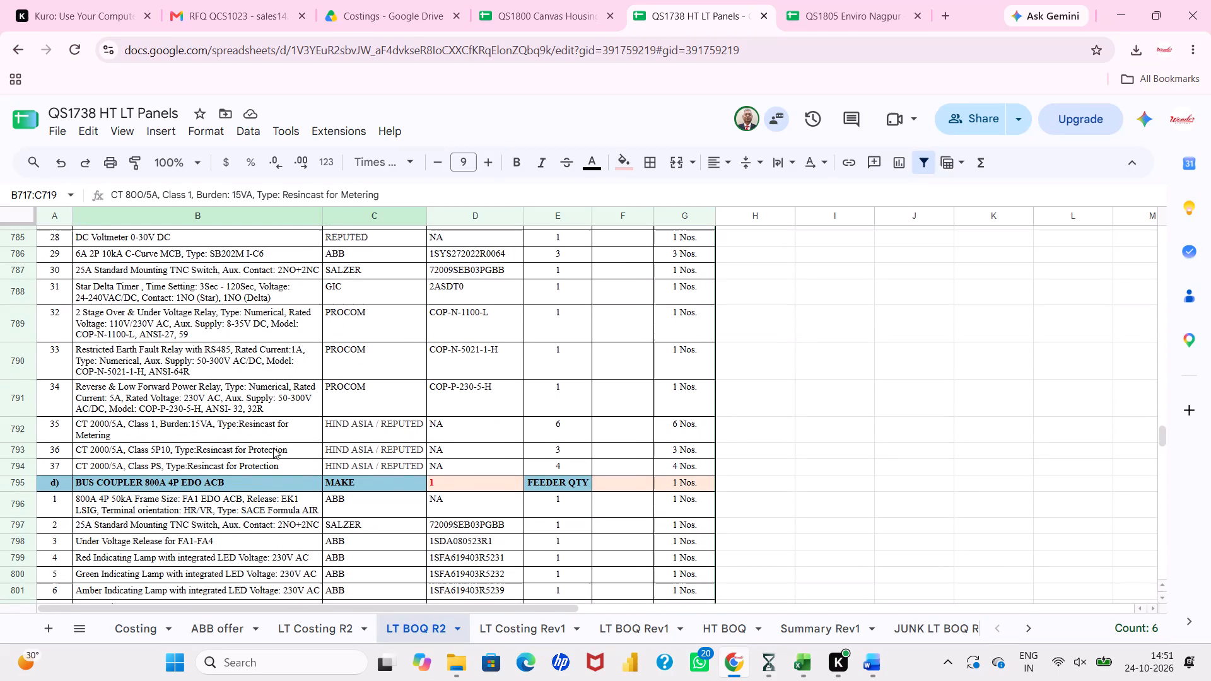
scroll(273, 448, up, 5)
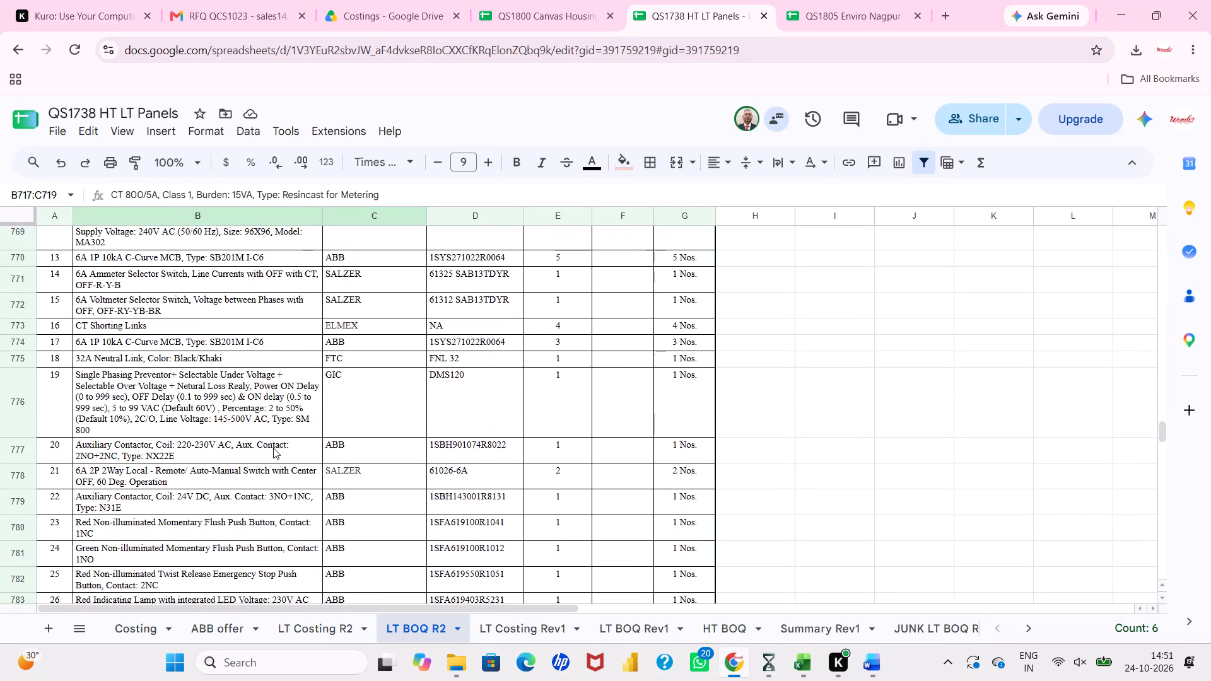
scroll(273, 448, up, 2)
scroll(273, 448, down, 4)
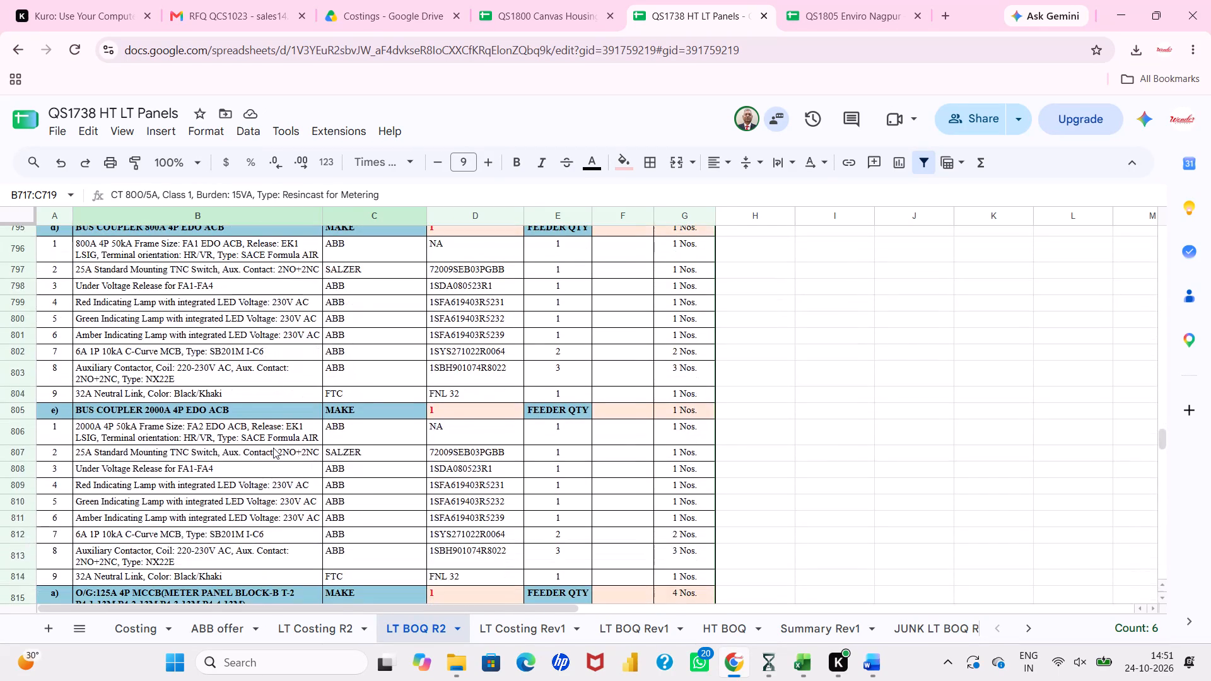
scroll(273, 448, down, 3)
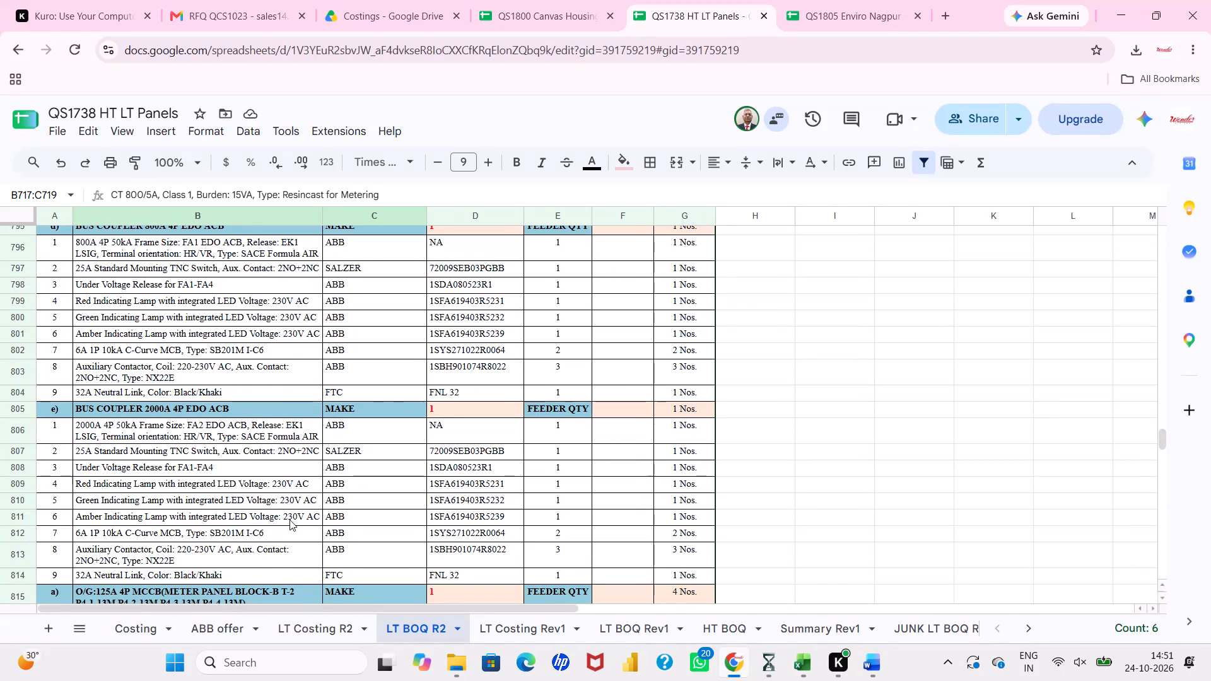
scroll(290, 520, up, 7)
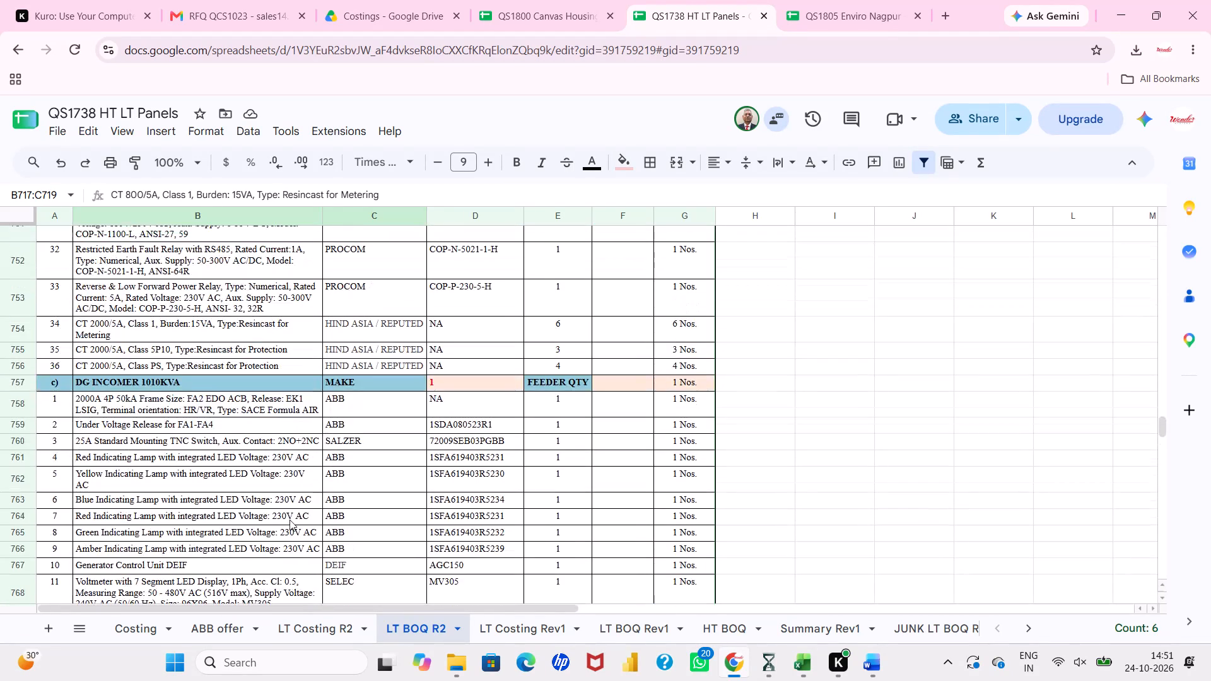
click(312, 359)
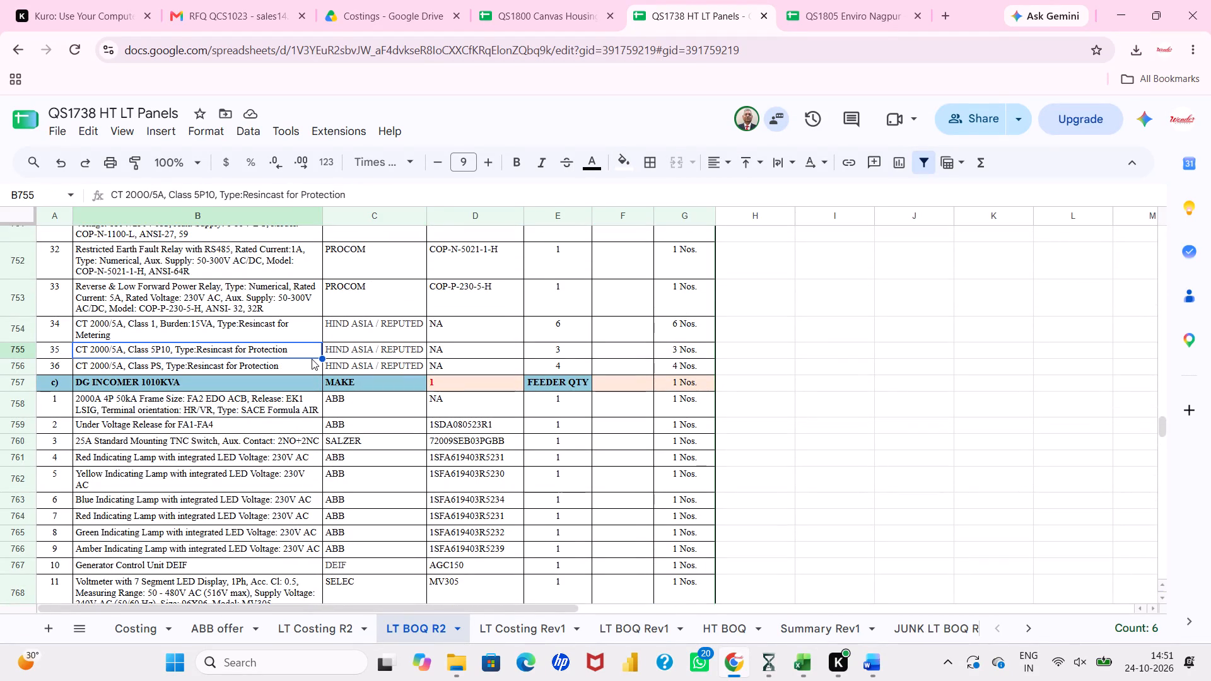
click(308, 350)
click(358, 378)
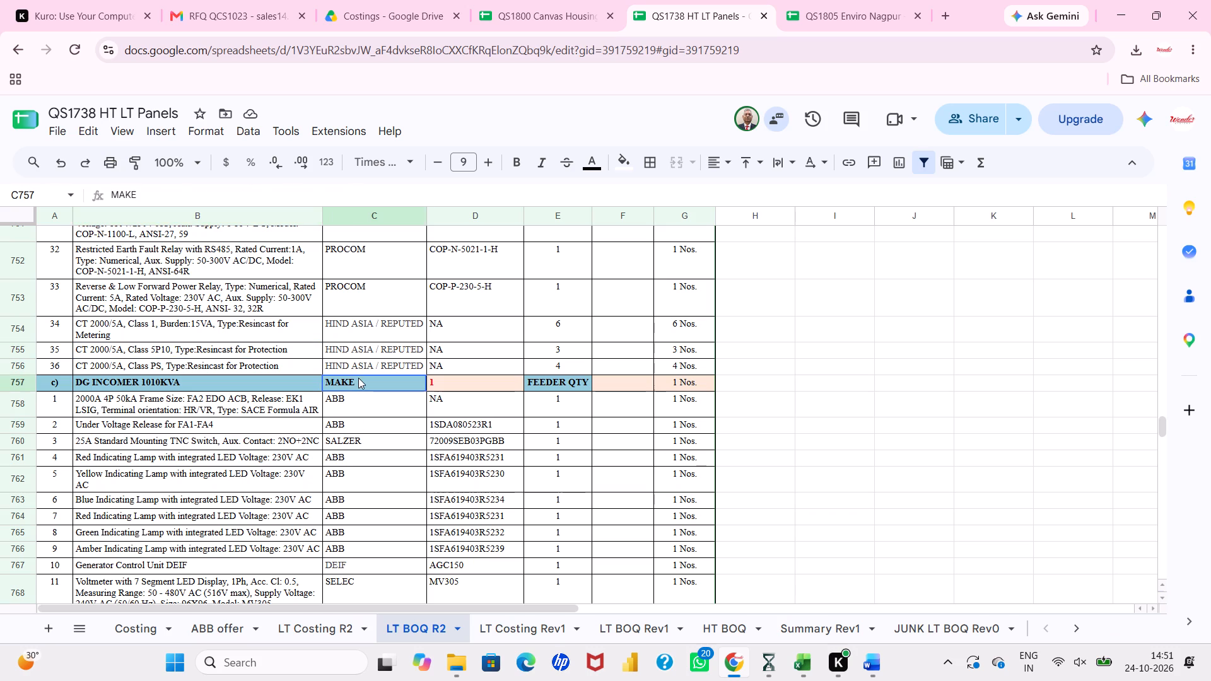
click(312, 358)
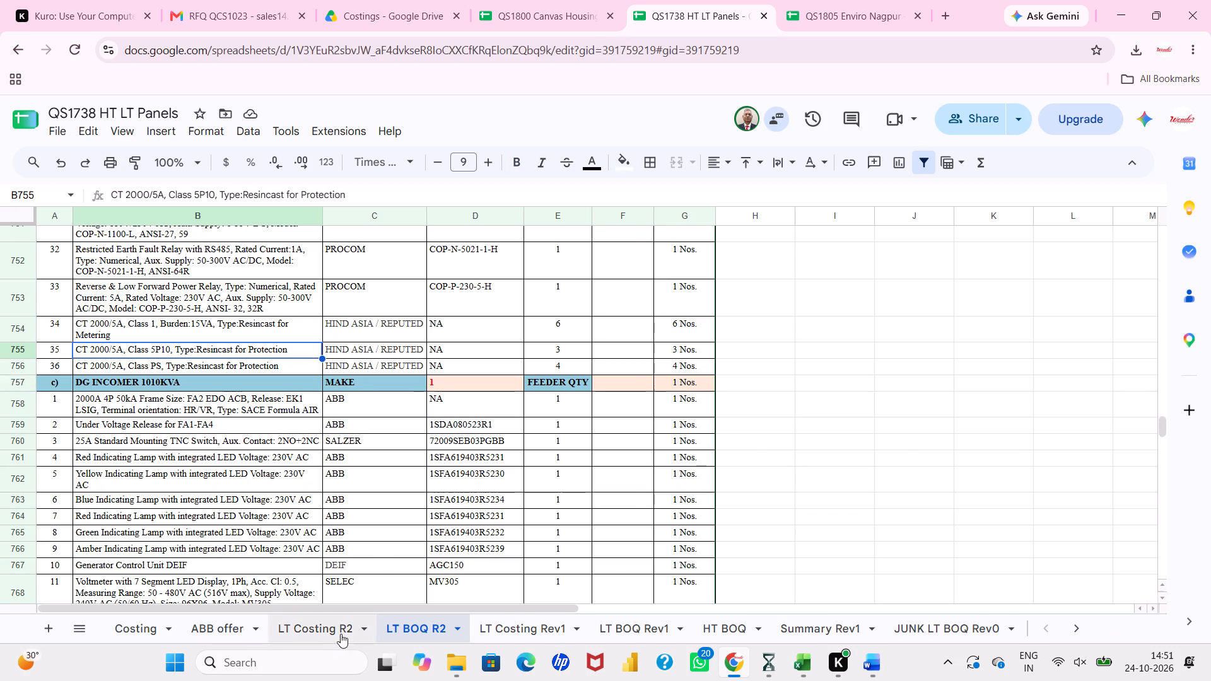
Recheck the 800/5A Class 5P10 and Class PS protection CT rows and the voltage relay row above them in LT Costing R2.
click(341, 634)
click(370, 484)
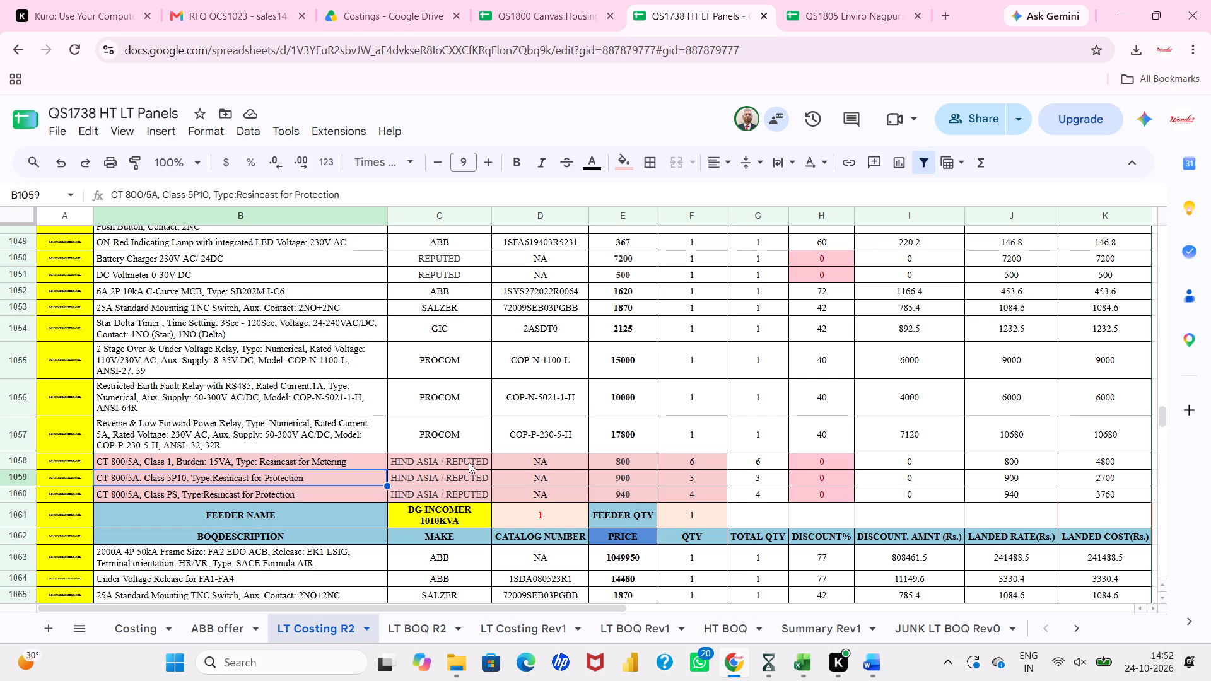
click(371, 477)
drag(371, 477, 371, 499)
click(371, 499)
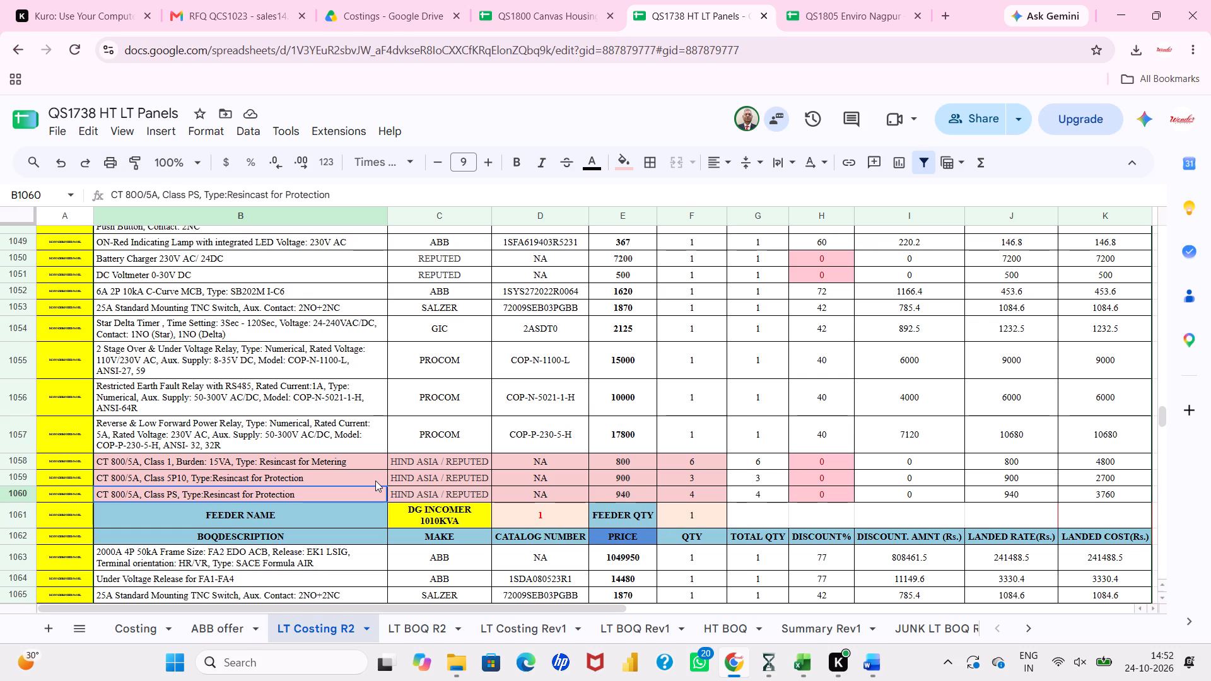
click(377, 367)
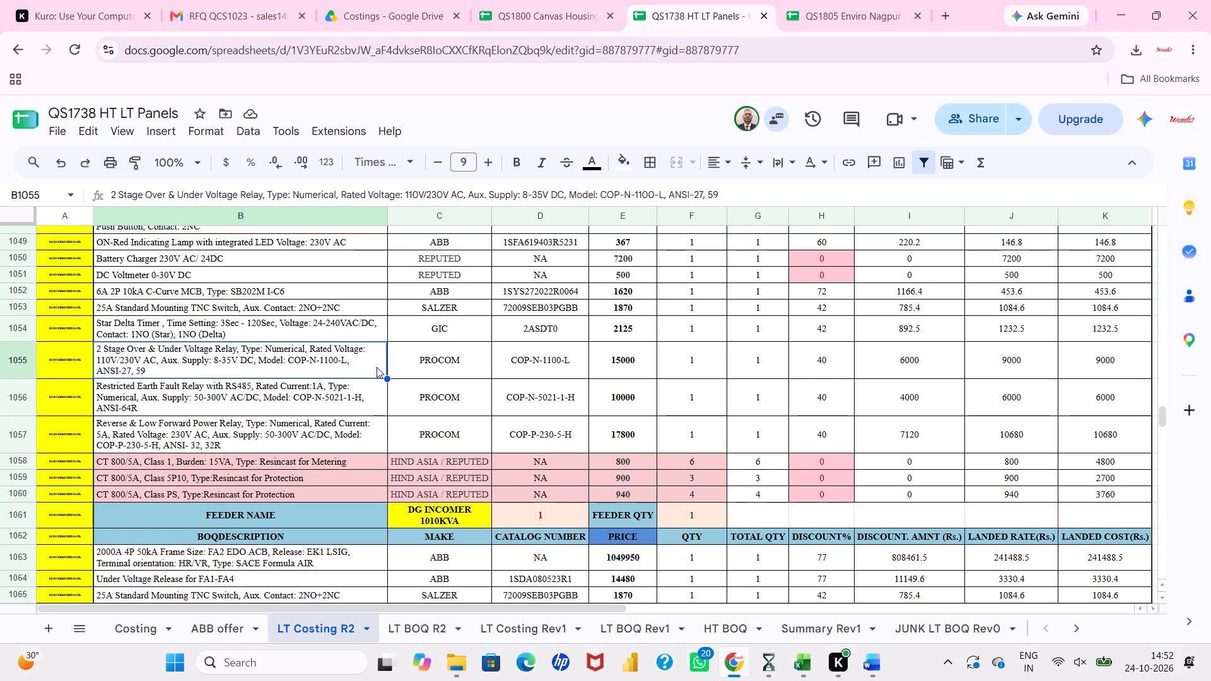
Compare the 800/5A Class 5P10 and Class PS CT rows in LT Costing R2 with the 2000/5A CT rows in LT BOQ R2.
click(374, 479)
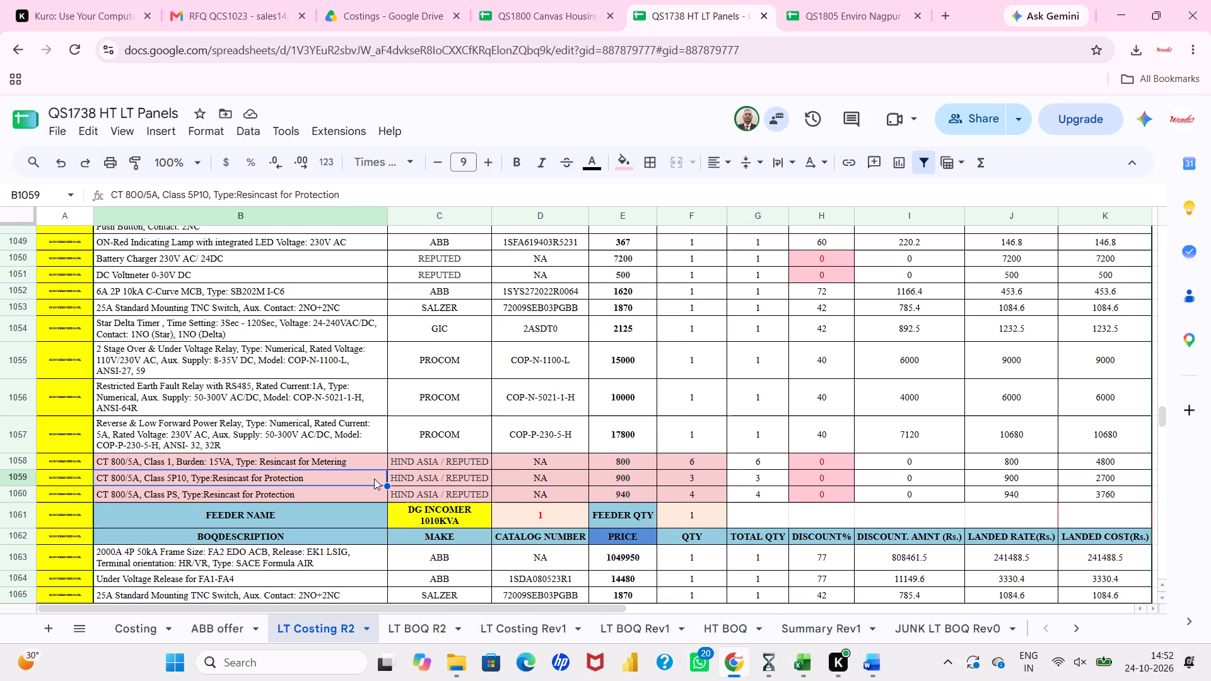
scroll(374, 479, up, 1)
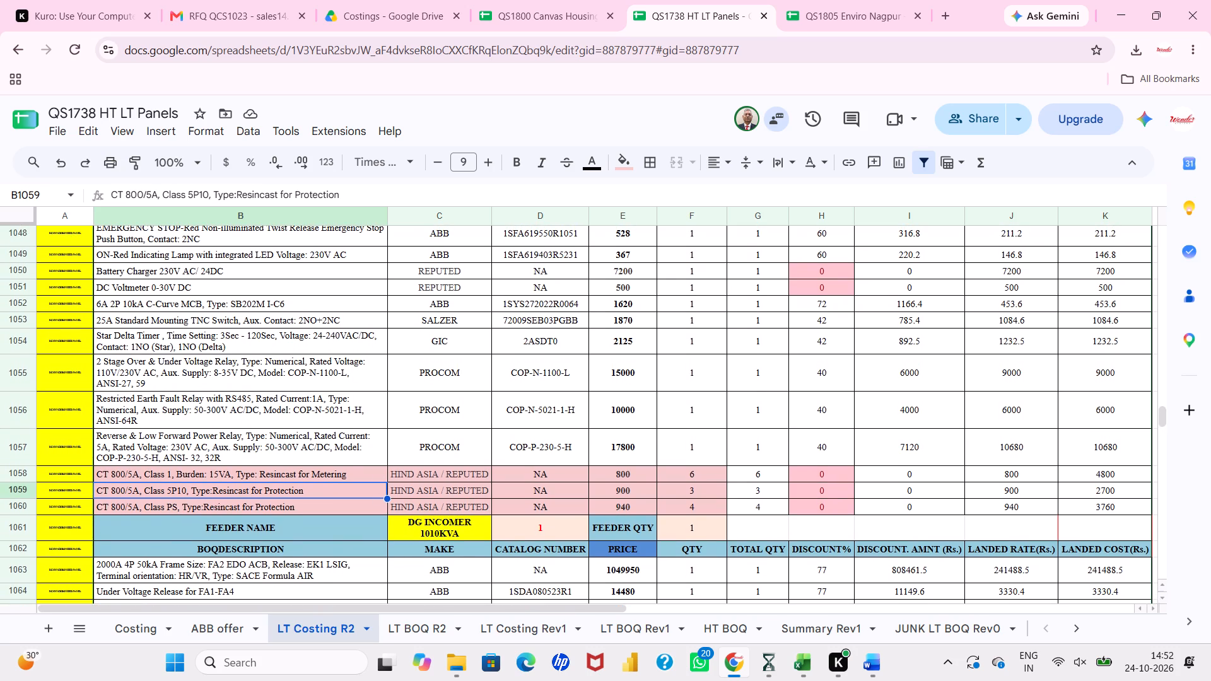
click(375, 507)
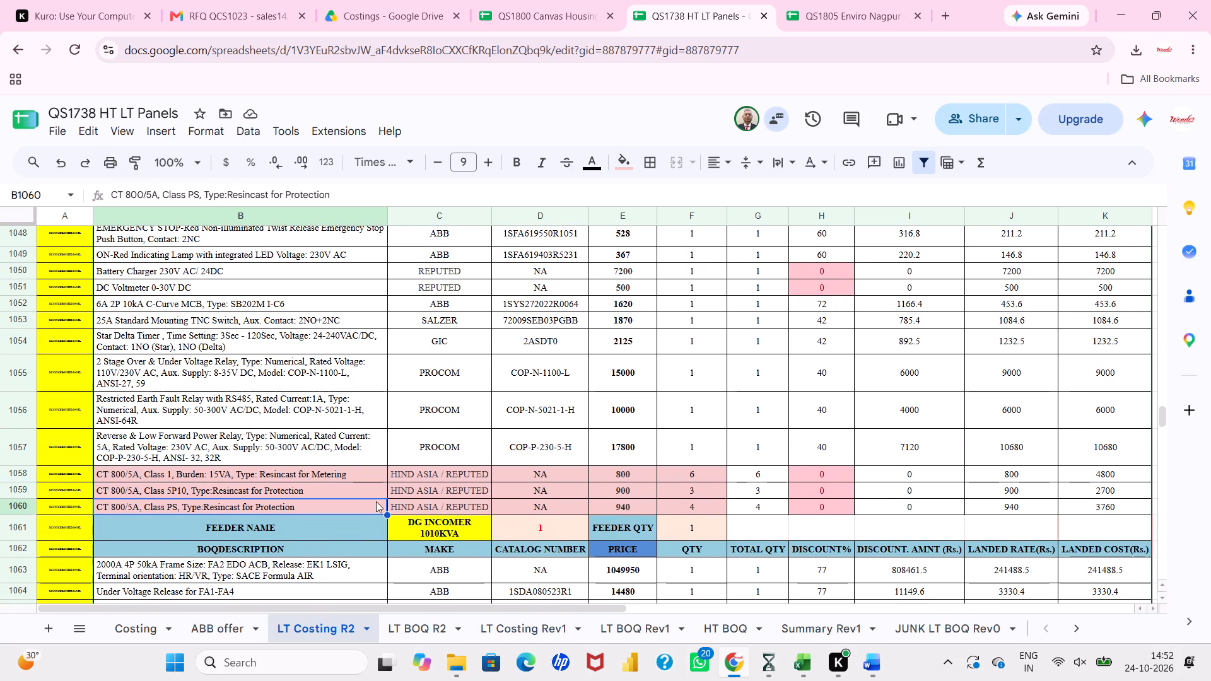
click(378, 494)
click(378, 504)
click(378, 489)
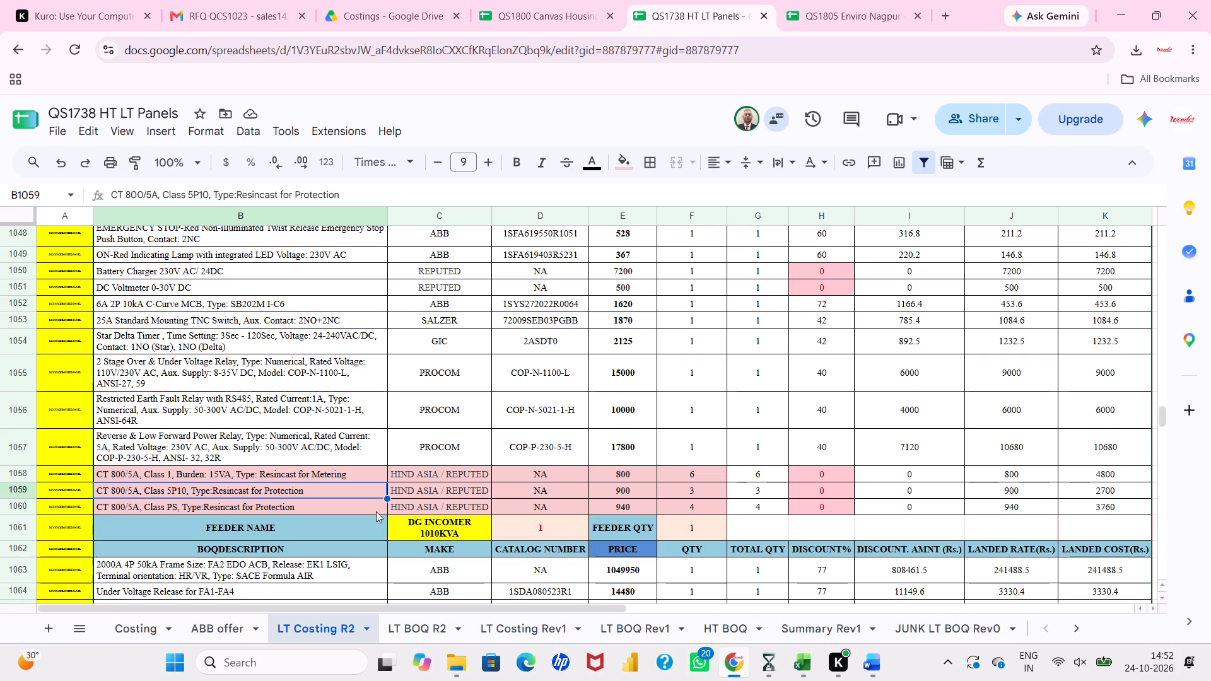
click(376, 511)
click(375, 536)
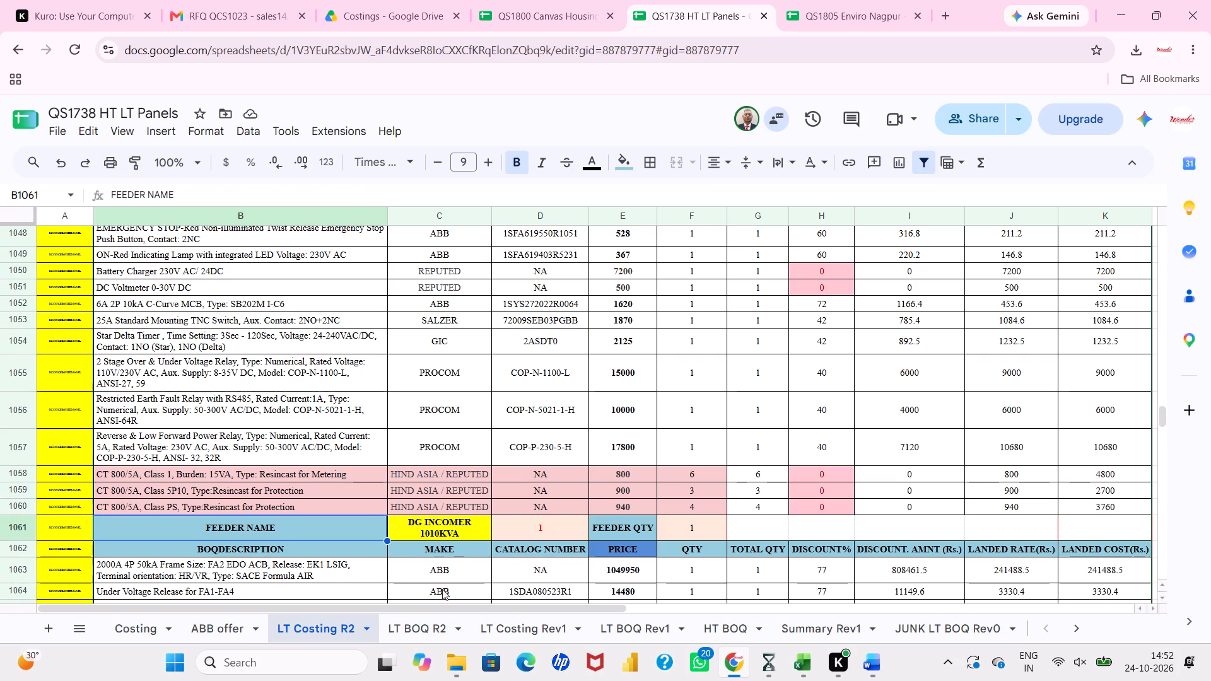
click(430, 641)
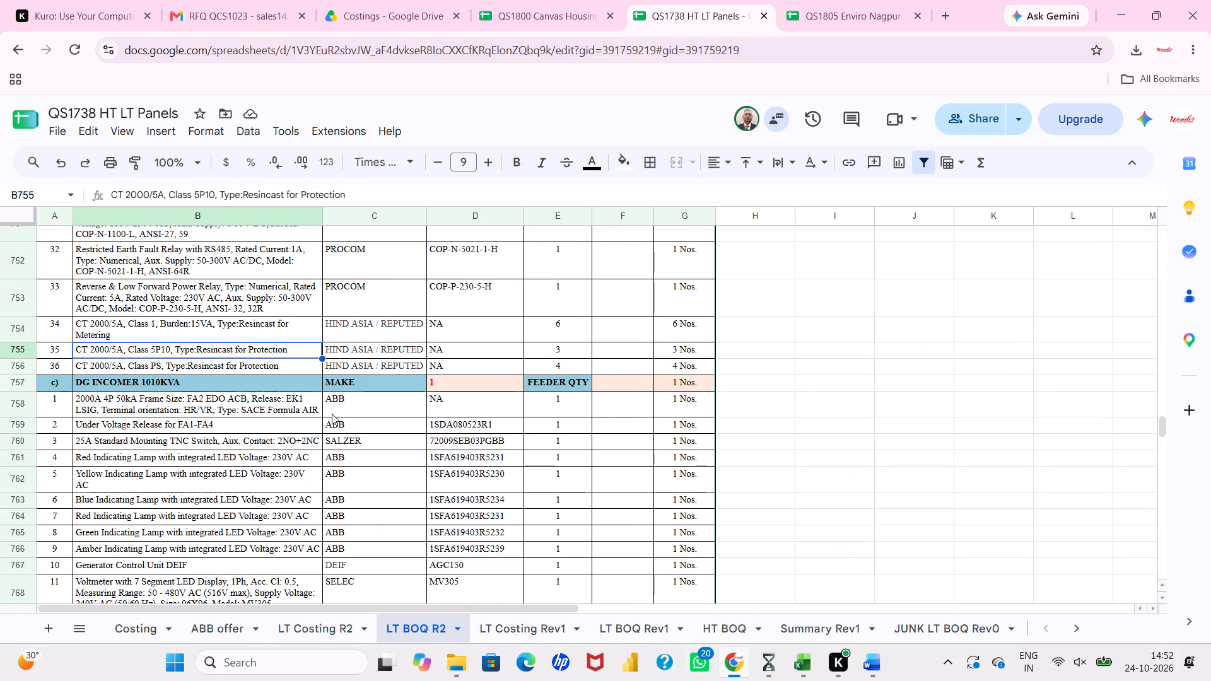
click(322, 624)
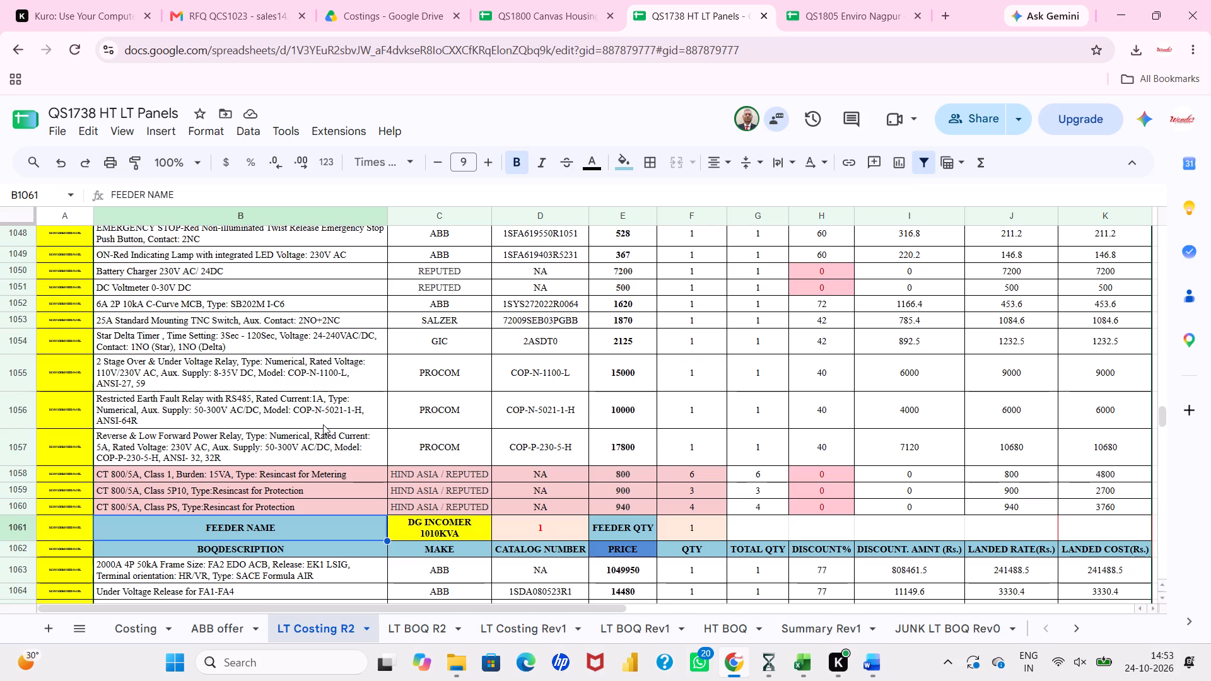
Append "for REF" to the 800/5A Class PS CT description in row 1060 of LT Costing R2.
double_click(323, 486)
key(space)
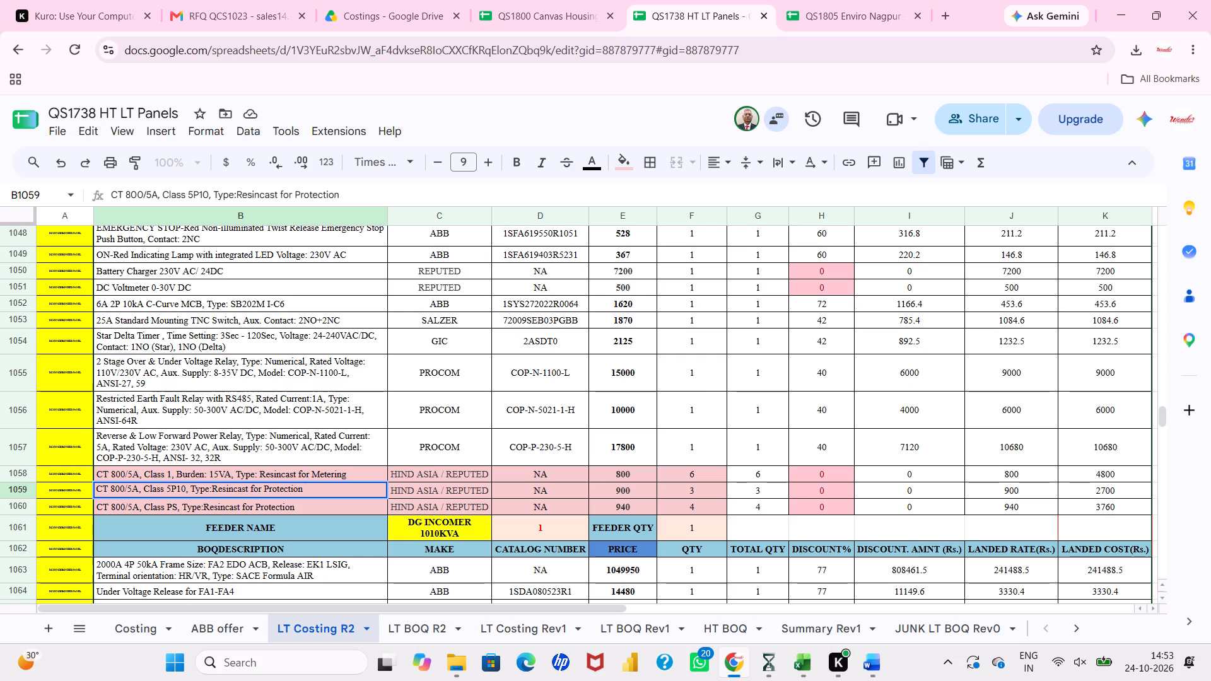
double_click(313, 502)
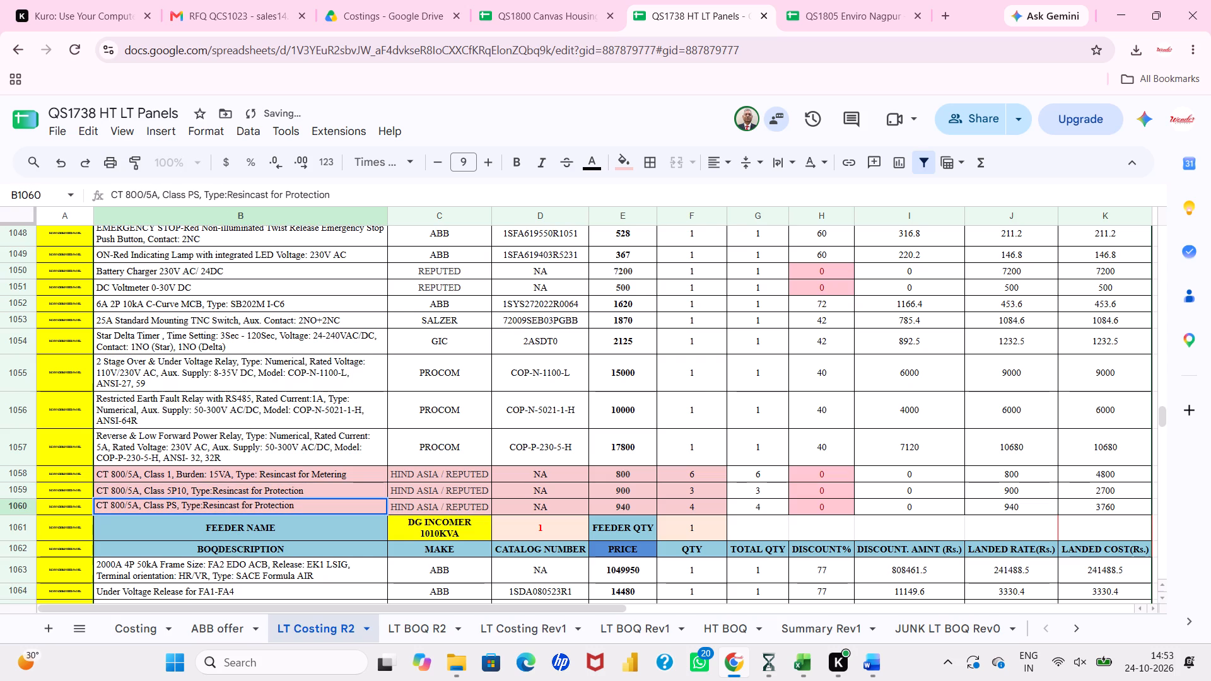
key(space)
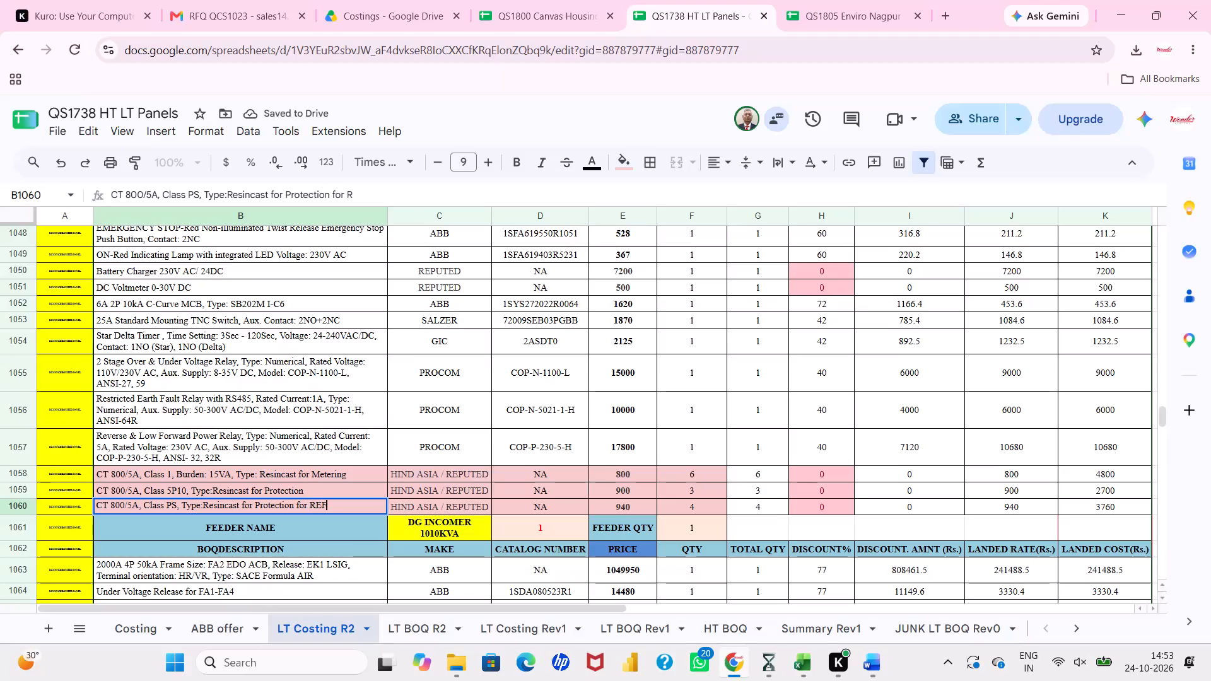
key(Return)
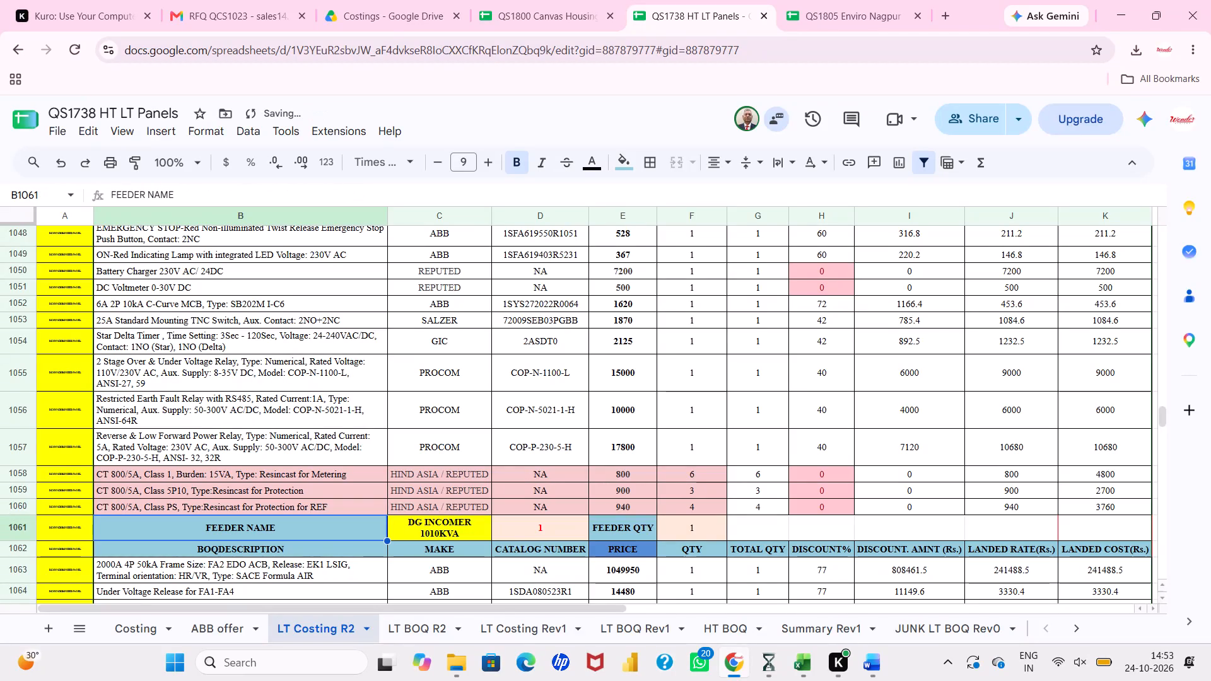
Append "for Reverse Power Relay" to the 800/5A Class 5P10 CT description in row 1059 of LT Costing R2.
double_click(336, 488)
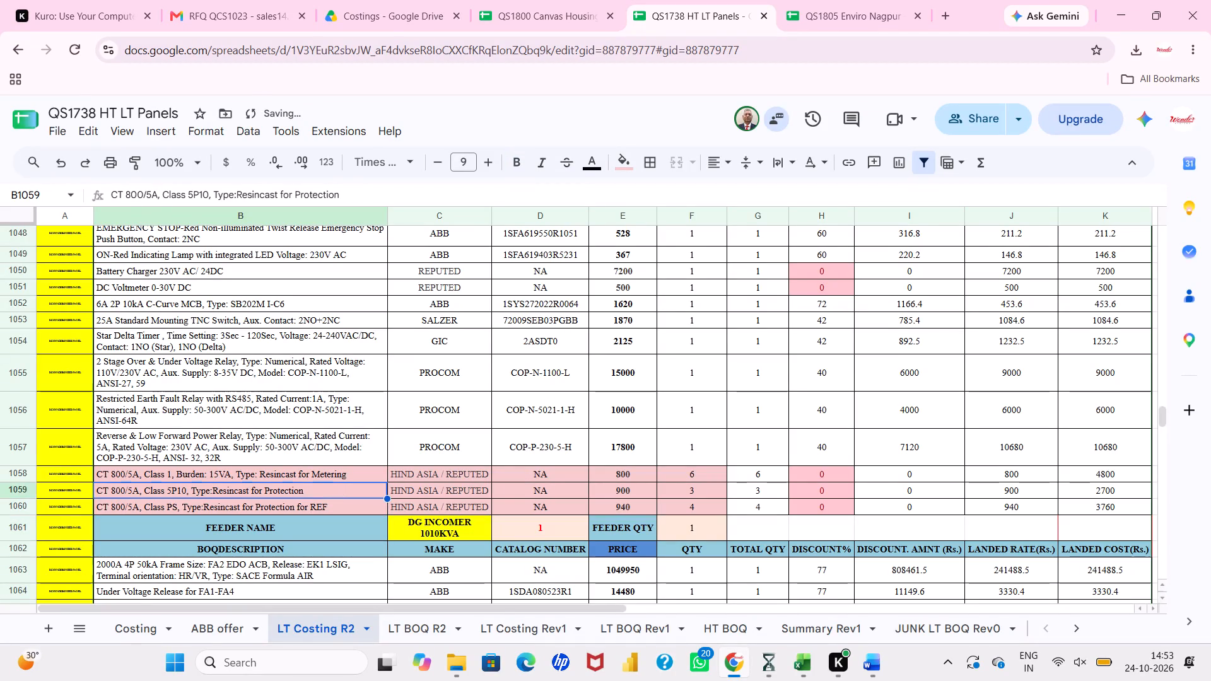
text(FOR)
key(space)
key(BackSpace)
key(BackSpace)
key(BackSpace)
key(BackSpace)
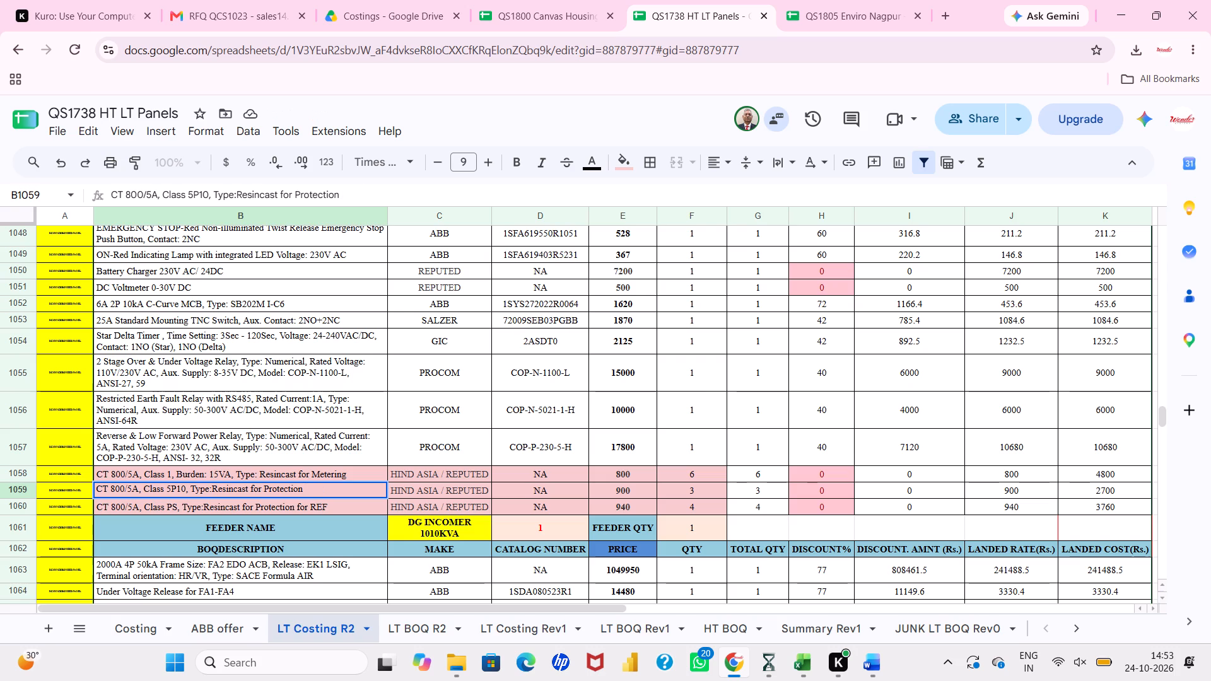
text(for)
key(space)
text(everse)
key(space)
text(&)
key(space)
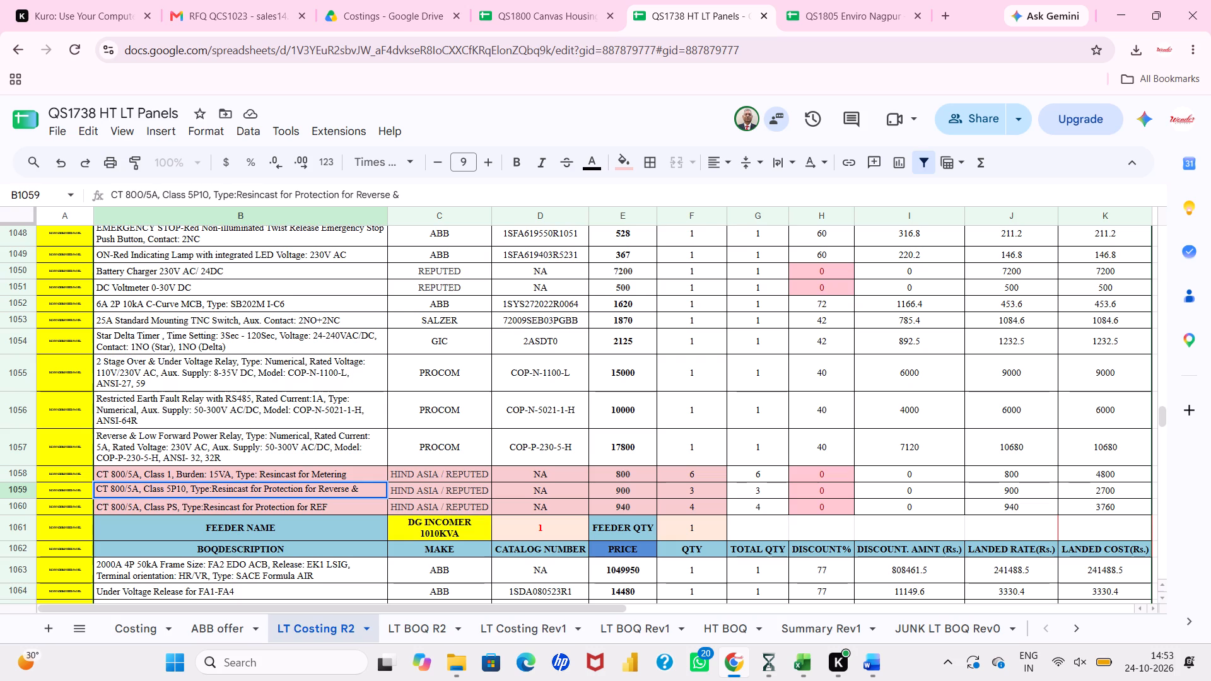
key(BackSpace)
key(BackSpace)
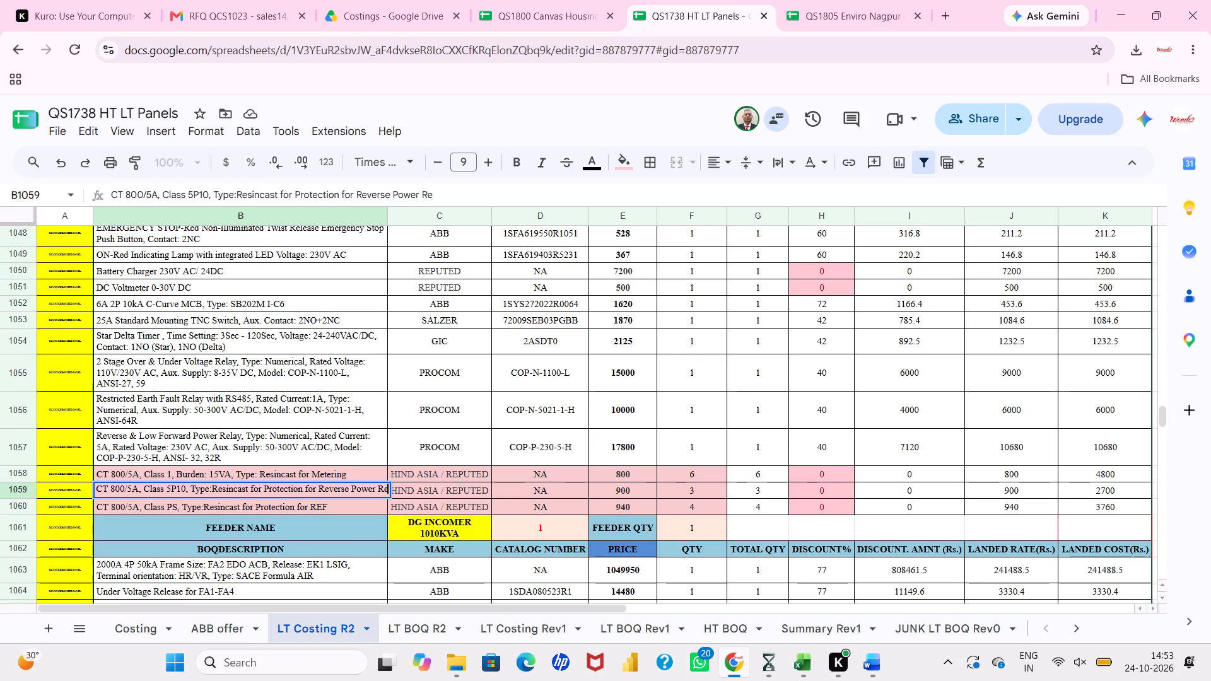
key(Return)
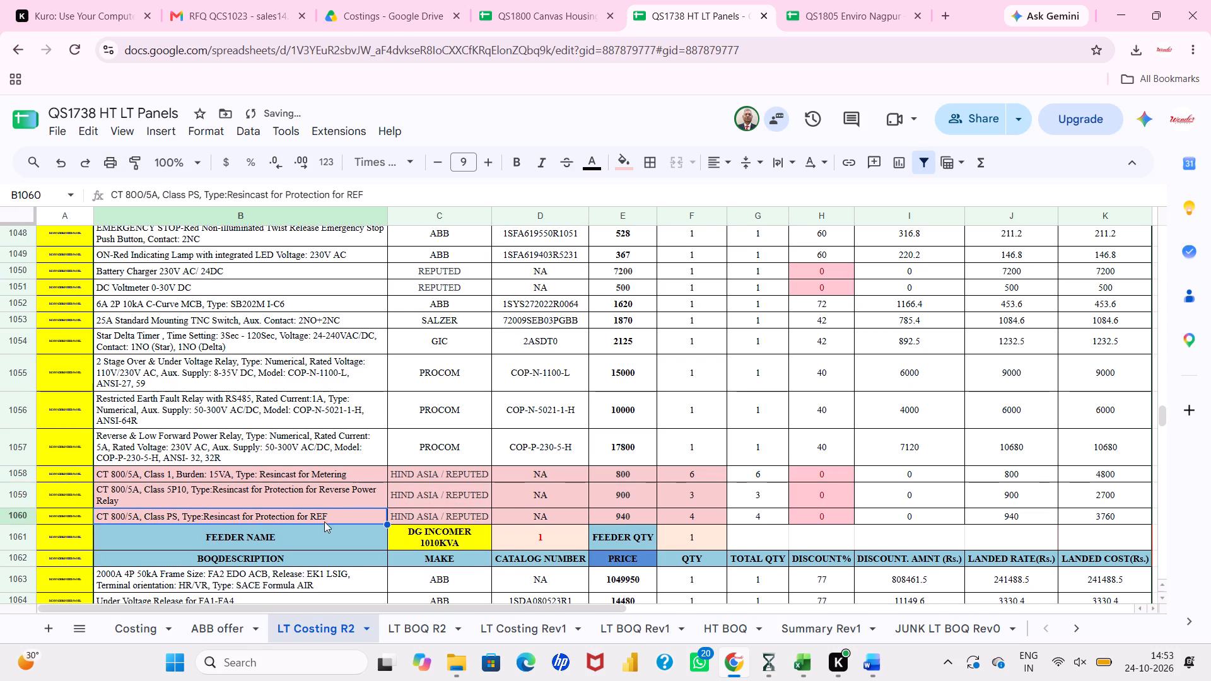
Copy the three 800/5A CT descriptions in rows 1058 to 1060 of LT Costing R2 over rows 717 to 719 of LT BOQ R2.
scroll(320, 503, down, 1)
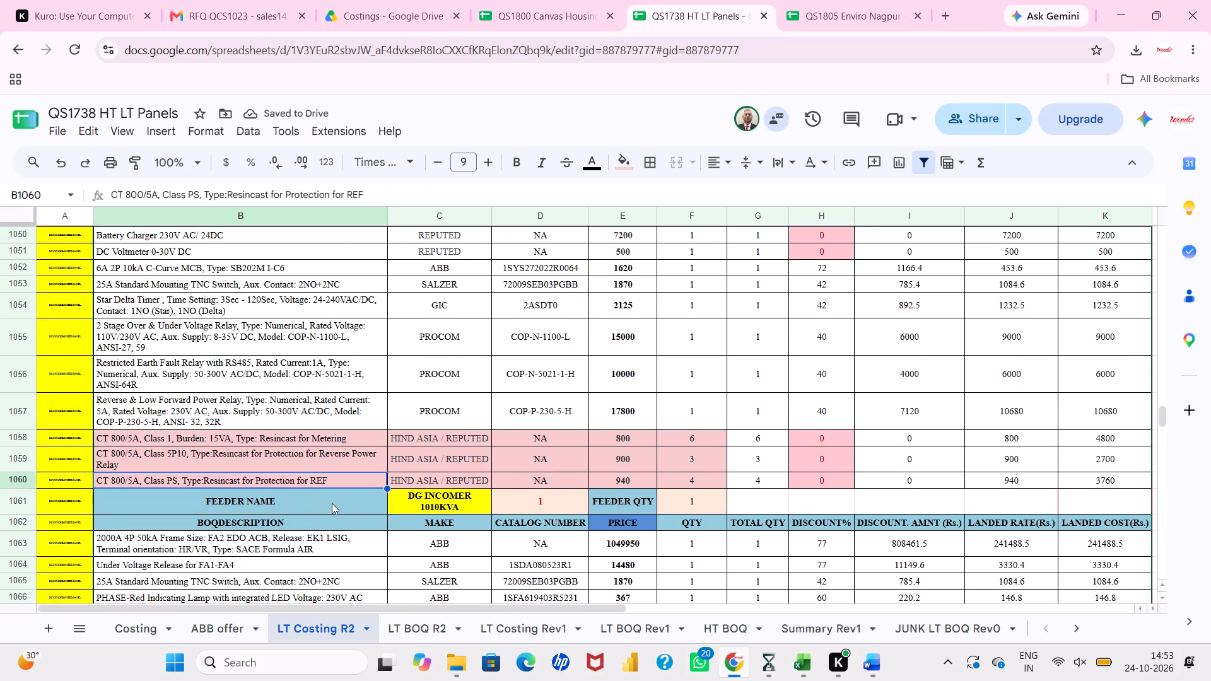
click(332, 503)
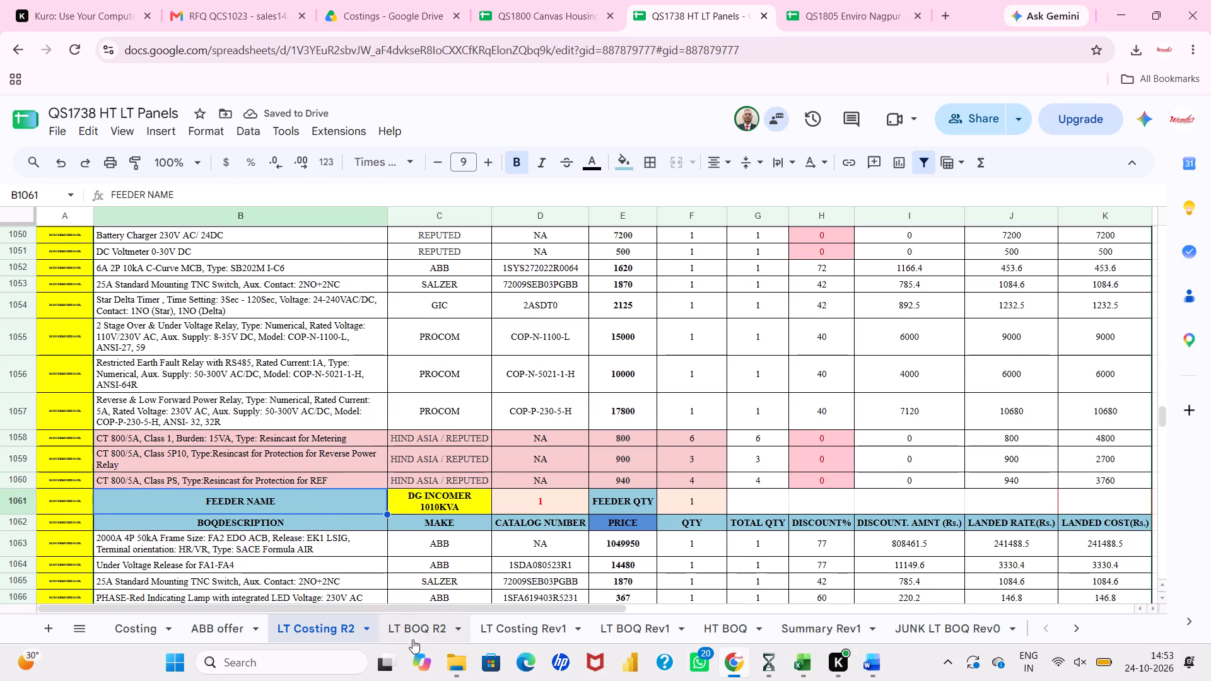
drag(348, 439, 346, 475)
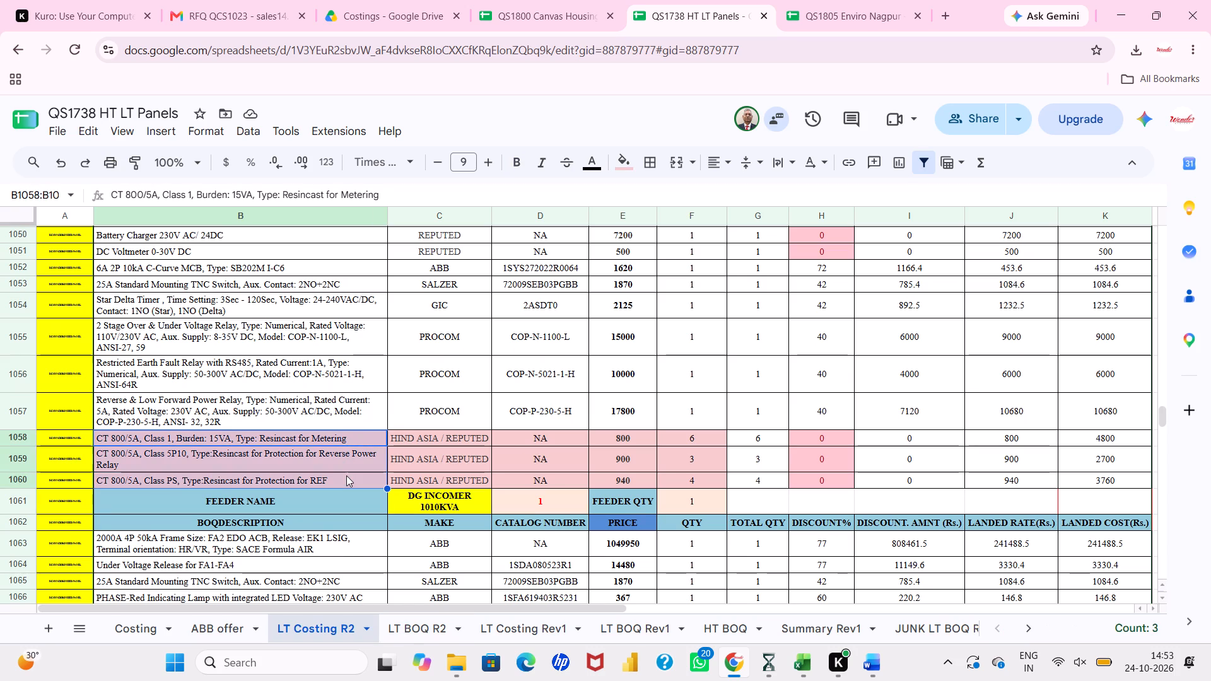
key(ctrl+c)
click(407, 627)
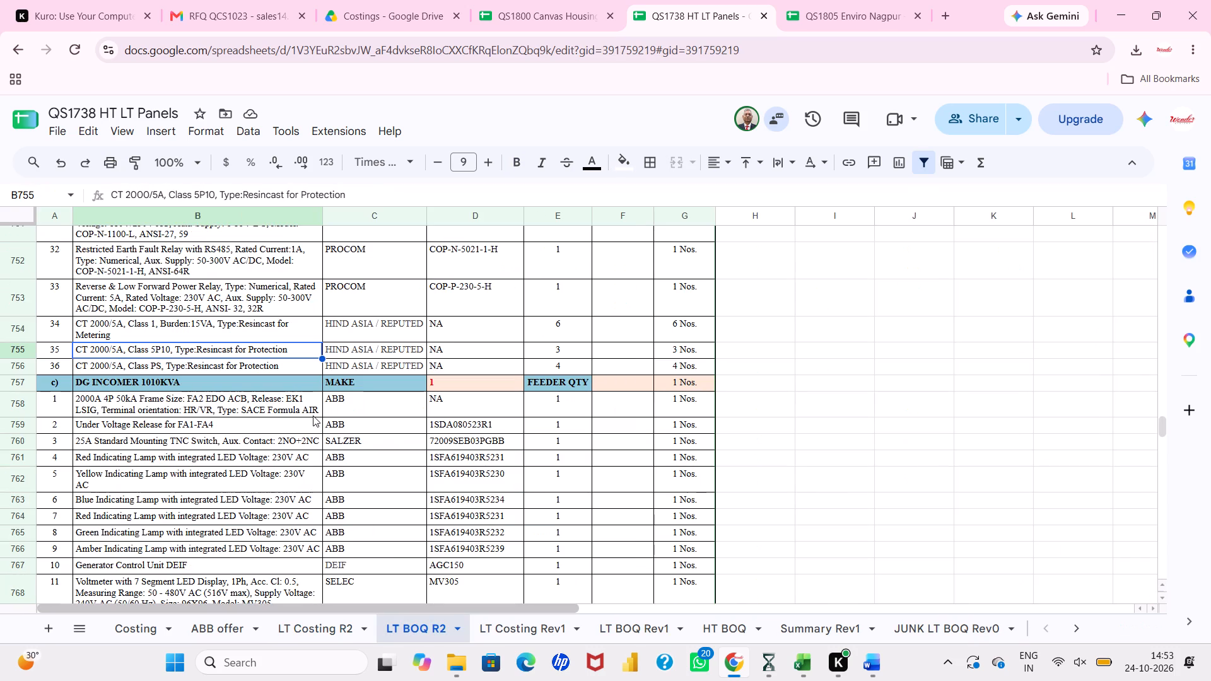
scroll(313, 416, up, 7)
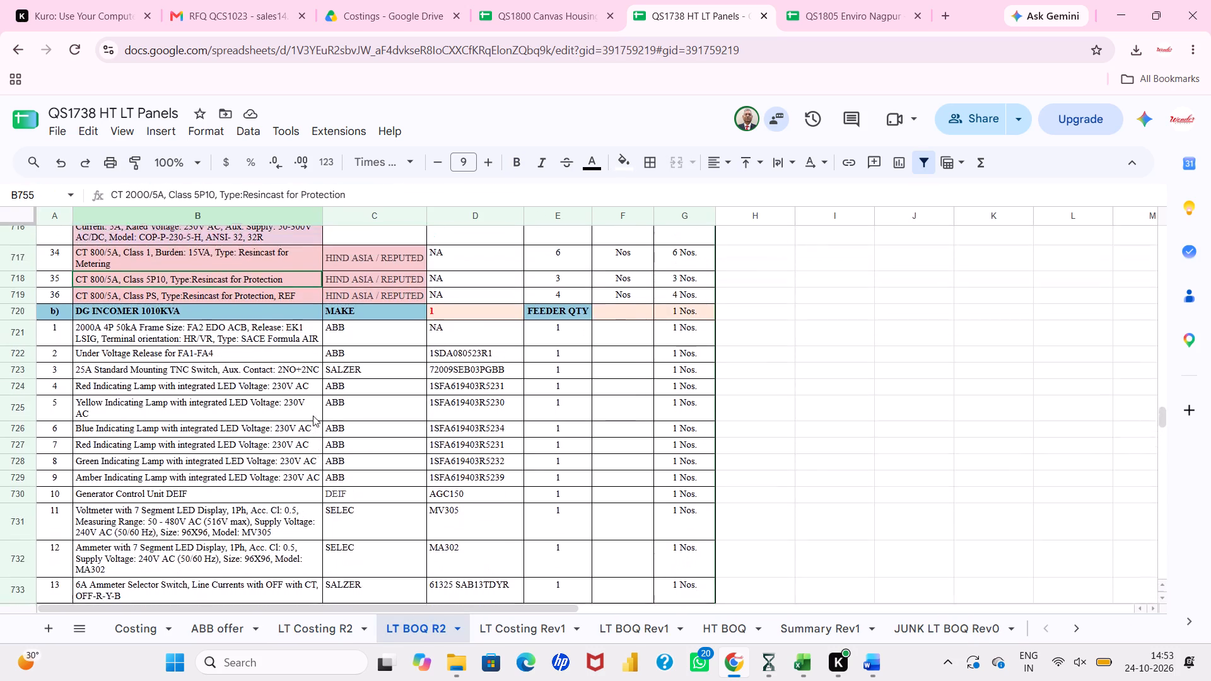
scroll(313, 416, up, 2)
click(283, 322)
key(ctrl+v)
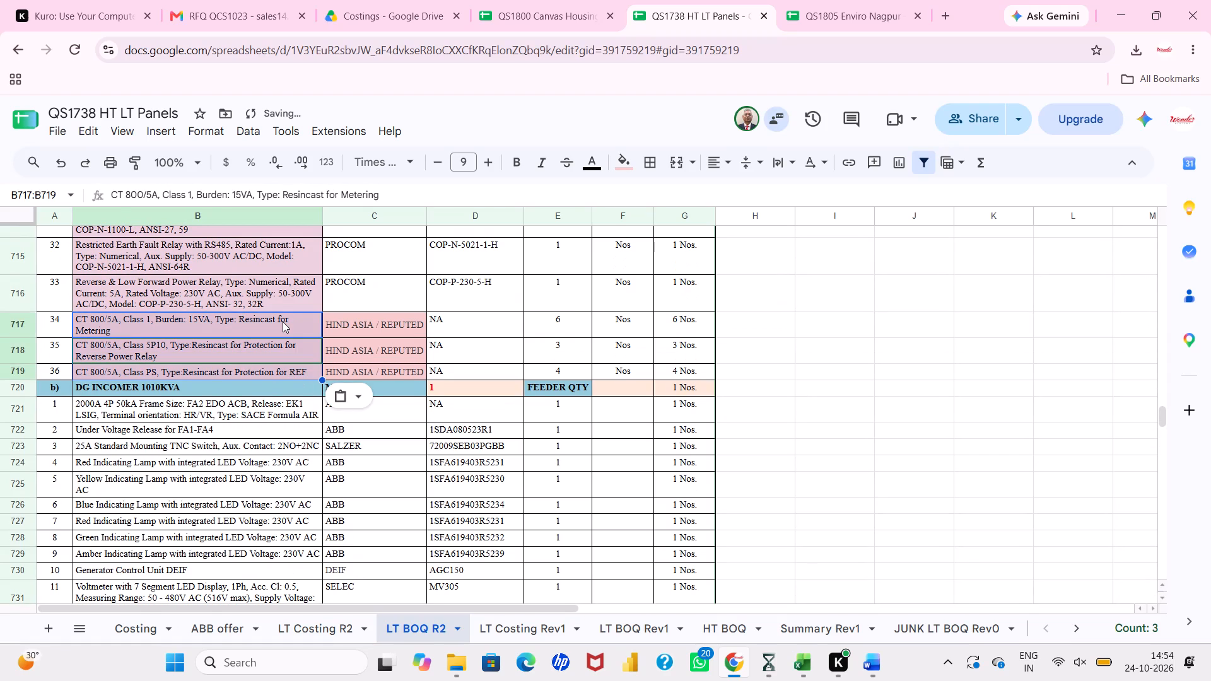
click(287, 373)
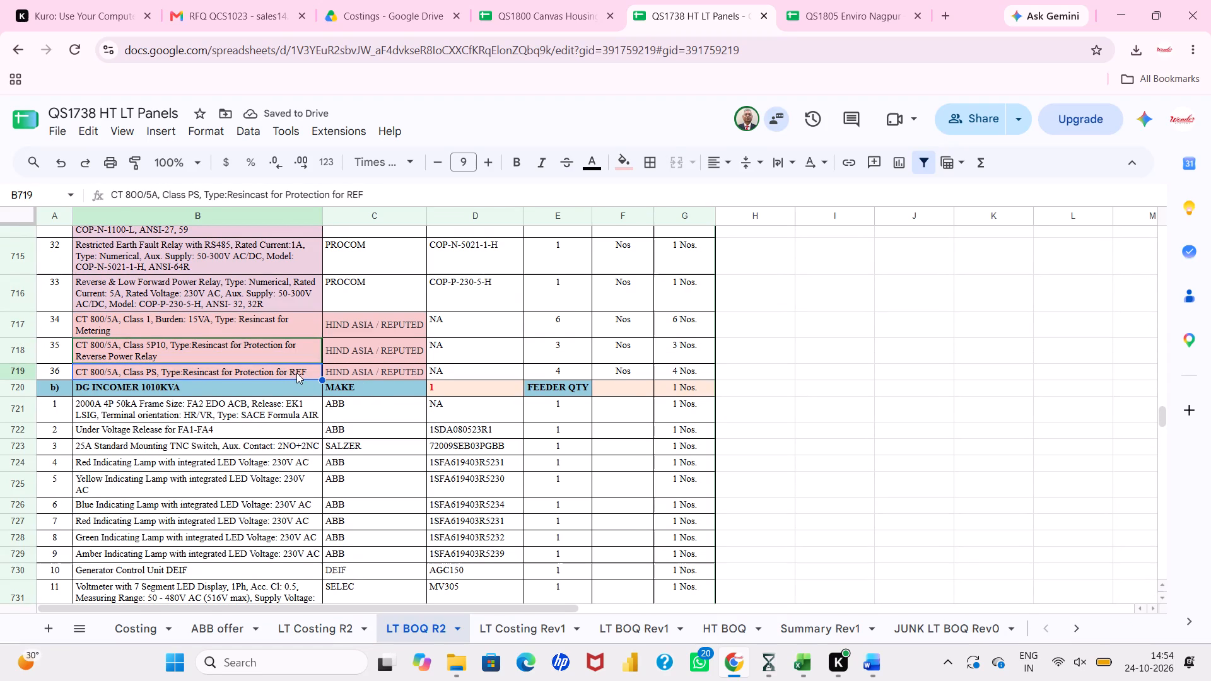
click(296, 373)
click(302, 416)
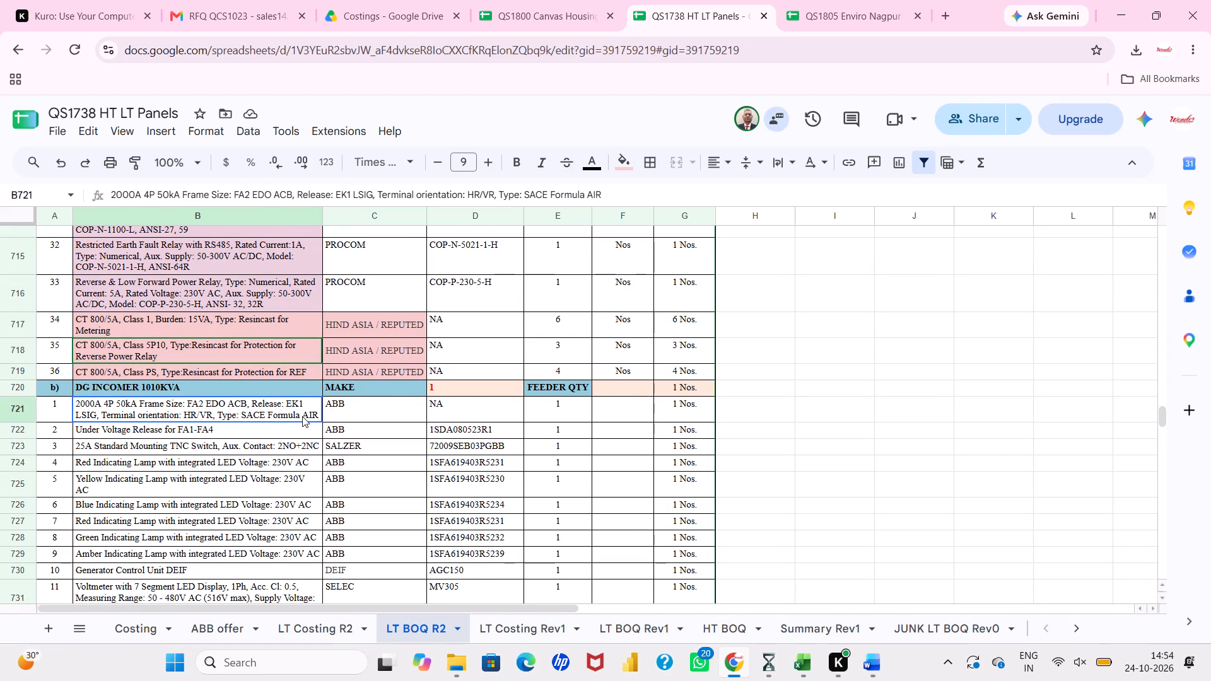
Append "for REF" to the 2000/5A Class PS CT description in row 756 of LT BOQ R2.
scroll(302, 416, down, 3)
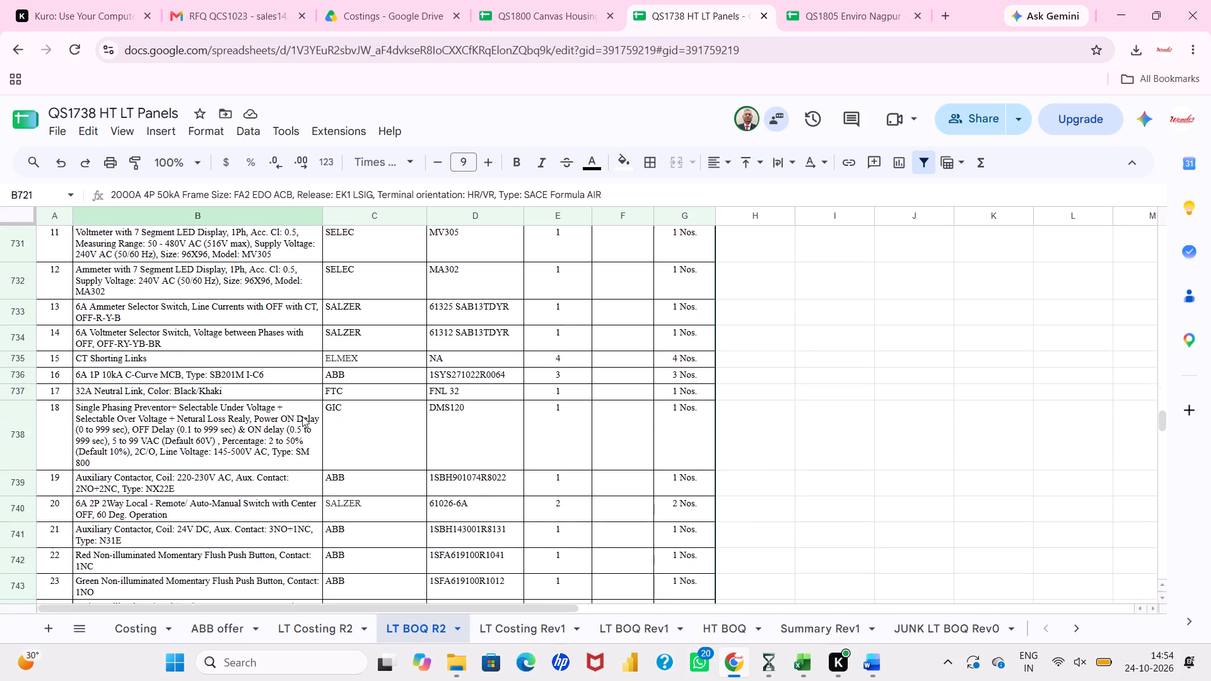
scroll(302, 416, down, 5)
double_click(300, 274)
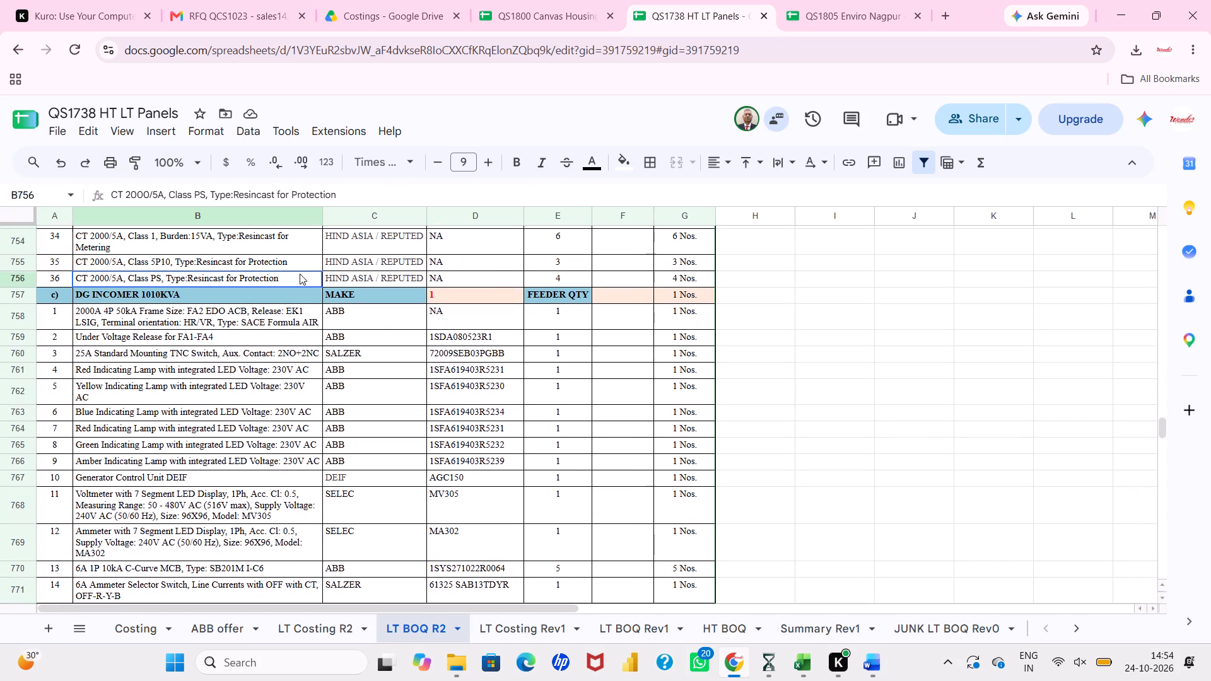
key(space)
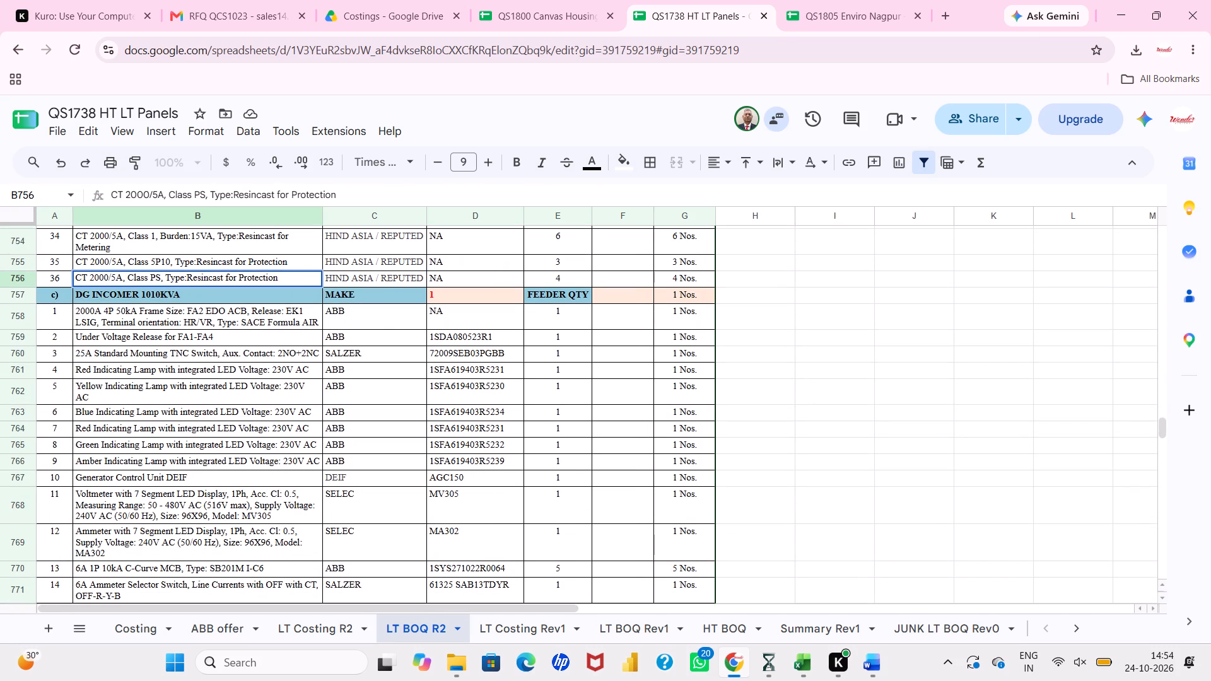
text(for)
key(space)
key(Return)
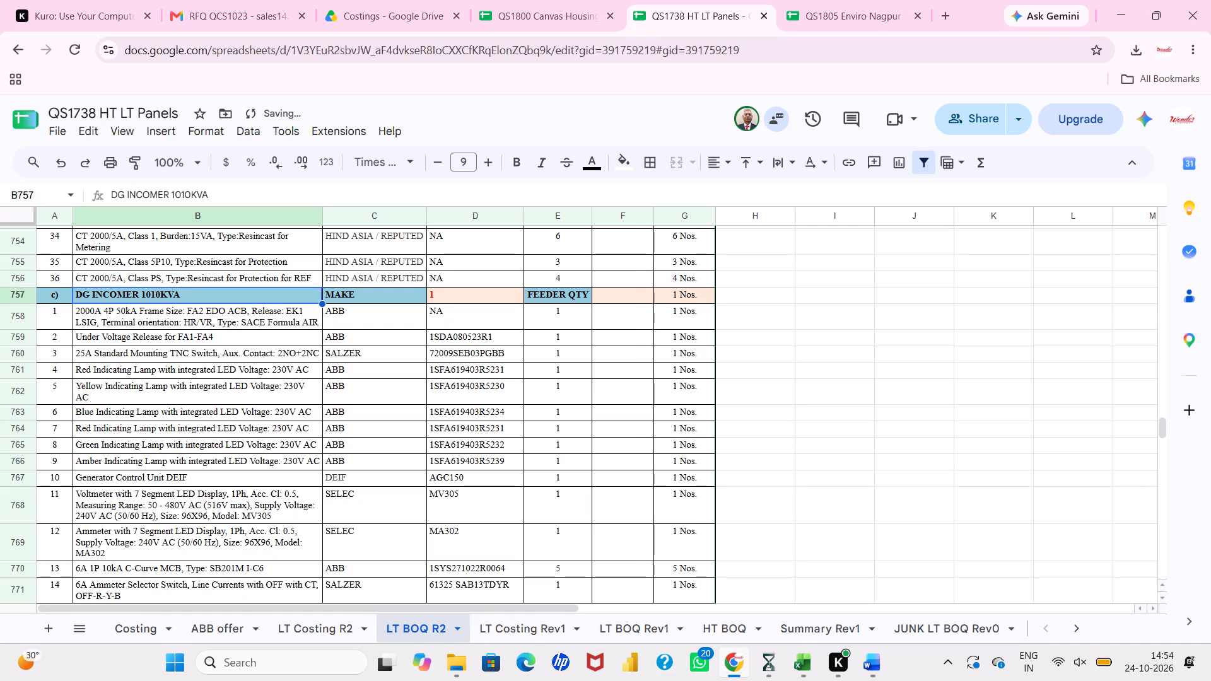
Compare the 800/5A CT rows of the 500KVA DG incomer between LT BOQ R2 and LT Costing R2.
scroll(355, 376, up, 1)
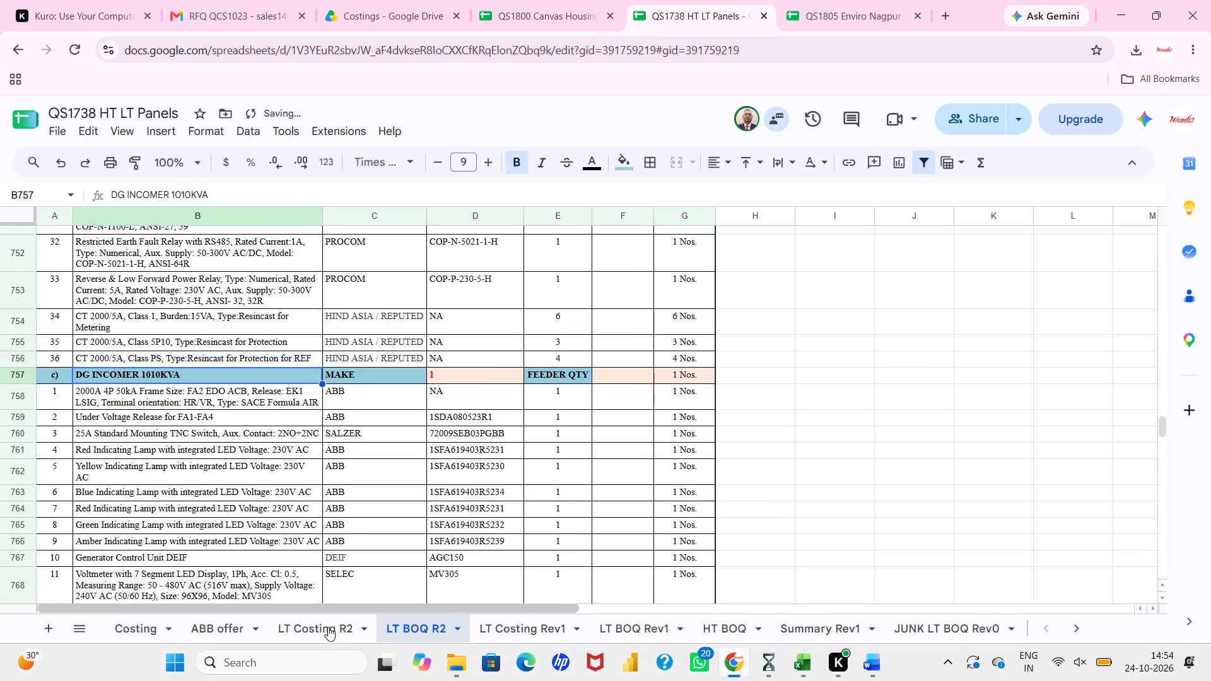
click(328, 627)
click(442, 631)
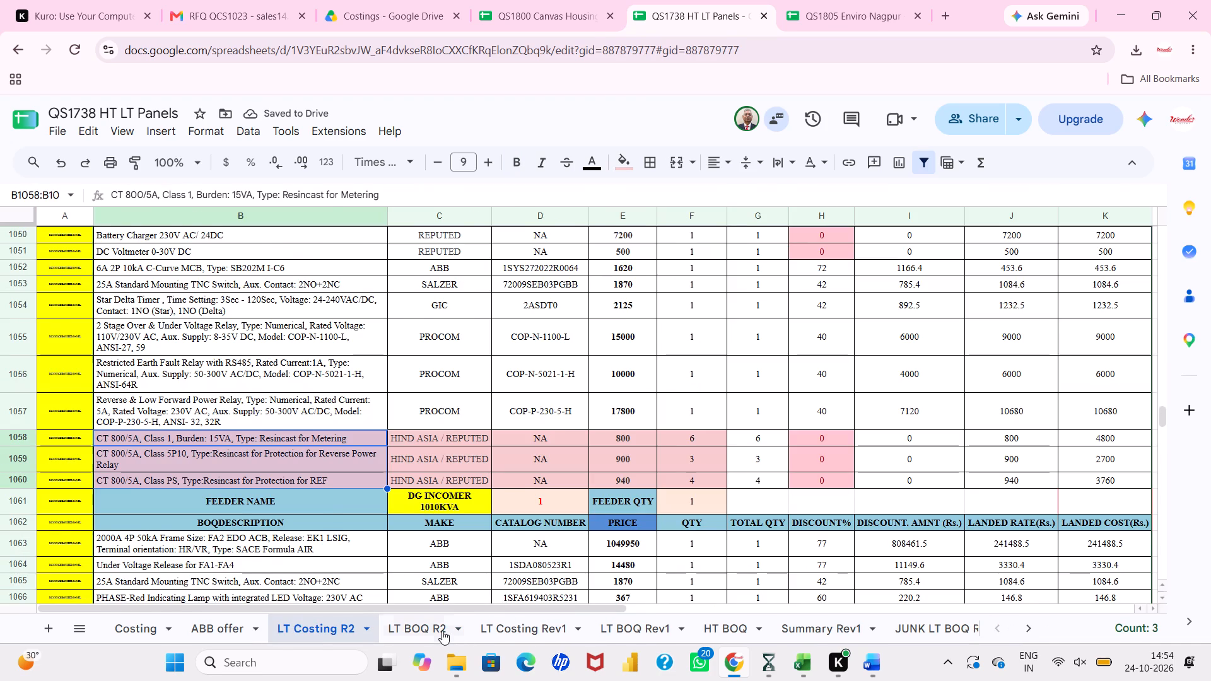
scroll(561, 429, up, 7)
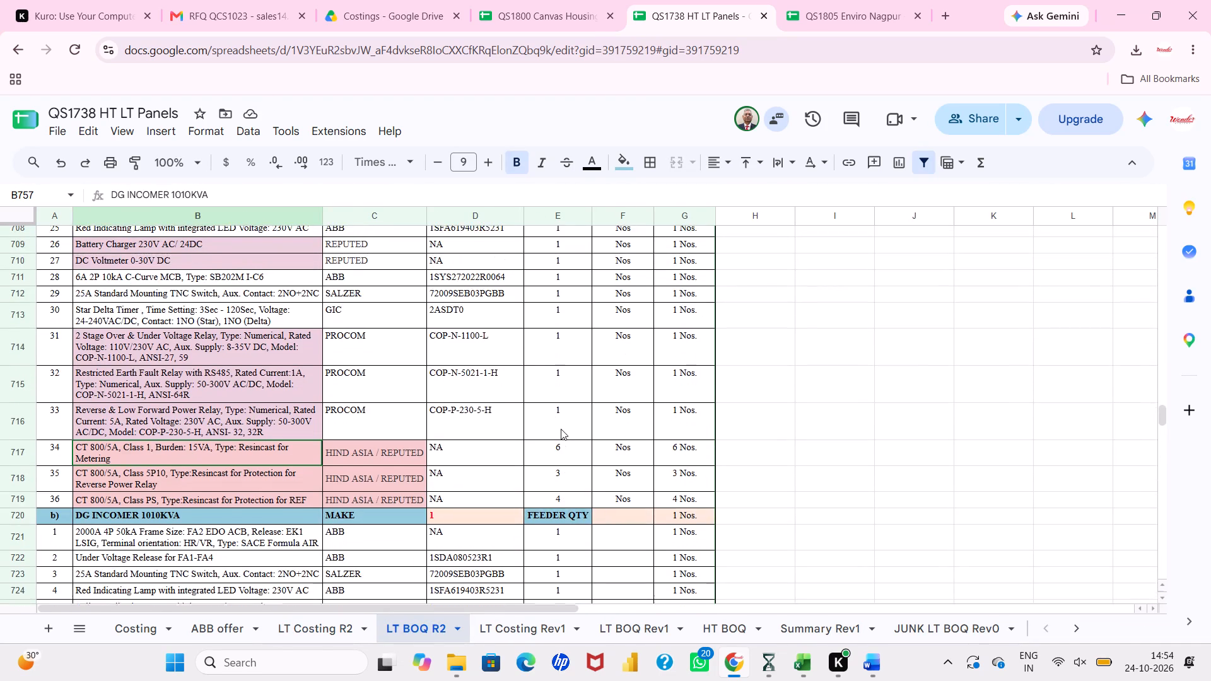
click(669, 465)
scroll(669, 465, up, 2)
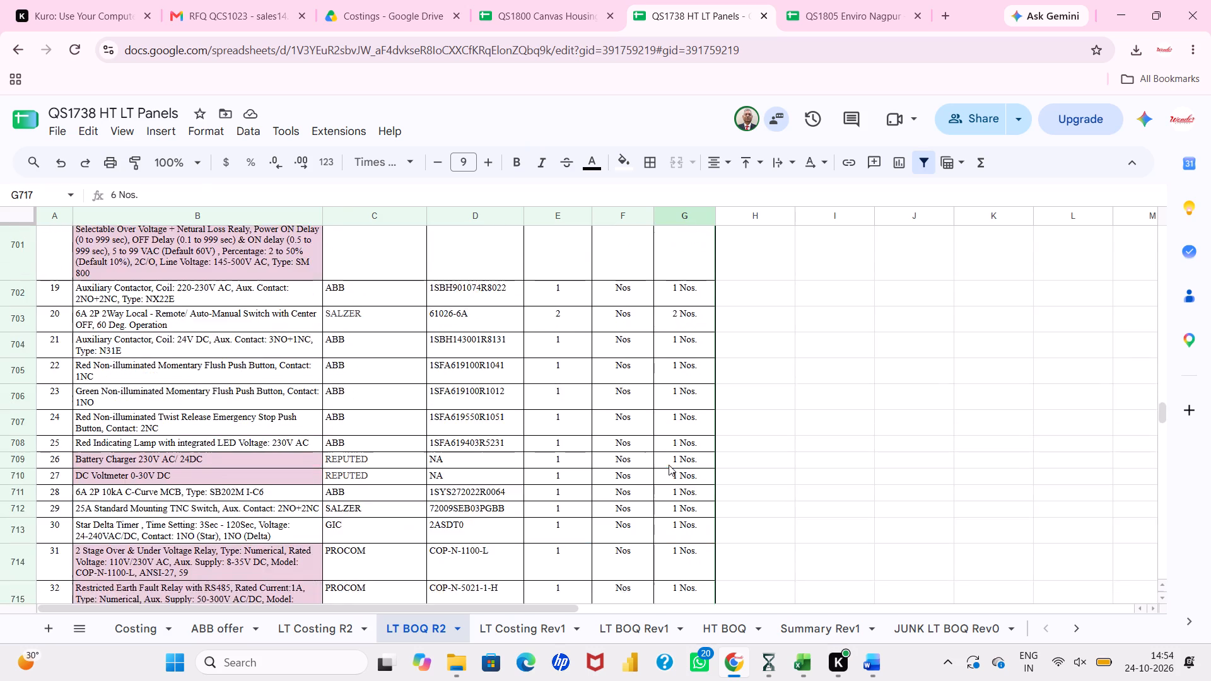
scroll(669, 465, down, 2)
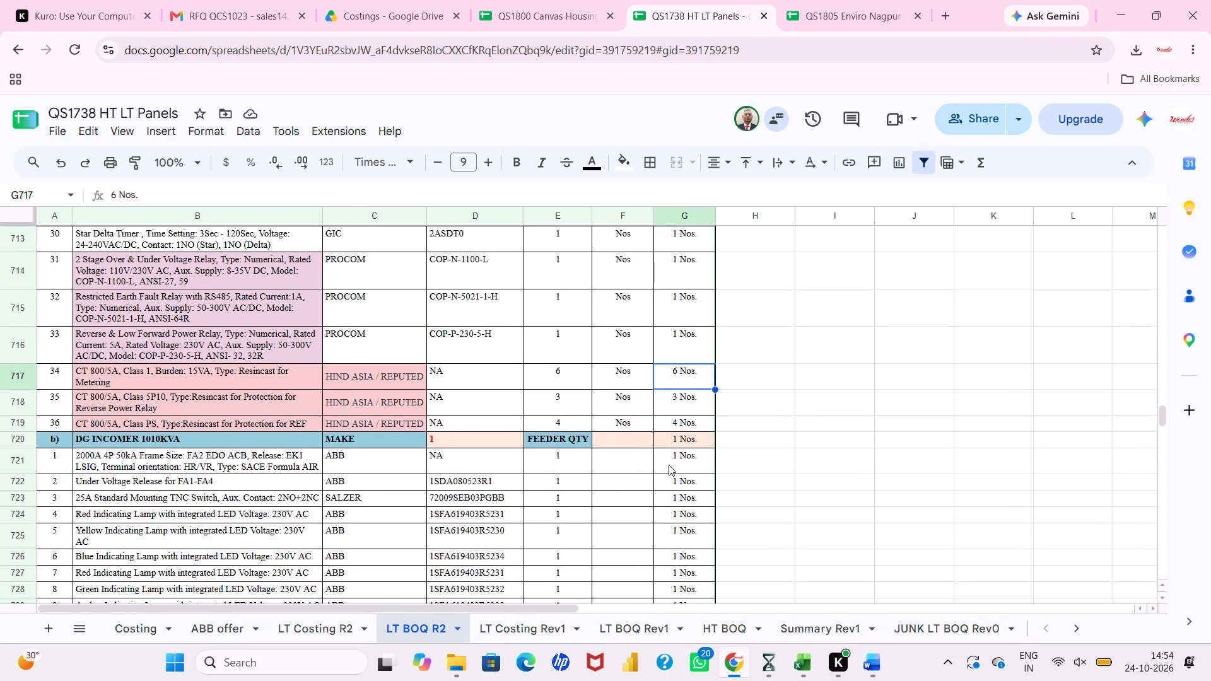
Review the items and quantities of the 500KVA DG incomer in LT Costing R2, from the ACB down to the 800/5A CTs.
click(346, 625)
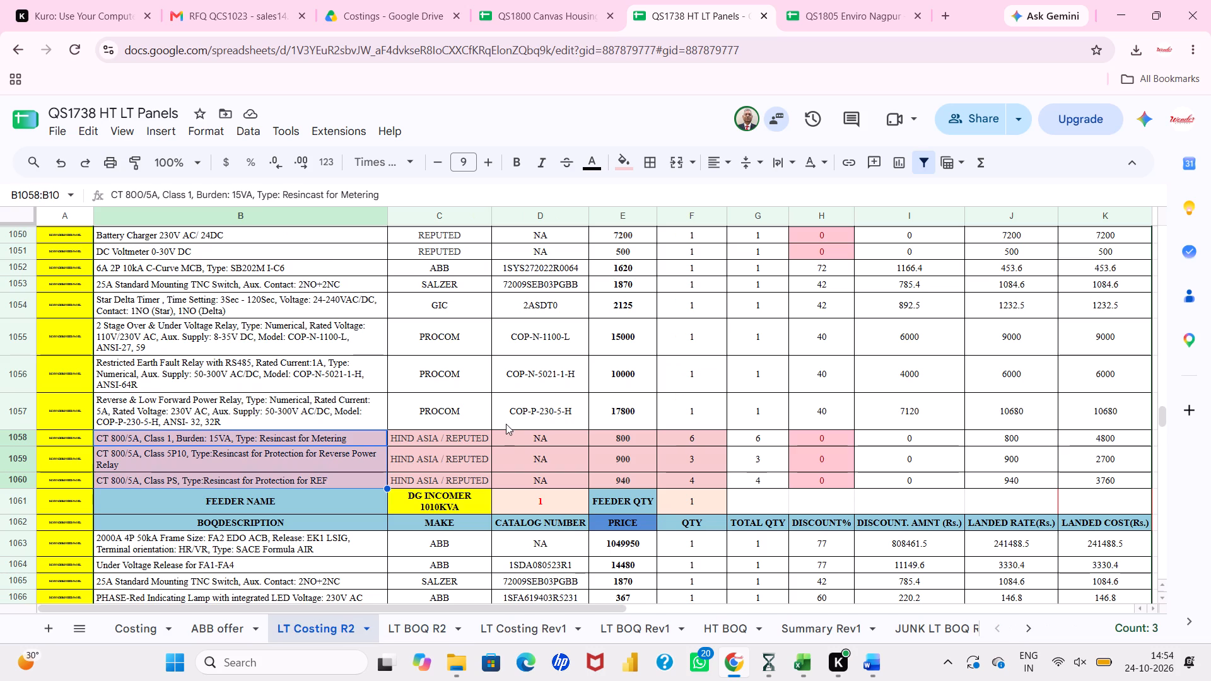
click(672, 432)
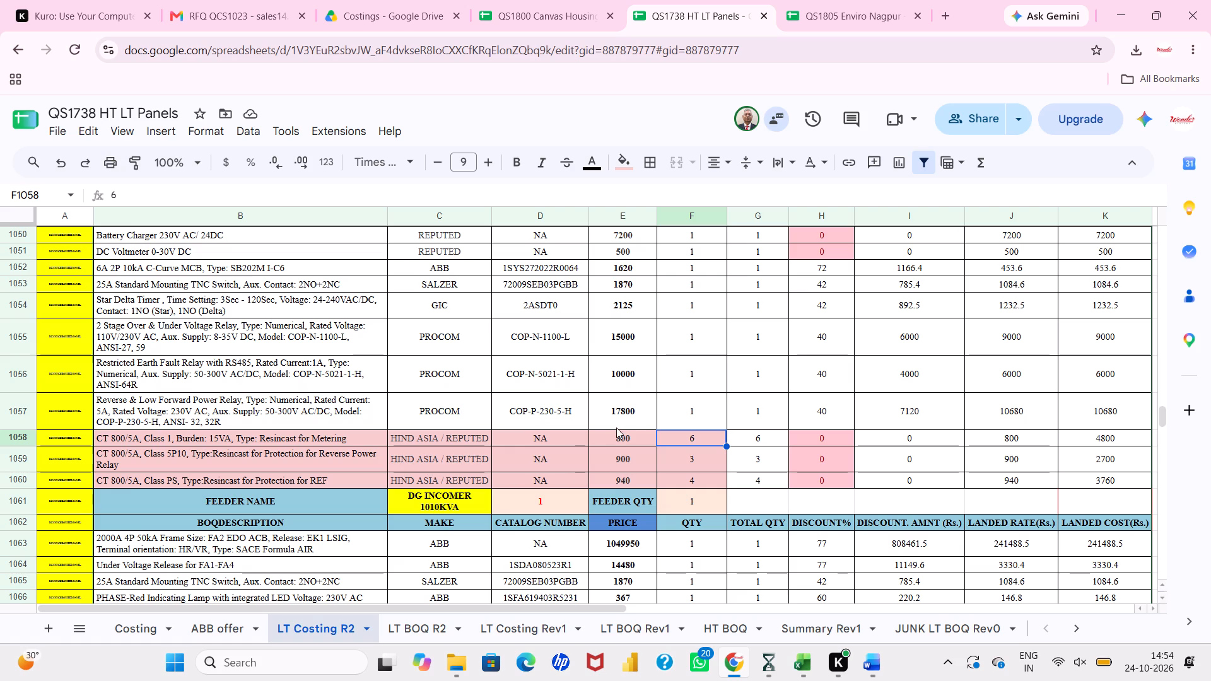
click(665, 439)
scroll(665, 439, up, 4)
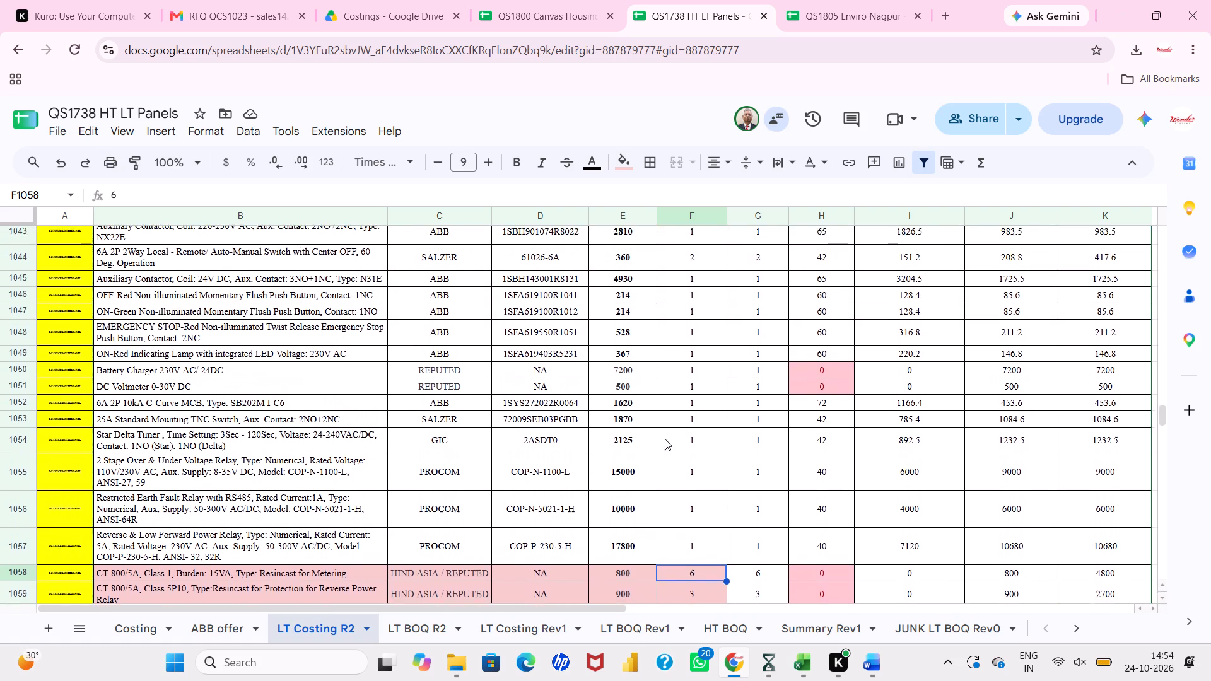
scroll(665, 439, up, 2)
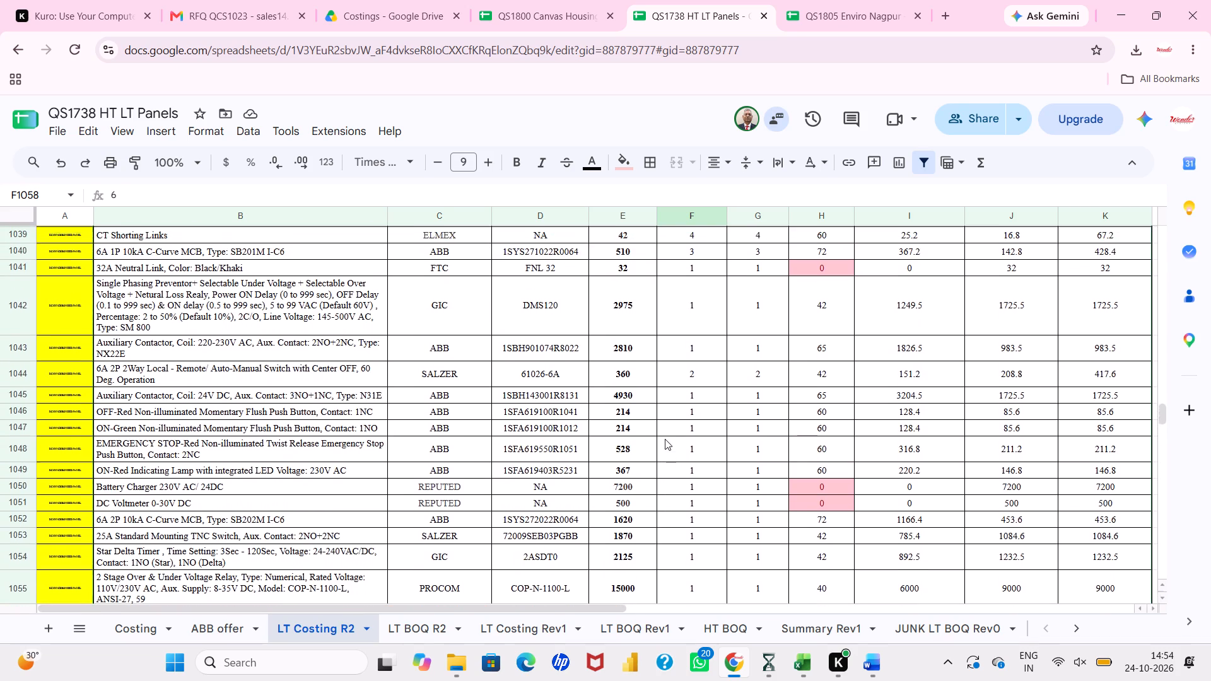
scroll(665, 439, up, 3)
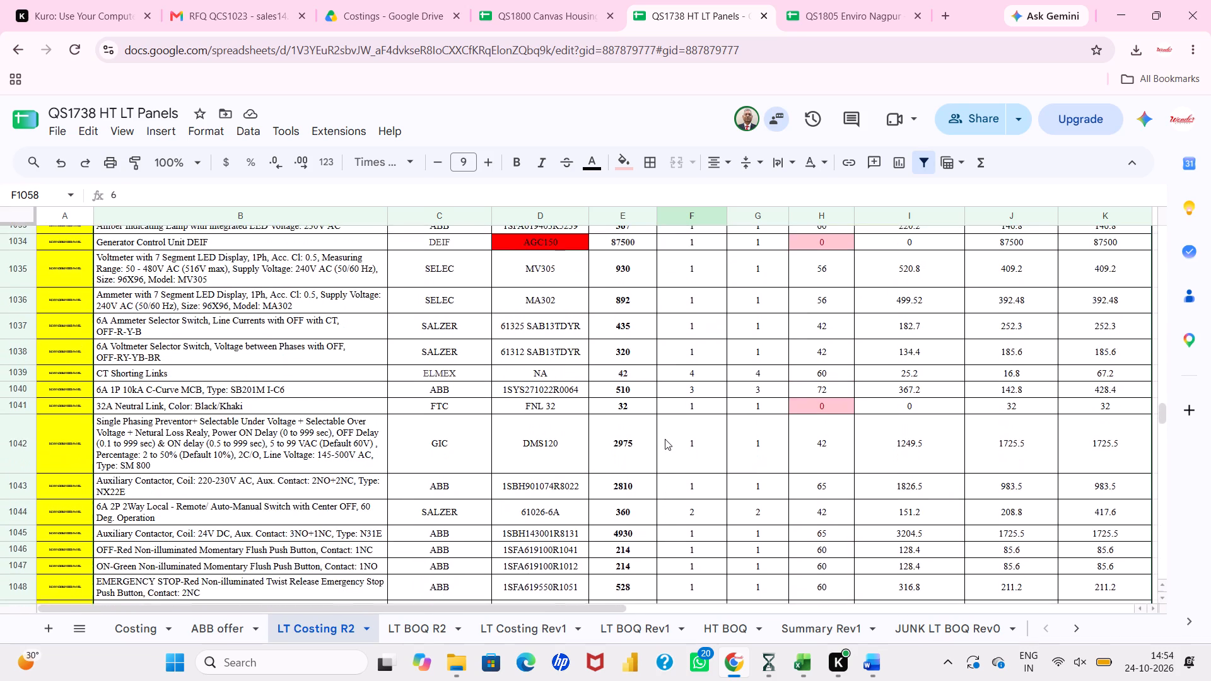
scroll(665, 439, up, 2)
scroll(665, 439, down, 1)
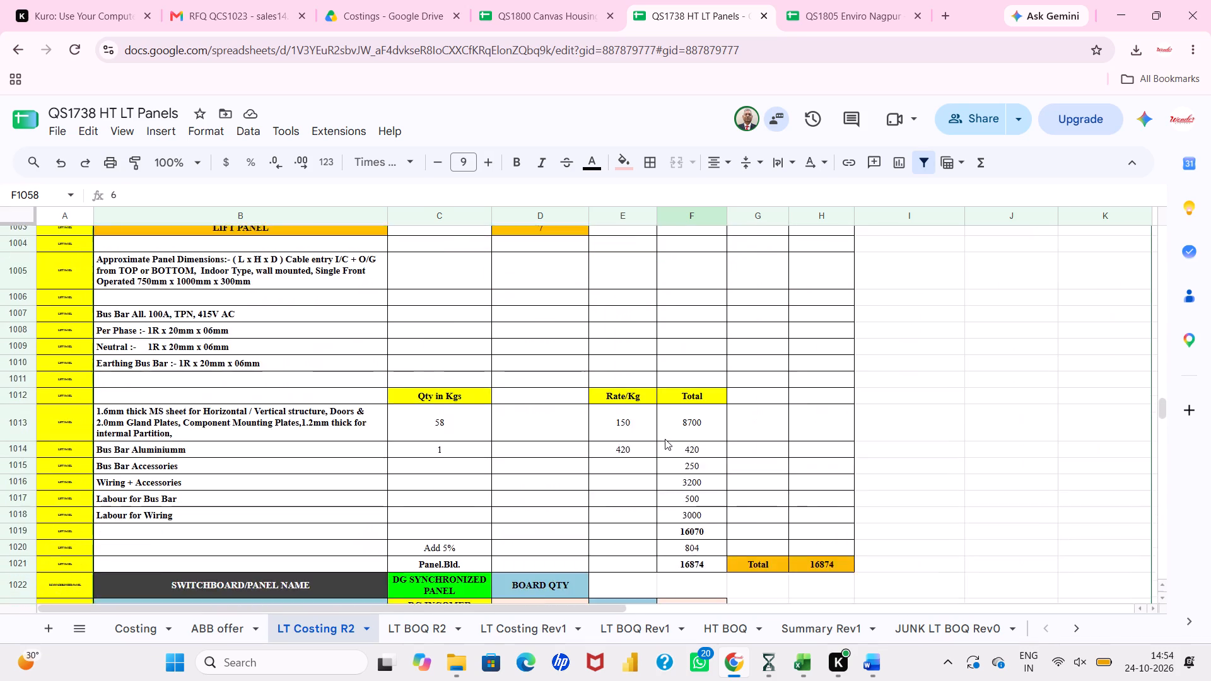
scroll(665, 439, down, 4)
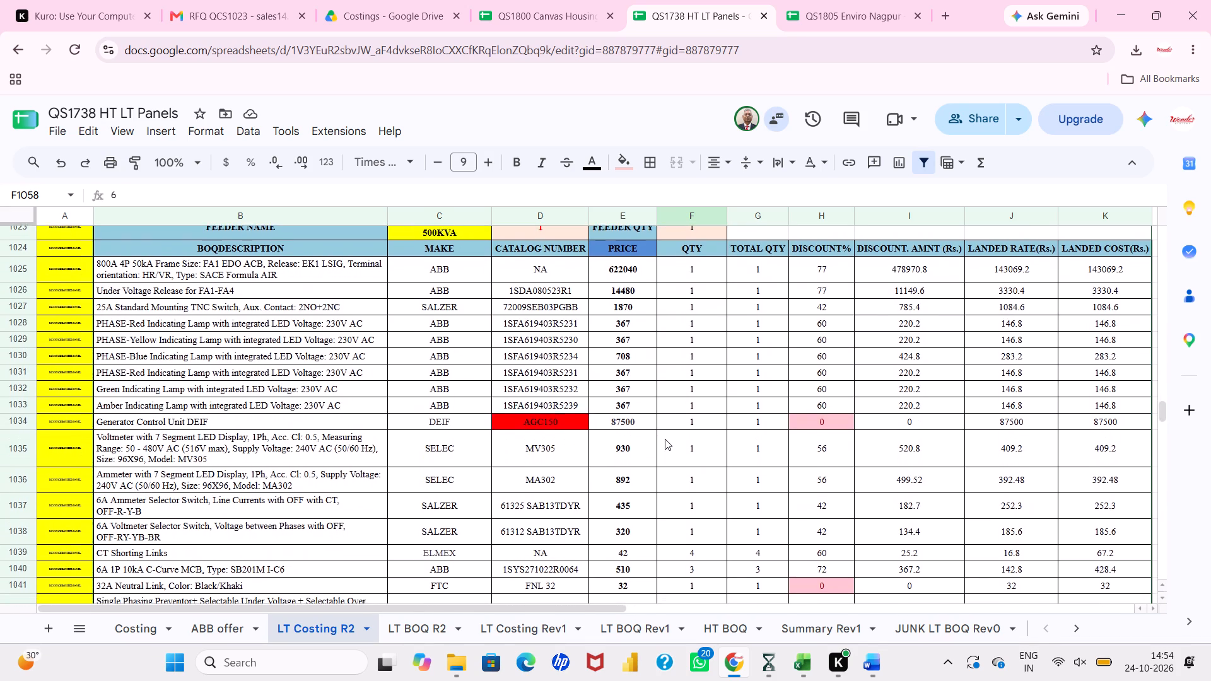
scroll(665, 439, down, 1)
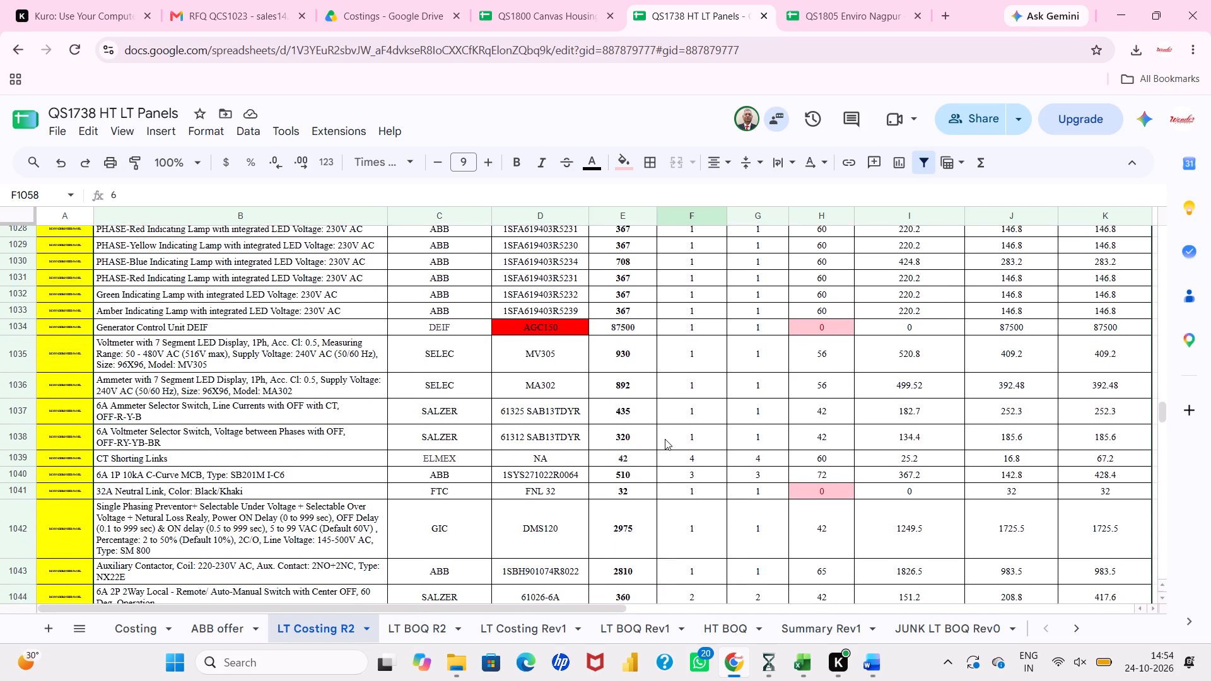
scroll(665, 439, down, 3)
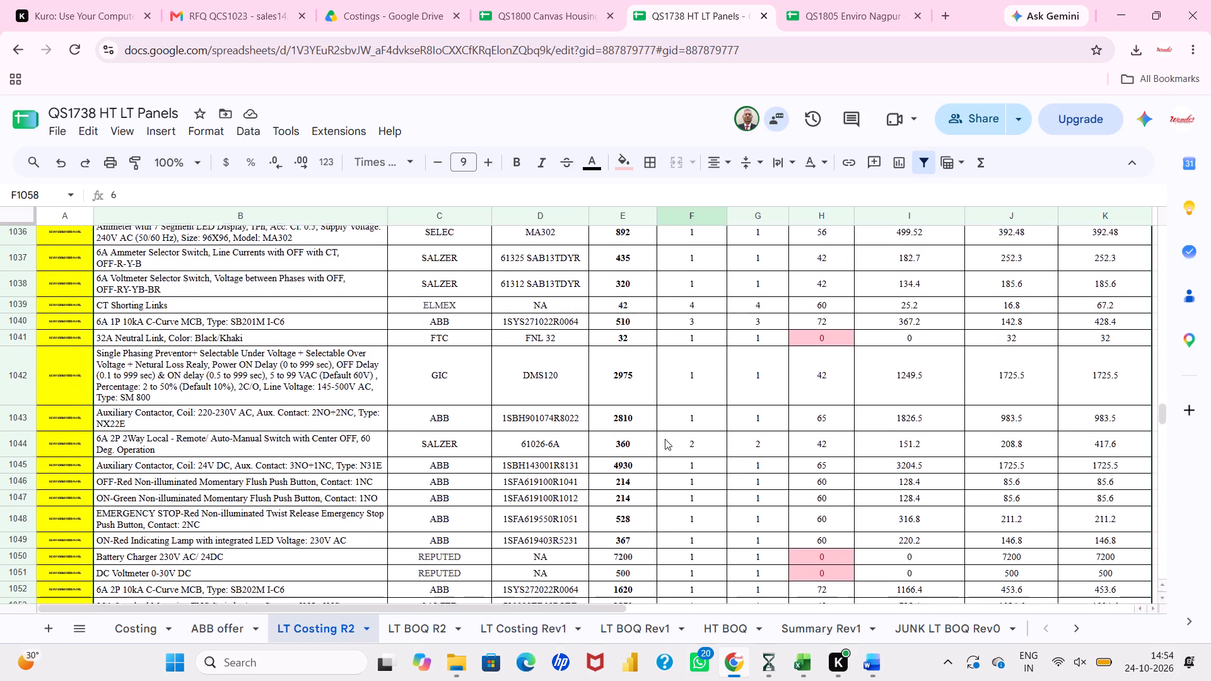
scroll(665, 439, down, 3)
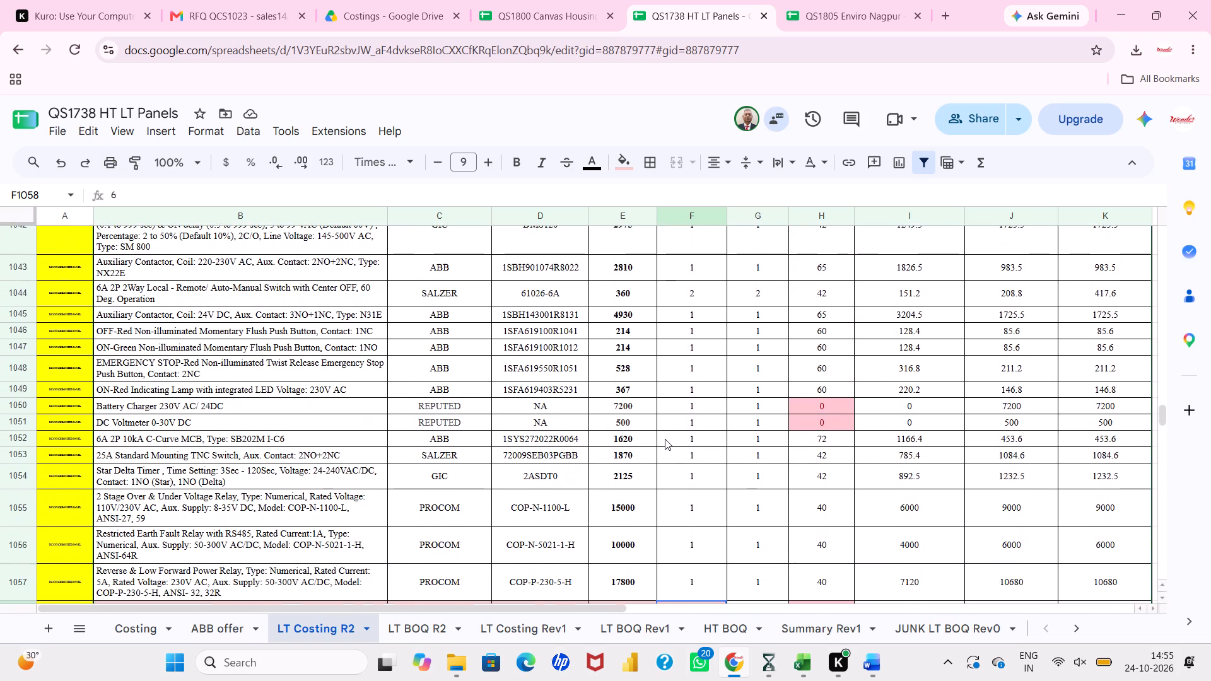
scroll(665, 439, down, 2)
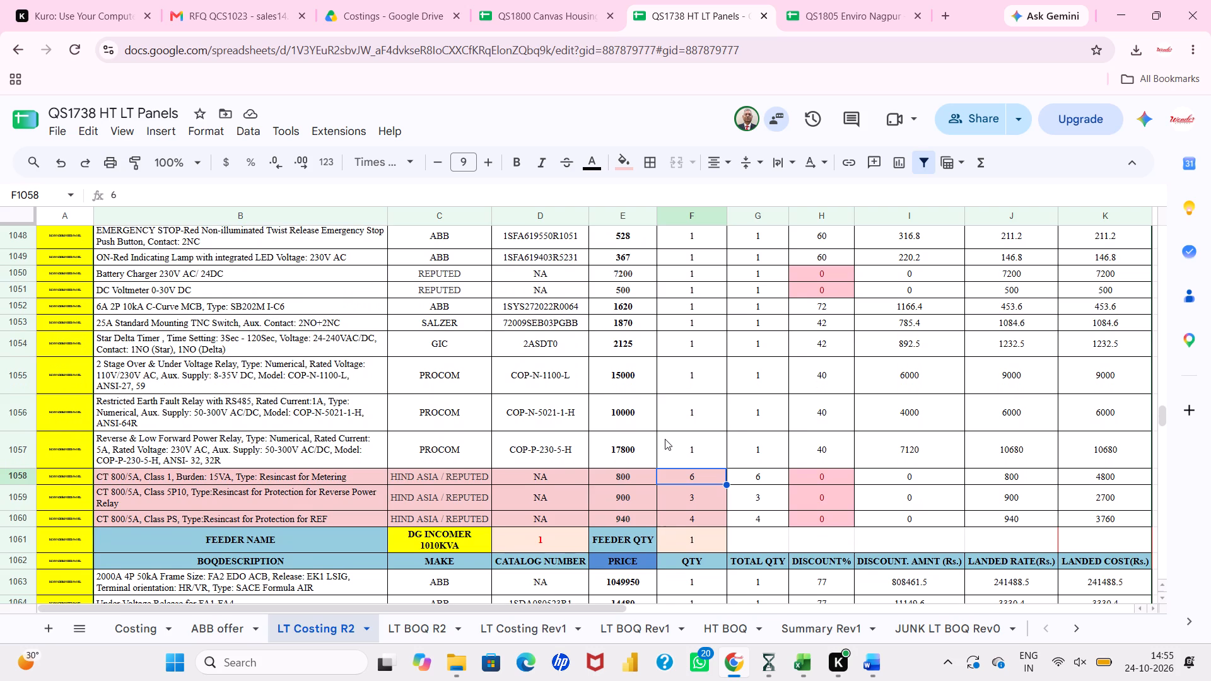
scroll(665, 439, down, 1)
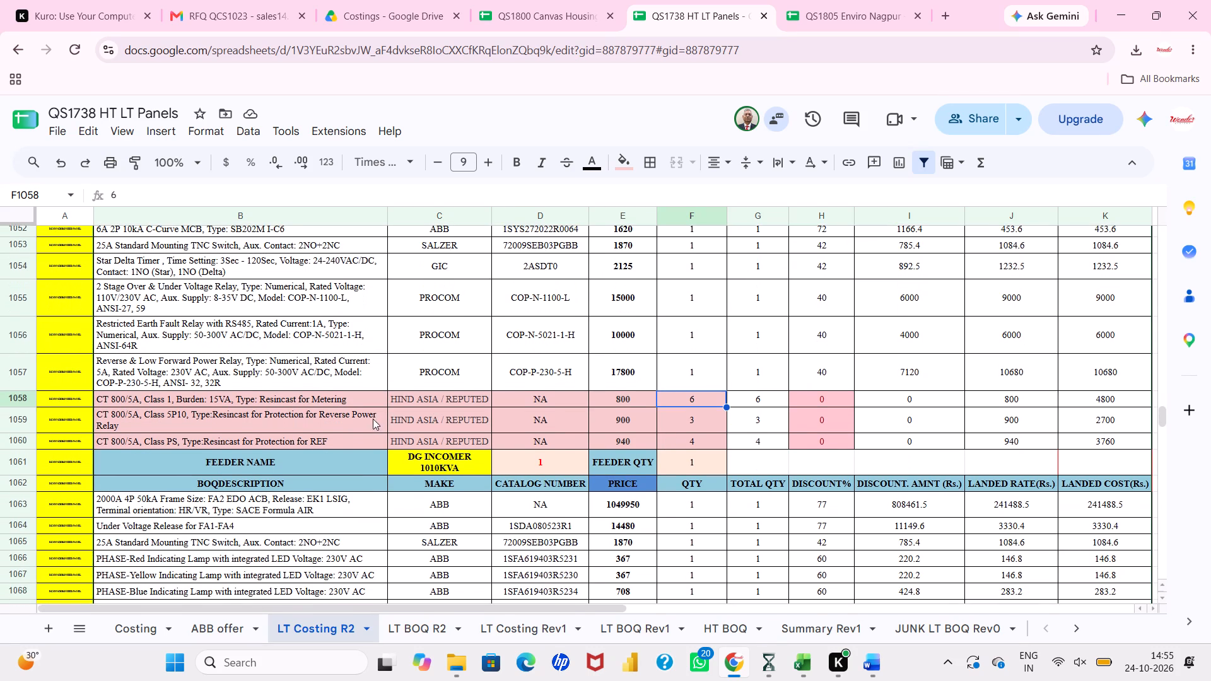
Append "for Reverse Power Relay" to the 2000/5A Class 5P10 CT description in row 1097 of LT Costing R2.
scroll(367, 424, down, 6)
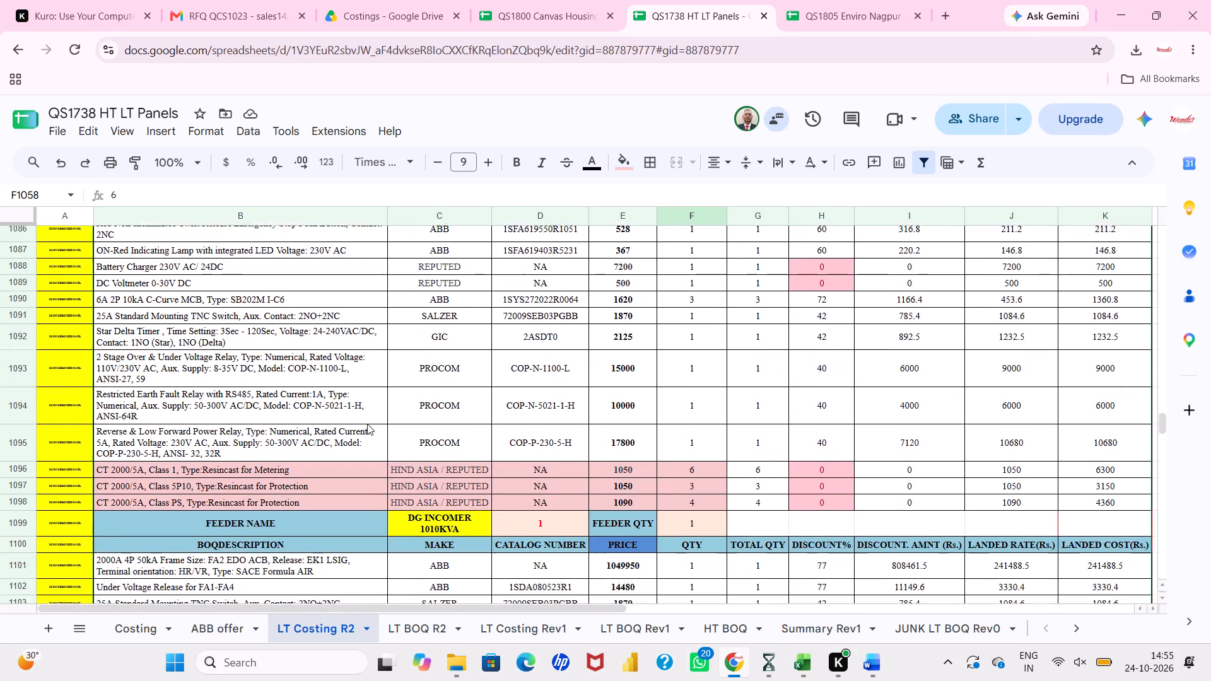
scroll(367, 424, down, 2)
double_click(339, 429)
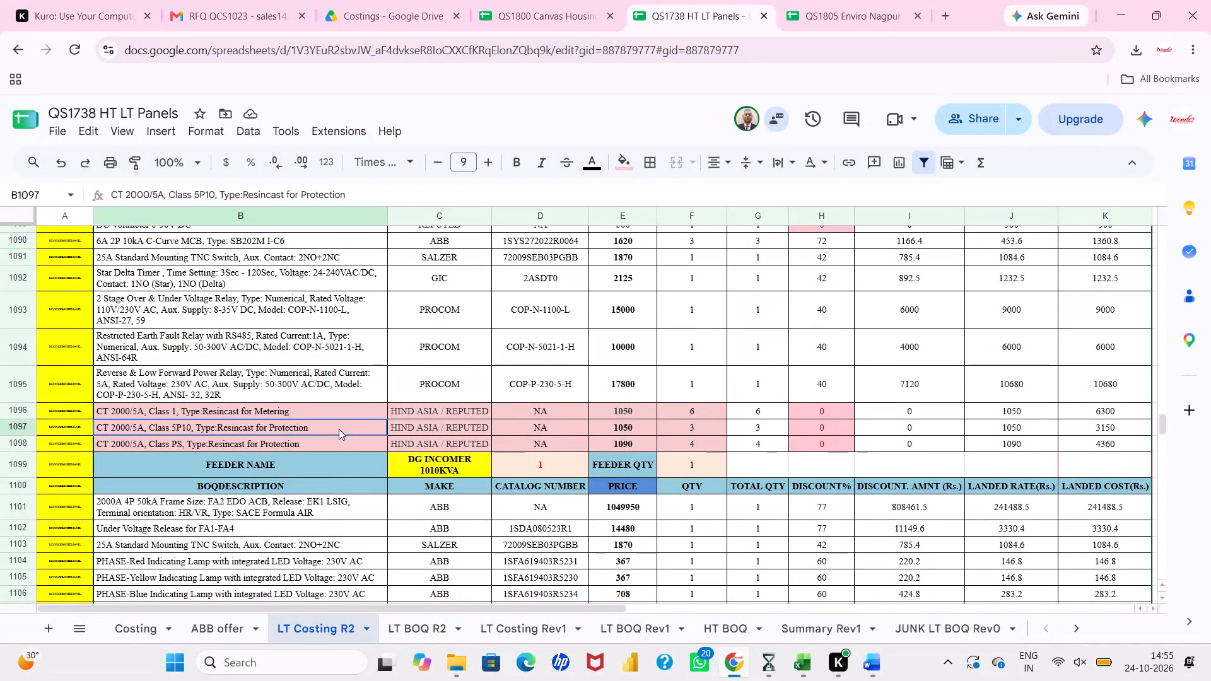
key(space)
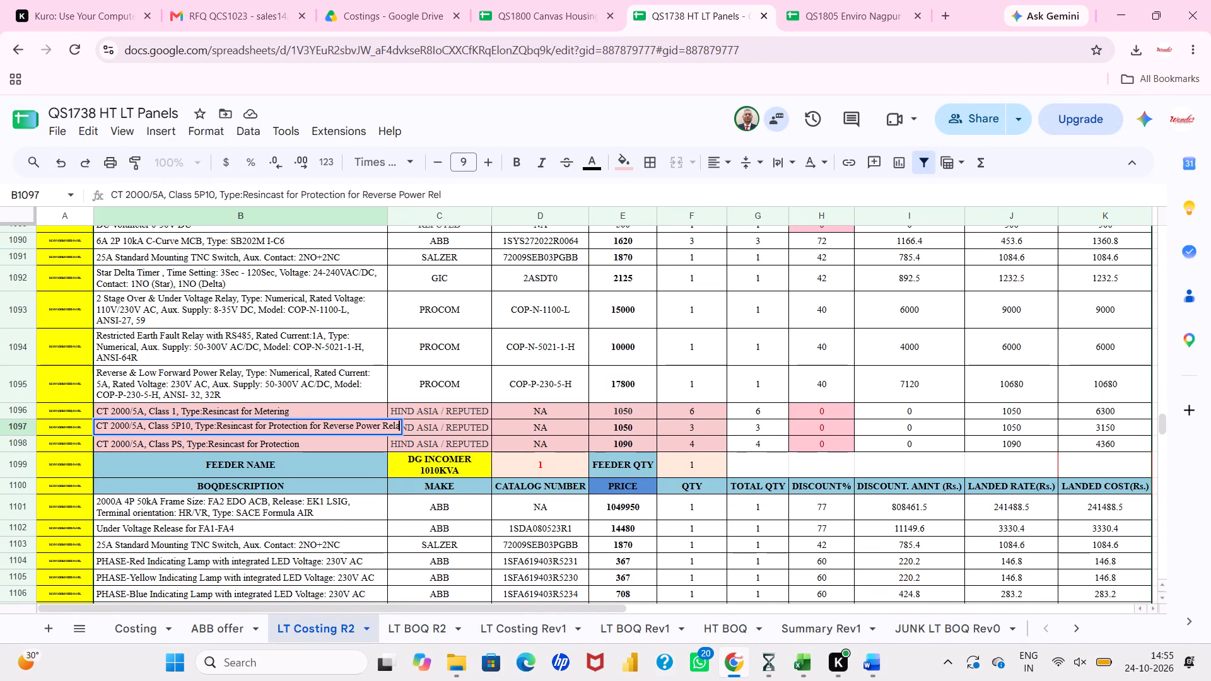
key(Return)
Append "for REF" to the 2000/5A Class PS CT description in row 1098 of LT Costing R2.
double_click(339, 453)
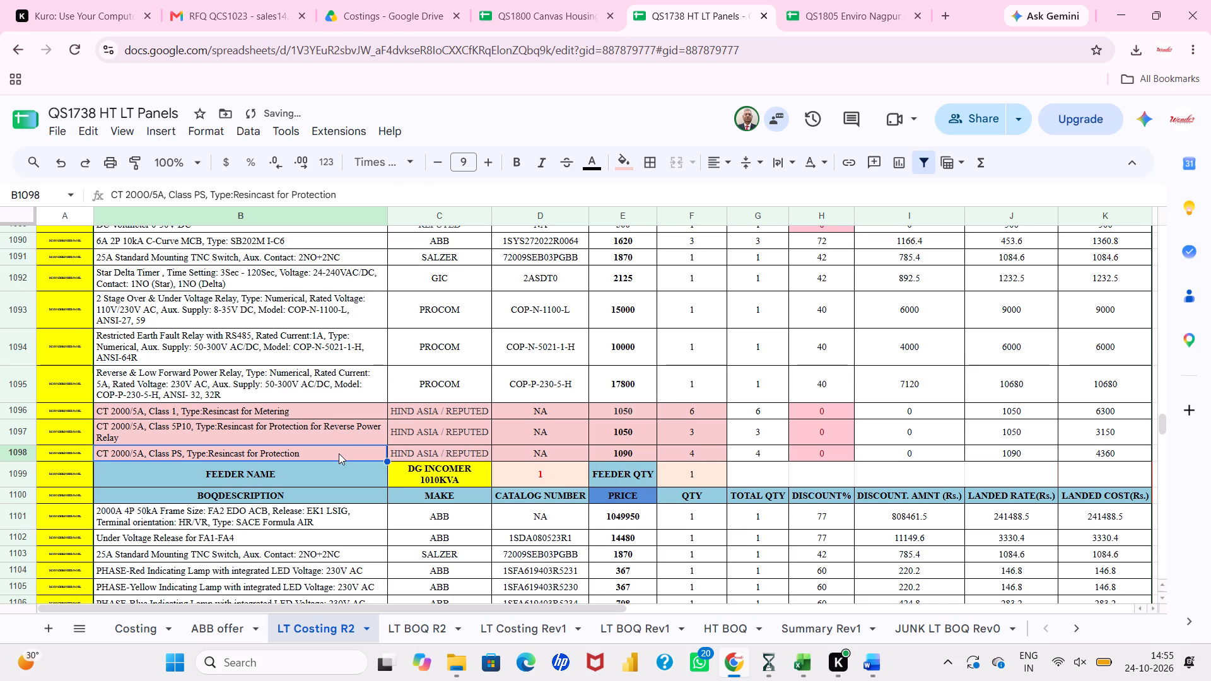
key(space)
text(for)
key(space)
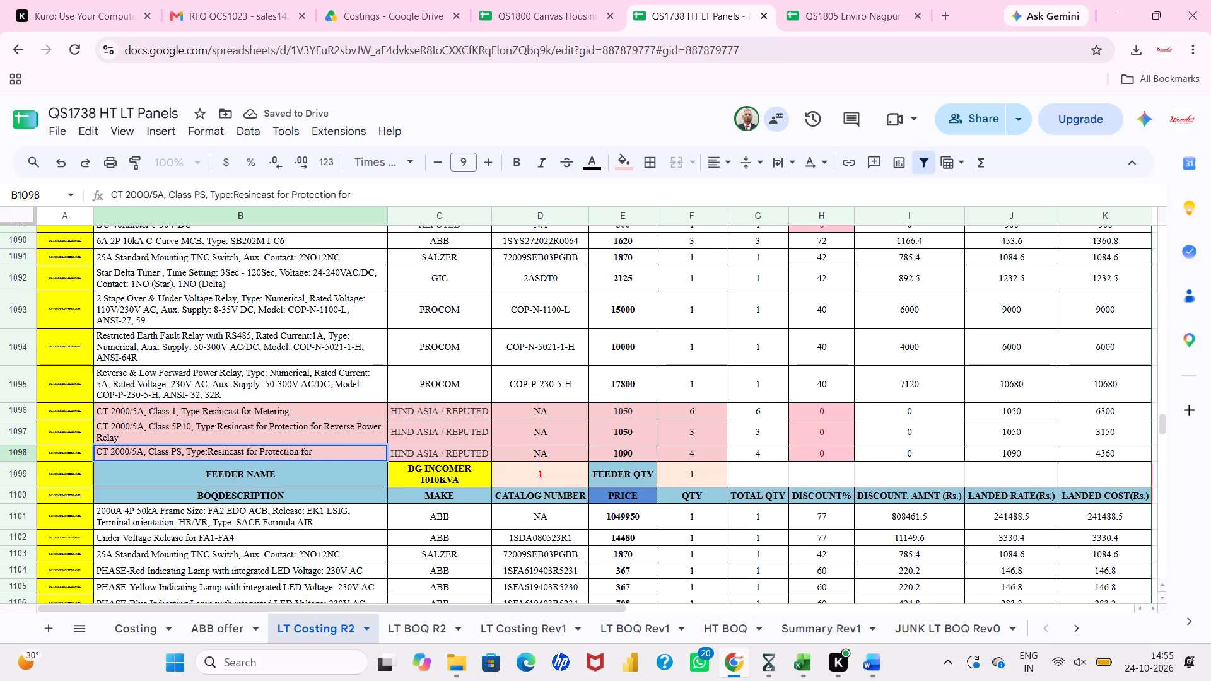
text(REF)
key(Return)
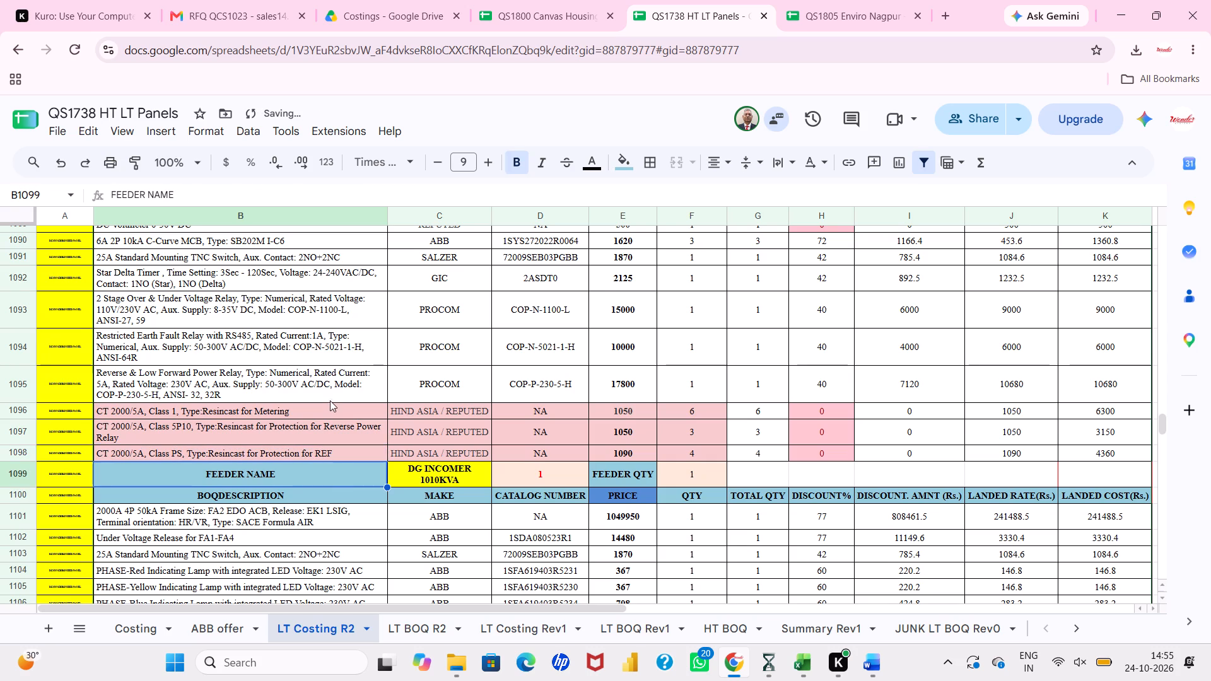
click(330, 410)
double_click(330, 410)
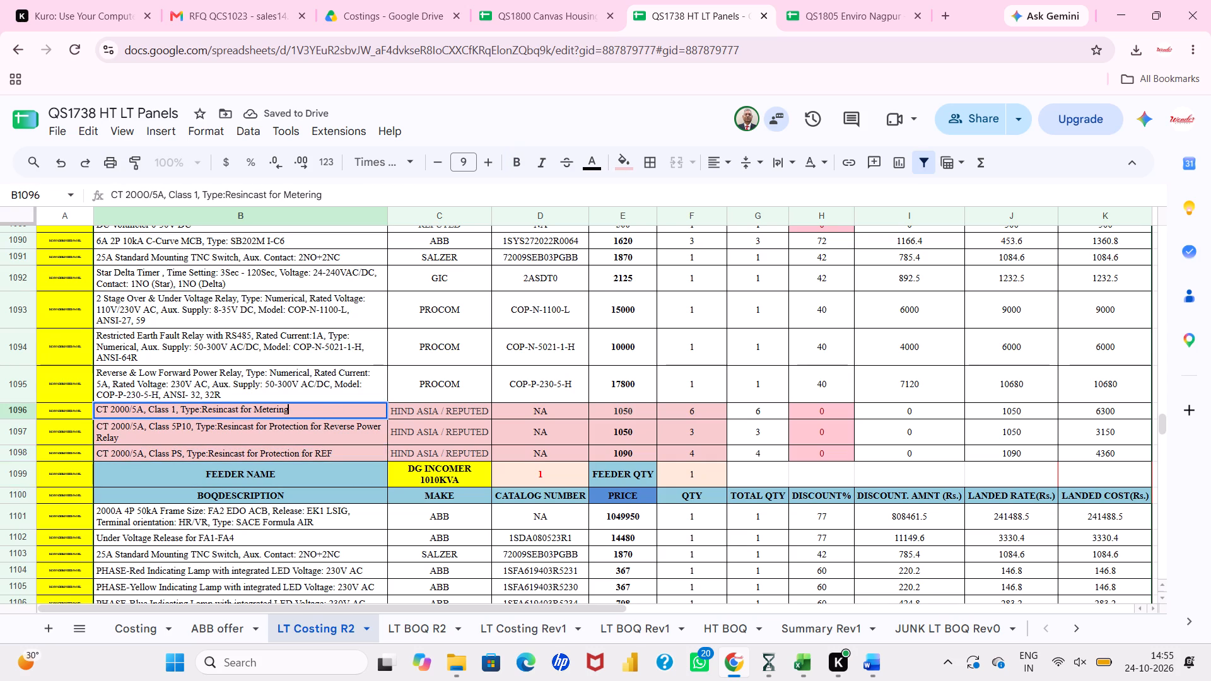
Copy the two 2000/5A protection CT descriptions in rows 1097 and 1098 of LT Costing R2 over rows 755 and 756 of LT BOQ R2.
click(327, 435)
drag(327, 435, 324, 450)
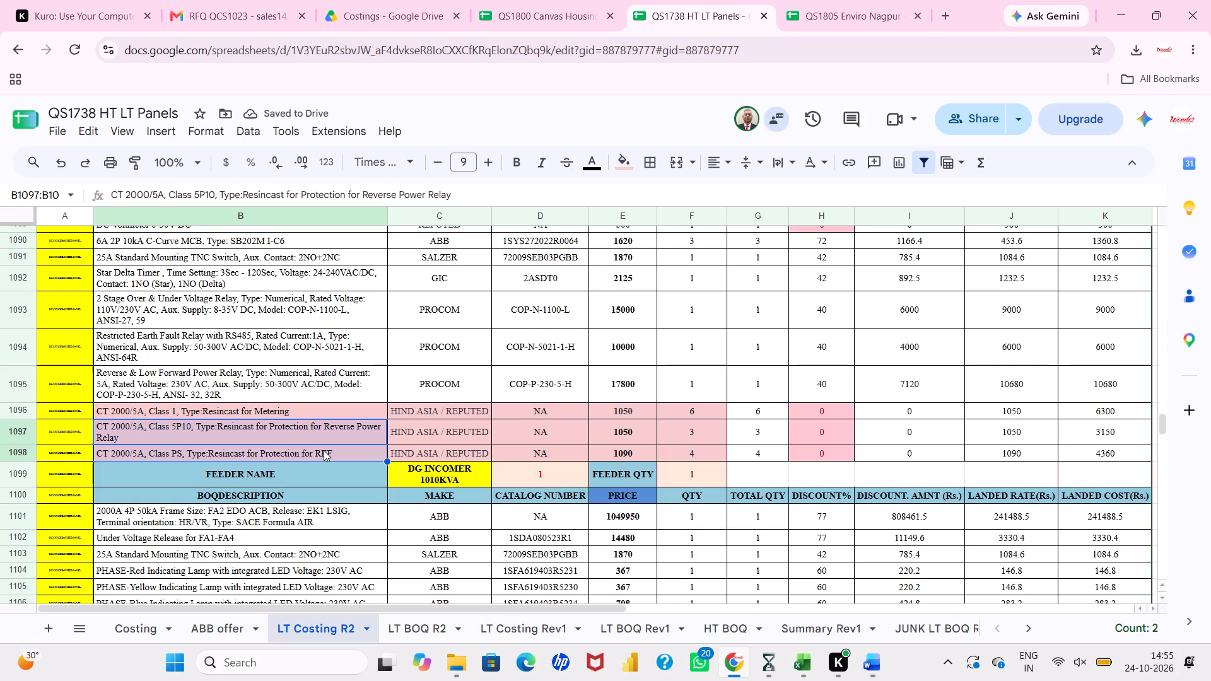
key(ctrl+c)
scroll(324, 450, down, 5)
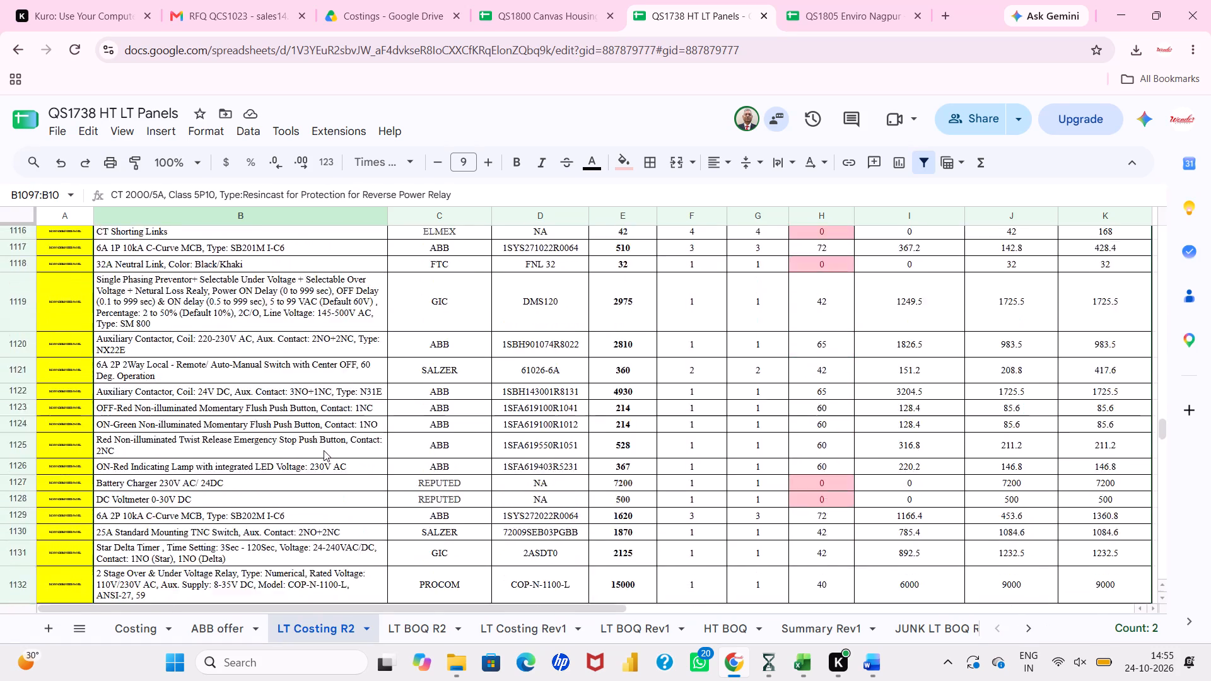
scroll(324, 450, down, 2)
click(396, 617)
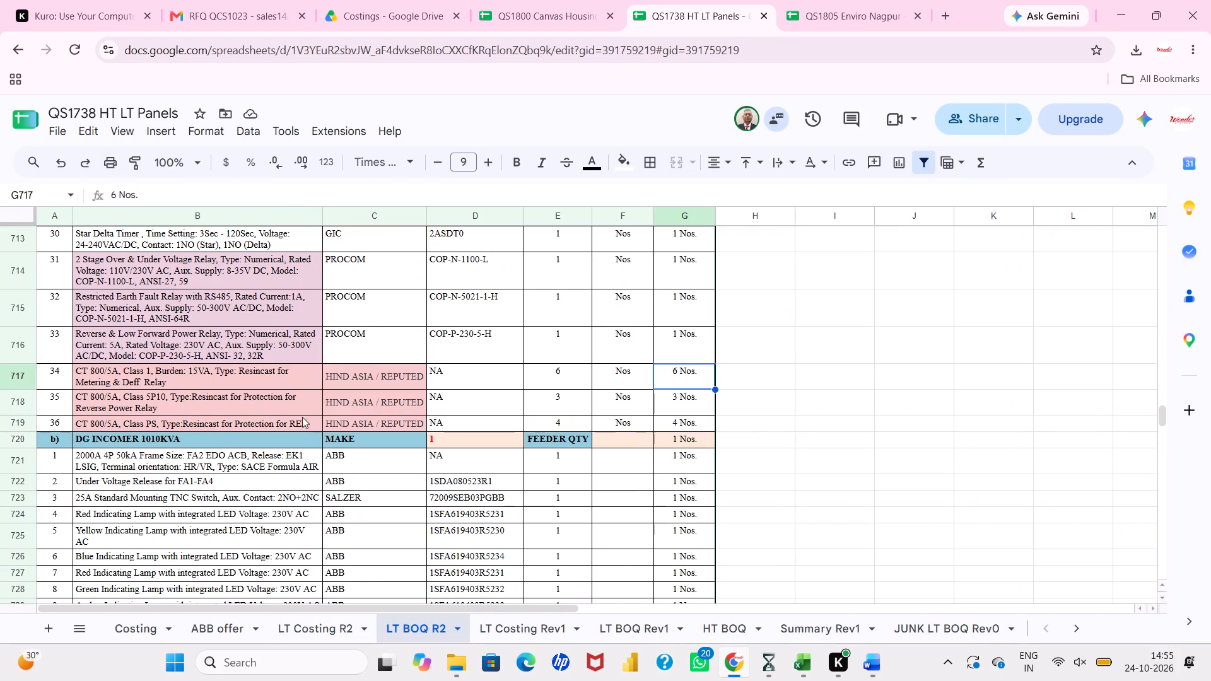
scroll(278, 406, down, 8)
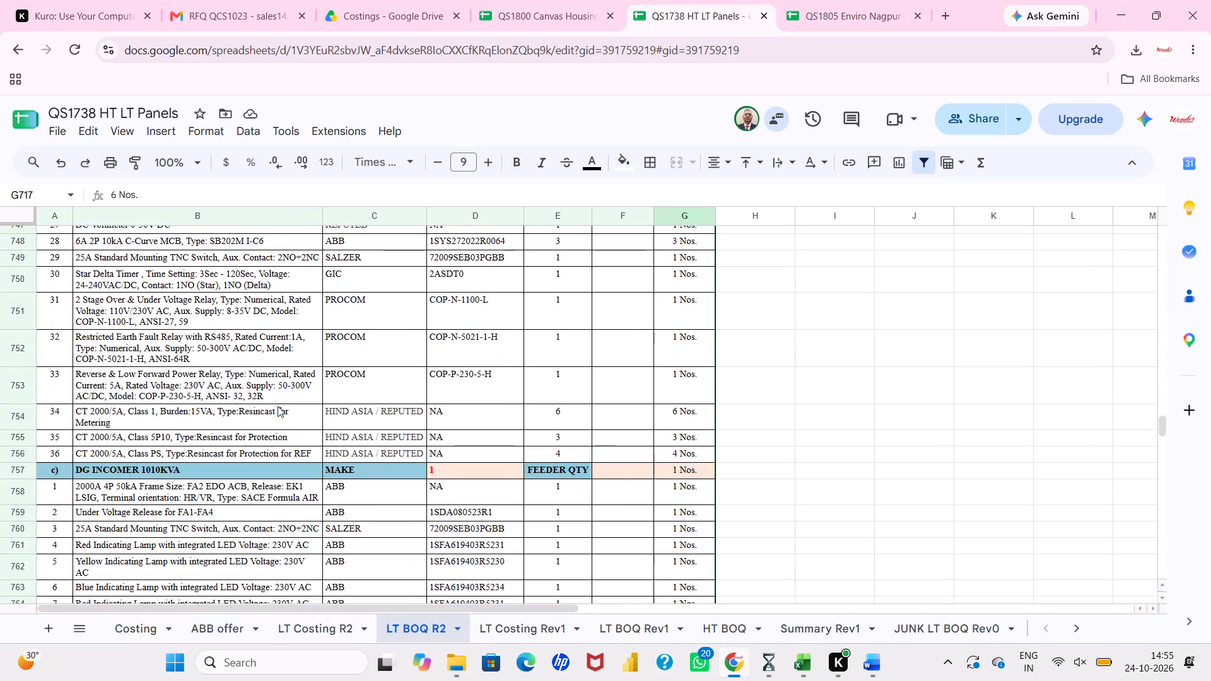
scroll(278, 406, down, 2)
click(279, 308)
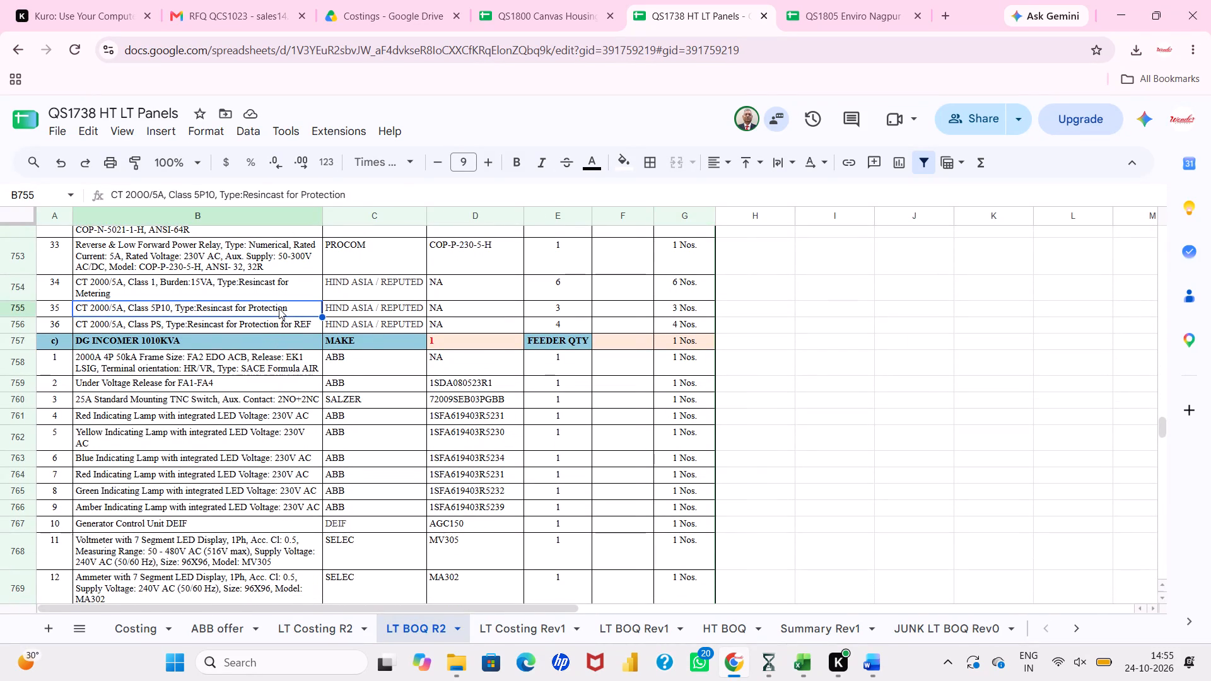
key(ctrl+v)
Paste the same two 2000/5A protection CT descriptions over rows 793 and 794 of LT BOQ R2.
scroll(271, 414, down, 3)
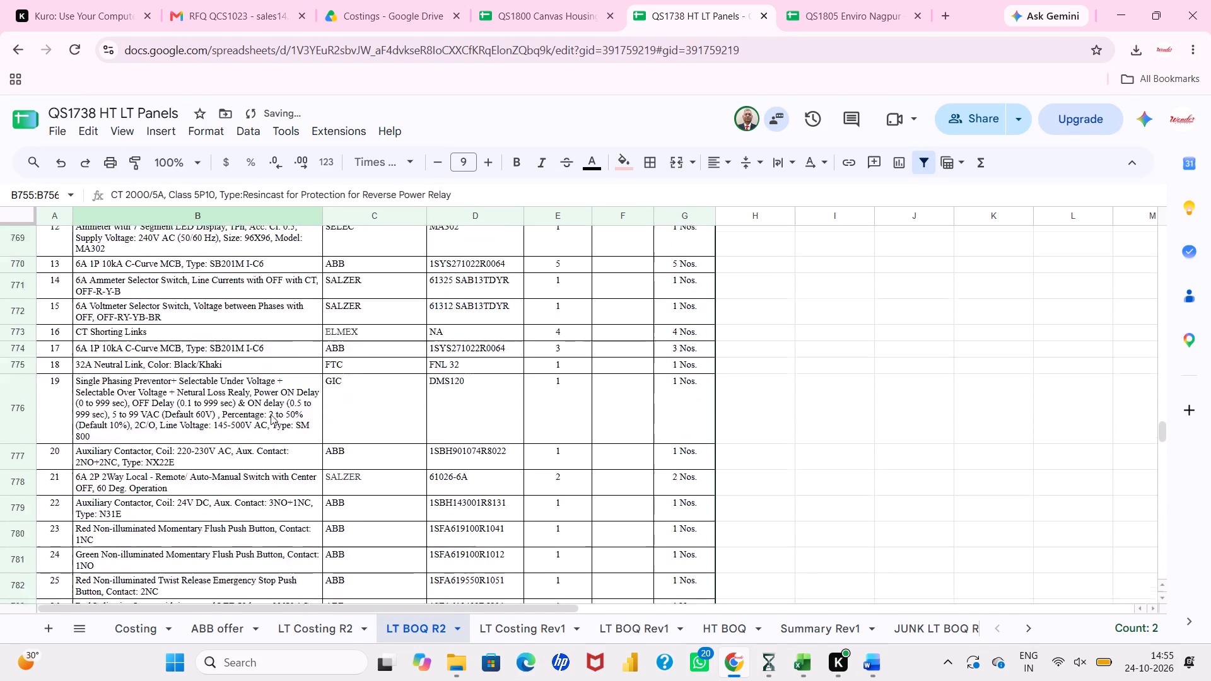
scroll(271, 414, down, 6)
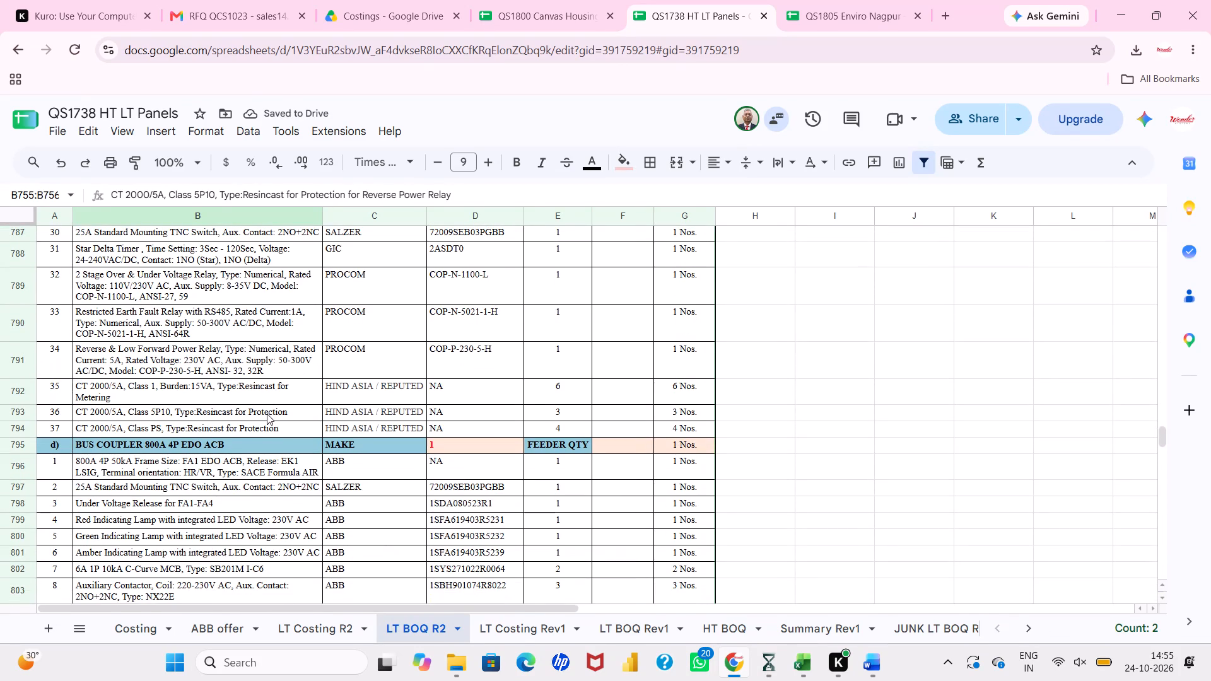
click(267, 414)
key(ctrl+v)
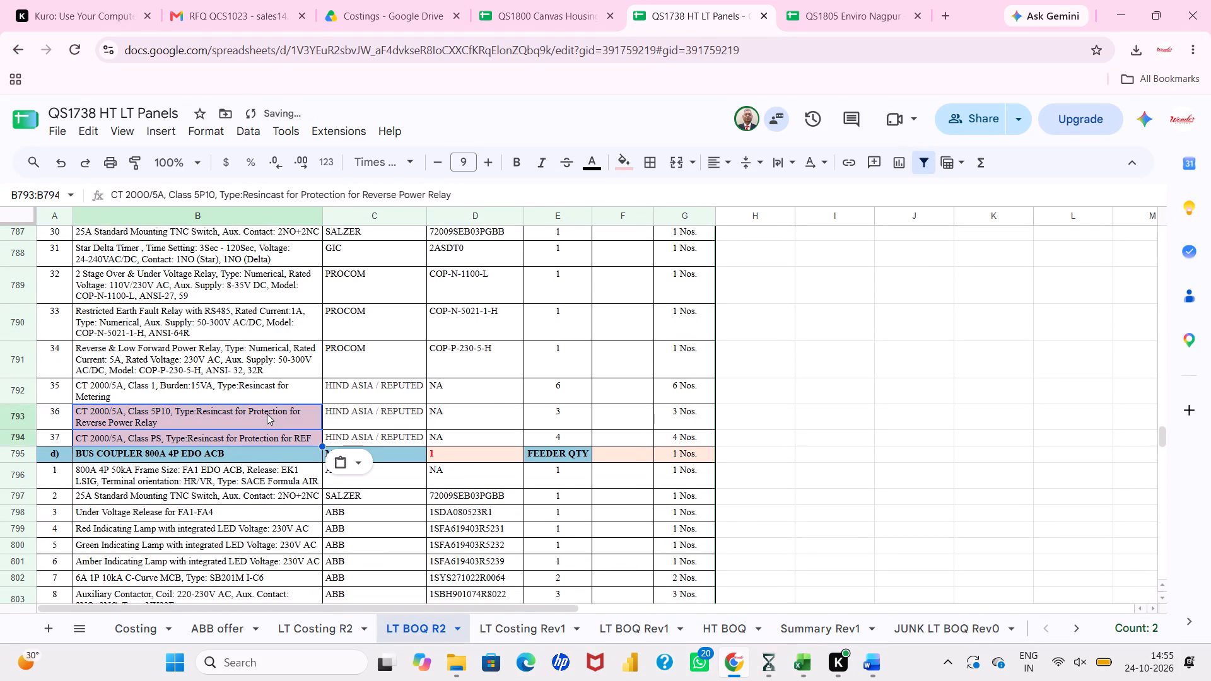
Check the rows around the updated CTs in LT BOQ R2 and jump to the collaborator's current position in the sheet.
scroll(267, 414, down, 4)
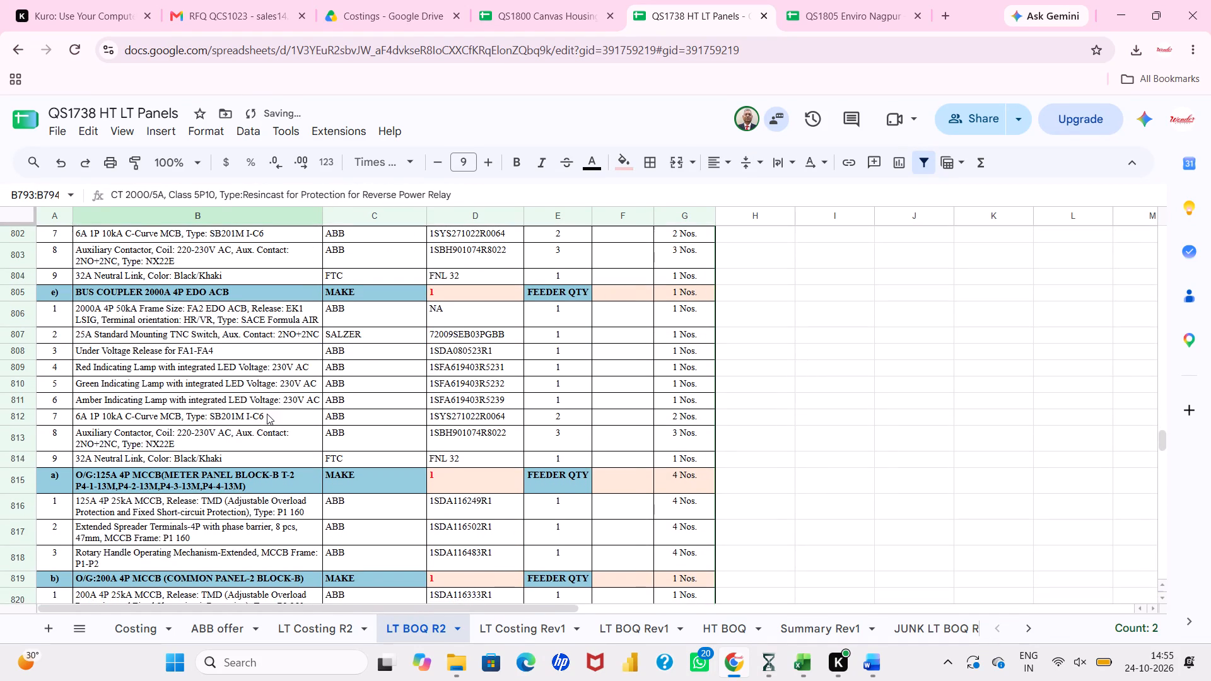
click(276, 393)
scroll(276, 393, up, 5)
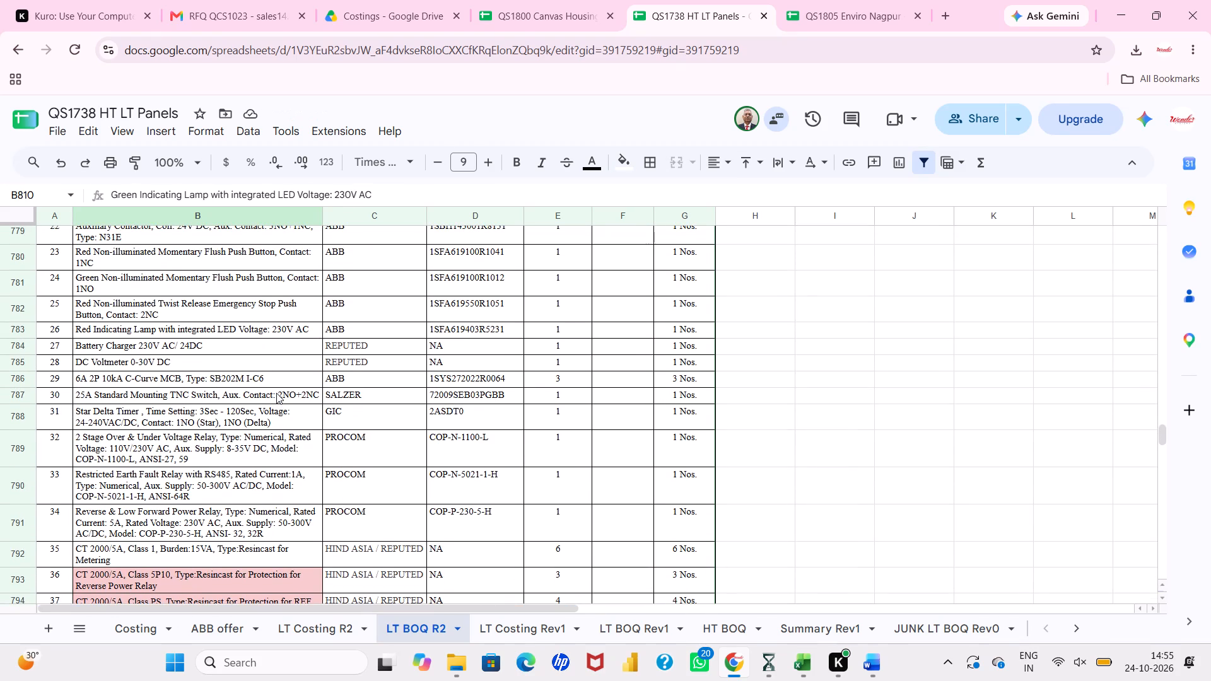
click(749, 126)
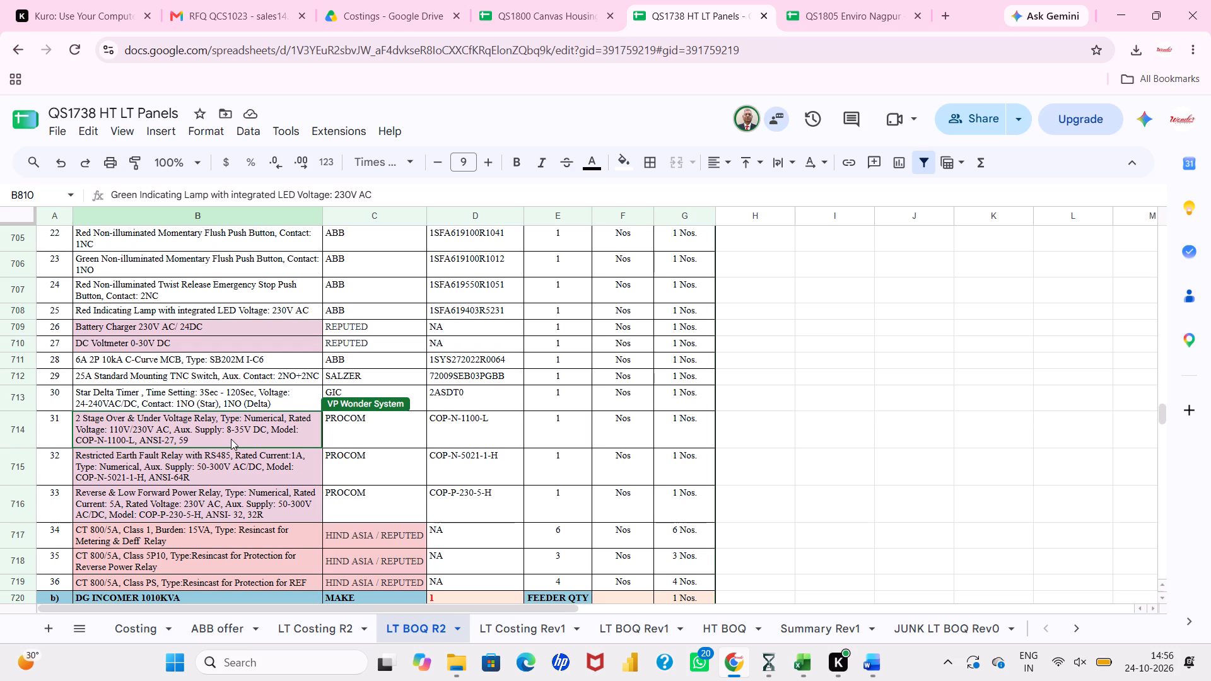
Compare the relay and CT rows of the DG synchronized panel's incomers between LT Costing R2 and LT BOQ R2.
click(317, 621)
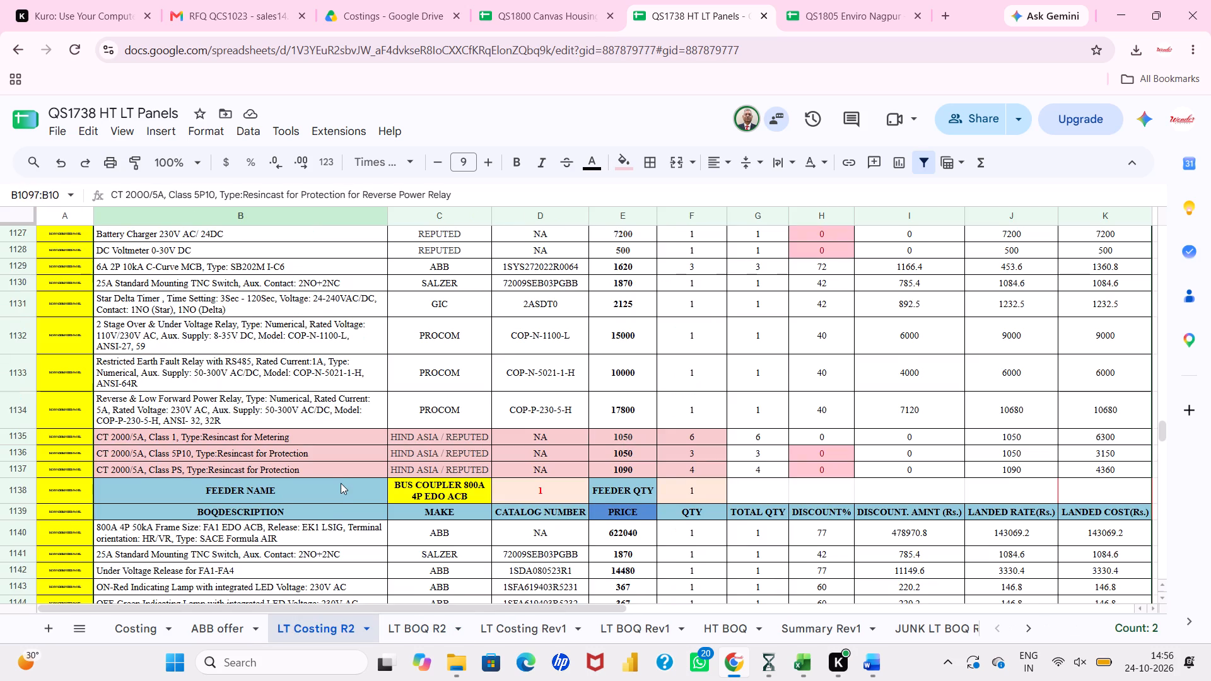
scroll(341, 483, up, 1)
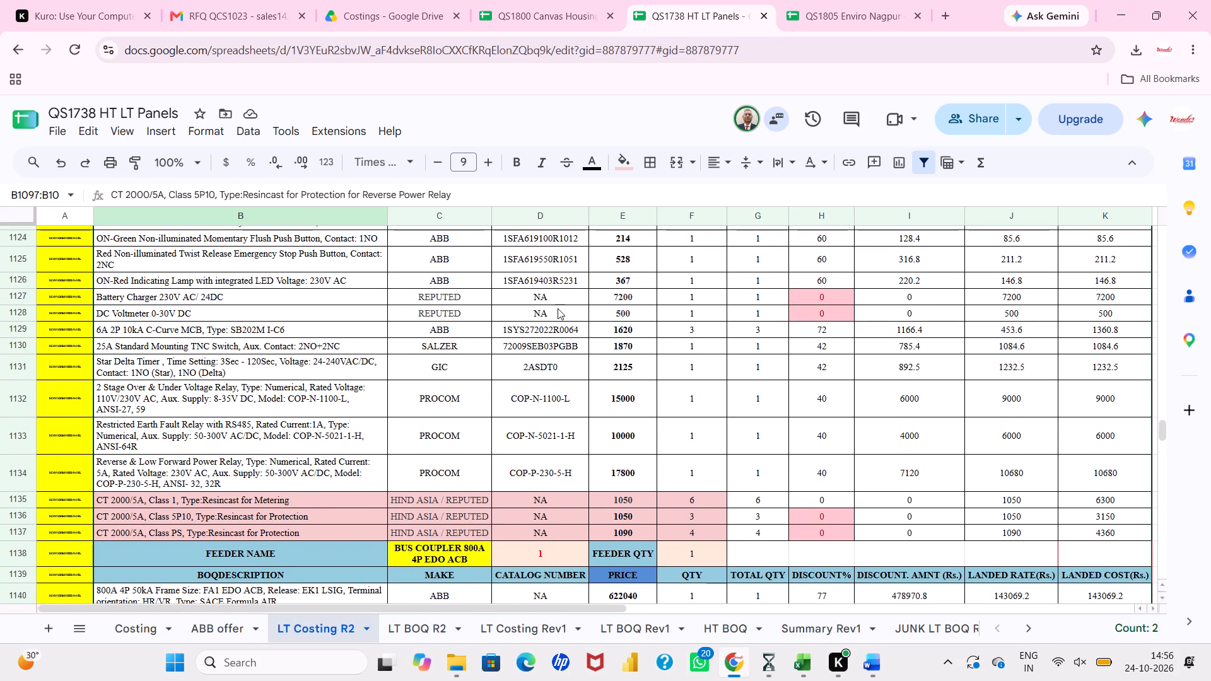
scroll(659, 296, left, 1)
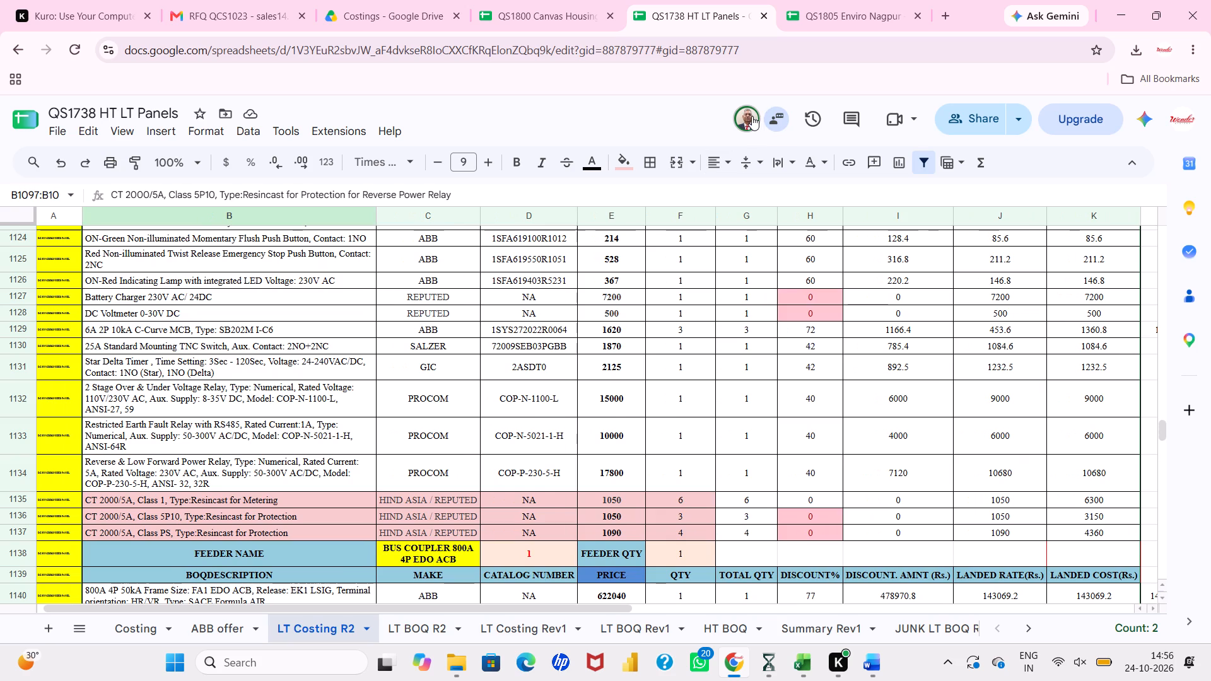
click(752, 116)
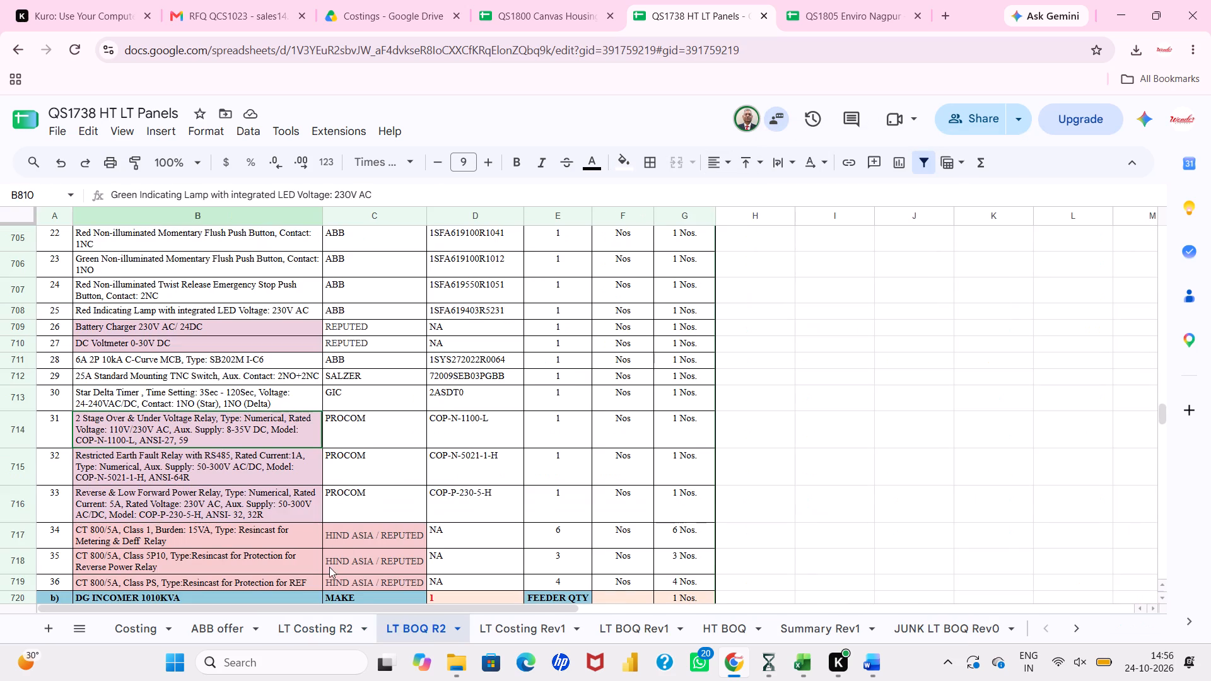
click(322, 617)
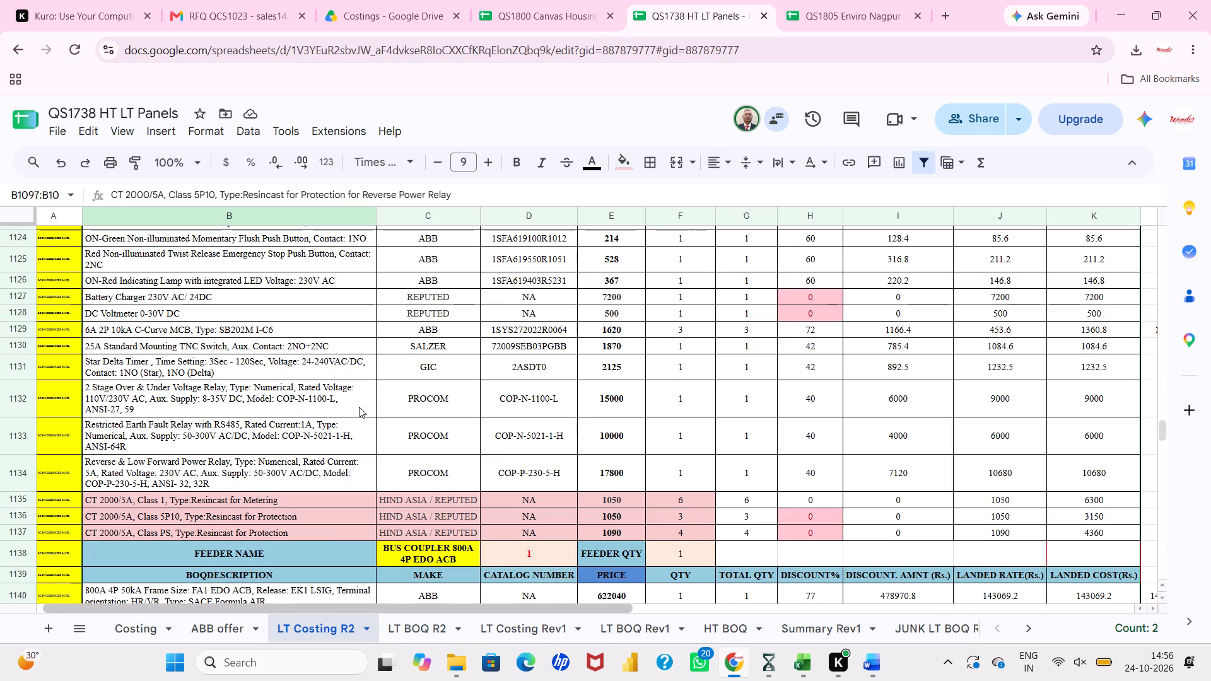
click(359, 407)
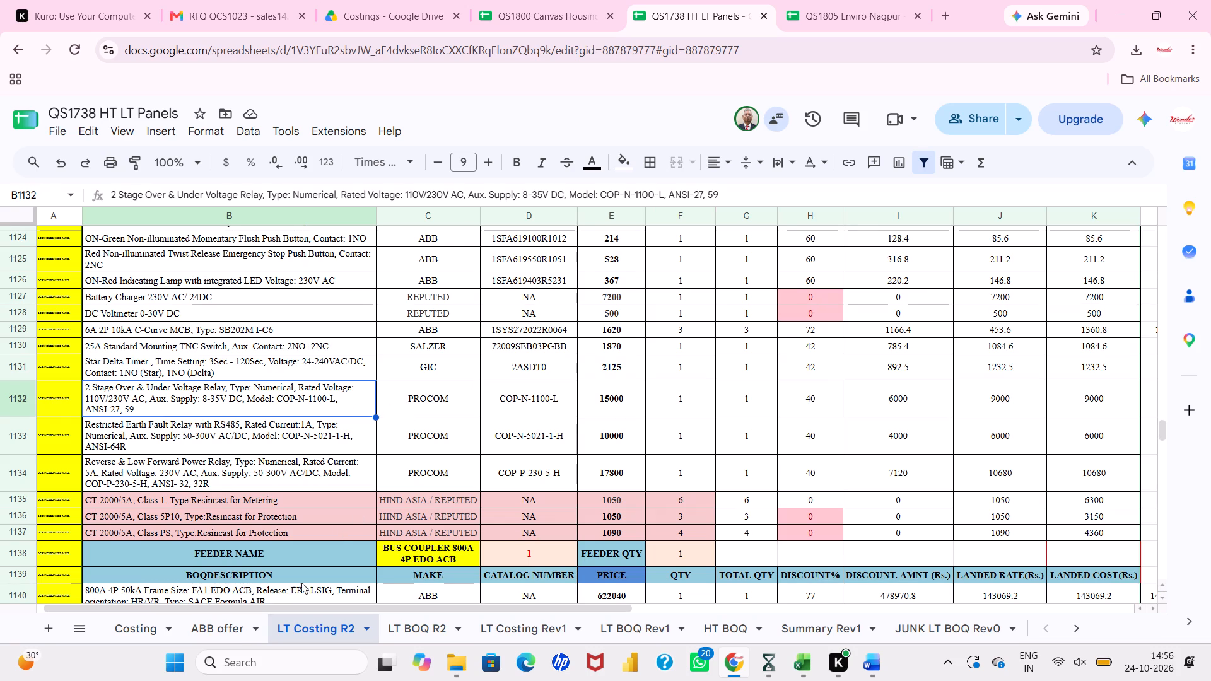
click(383, 627)
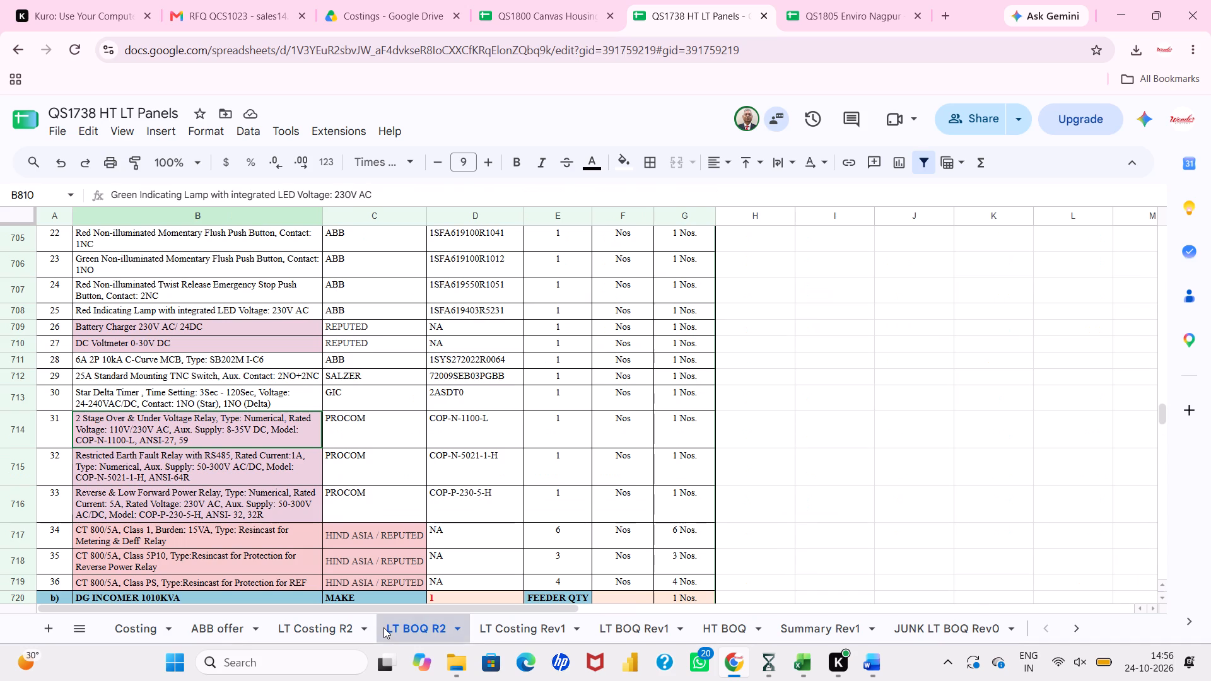
scroll(310, 393, up, 1)
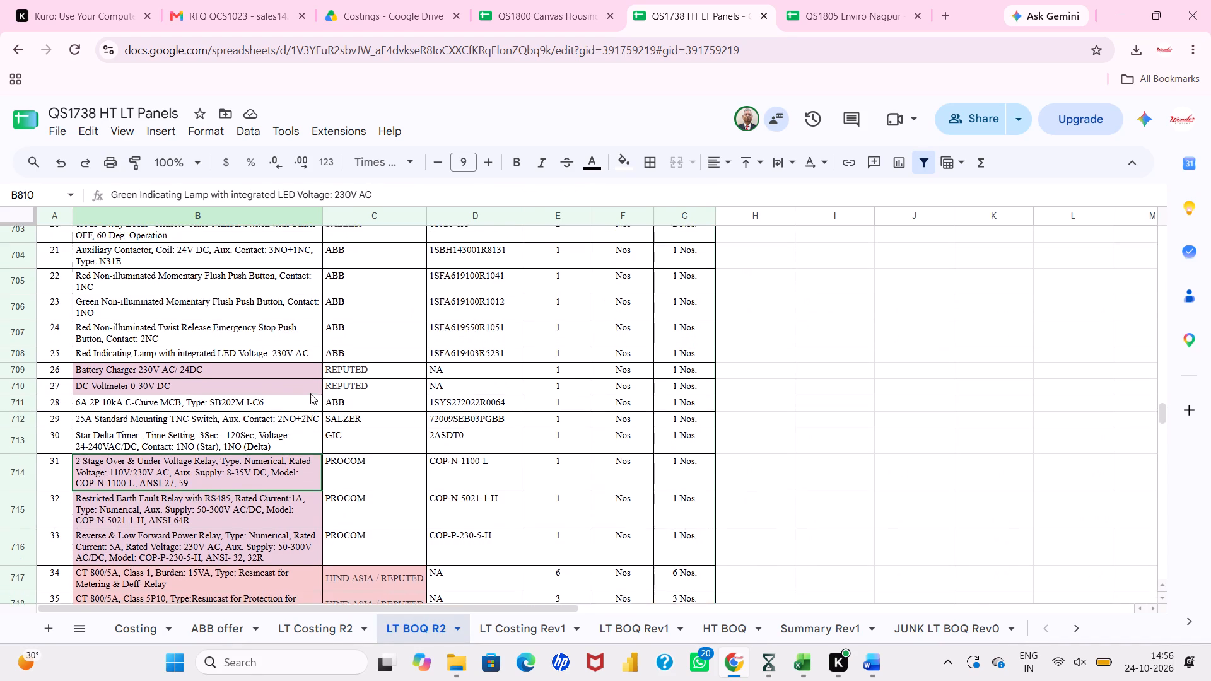
scroll(310, 393, up, 2)
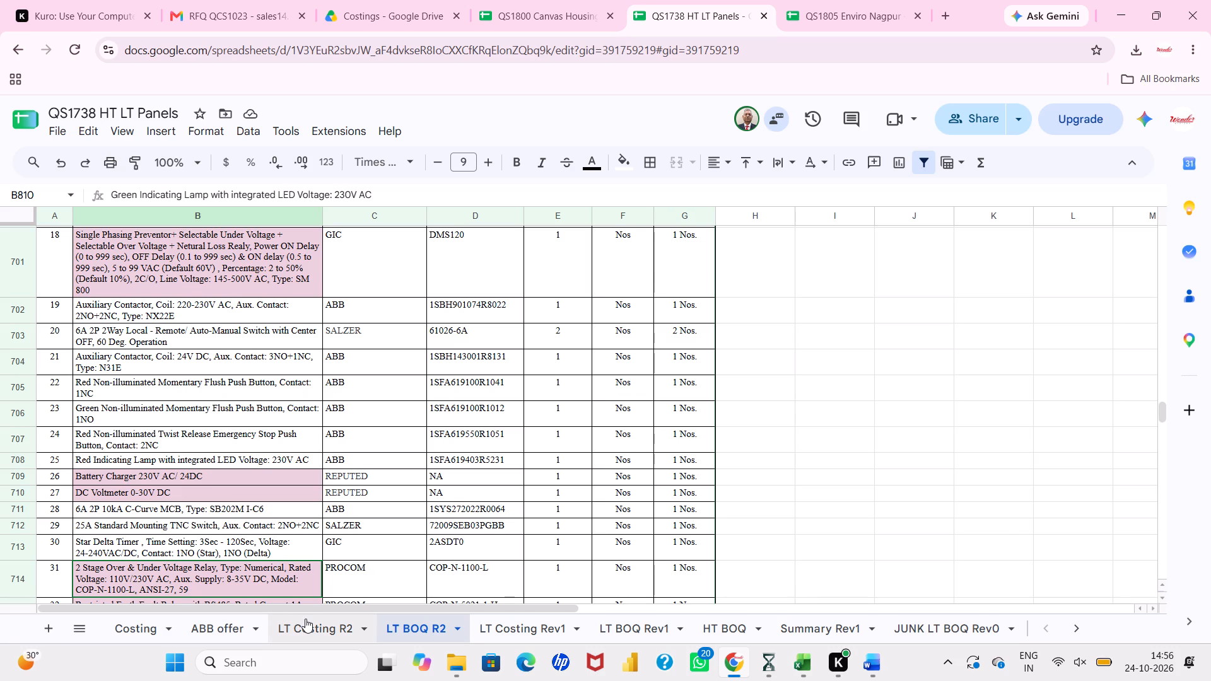
click(305, 619)
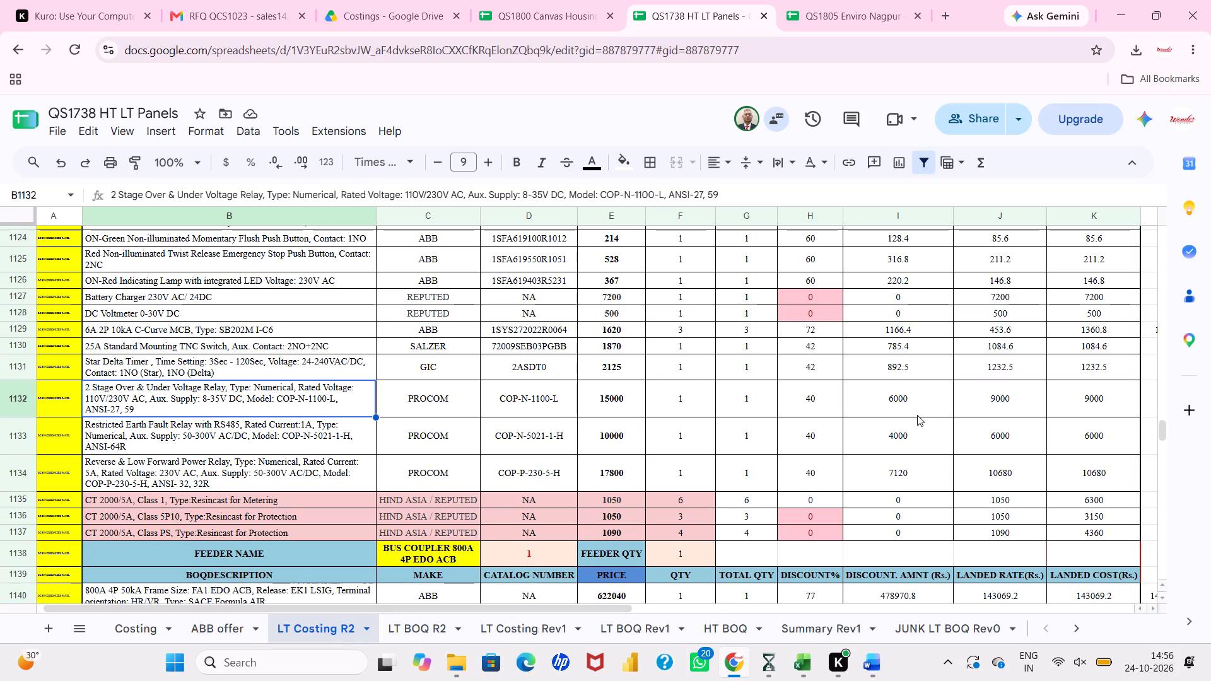
click(450, 627)
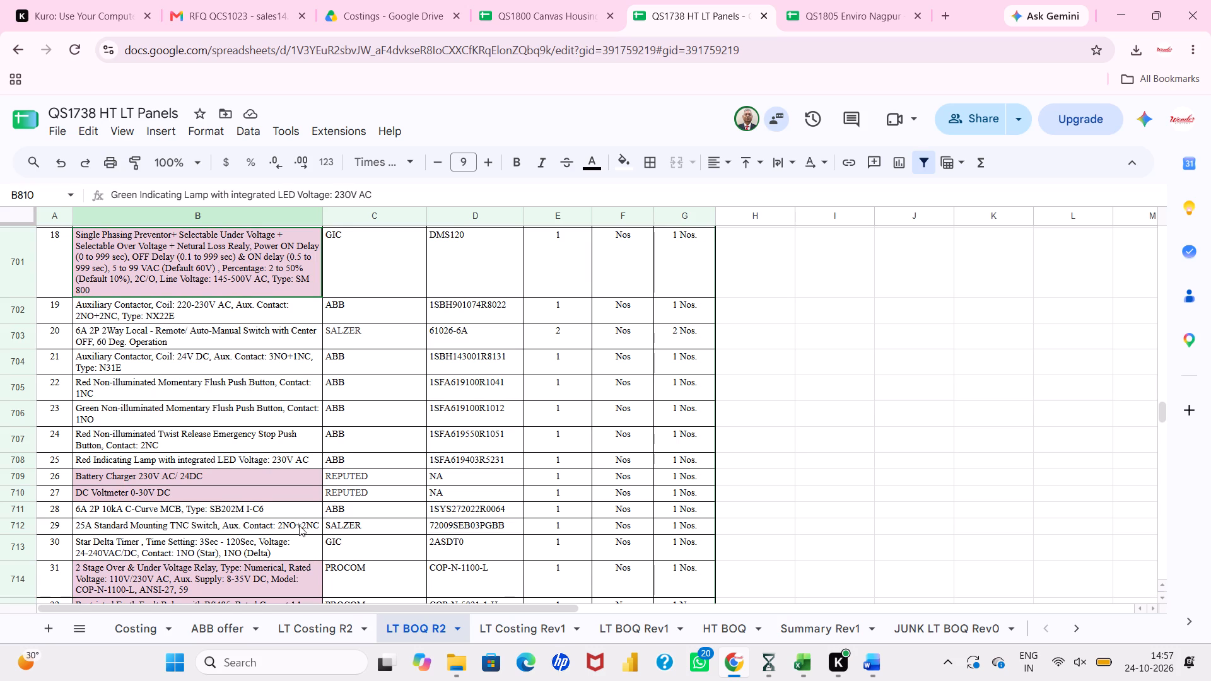
scroll(299, 525, down, 1)
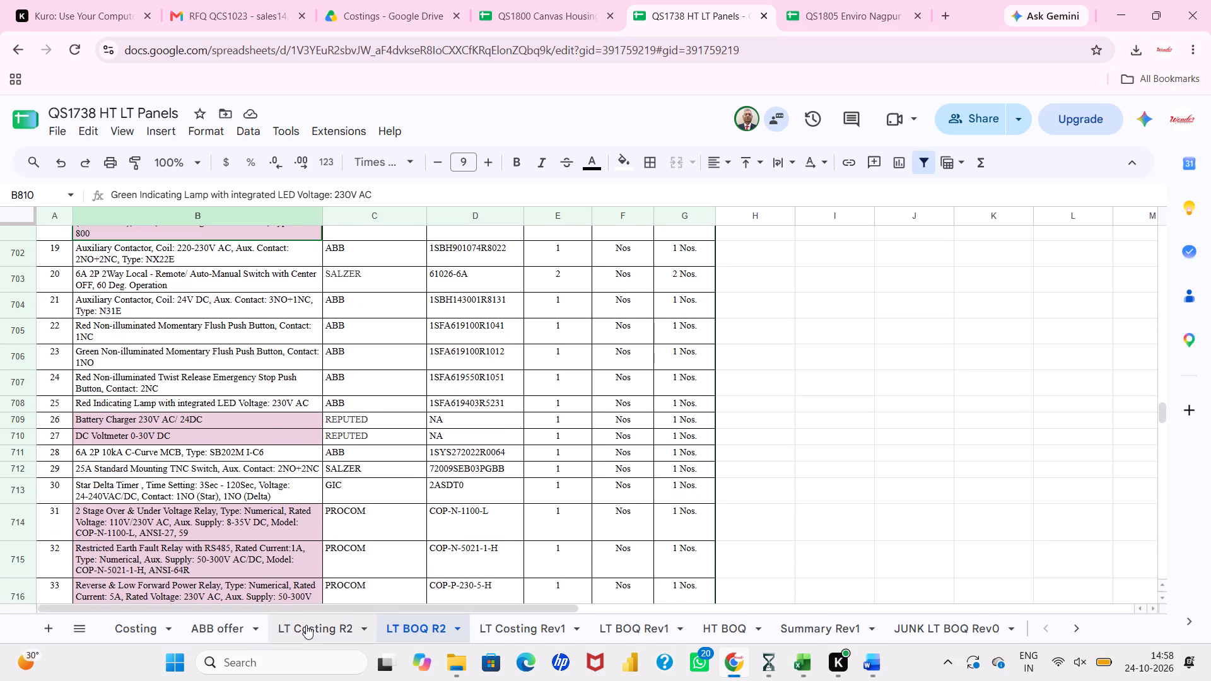
click(306, 625)
scroll(266, 441, up, 10)
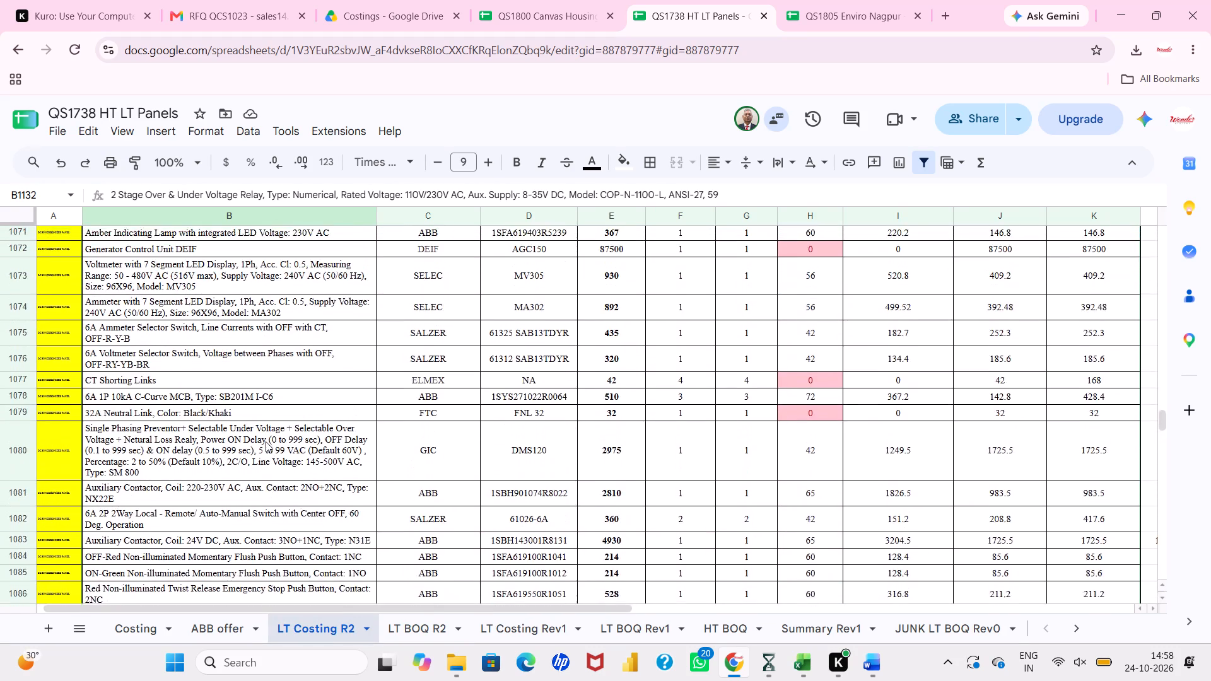
scroll(266, 441, up, 5)
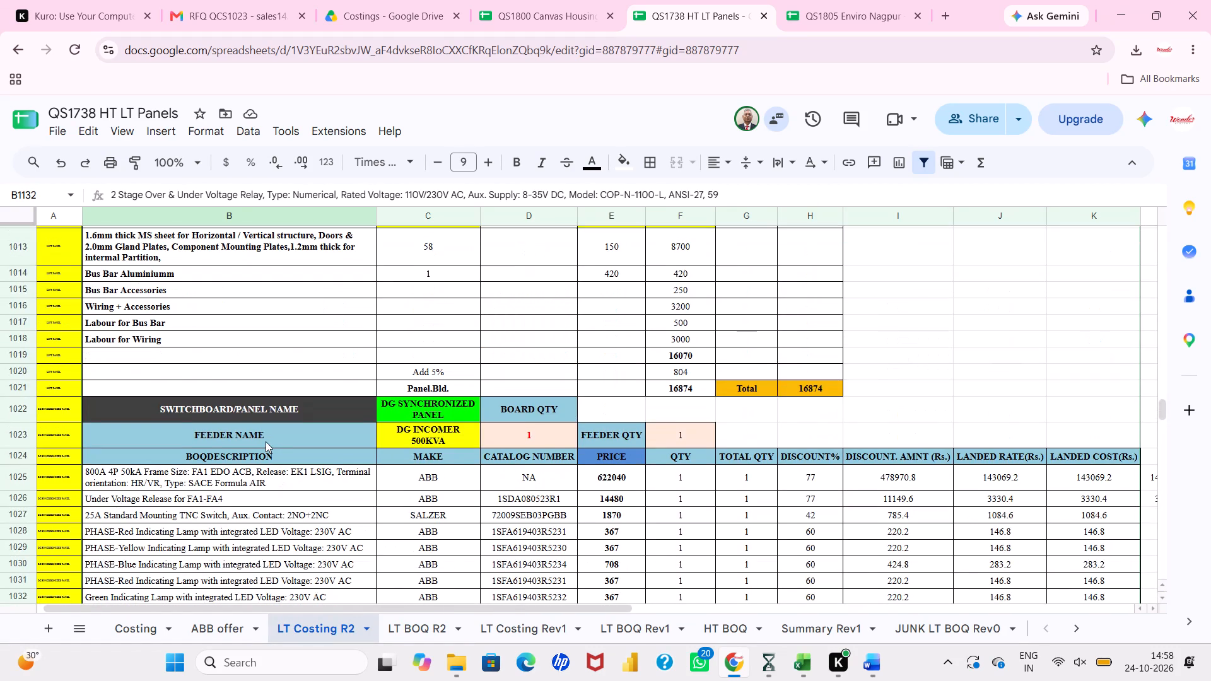
Review the DG incomer feeders in LT BOQ R2 through the relay and CT rows just before the 800A bus coupler.
click(414, 620)
scroll(428, 472, up, 2)
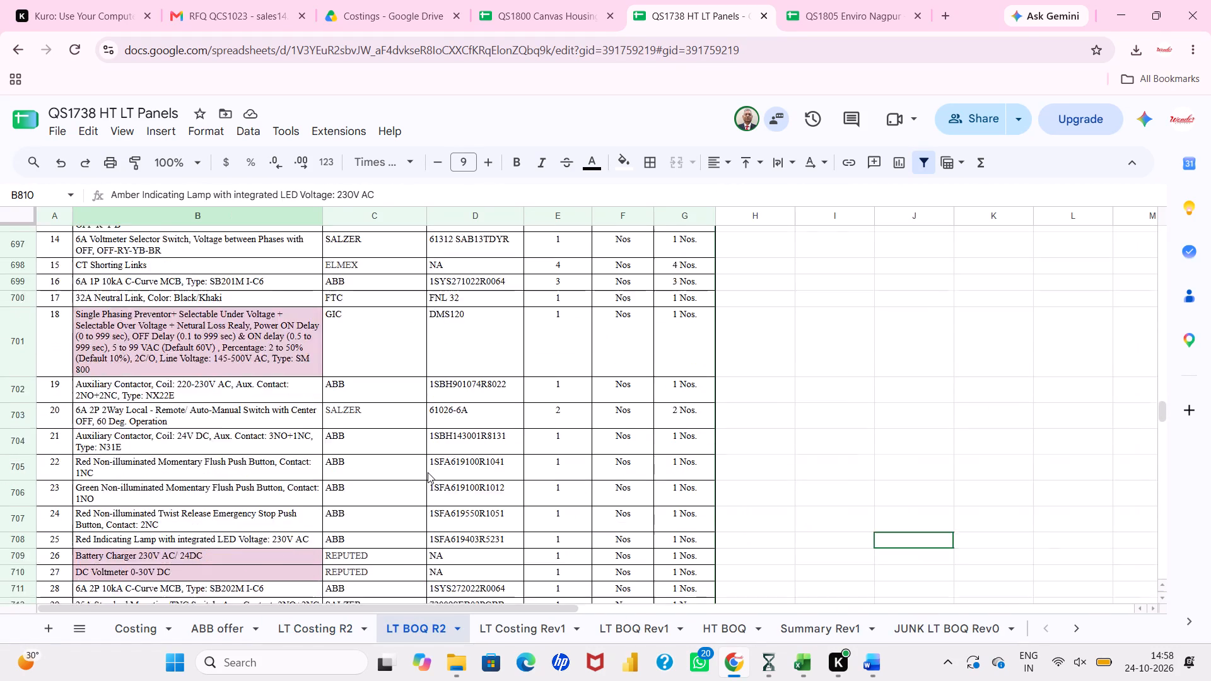
scroll(428, 472, up, 4)
scroll(428, 472, down, 2)
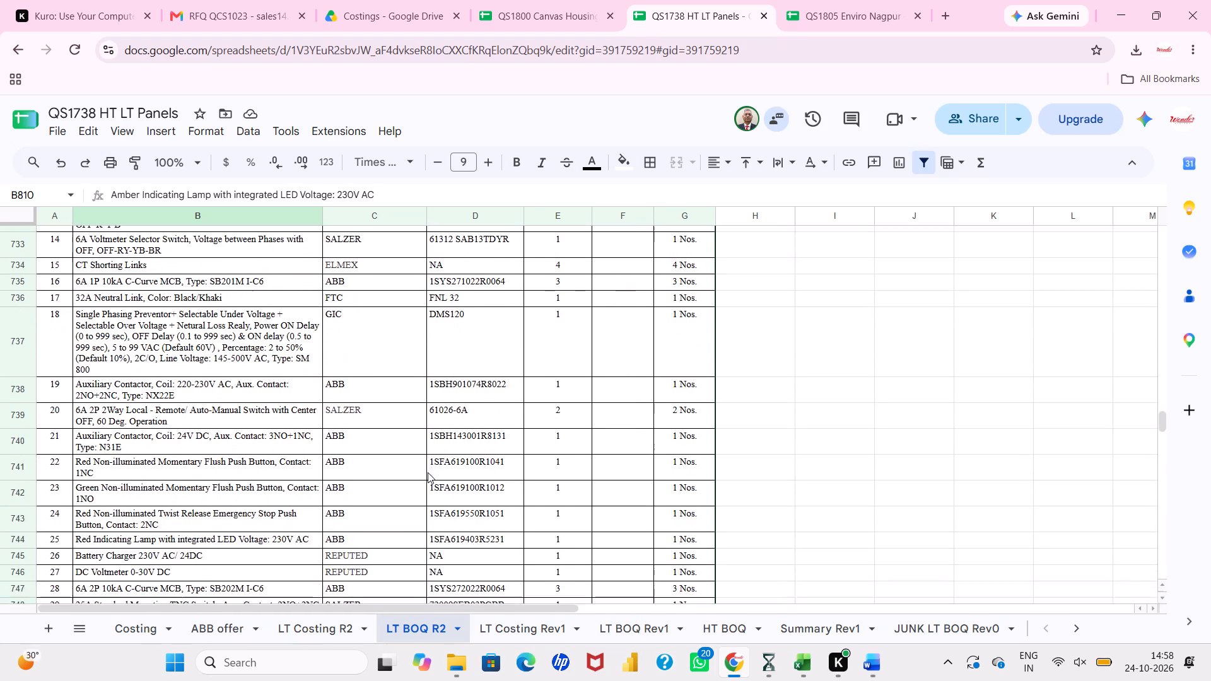
scroll(428, 472, down, 2)
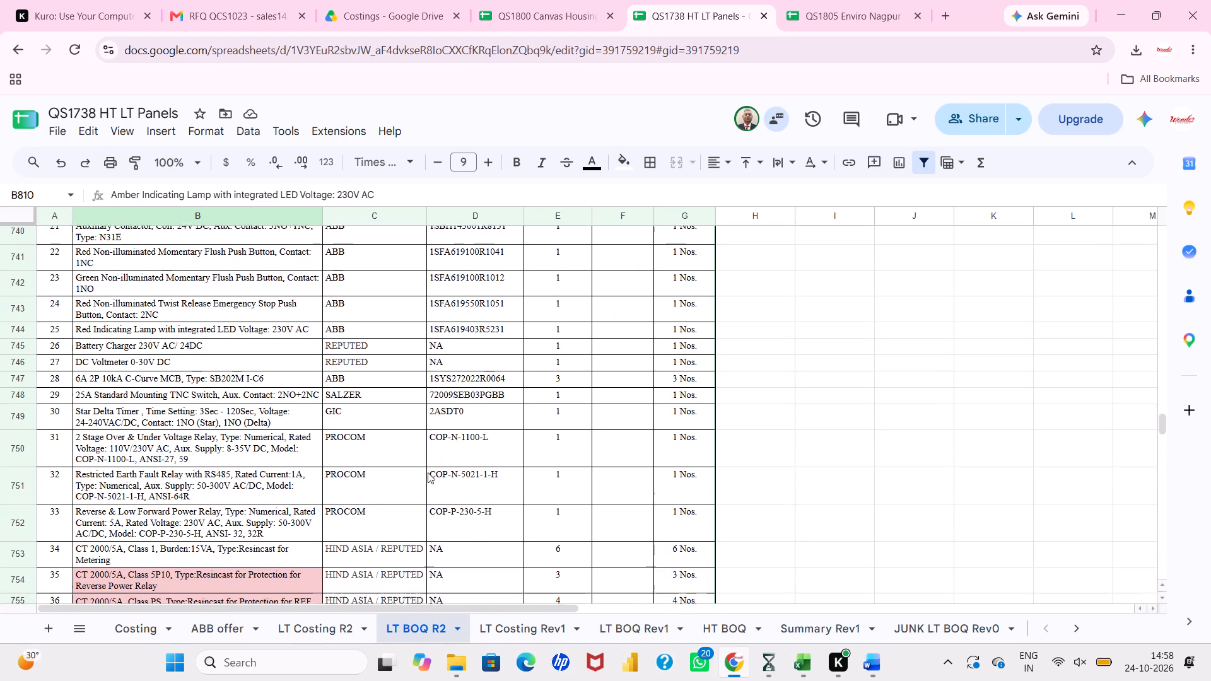
scroll(428, 472, down, 1)
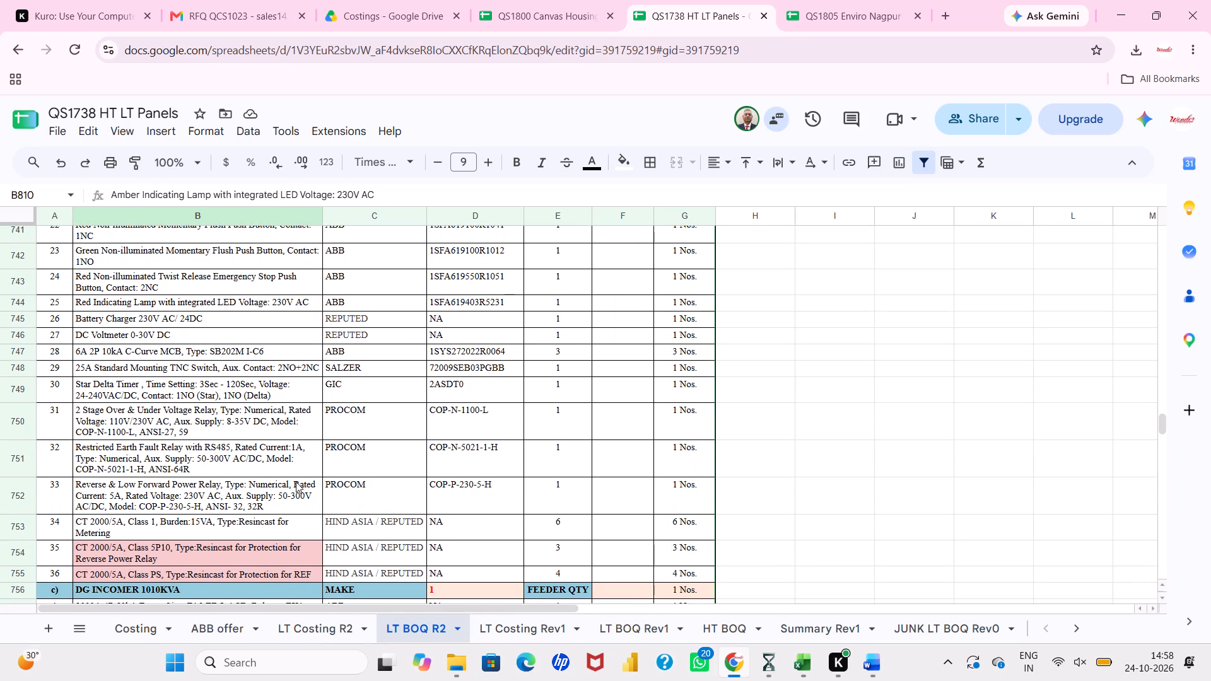
scroll(296, 482, down, 6)
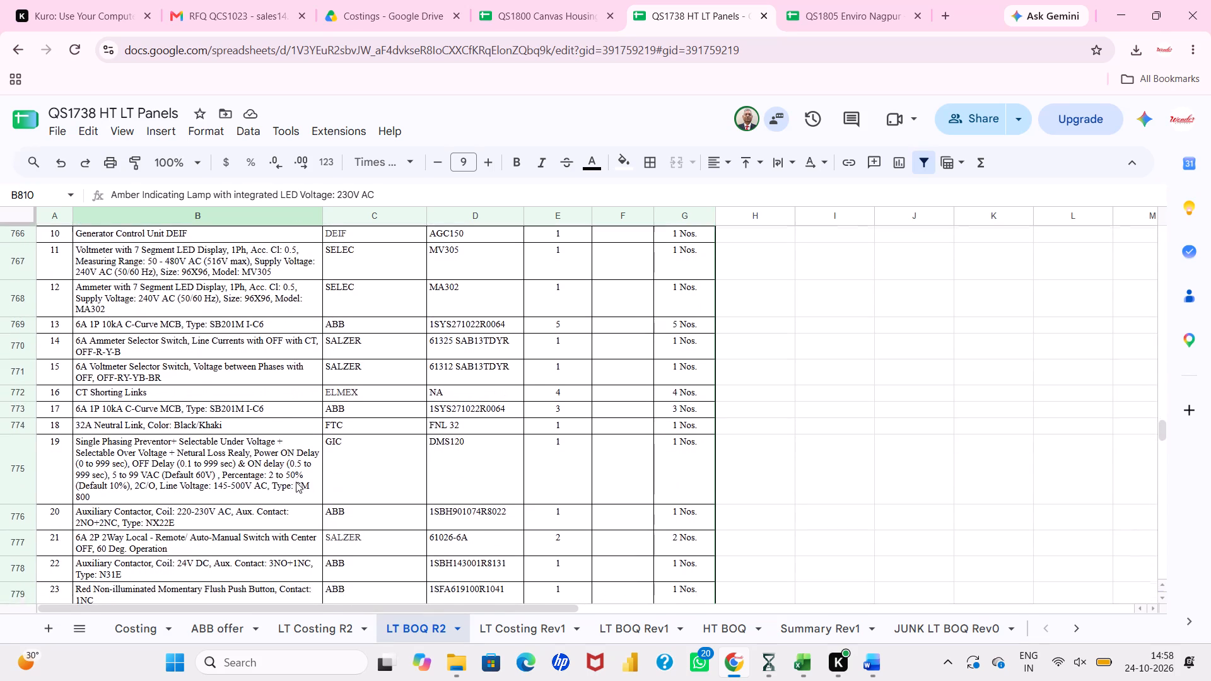
scroll(296, 482, down, 3)
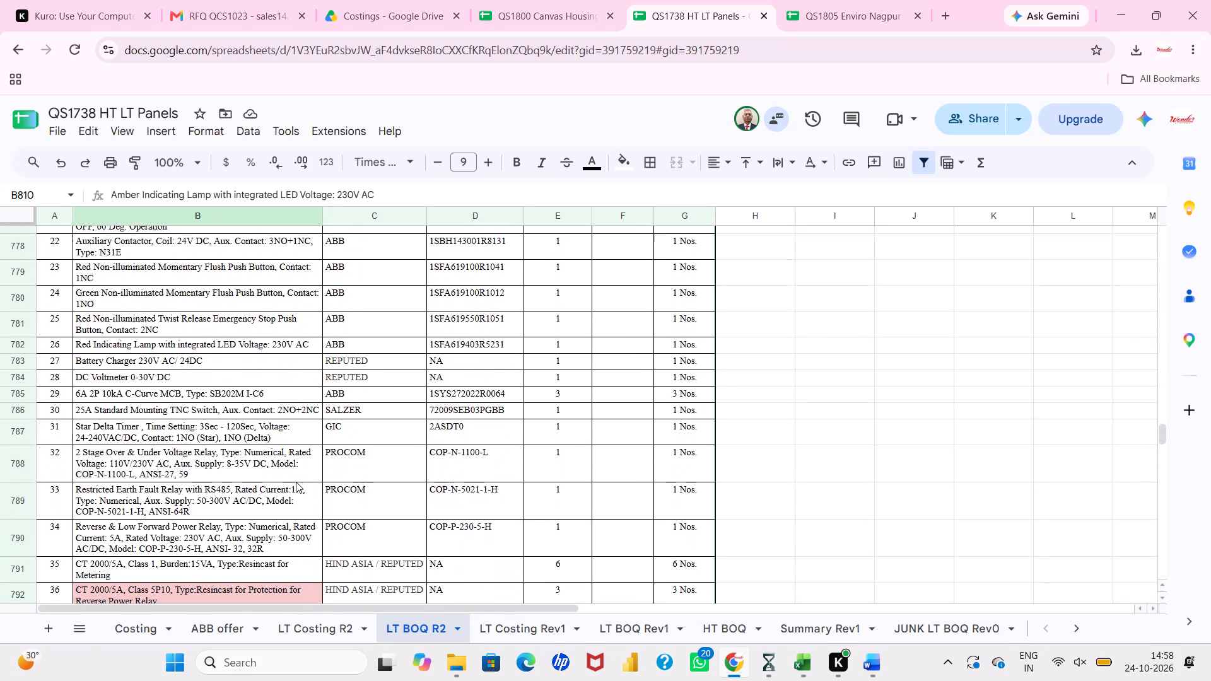
scroll(296, 482, down, 2)
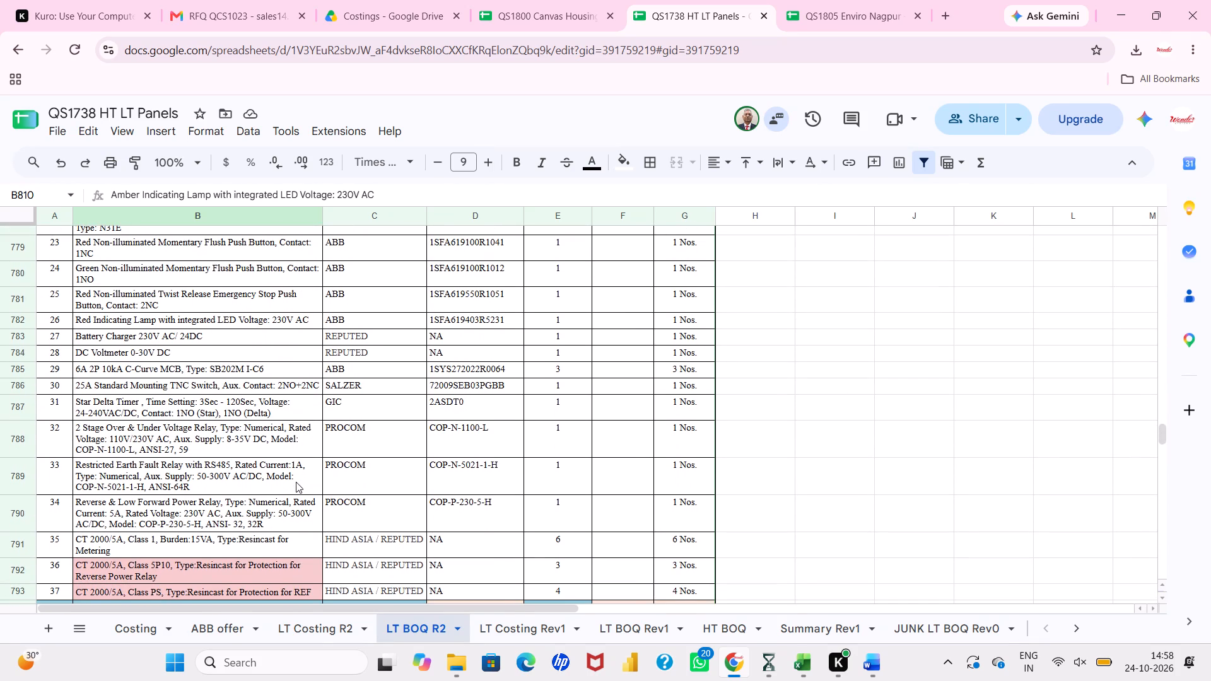
scroll(296, 482, down, 3)
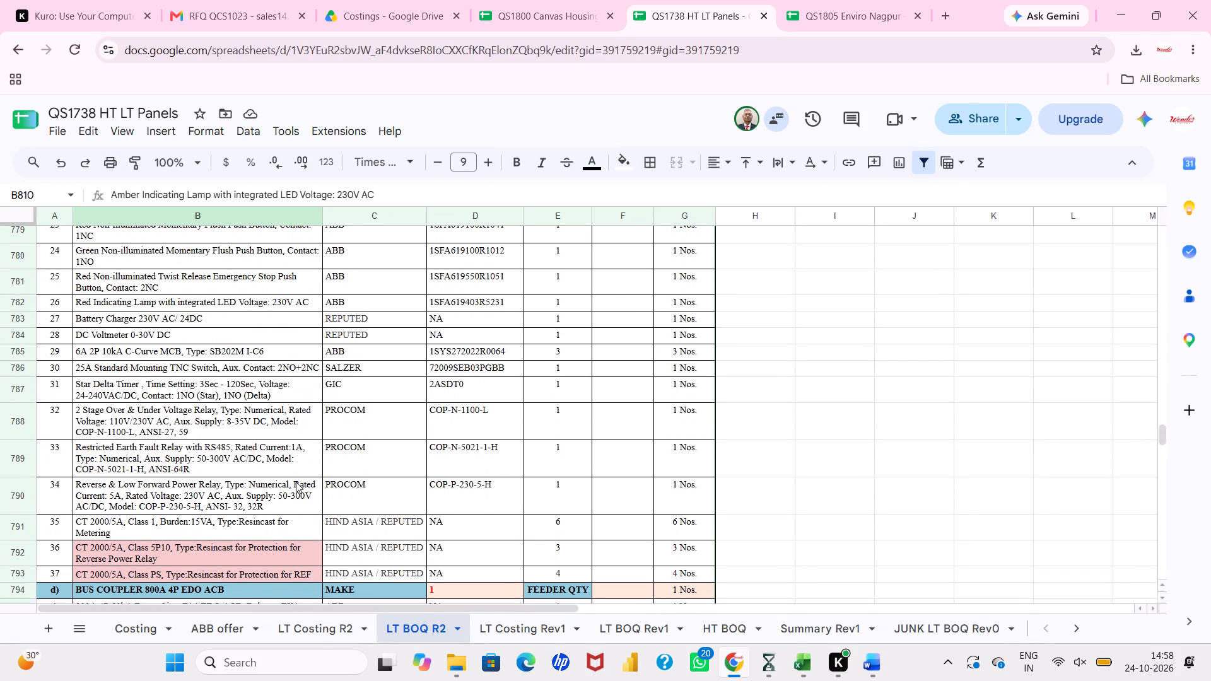
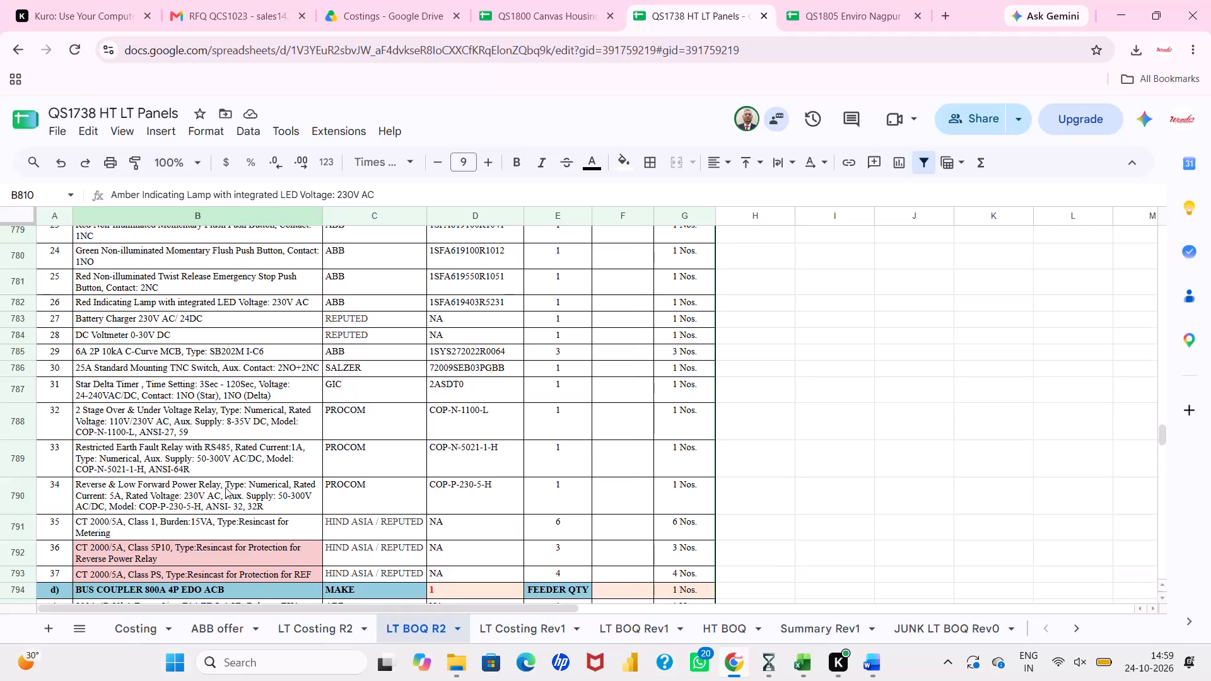
Review the DG INCOMER 1010KVA and 500KVA item lists of the DG SYNCHRONIZED PANEL in the LT BOQ R2 sheet.
scroll(244, 474, up, 5)
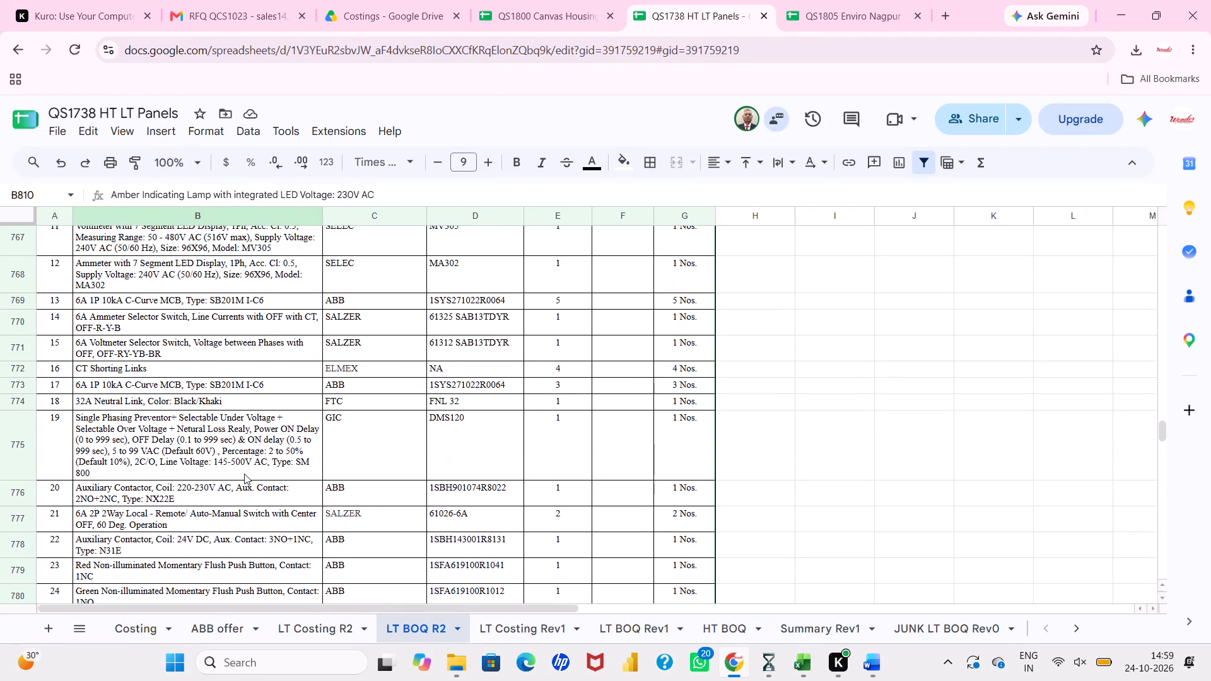
scroll(244, 474, up, 3)
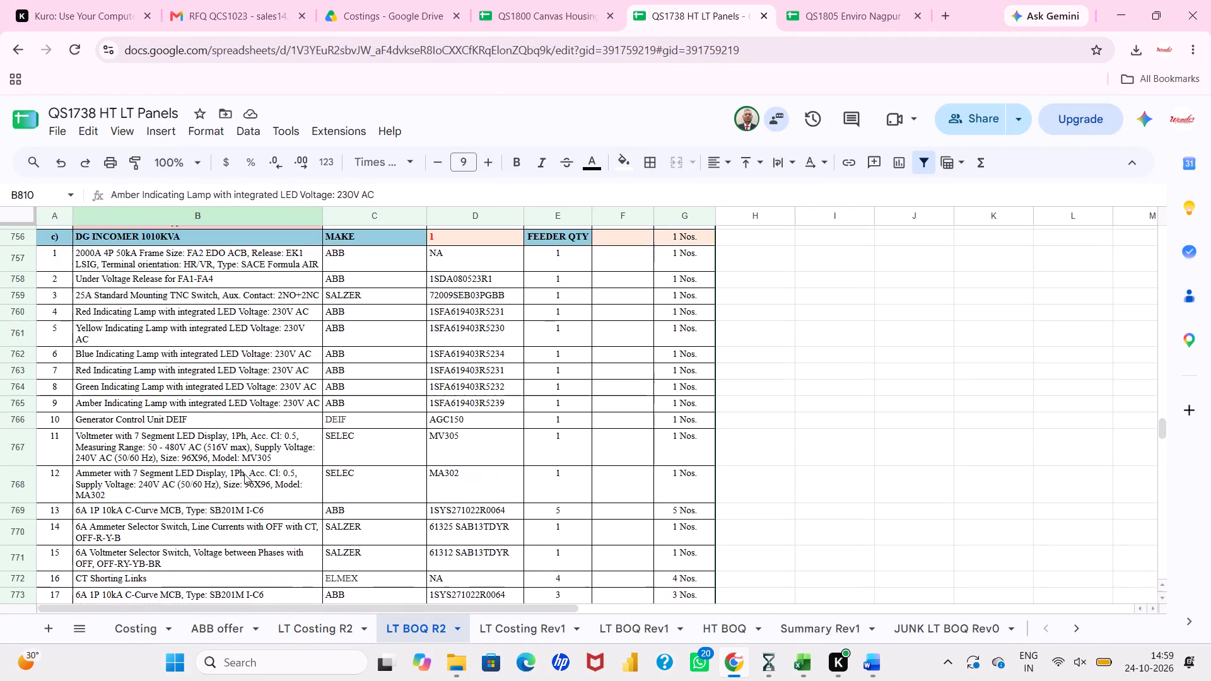
scroll(244, 474, up, 3)
scroll(337, 375, up, 1)
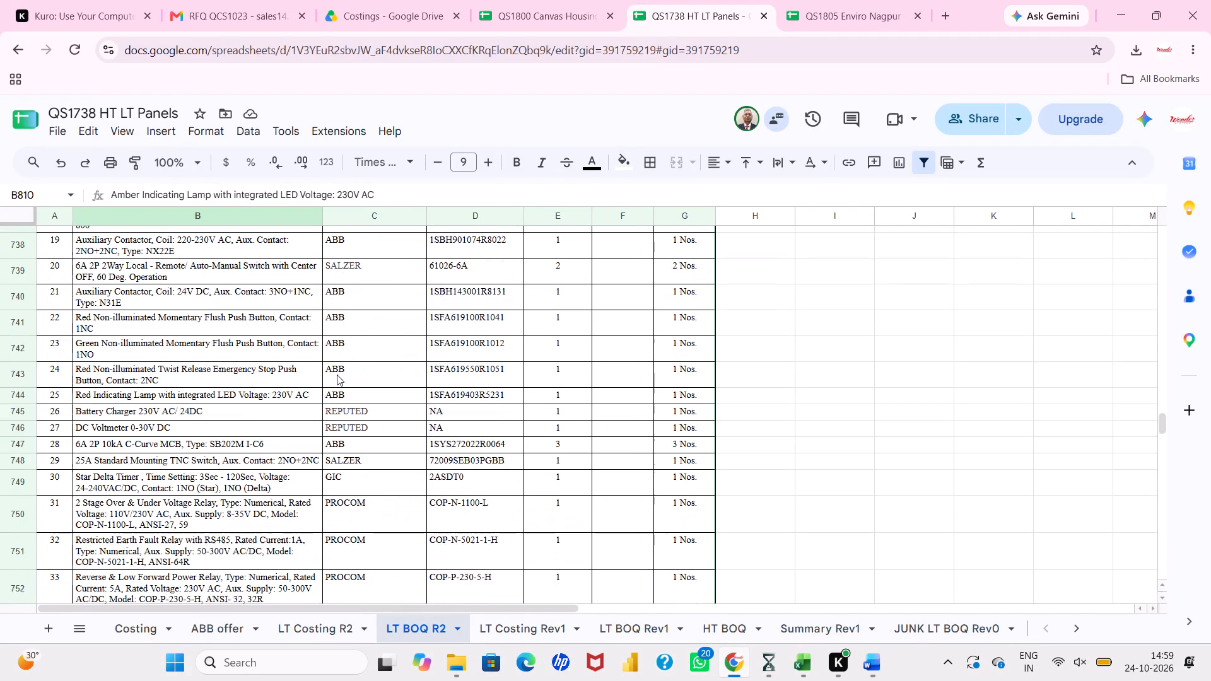
scroll(337, 375, up, 4)
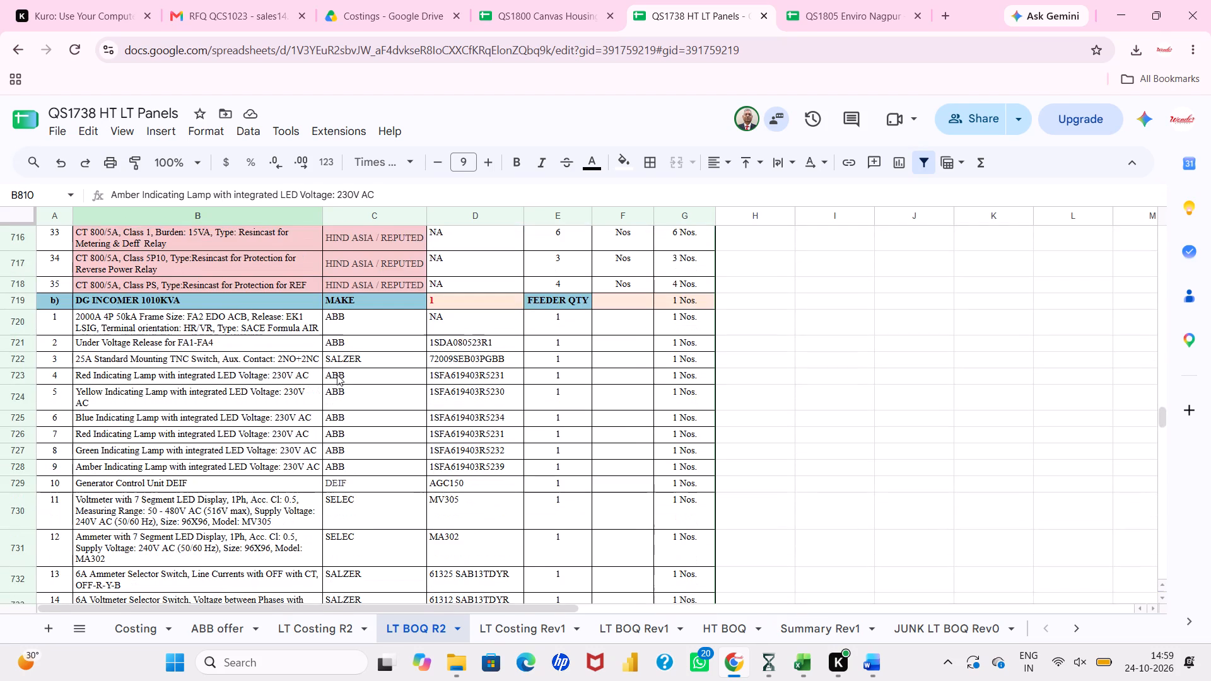
scroll(341, 476, up, 1)
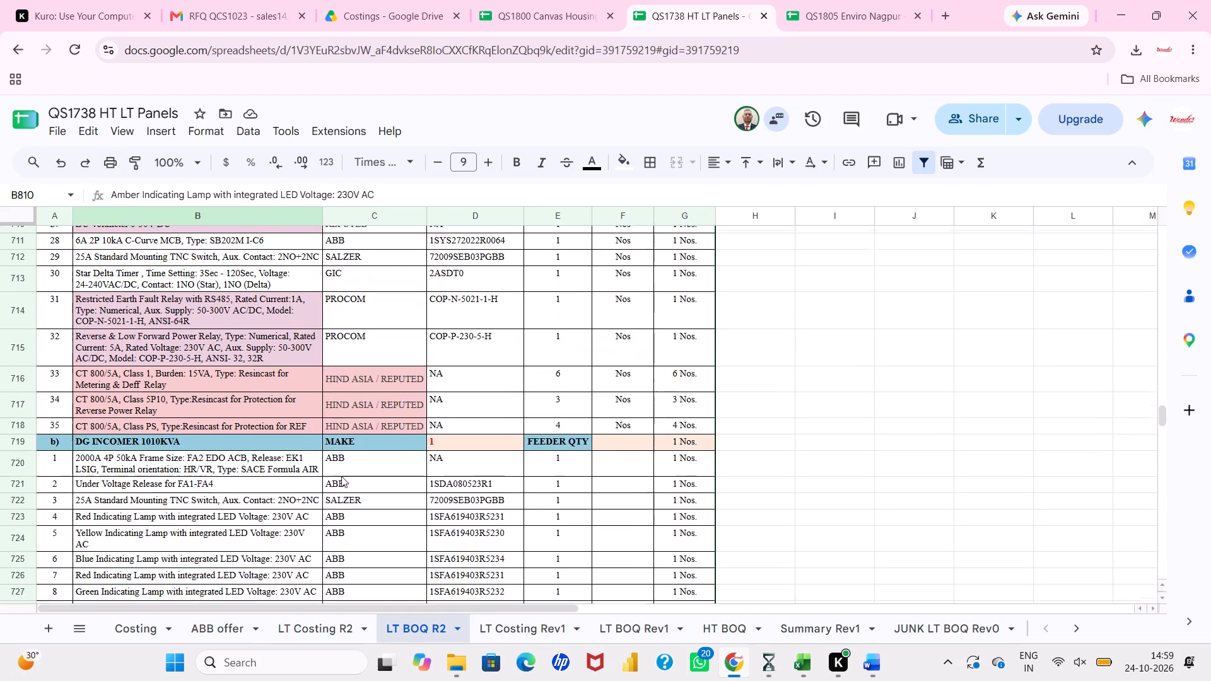
scroll(341, 476, up, 4)
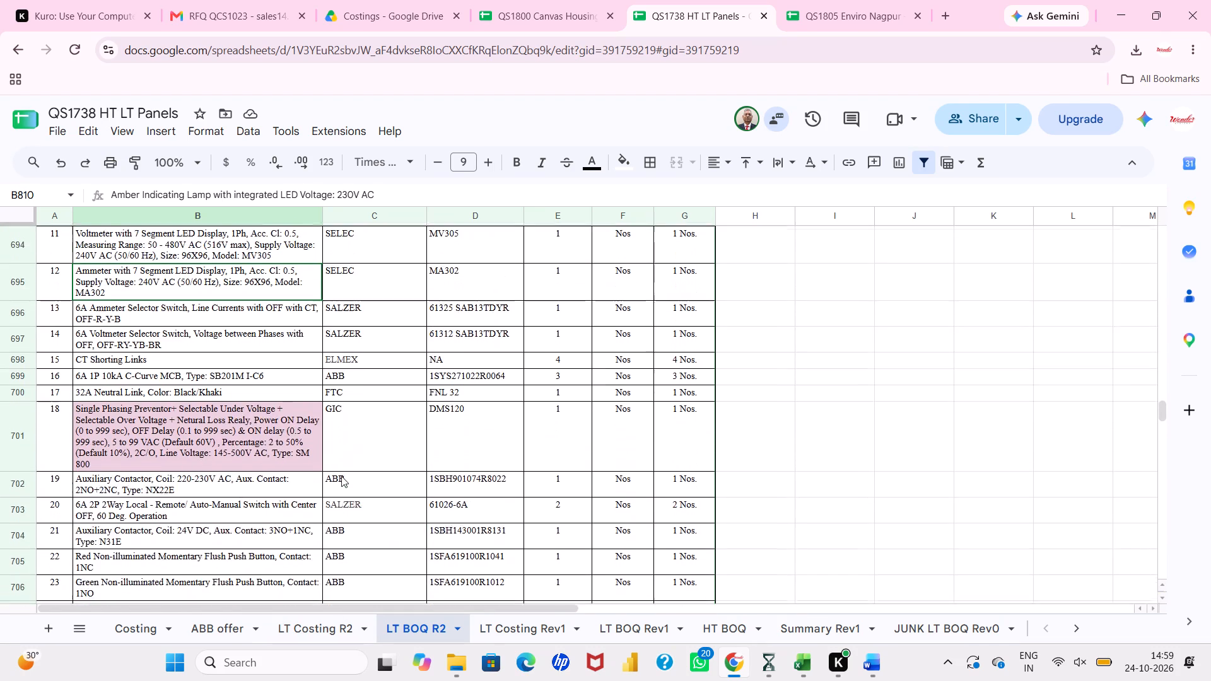
scroll(341, 476, down, 2)
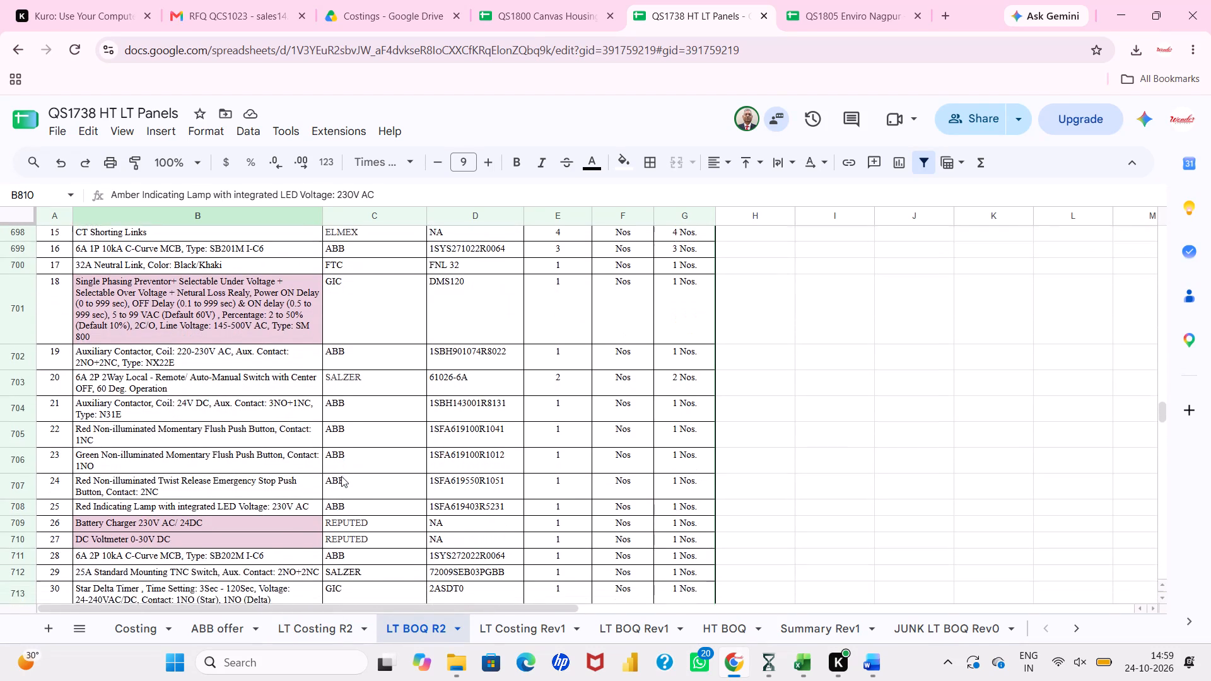
scroll(341, 476, down, 1)
scroll(341, 476, up, 1)
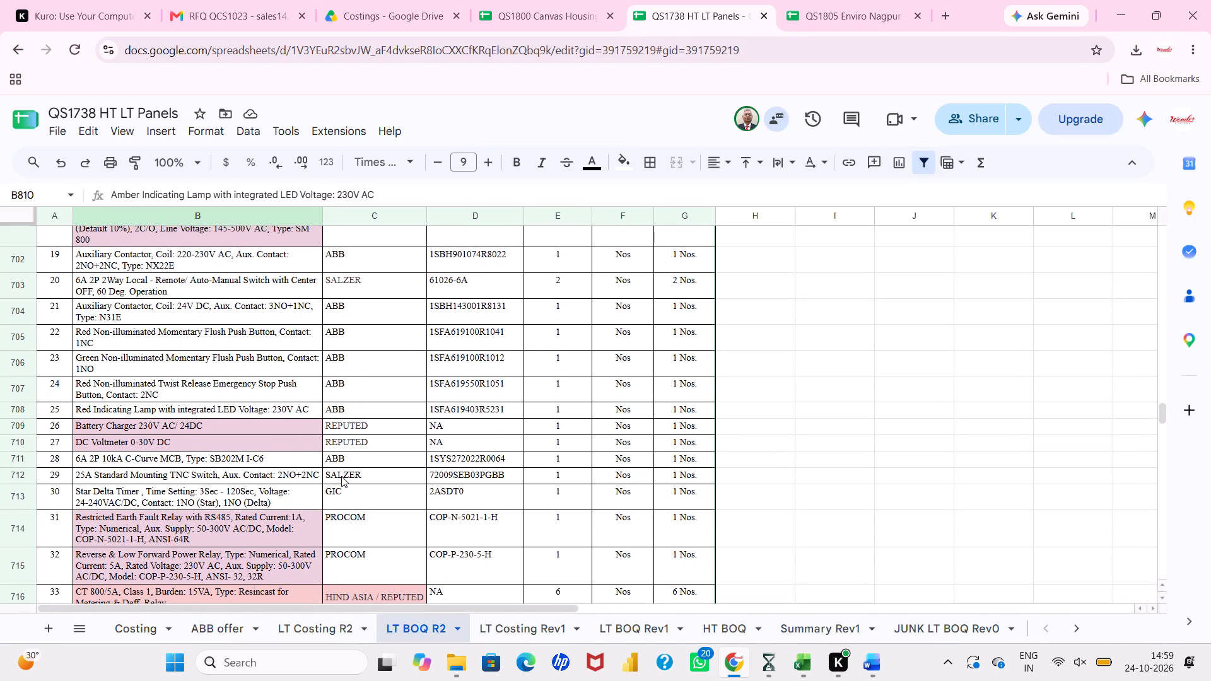
scroll(341, 476, up, 2)
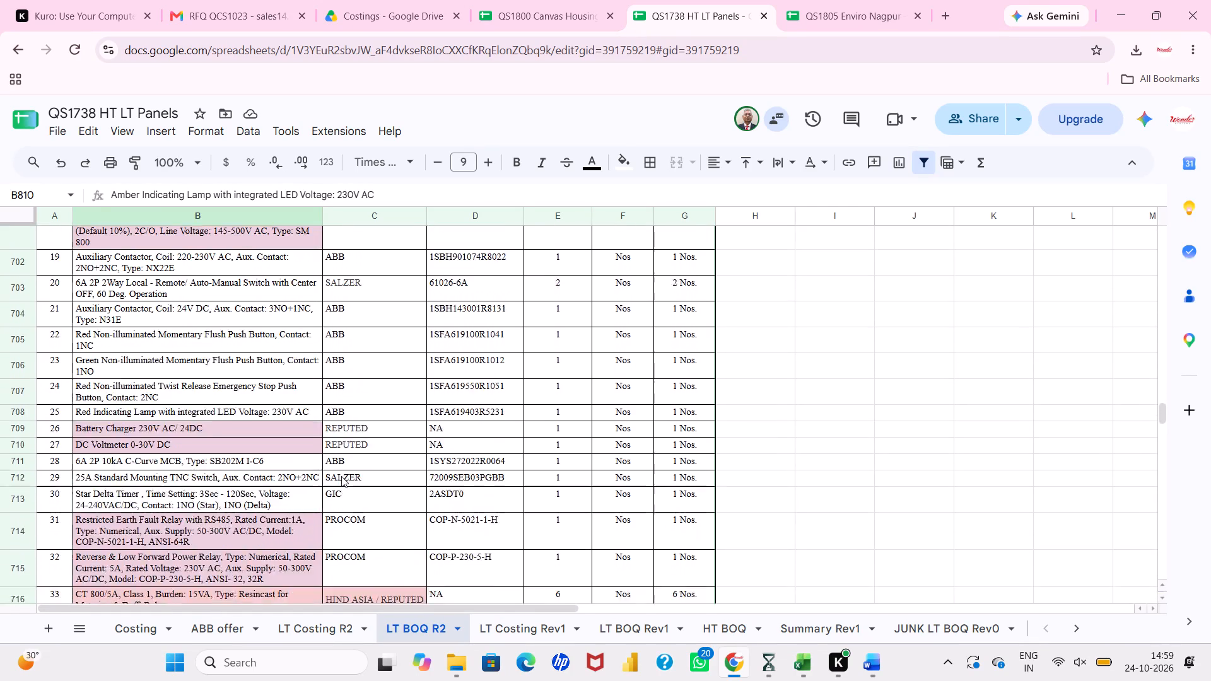
scroll(341, 476, up, 2)
scroll(341, 476, down, 2)
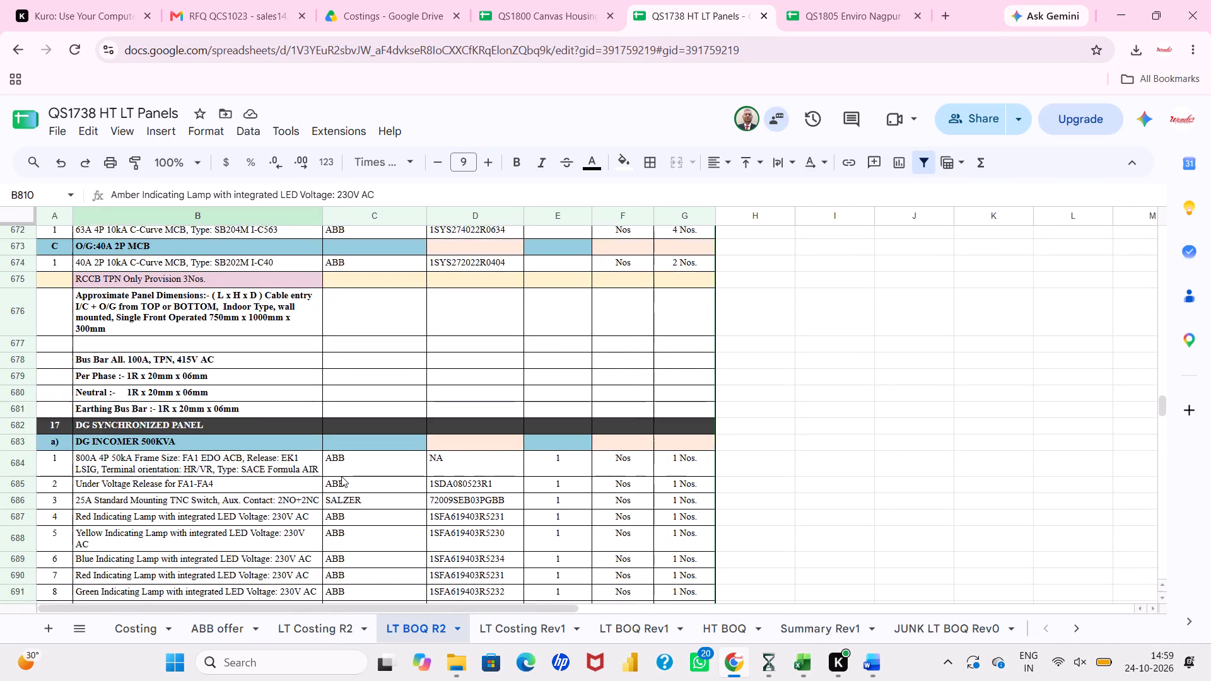
scroll(341, 476, down, 4)
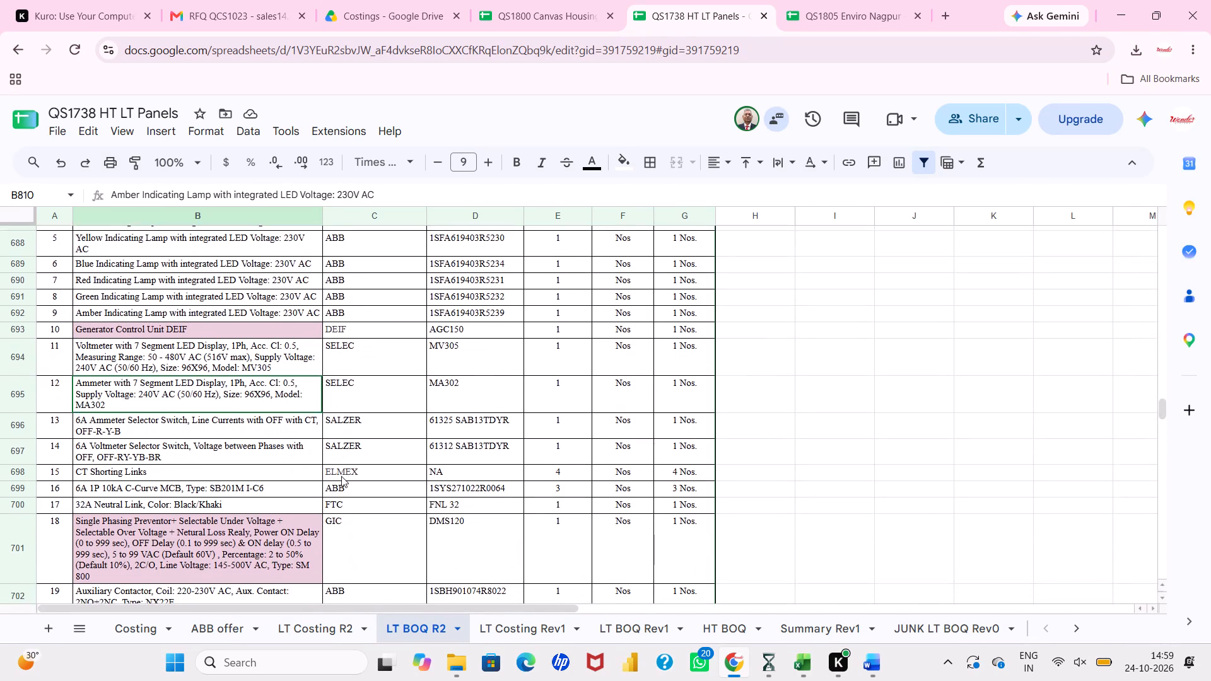
scroll(341, 476, down, 2)
In the LT Costing R2 sheet, delete the 2 Stage Over & Under Voltage Relay row (COP-N-1100-L) from the feeder with 800/5A CTs.
click(320, 626)
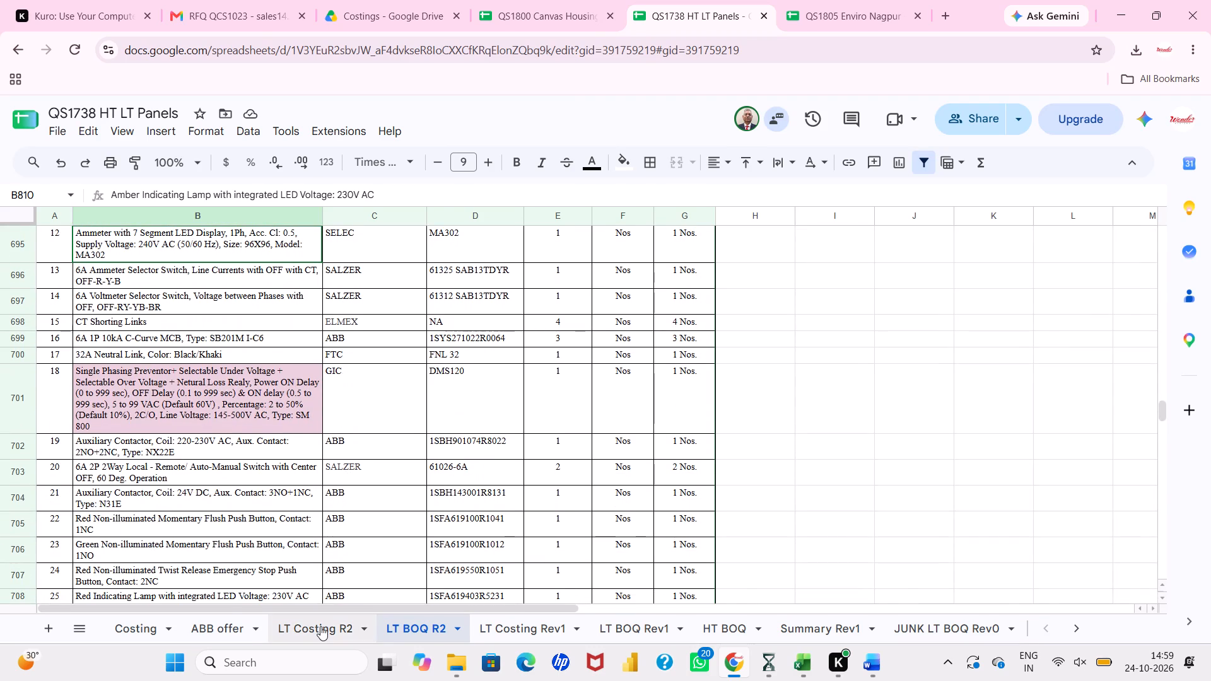
scroll(295, 440, down, 4)
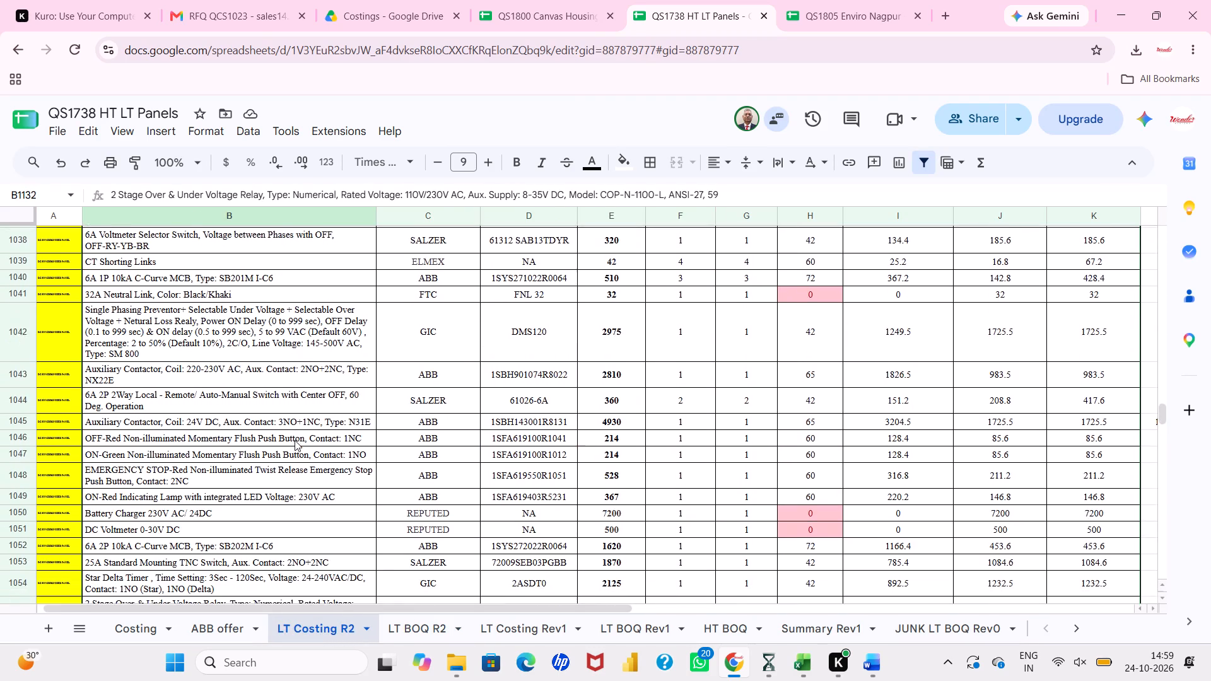
scroll(295, 440, down, 1)
scroll(191, 469, down, 1)
click(18, 455)
right_click(18, 455)
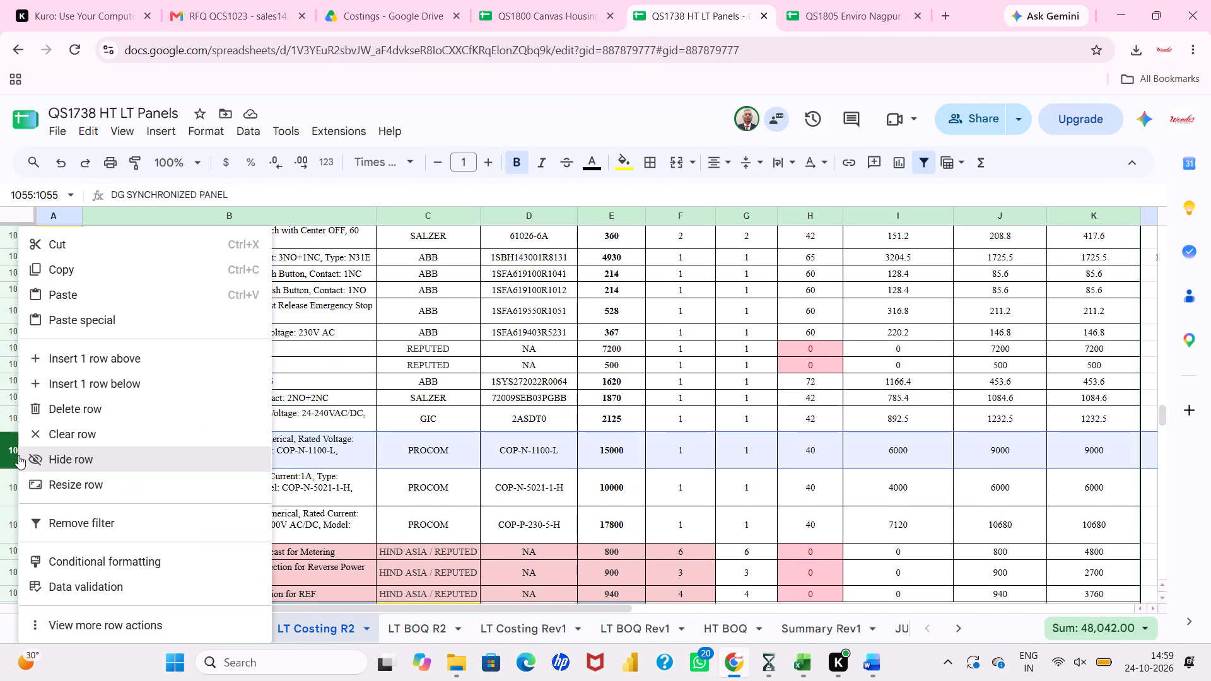
click(32, 414)
click(178, 433)
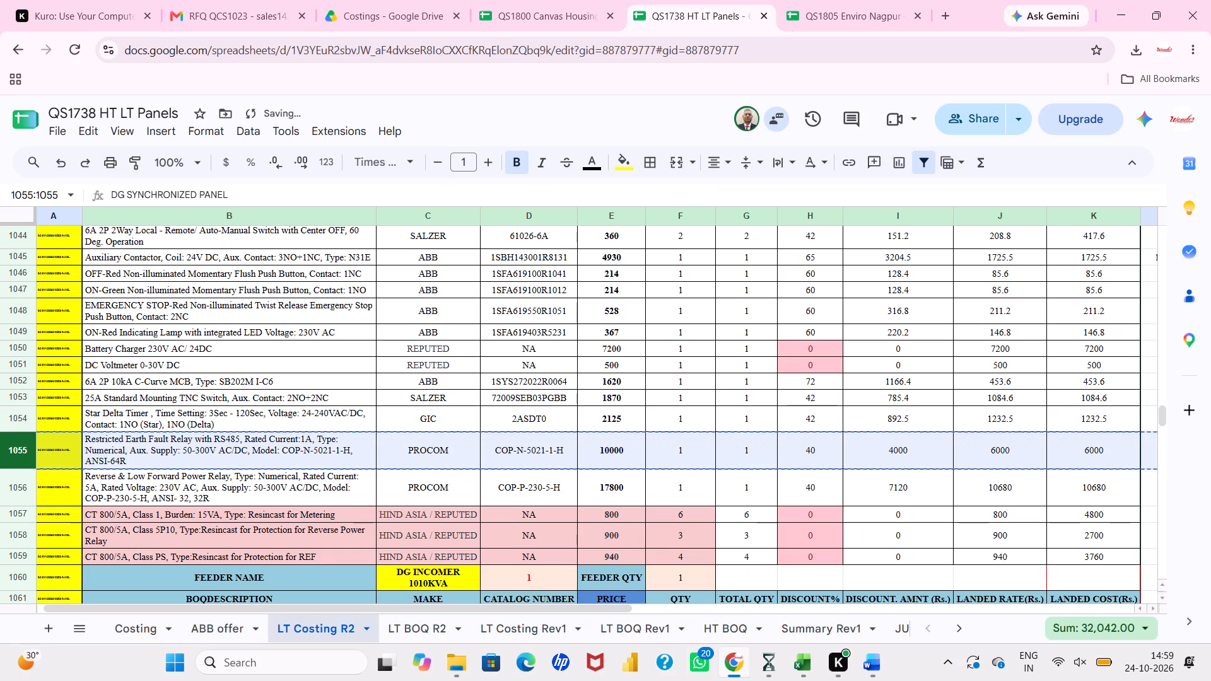
click(176, 448)
Delete the 2 Stage Over & Under Voltage Relay row (COP-N-1100-L) from the first DG INCOMER 1010KVA feeder in LT Costing R2.
scroll(176, 448, down, 5)
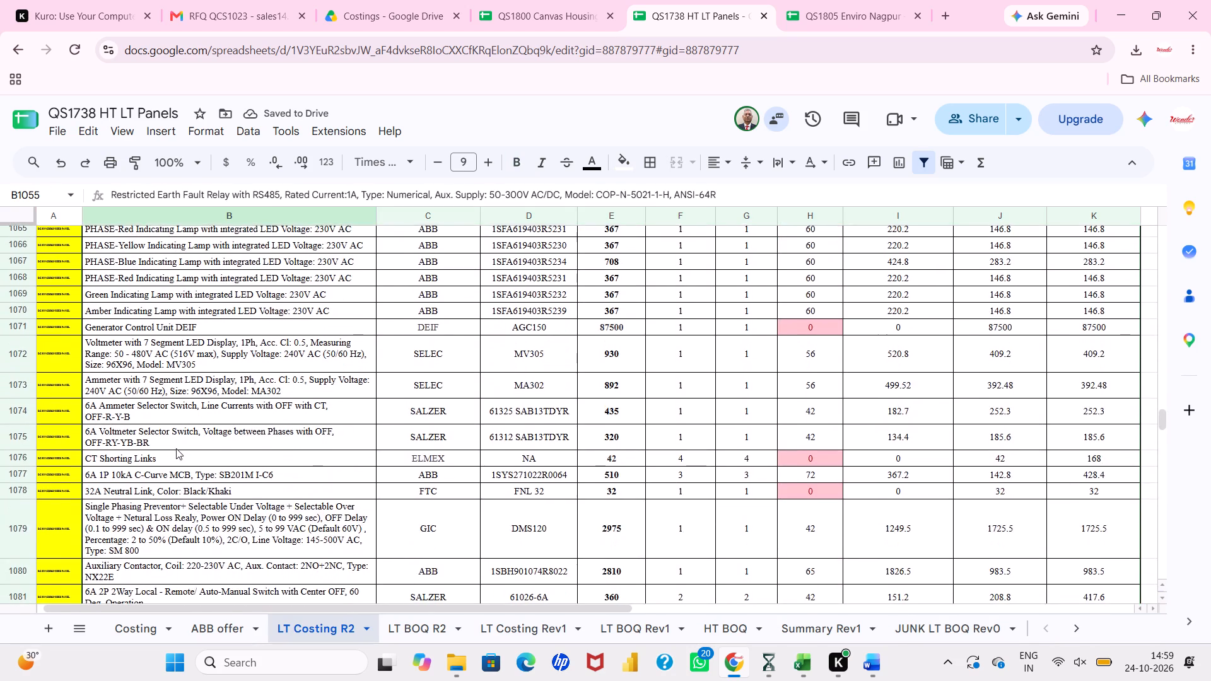
scroll(176, 448, down, 4)
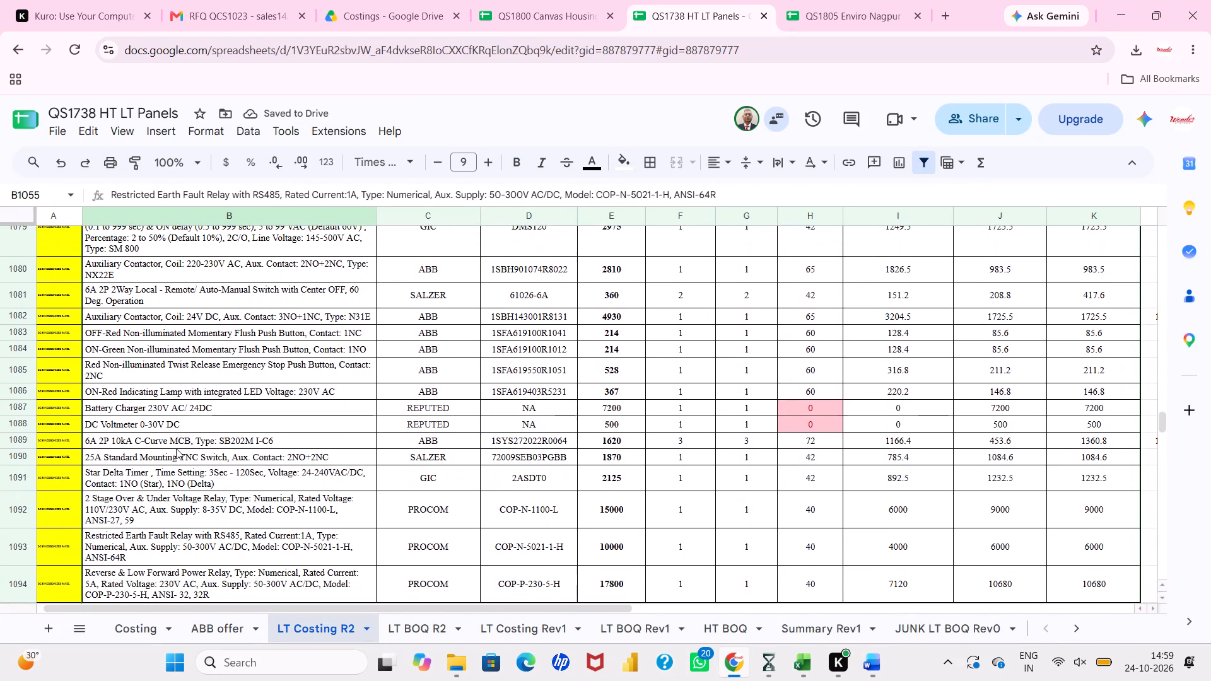
click(11, 508)
right_click(11, 508)
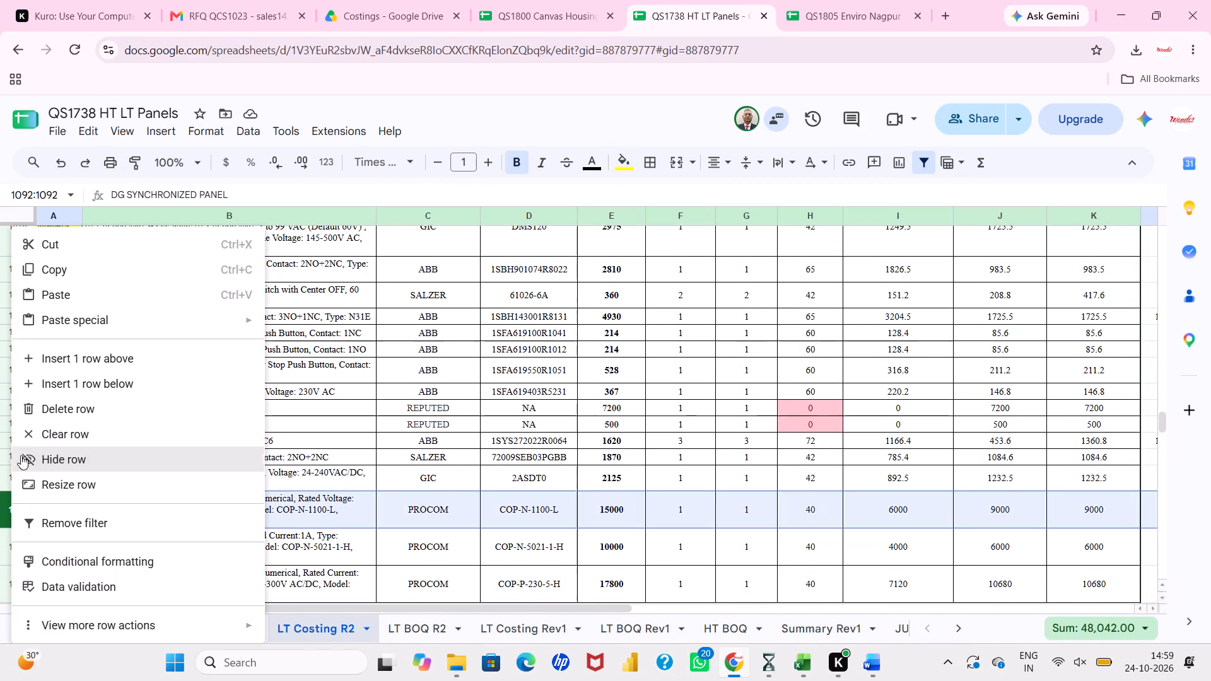
click(30, 416)
click(204, 439)
Delete the 2 Stage Over & Under Voltage Relay row (COP-N-1100-L) from the second DG INCOMER 1010KVA feeder in LT Costing R2.
scroll(204, 439, down, 4)
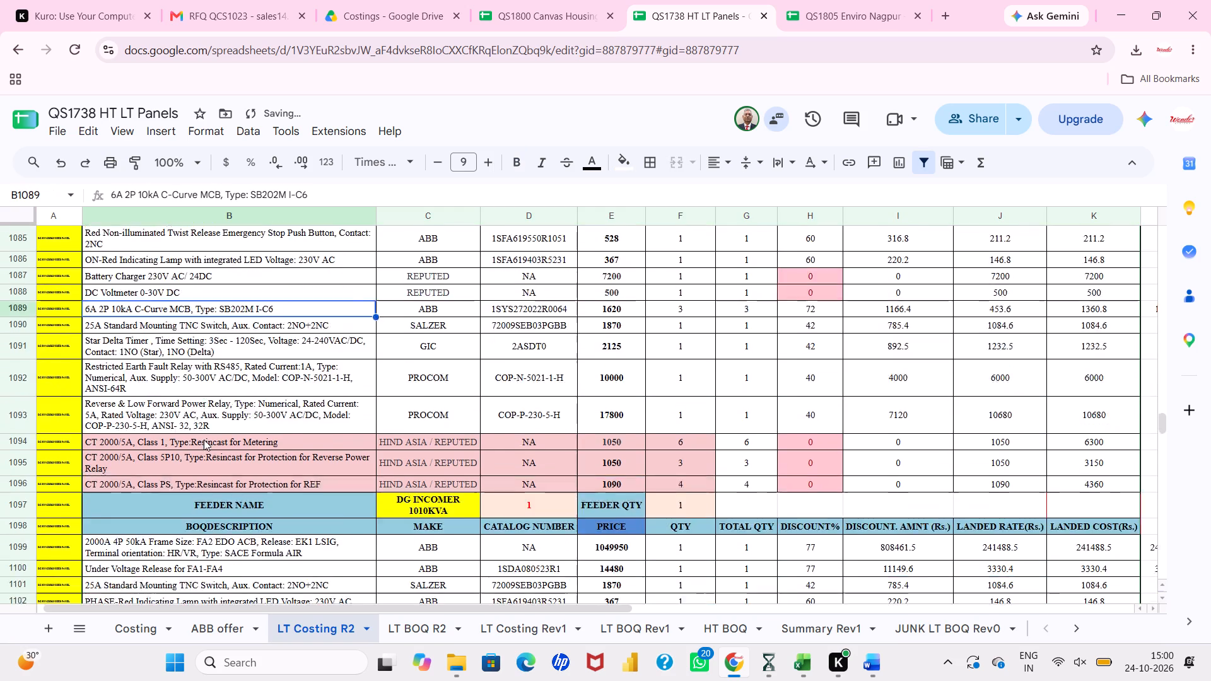
scroll(204, 439, down, 4)
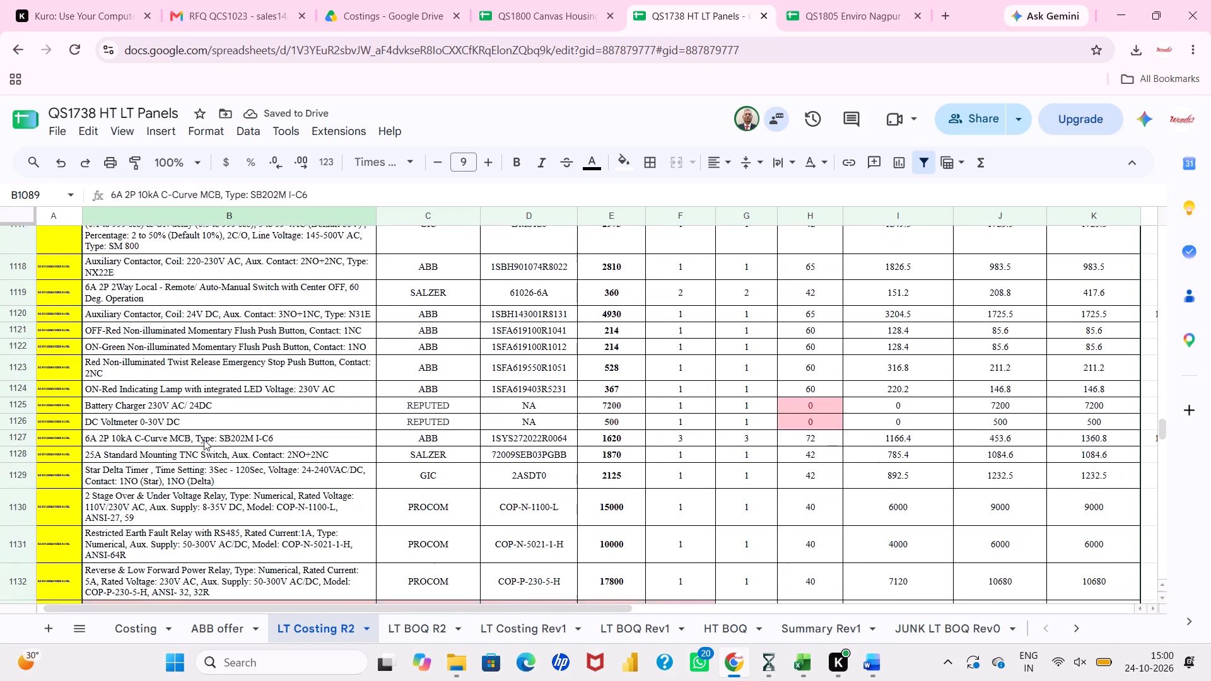
click(27, 513)
right_click(27, 513)
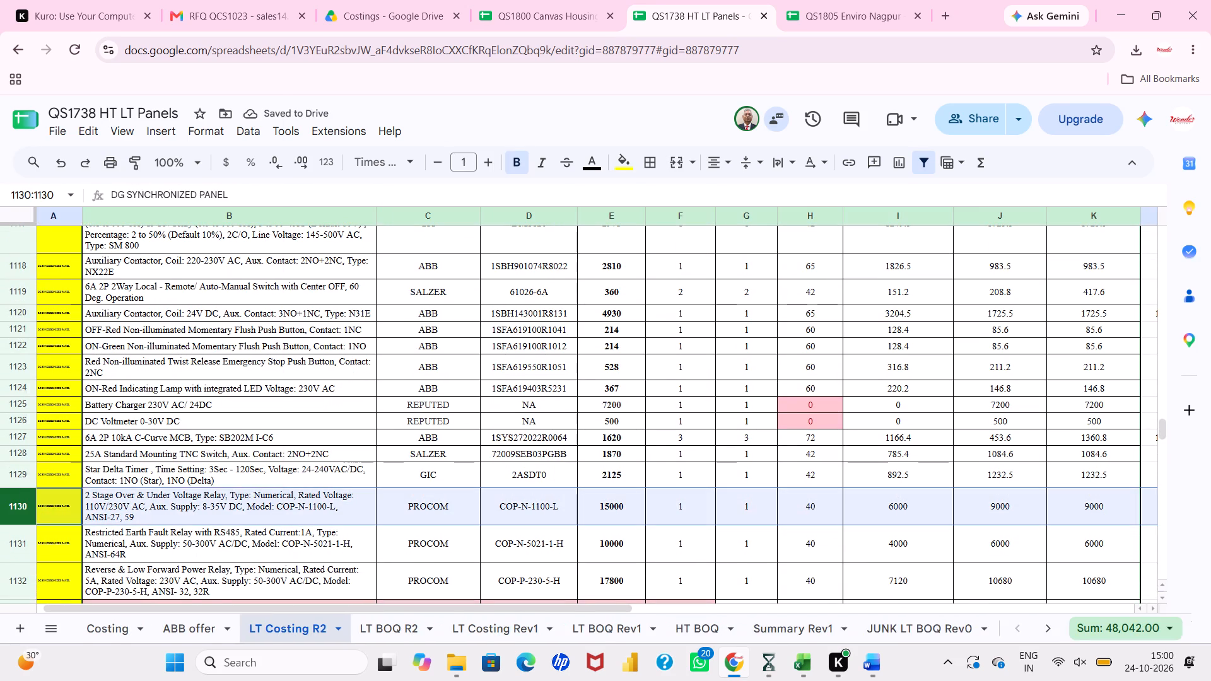
click(78, 286)
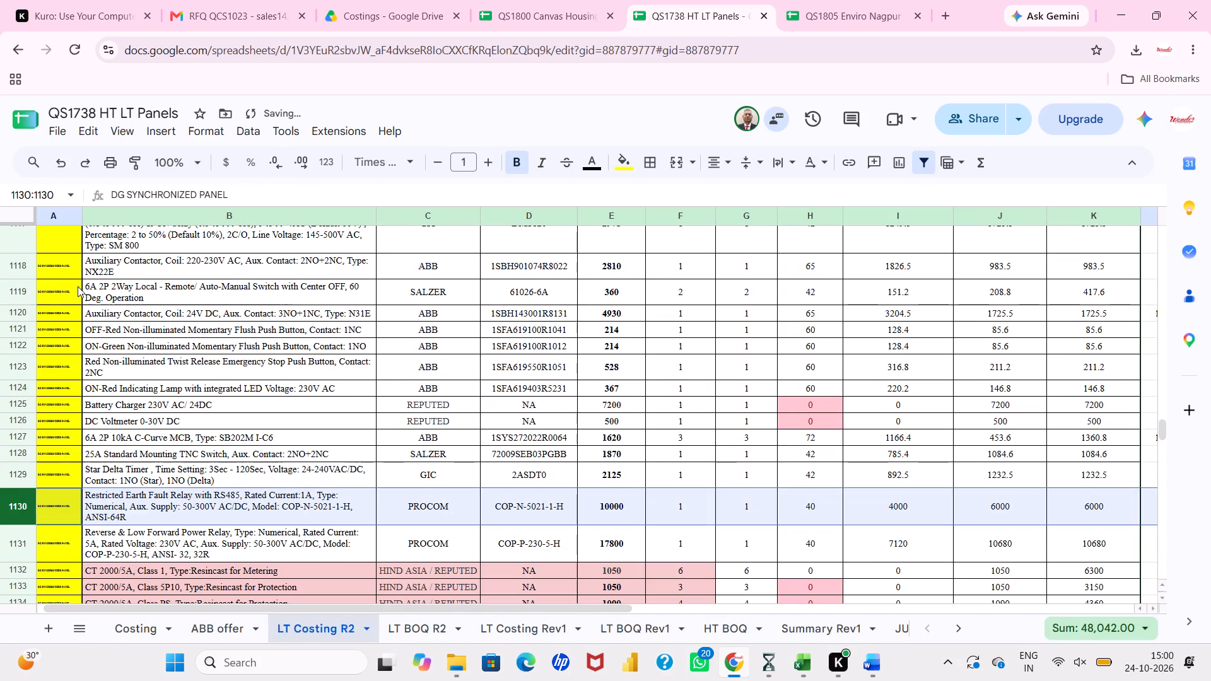
click(251, 508)
Check the remaining costing feeders, and examine the DG INCOMER 500KVA items in the LT BOQ R2 sheet for the same relay.
scroll(251, 508, down, 4)
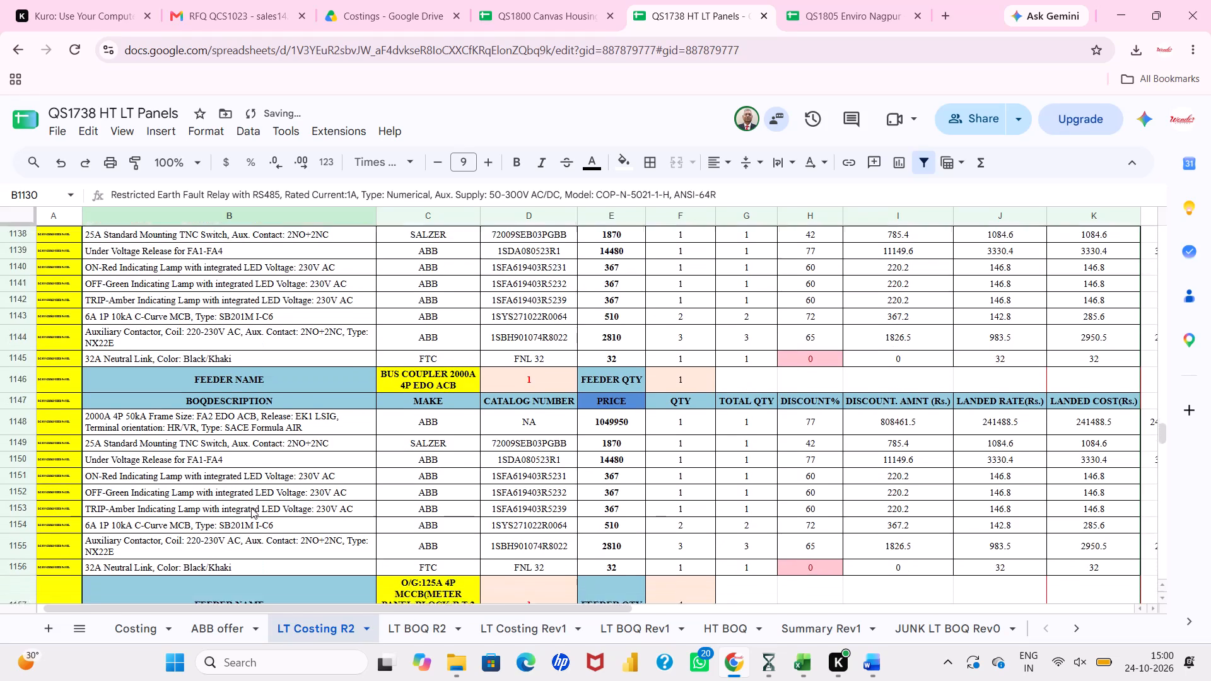
scroll(251, 508, down, 1)
click(382, 622)
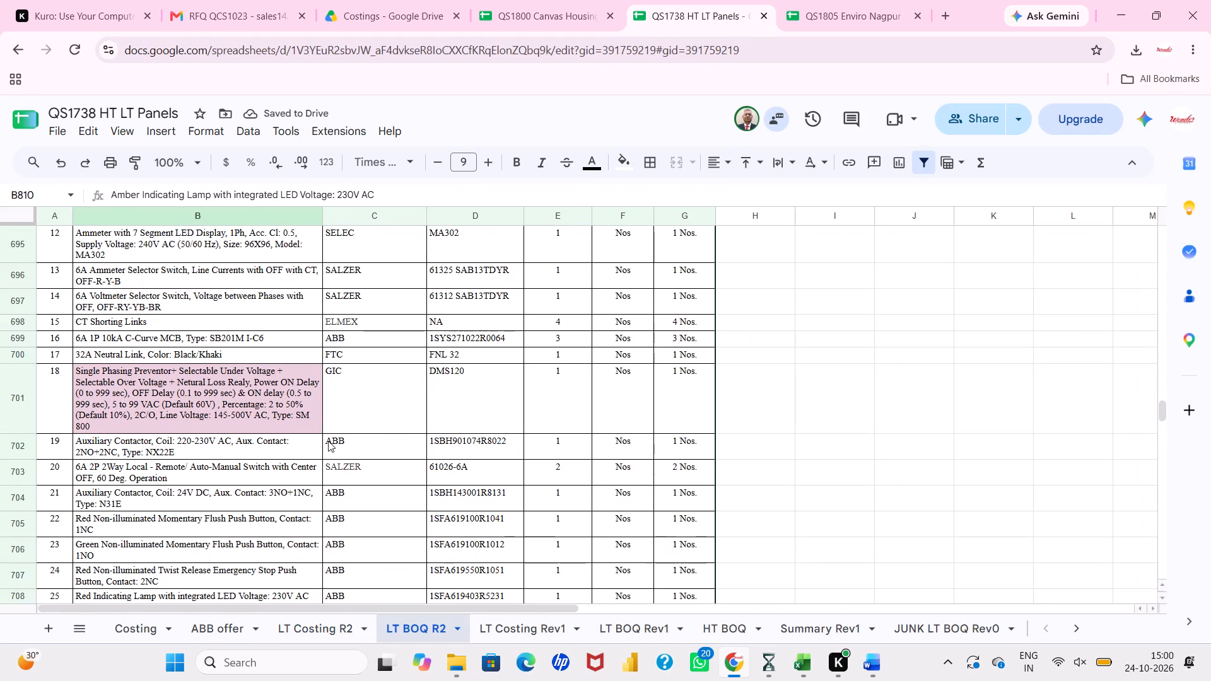
scroll(328, 441, down, 4)
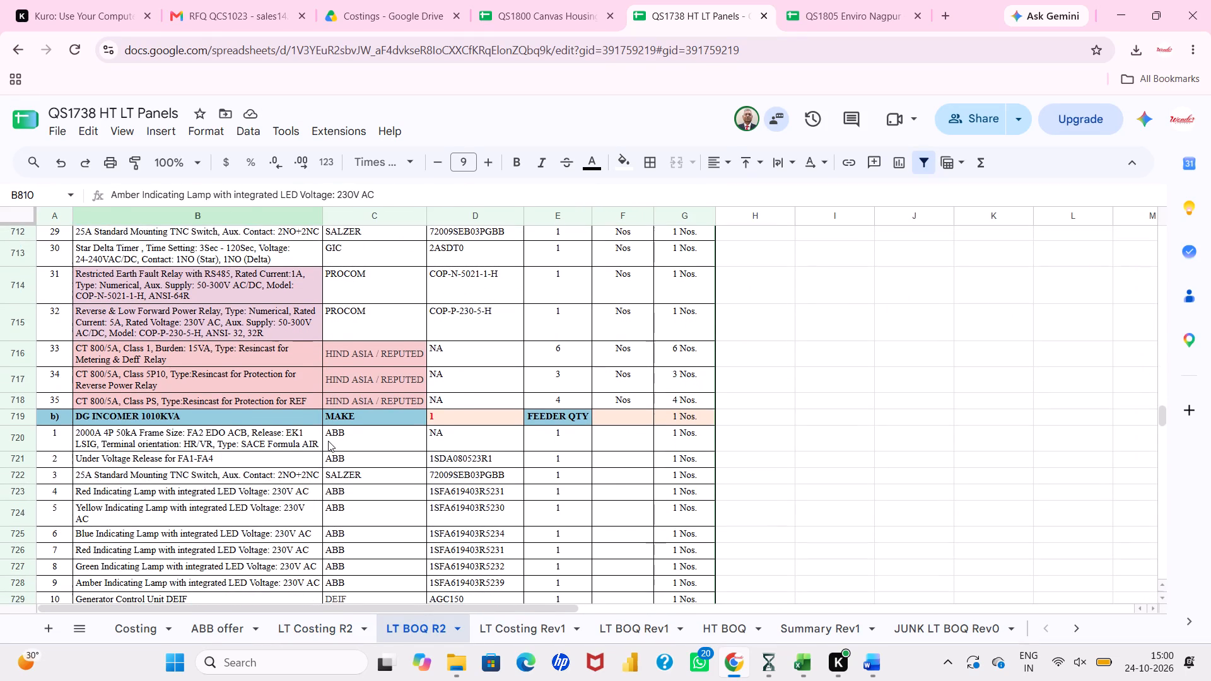
scroll(328, 441, down, 1)
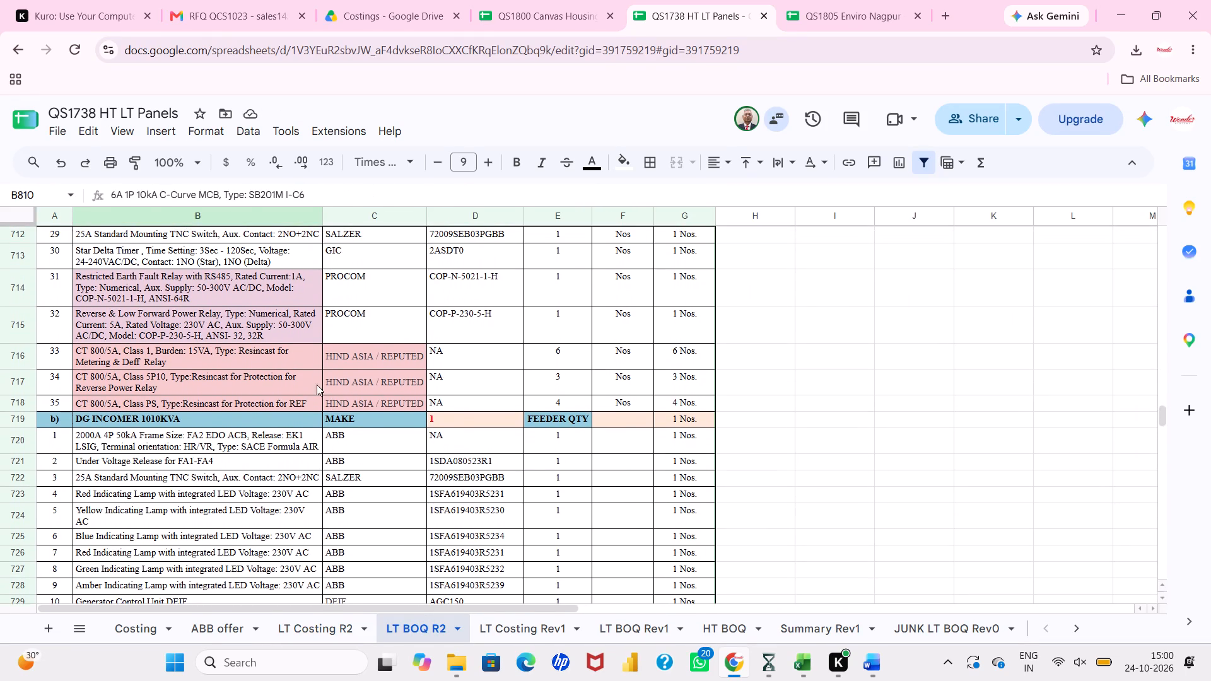
scroll(309, 362, up, 5)
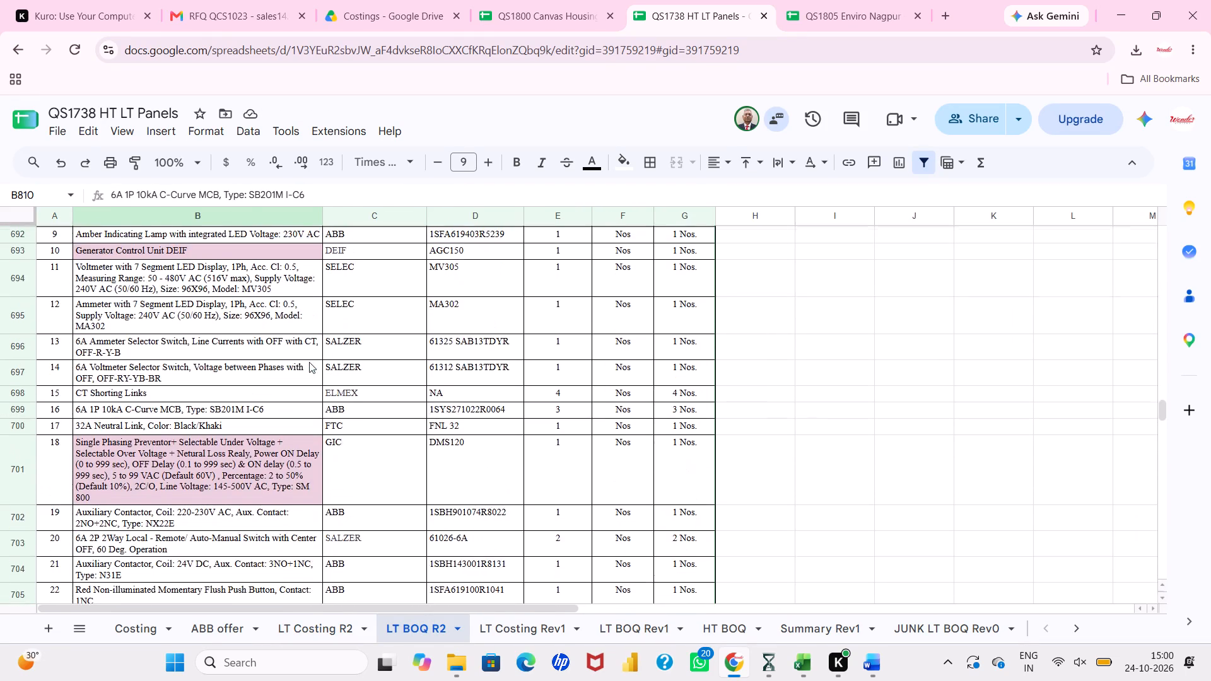
scroll(309, 362, up, 3)
scroll(309, 362, down, 5)
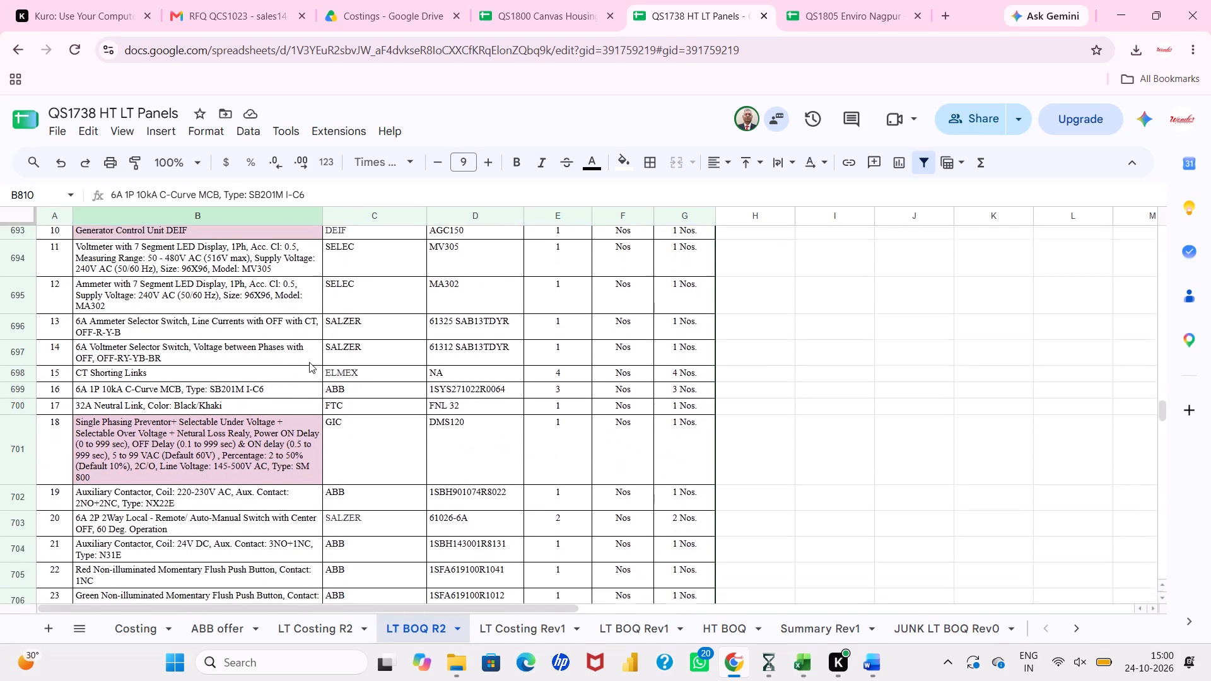
scroll(309, 362, down, 4)
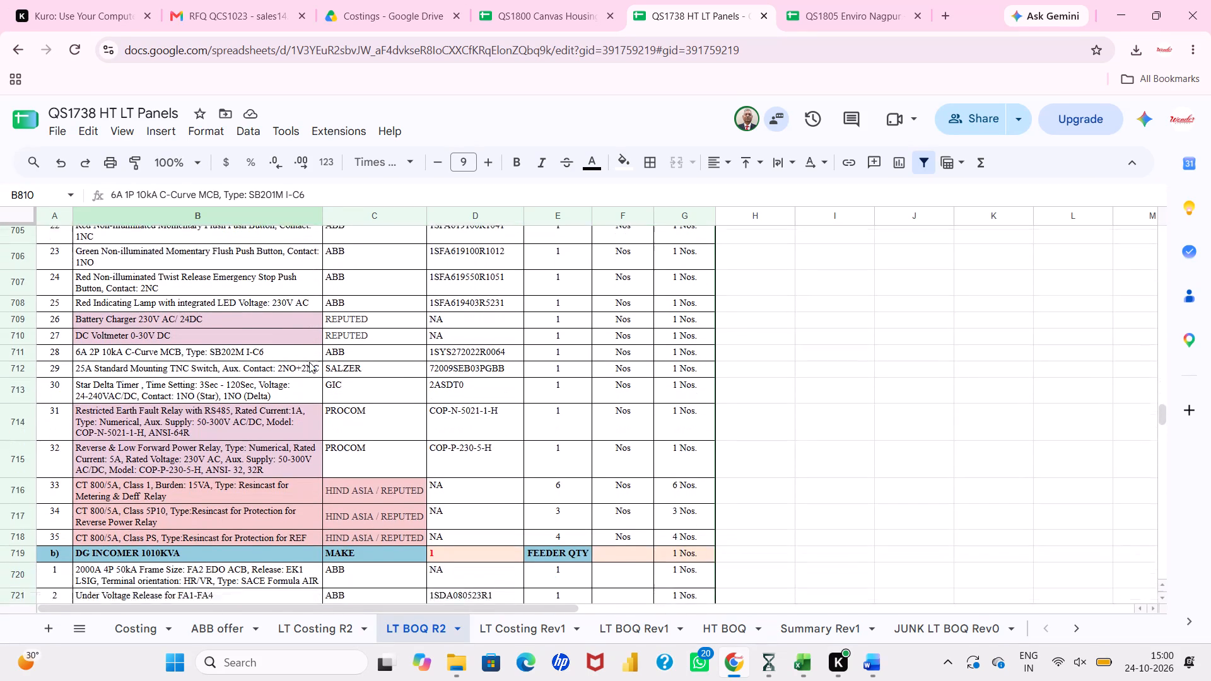
Delete the 2 Stage Over & Under Voltage Relay row (COP-N-1100-L) from DG INCOMER 1010KVA section b) in LT BOQ R2.
scroll(309, 362, down, 3)
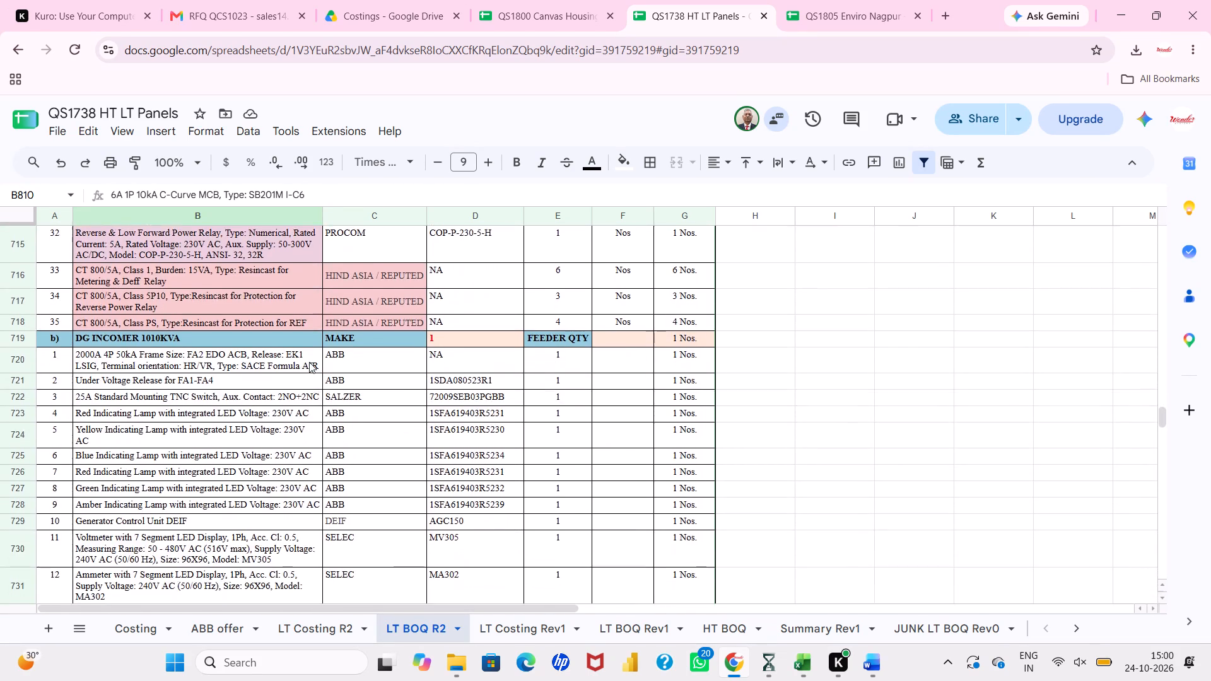
scroll(309, 362, down, 5)
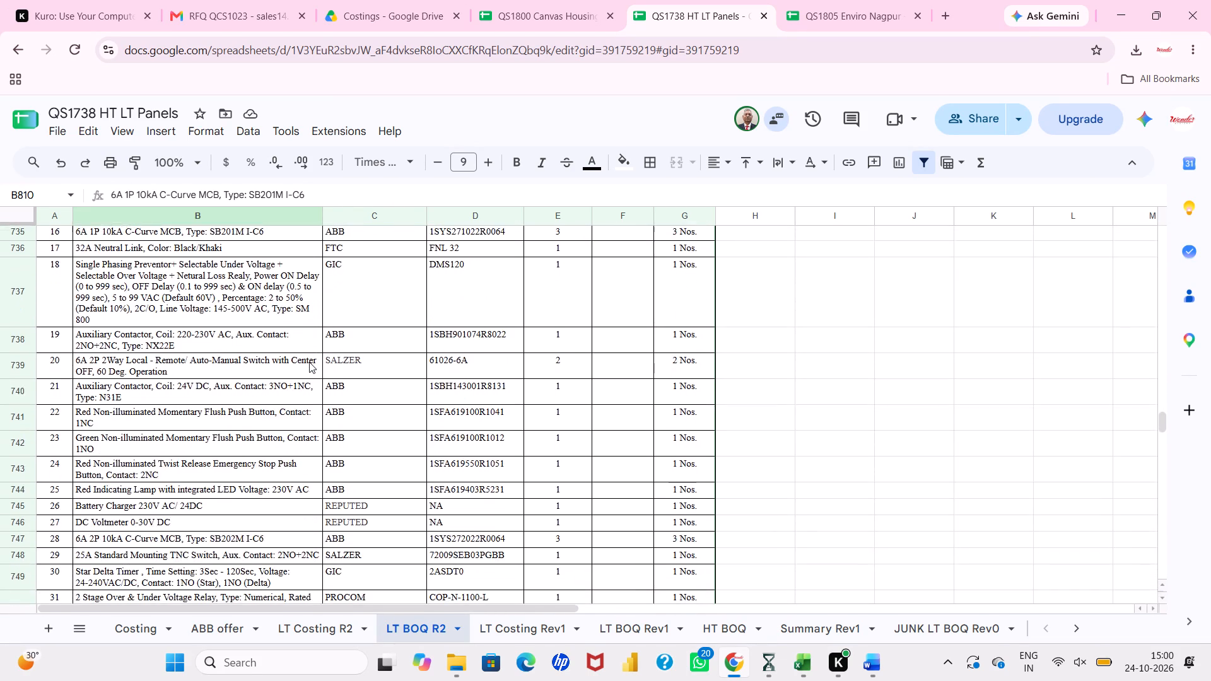
scroll(309, 362, down, 3)
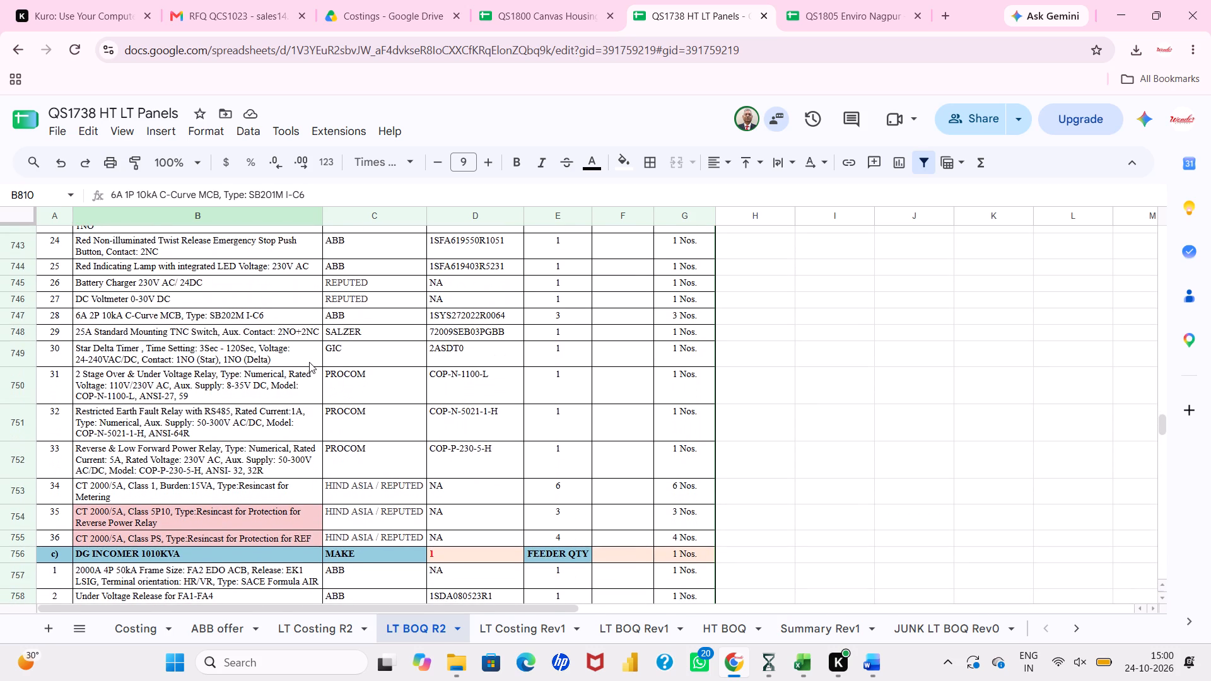
right_click(25, 381)
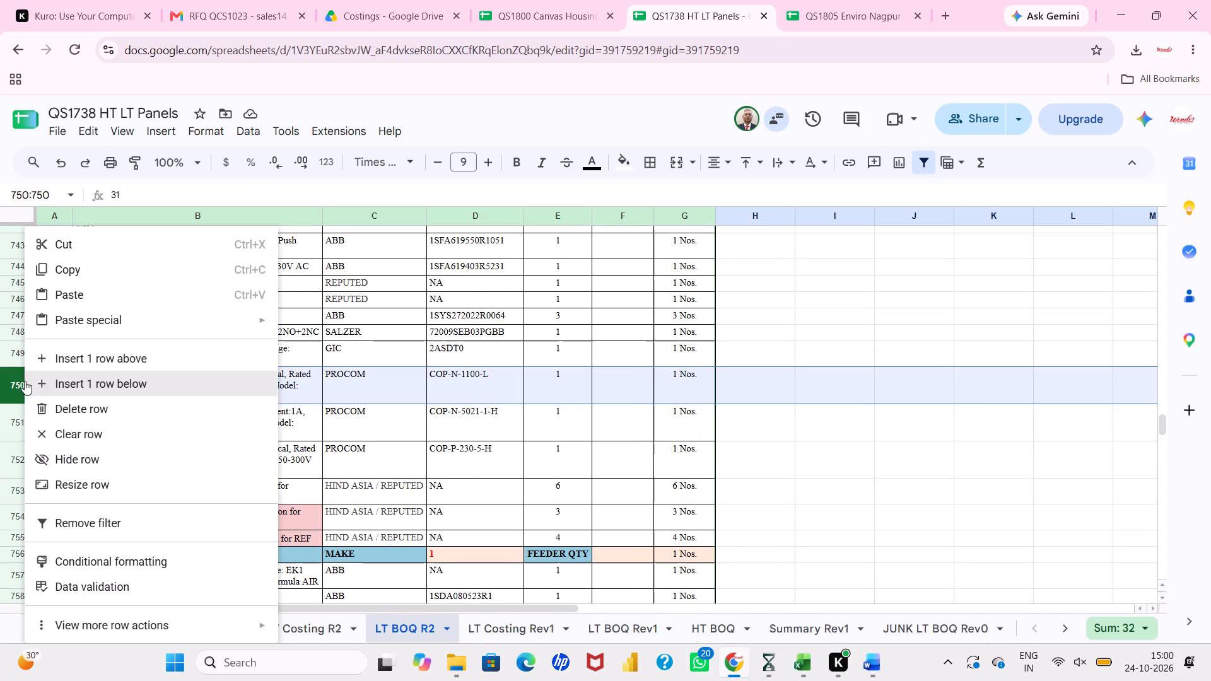
click(73, 407)
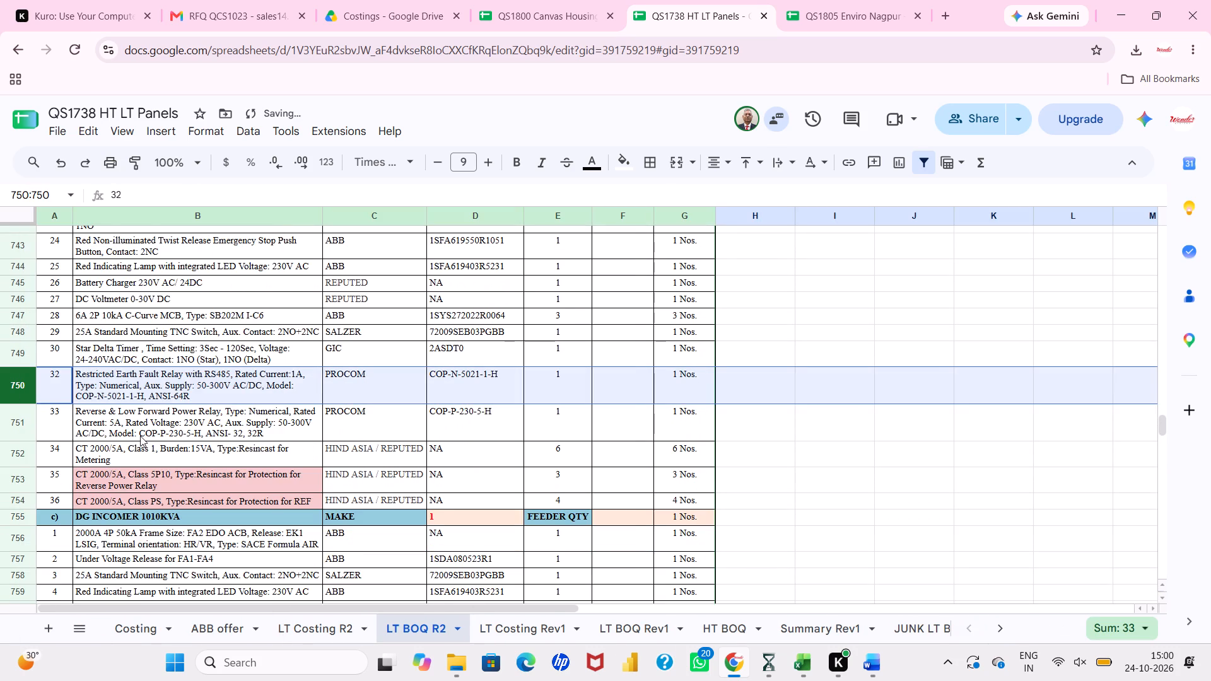
Delete the 2 Stage Over & Under Voltage Relay row (COP-N-1100-L) from DG INCOMER 1010KVA section c) in LT BOQ R2.
scroll(140, 436, down, 6)
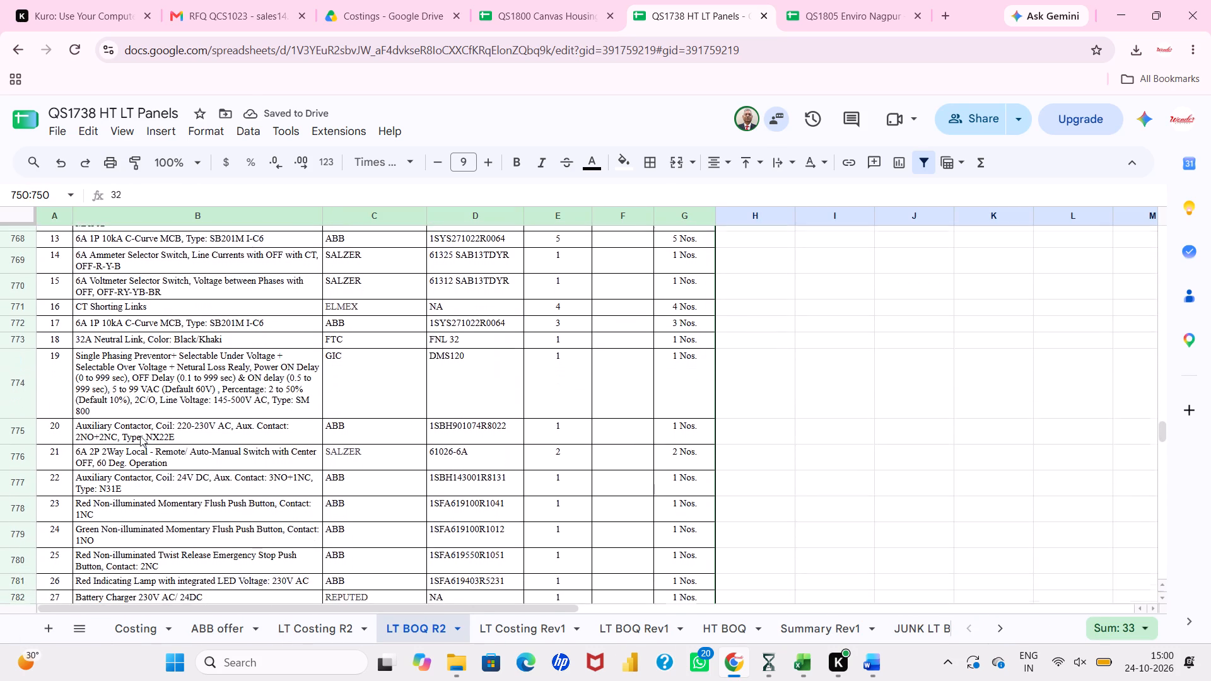
scroll(140, 436, down, 3)
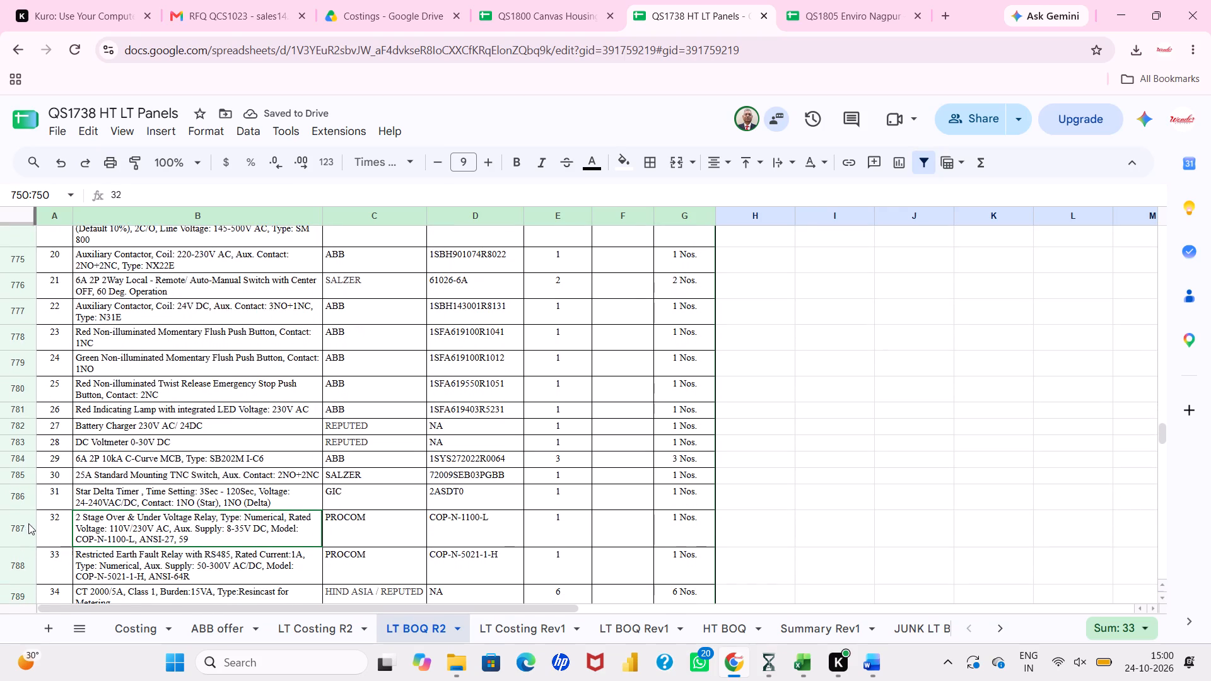
right_click(17, 524)
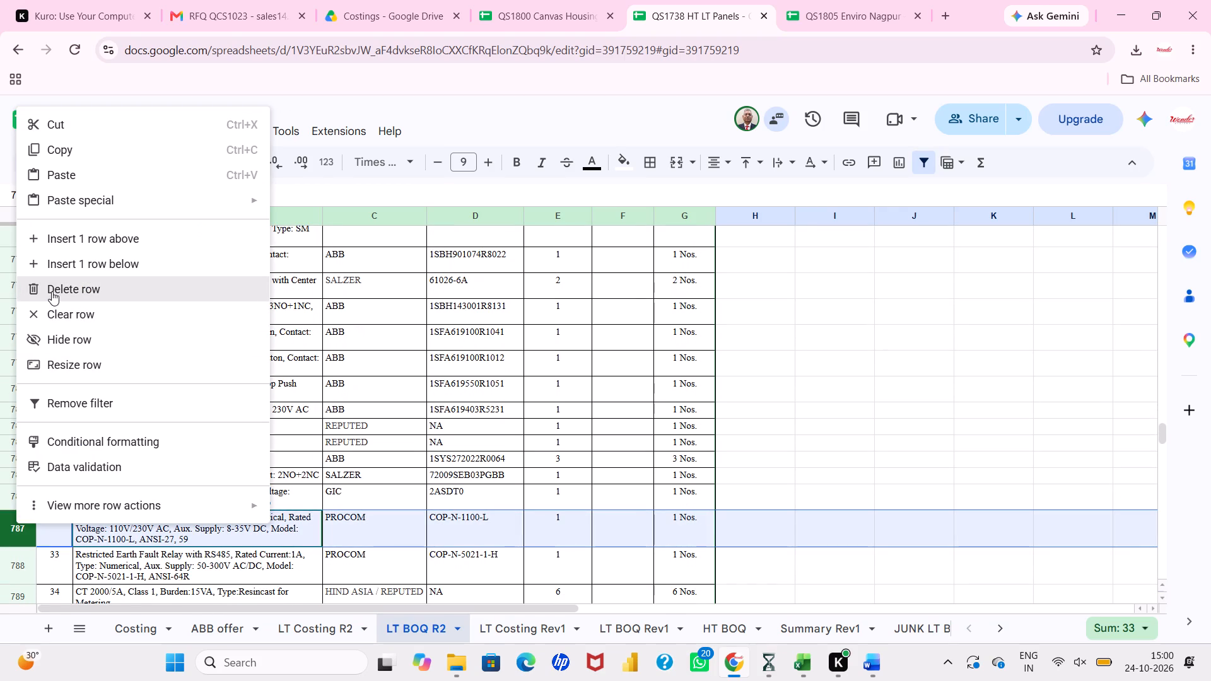
click(52, 291)
click(167, 441)
scroll(167, 441, down, 1)
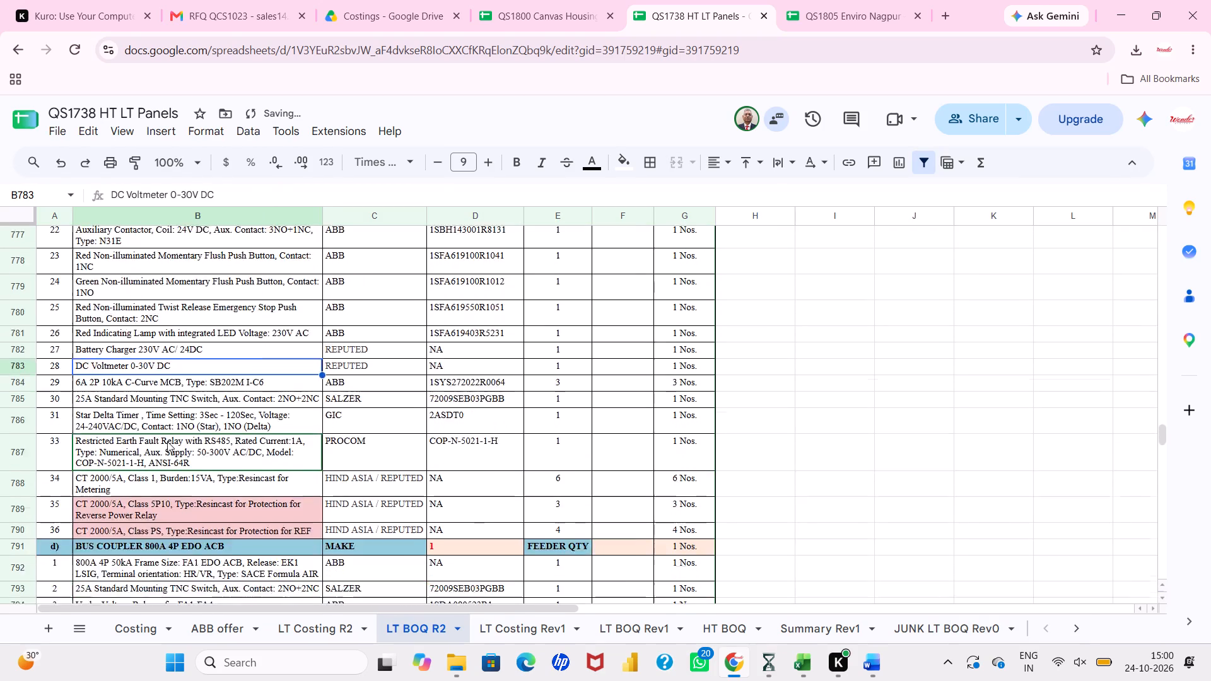
scroll(167, 441, down, 2)
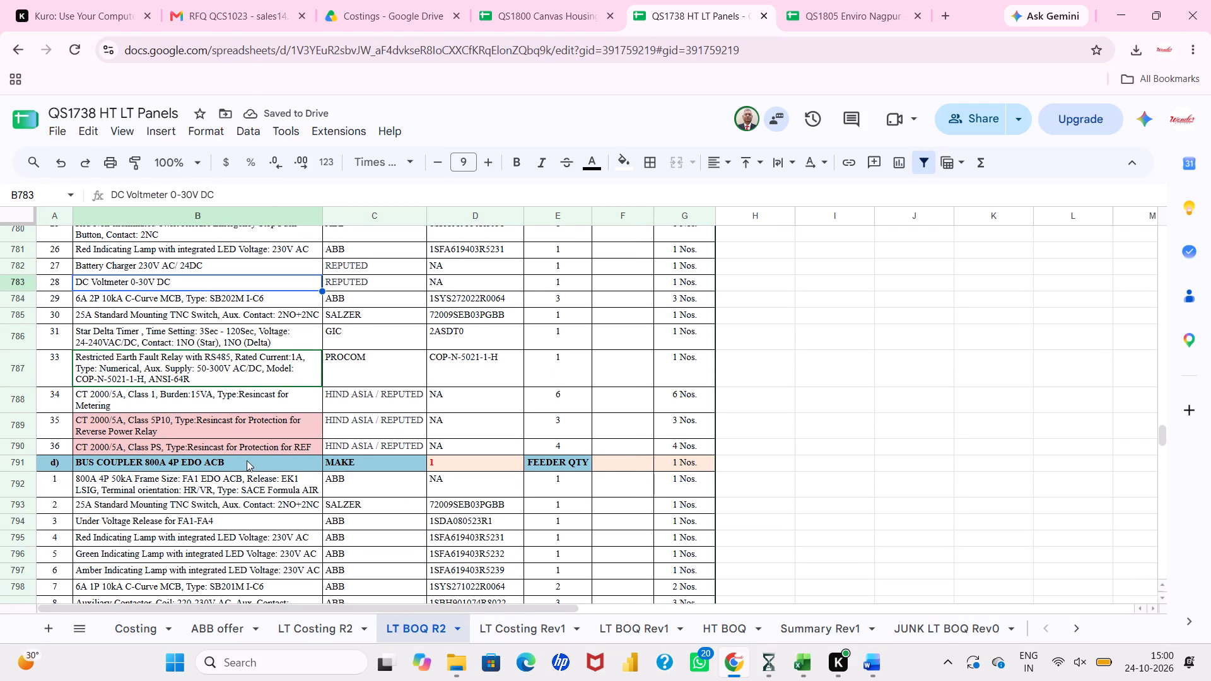
click(247, 460)
Switch to the Price_List workbook in Excel and delete BOM row 927, the COP-N-1100-L relay in the feeder before the DG INCOMER 1010KVA feeders.
click(800, 663)
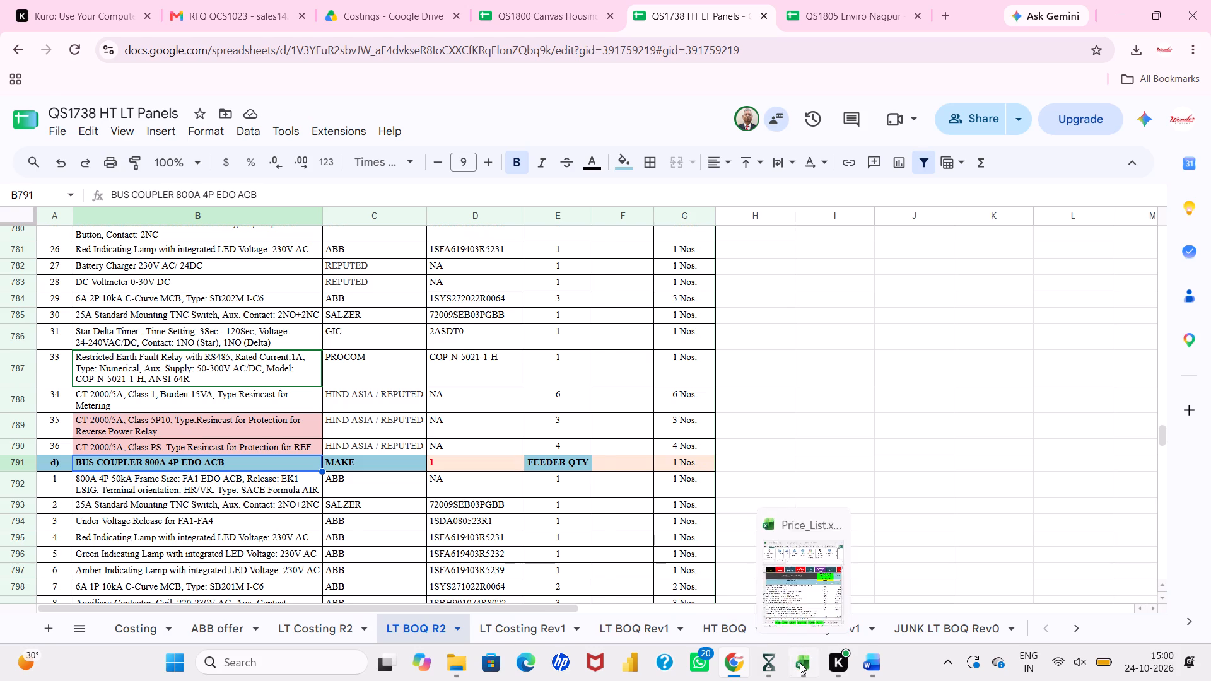
click(558, 18)
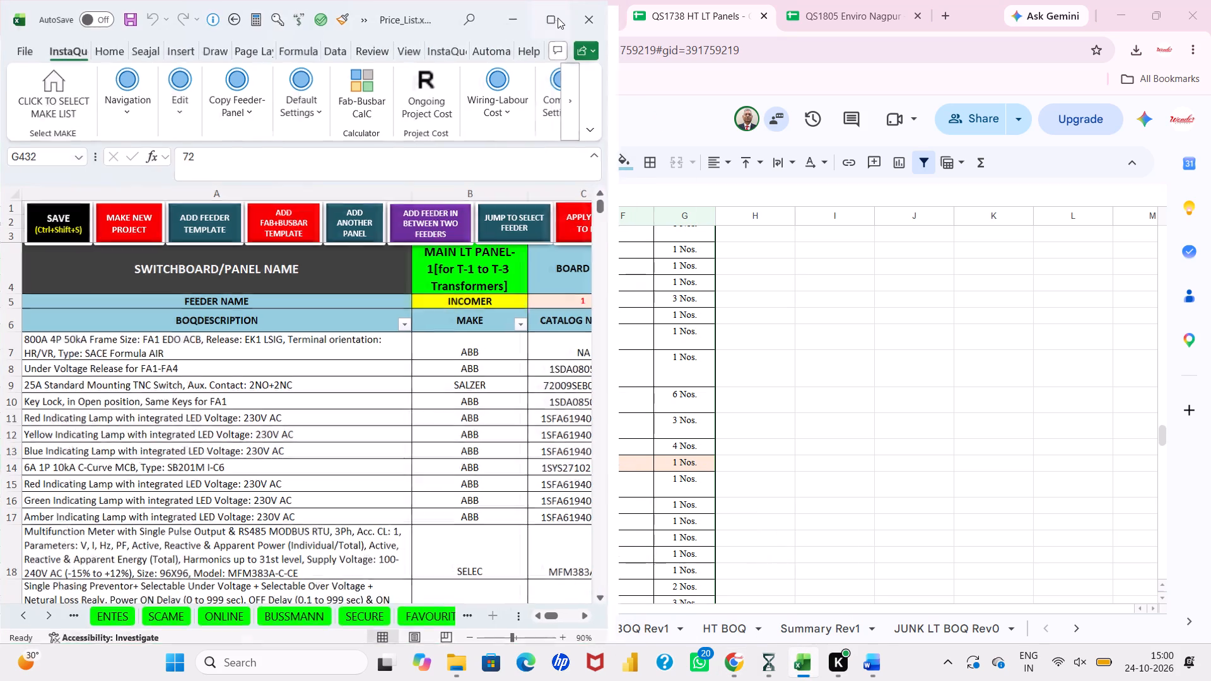
scroll(616, 390, right, 1)
scroll(616, 390, down, 4)
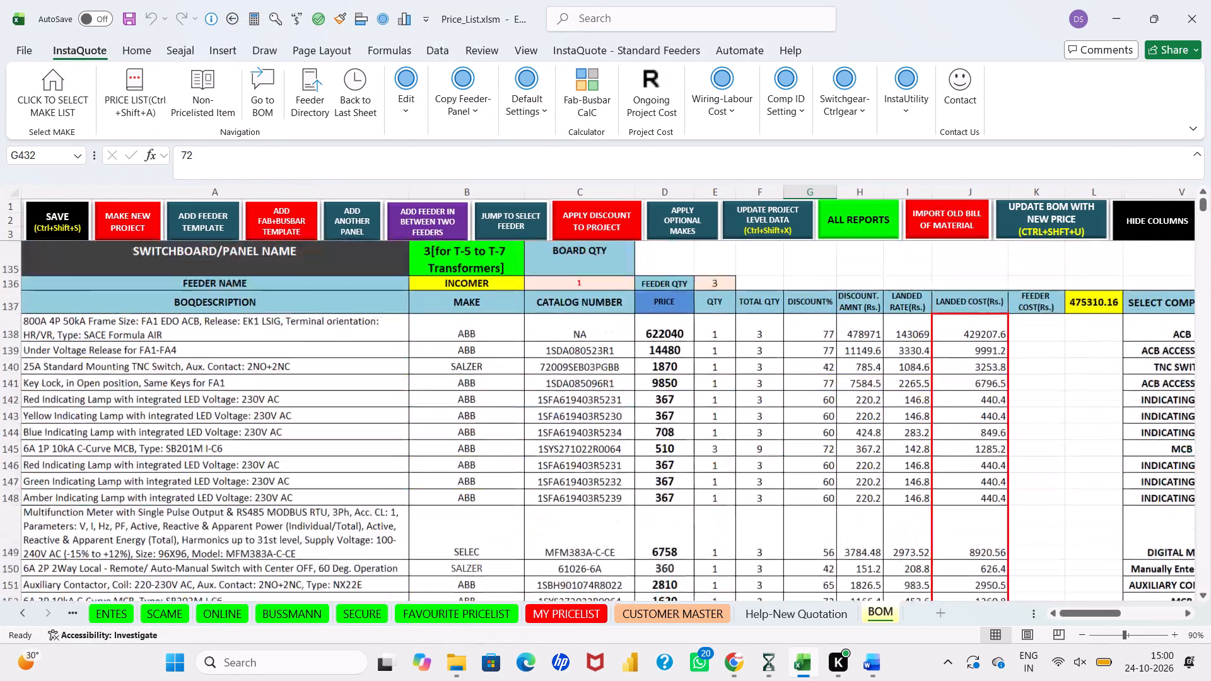
scroll(616, 390, down, 9)
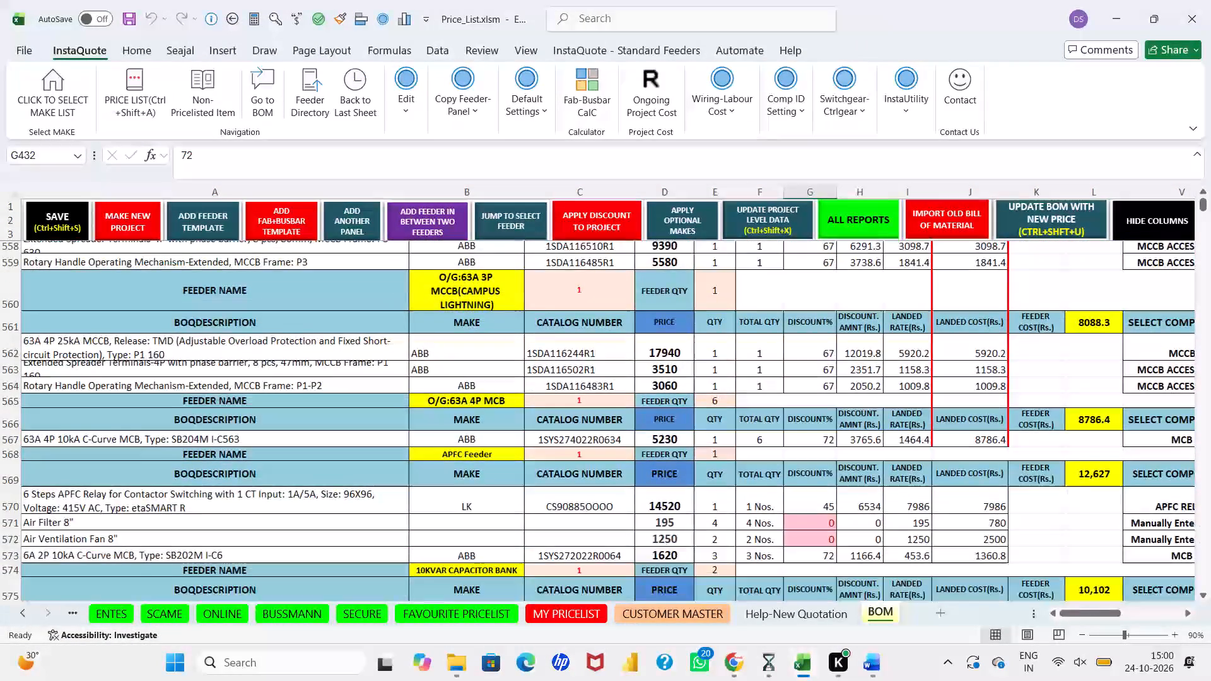
scroll(616, 390, down, 9)
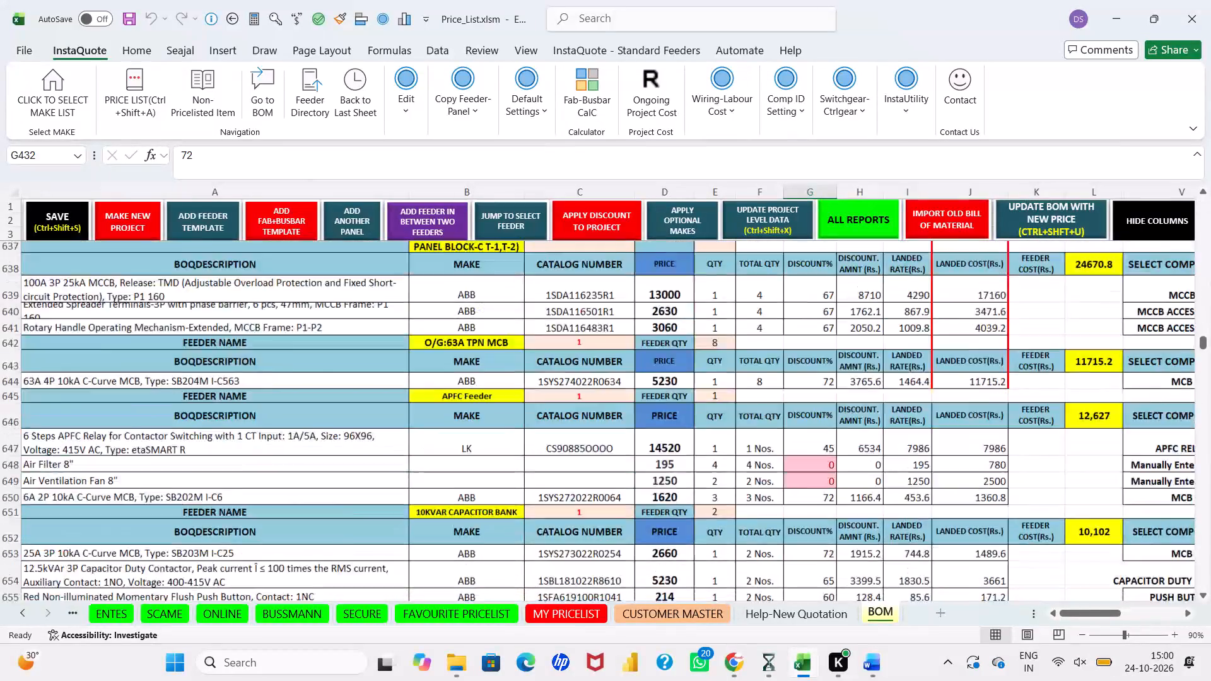
scroll(616, 390, down, 9)
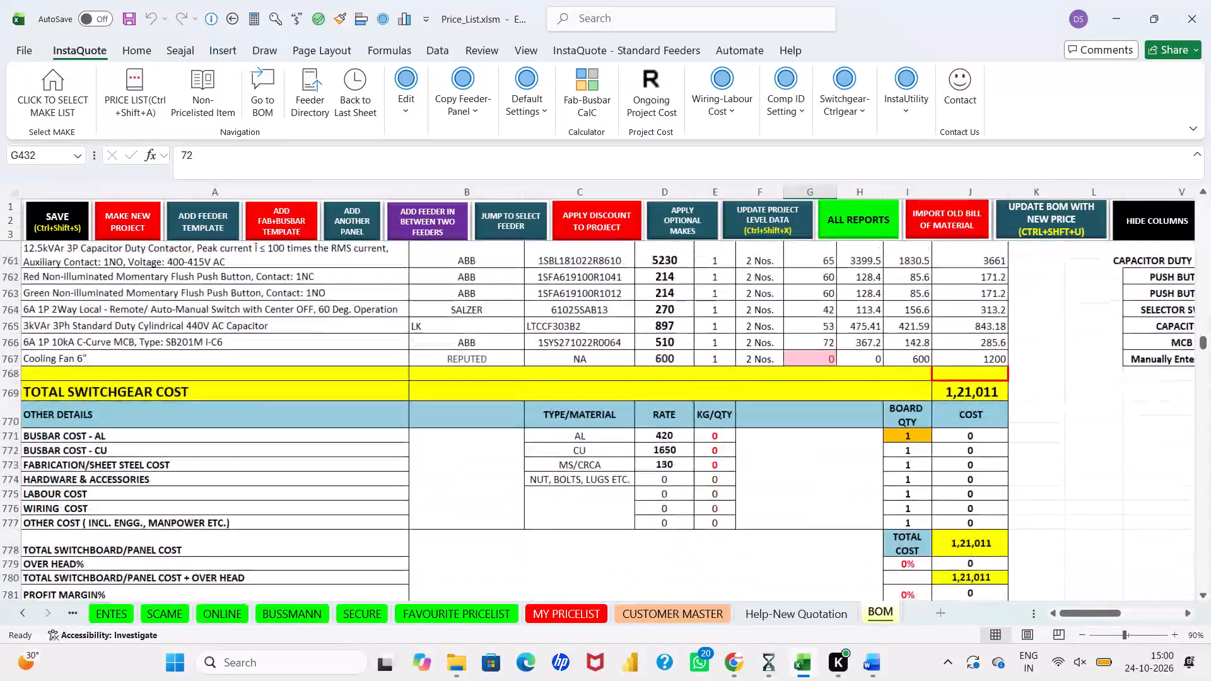
scroll(616, 390, down, 9)
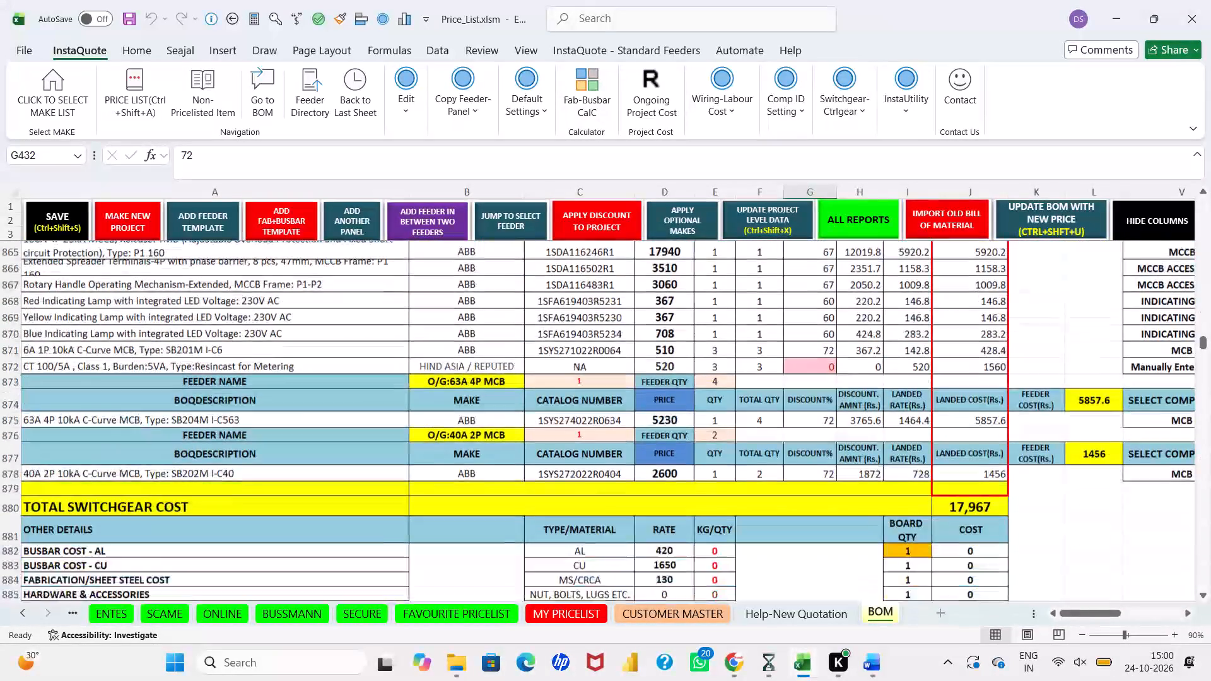
scroll(616, 390, down, 8)
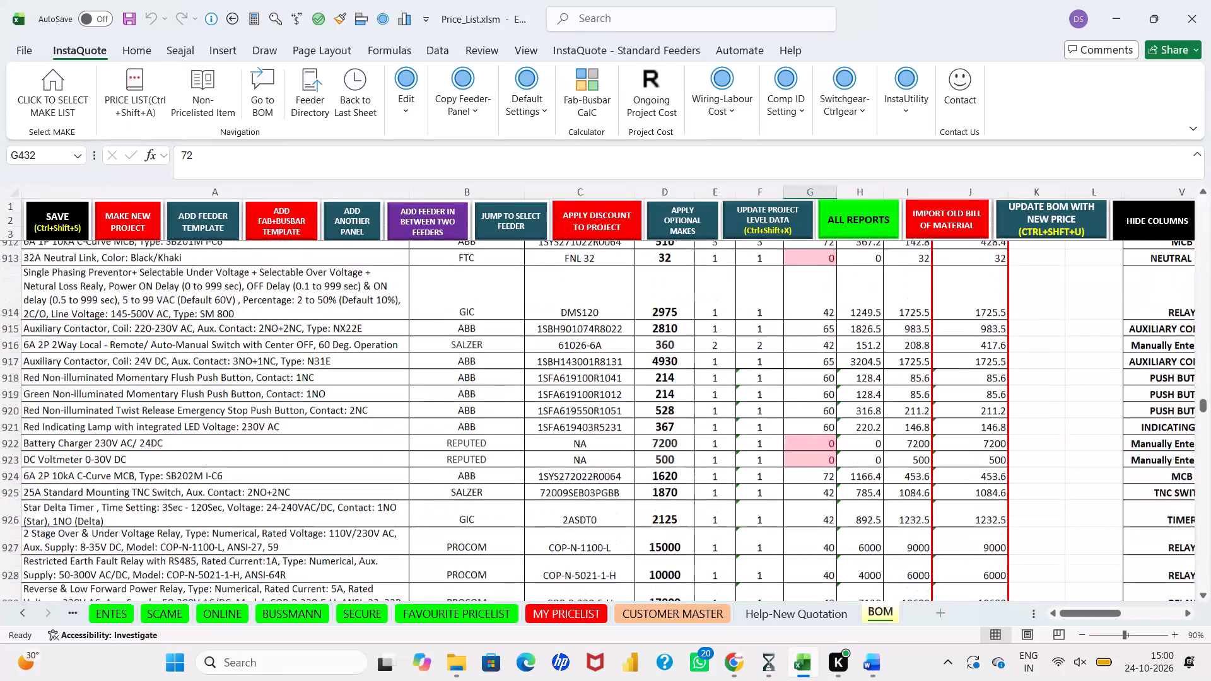
right_click(8, 414)
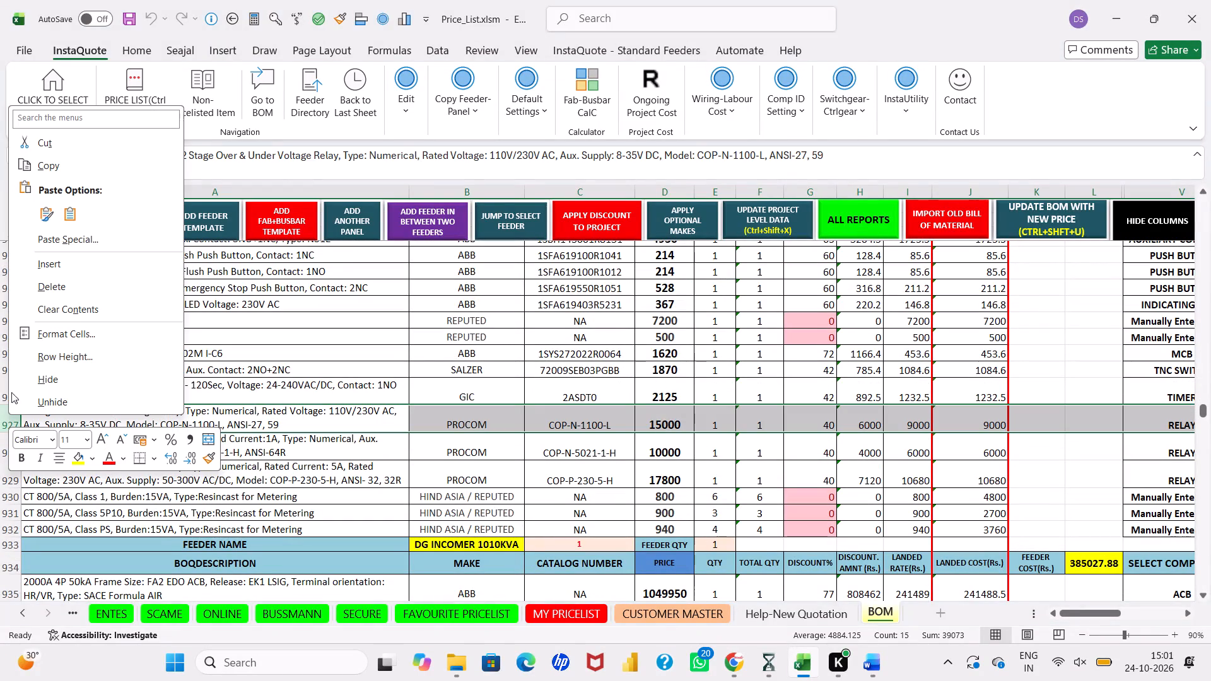
click(26, 294)
Delete the 2 Stage Over & Under Voltage Relay row (COP-N-1100-L) from the first DG INCOMER 1010KVA feeder in the BOM sheet.
scroll(141, 448, down, 2)
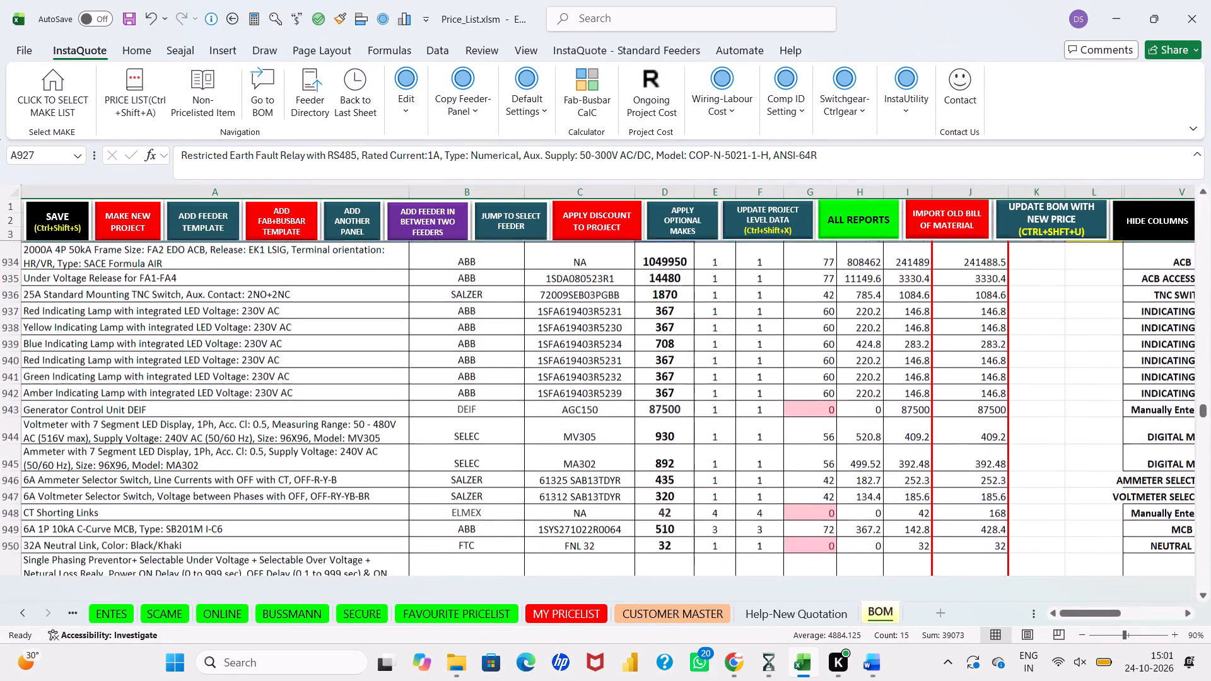
scroll(141, 448, down, 3)
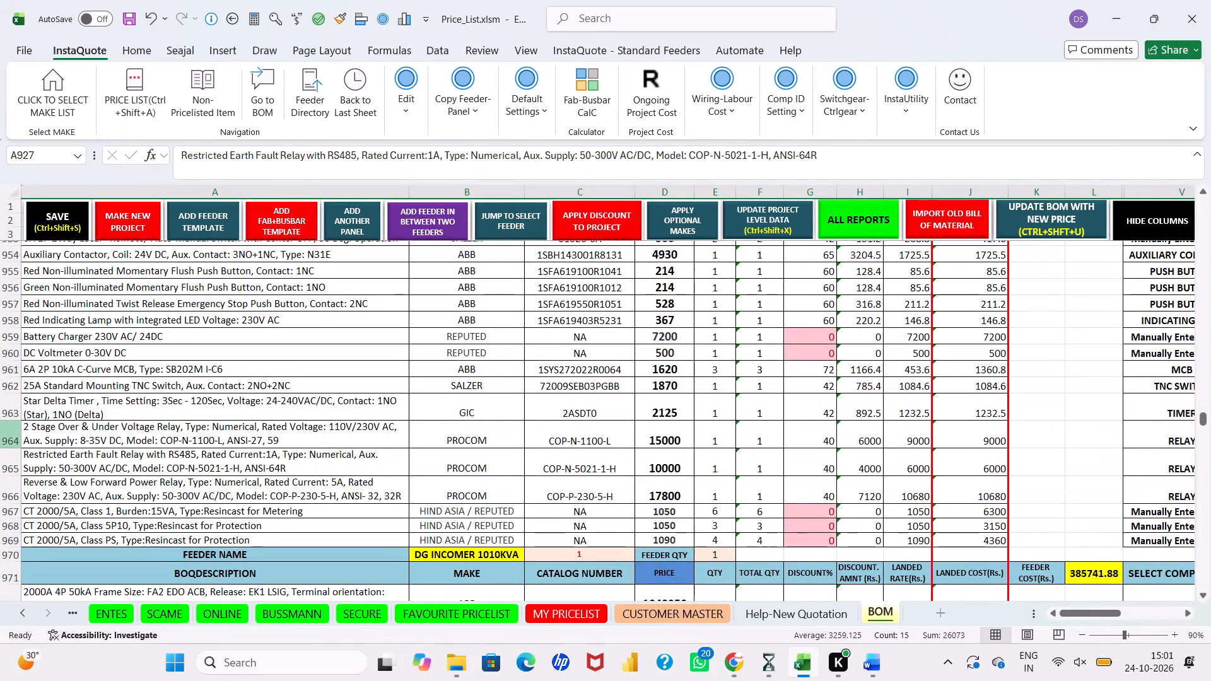
right_click(10, 438)
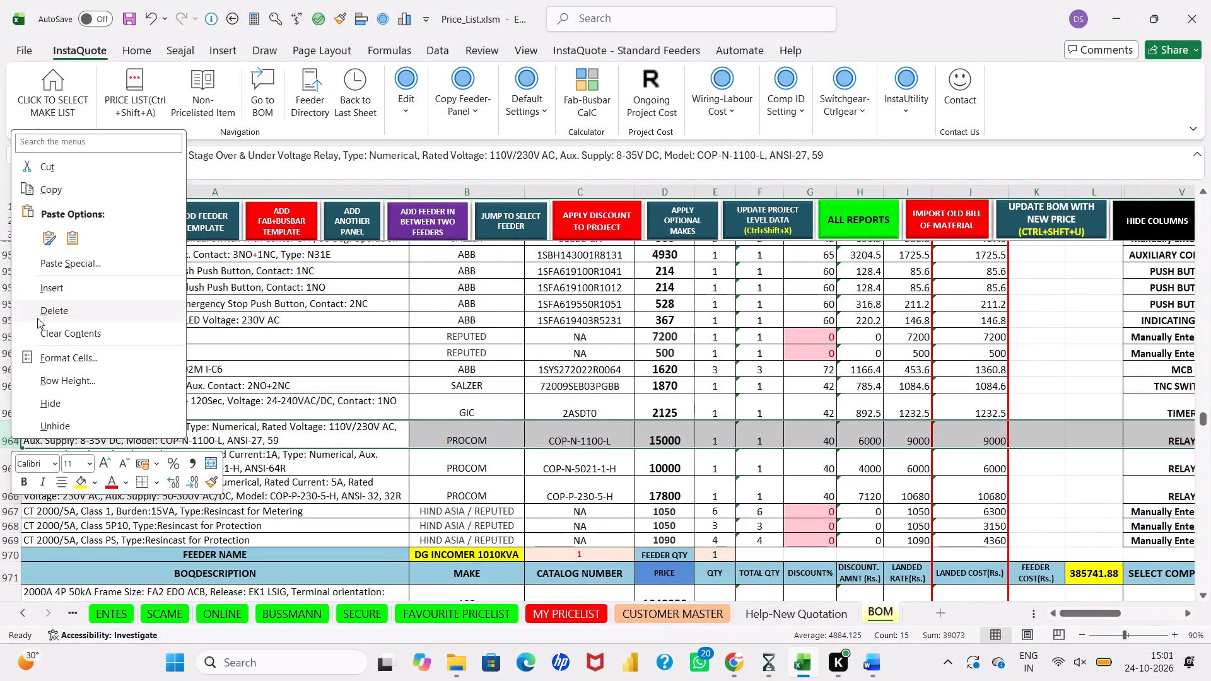
click(37, 318)
Delete the 2 Stage Over & Under Voltage Relay row (COP-N-1100-L) from the second DG INCOMER 1010KVA feeder in the BOM sheet.
scroll(197, 467, down, 5)
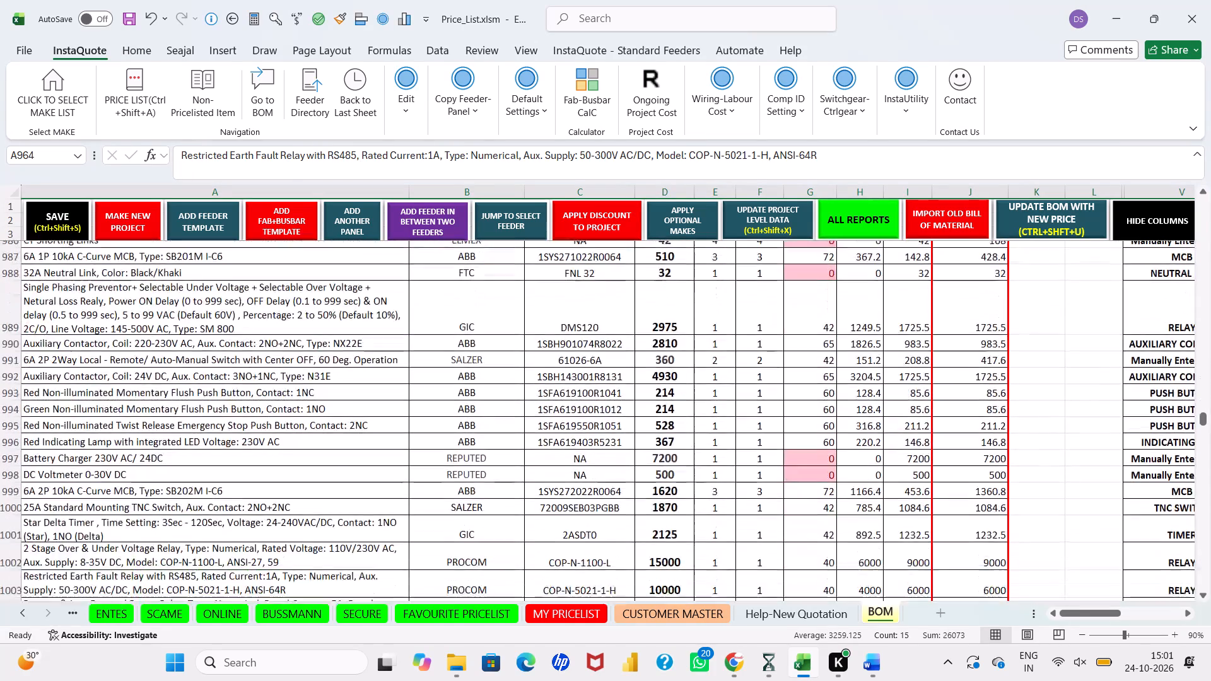
right_click(13, 442)
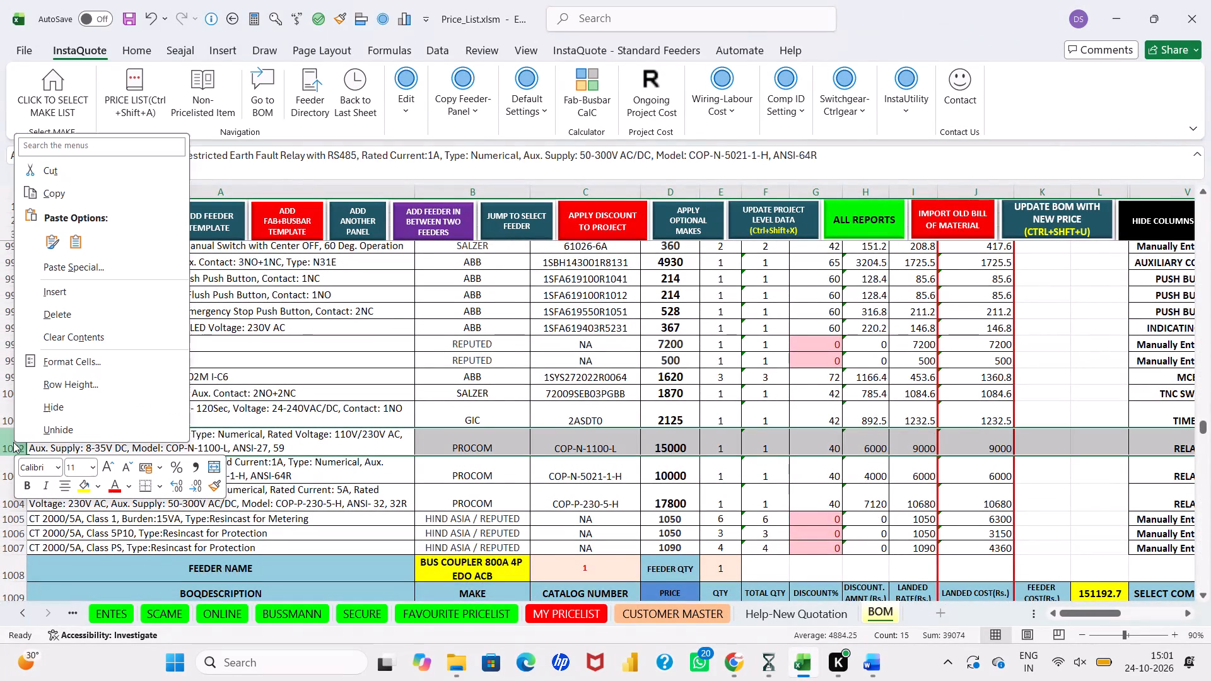
click(29, 311)
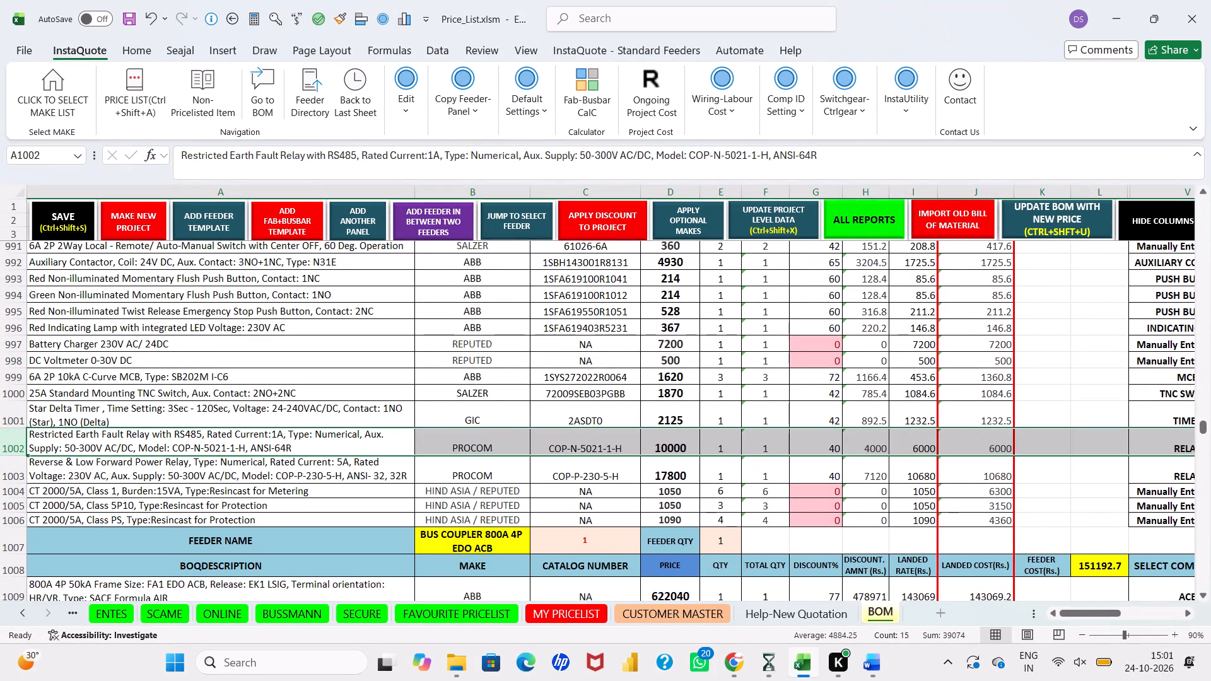
click(225, 397)
Save the InstaQuote project with its backup file and dismiss the notice.
click(76, 212)
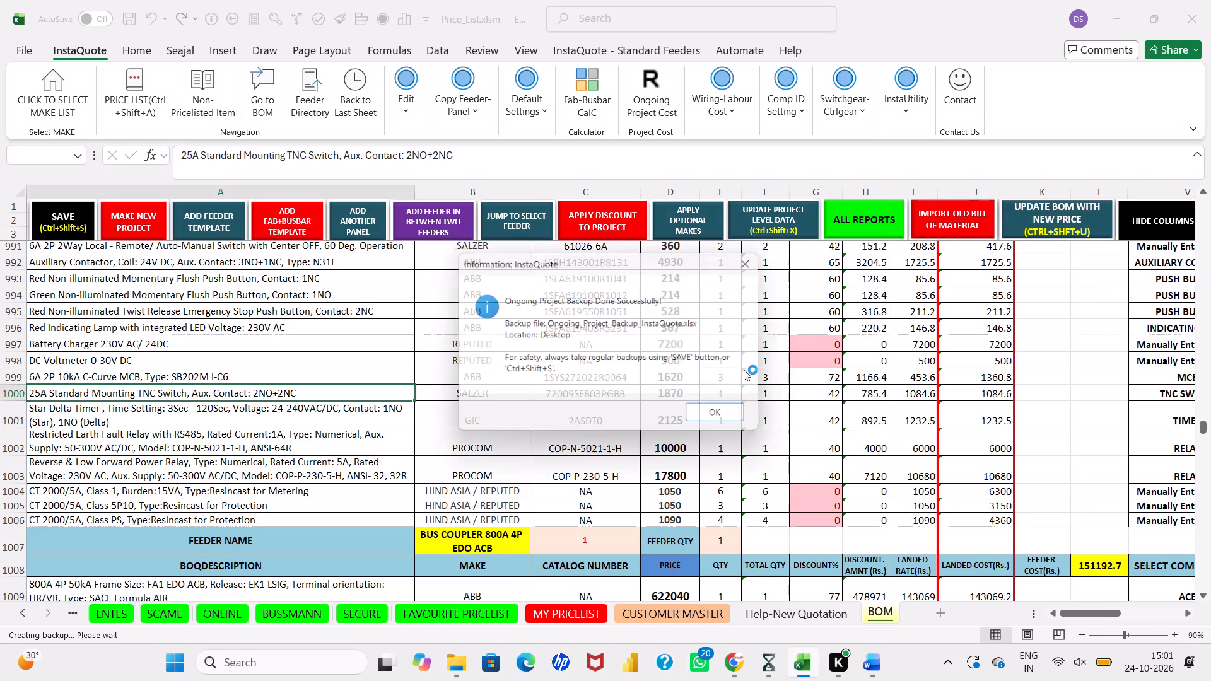
click(728, 419)
Compare the DG panel's total switchgear cost in the Excel BOM with the total in LT Costing R2, placing both windows side by side.
scroll(728, 419, left, 2)
scroll(728, 419, down, 2)
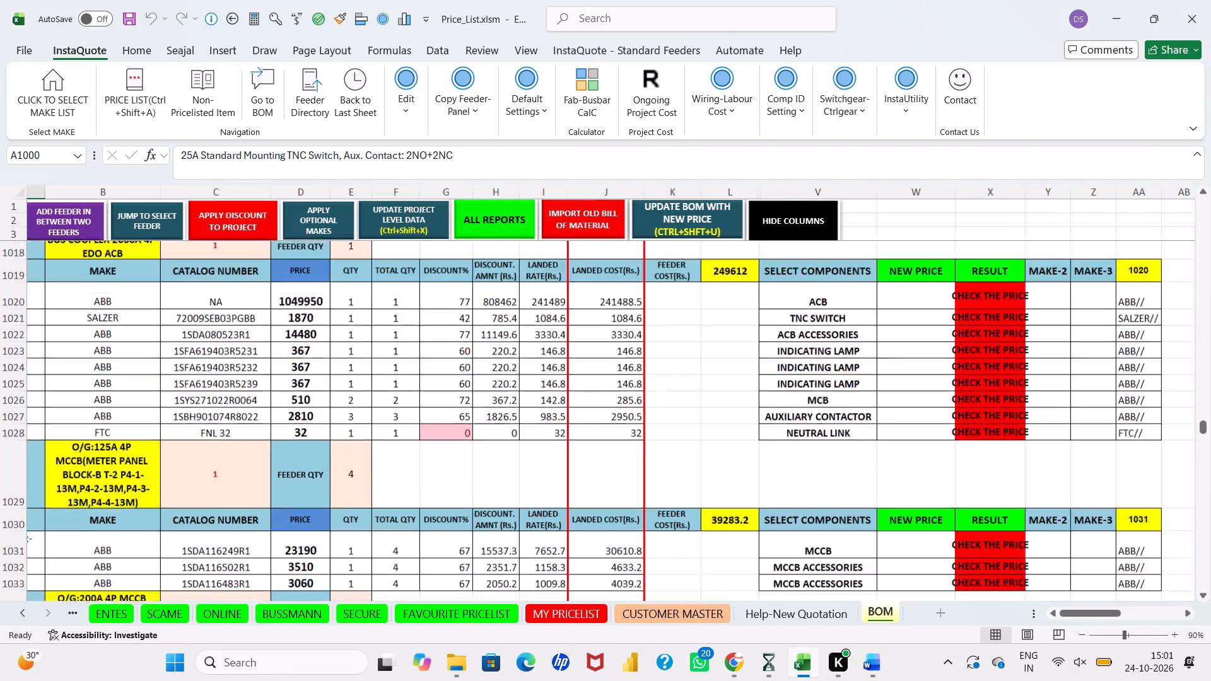
scroll(728, 419, down, 5)
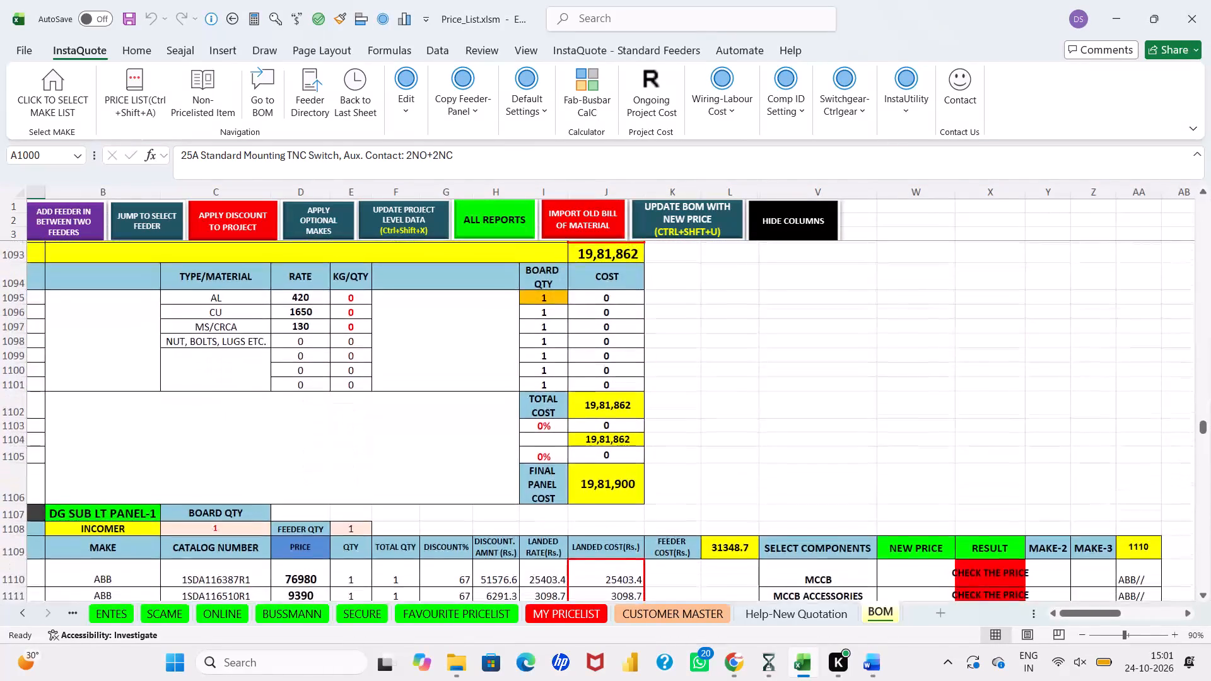
scroll(728, 419, down, 1)
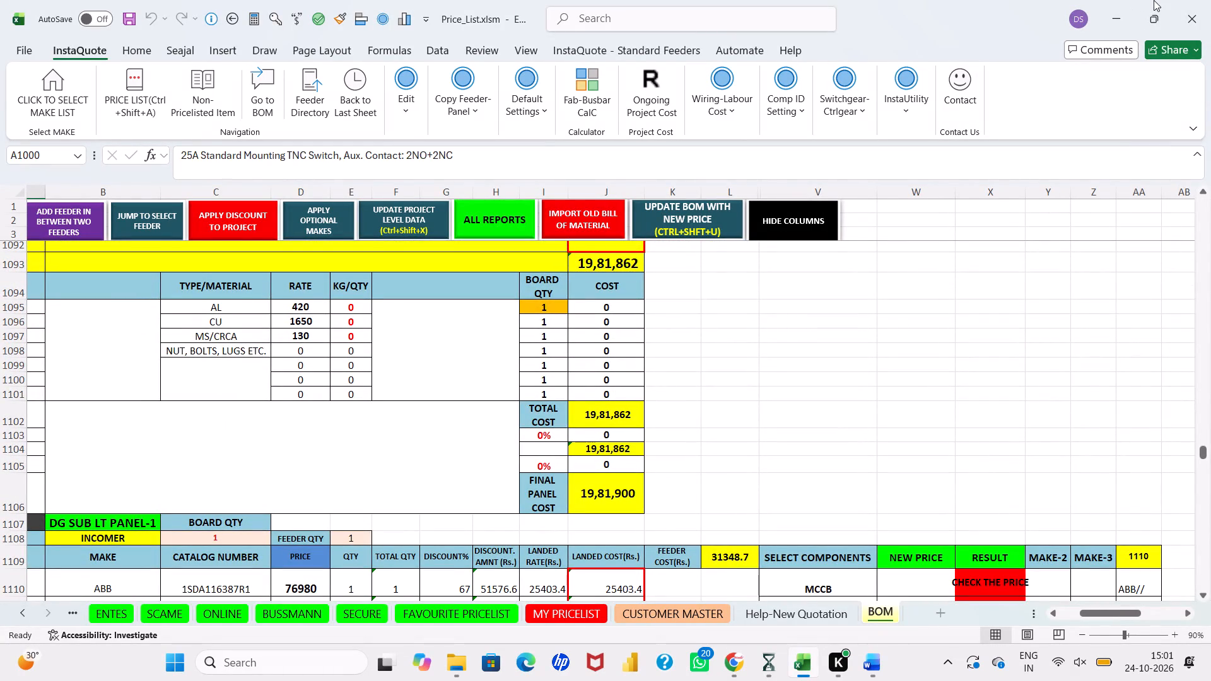
click(1069, 106)
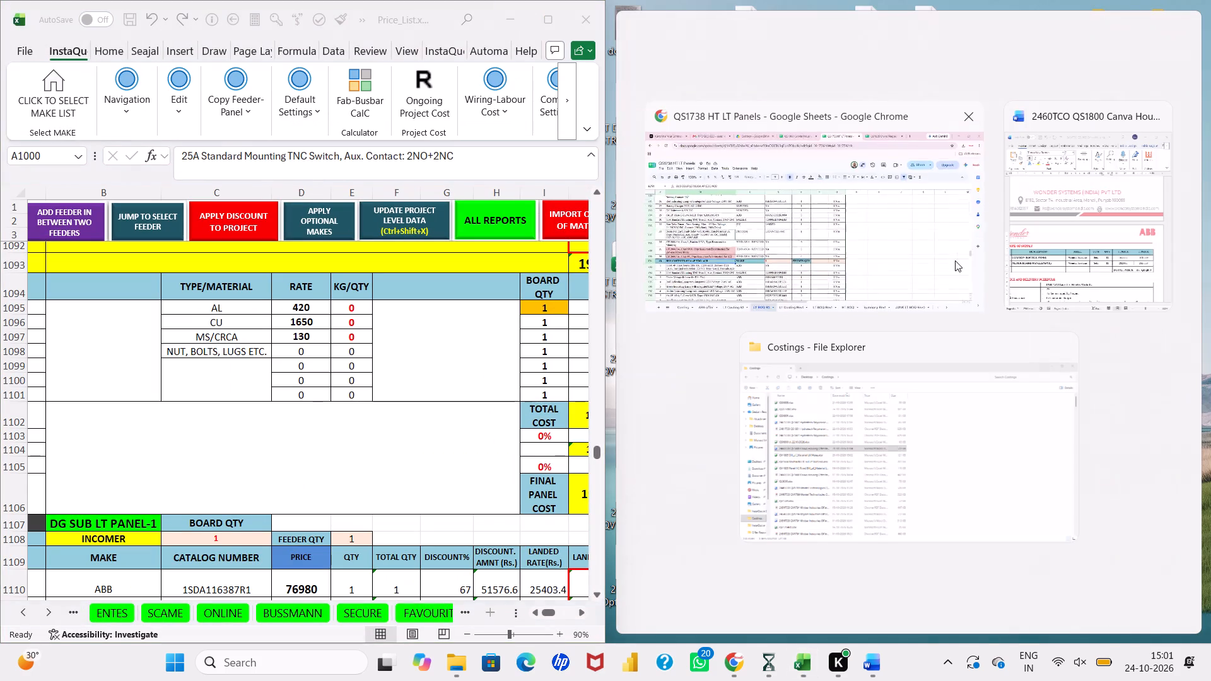
click(950, 271)
scroll(1050, 450, left, 3)
scroll(1050, 450, down, 1)
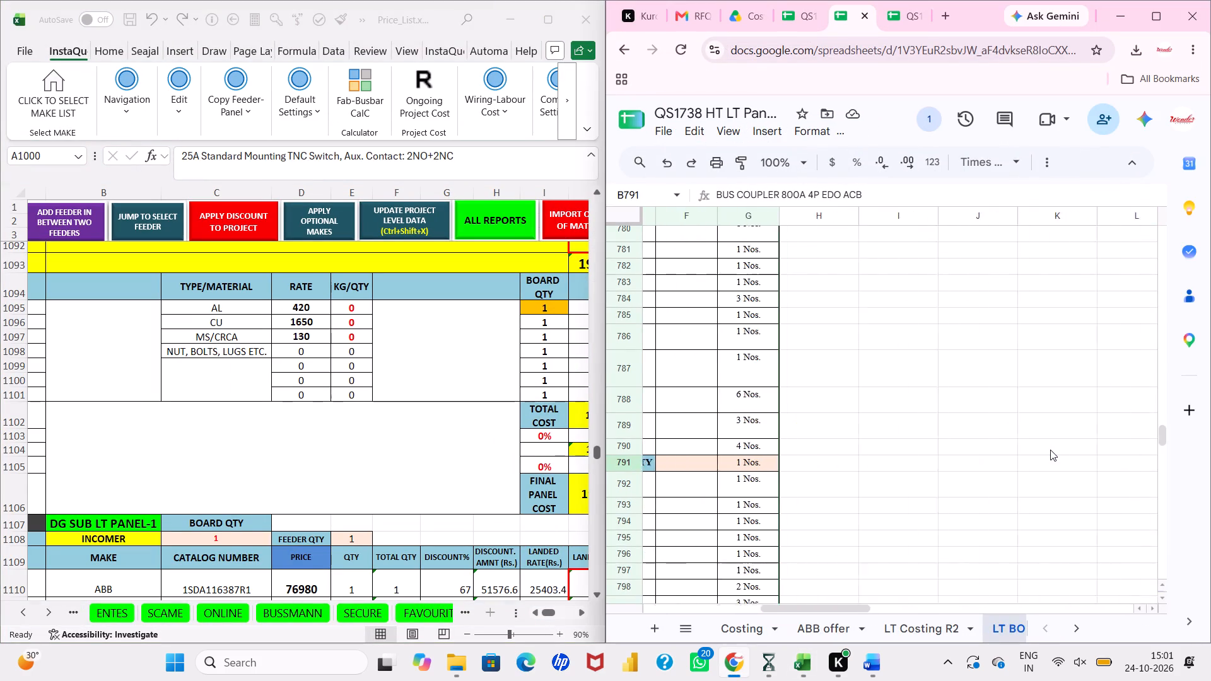
scroll(1050, 450, down, 1)
click(916, 630)
scroll(909, 427, left, 3)
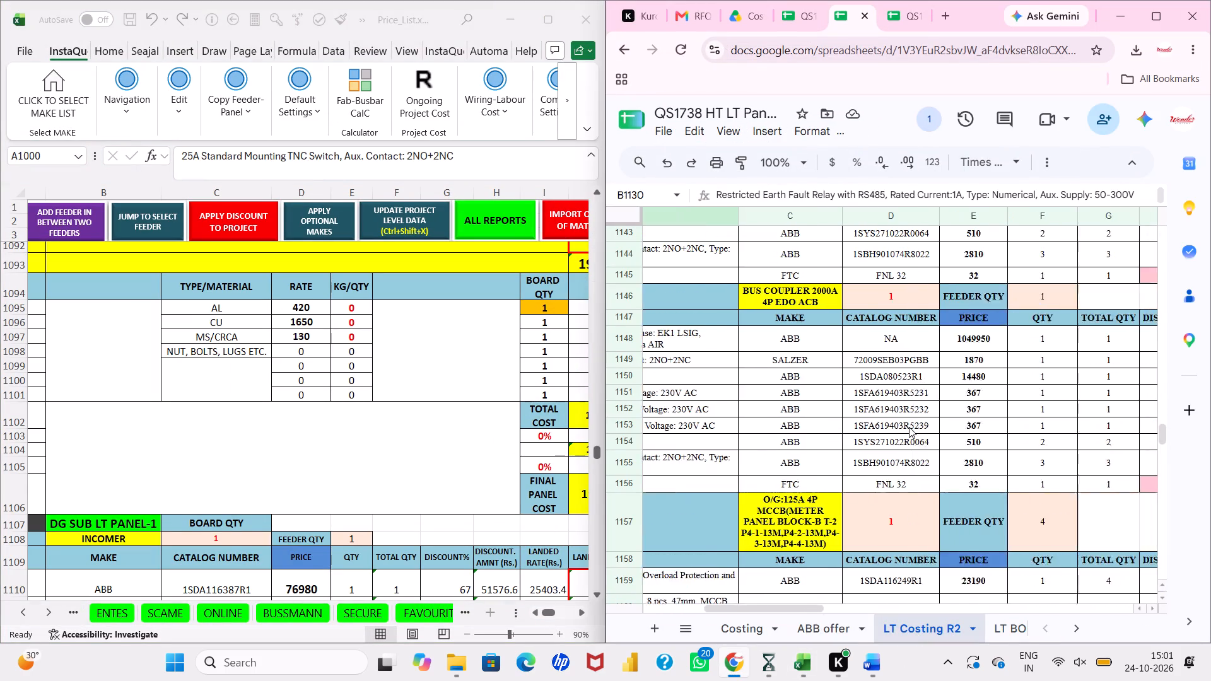
scroll(909, 427, left, 1)
scroll(909, 427, down, 9)
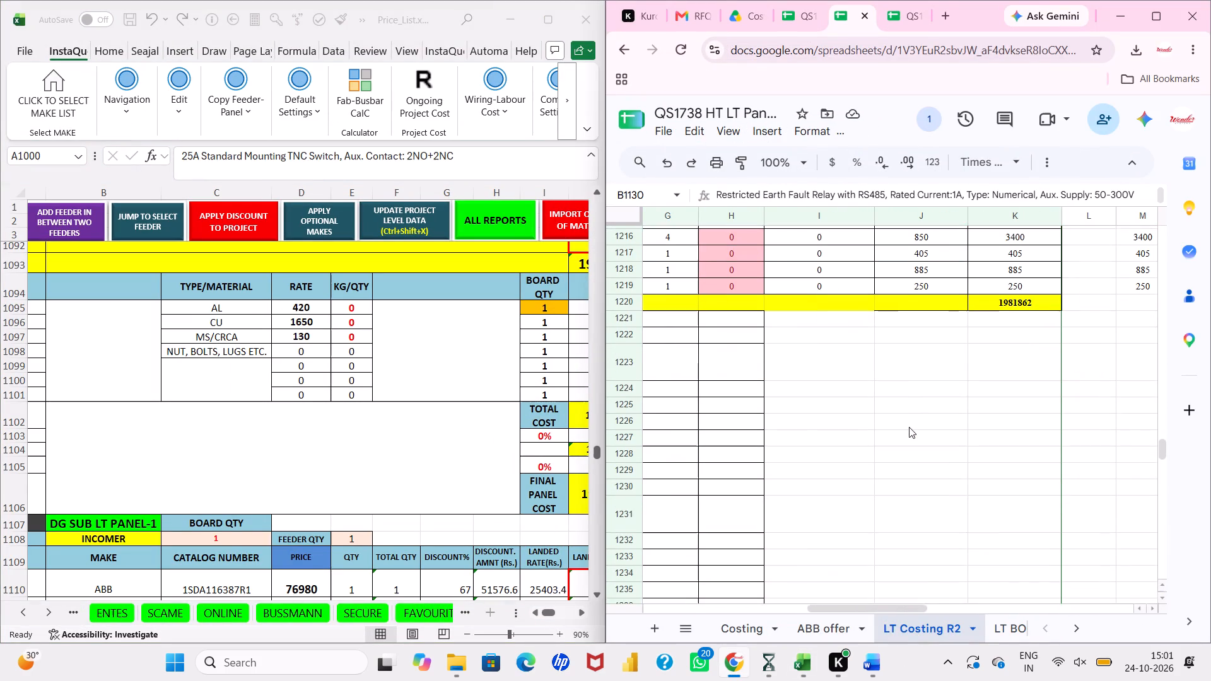
scroll(551, 426, left, 1)
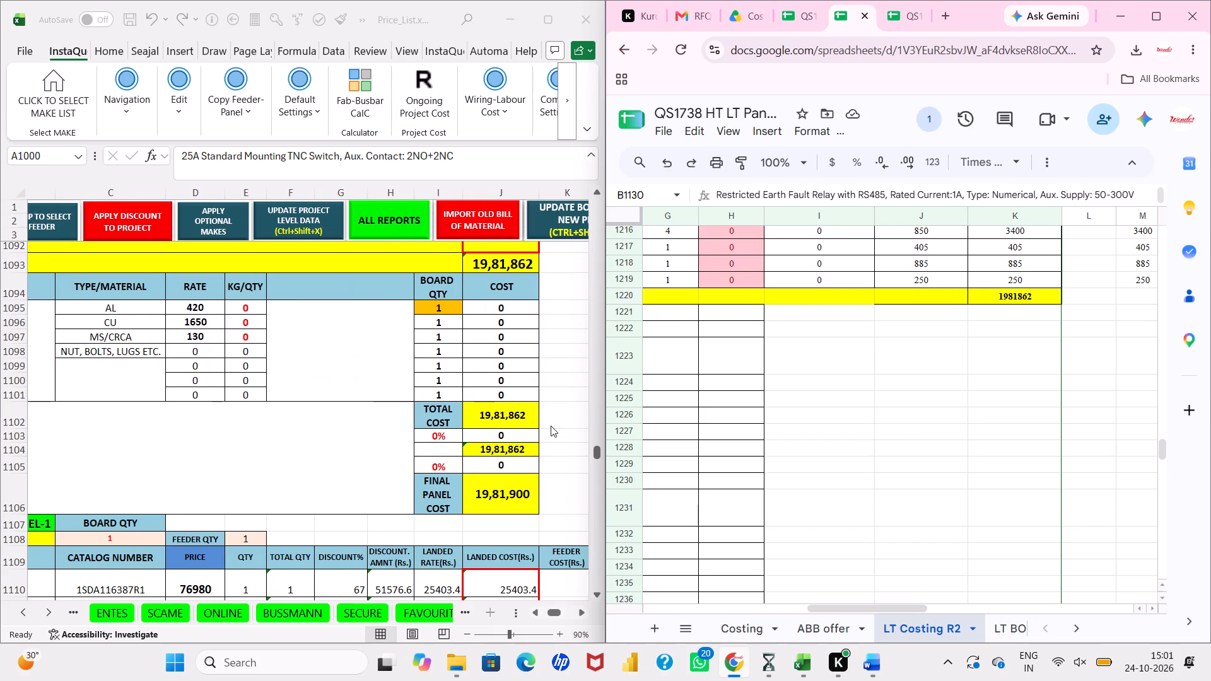
scroll(551, 426, right, 1)
click(499, 435)
click(499, 435)
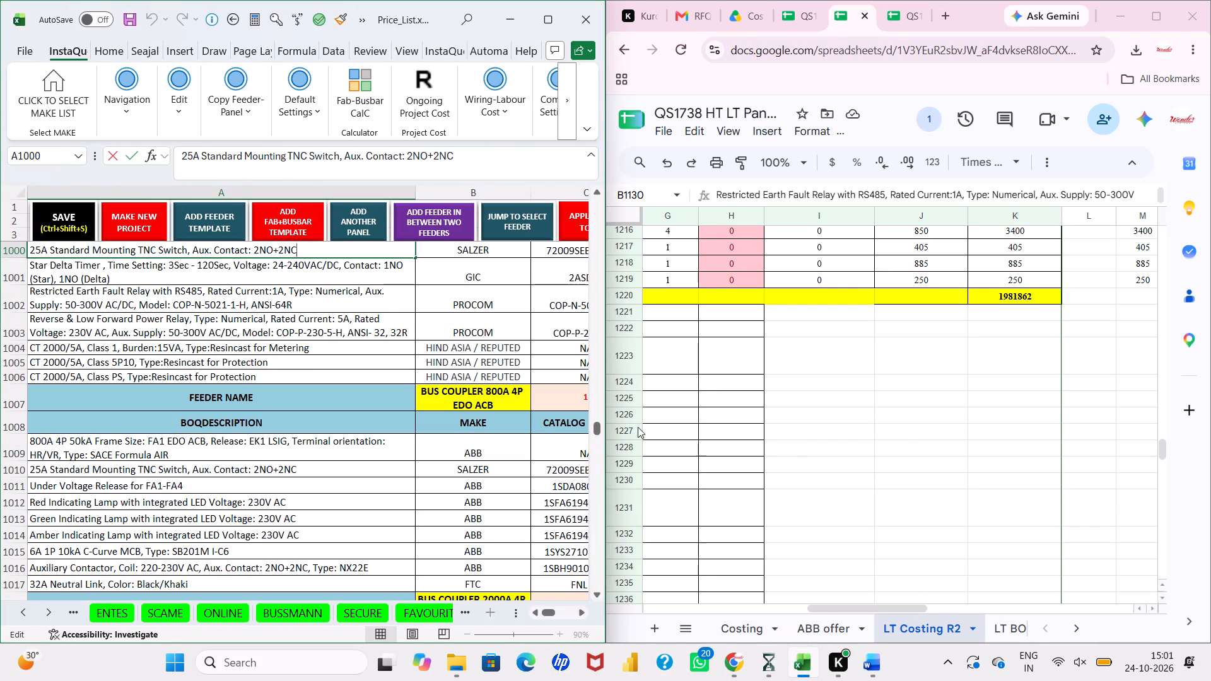
click(782, 433)
click(1138, 23)
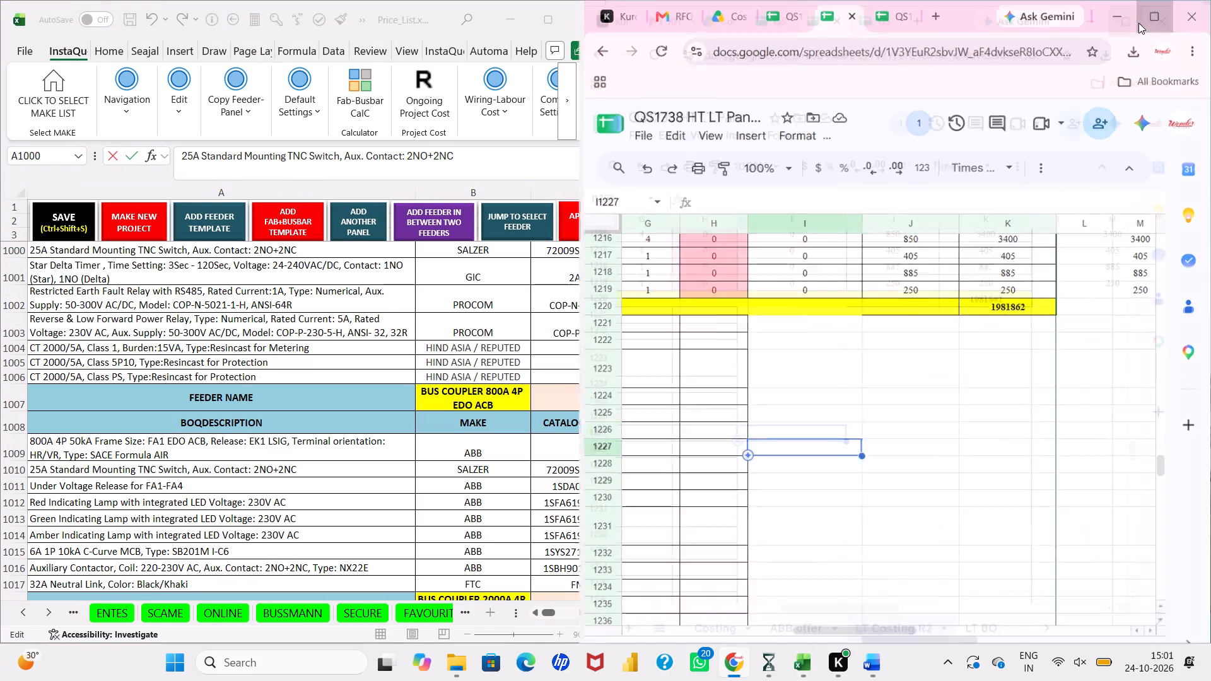
Review the DG incomer, bus coupler and outgoing feeder entries in LT BOQ R2, checking against LT Costing R2.
scroll(575, 436, right, 3)
scroll(575, 436, up, 8)
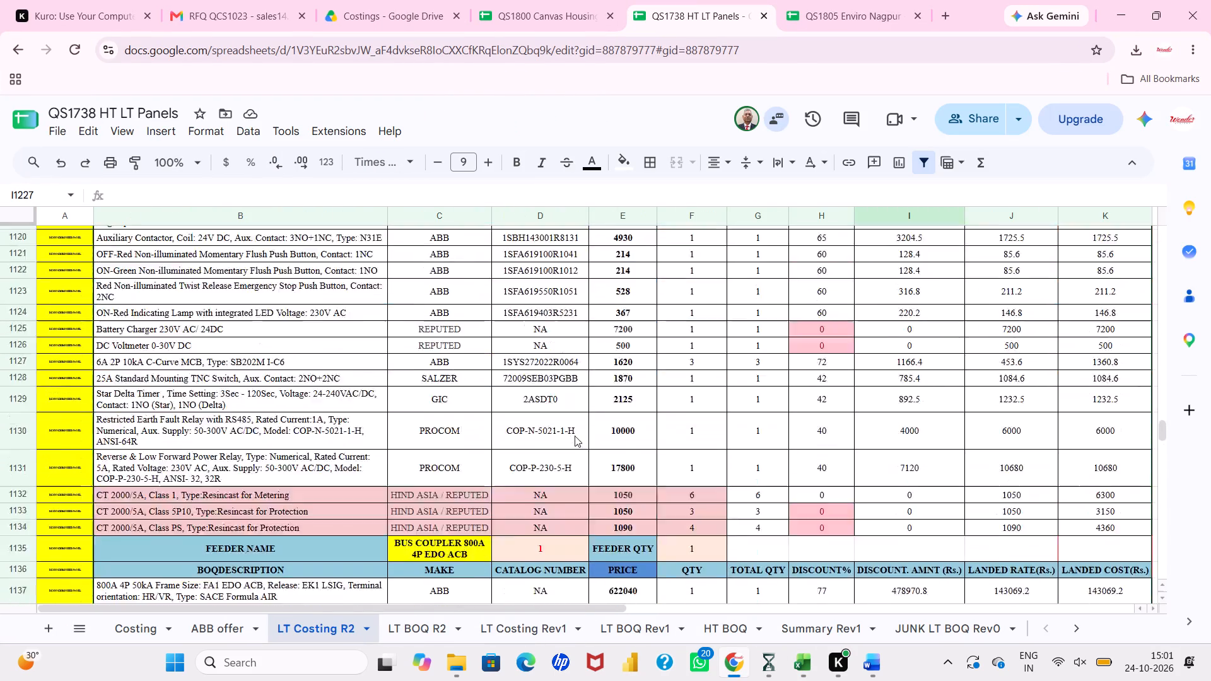
scroll(575, 436, up, 6)
scroll(436, 548, down, 2)
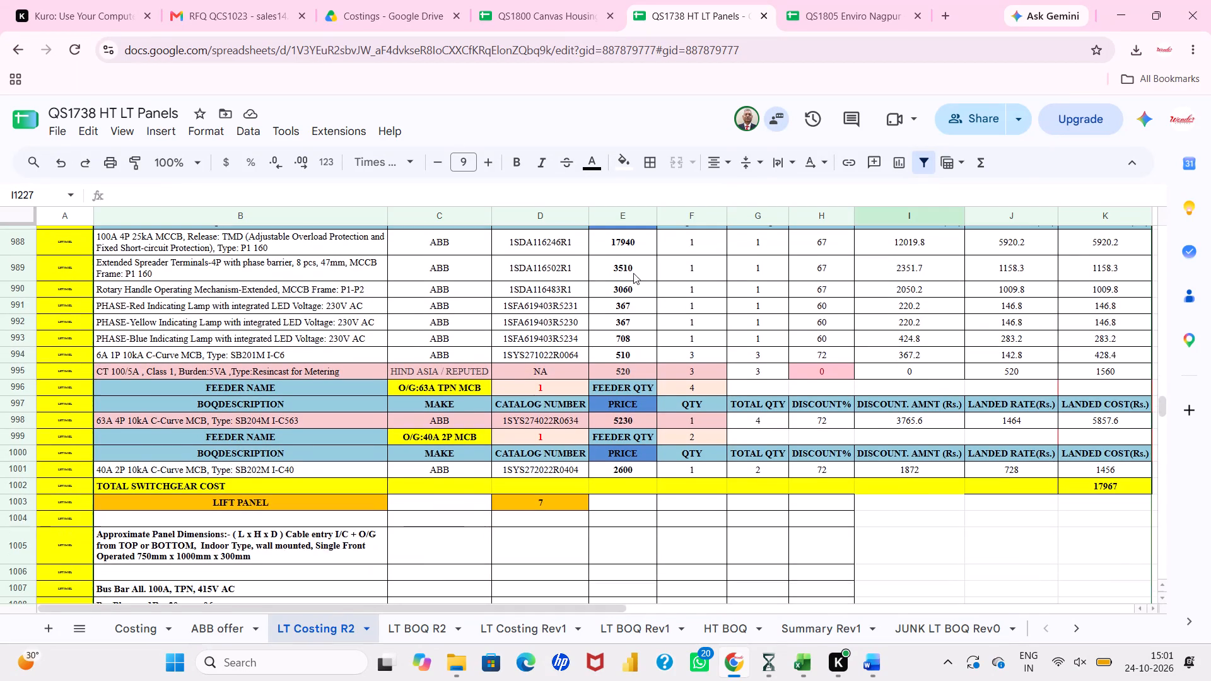
click(745, 130)
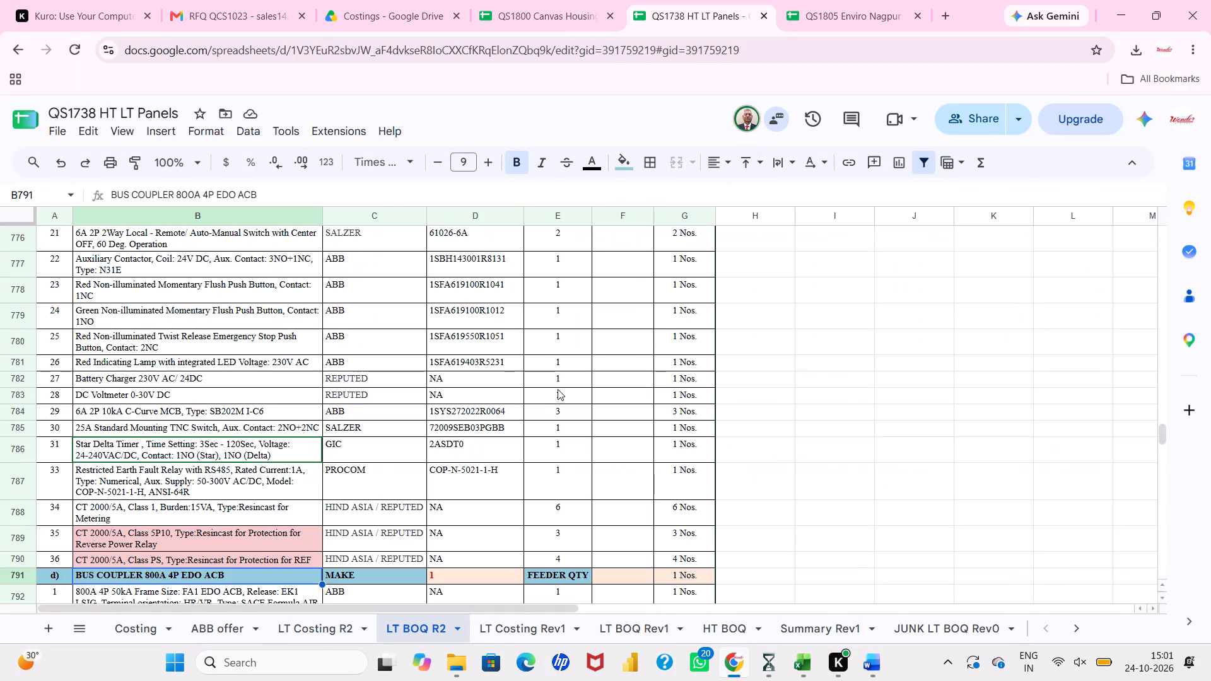
scroll(558, 389, down, 1)
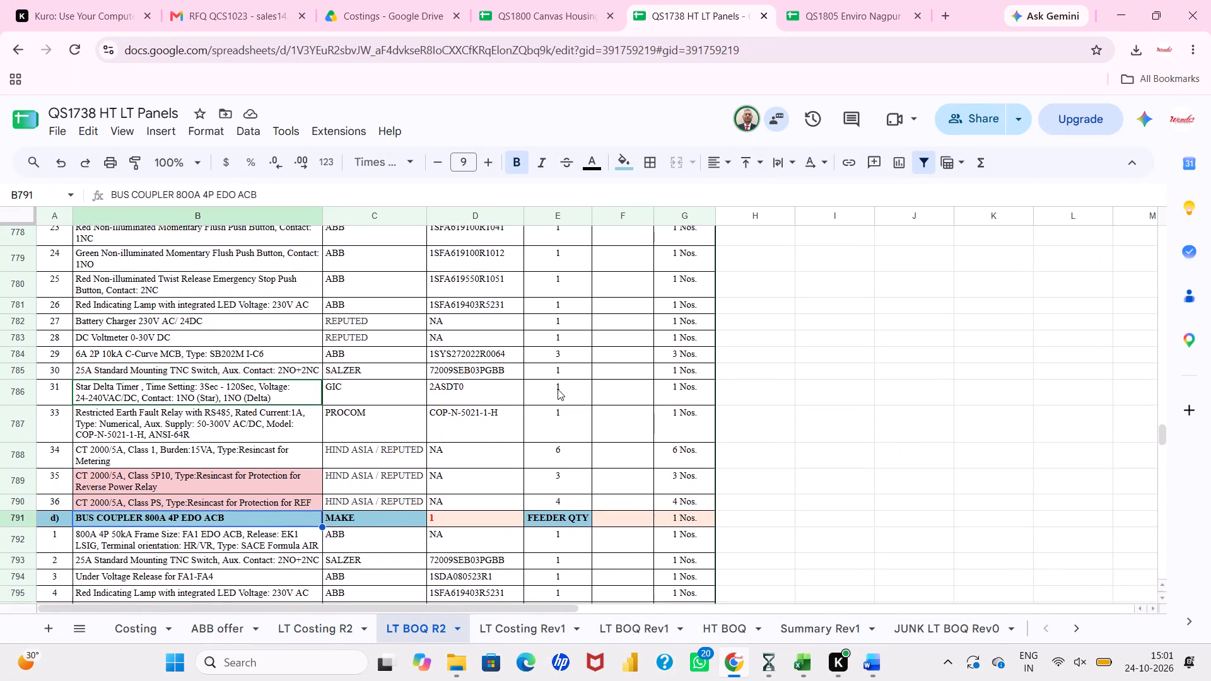
scroll(558, 389, down, 2)
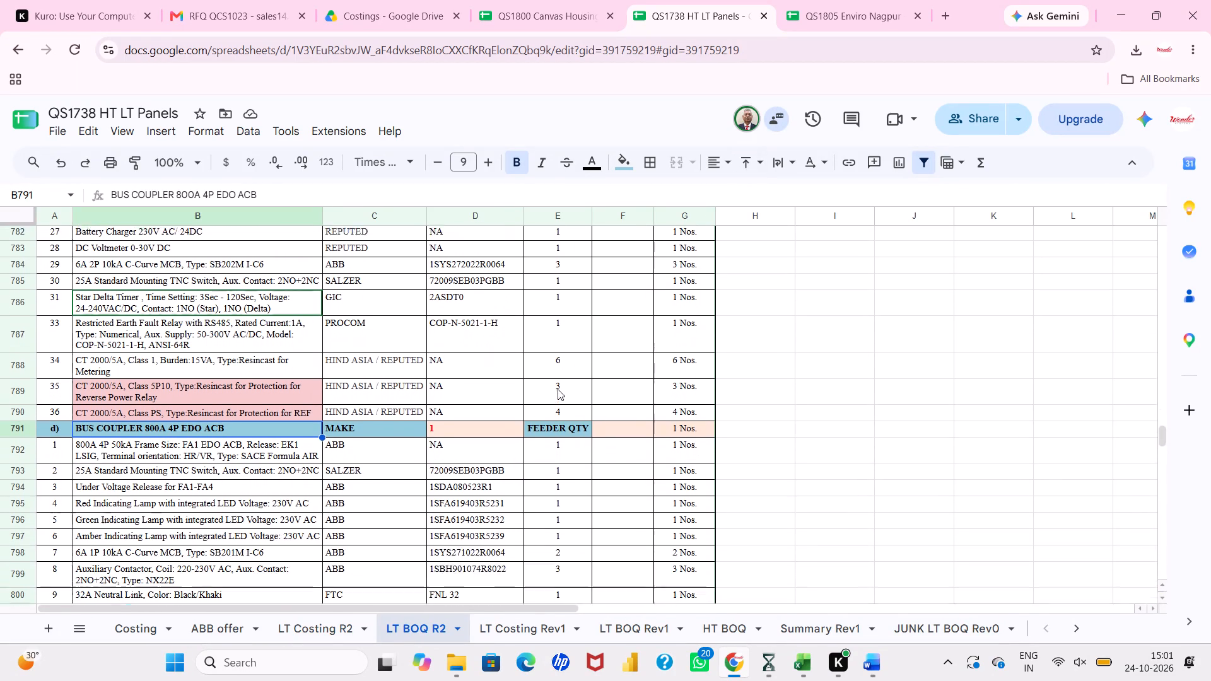
scroll(558, 389, down, 1)
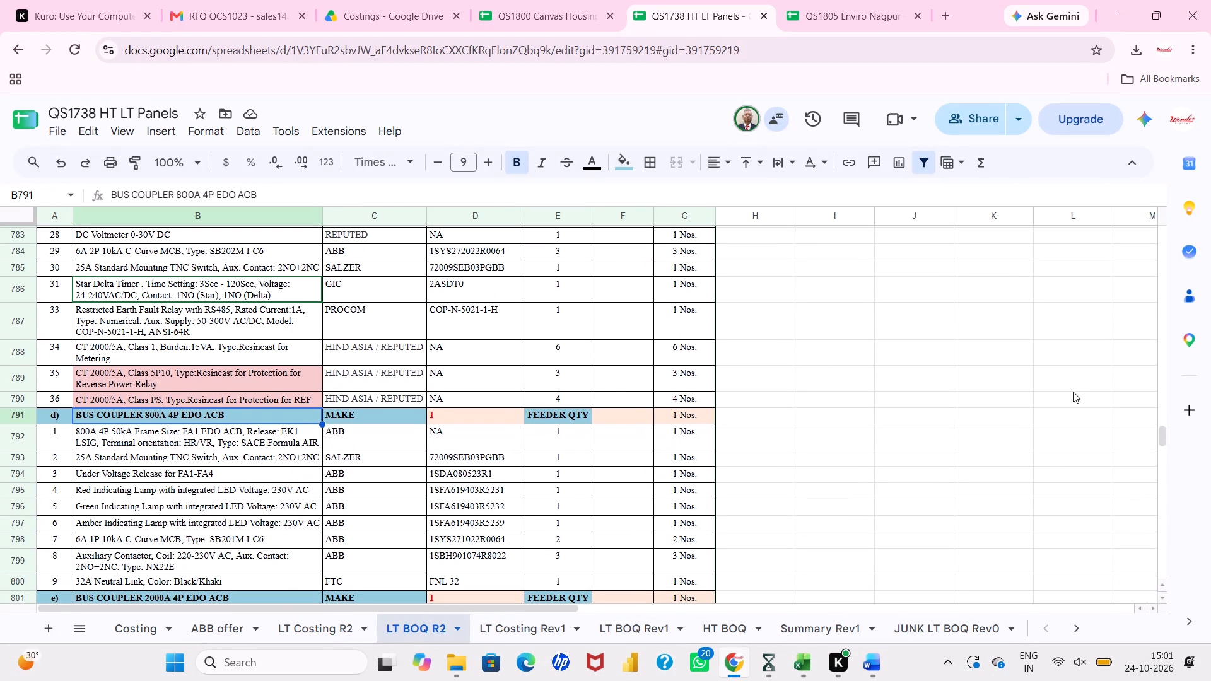
scroll(1132, 451, left, 1)
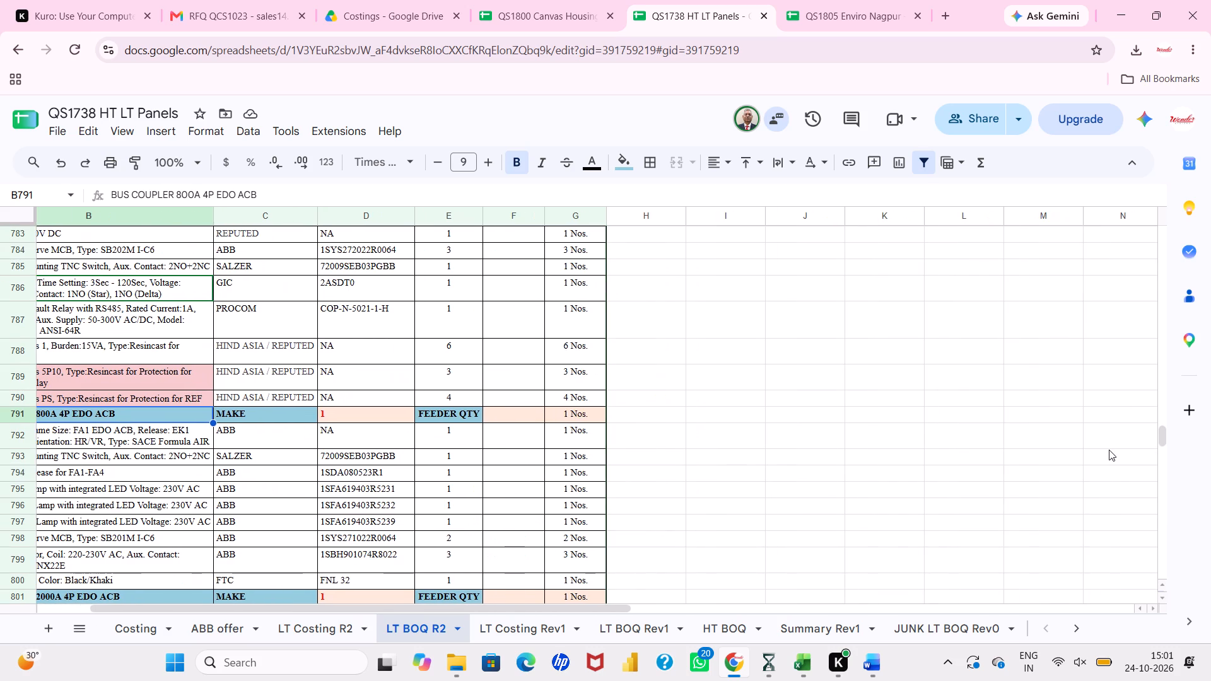
click(1109, 450)
scroll(1109, 450, right, 3)
scroll(1109, 450, up, 1)
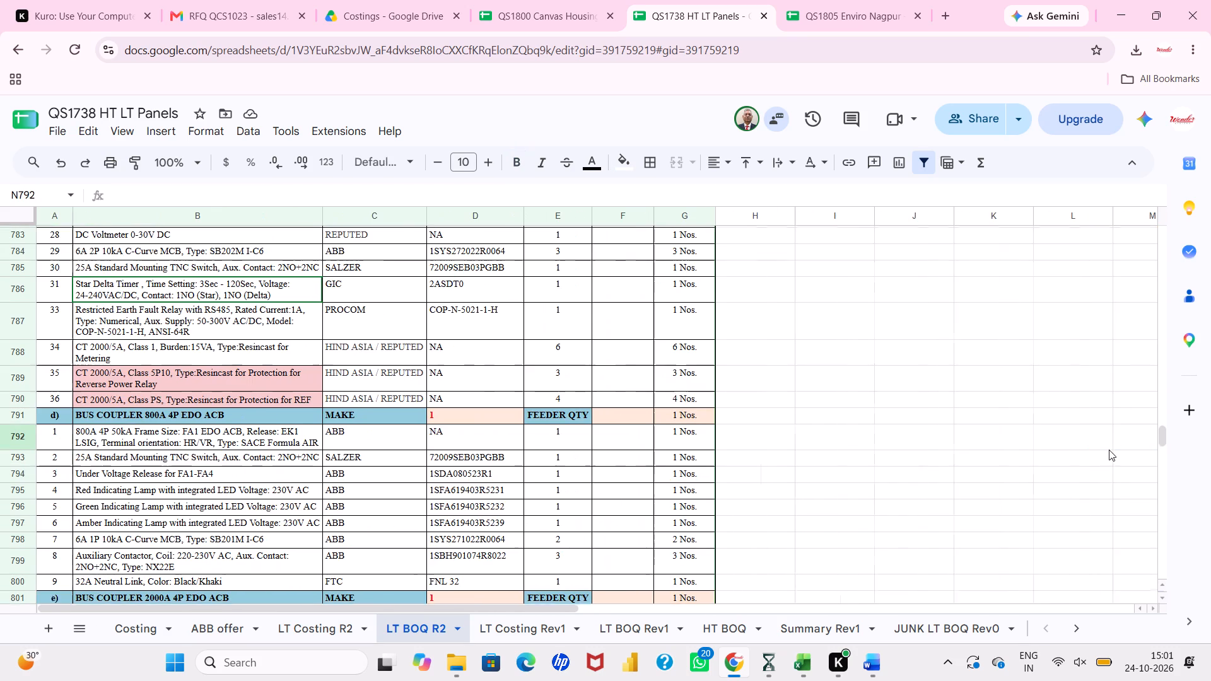
scroll(1109, 450, up, 2)
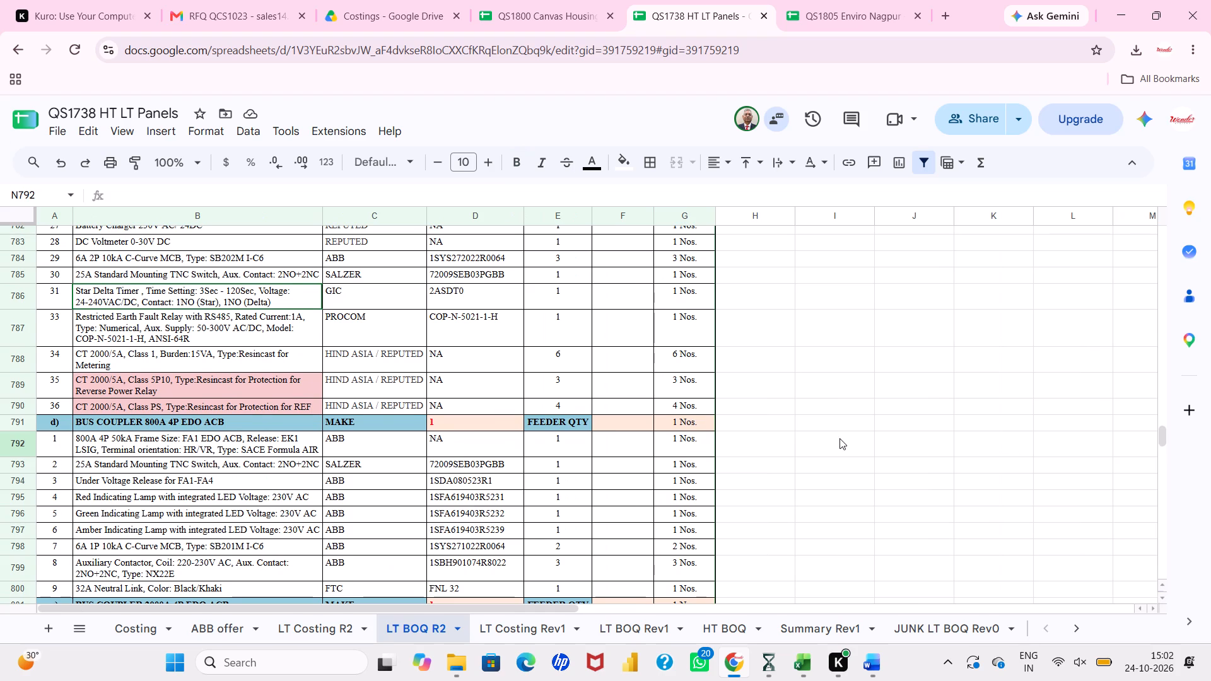
scroll(840, 438, down, 3)
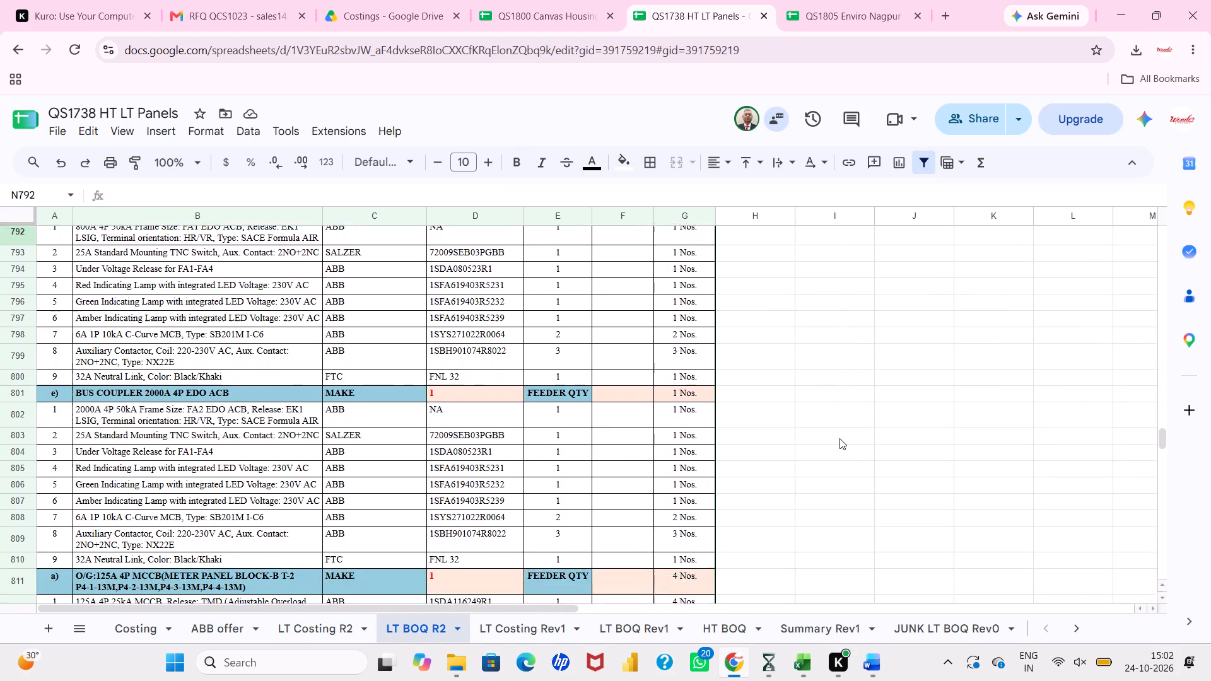
scroll(840, 438, down, 3)
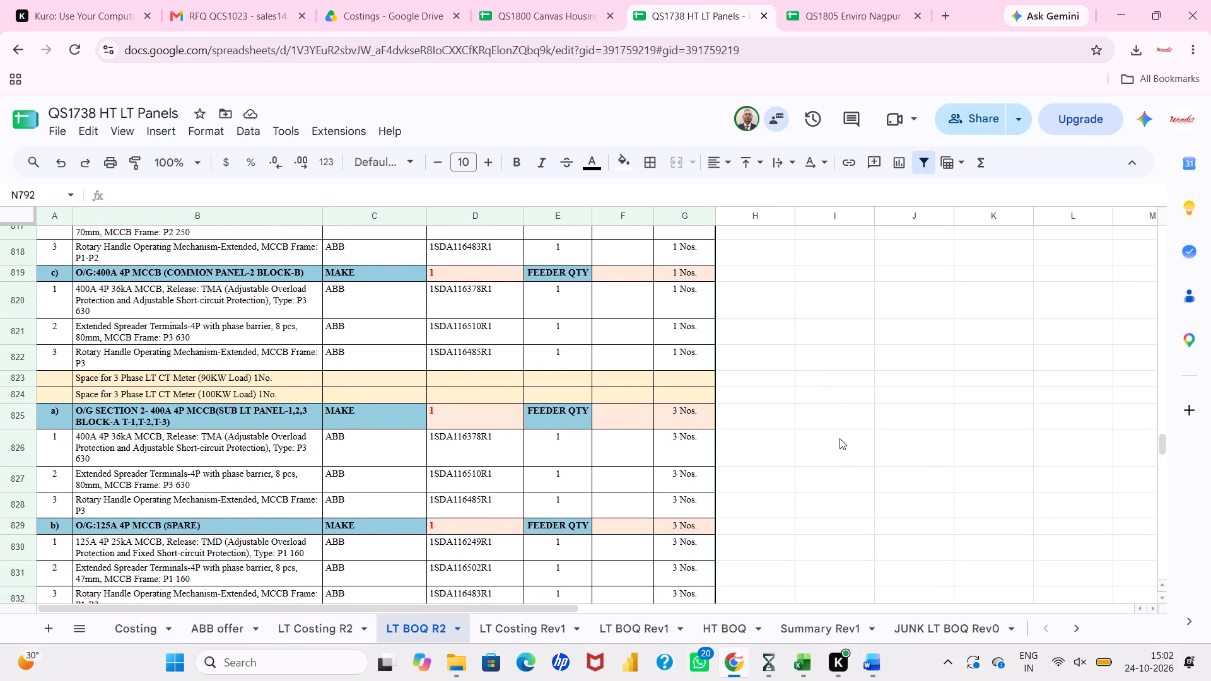
scroll(544, 494, down, 3)
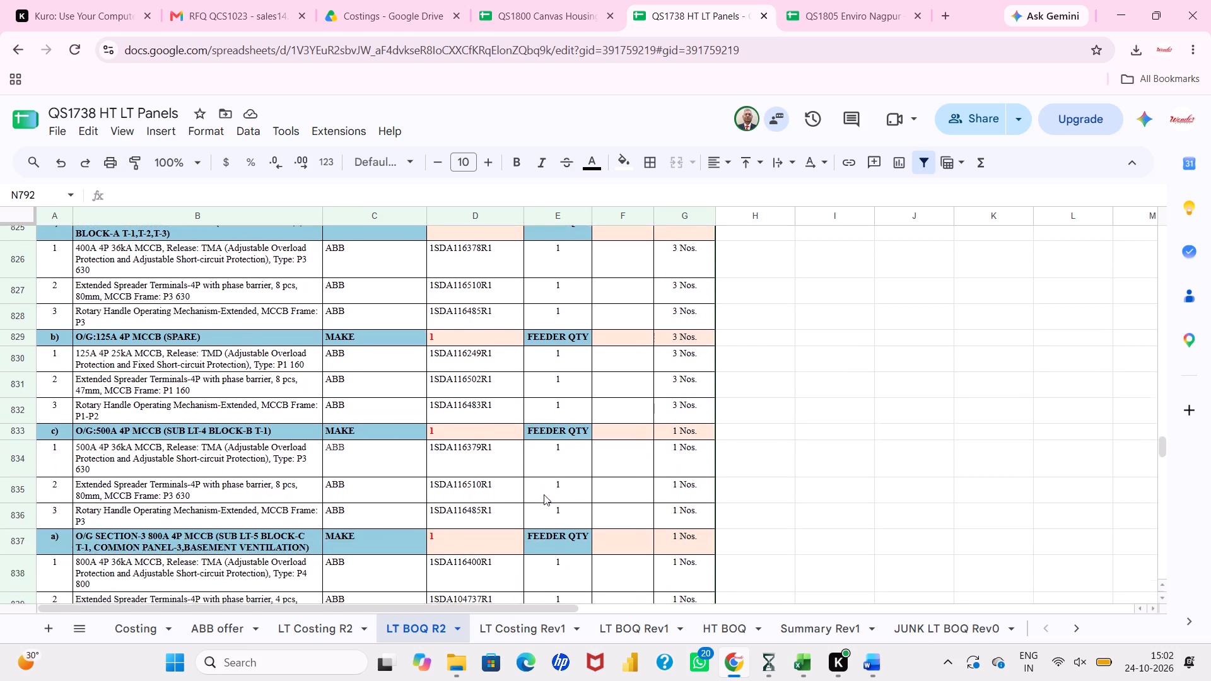
scroll(544, 494, down, 4)
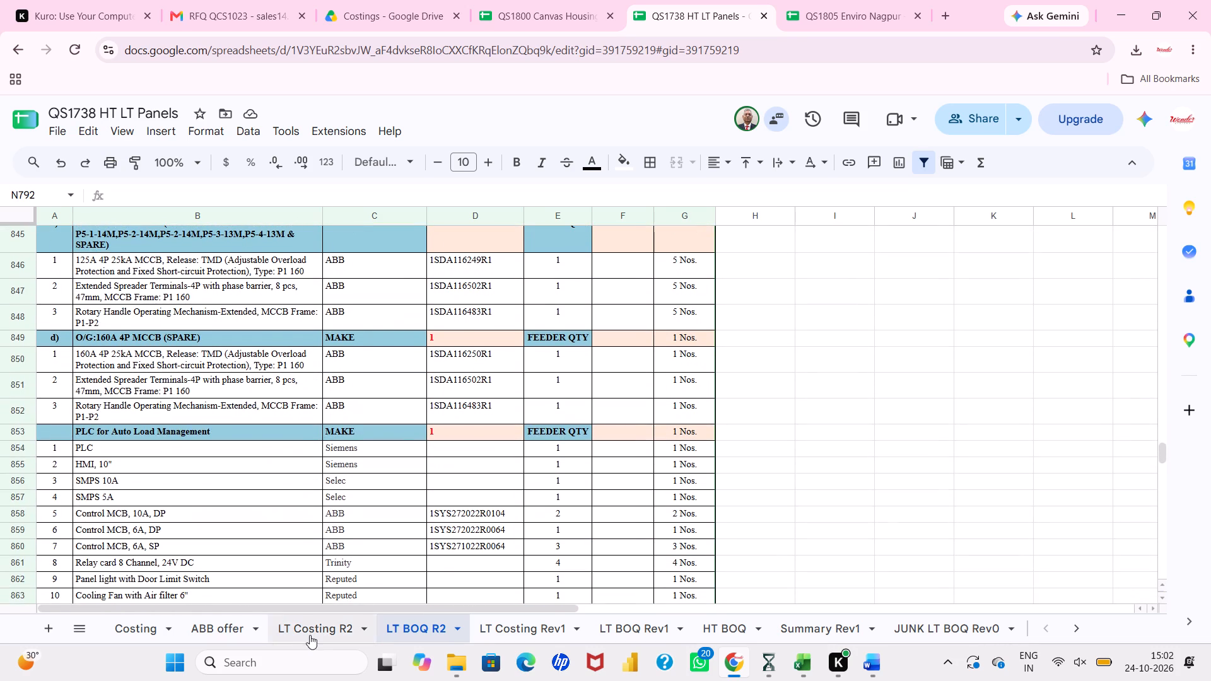
click(301, 623)
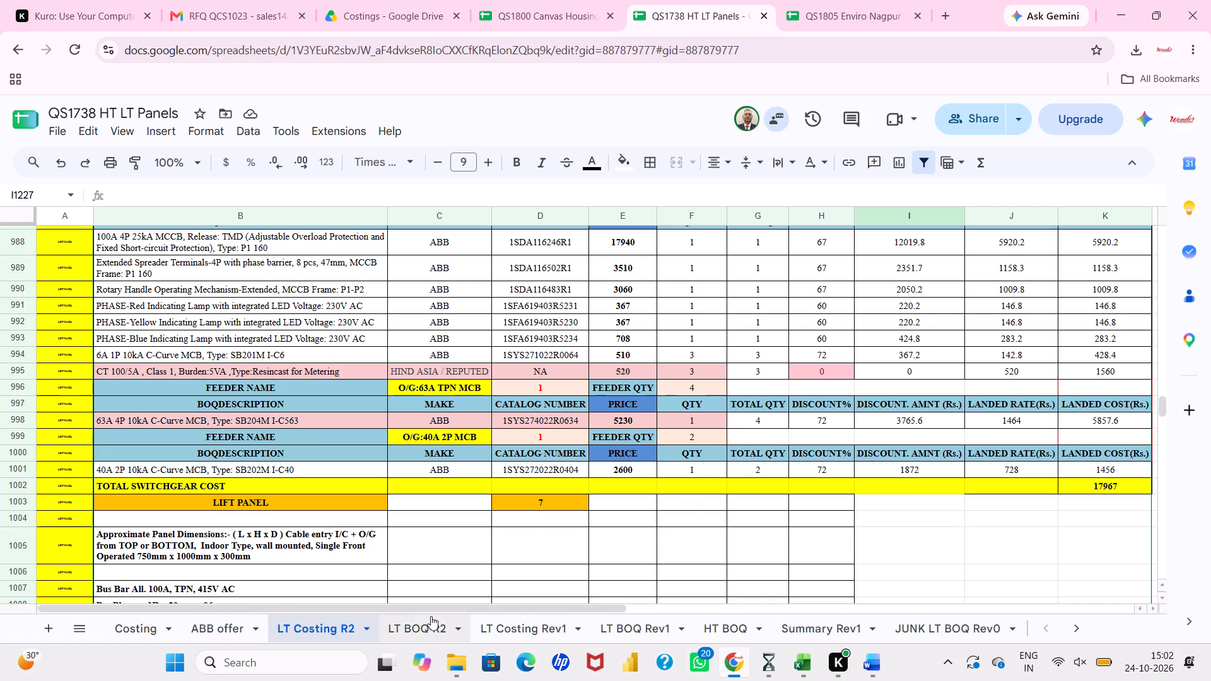
click(431, 616)
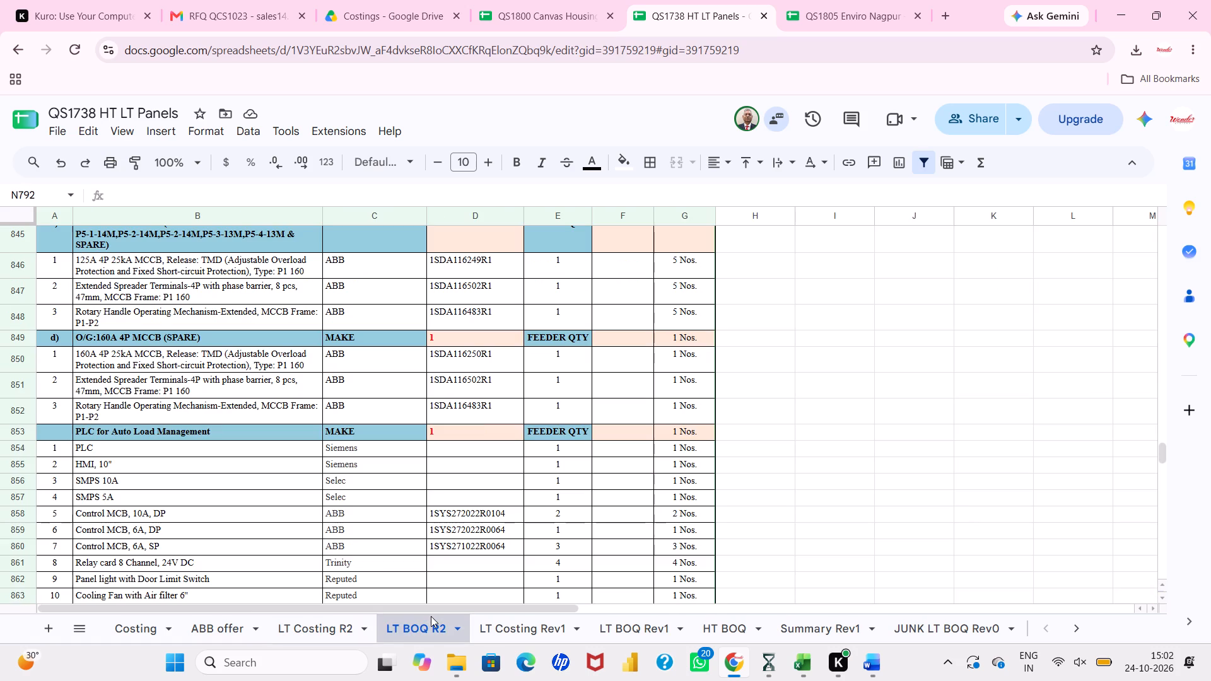
click(335, 626)
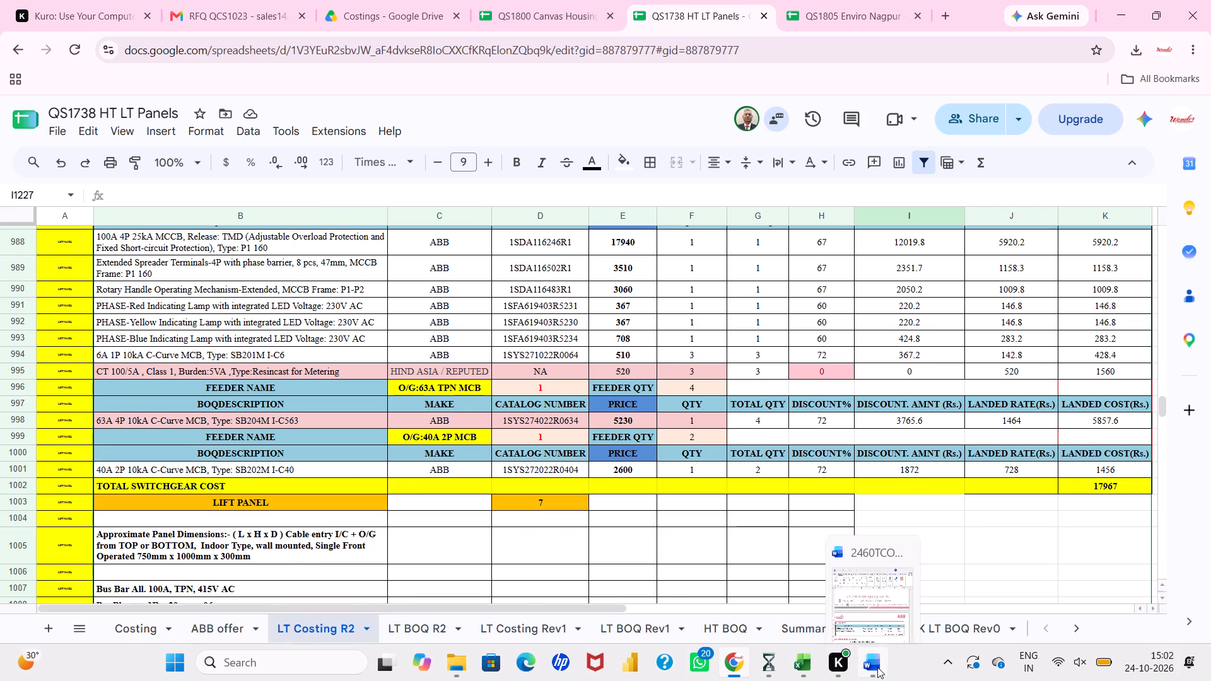
Switch to the 2460TCO QS1800 quotation in Word and place the COSTING R1 sheet of QS1800 Canvas Housing beside it.
click(874, 573)
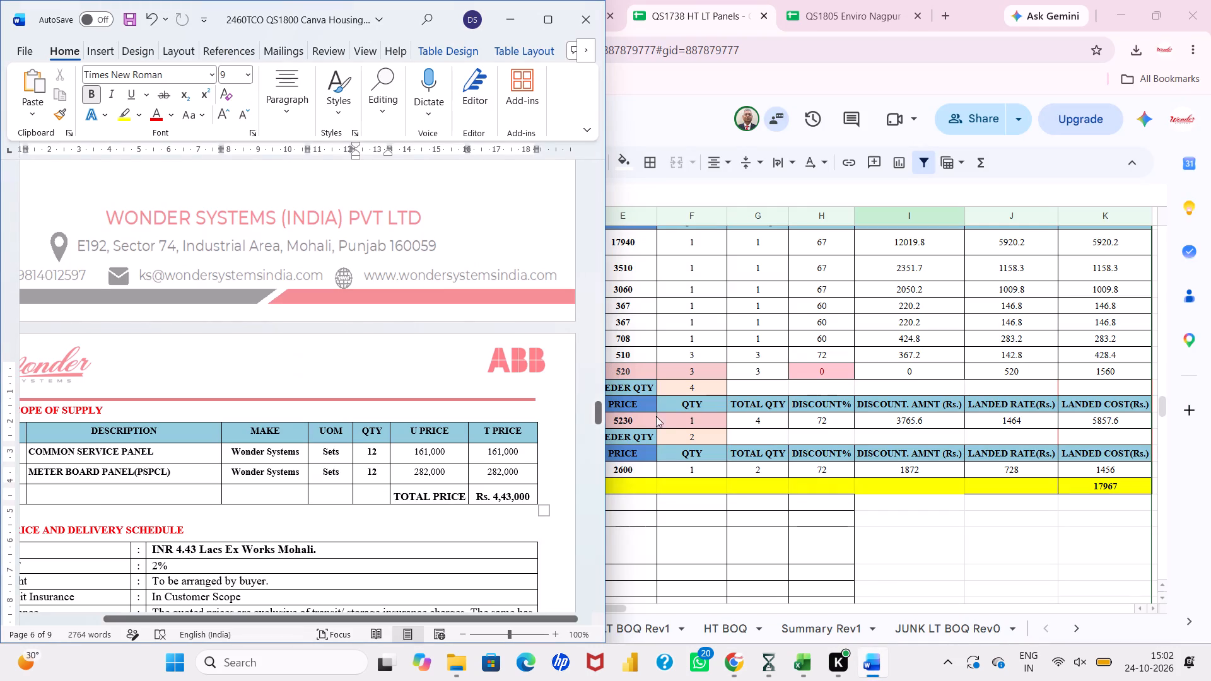
scroll(742, 23, right, 1)
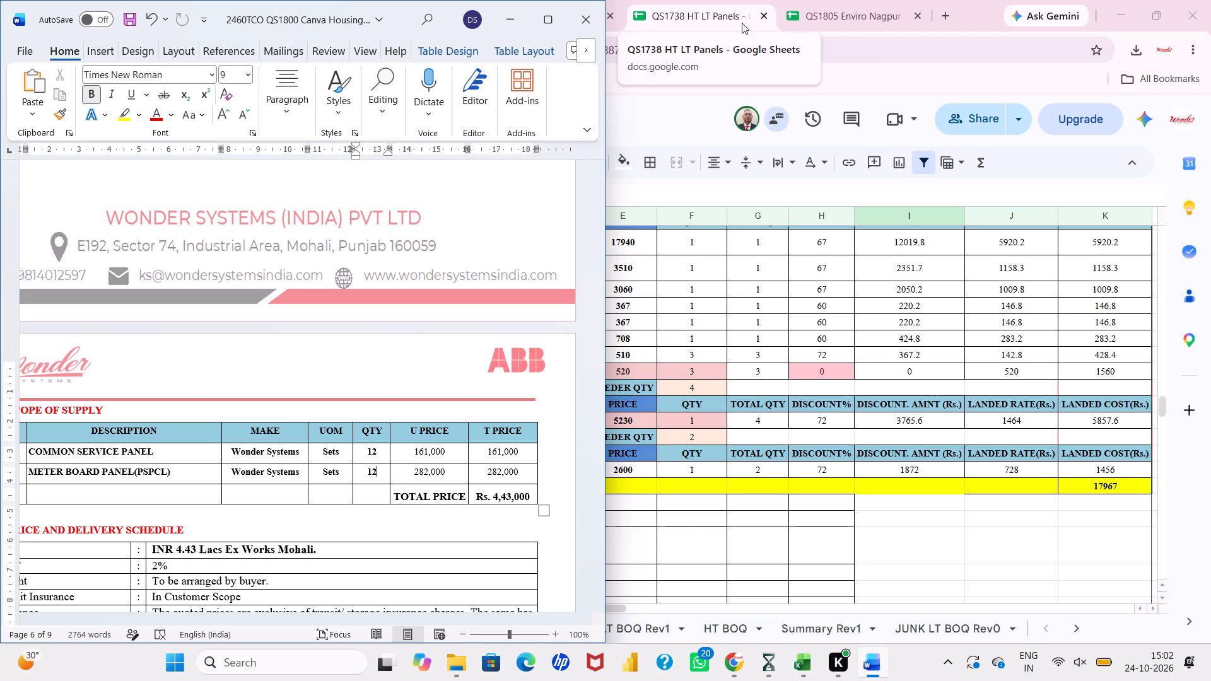
click(653, 173)
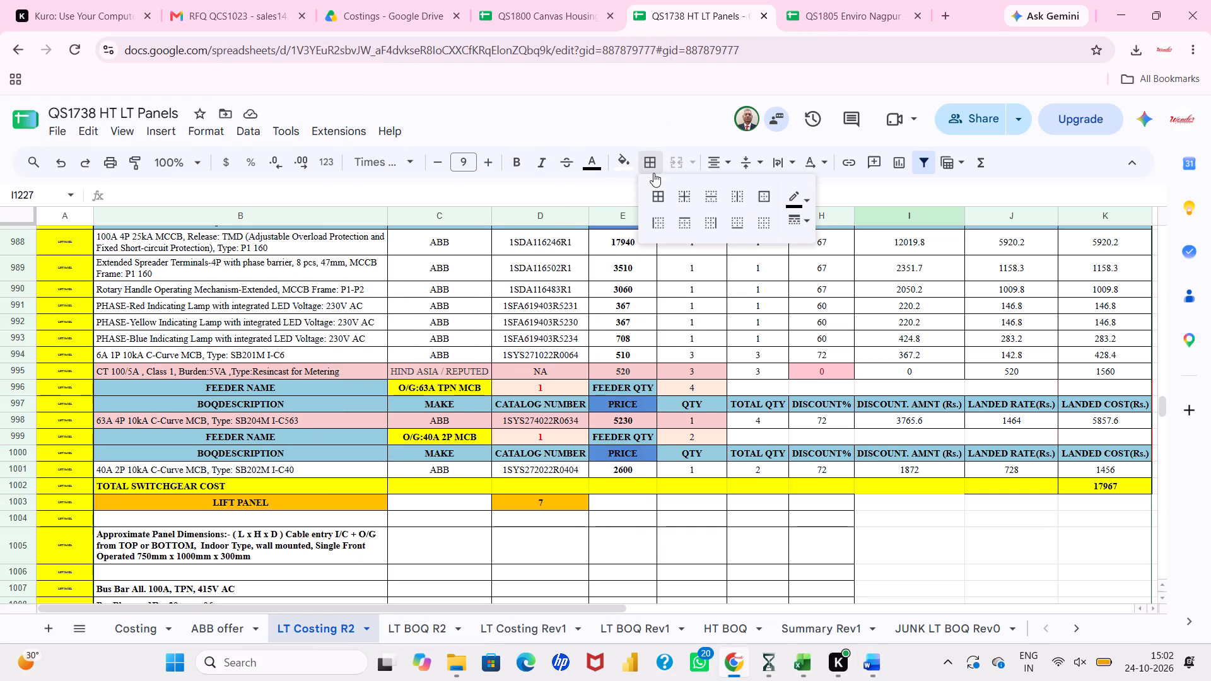
click(575, 25)
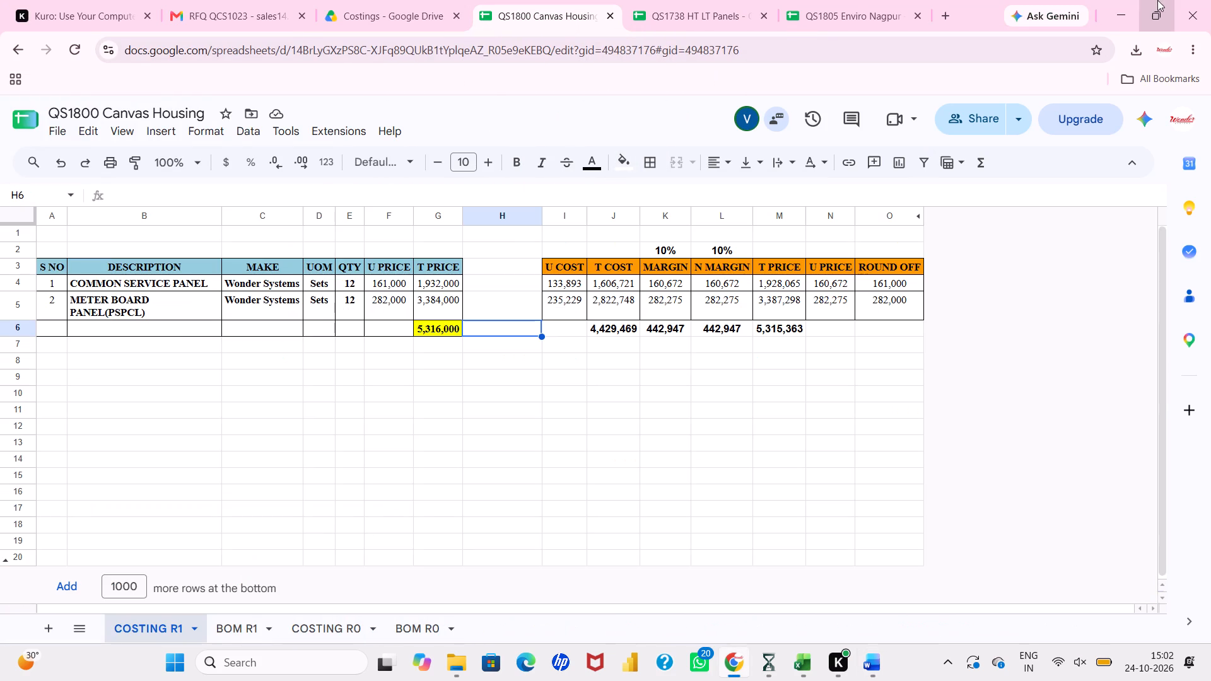
click(1096, 125)
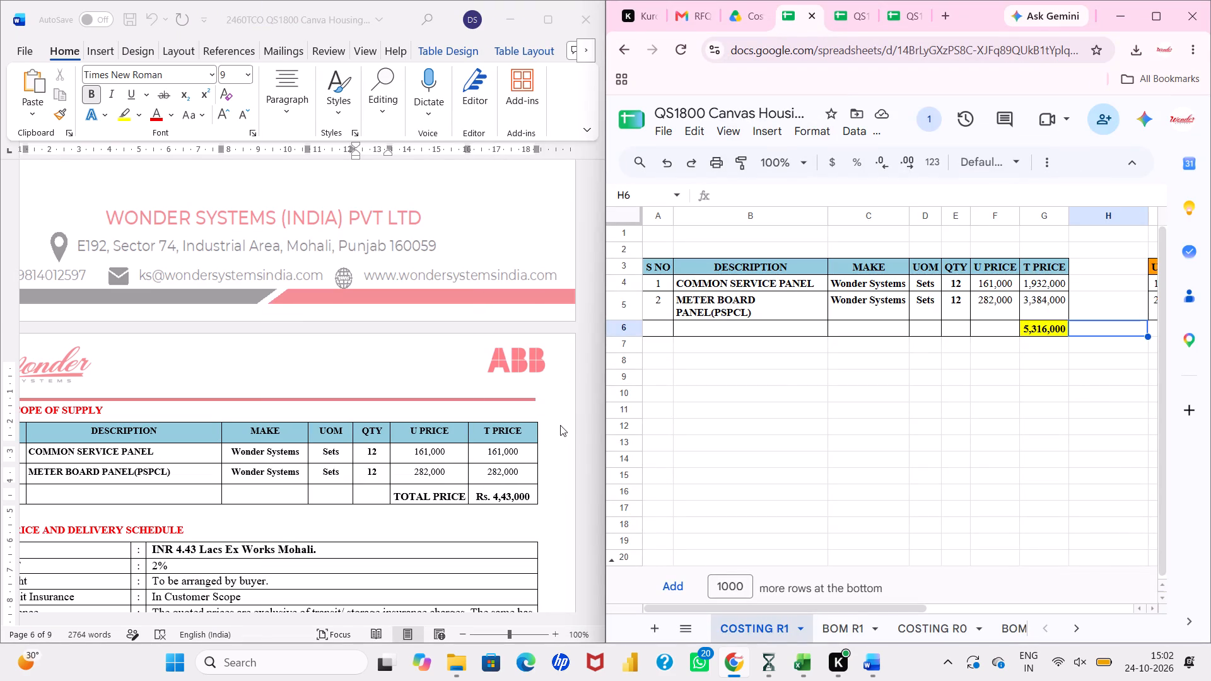
scroll(862, 380, left, 1)
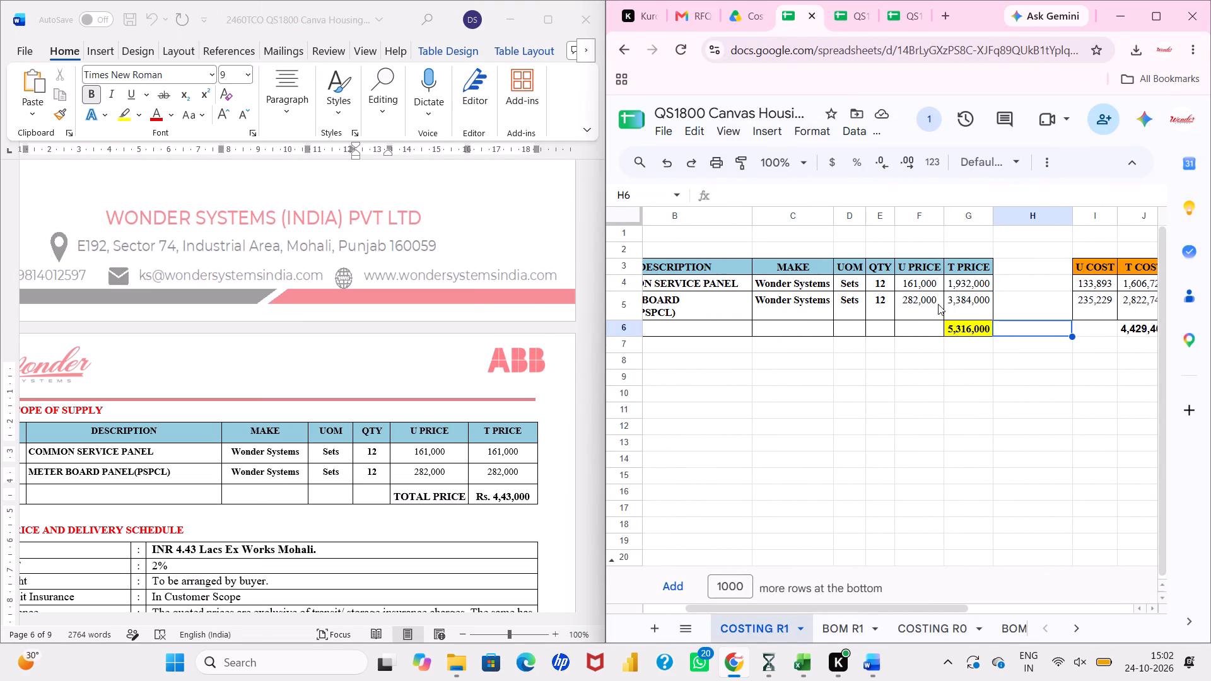
In the quotation's scope of supply table, set the Common Service Panel's total price to 1.932,000.
click(506, 451)
click(506, 451)
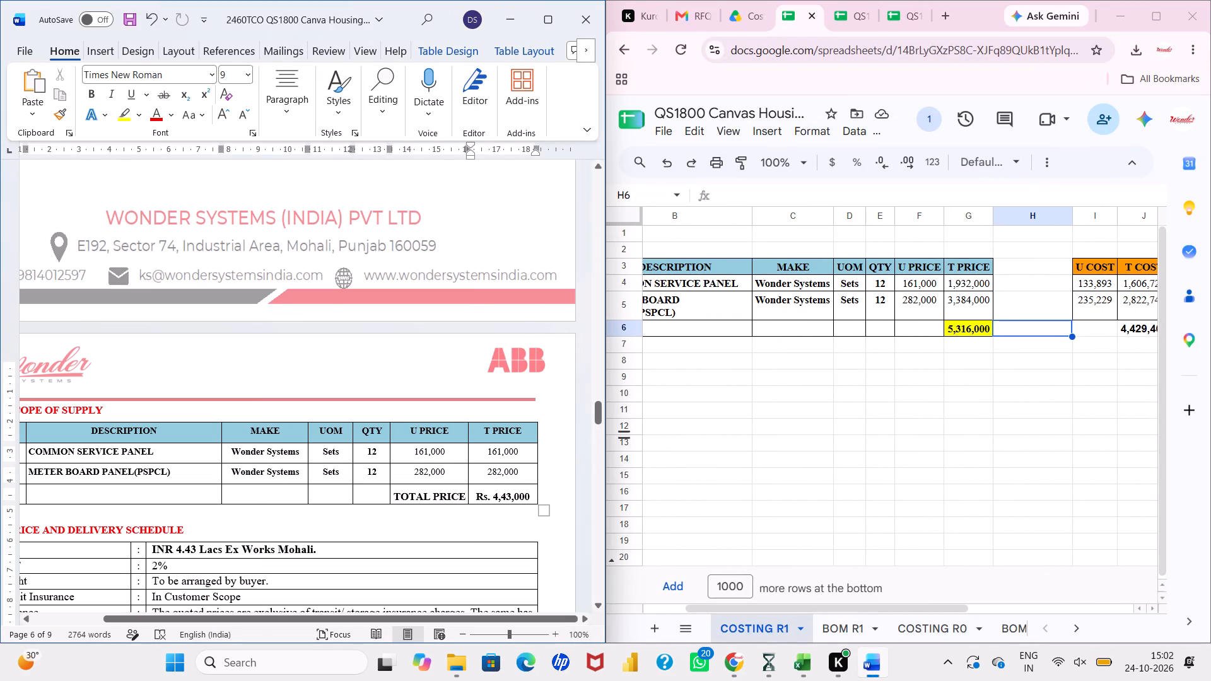
key(Left)
key(Left)
key(BackSpace)
key(BackSpace)
key(BackSpace)
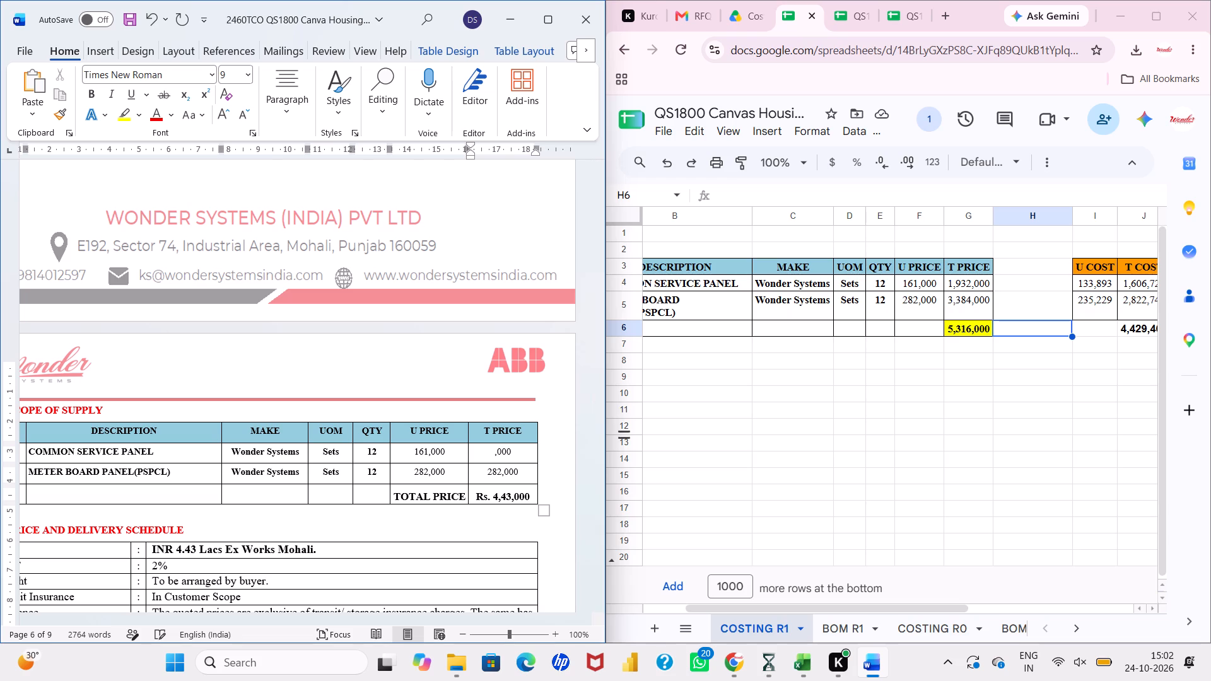
text(1.932)
Set the Meter Board Panel (PSPCL) total price to 3,384,000 in the scope of supply table.
key(Down)
key(Left)
key(BackSpace)
key(BackSpace)
key(BackSpace)
key(3)
key(comma)
text(384)
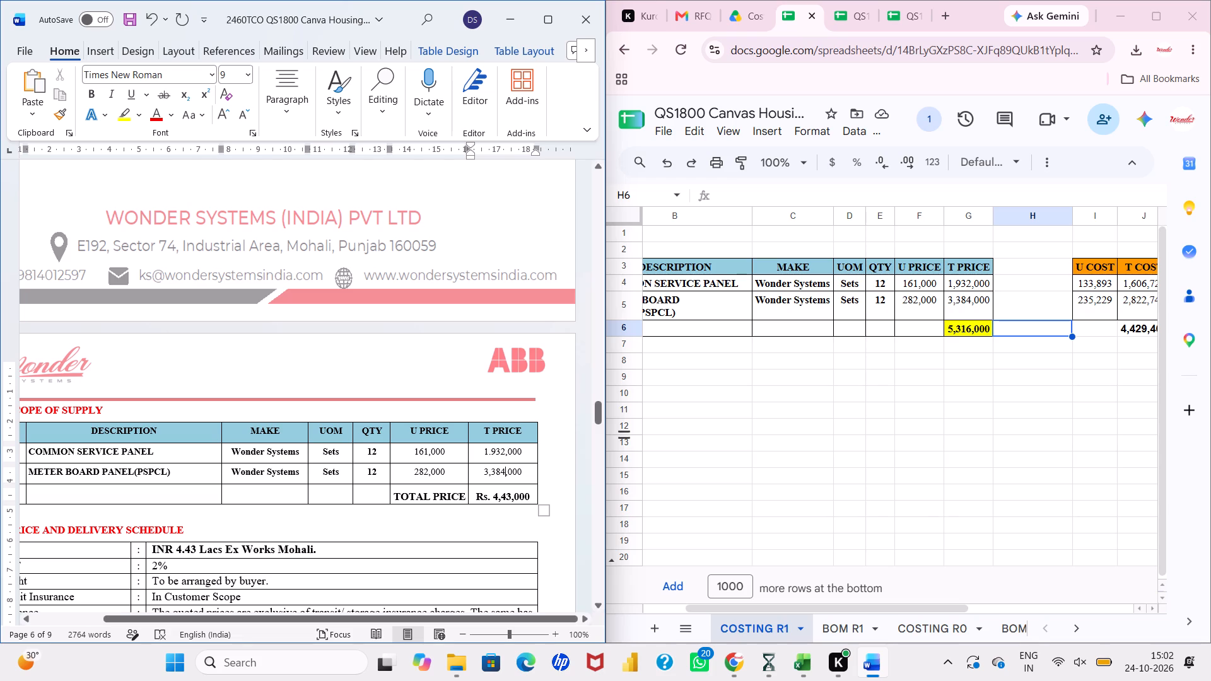
Set the overall total price in the scope of supply table to Rs. 5,316,000.
click(509, 501)
key(BackSpace)
key(BackSpace)
text(316)
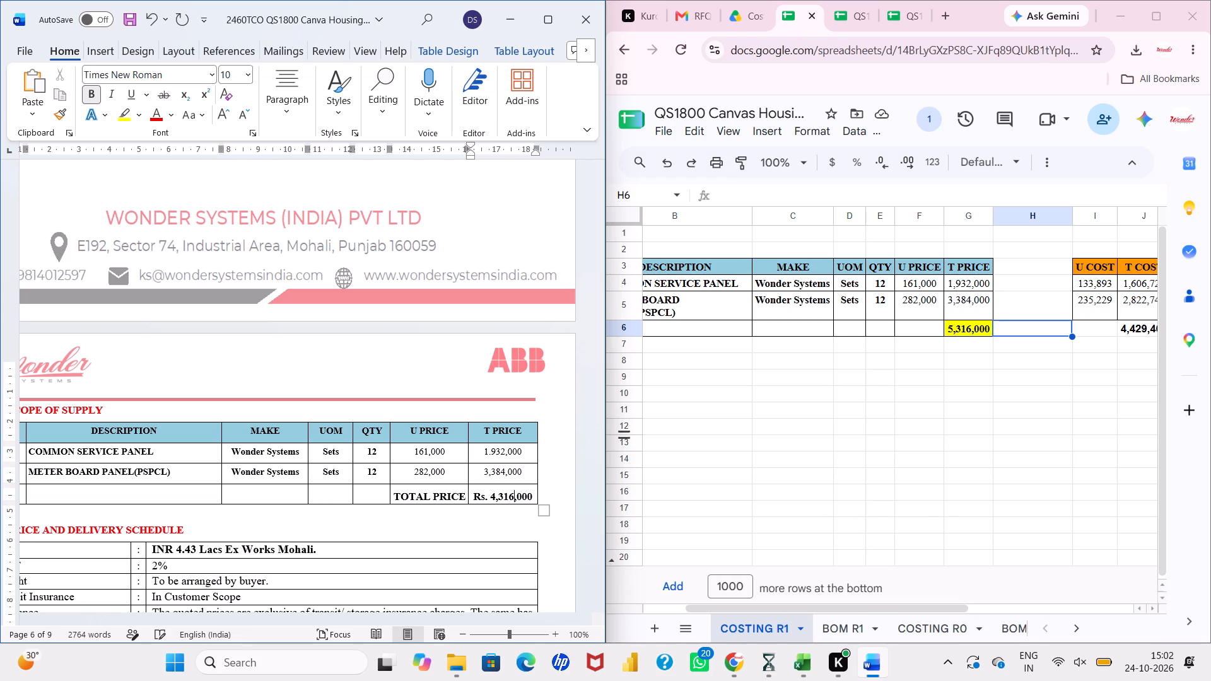
key(Left)
key(Left)
key(Left)
key(Left)
key(BackSpace)
key(5)
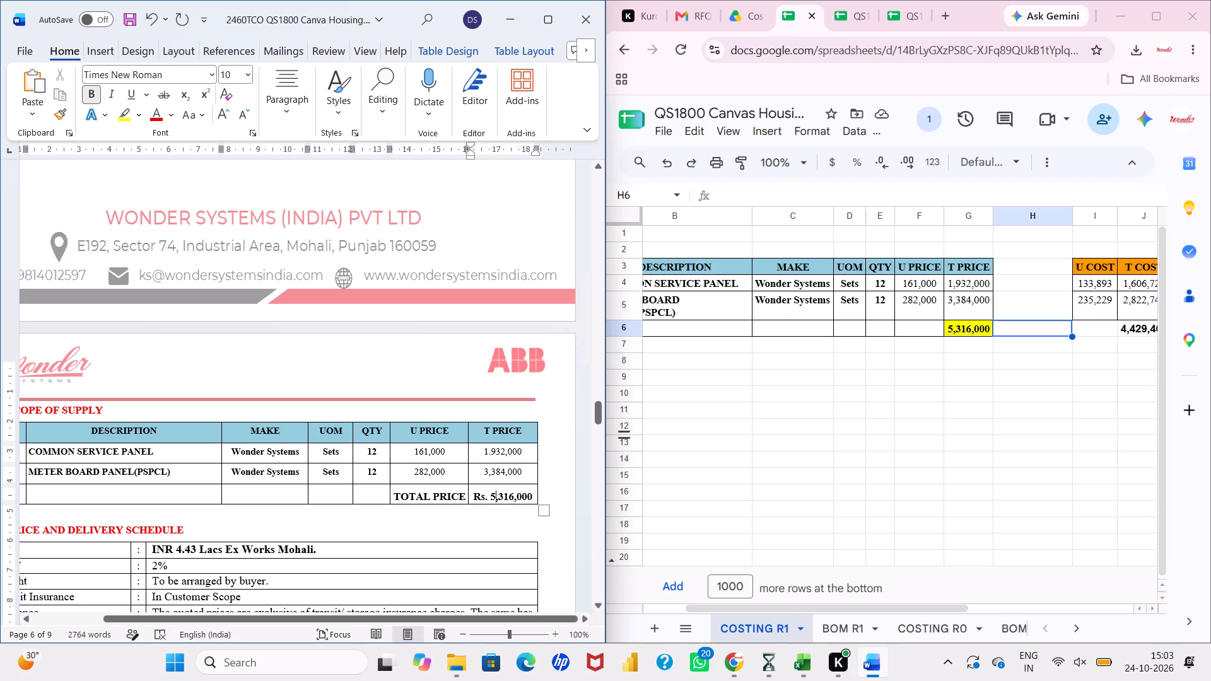
Set the ex works Mohali price in the price and delivery schedule to INR 53.16 Lacs.
click(194, 553)
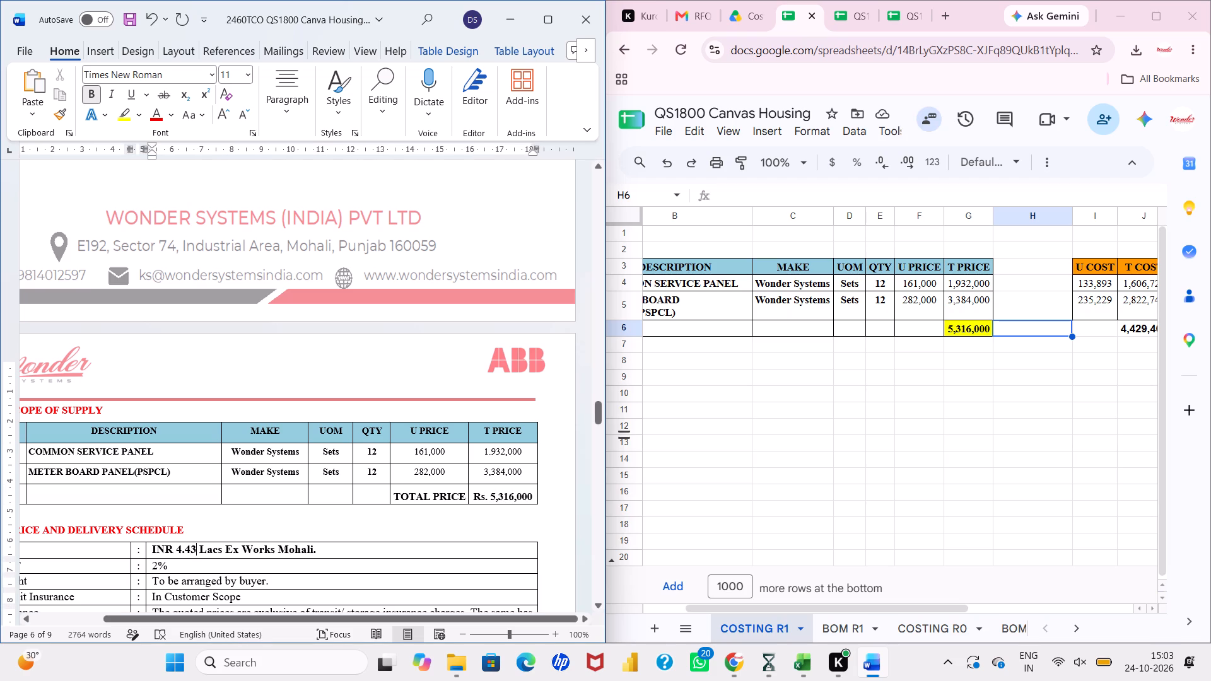
key(BackSpace)
key(BackSpace)
key(BackSpace)
key(BackSpace)
text(53.16)
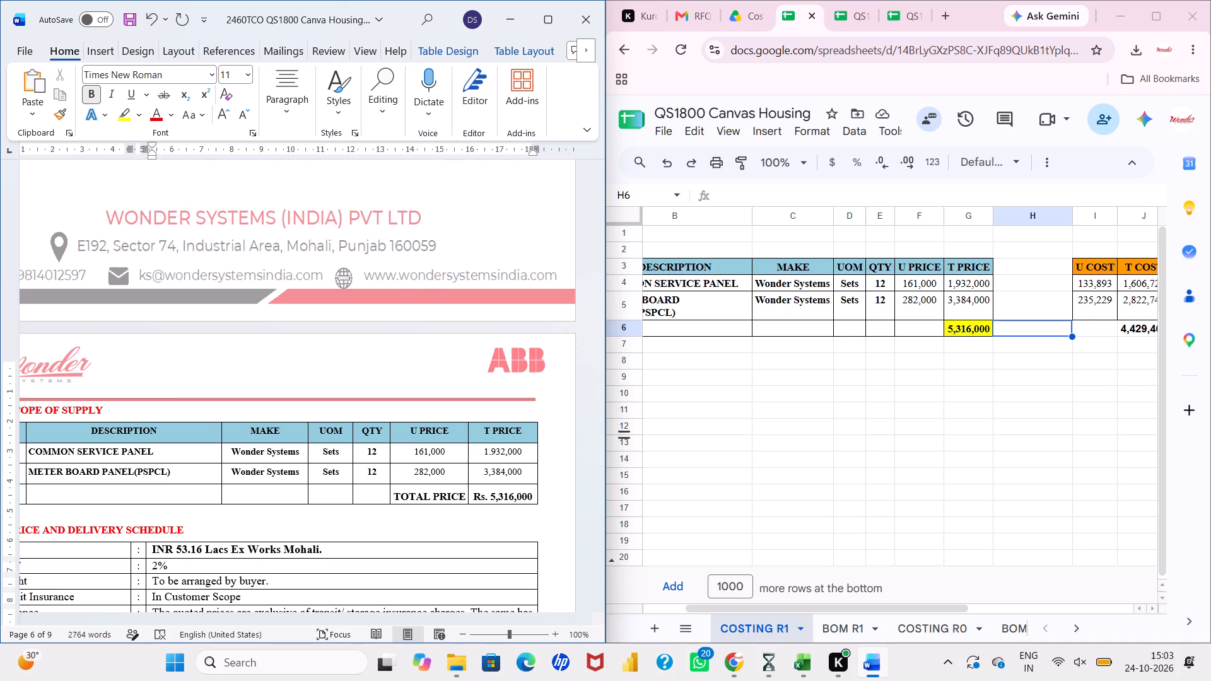
click(222, 527)
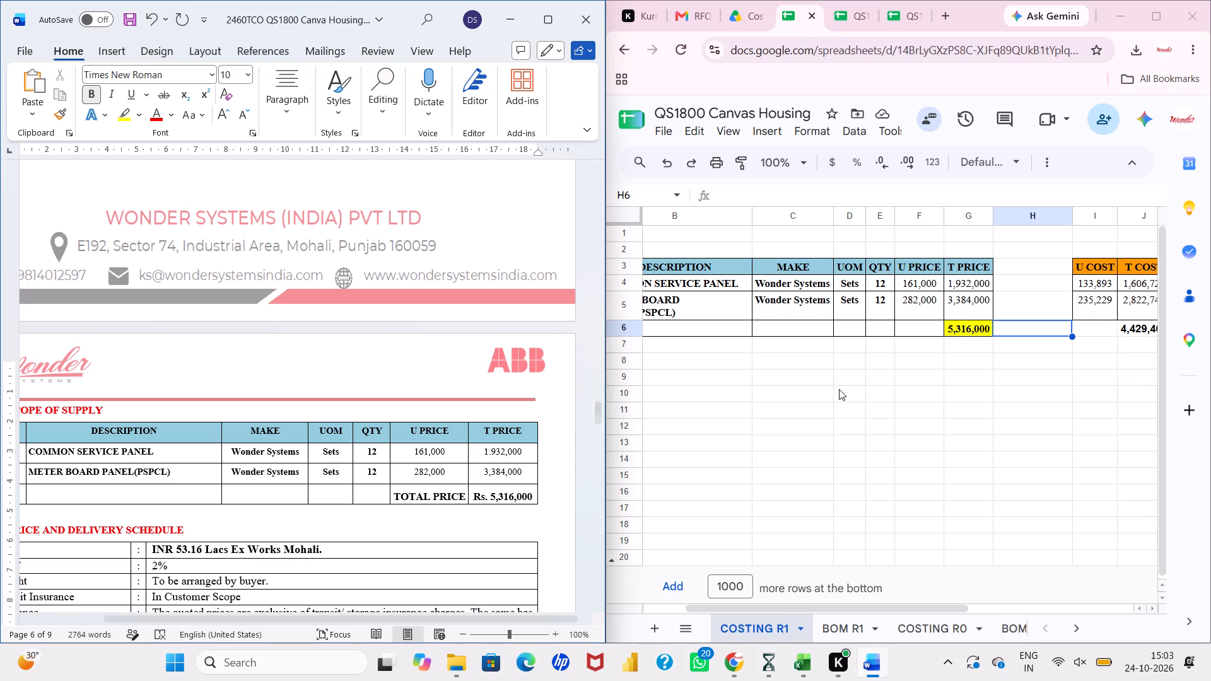
Inspect the total price formulas of the Meter Board Panel and Common Service Panel in the COSTING R1 sheet.
double_click(964, 303)
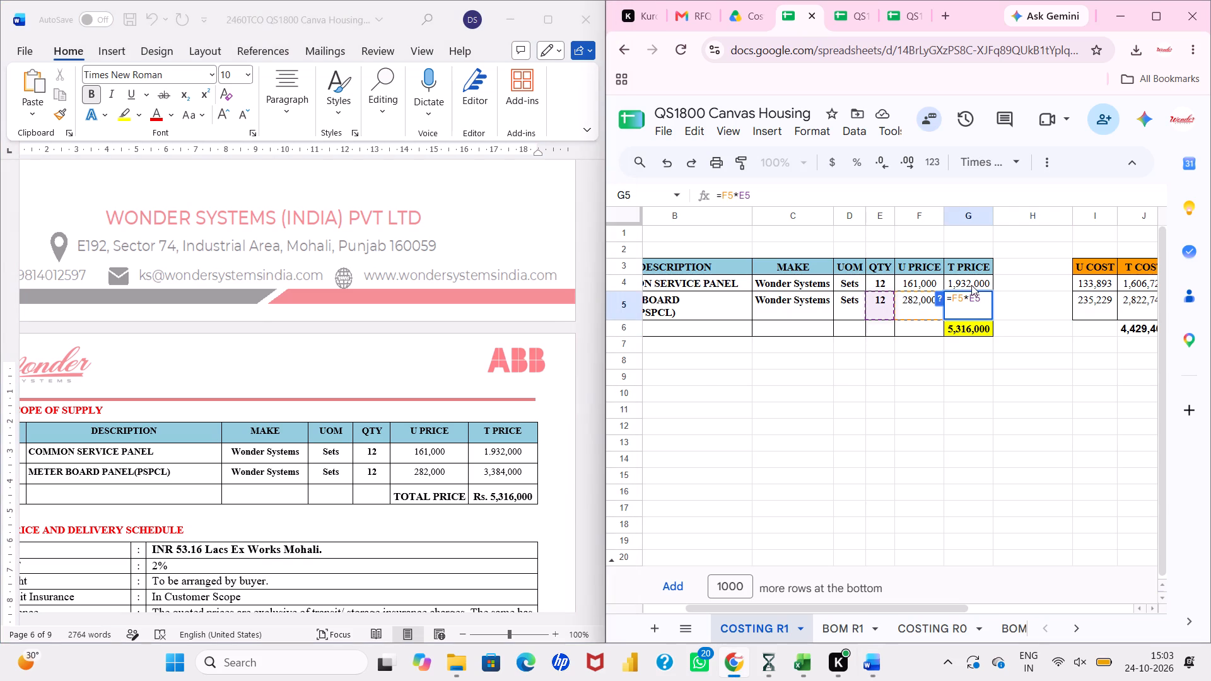
double_click(971, 284)
click(983, 387)
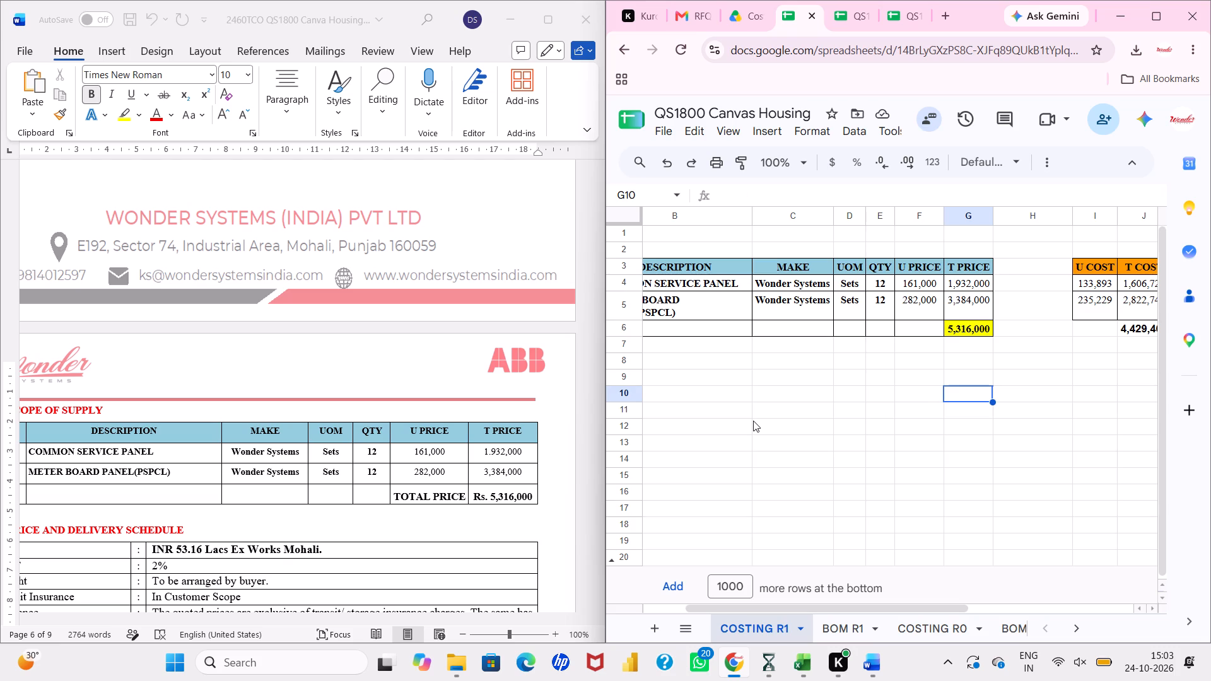
Make the serial numbers 1 and 2 in the COSTING R1 price table bold.
scroll(753, 421, right, 1)
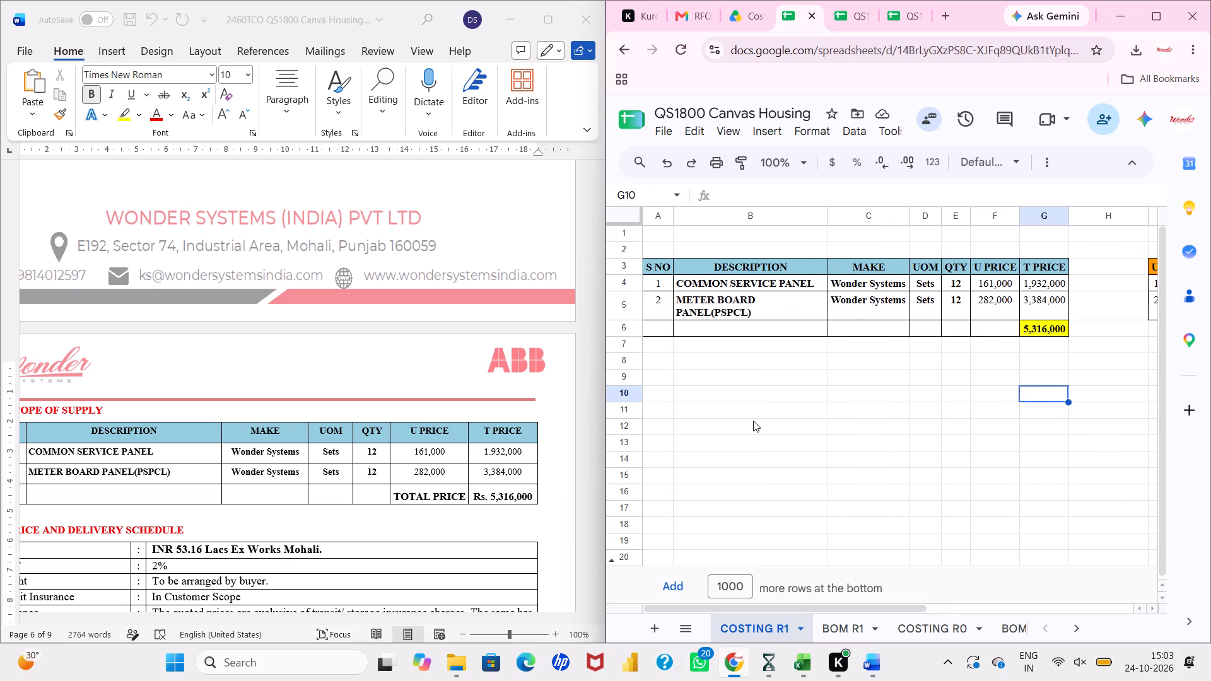
drag(663, 286, 663, 308)
key(ctrl+b)
click(755, 379)
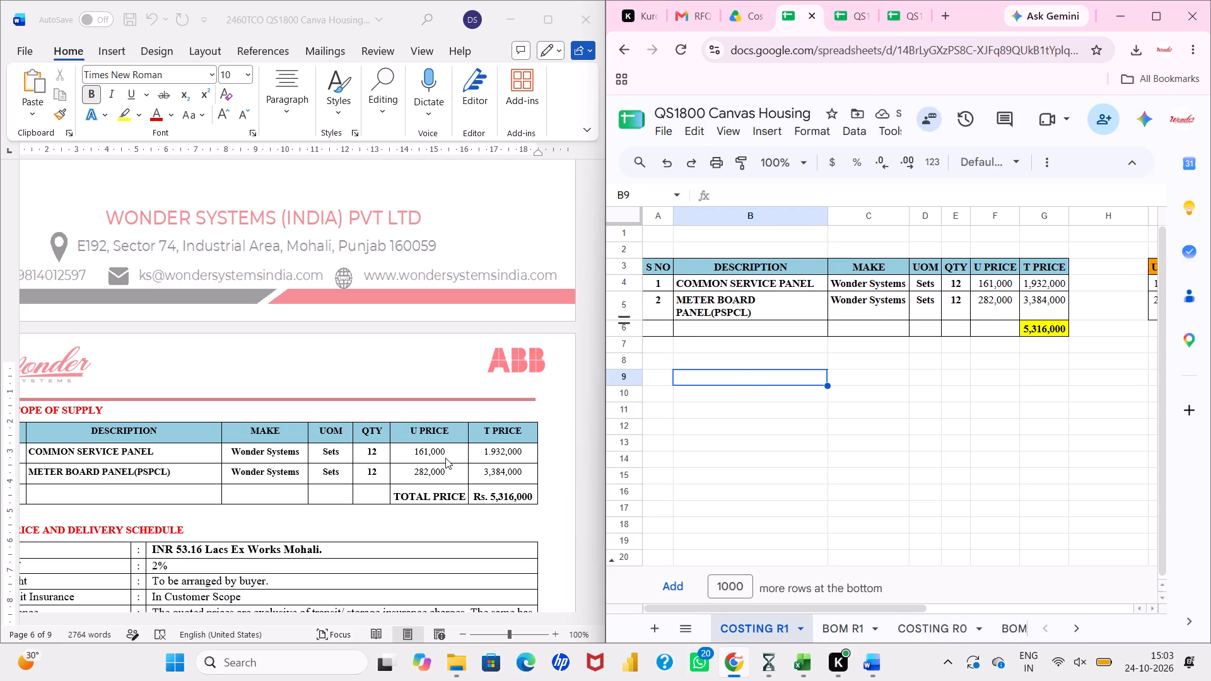
Maximize the Word quotation and review its scope of supply table and price and delivery schedule.
scroll(445, 458, down, 1)
scroll(445, 458, right, 1)
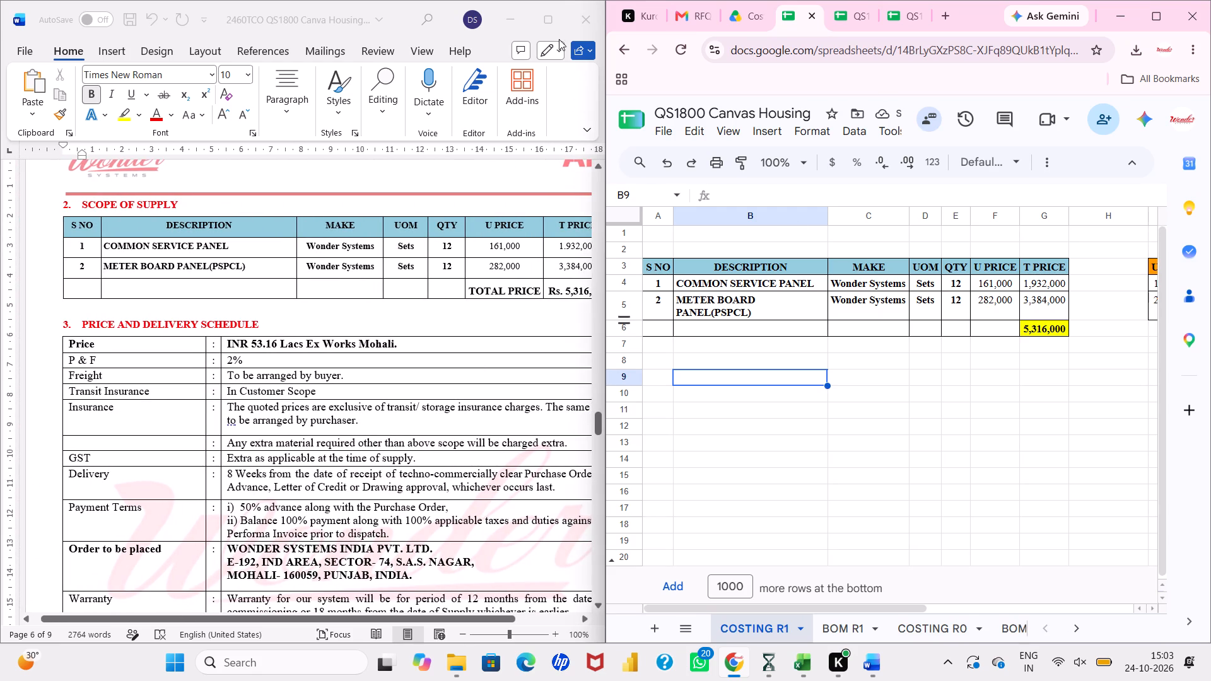
click(549, 30)
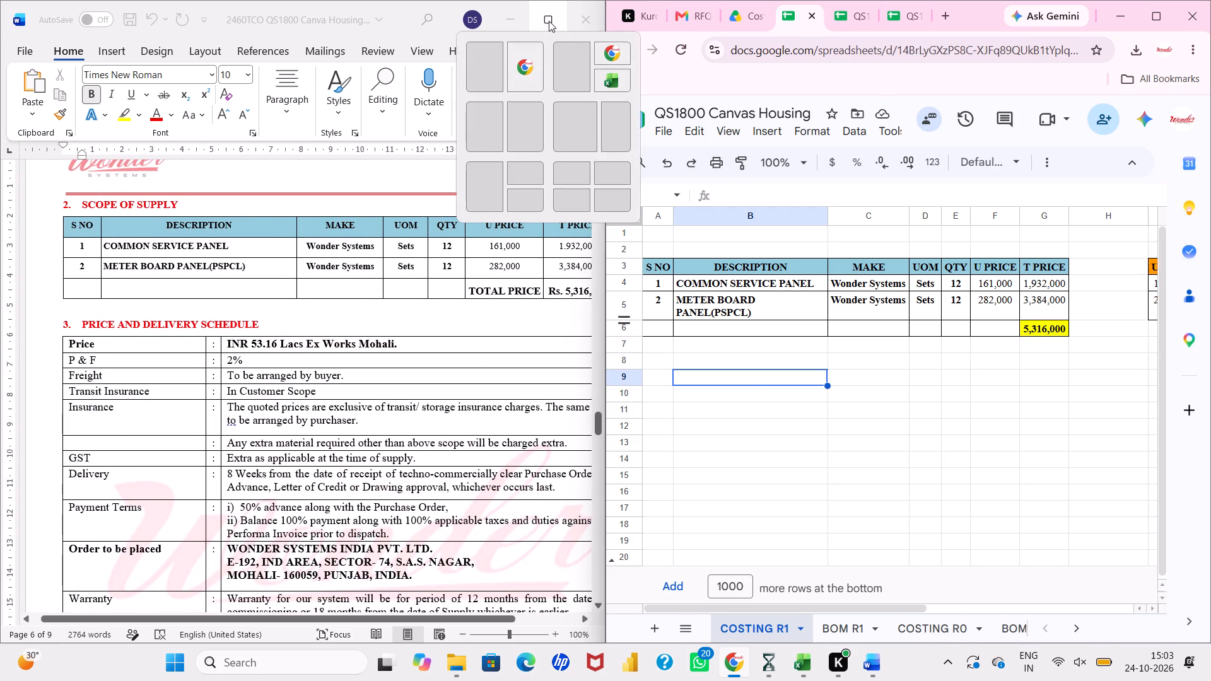
click(549, 21)
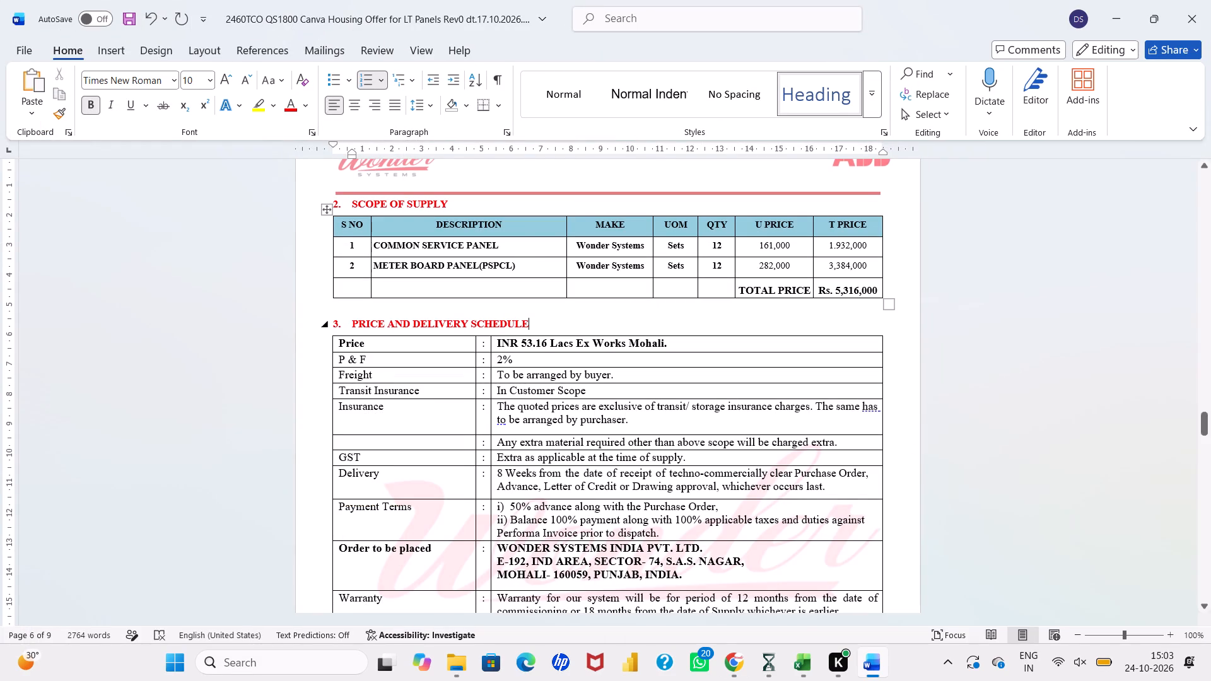
scroll(614, 320, down, 10)
scroll(614, 320, down, 20)
scroll(614, 320, down, 20)
scroll(614, 320, down, 13)
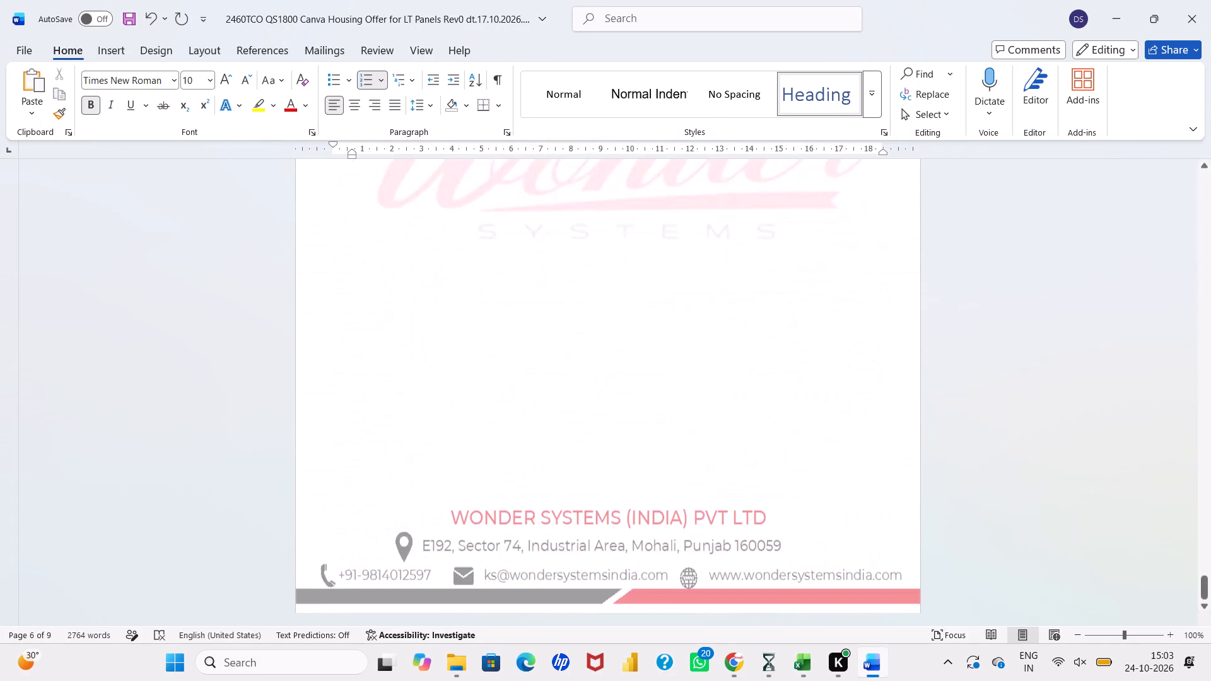
scroll(614, 320, up, 9)
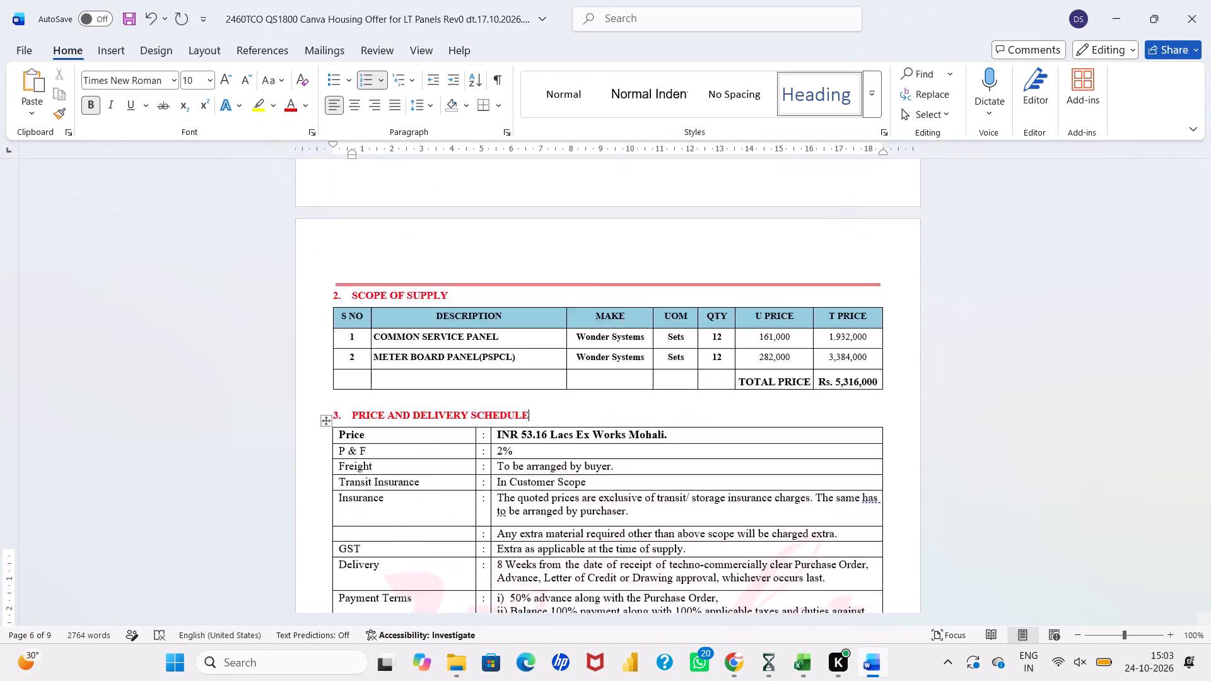
scroll(614, 320, down, 1)
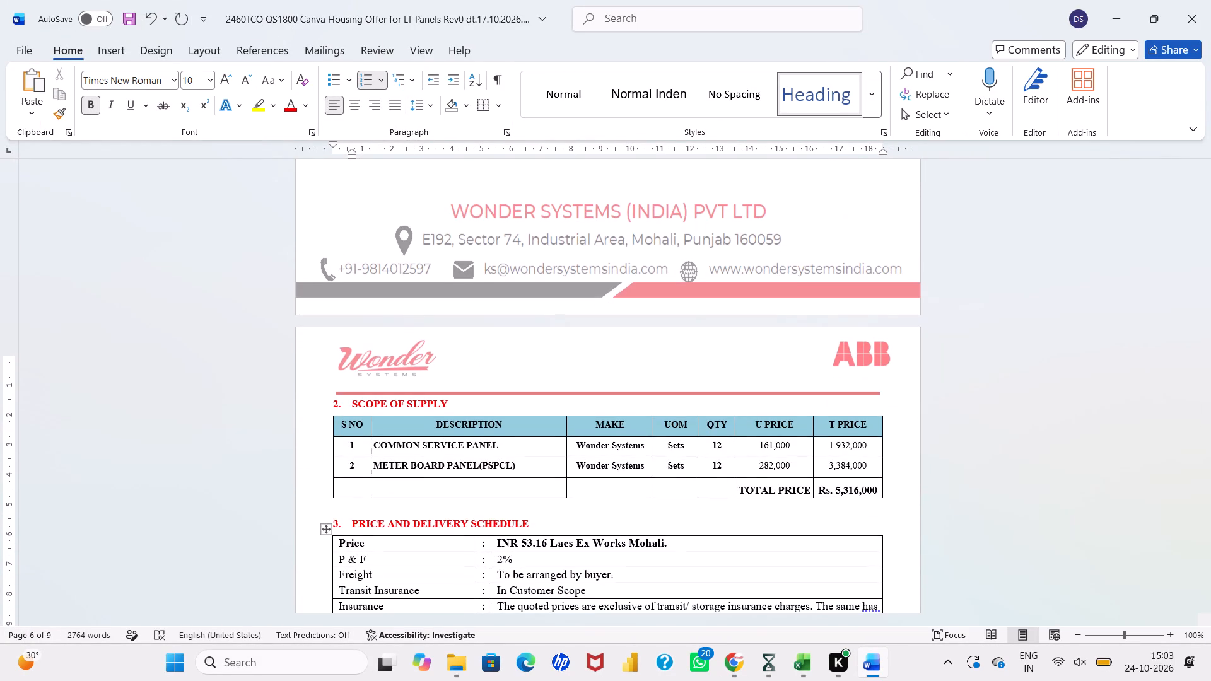
click(711, 489)
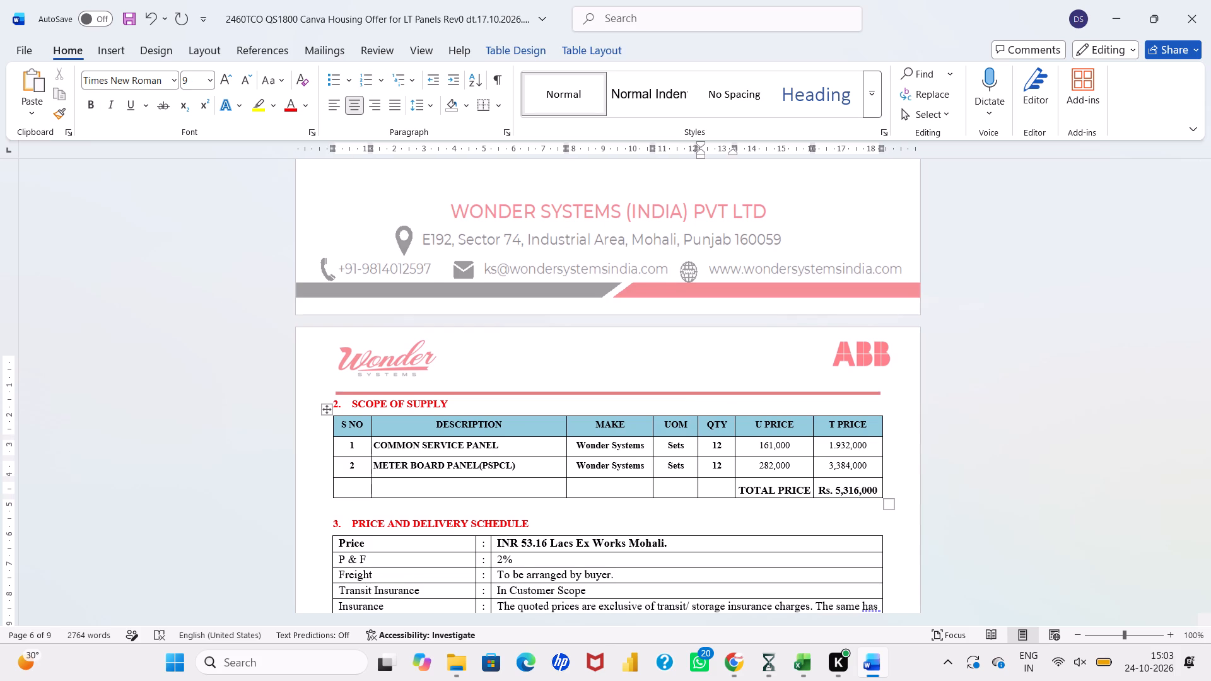
Set the offer date on the quotation's cover letter to 24.10.2026.
scroll(711, 489, up, 4)
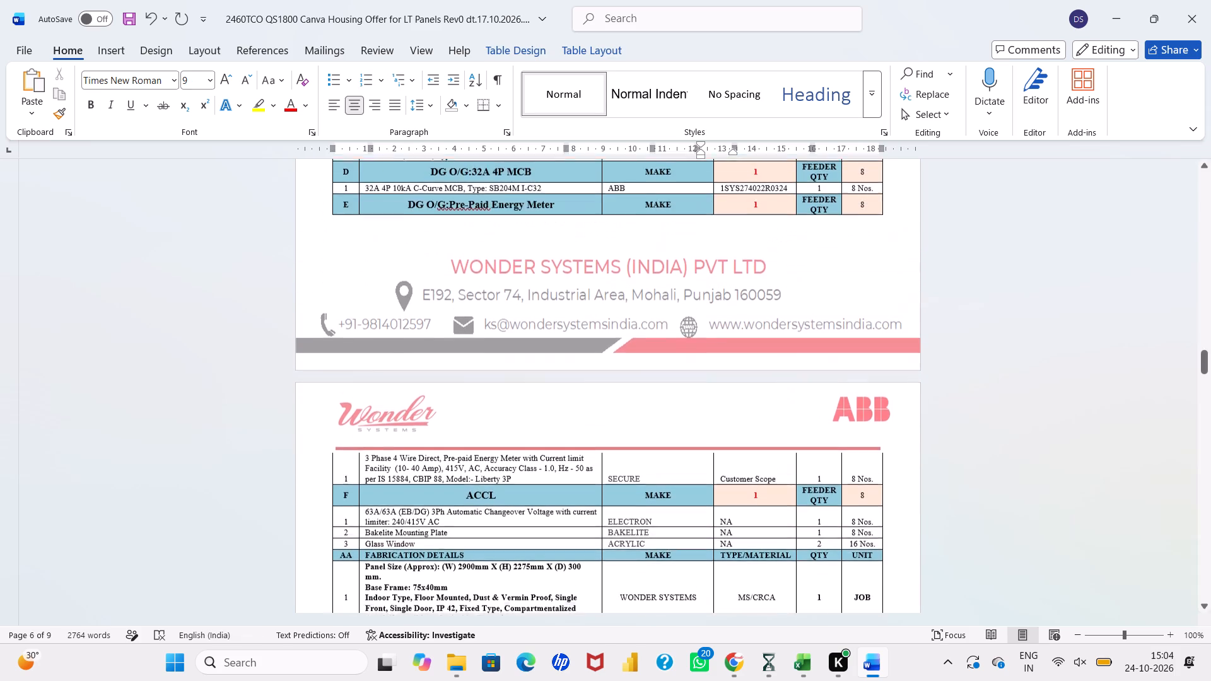
scroll(711, 489, up, 3)
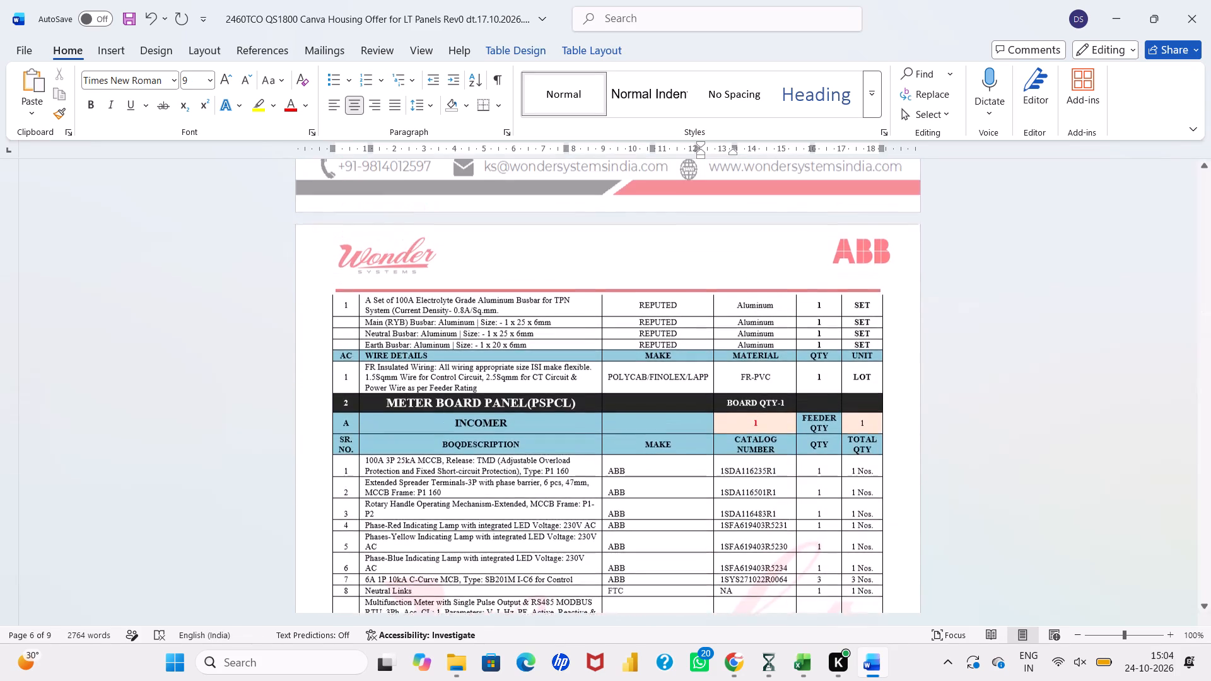
scroll(711, 489, up, 5)
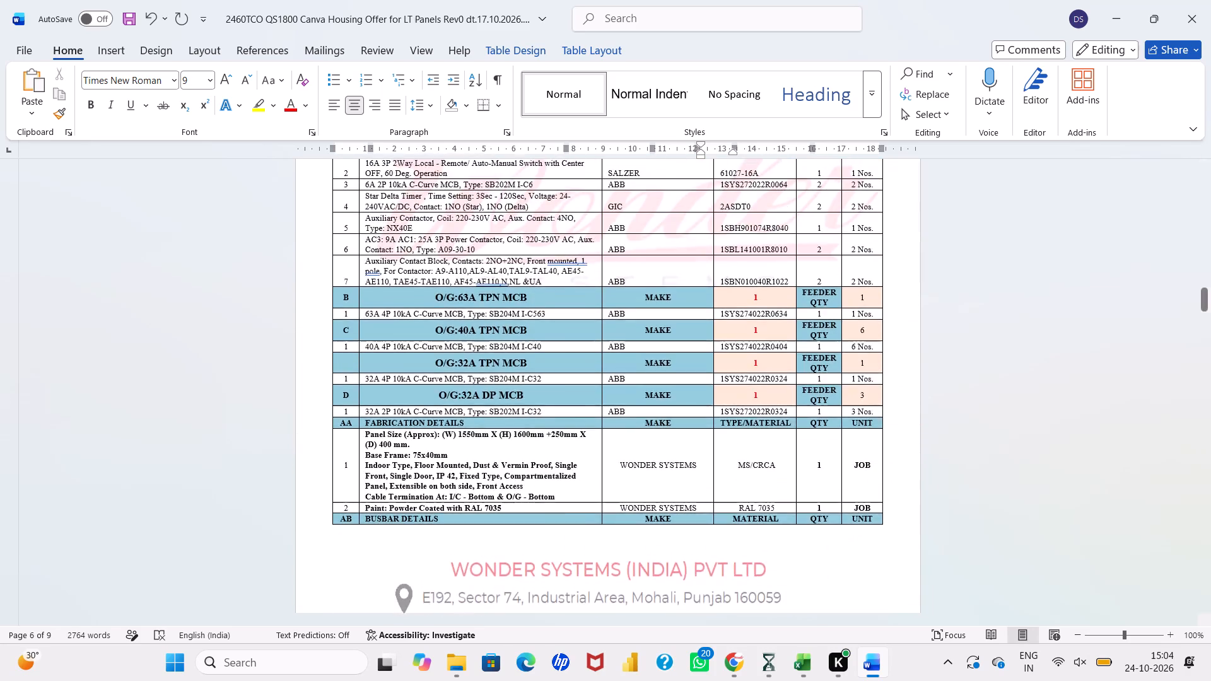
scroll(711, 489, up, 17)
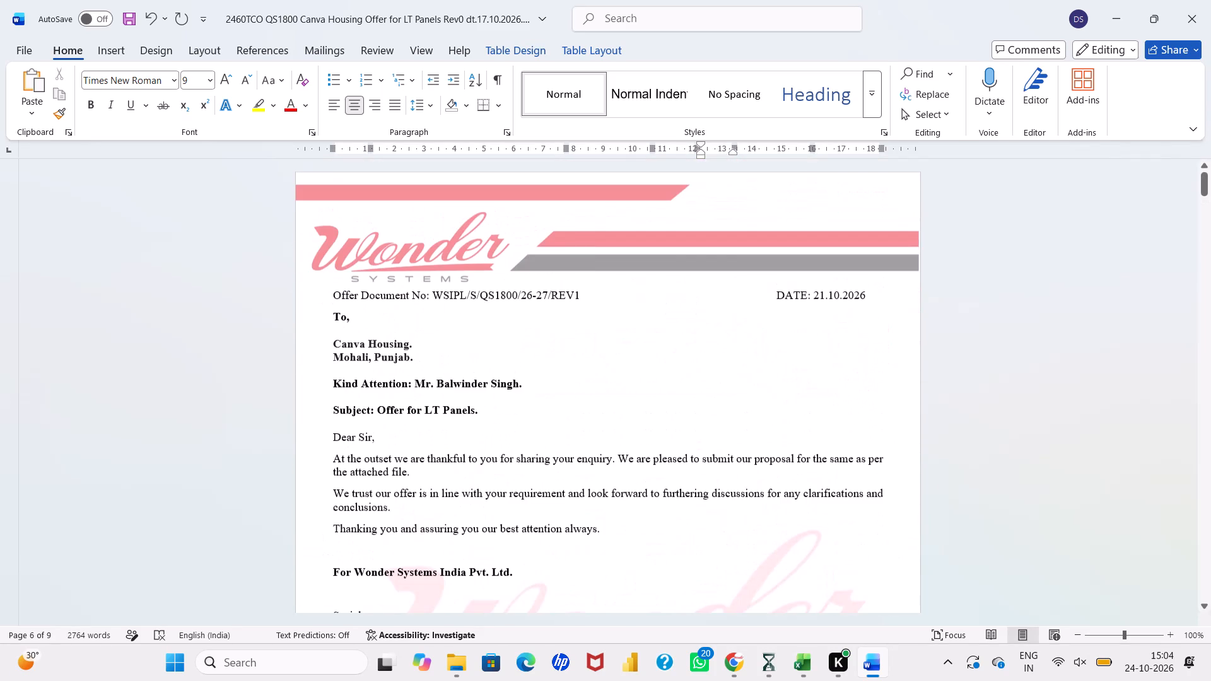
click(576, 296)
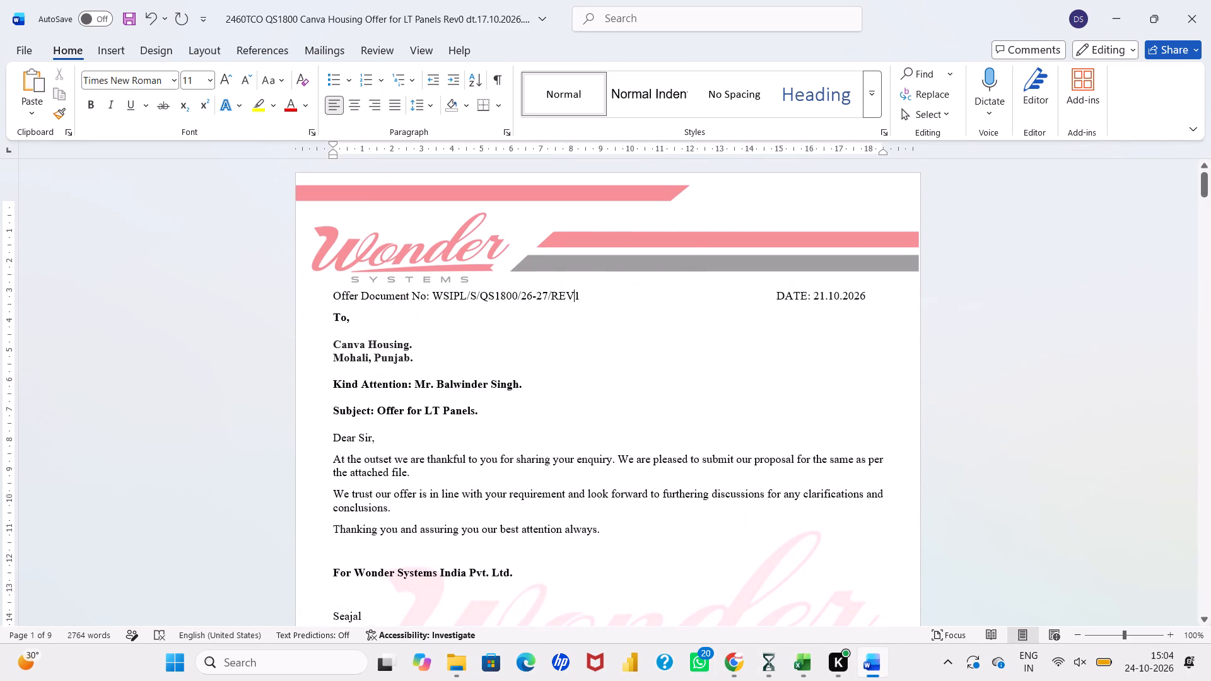
click(821, 297)
key(Delete)
key(4)
Save the quotation as a new document named 2460TCO QS1800 Canva Housing Offer for LT Panels Rev1 dt.24.10.2026.docx in the Costings folder.
scroll(461, 400, down, 2)
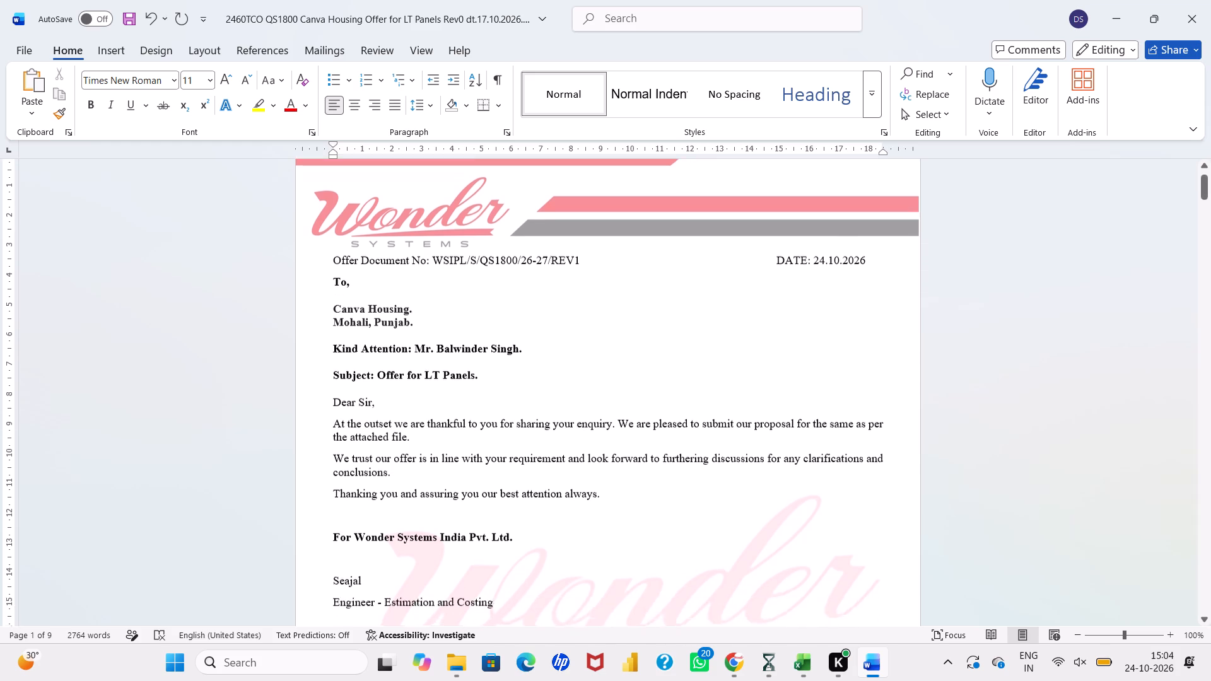
scroll(461, 400, down, 1)
scroll(461, 400, down, 20)
scroll(461, 400, down, 20)
scroll(461, 400, down, 20)
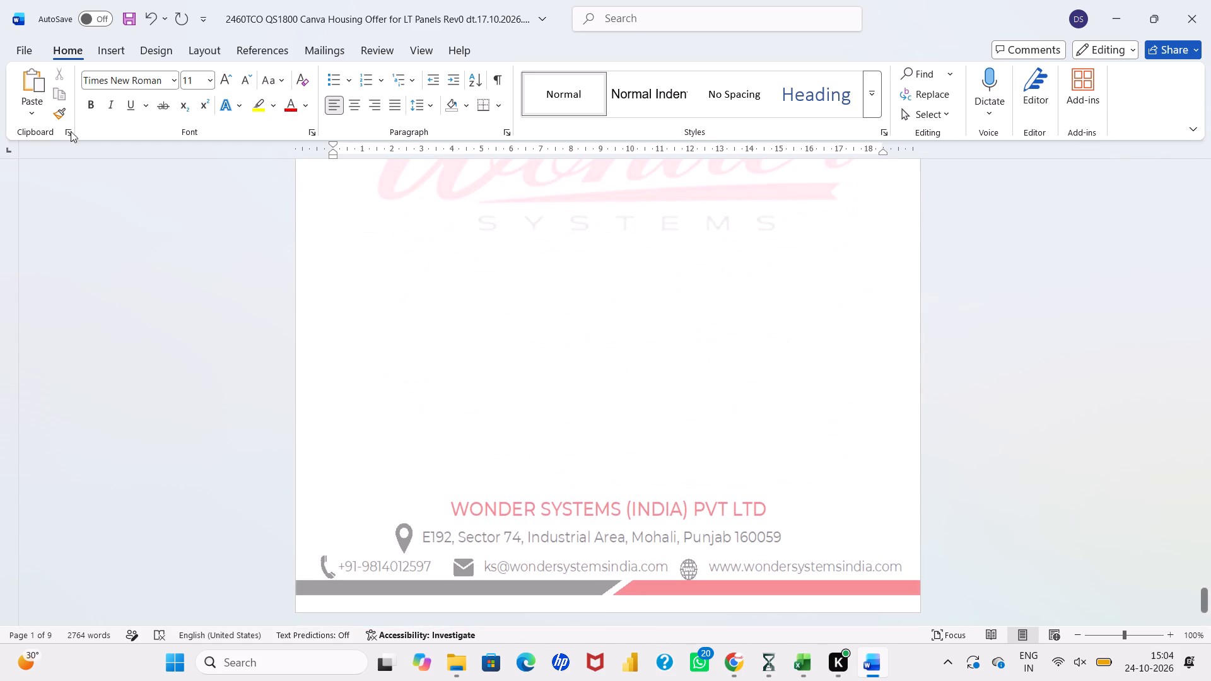
click(31, 51)
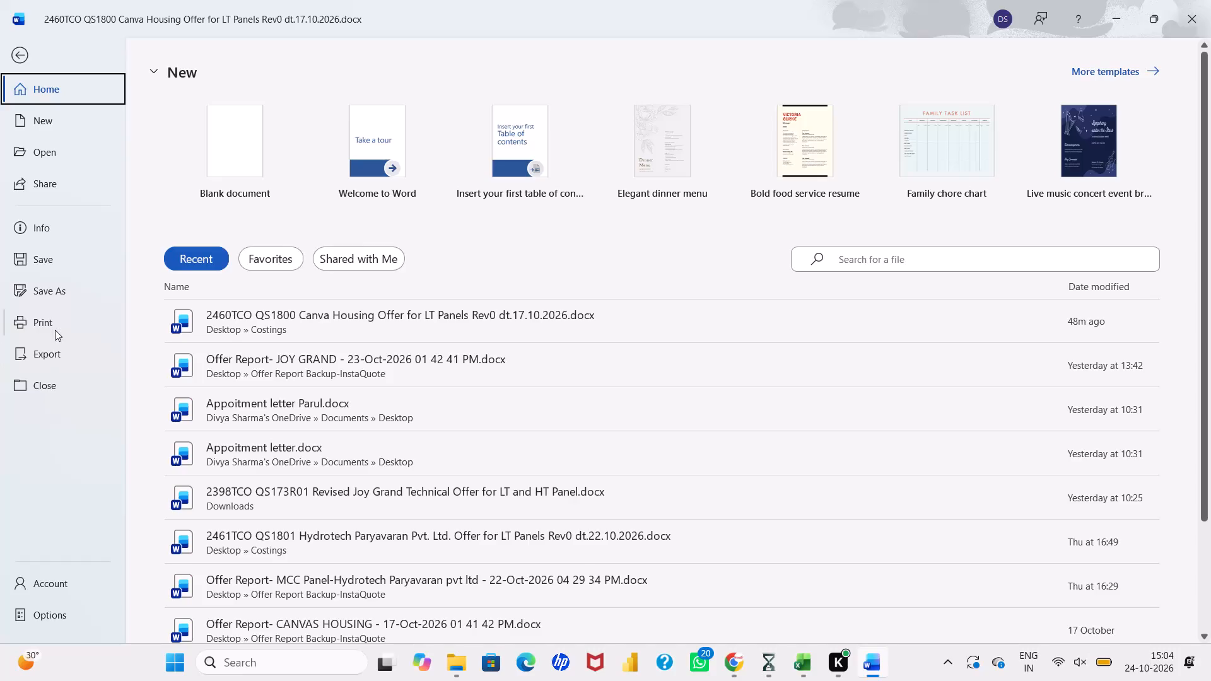
click(59, 285)
click(253, 370)
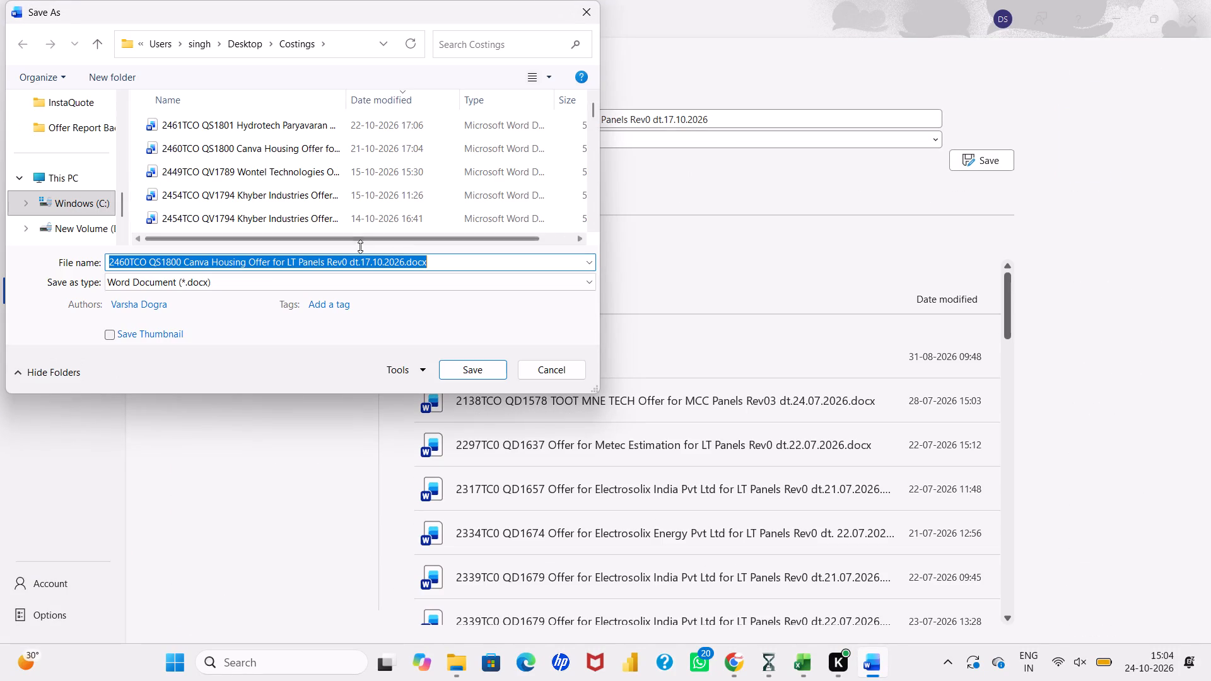
click(344, 263)
key(BackSpace)
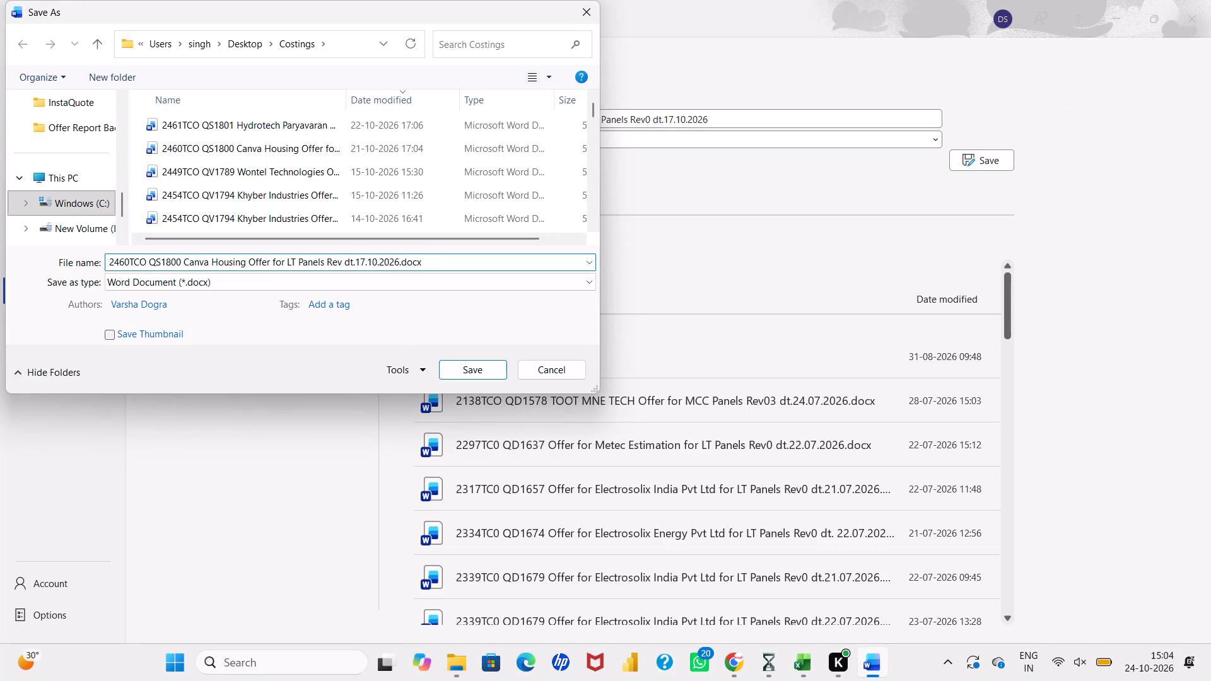
key(1)
key(Right)
key(Right)
key(Right)
key(Right)
key(Right)
key(Right)
key(BackSpace)
key(BackSpace)
text(24)
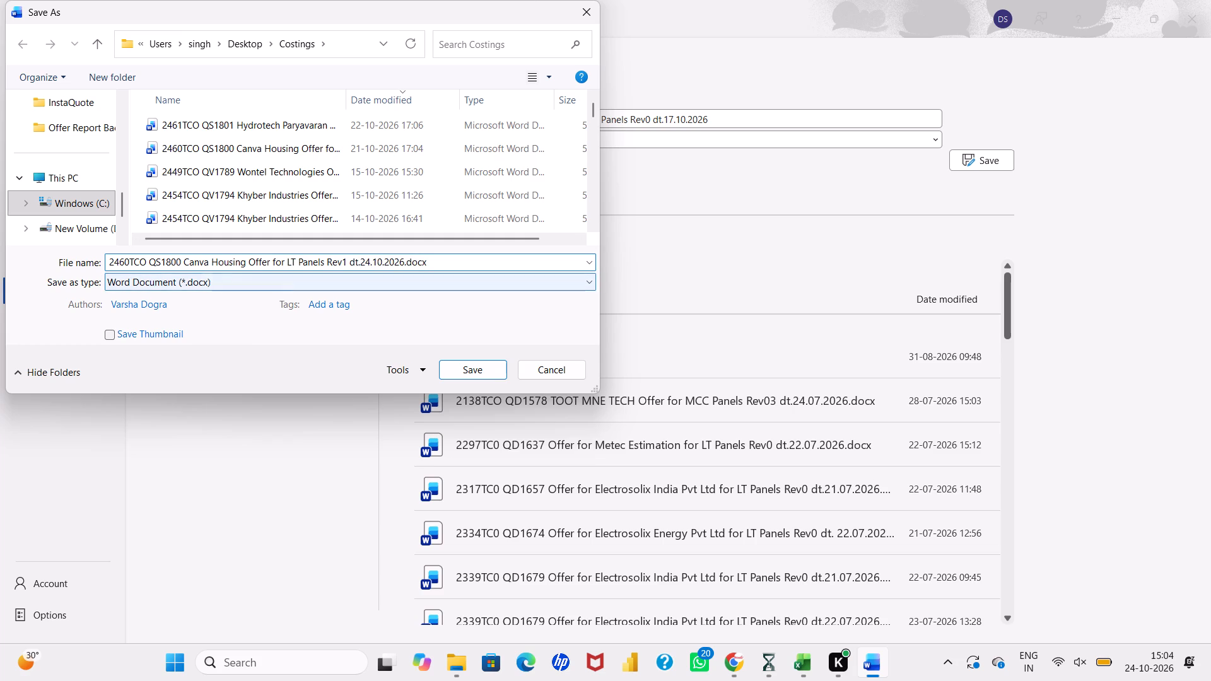
click(461, 370)
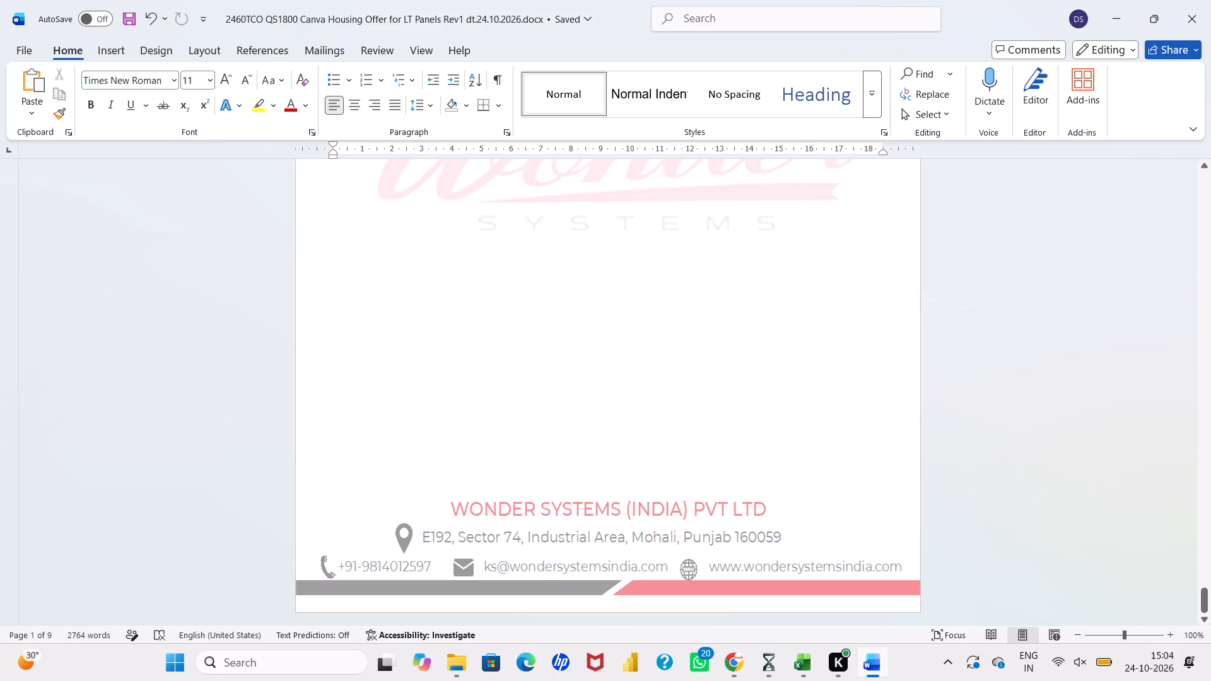
Minimize Word and save a backup of the ongoing InstaQuote project from the Excel price list.
click(1126, 9)
click(876, 380)
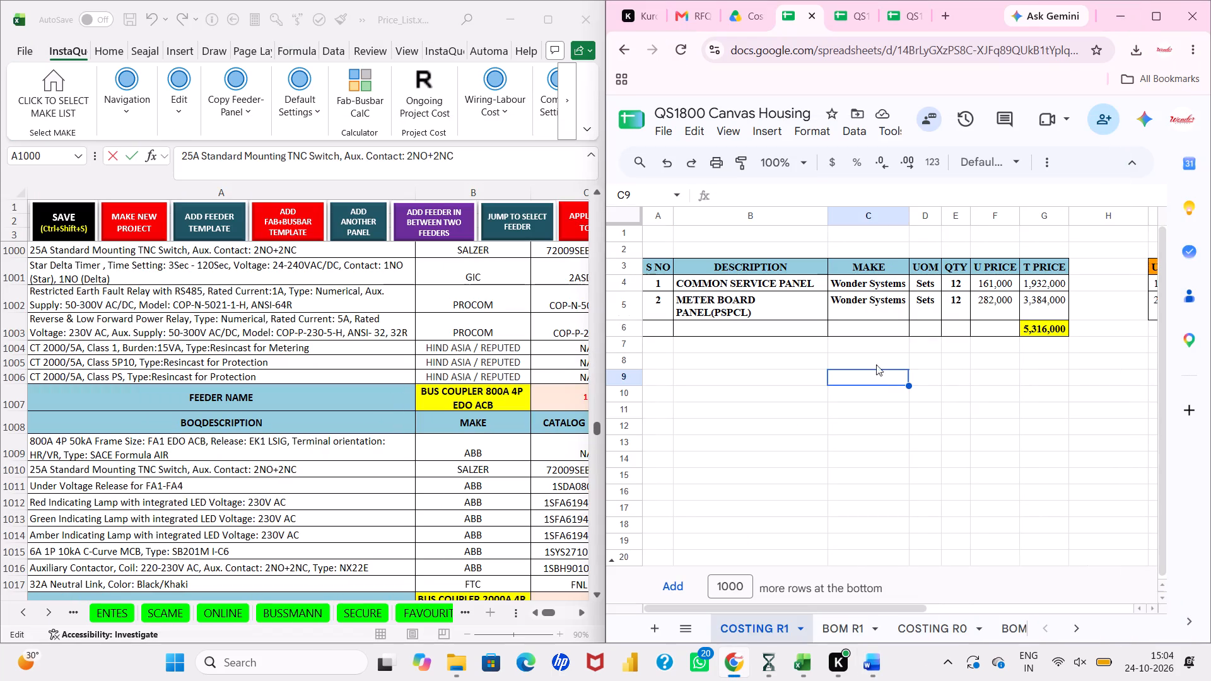
scroll(484, 451, up, 3)
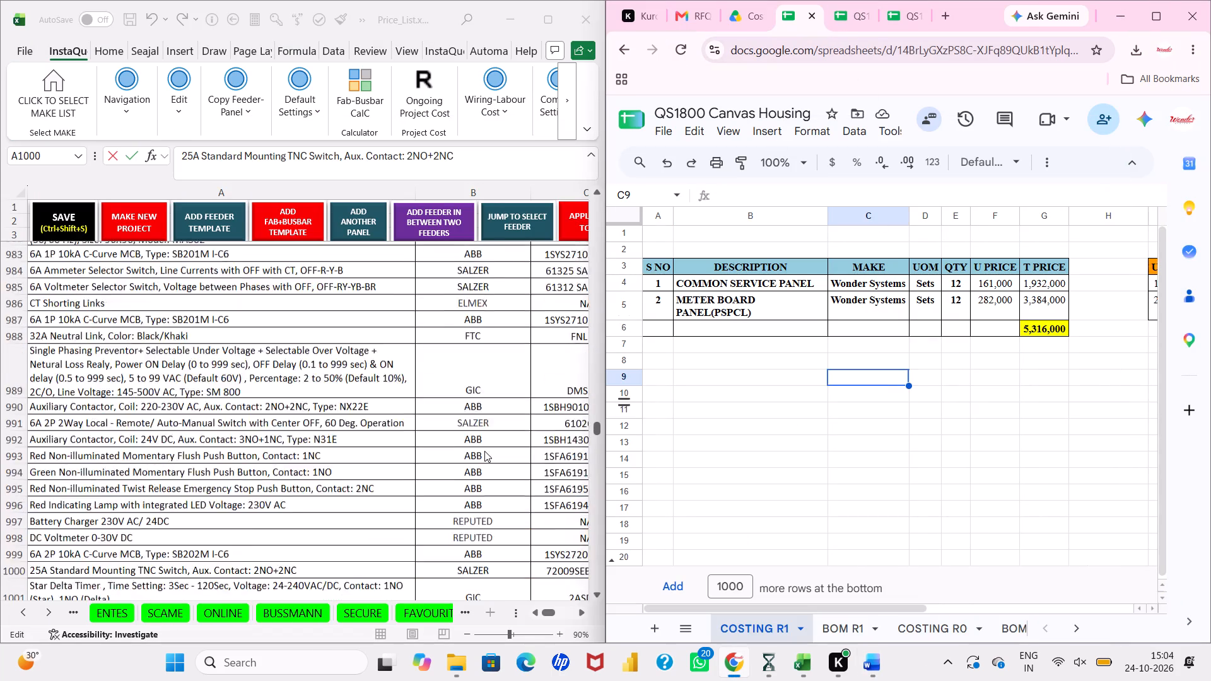
scroll(484, 451, up, 15)
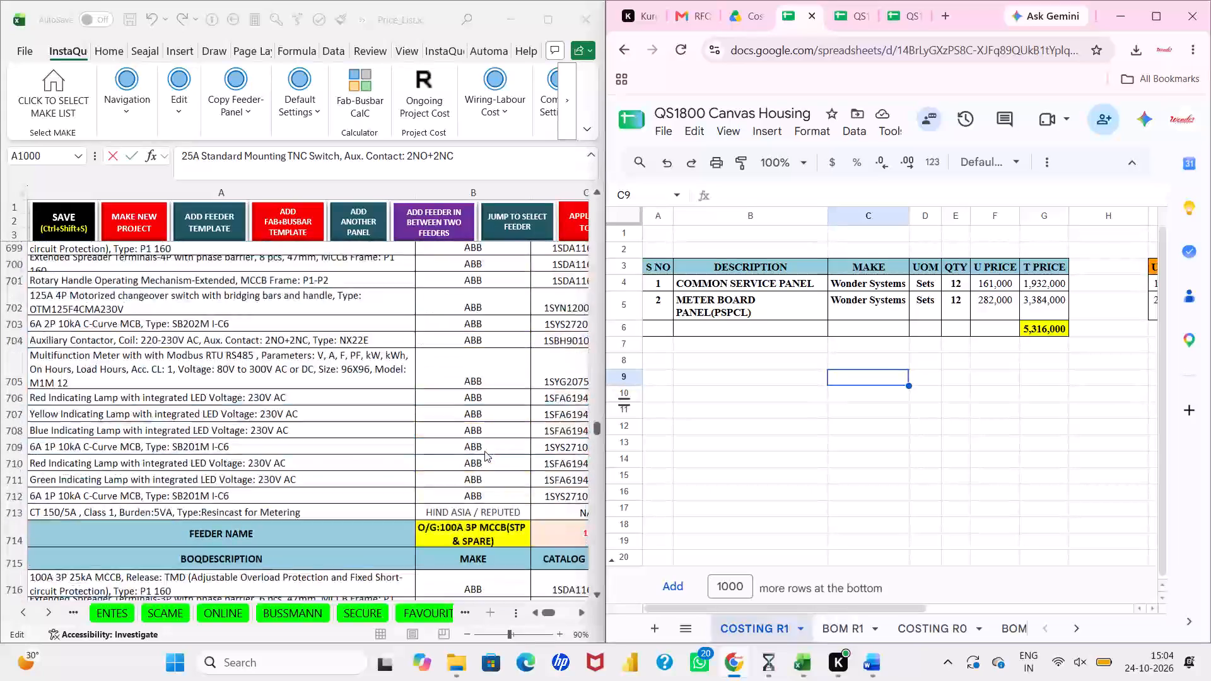
scroll(484, 451, up, 18)
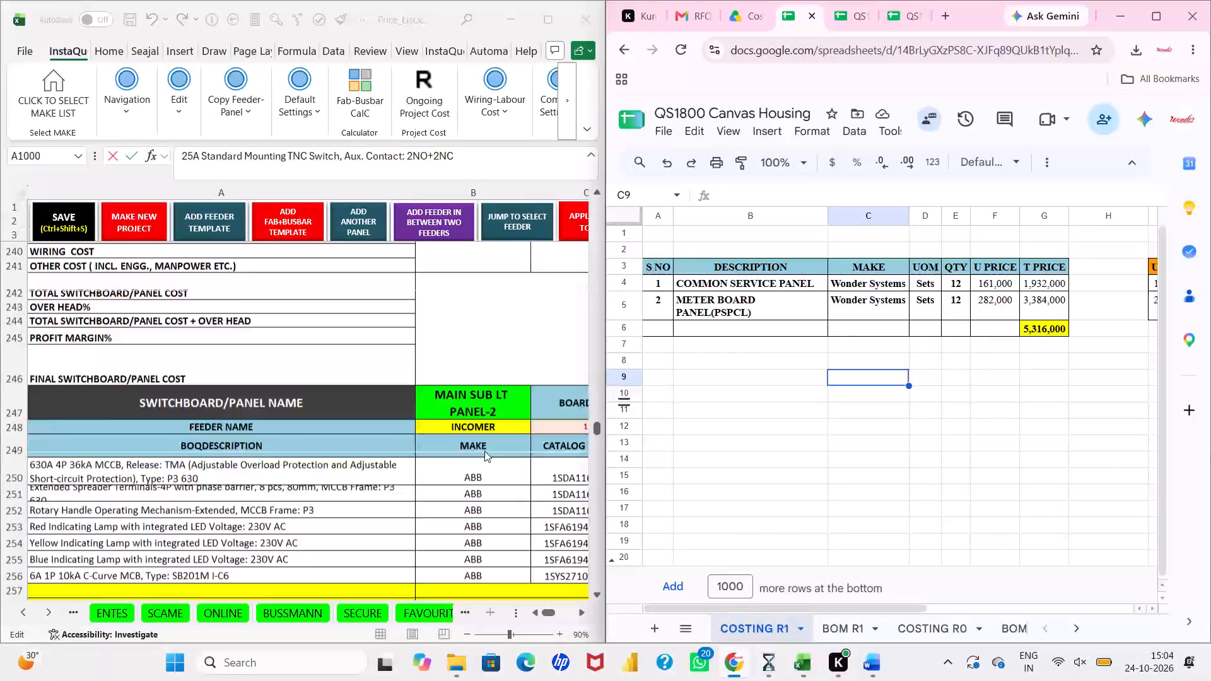
scroll(484, 451, up, 20)
scroll(484, 451, up, 2)
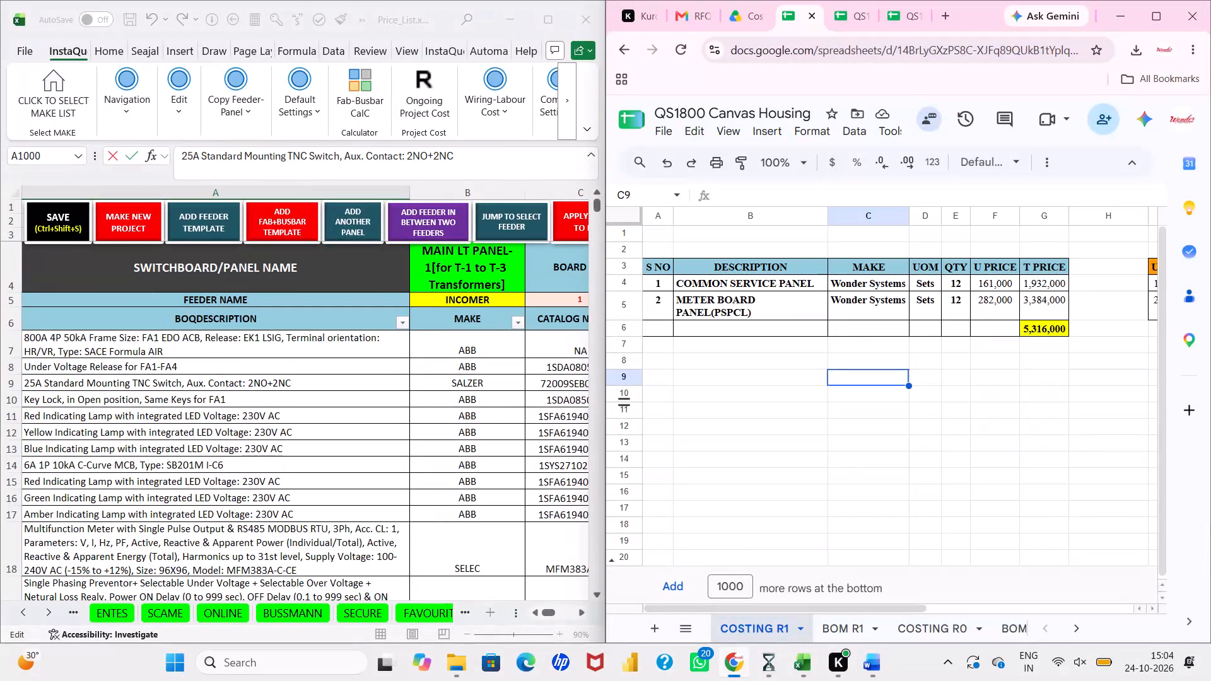
click(62, 231)
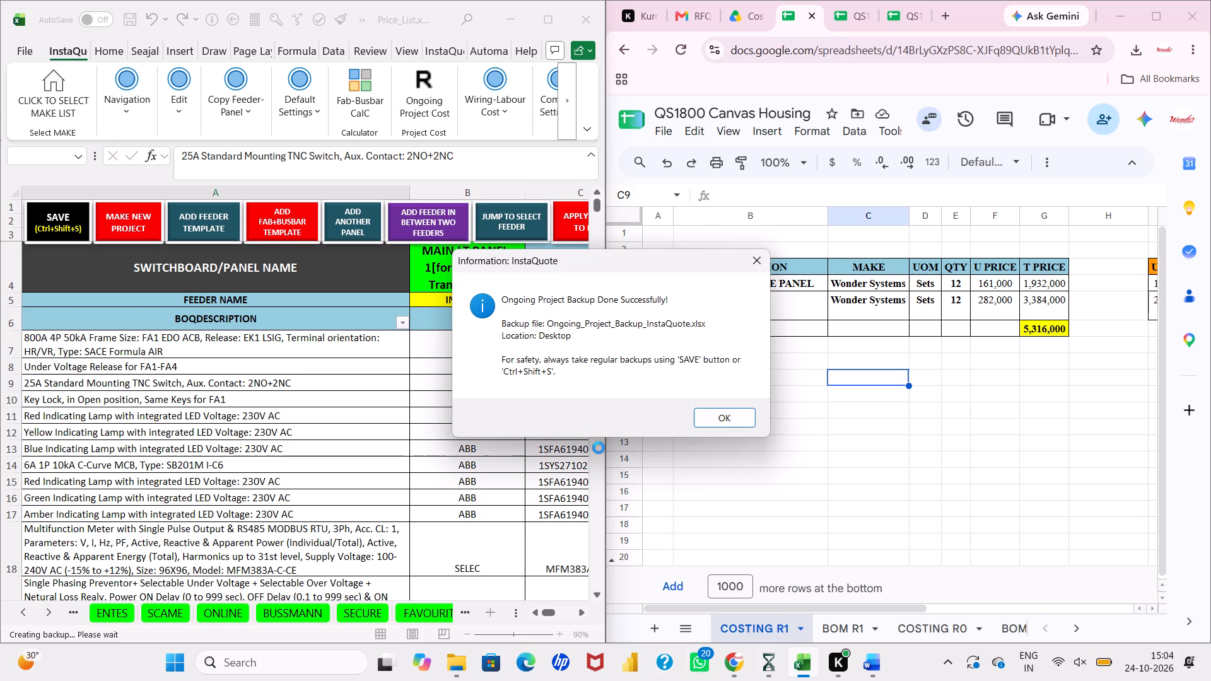
click(719, 418)
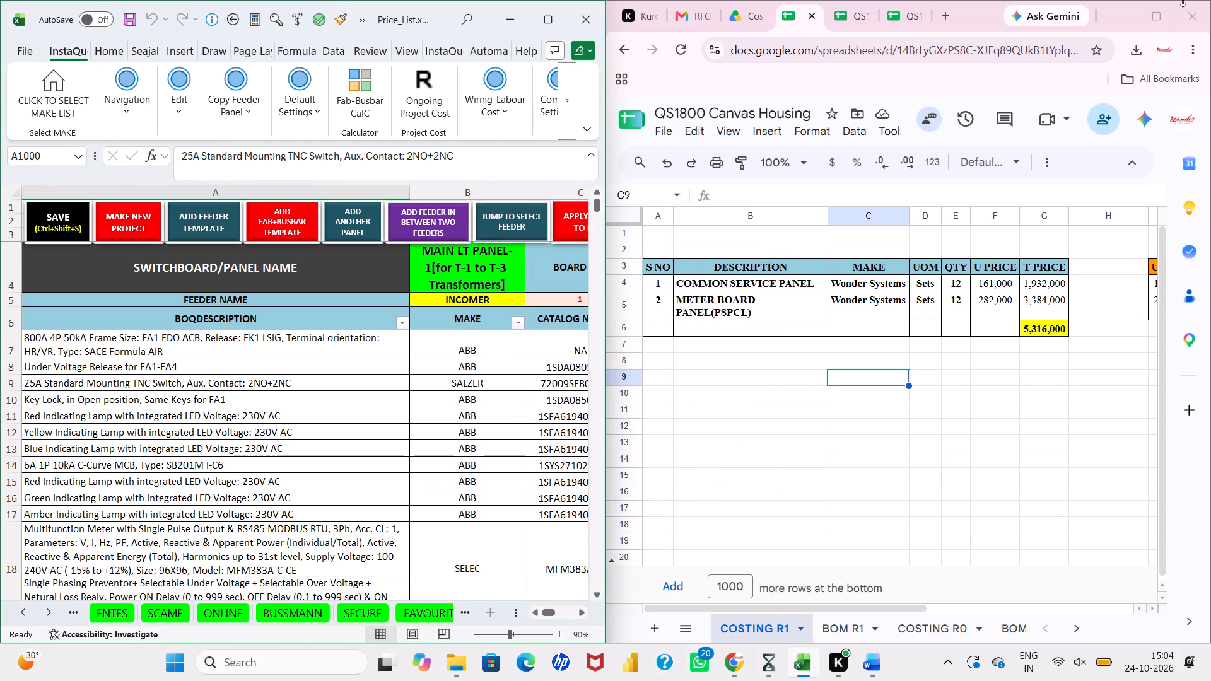
Maximize the browser, switch to the QS1738 HT LT Panels spreadsheet and review the main LT and main sub LT panel costings in LT Costing R2.
click(1164, 6)
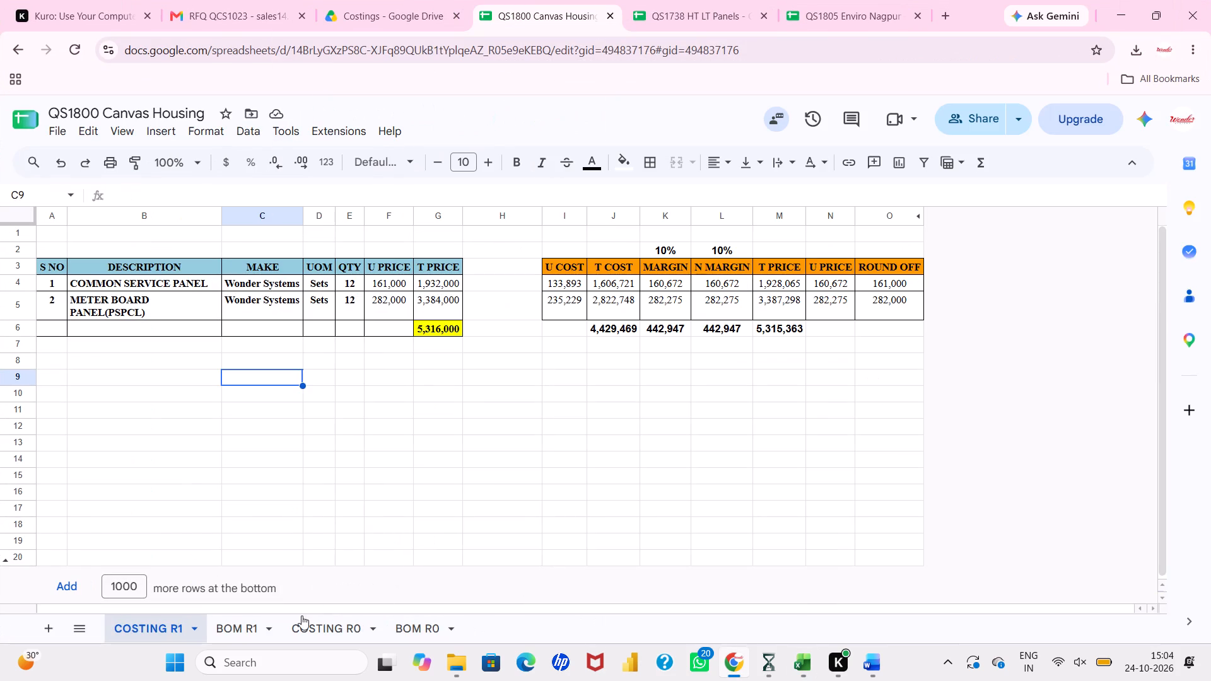
scroll(259, 623, right, 2)
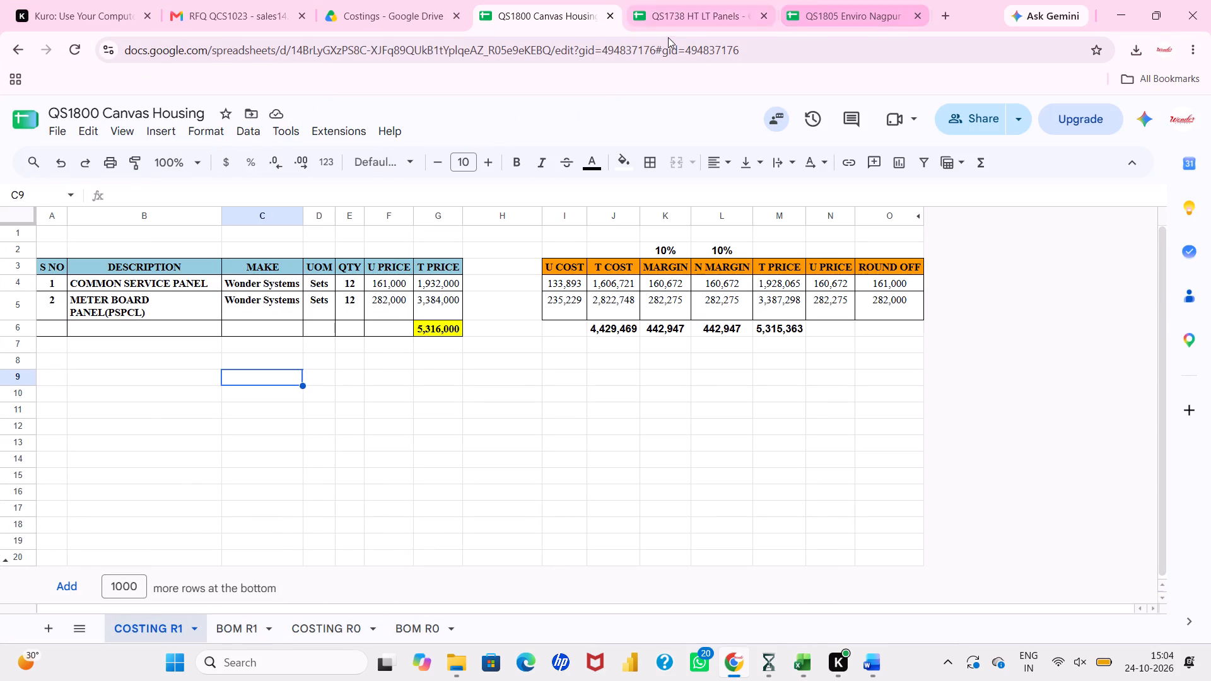
click(683, 18)
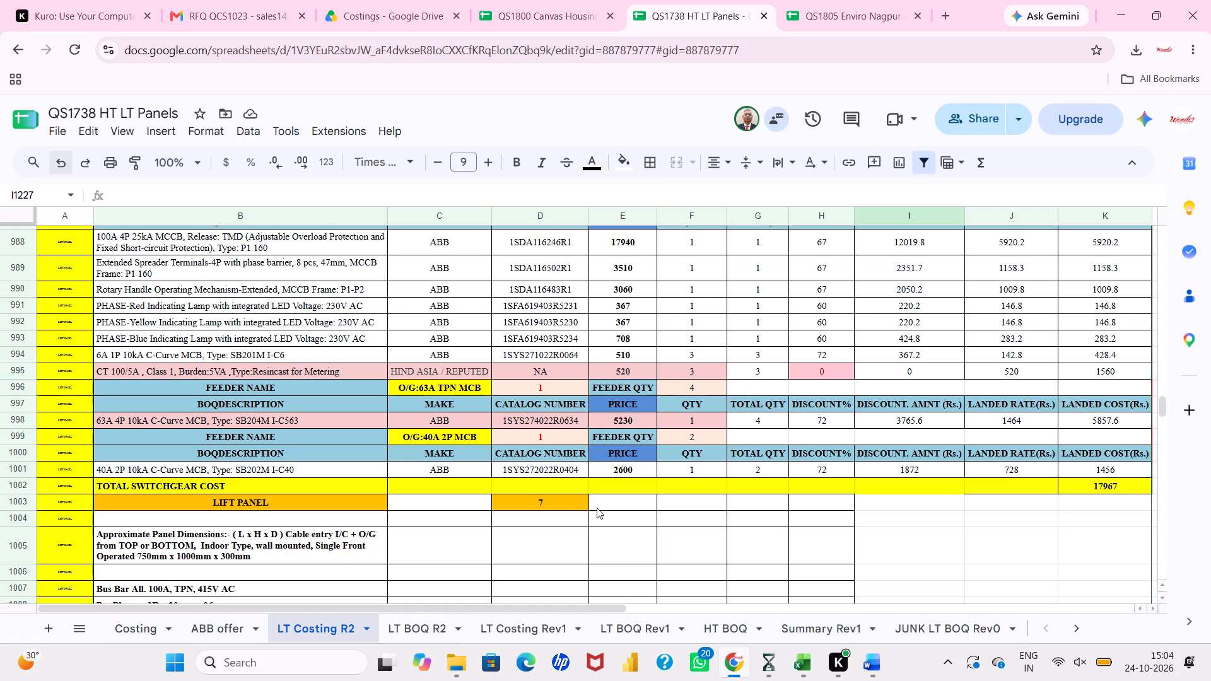
scroll(453, 506, up, 17)
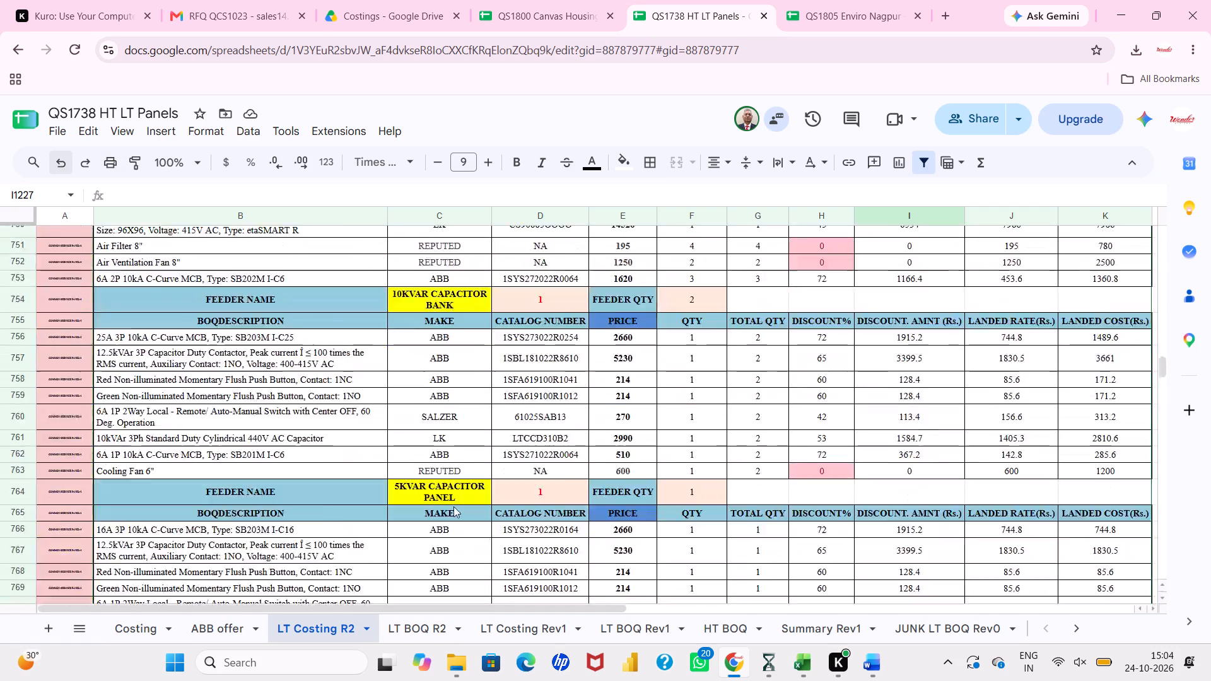
scroll(453, 506, up, 5)
scroll(689, 354, up, 17)
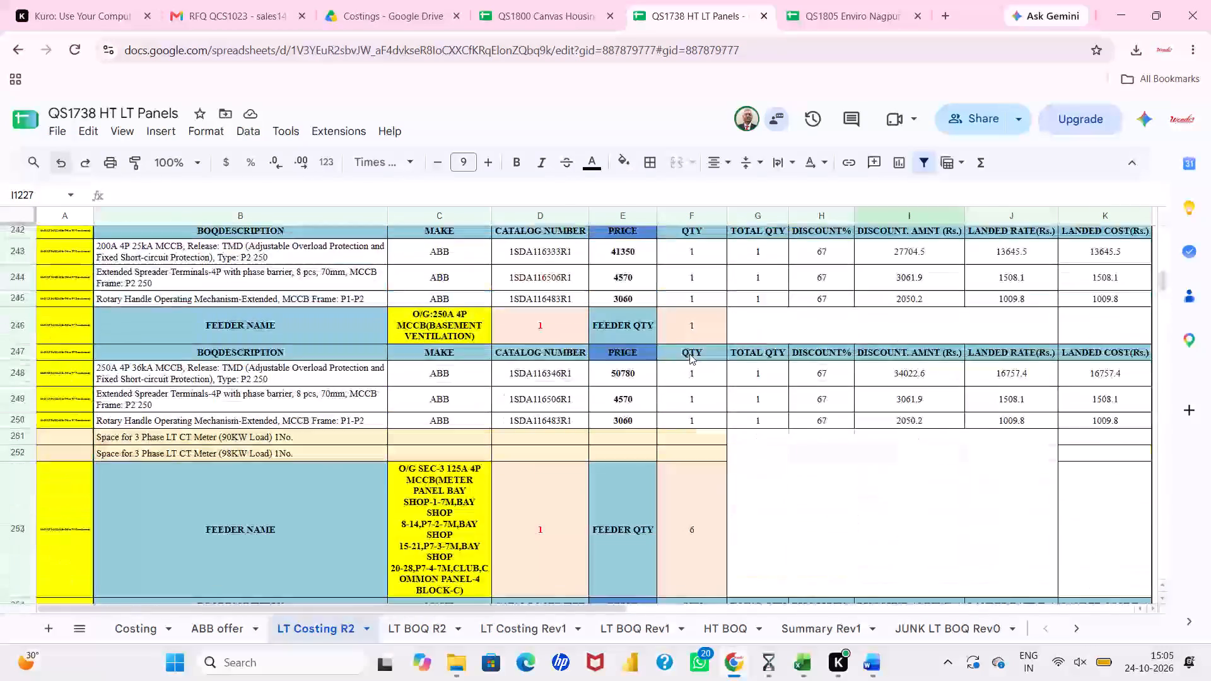
scroll(689, 354, up, 13)
scroll(674, 504, down, 5)
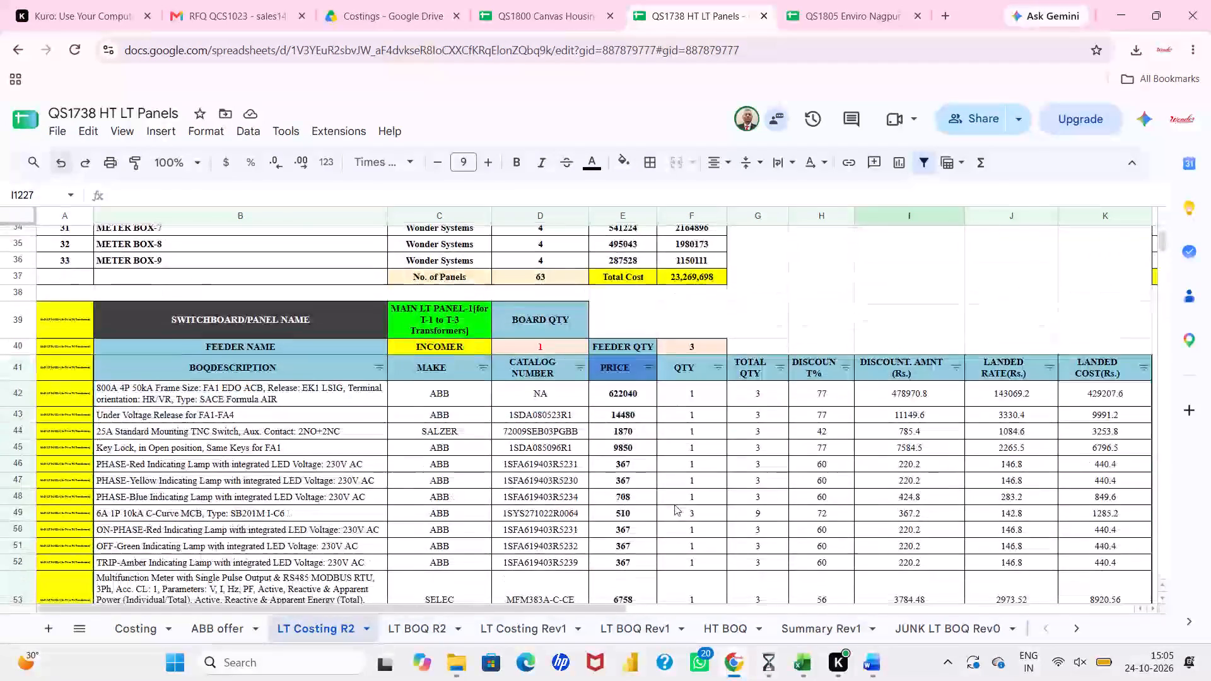
scroll(674, 504, down, 4)
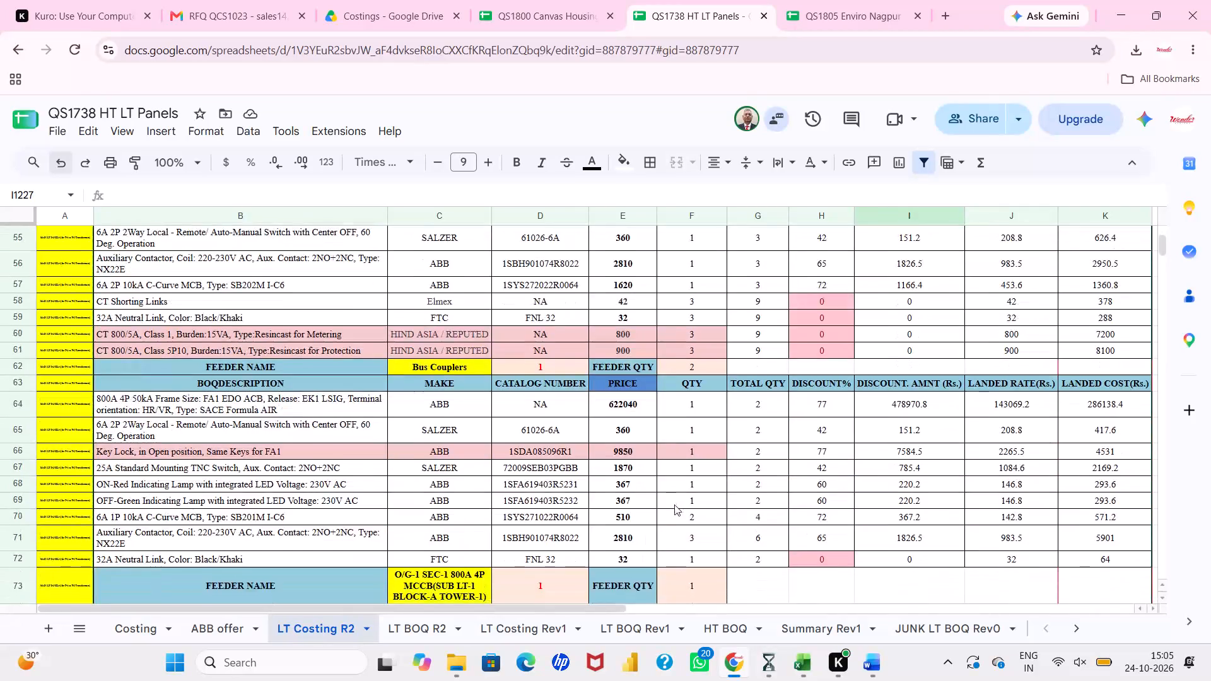
scroll(674, 504, down, 4)
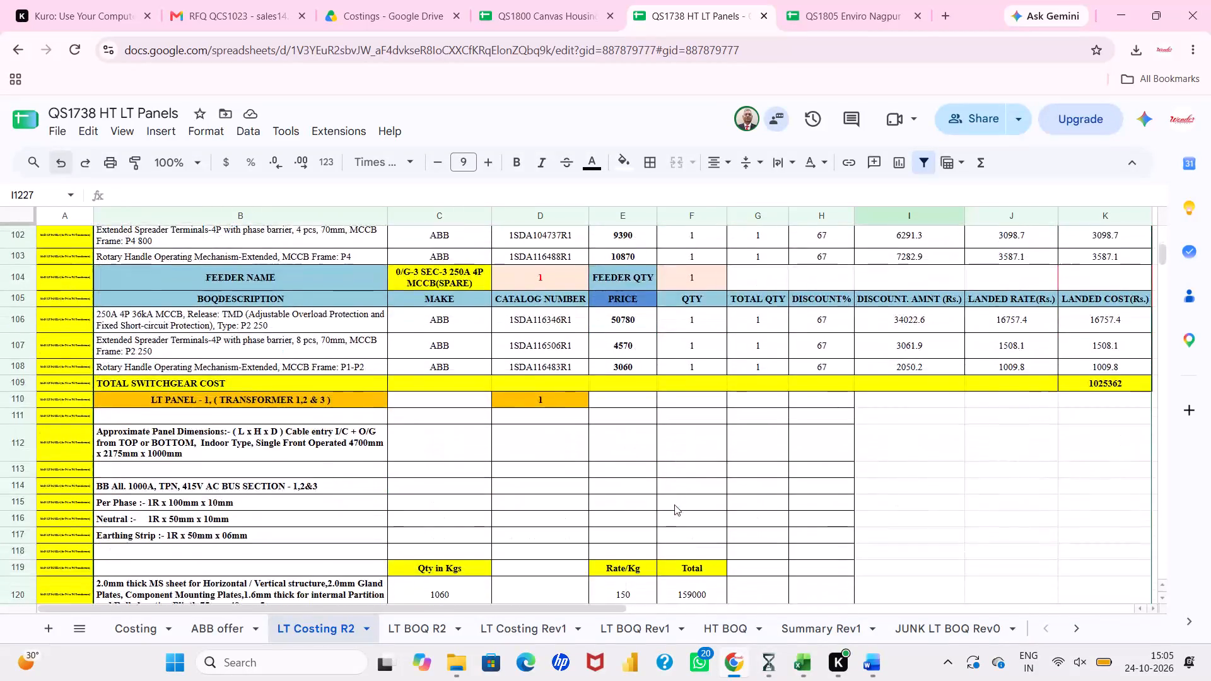
scroll(674, 504, down, 4)
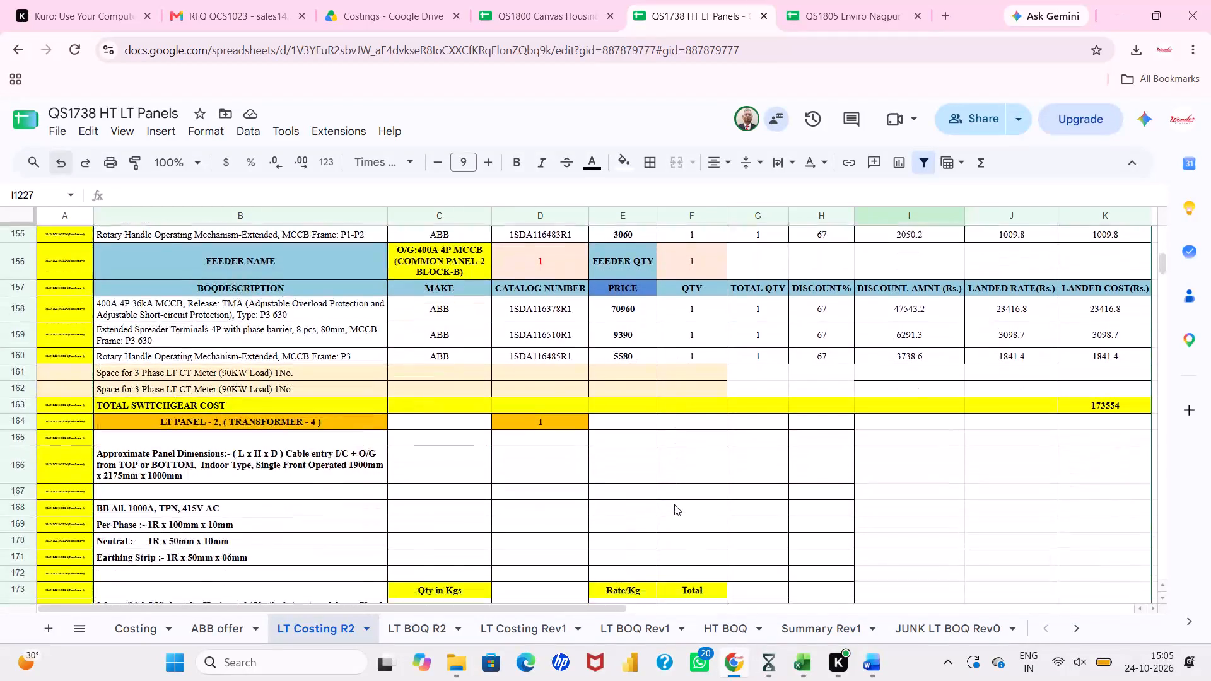
scroll(674, 504, down, 4)
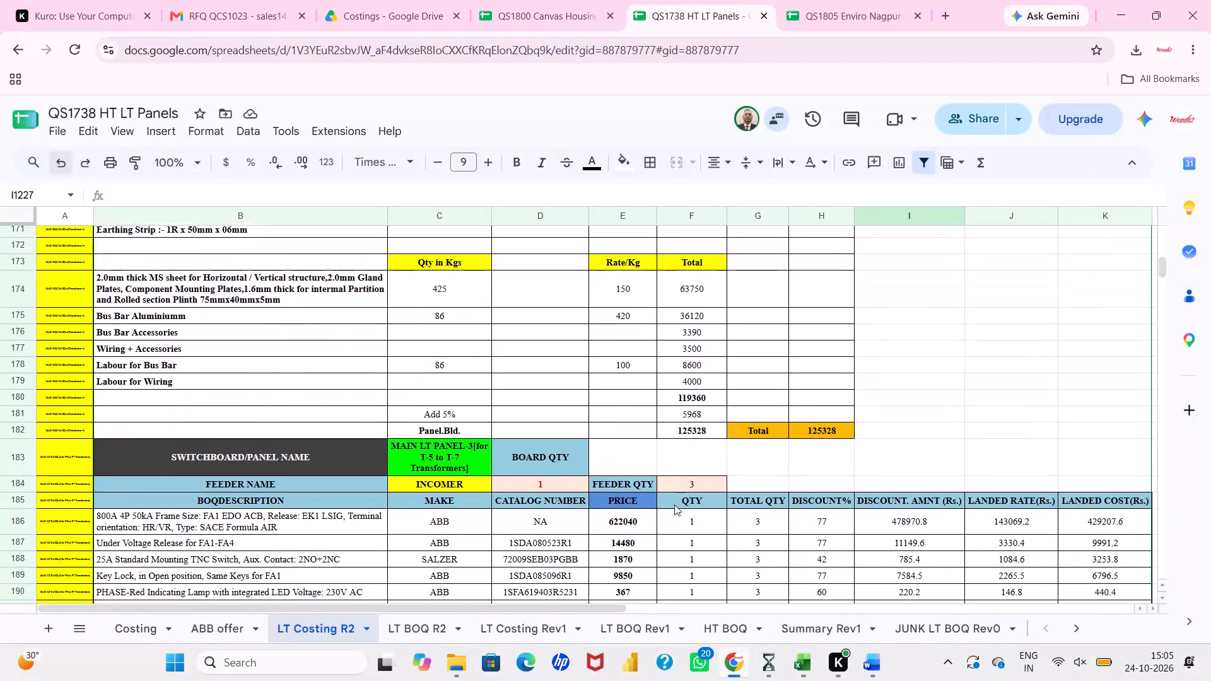
scroll(674, 504, down, 2)
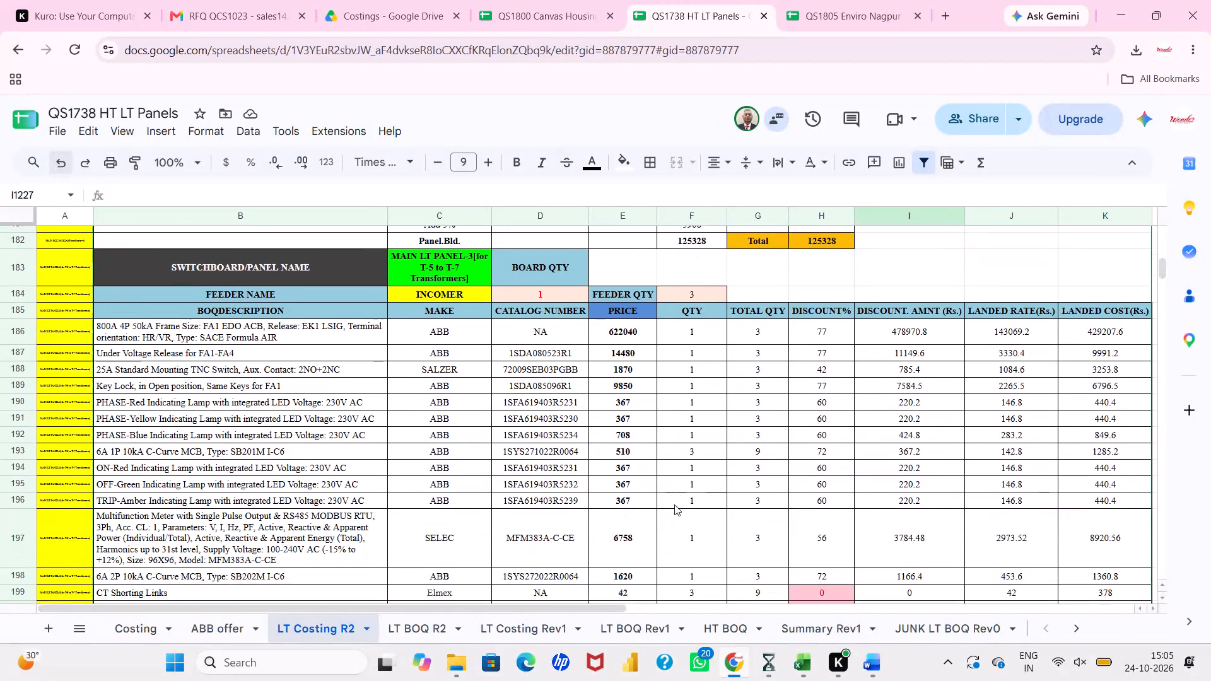
scroll(674, 504, down, 4)
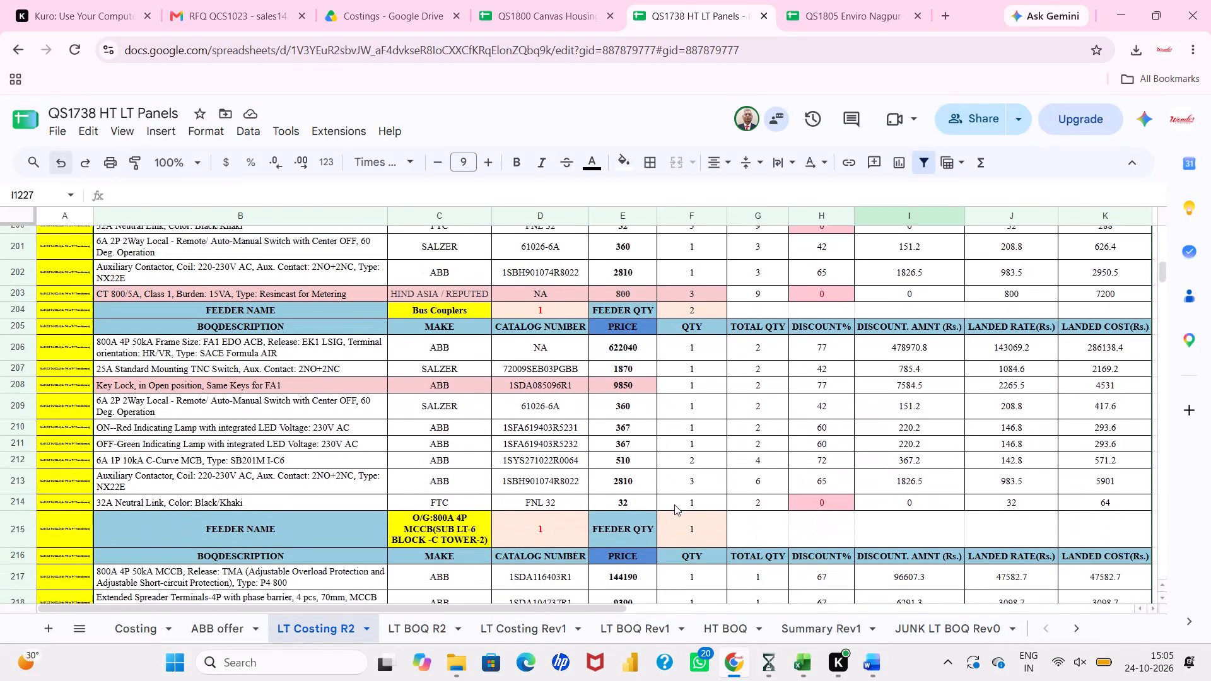
scroll(674, 504, down, 4)
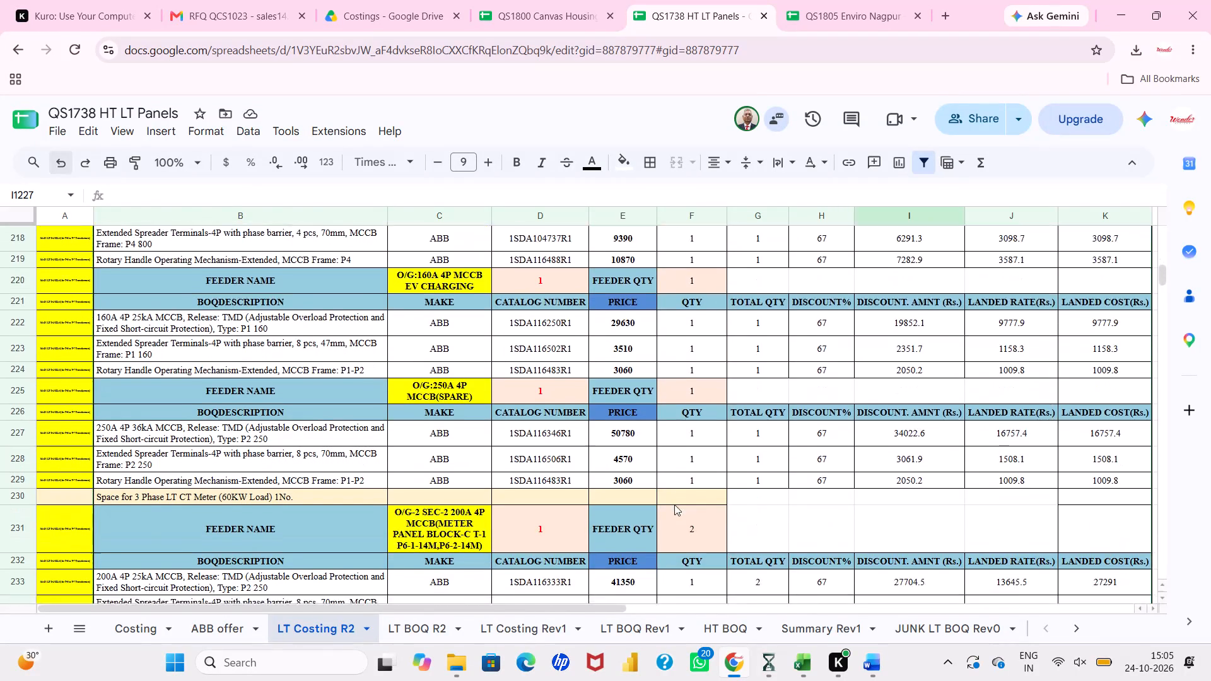
scroll(674, 504, down, 5)
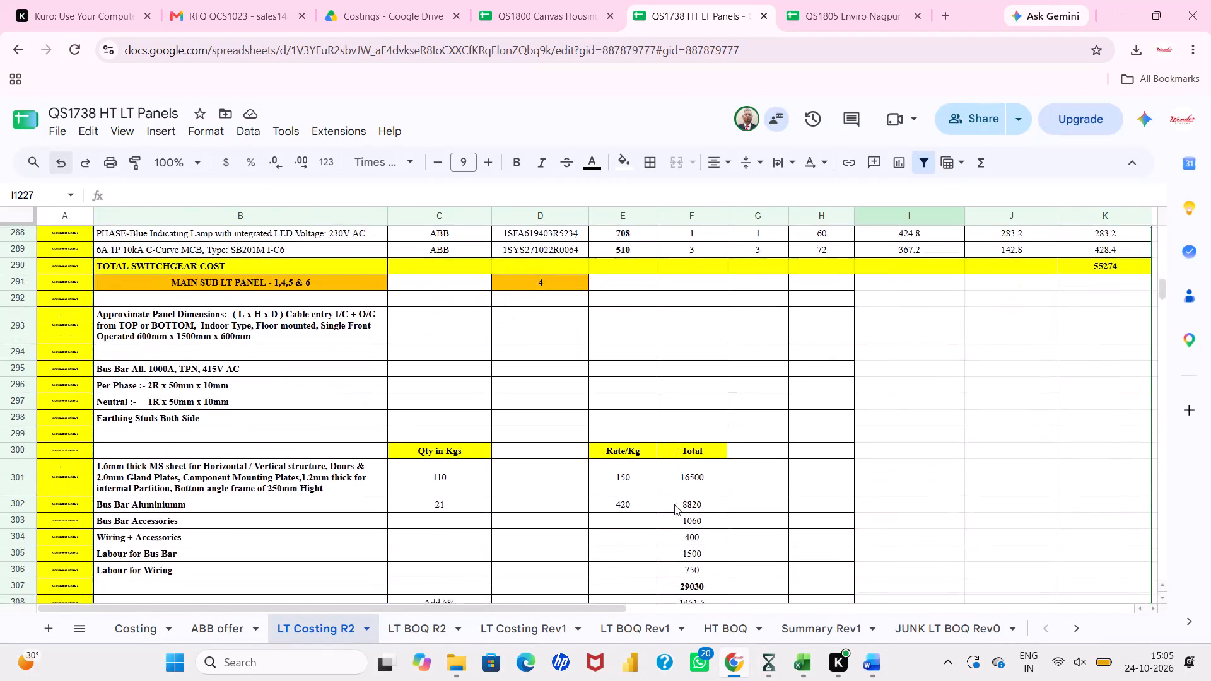
scroll(674, 504, down, 5)
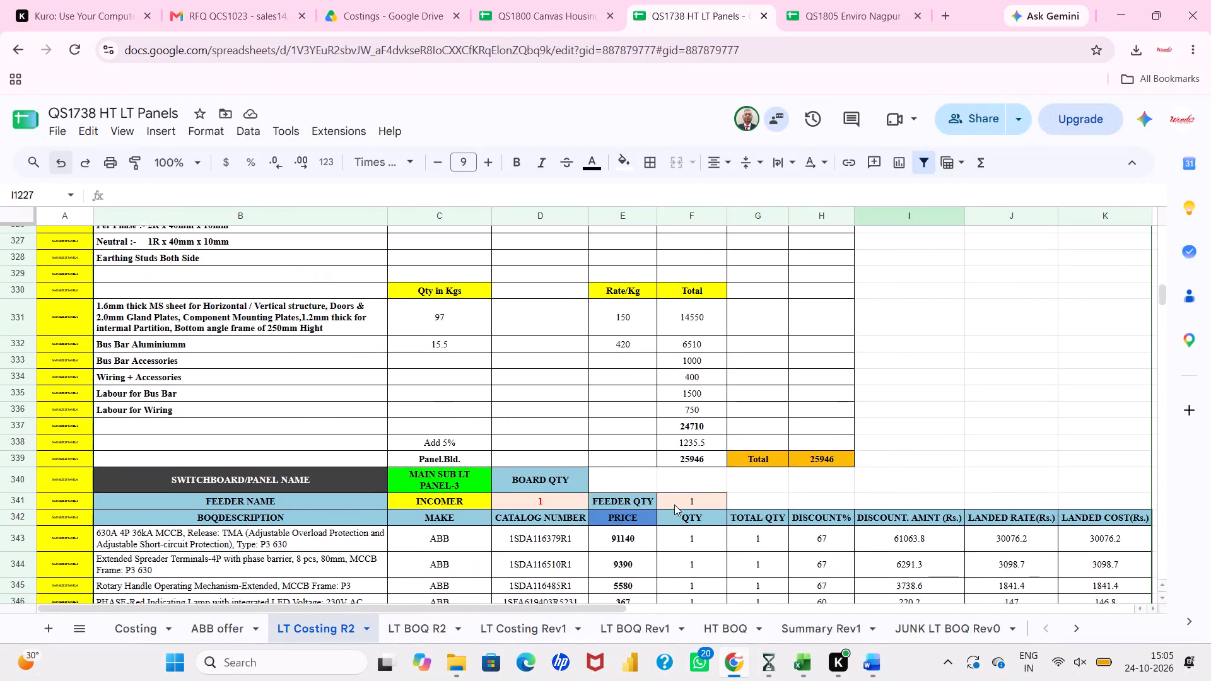
scroll(674, 504, down, 5)
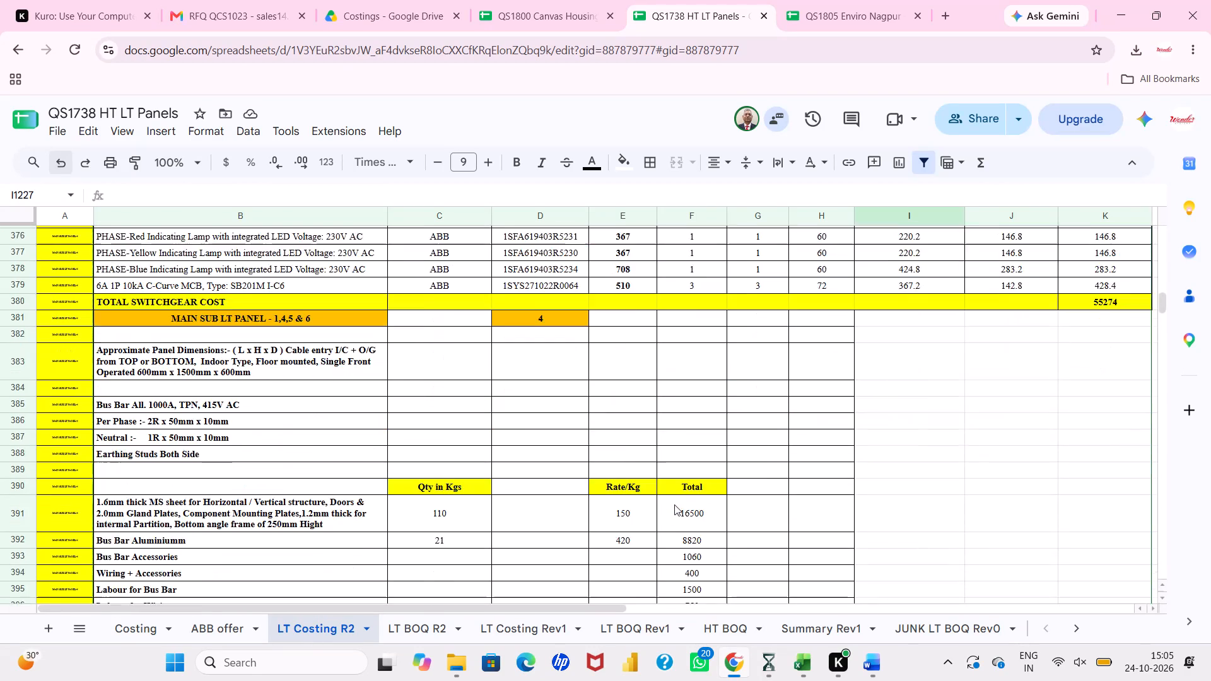
scroll(674, 504, down, 4)
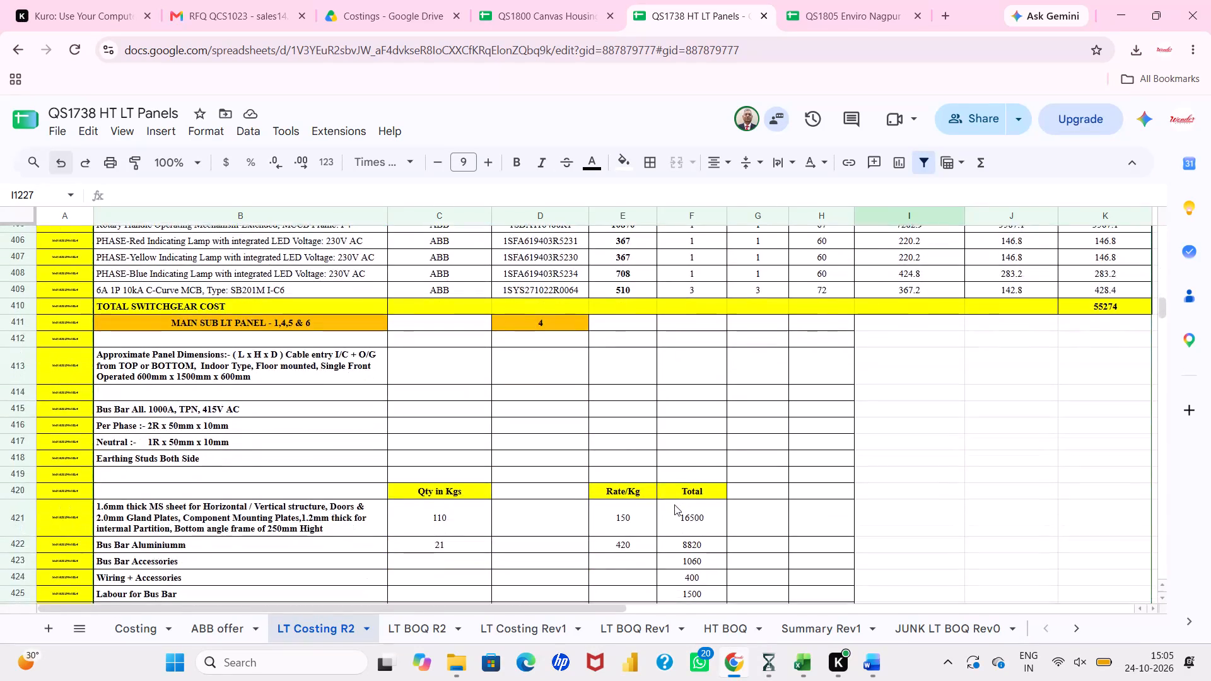
Review the feeder, capacitor bank and fabrication costings of the common service panels up to Common Service Panel-2A.
scroll(674, 504, down, 4)
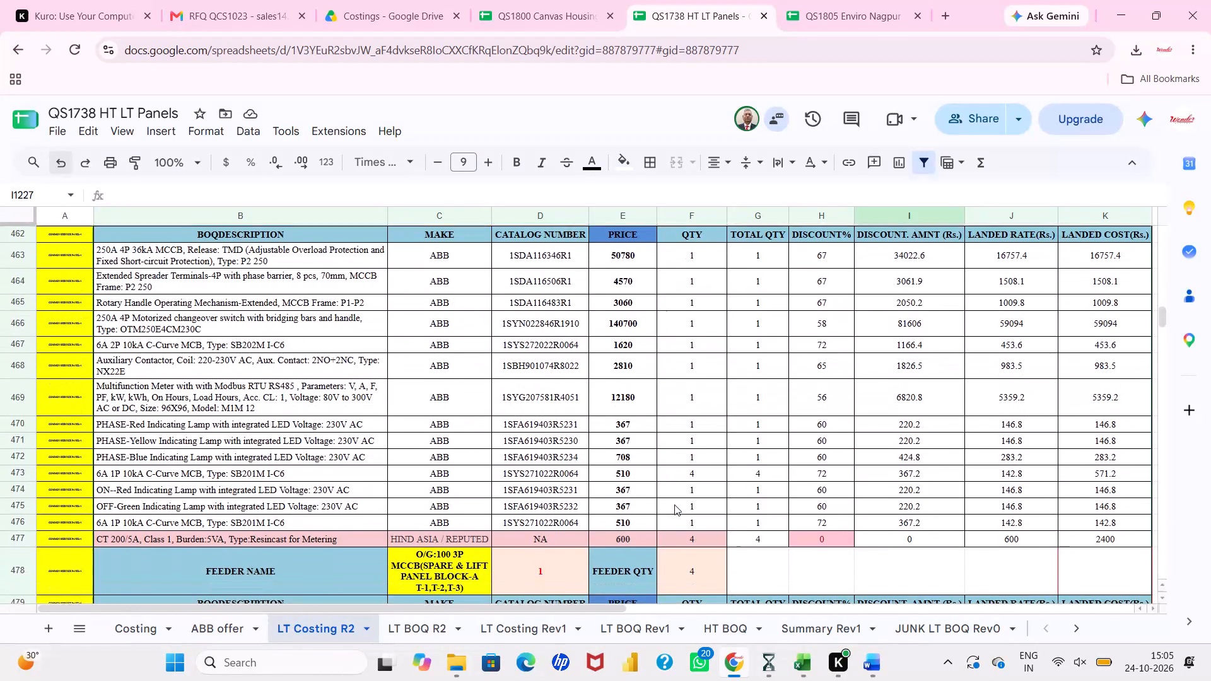
scroll(674, 504, down, 4)
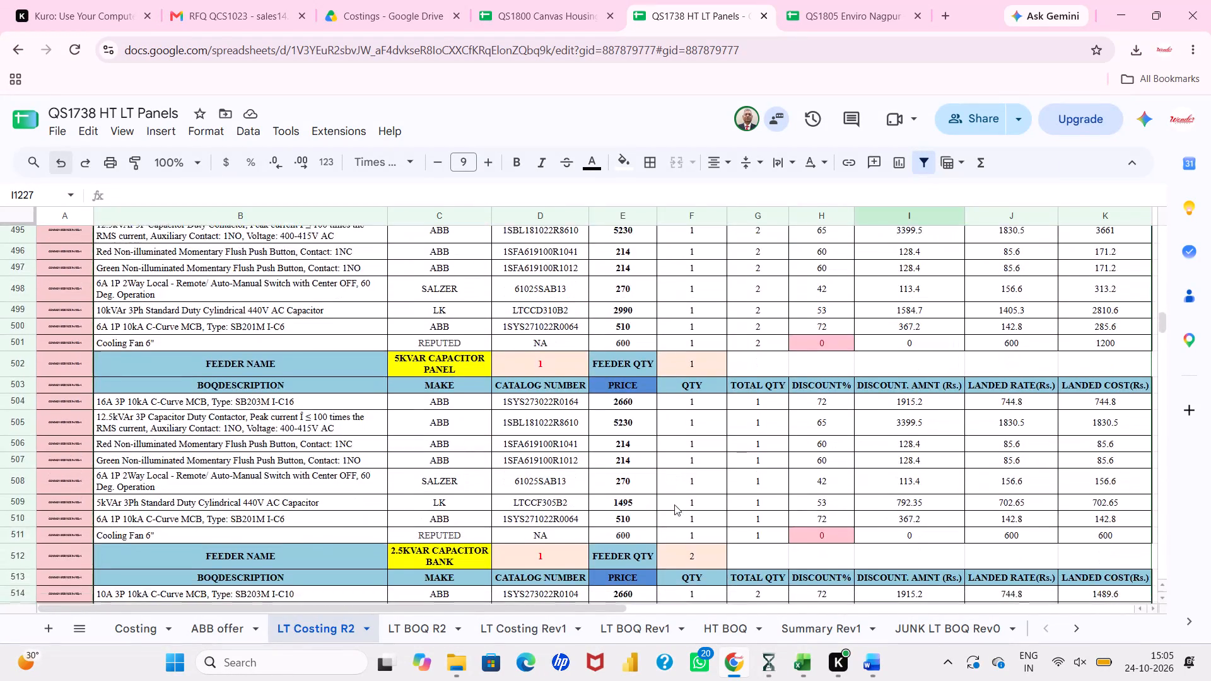
scroll(674, 504, down, 4)
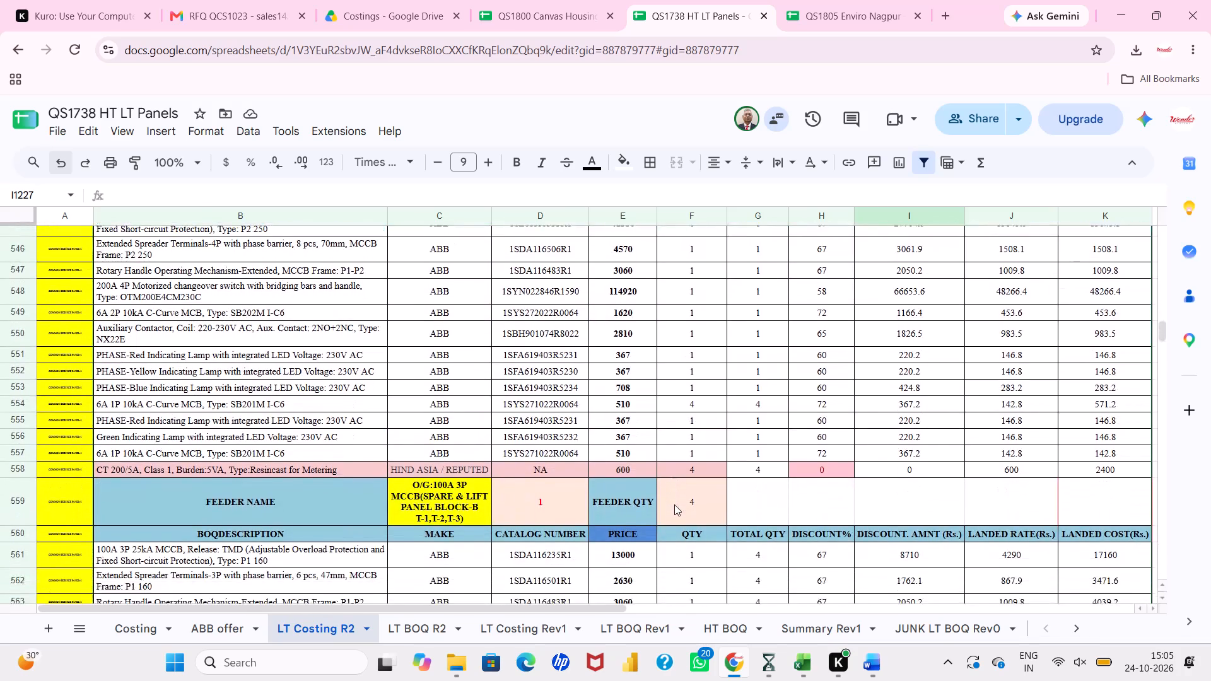
scroll(674, 504, down, 3)
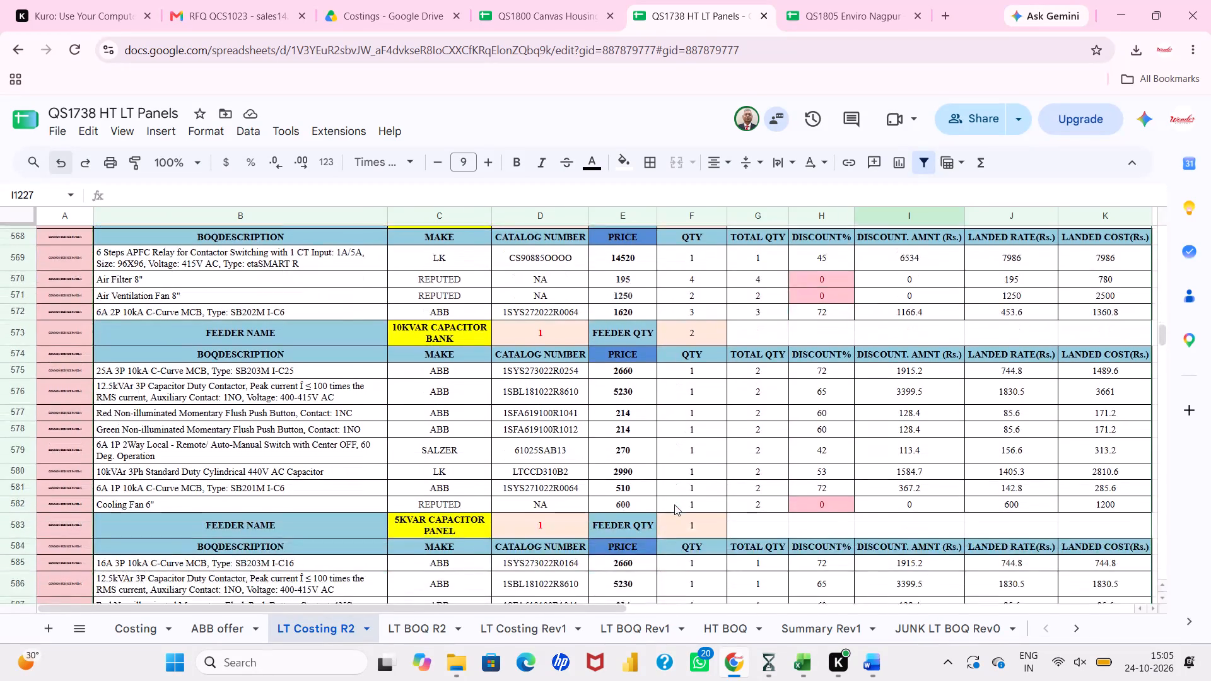
scroll(674, 504, down, 4)
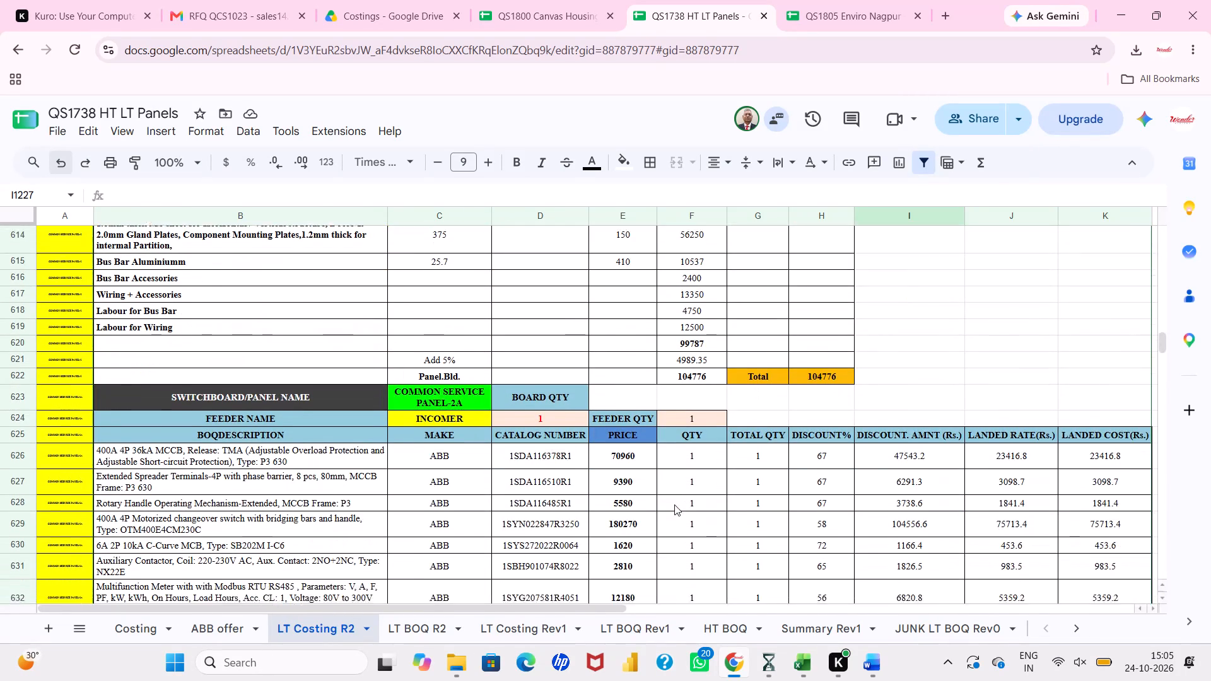
scroll(674, 504, down, 5)
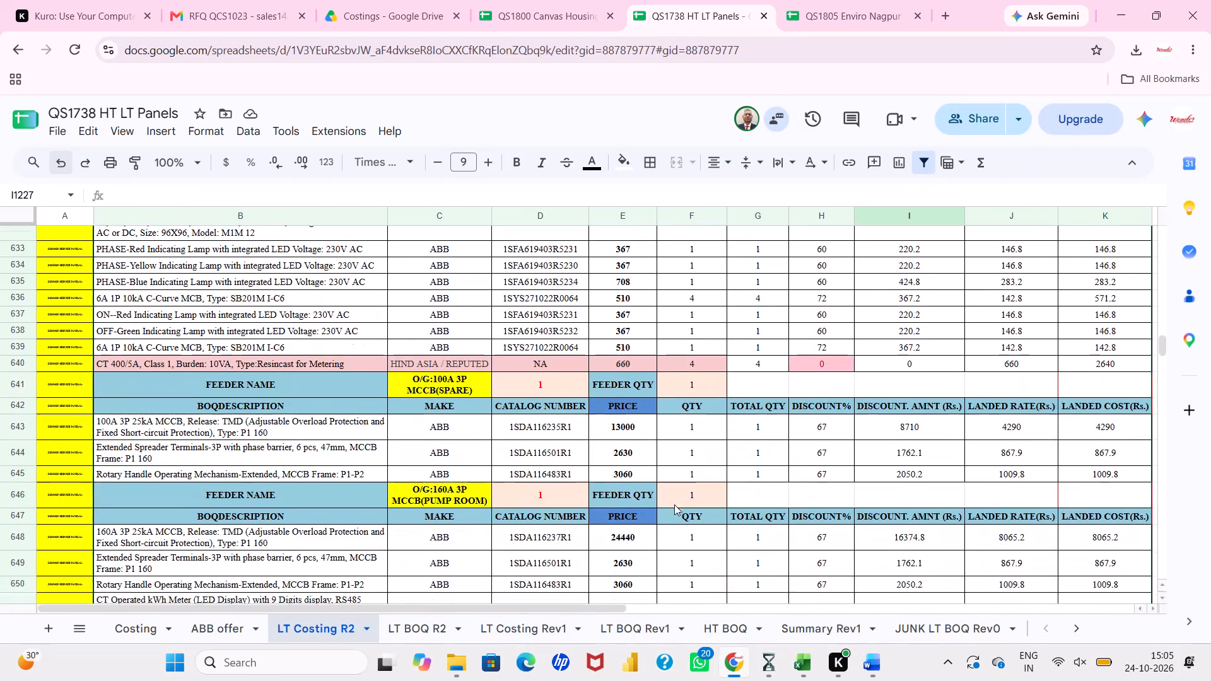
scroll(674, 504, down, 4)
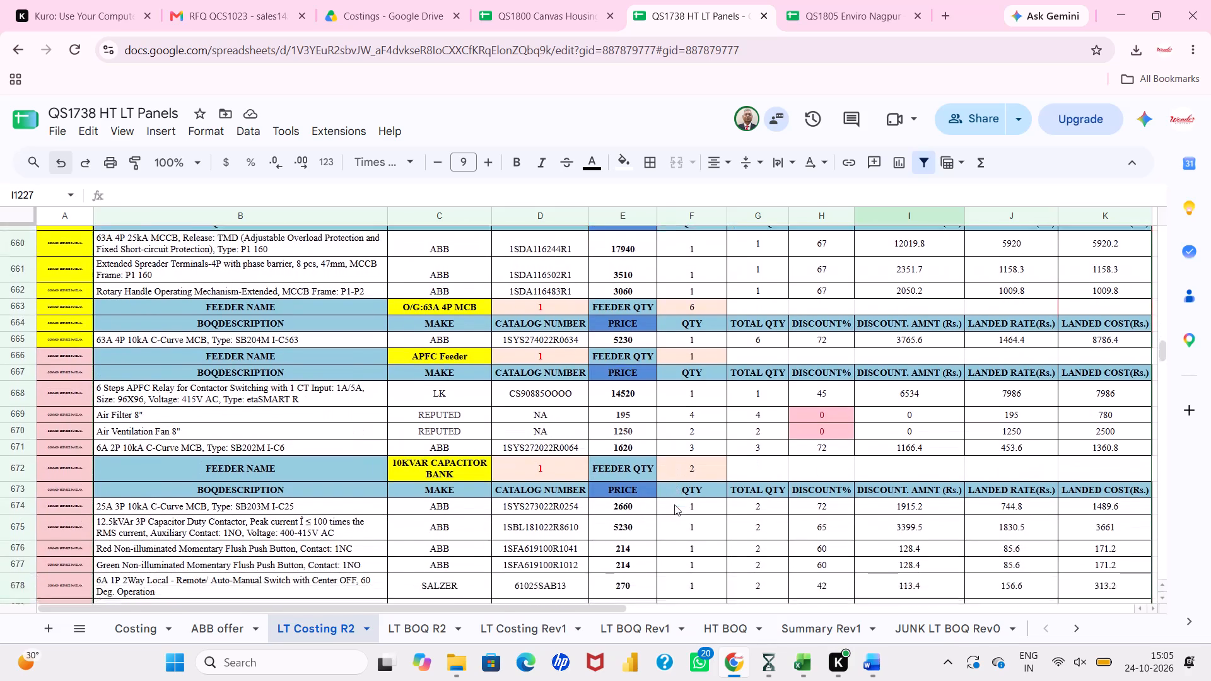
scroll(674, 504, down, 2)
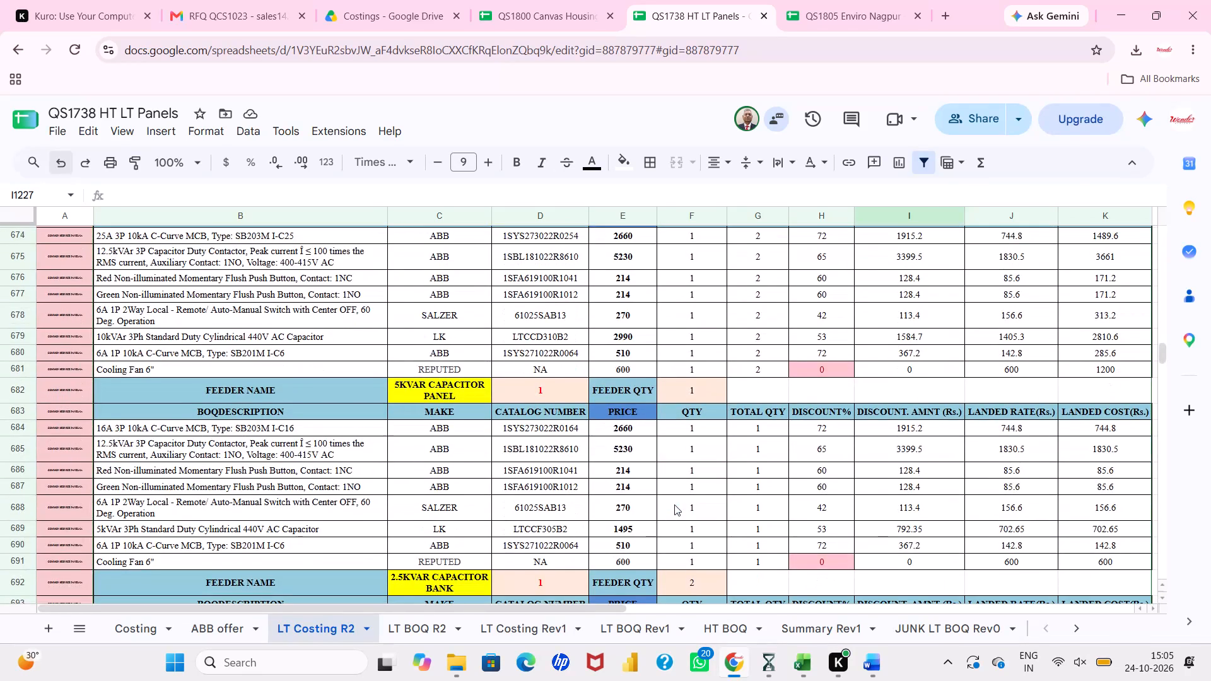
scroll(674, 504, down, 1)
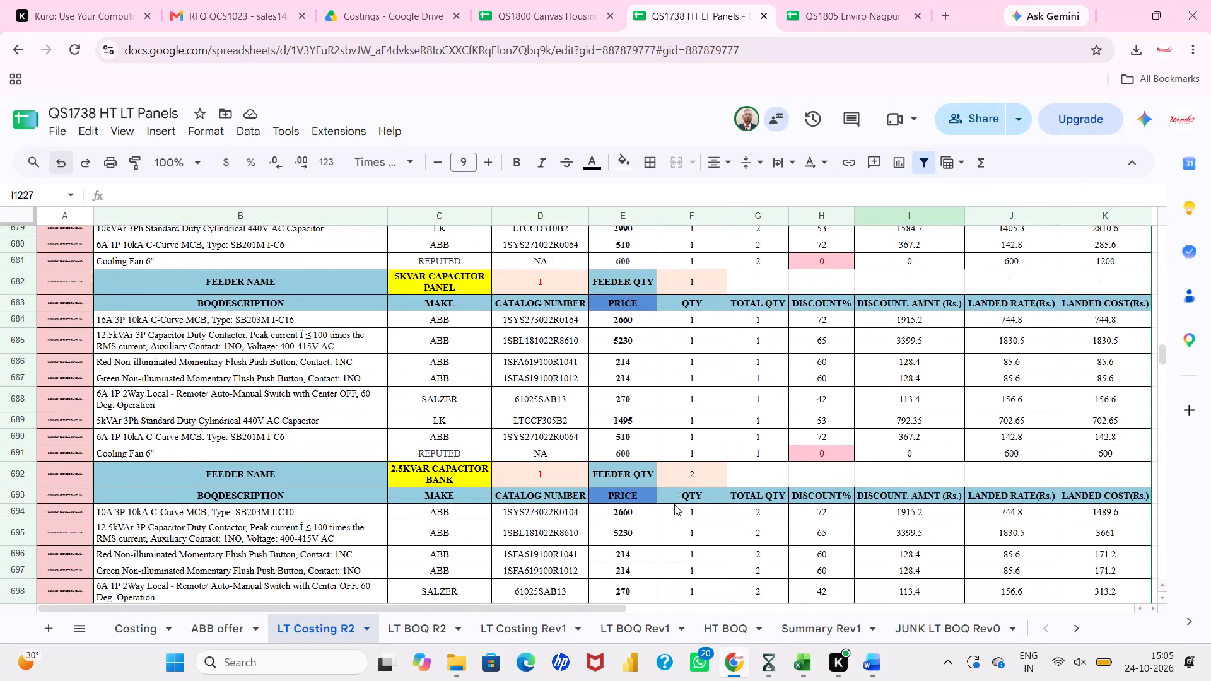
scroll(674, 504, down, 2)
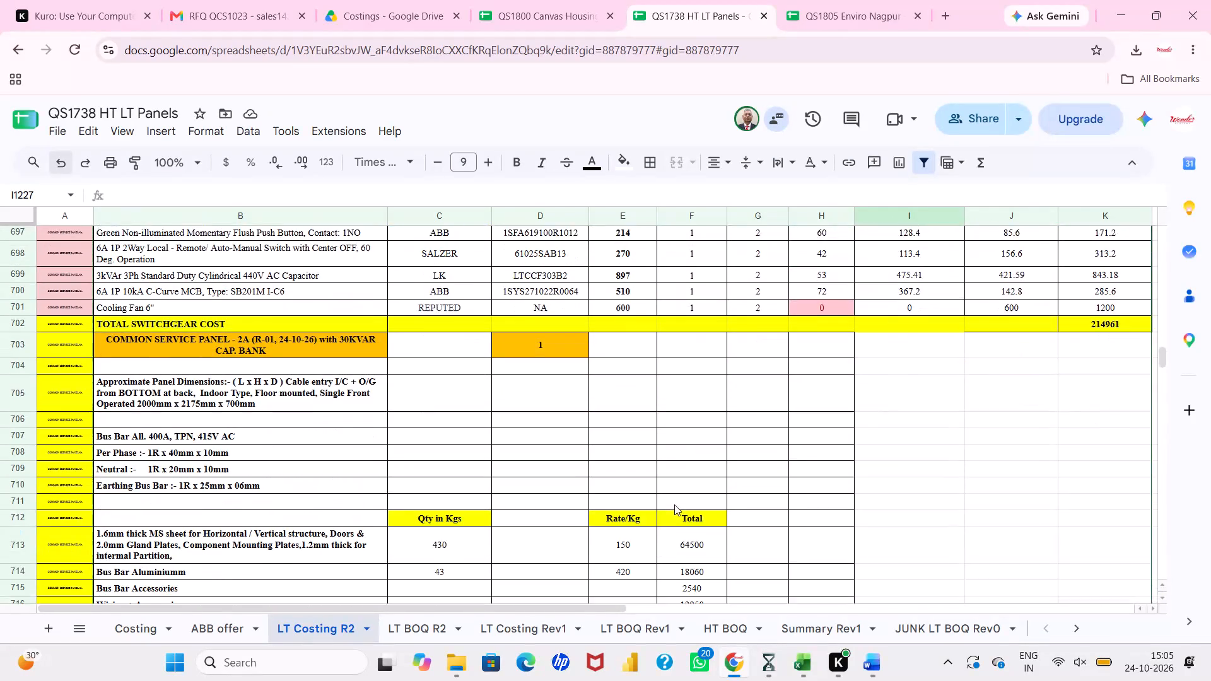
Review Common Service Panel-2A's costing in LT Costing R2, covering fabrication, outgoing feeders, APFC feeder and capacitor banks.
scroll(674, 504, down, 4)
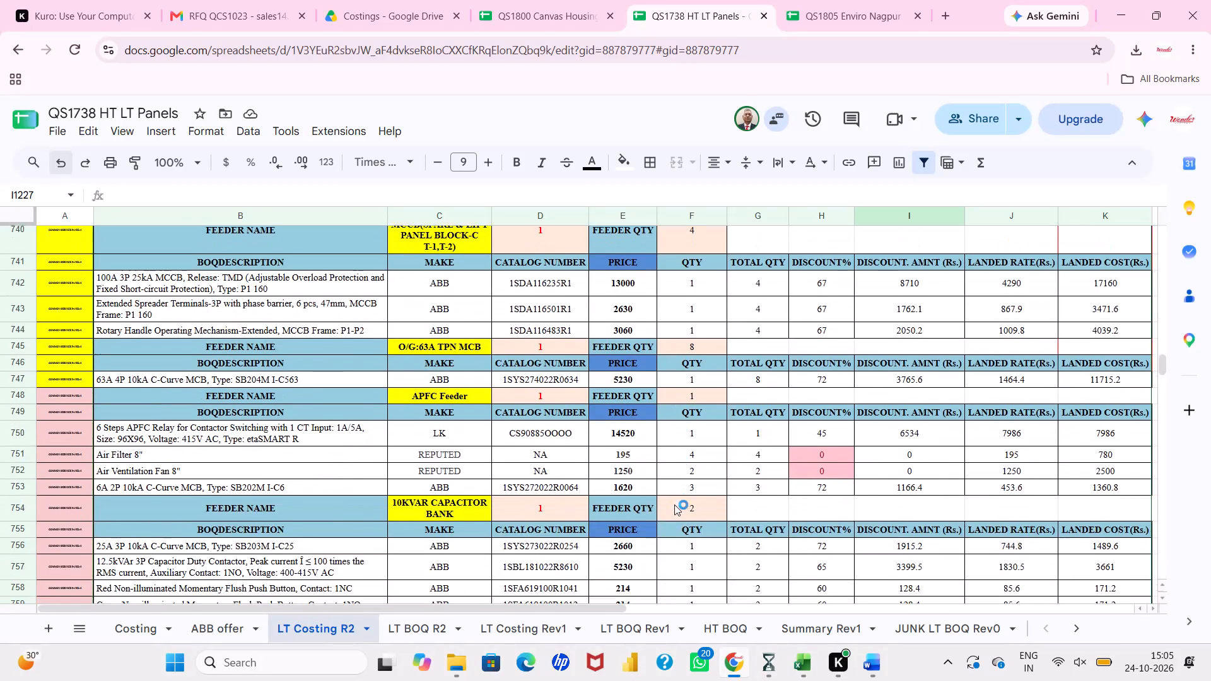
scroll(674, 504, down, 2)
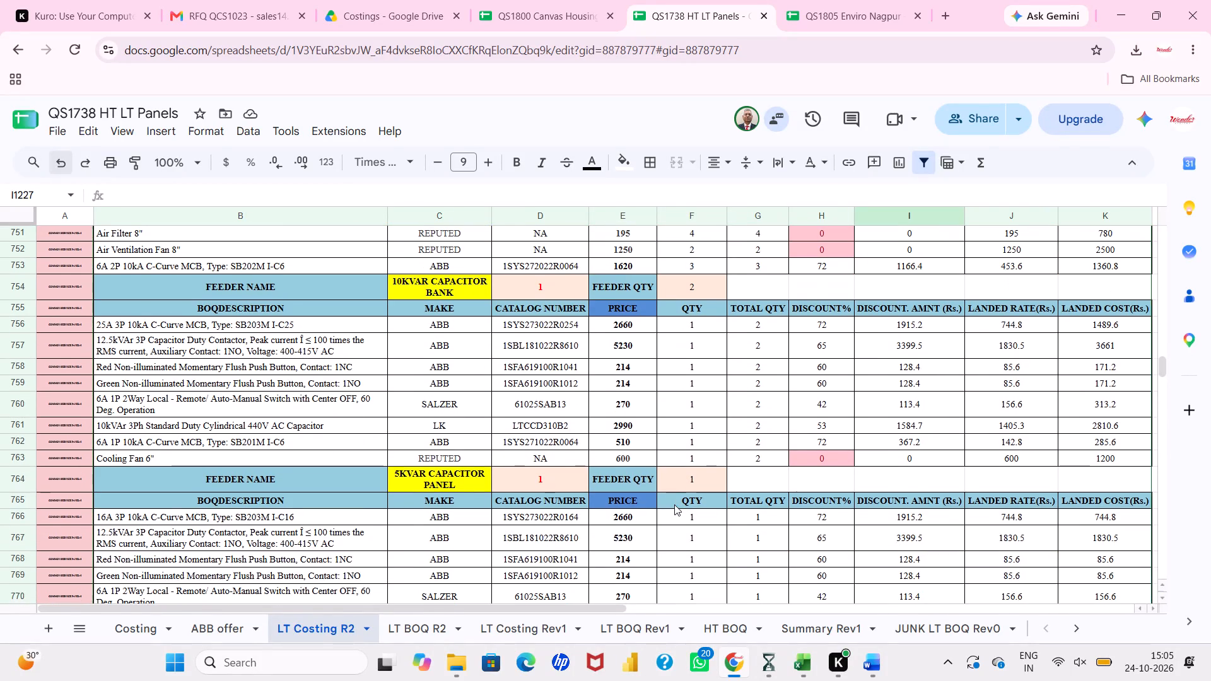
scroll(674, 504, down, 1)
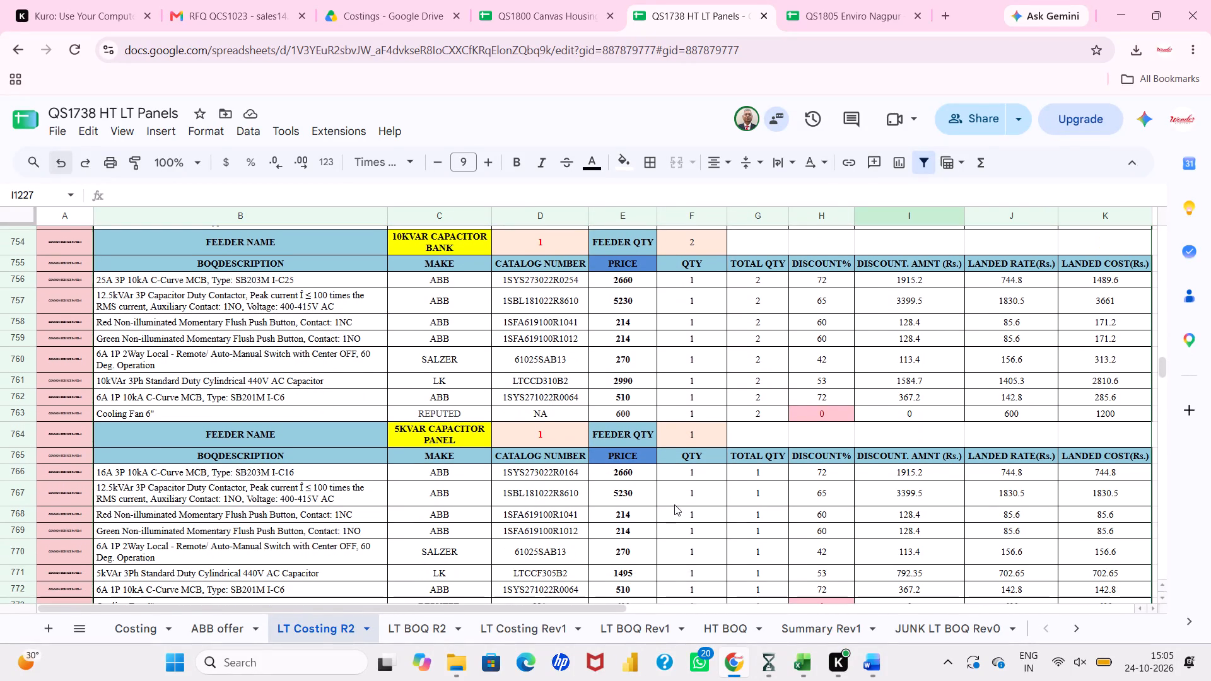
scroll(674, 504, down, 2)
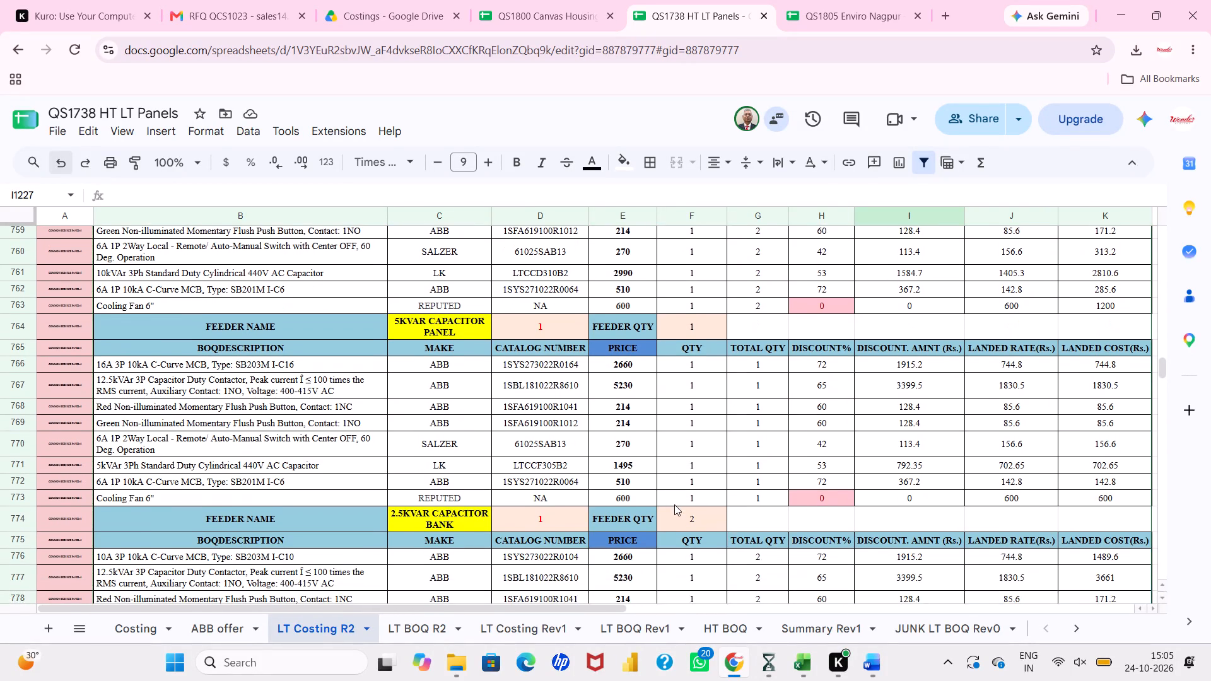
scroll(674, 504, down, 2)
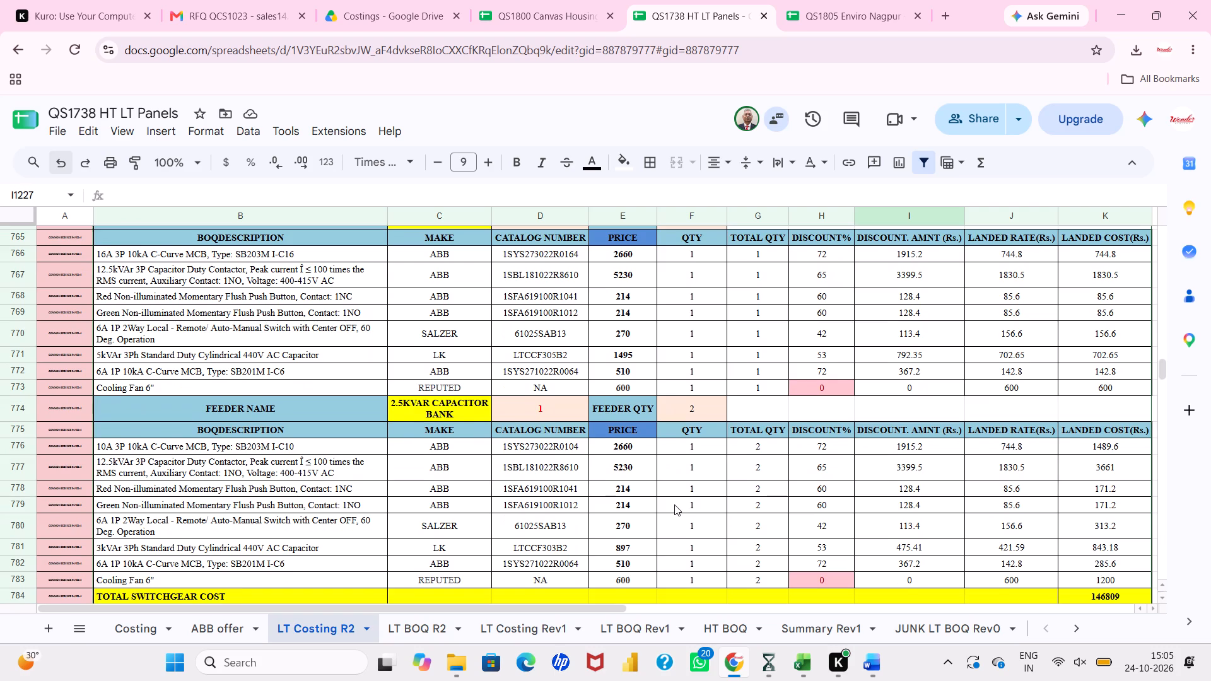
scroll(674, 504, down, 1)
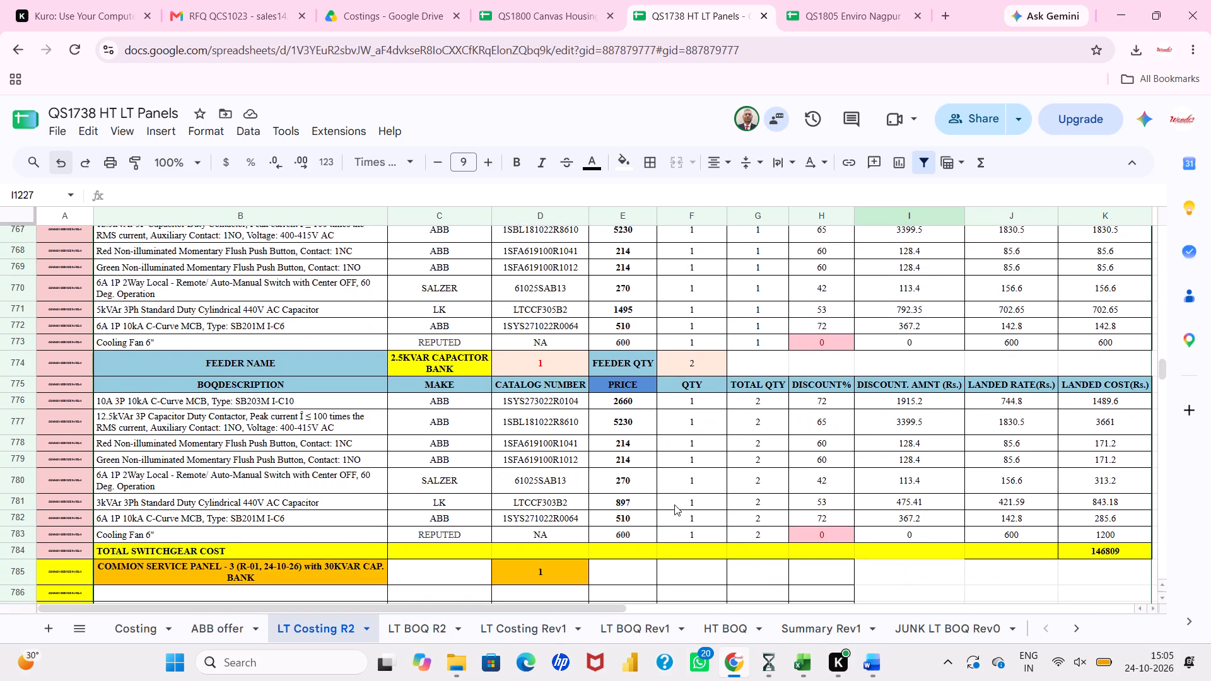
scroll(674, 504, down, 1)
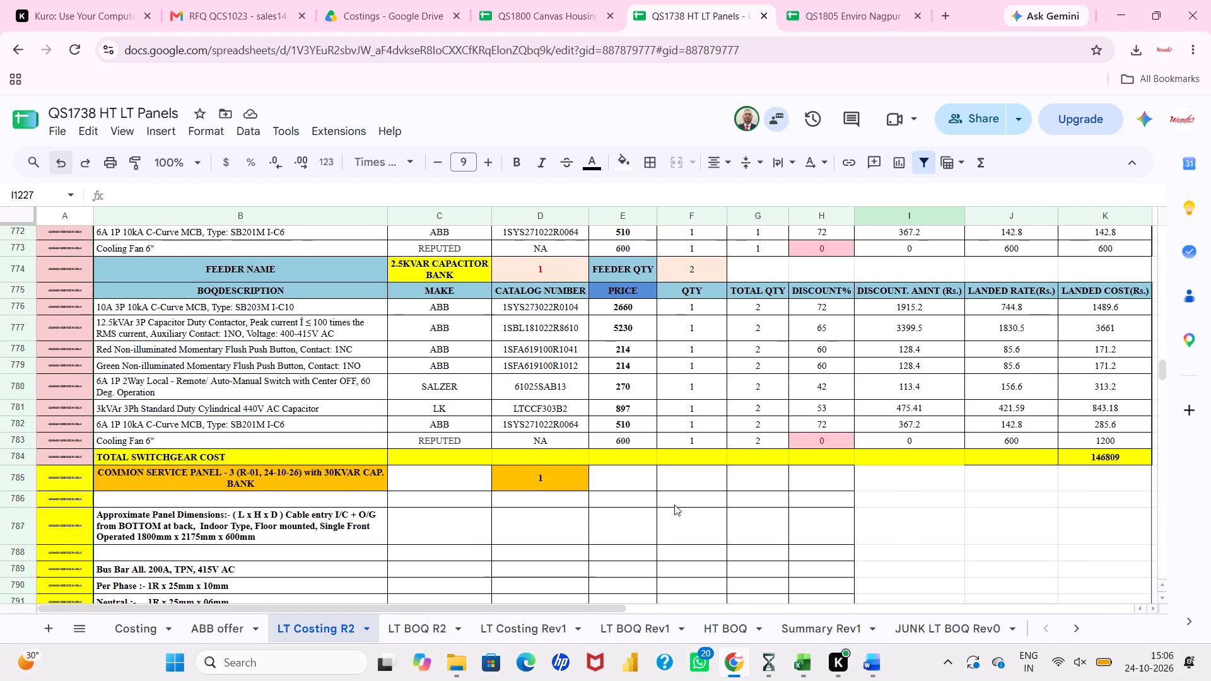
Review the outgoing feeder, APFC and capacitor bank costings of Common Service Panel-3.
scroll(674, 504, down, 3)
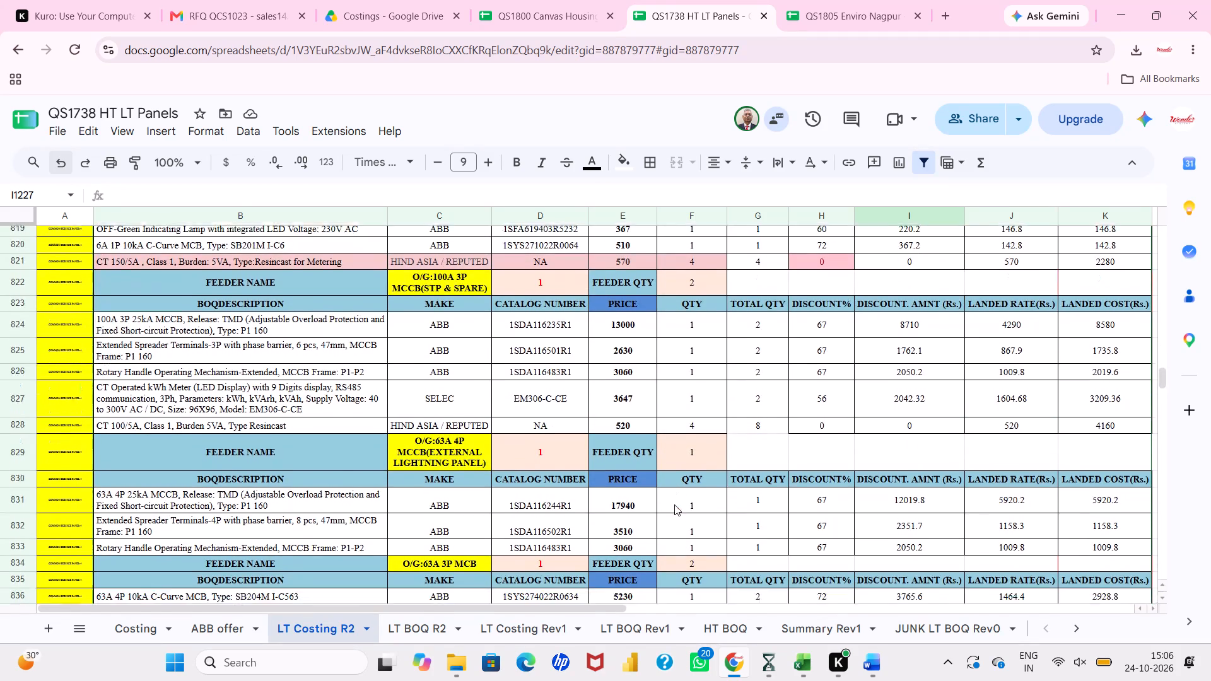
scroll(674, 504, down, 1)
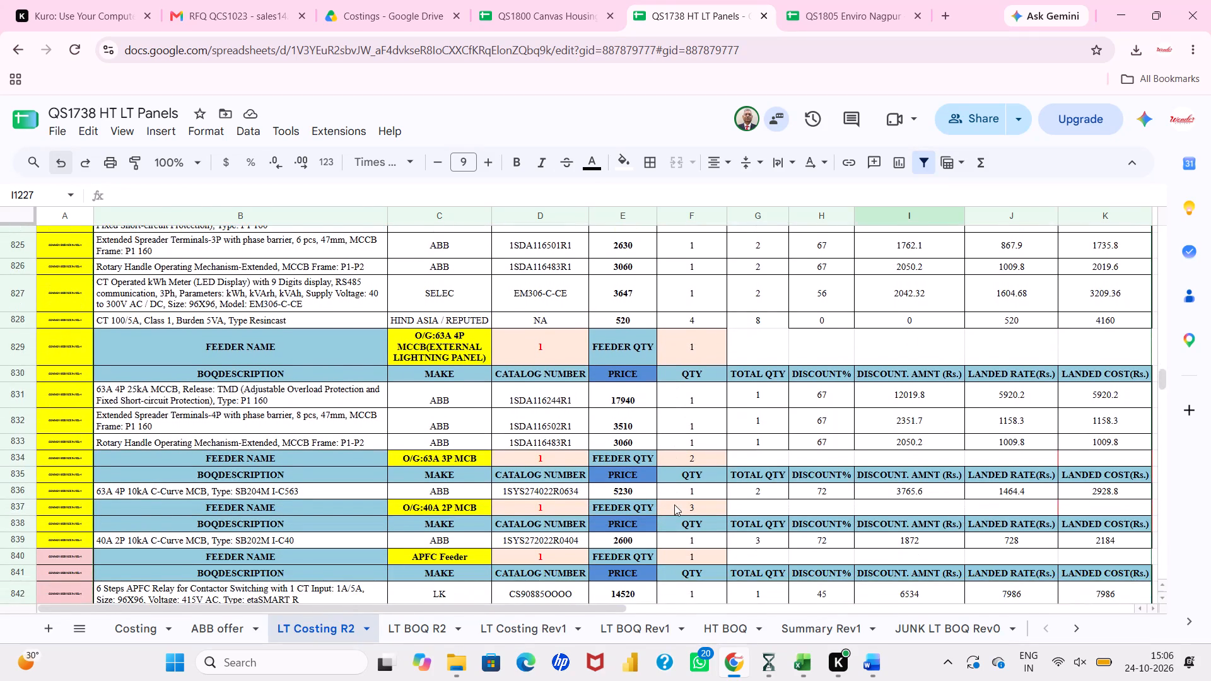
scroll(674, 504, down, 4)
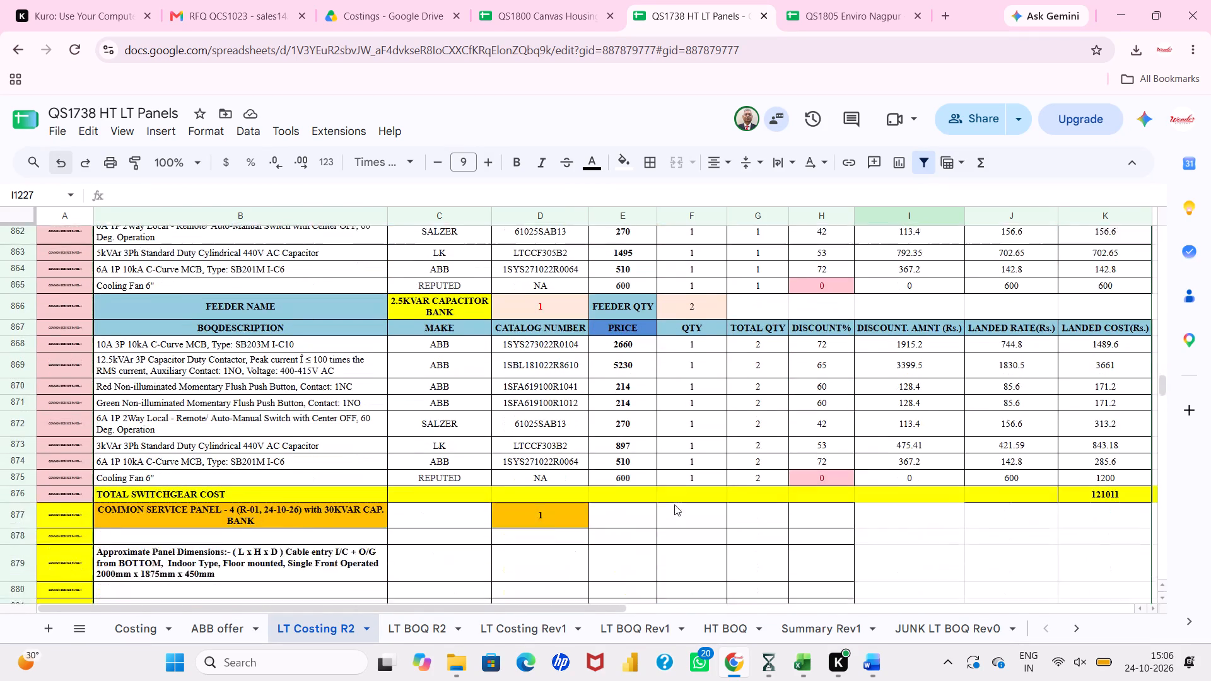
Review the costings from Common Service Panel-4's fabrication through the EV charging panel to the lift panel.
scroll(674, 504, down, 4)
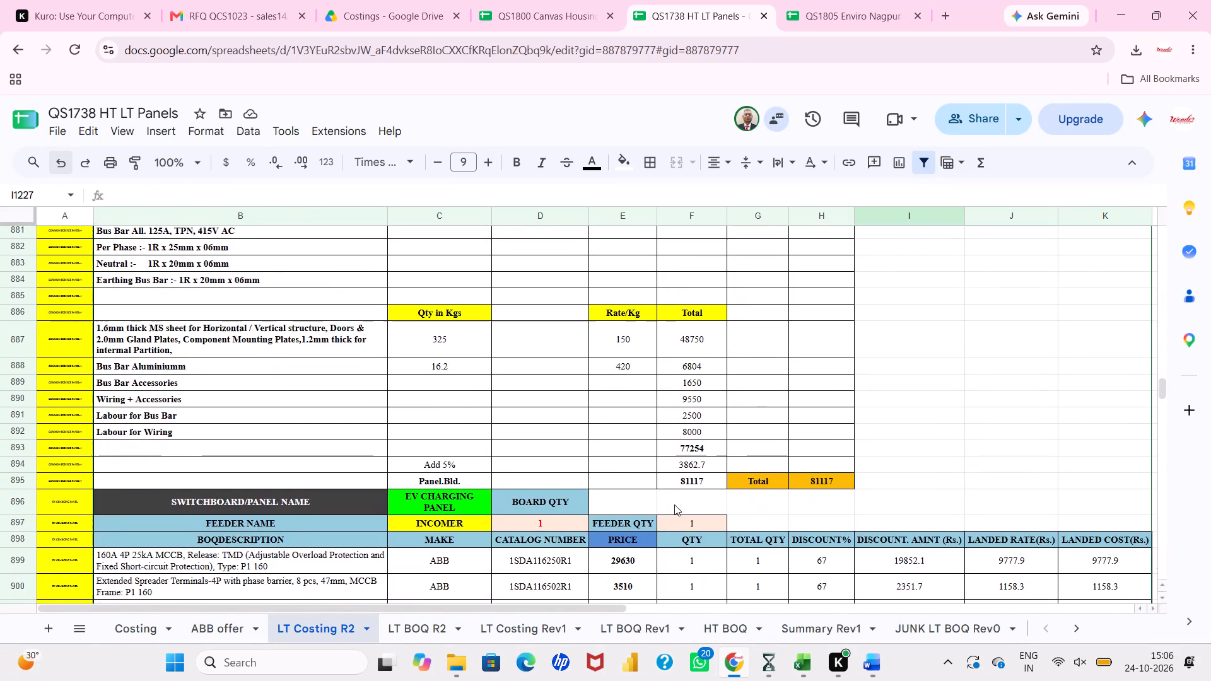
scroll(674, 504, down, 4)
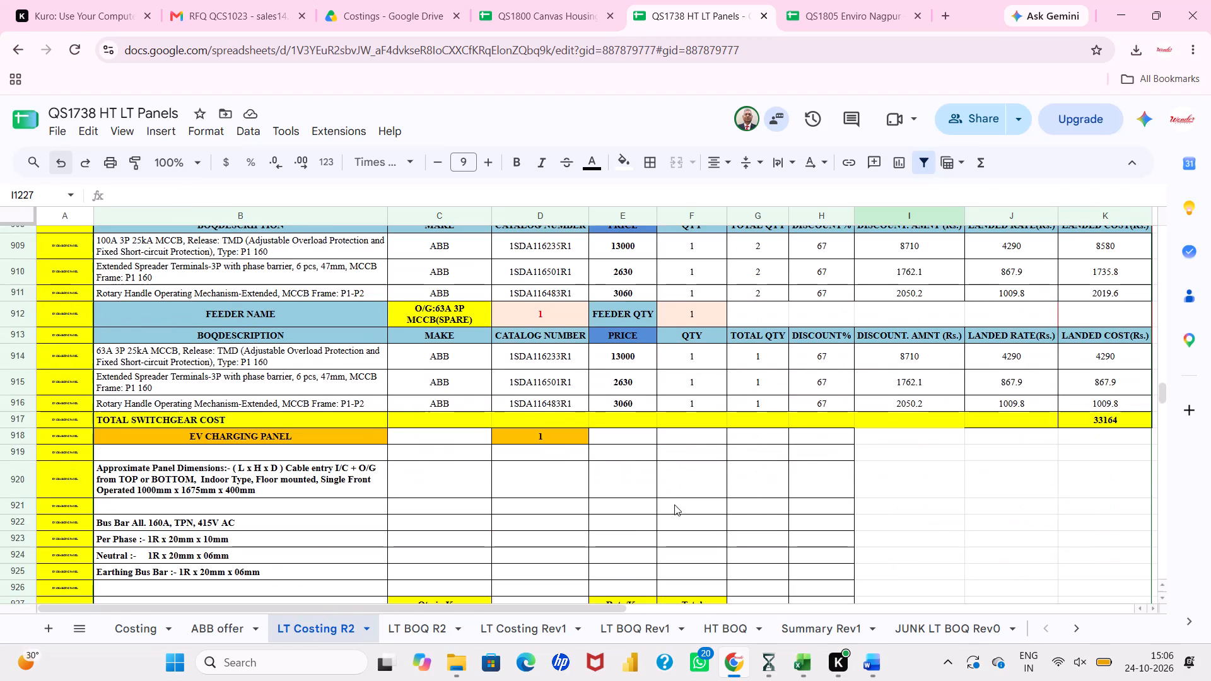
scroll(674, 504, down, 5)
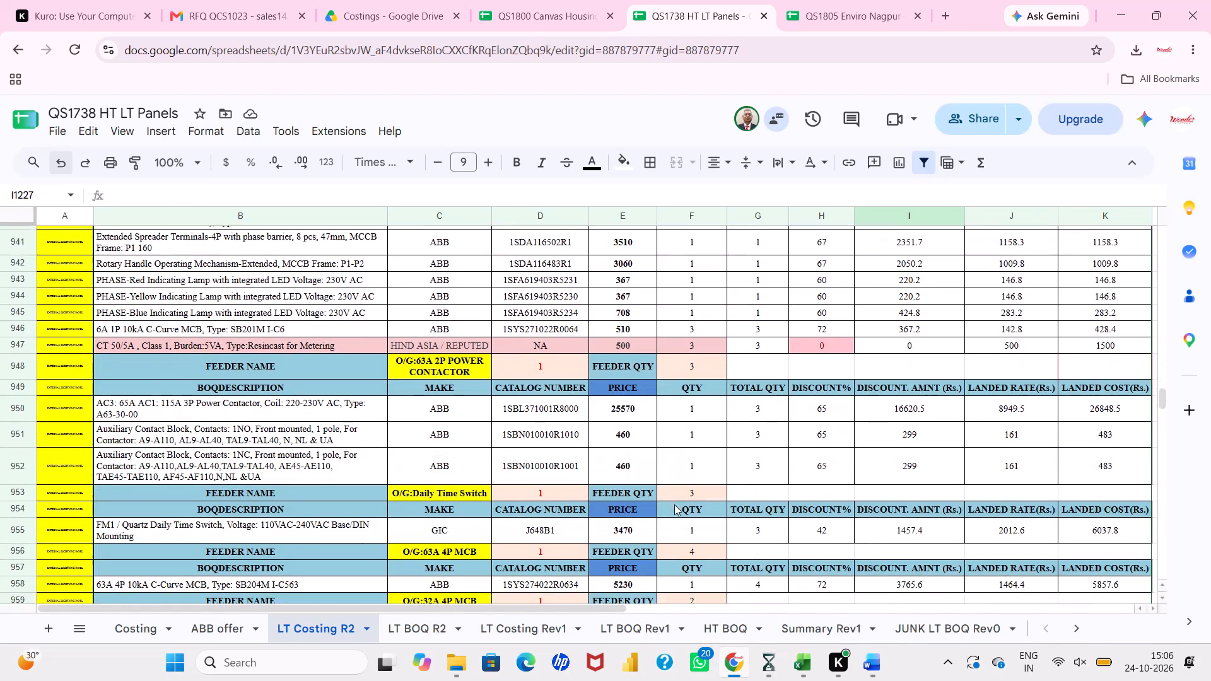
scroll(674, 504, down, 4)
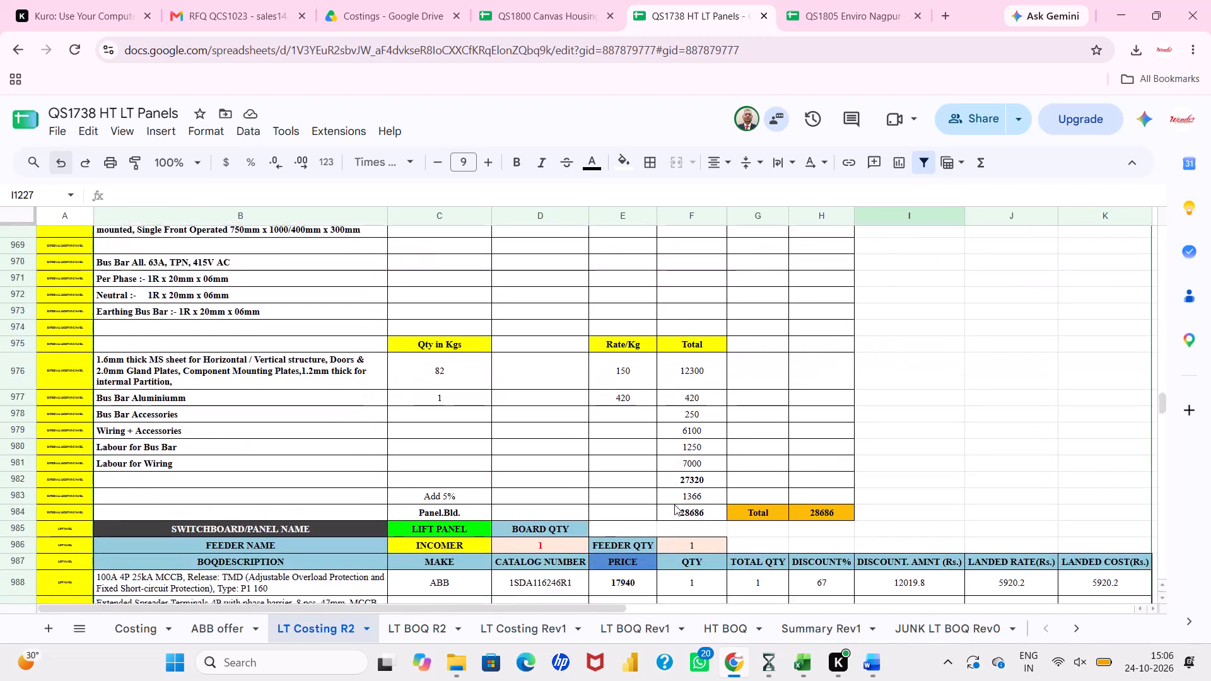
scroll(674, 504, down, 3)
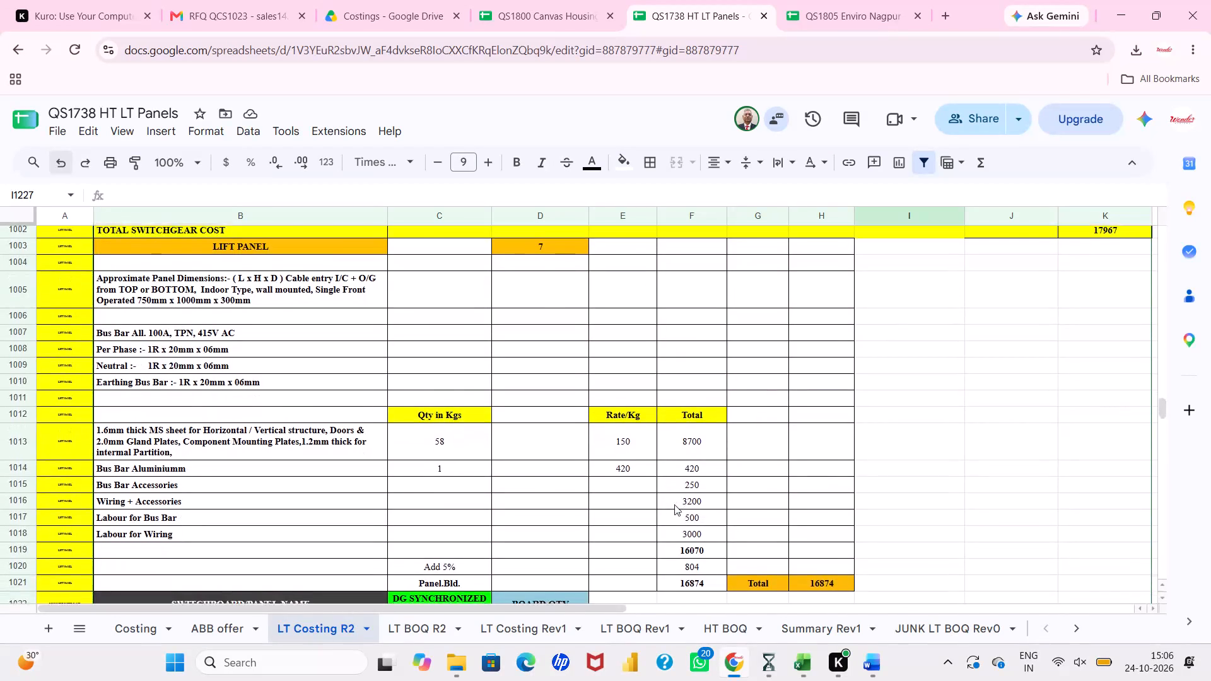
Review the DG synchronizing panel's incomer items, including the relays, control devices and metering and protection CTs.
scroll(674, 504, down, 4)
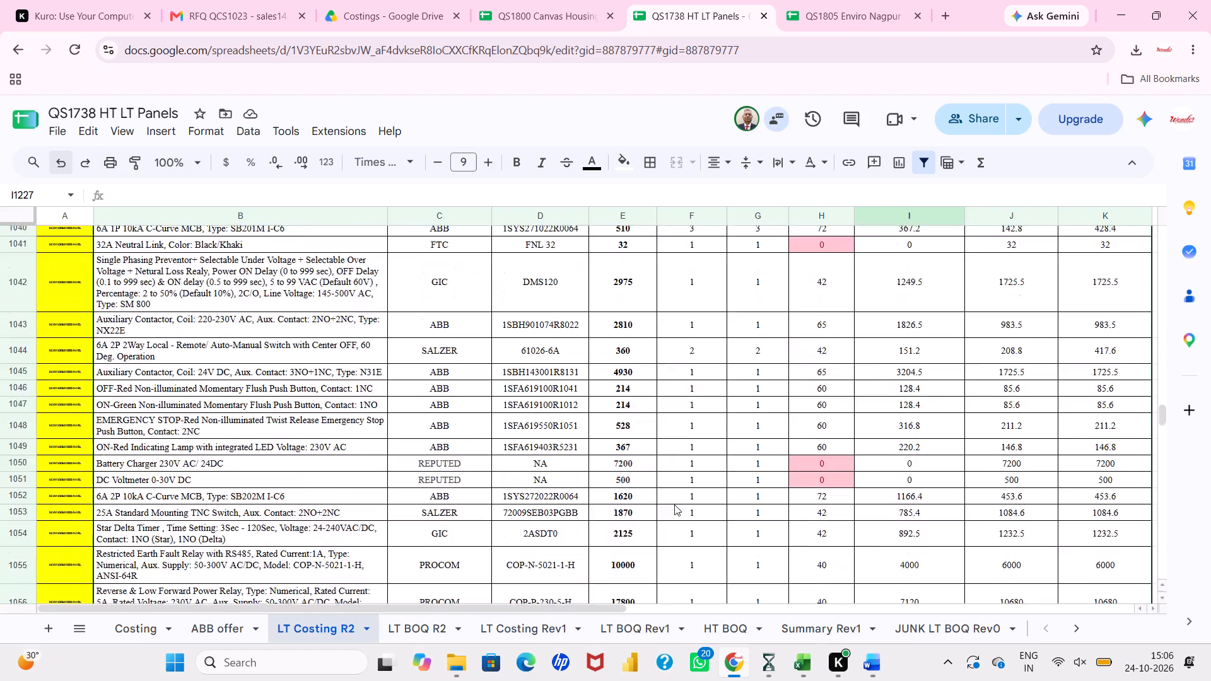
scroll(674, 504, down, 2)
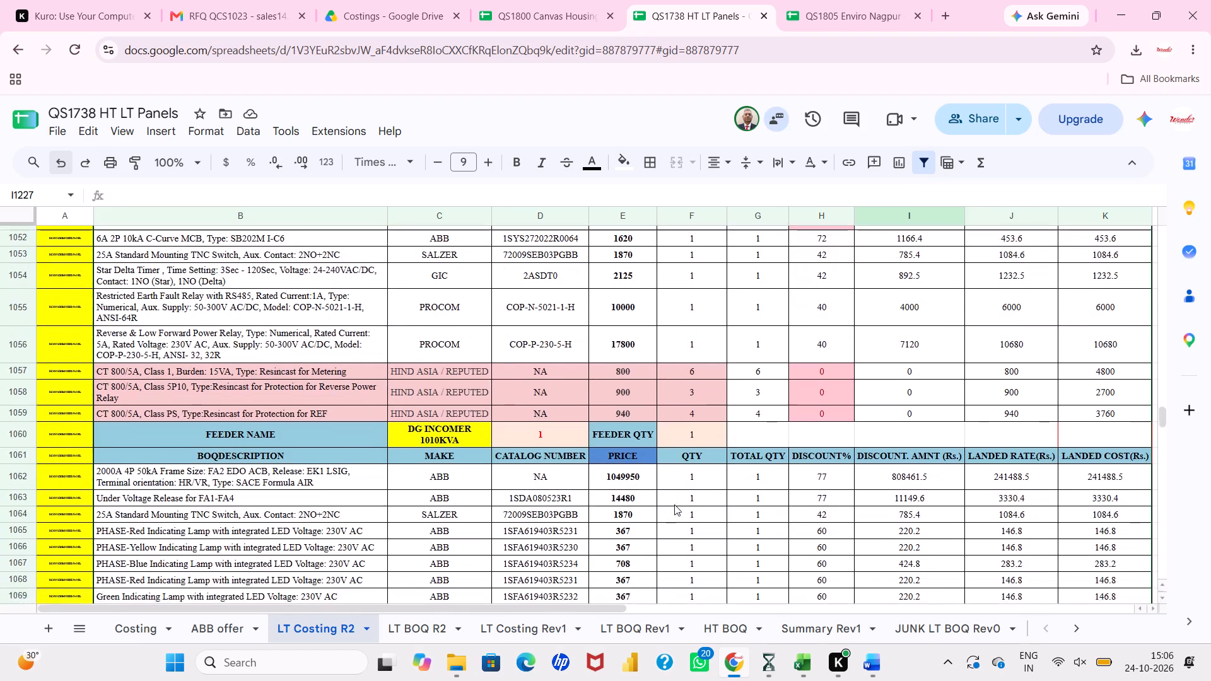
scroll(674, 504, down, 3)
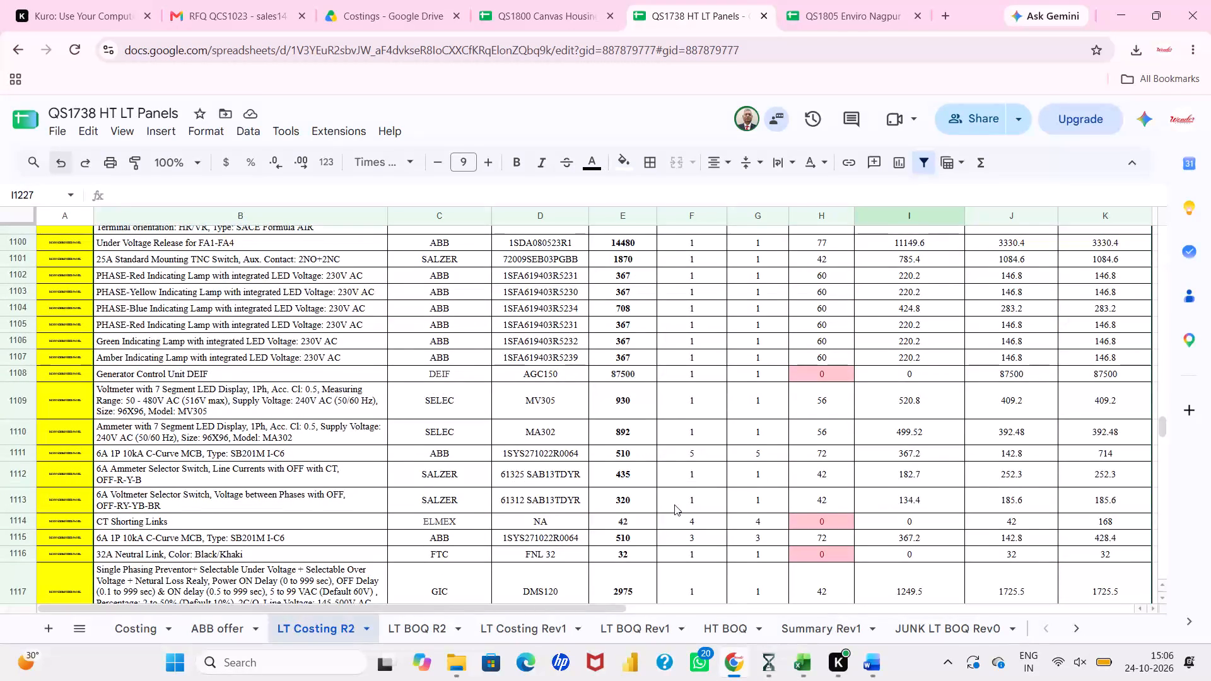
scroll(674, 504, down, 2)
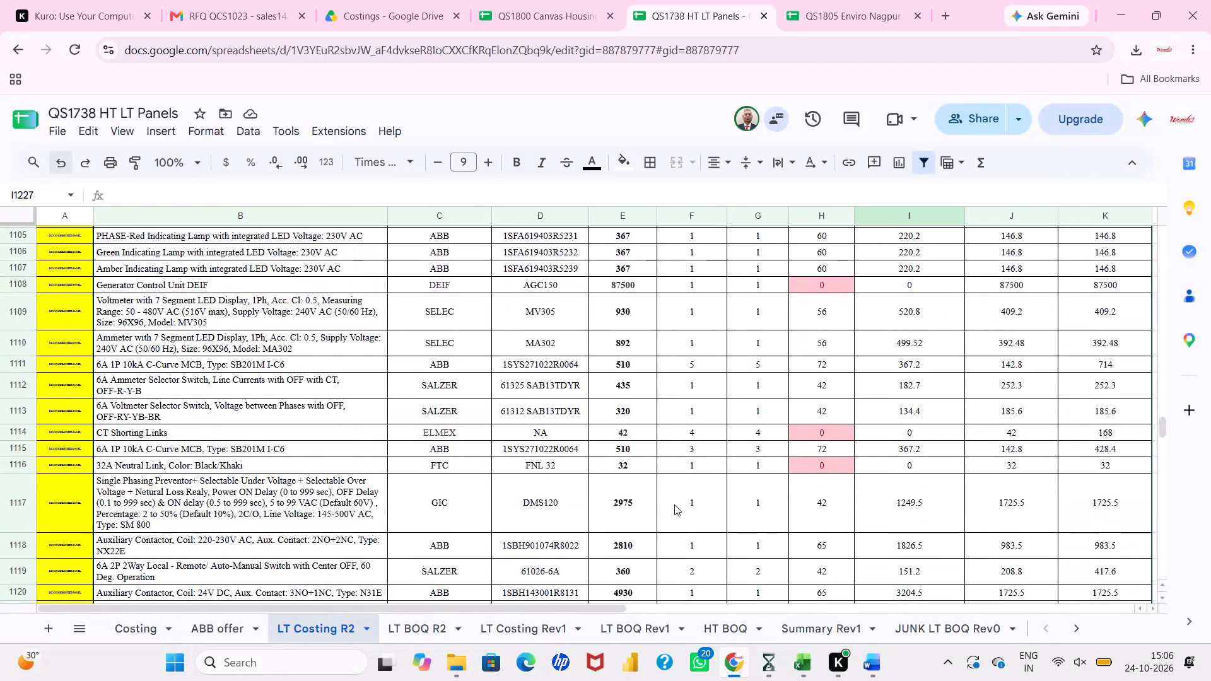
scroll(674, 504, down, 2)
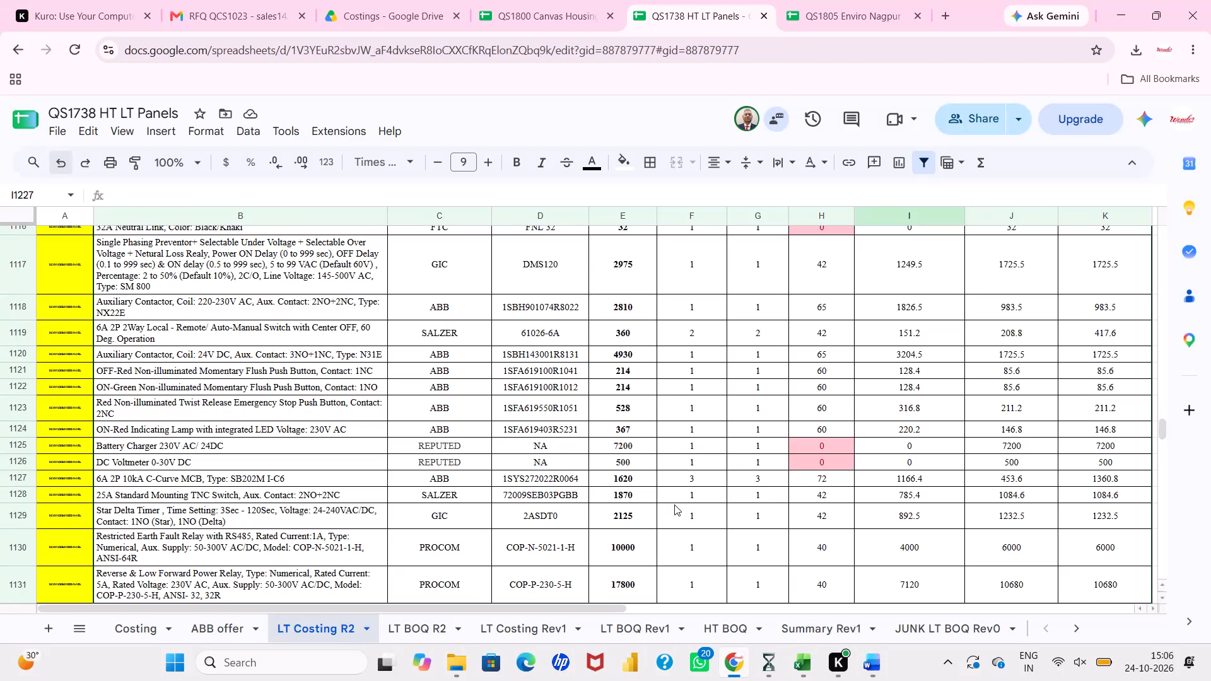
scroll(674, 504, down, 4)
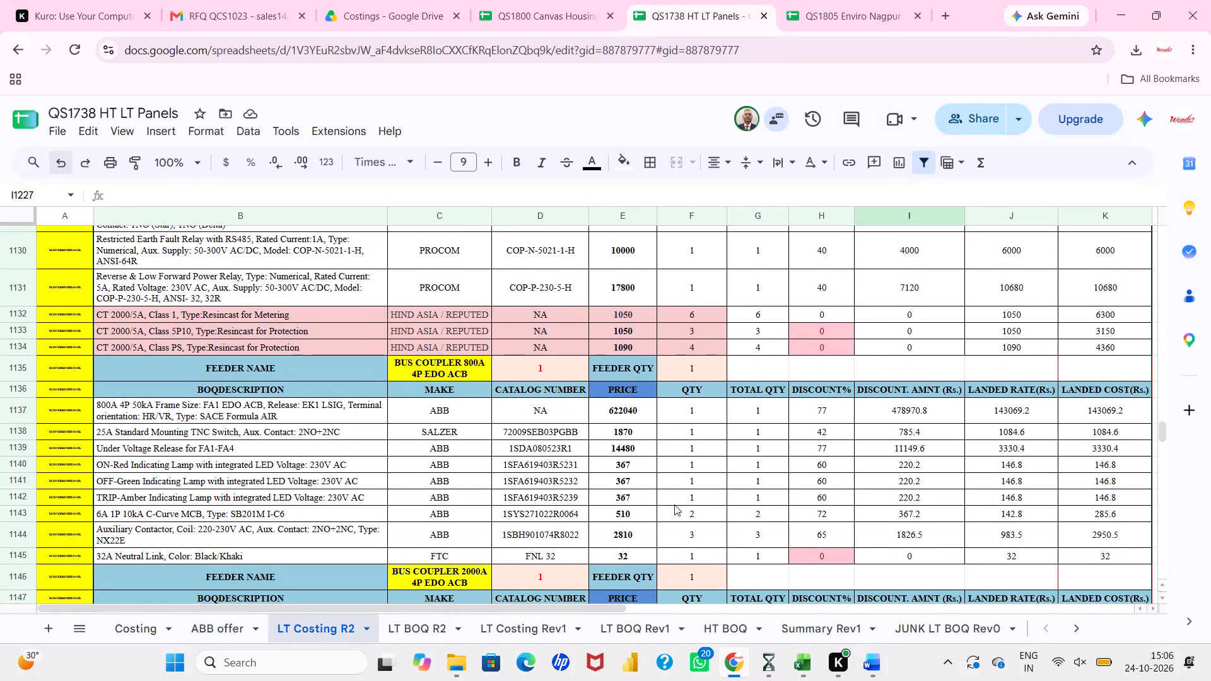
Review the DG synchronizing panel's bus couplers, outgoing MCCB feeders, PLC auto load management items and fabrication costs.
scroll(674, 504, down, 4)
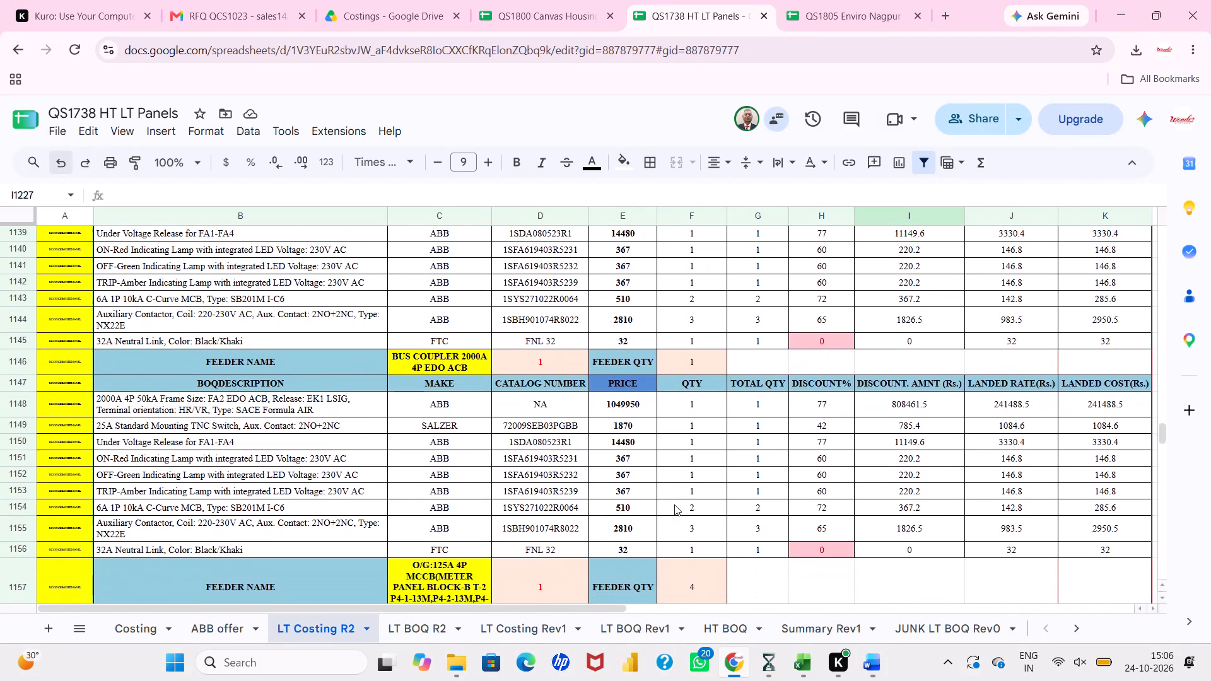
scroll(674, 504, down, 3)
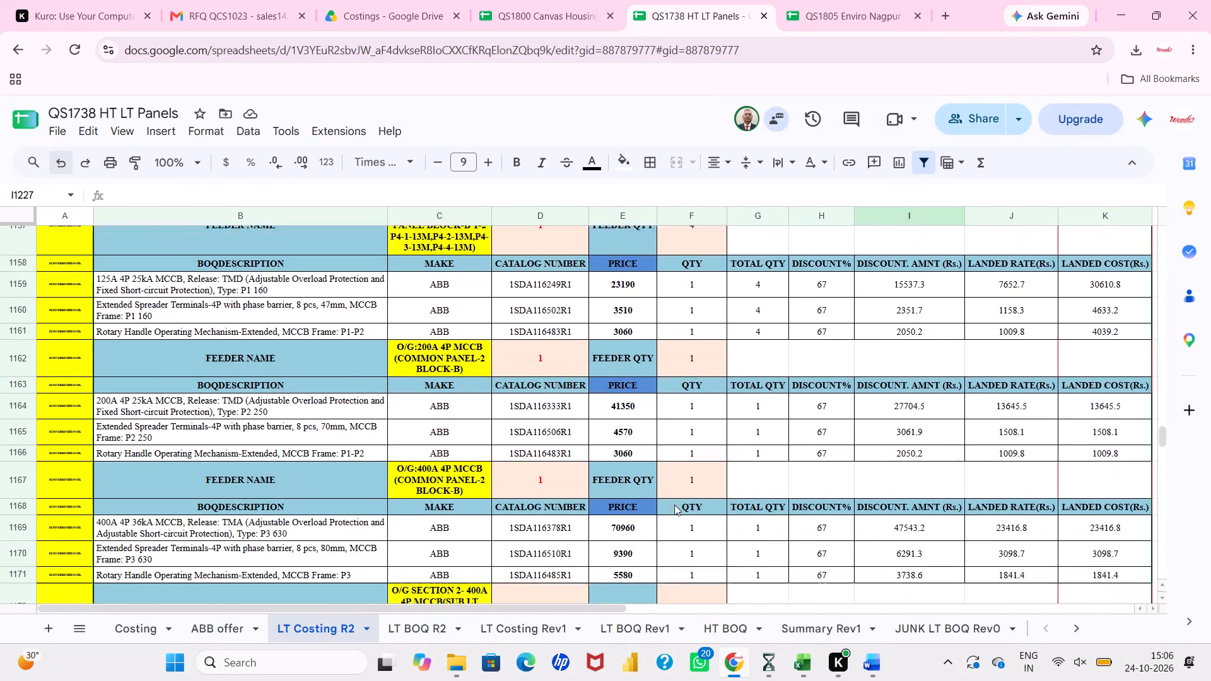
scroll(674, 504, down, 4)
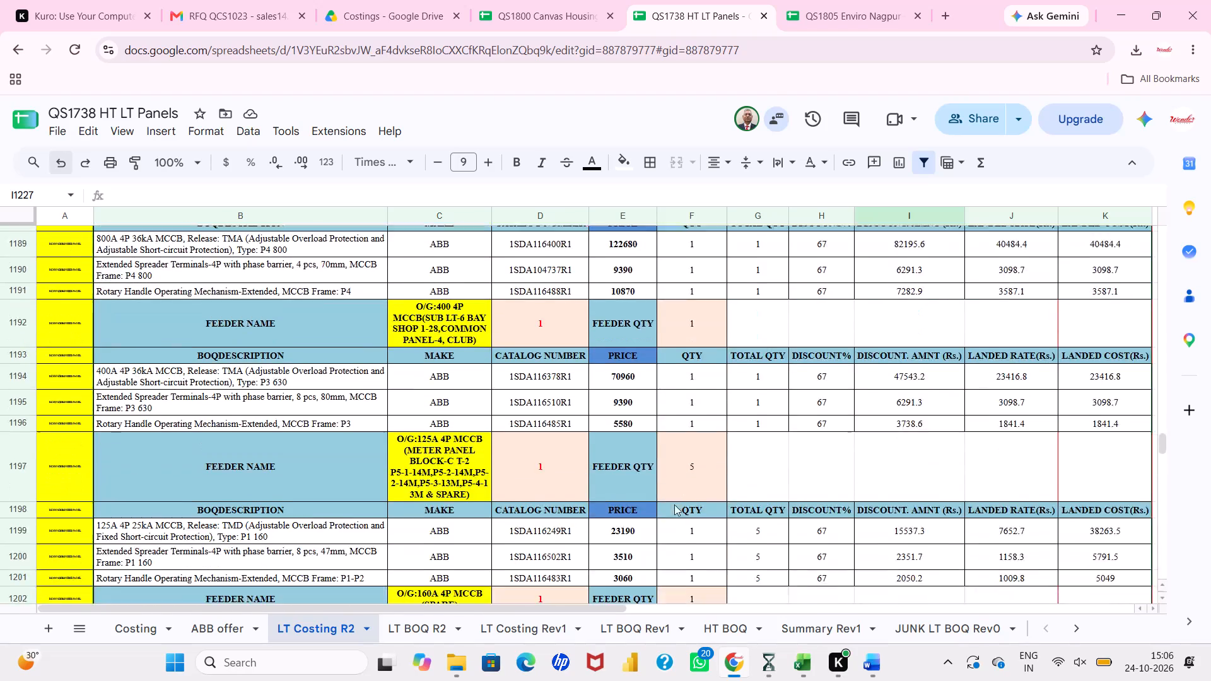
scroll(674, 504, down, 1)
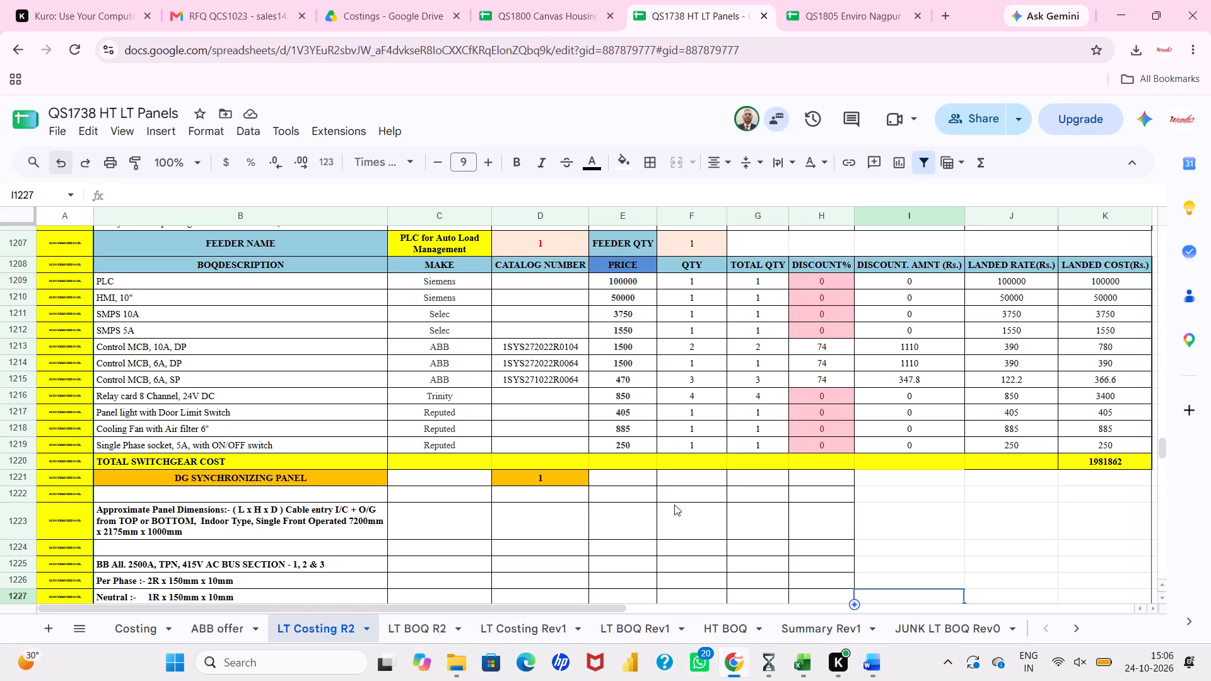
scroll(674, 504, down, 1)
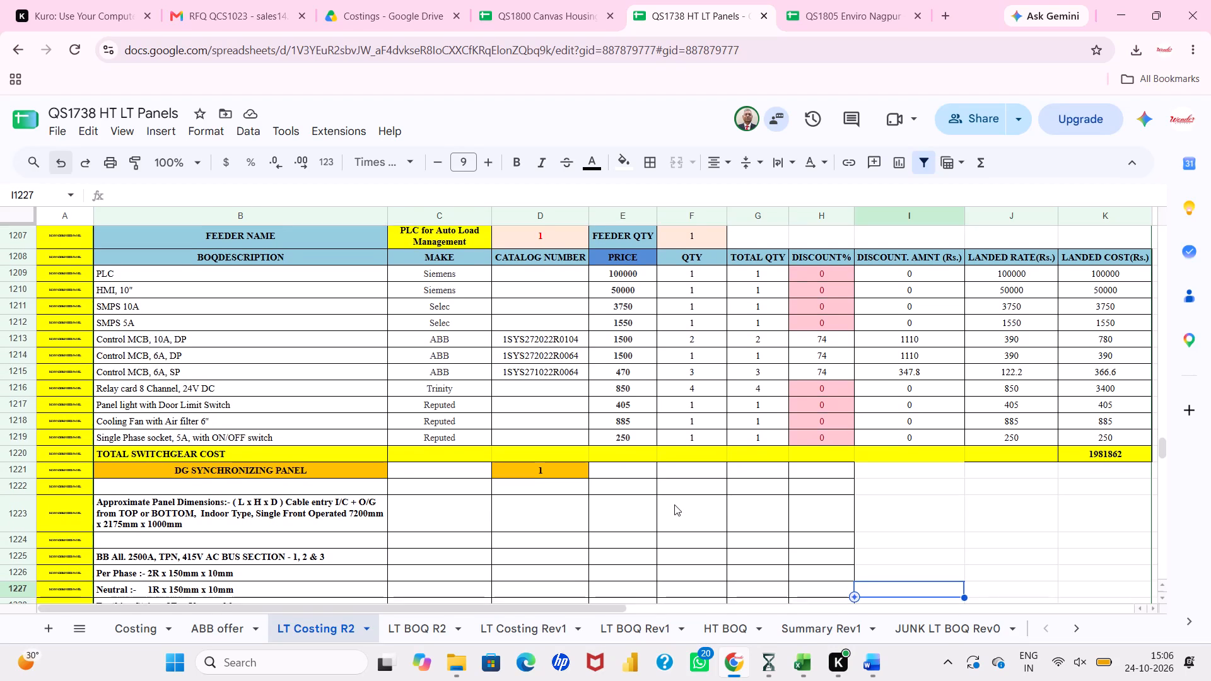
scroll(674, 504, down, 3)
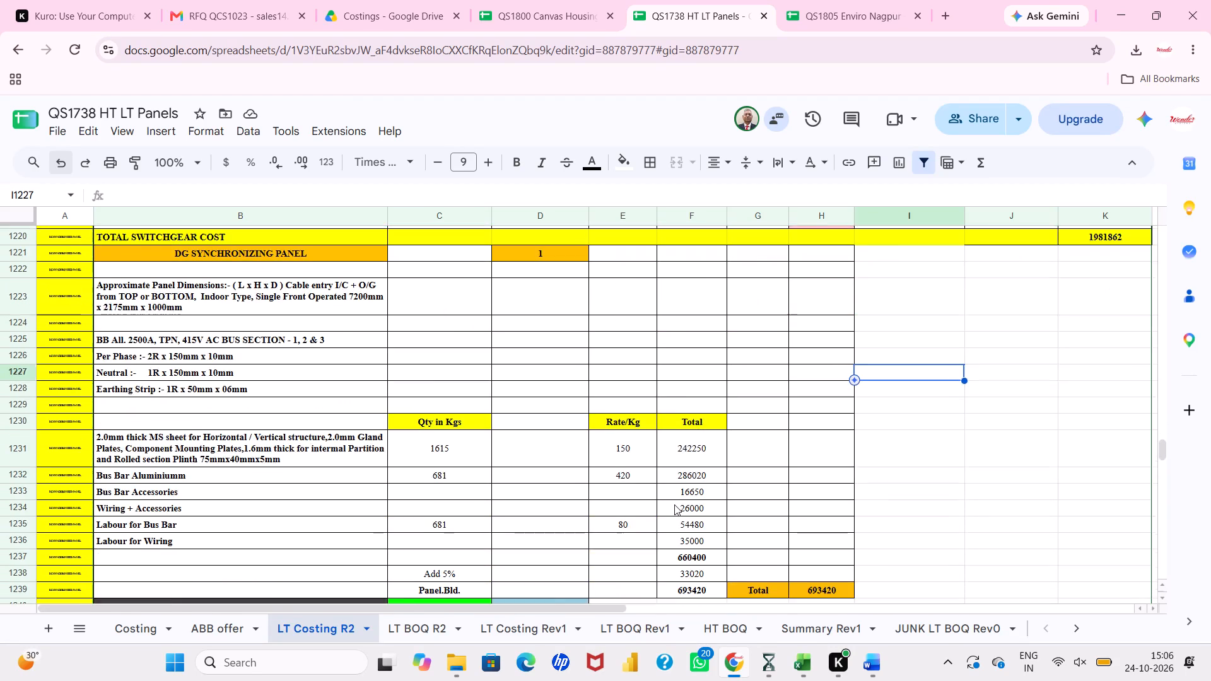
Delete the CT 400/5A metering row from the incomer of DG Sub LT Panel-1.
scroll(674, 504, down, 1)
scroll(674, 504, up, 1)
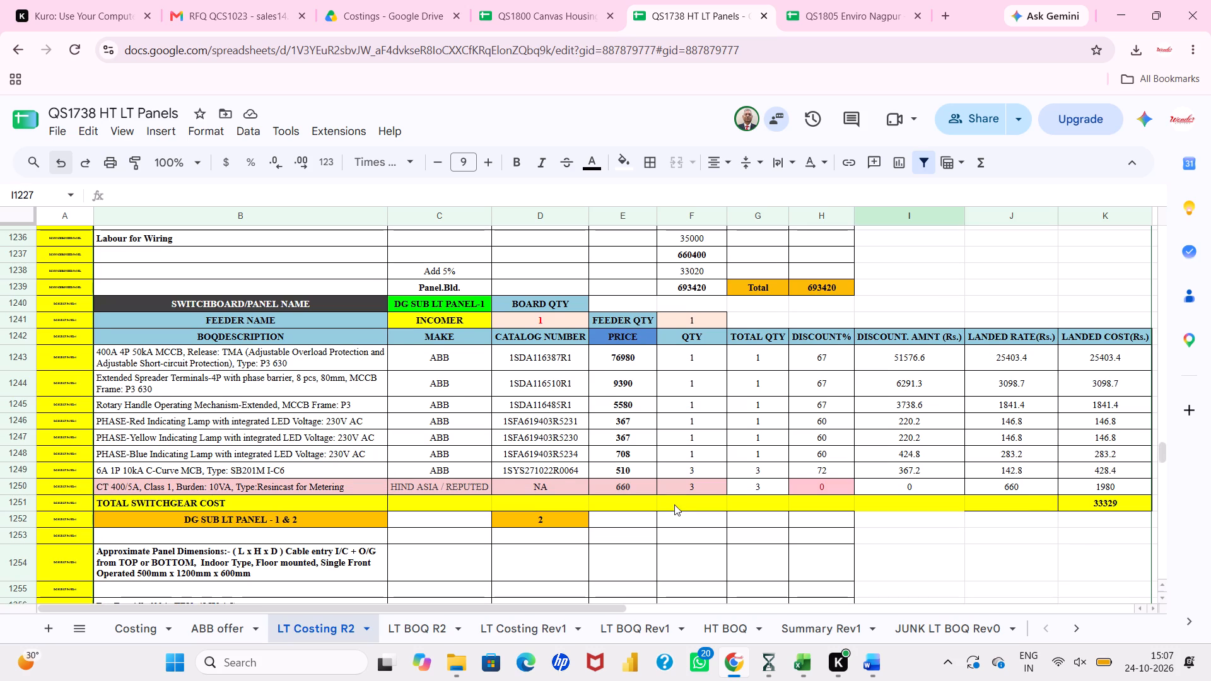
scroll(674, 504, down, 1)
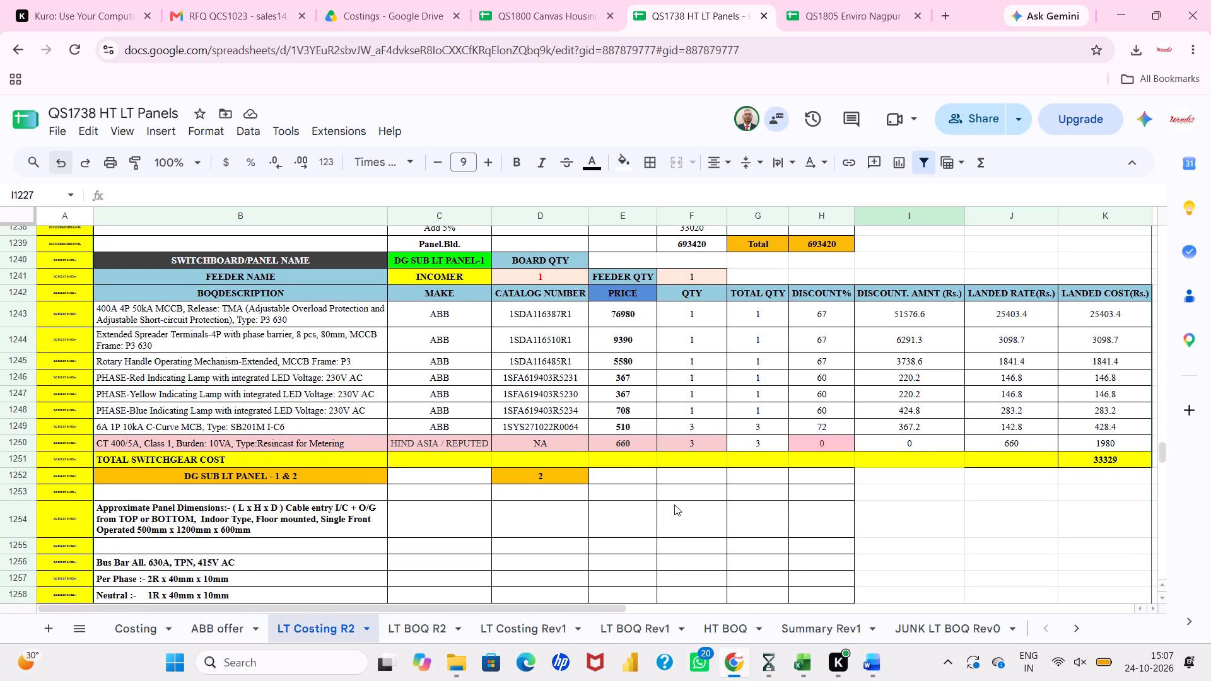
scroll(674, 504, down, 1)
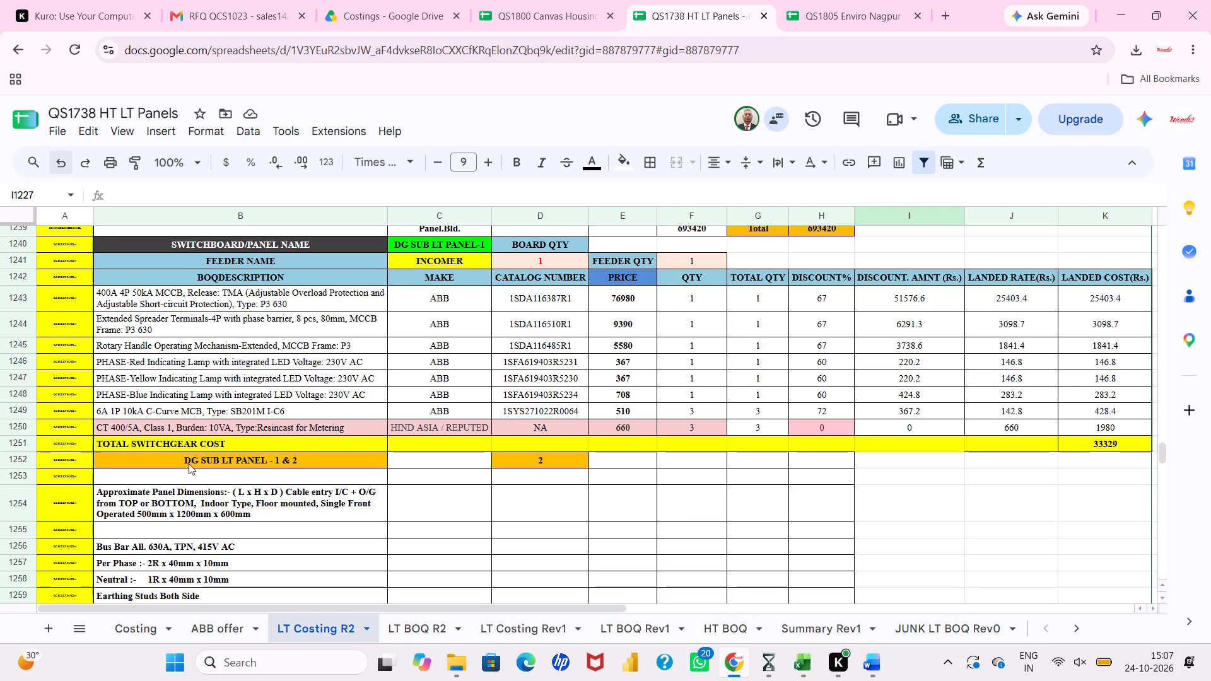
click(24, 432)
right_click(24, 432)
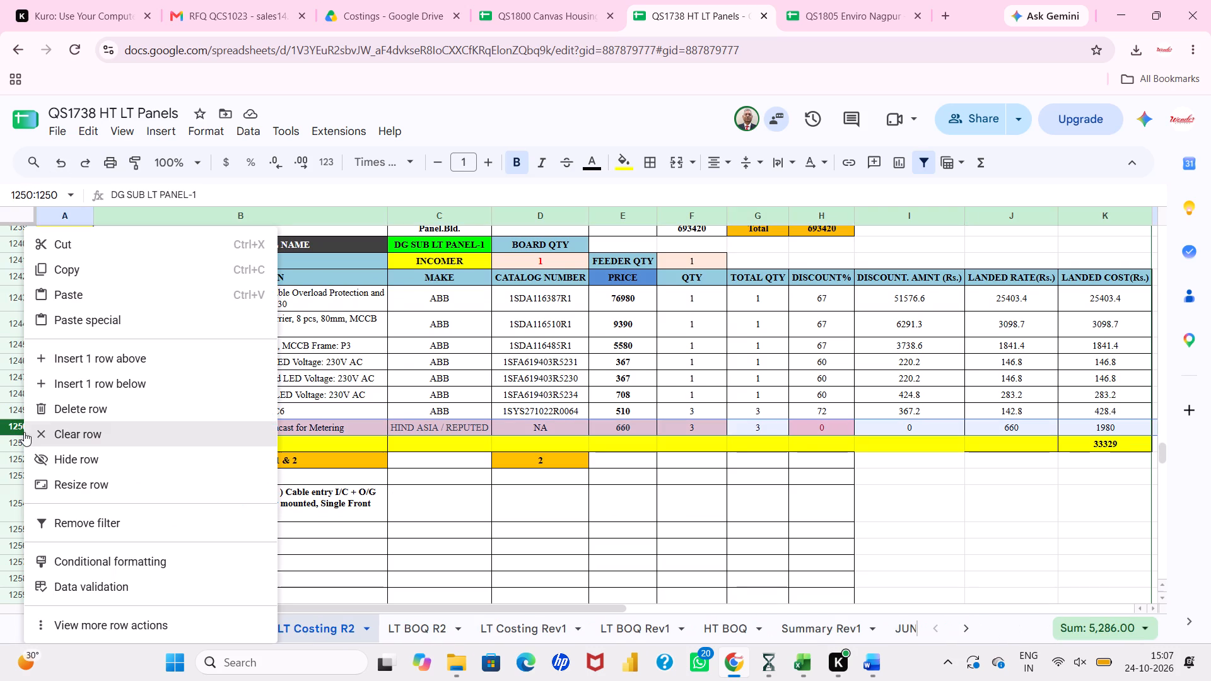
click(33, 407)
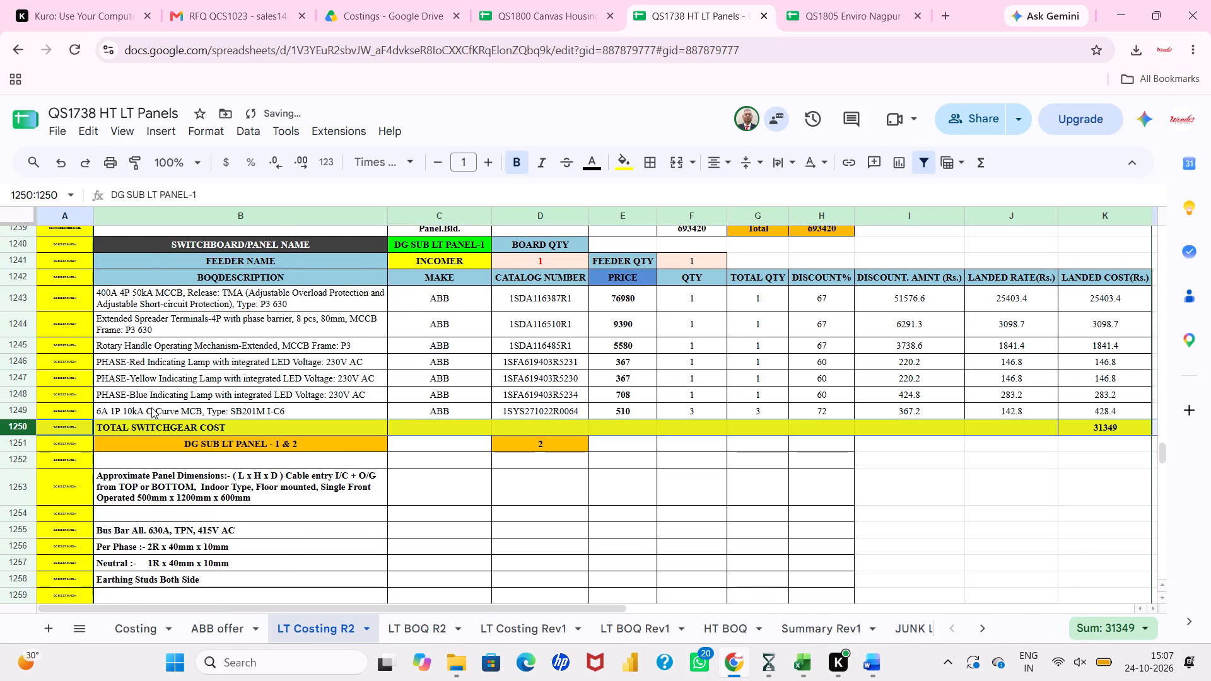
Delete the CT 400/5A metering row from the incomer of DG Sub LT Panel-2.
click(151, 407)
scroll(151, 407, down, 4)
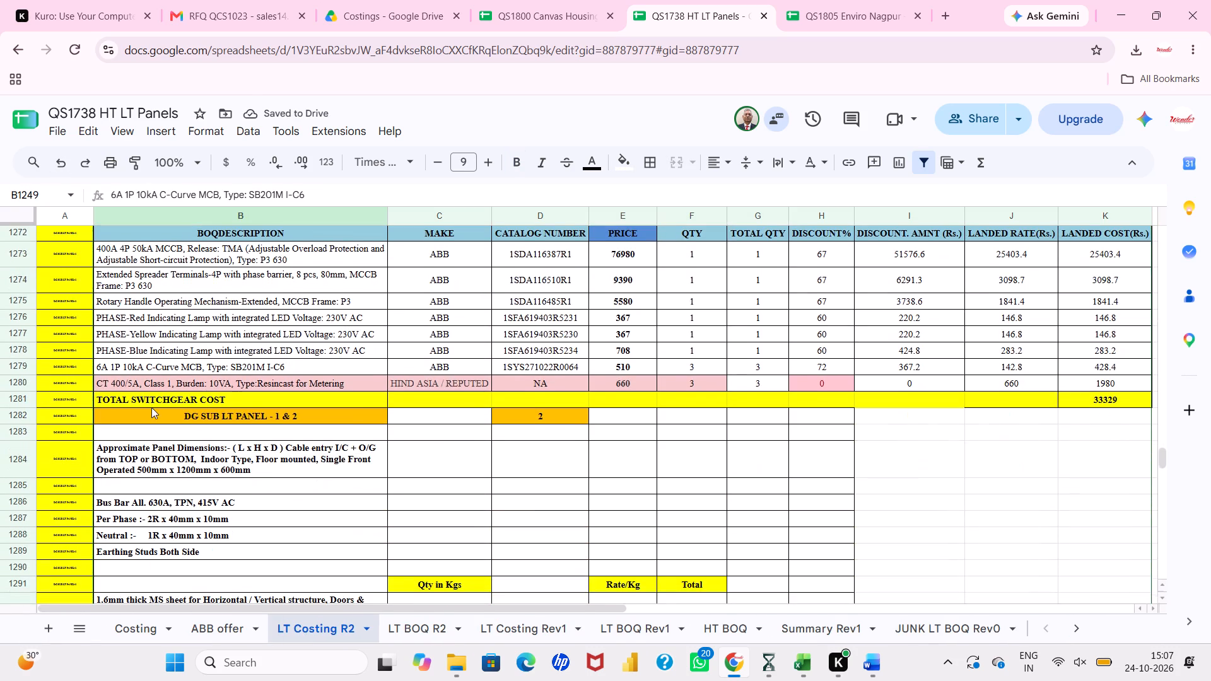
click(23, 387)
right_click(23, 387)
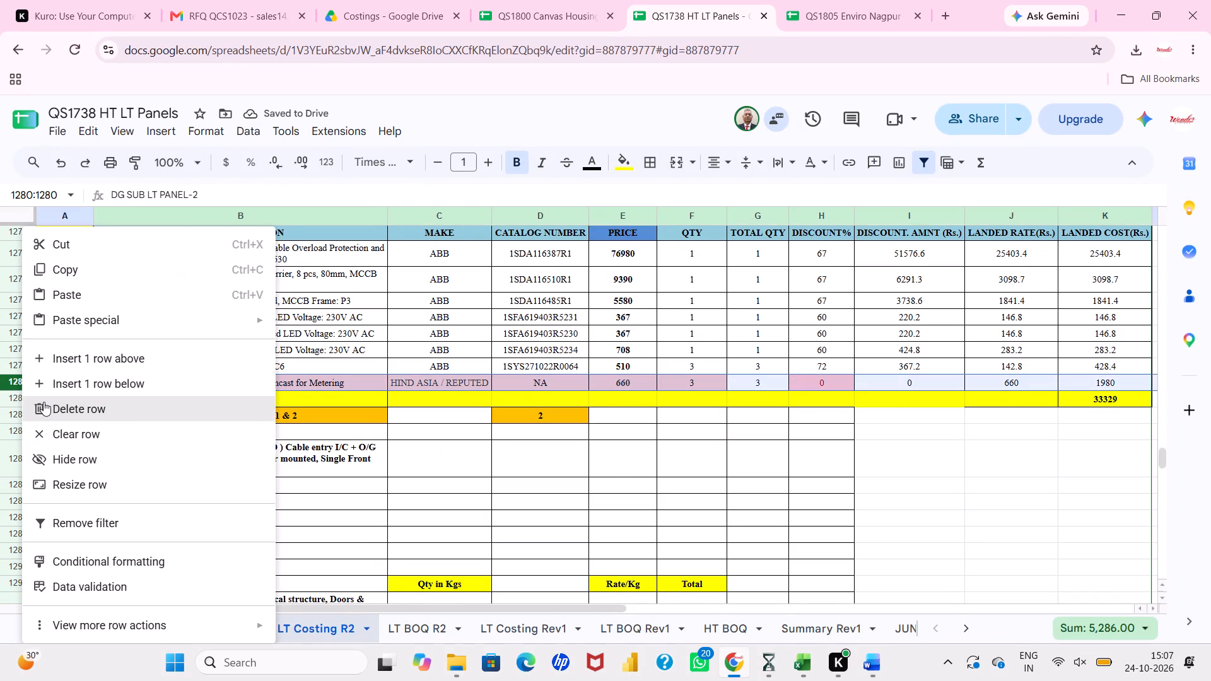
click(45, 405)
Undo the deletions of the CT 400/5A metering rows in the incomers of DG Sub LT Panel-2 and DG Sub LT Panel-1.
scroll(208, 482, down, 3)
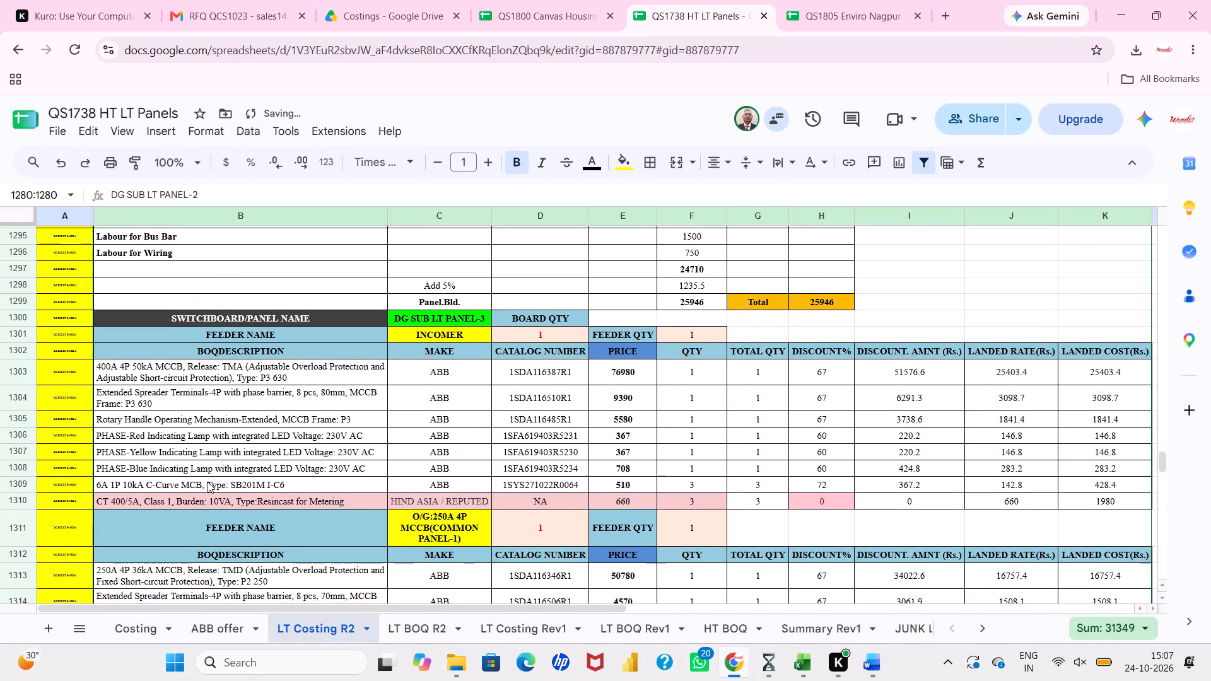
scroll(208, 482, down, 1)
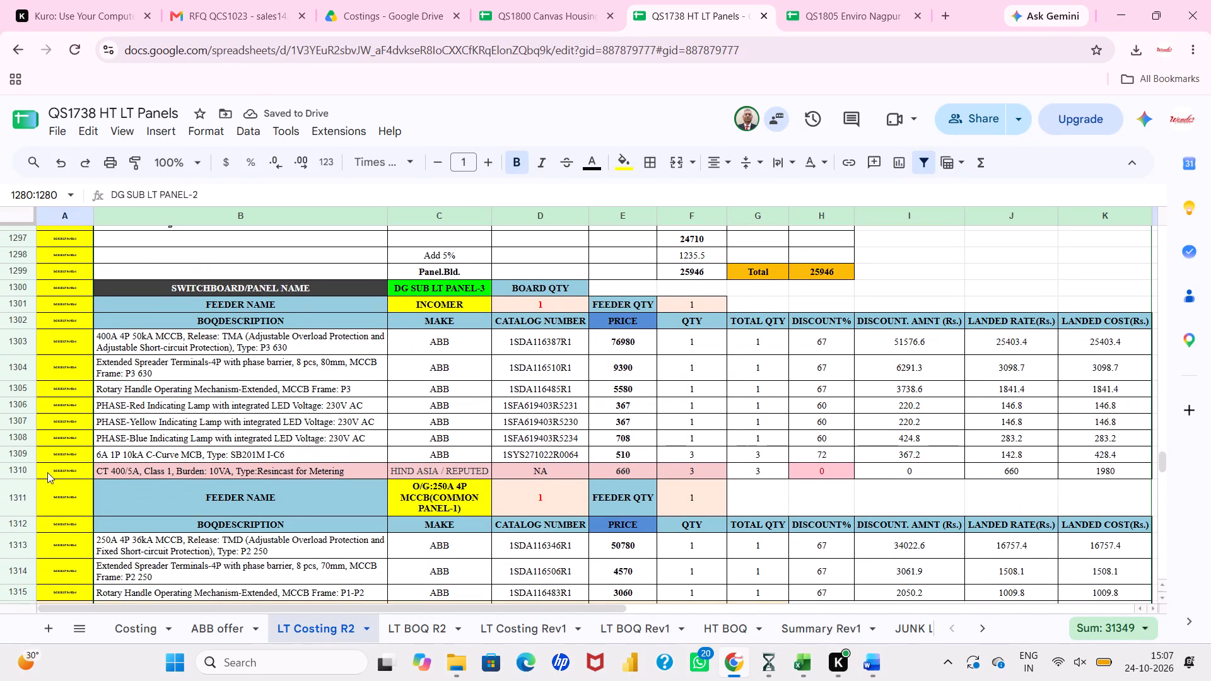
scroll(266, 520, right, 1)
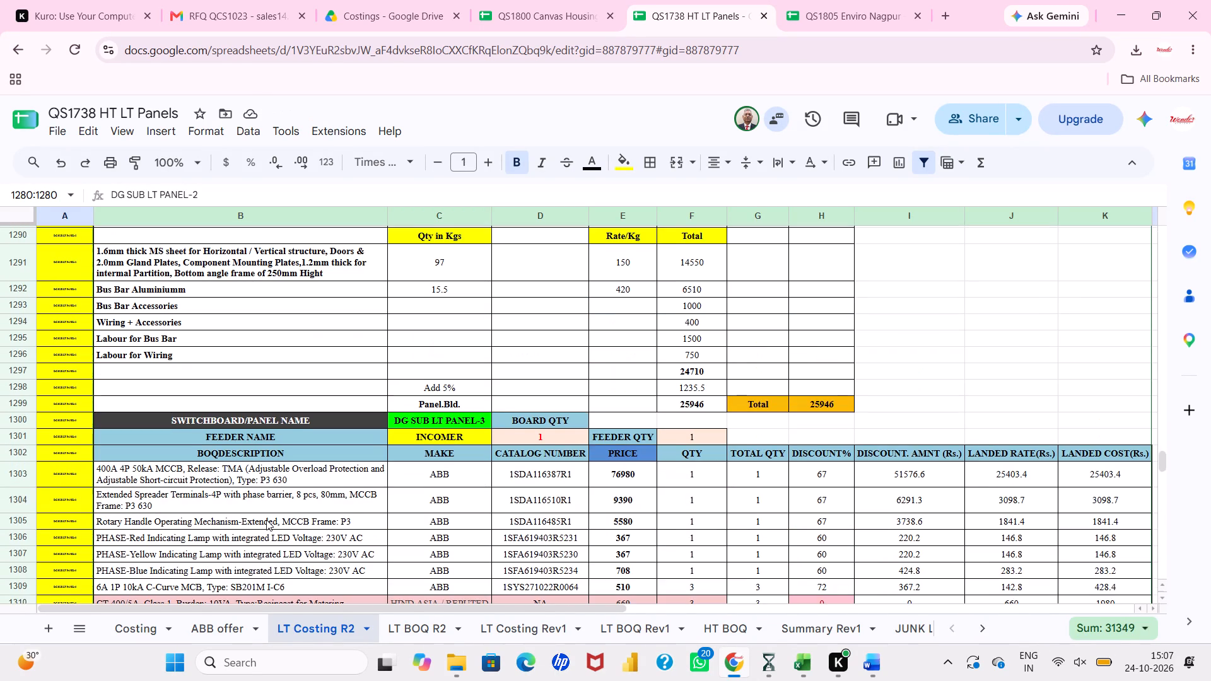
scroll(266, 520, right, 1)
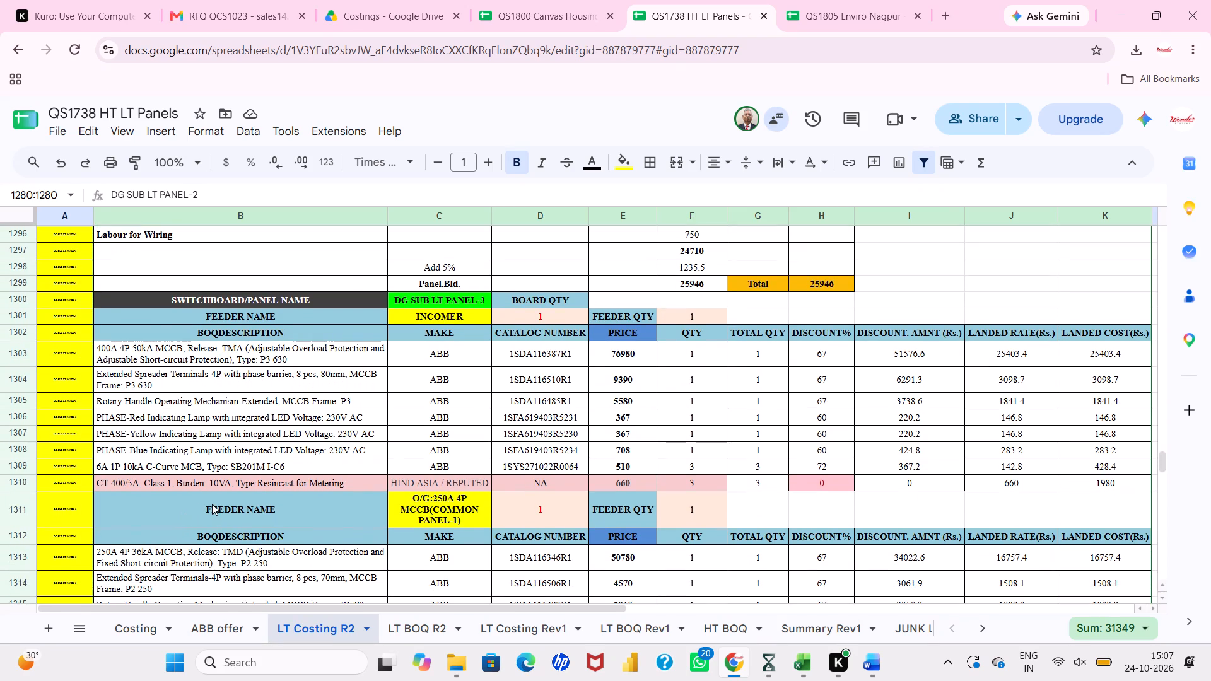
key(ctrl+z)
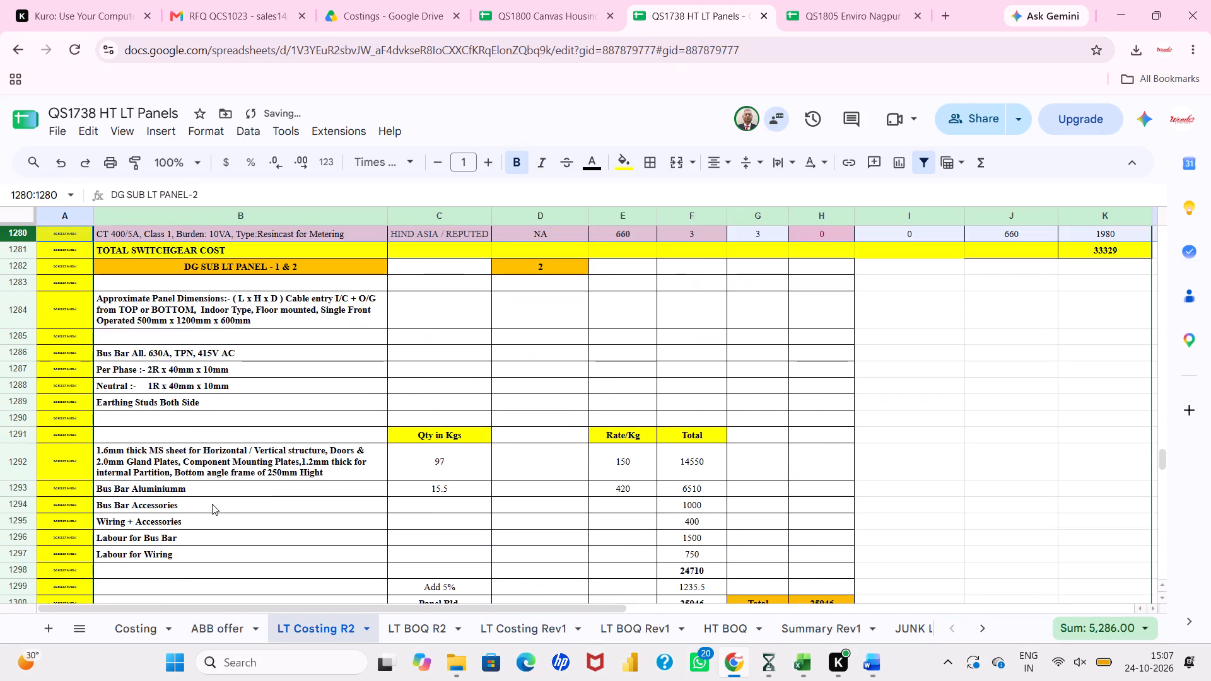
scroll(212, 504, up, 2)
click(238, 479)
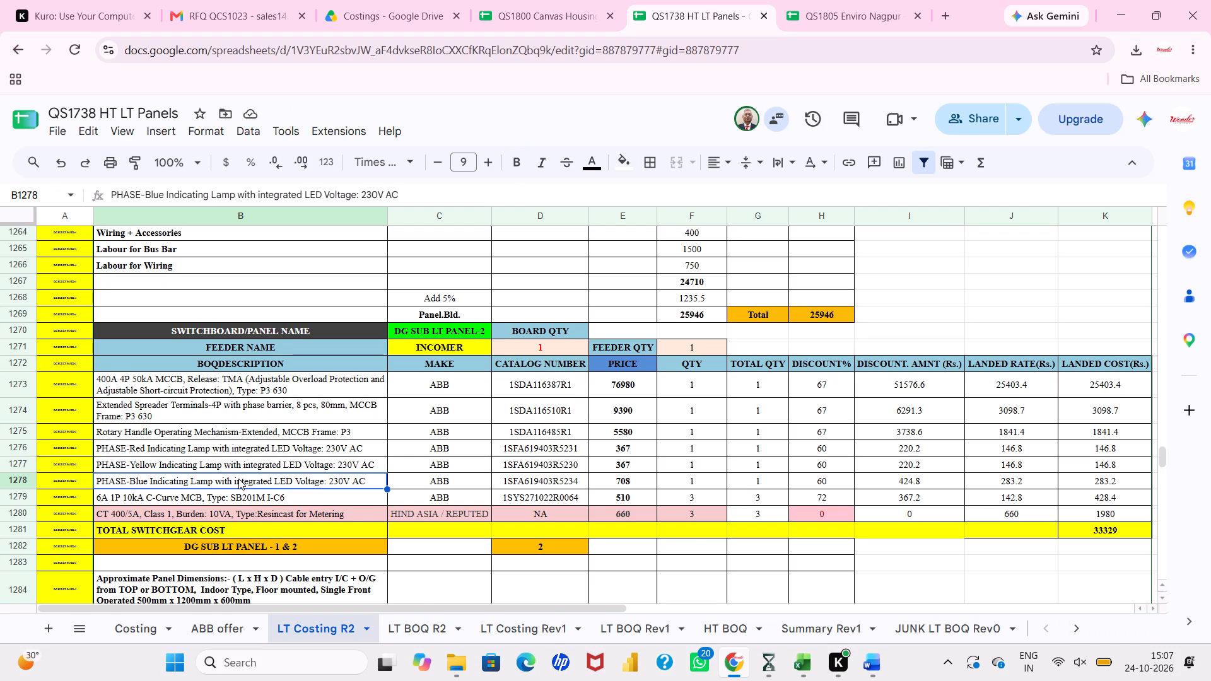
key(ctrl+z)
scroll(238, 479, up, 2)
click(254, 446)
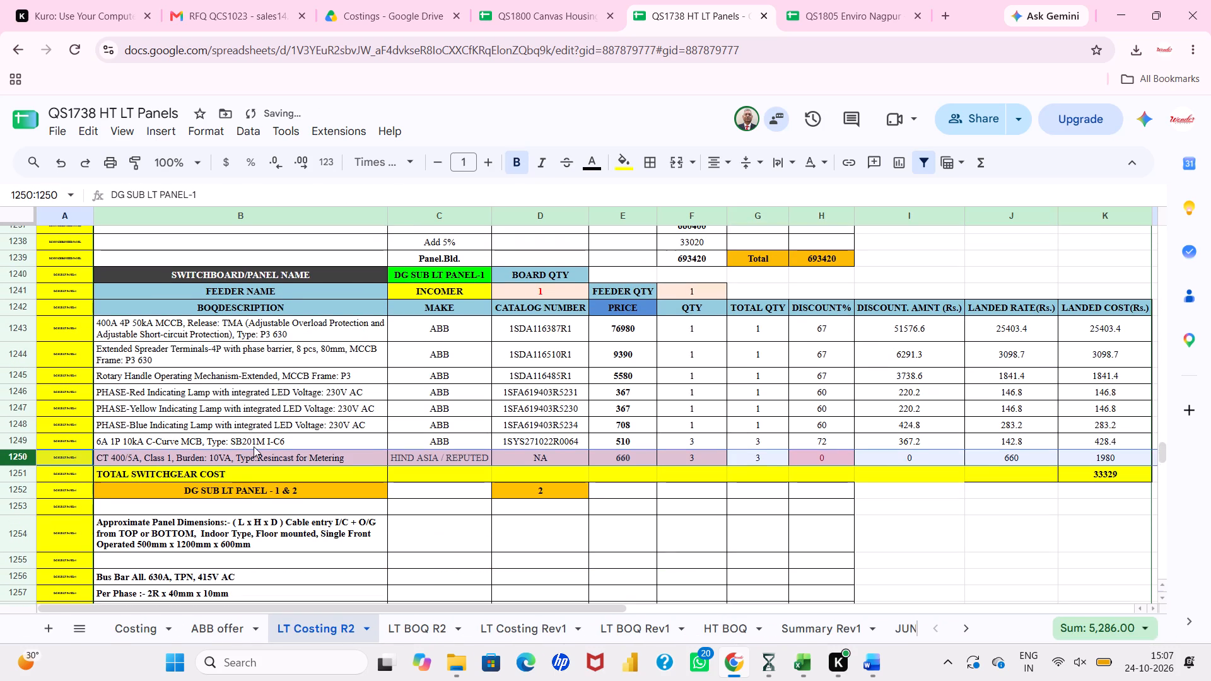
Check LT BOQ R2 and examine the metering CT rows of the EV charging panel and common service panel incomers in LT Costing R2.
click(421, 627)
scroll(398, 490, up, 2)
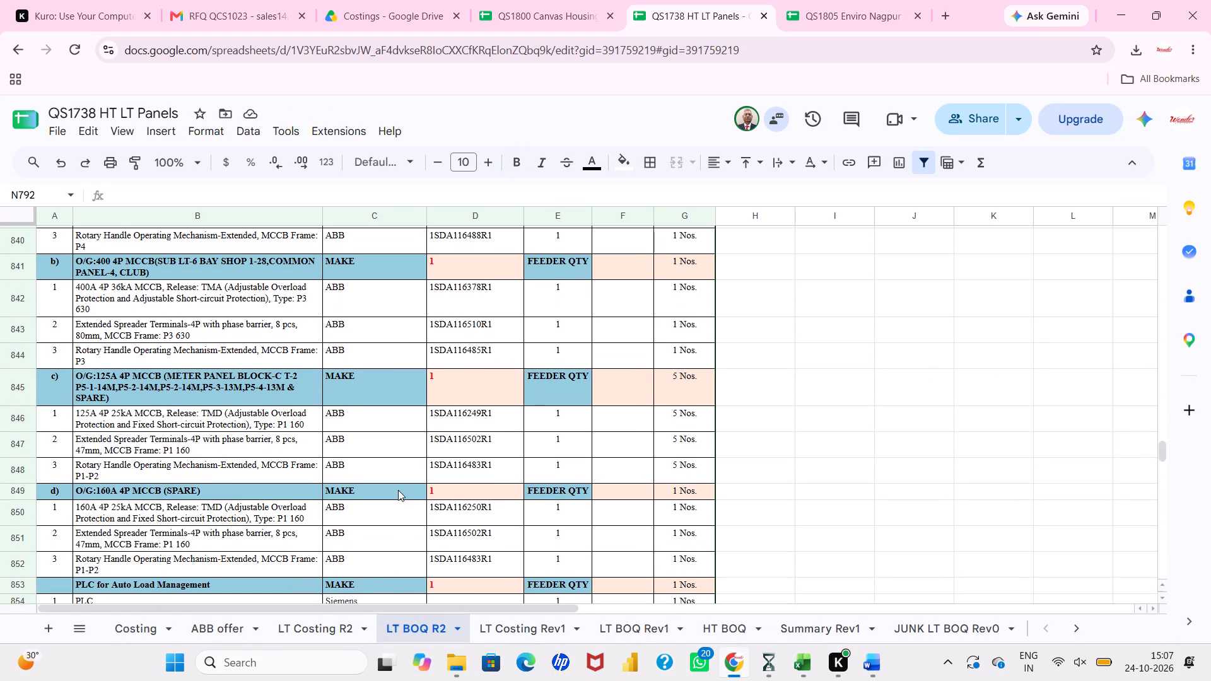
click(338, 620)
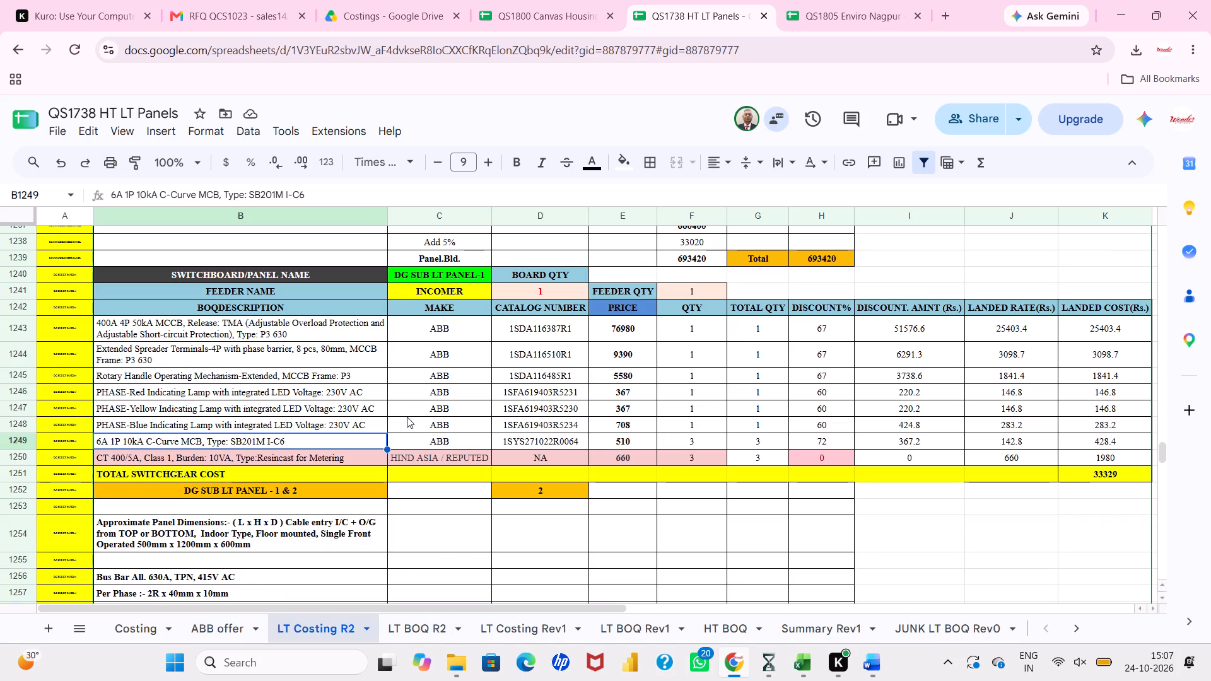
click(412, 407)
scroll(412, 407, up, 2)
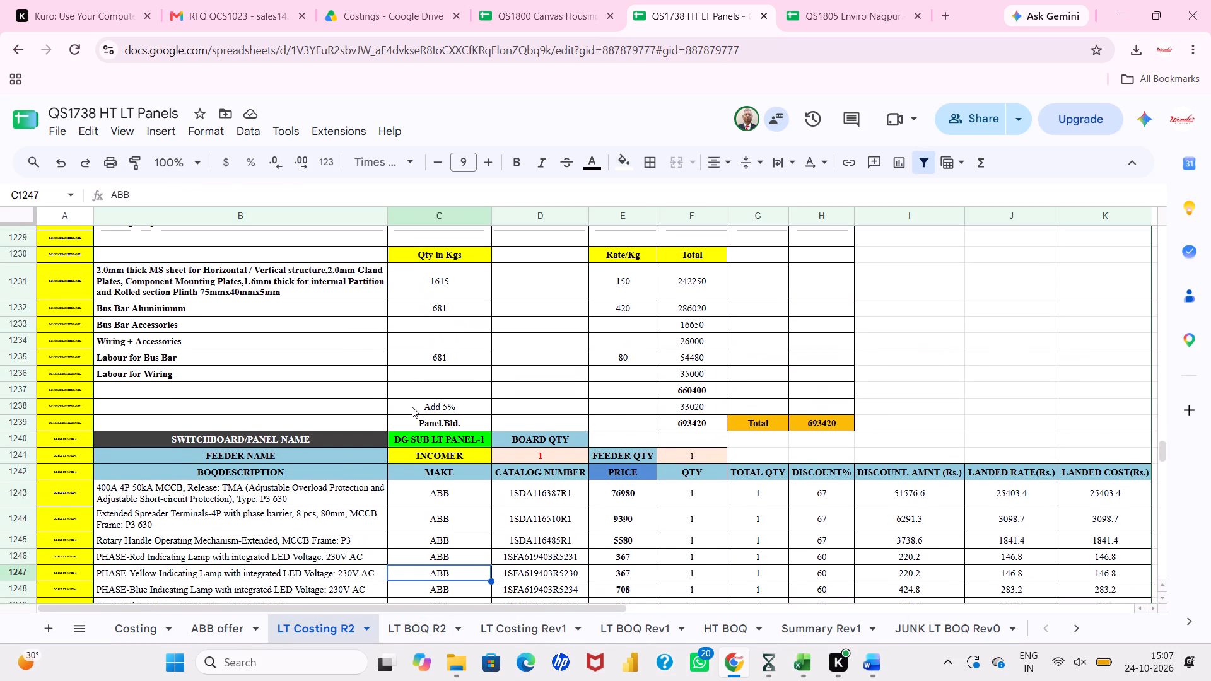
scroll(412, 407, up, 4)
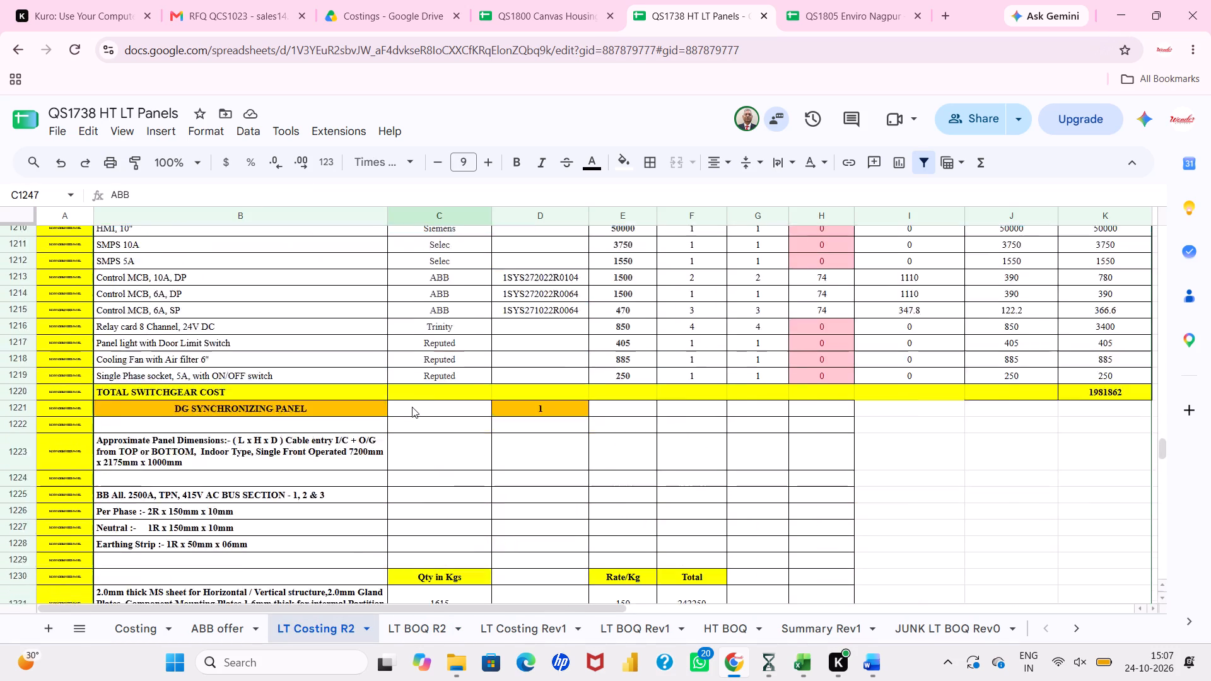
scroll(412, 407, up, 12)
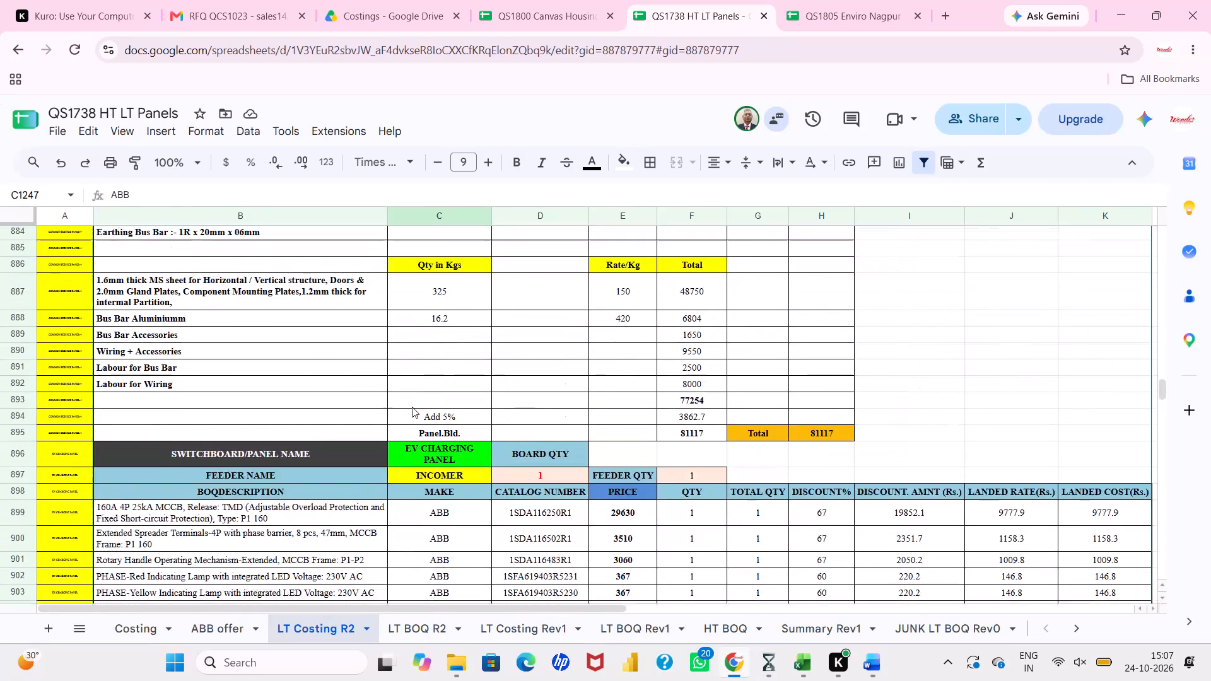
scroll(412, 407, up, 3)
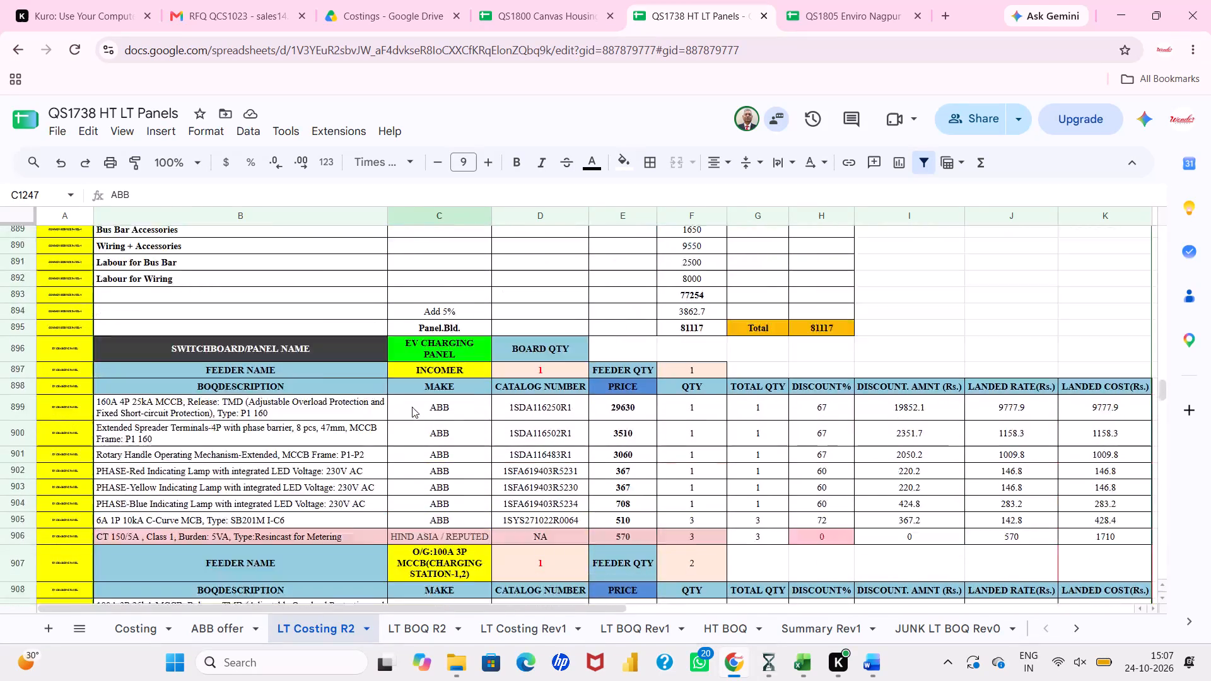
scroll(412, 407, up, 4)
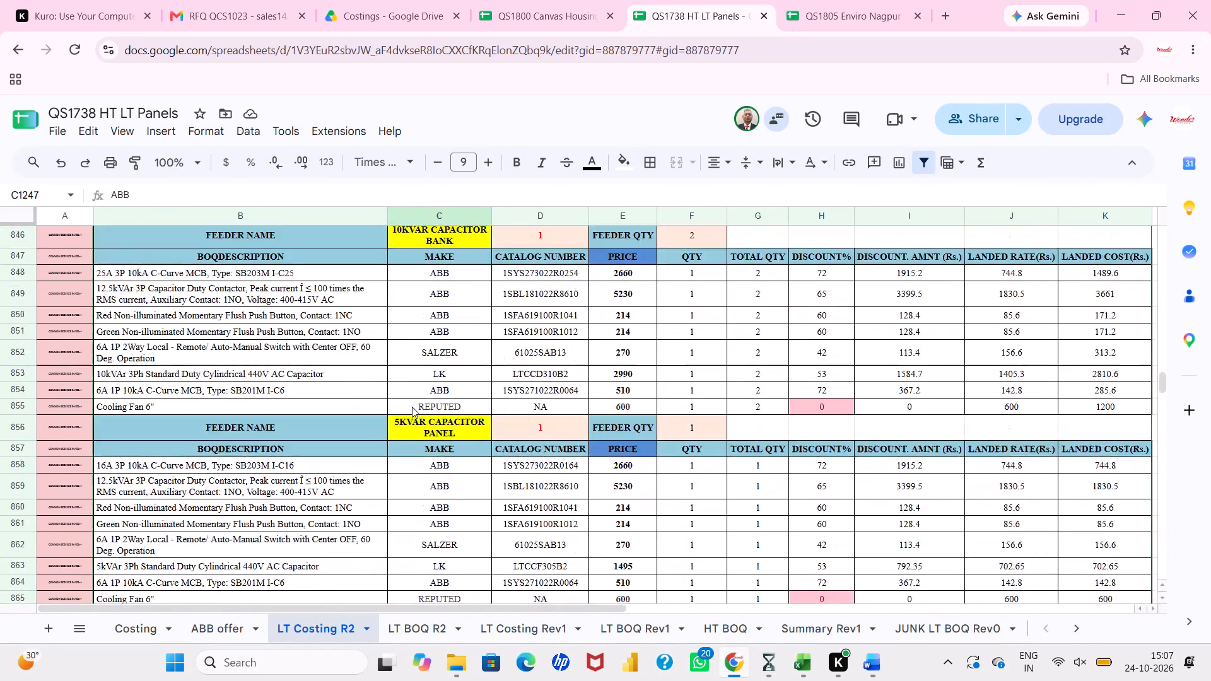
scroll(412, 407, up, 5)
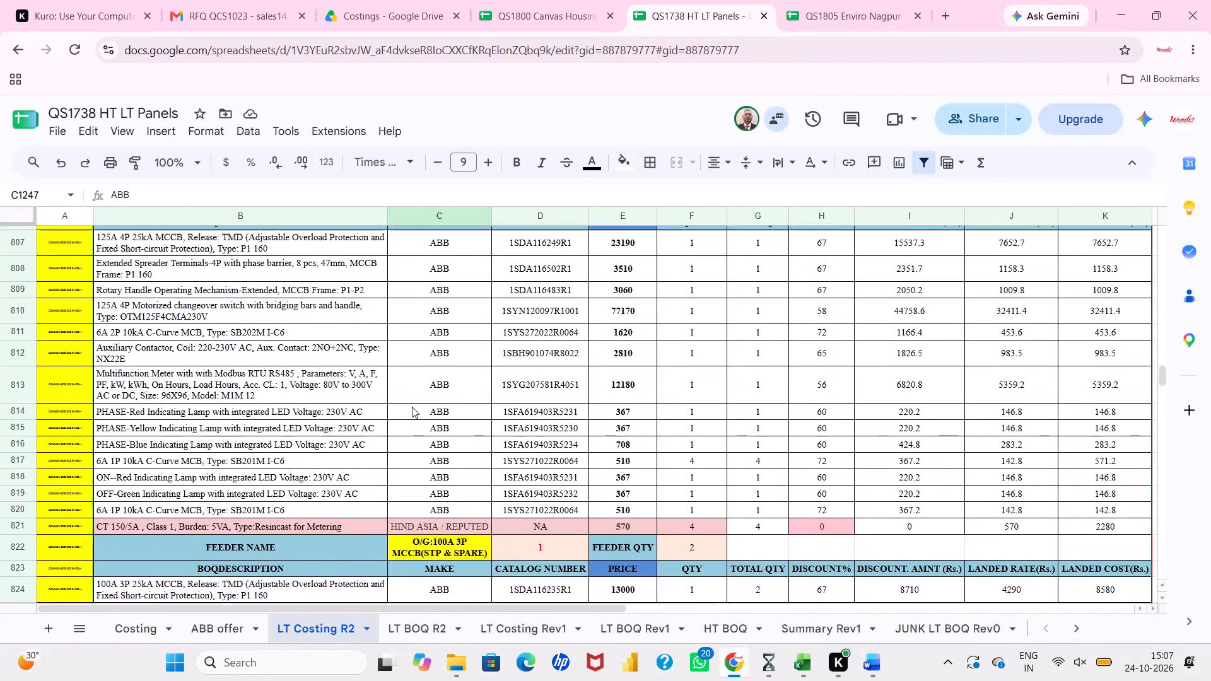
scroll(412, 407, up, 5)
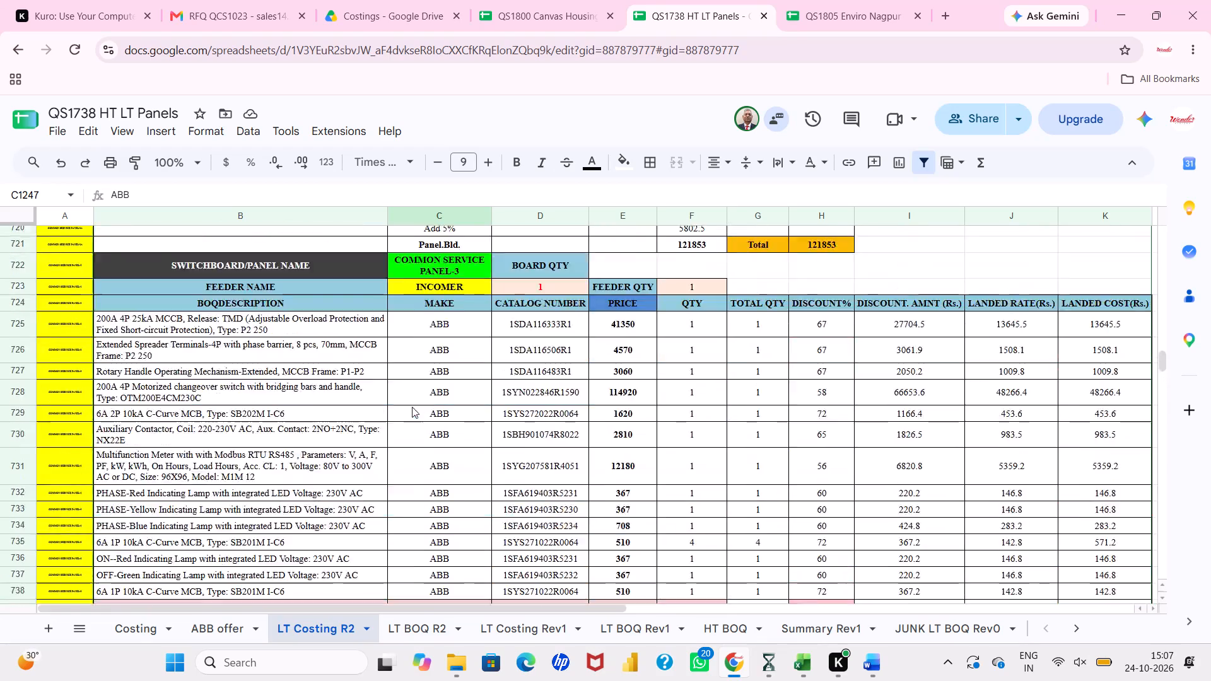
scroll(418, 387, down, 2)
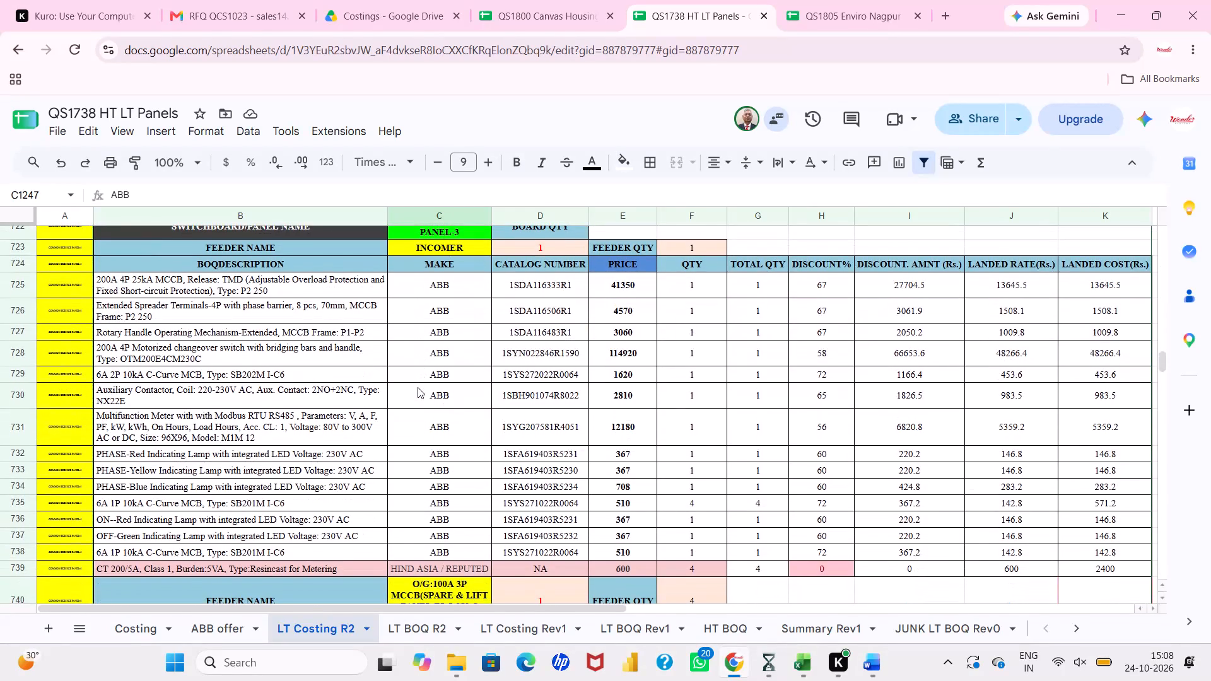
scroll(418, 387, down, 1)
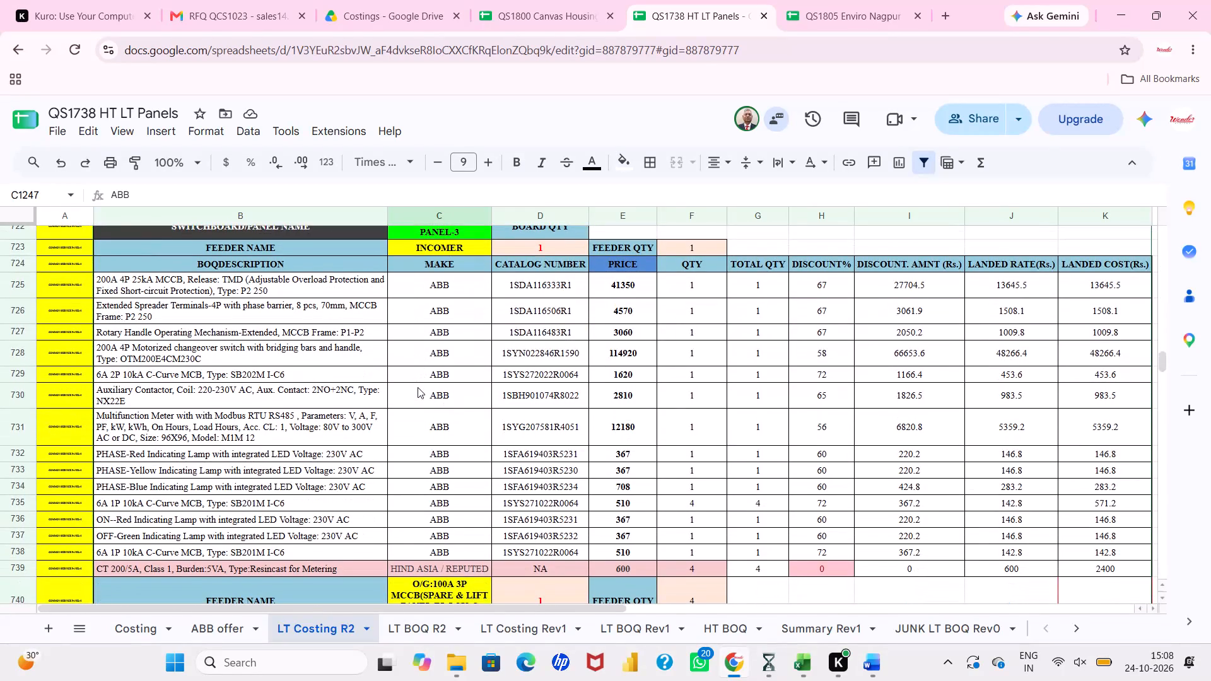
Examine the incomer items of Common Service Panels 2A and 2 and Main Sub LT Panel-3 for metering CTs.
scroll(418, 387, up, 6)
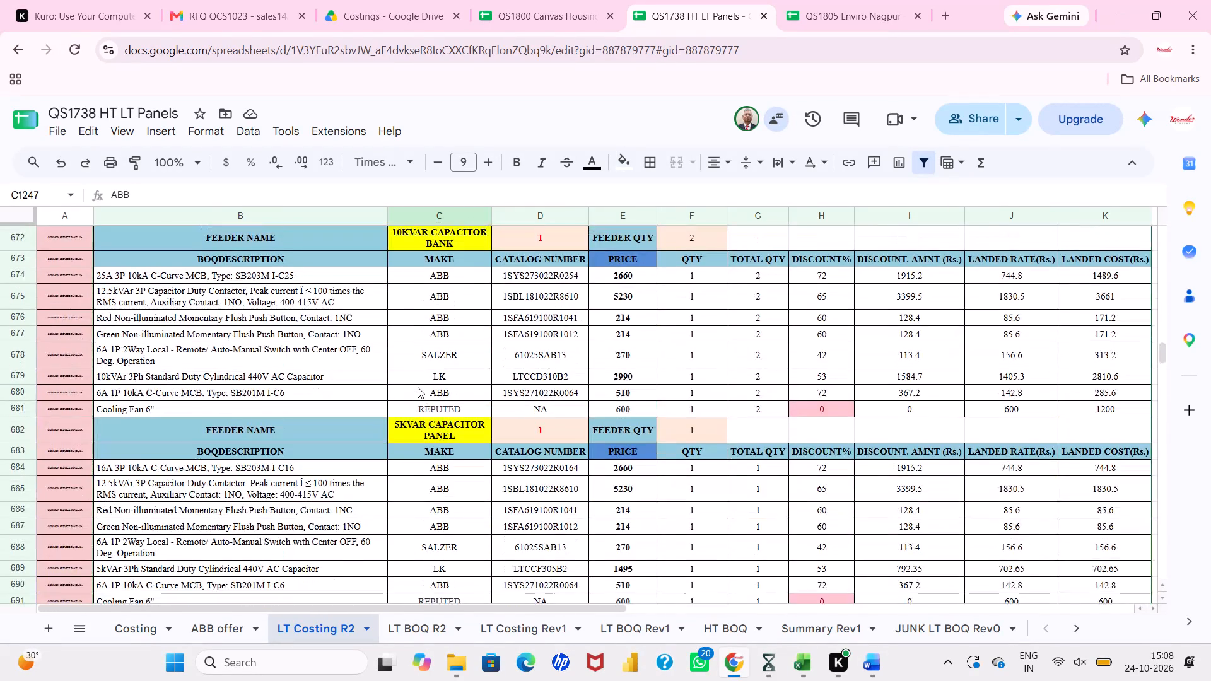
scroll(418, 387, up, 5)
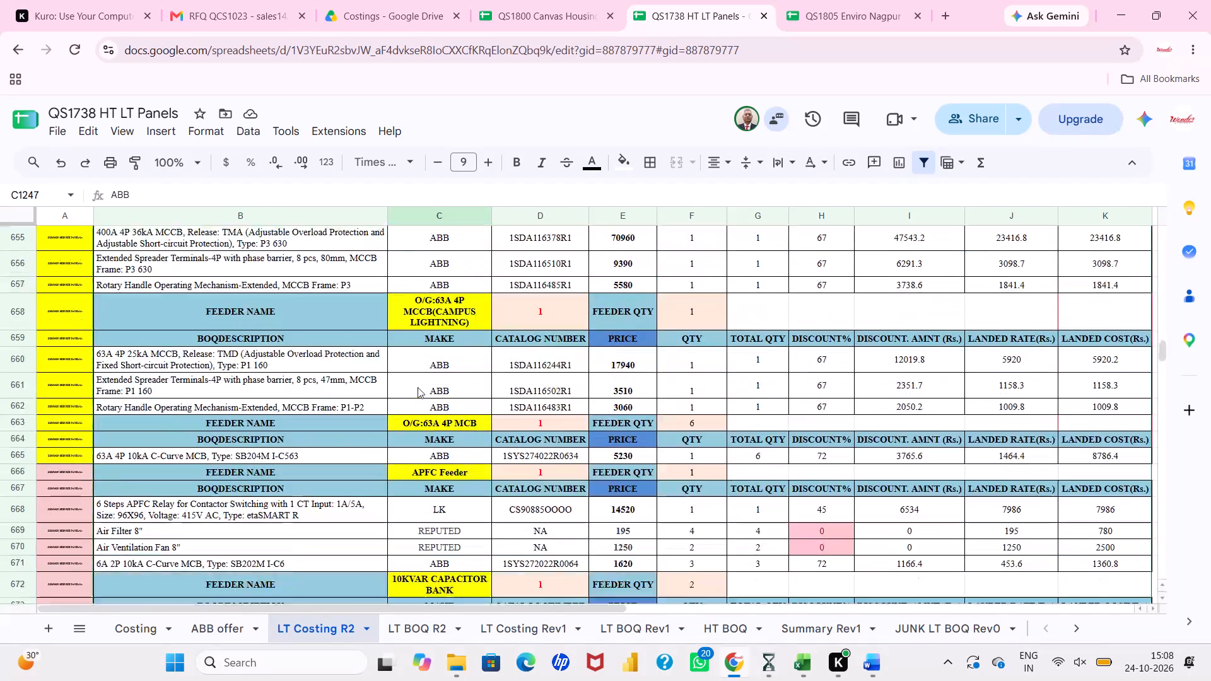
scroll(418, 387, up, 5)
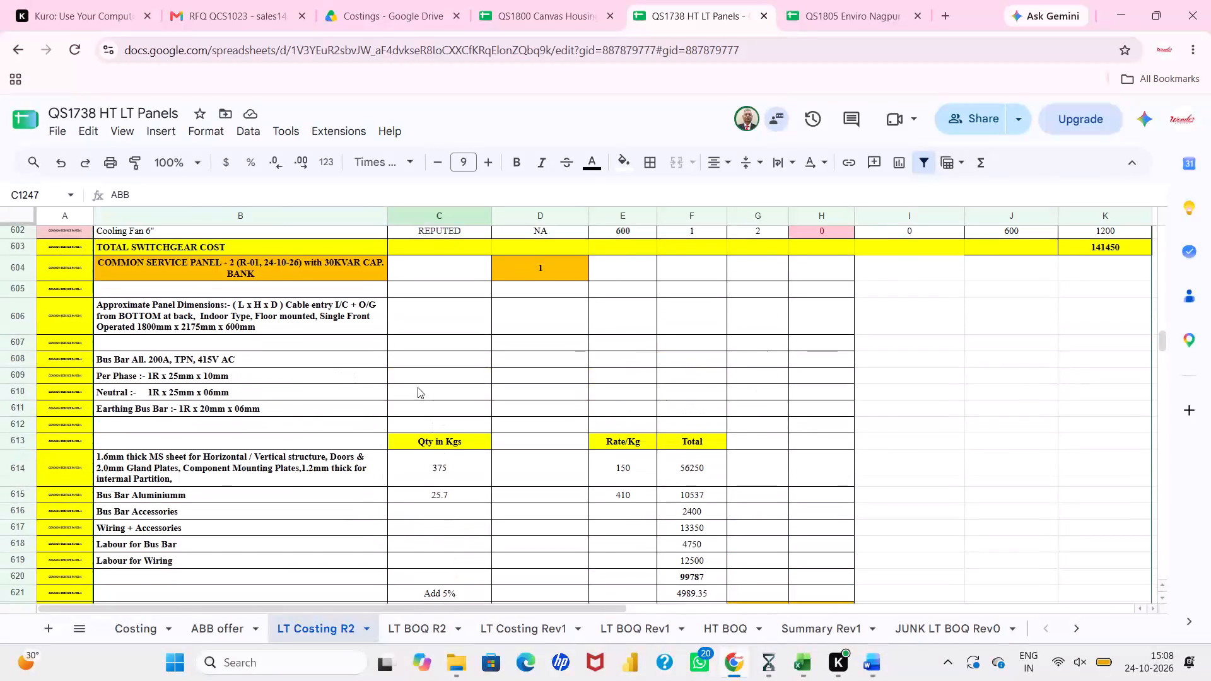
scroll(418, 387, down, 2)
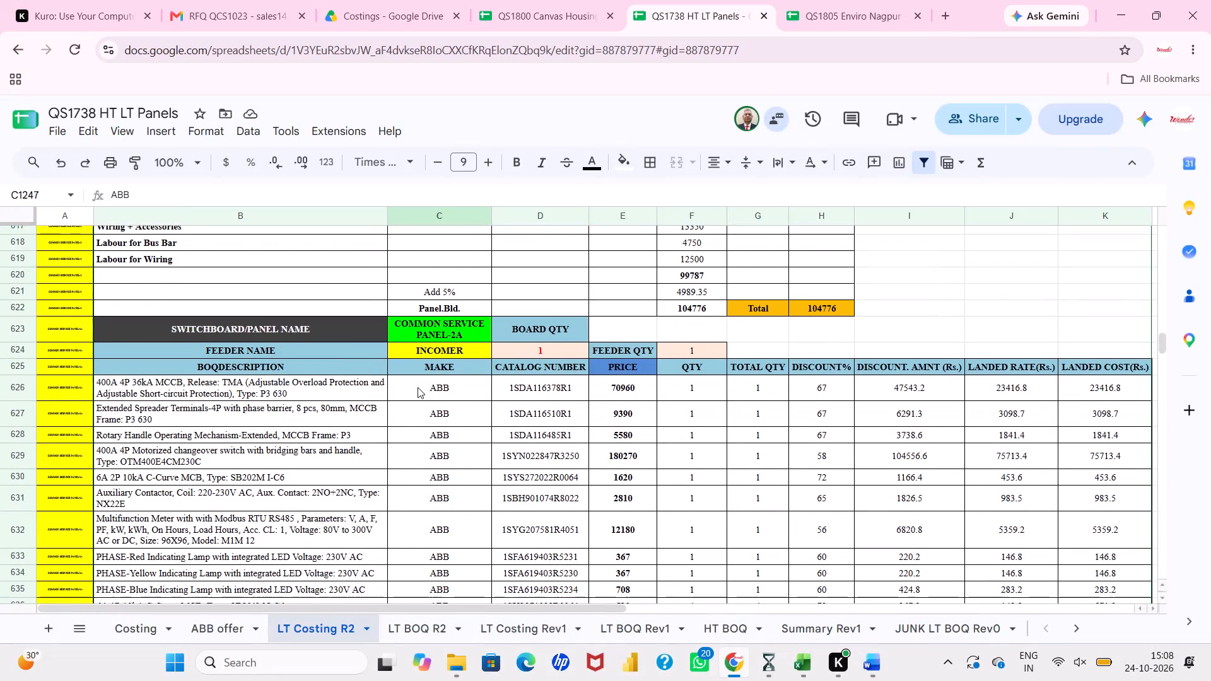
scroll(418, 387, down, 2)
scroll(418, 387, up, 8)
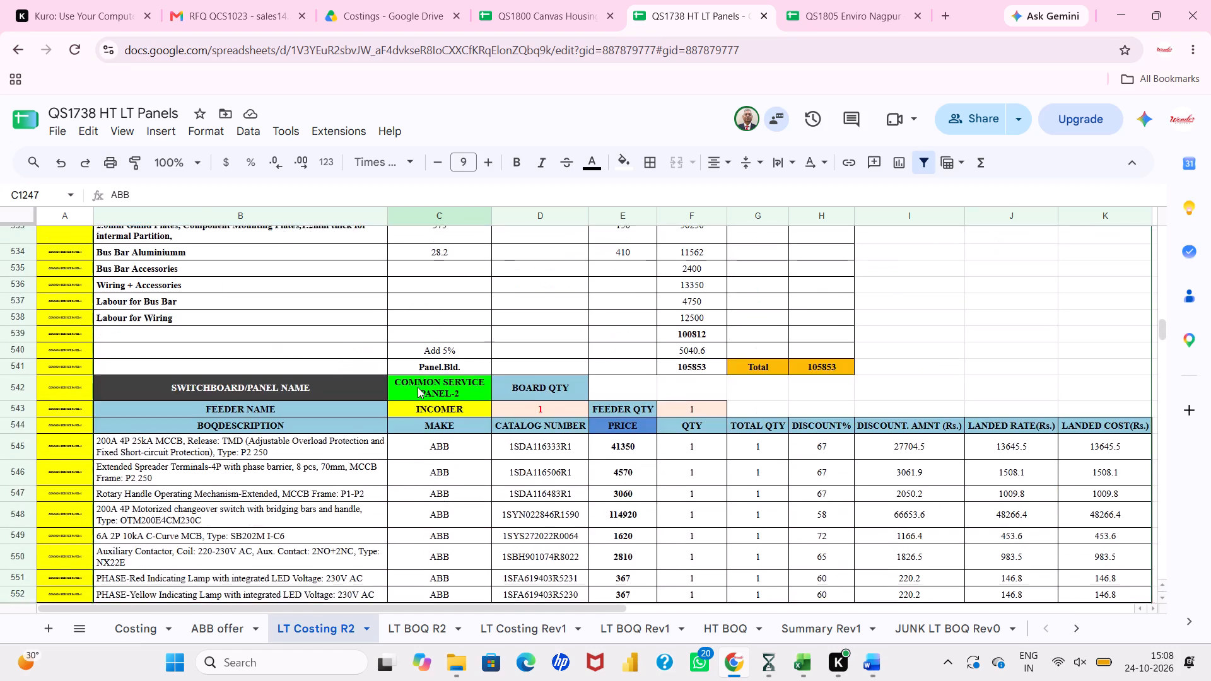
scroll(418, 387, up, 17)
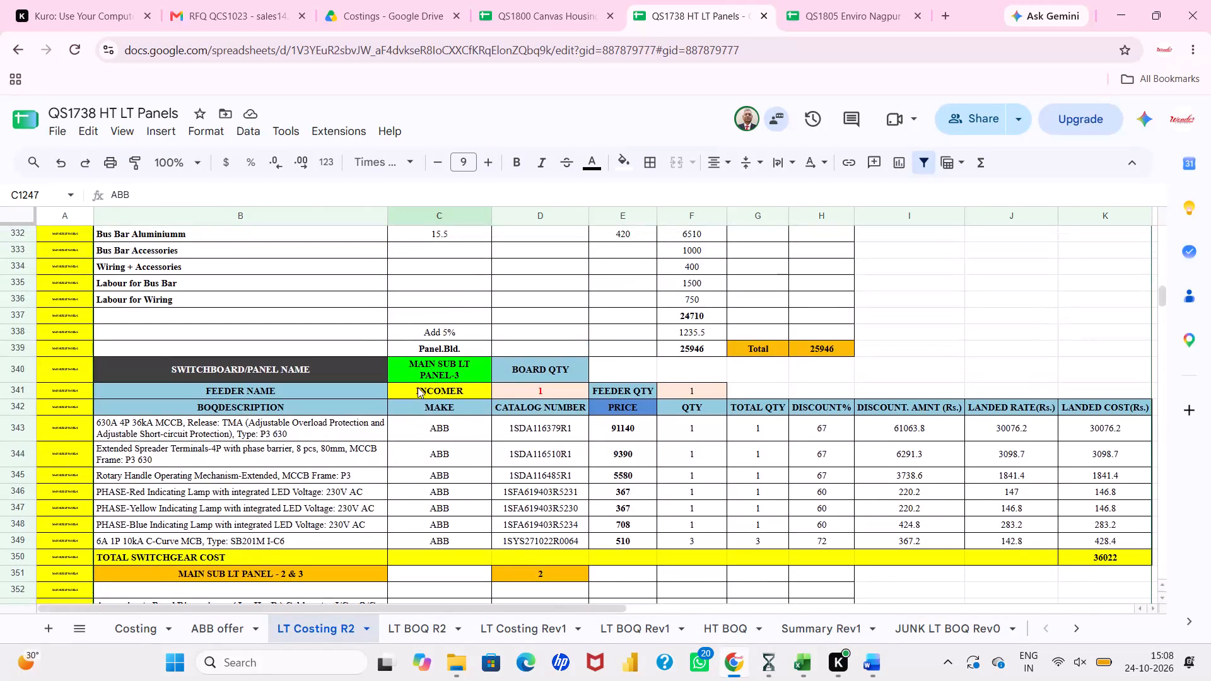
Compare the metering CT provision across the main sub LT, EV charging, lift, DG synchronizing and DG sub LT panels.
scroll(418, 387, down, 5)
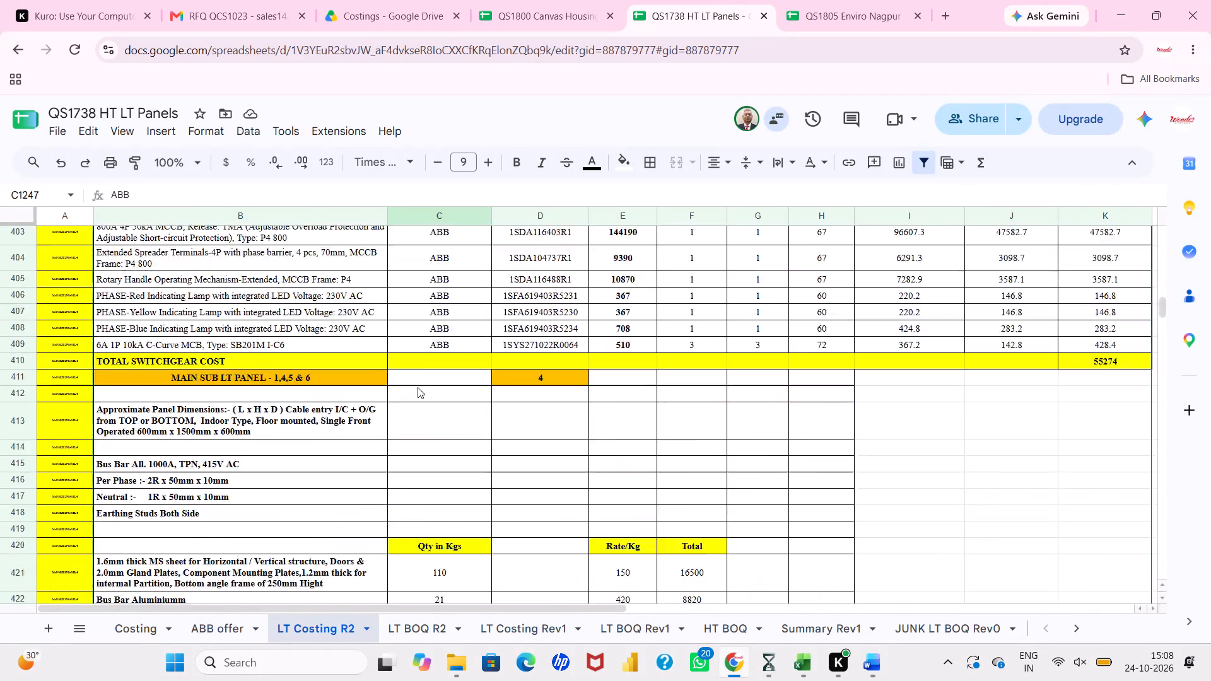
scroll(418, 387, down, 10)
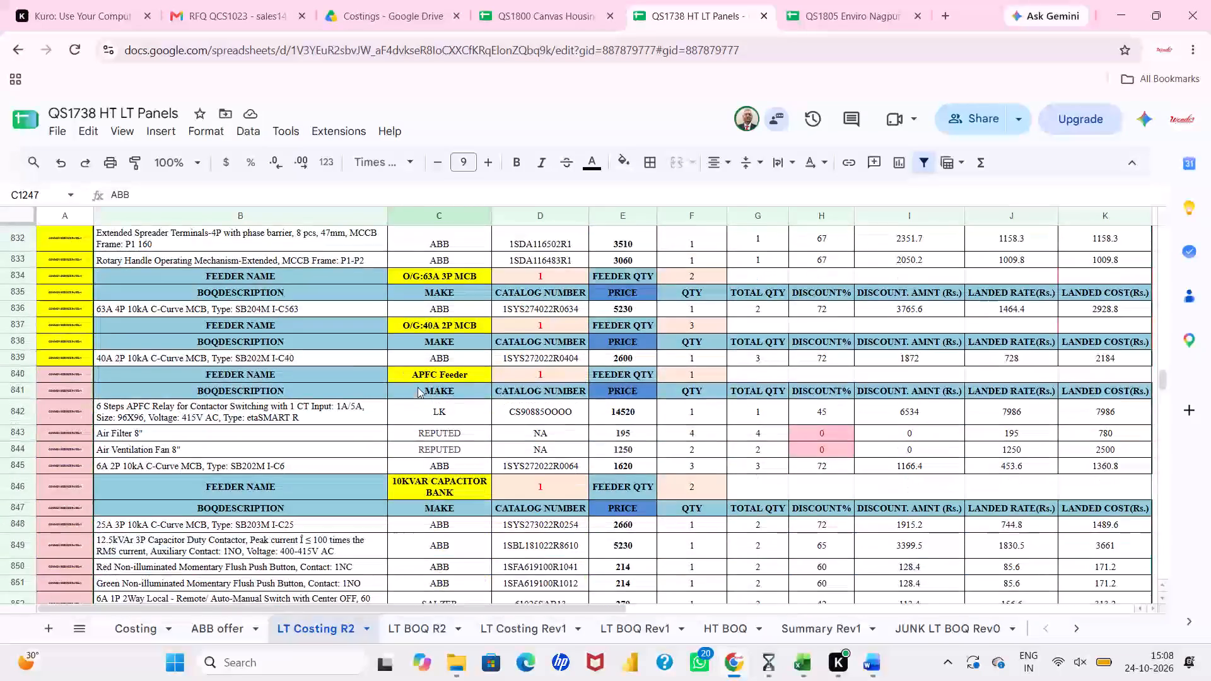
scroll(418, 387, down, 10)
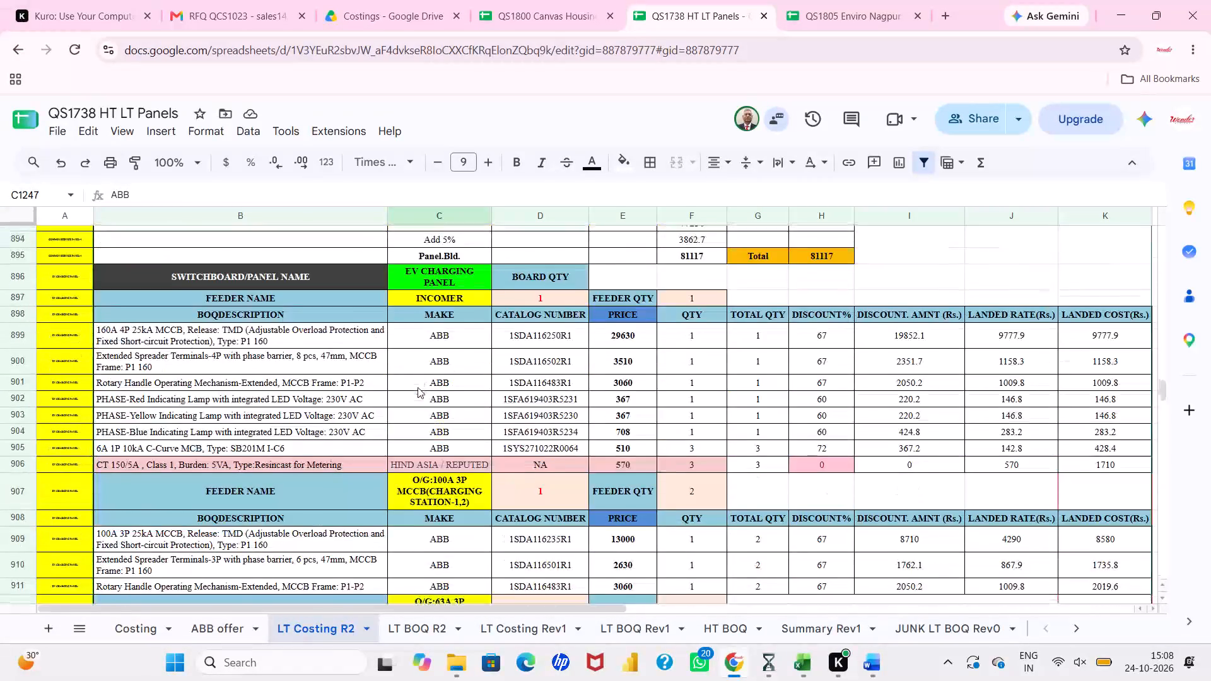
scroll(418, 387, down, 10)
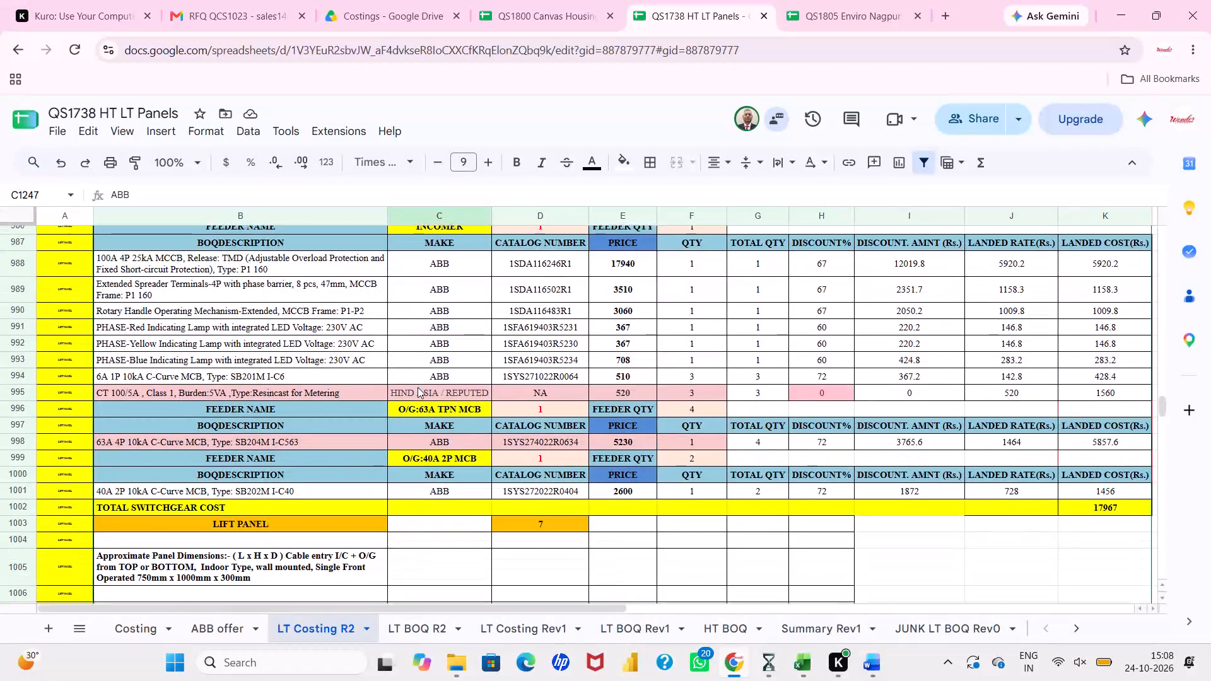
scroll(418, 387, down, 9)
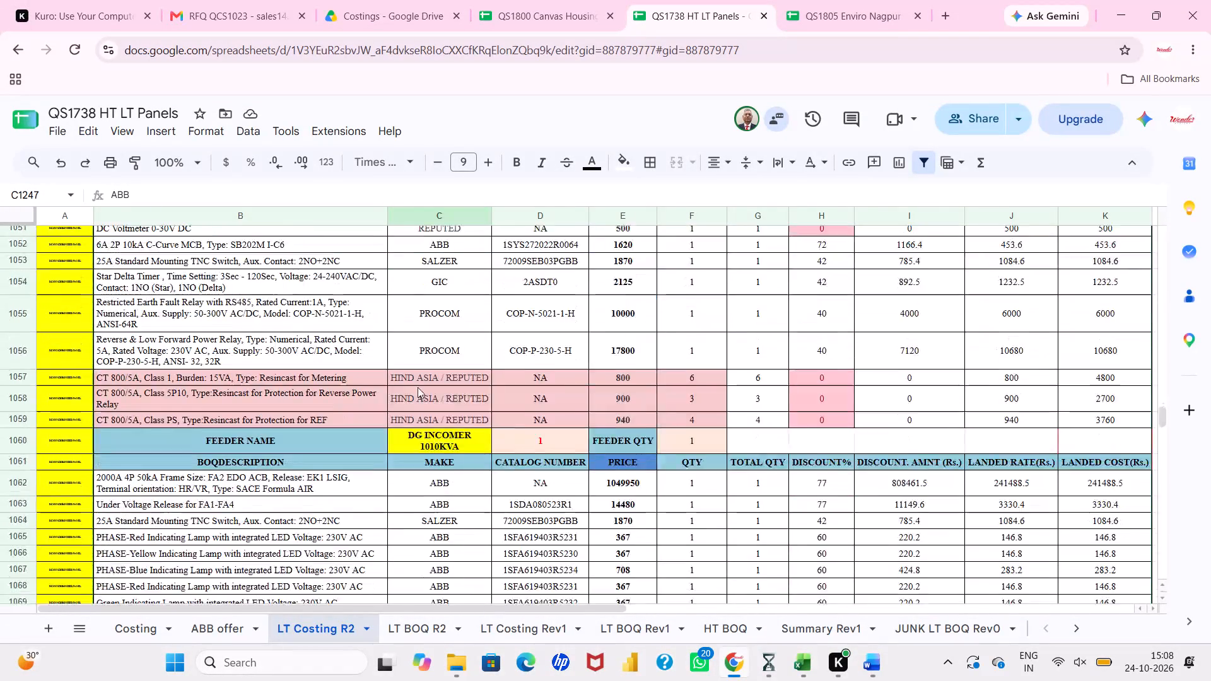
scroll(418, 387, down, 9)
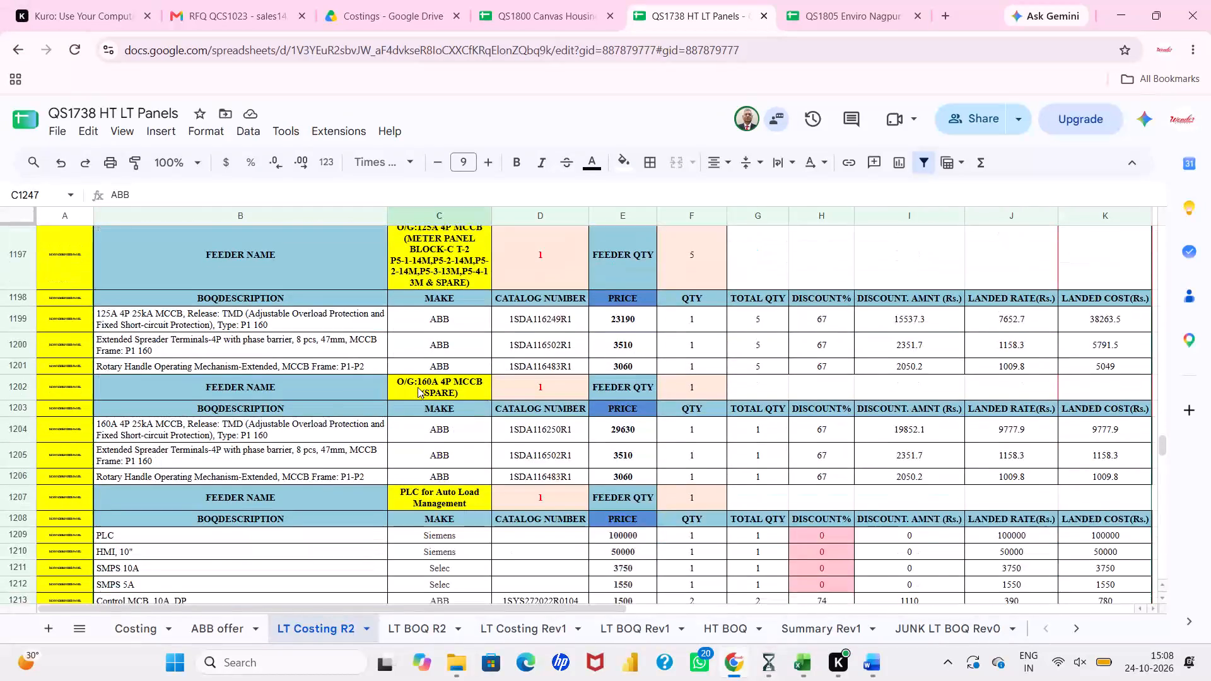
scroll(418, 387, down, 9)
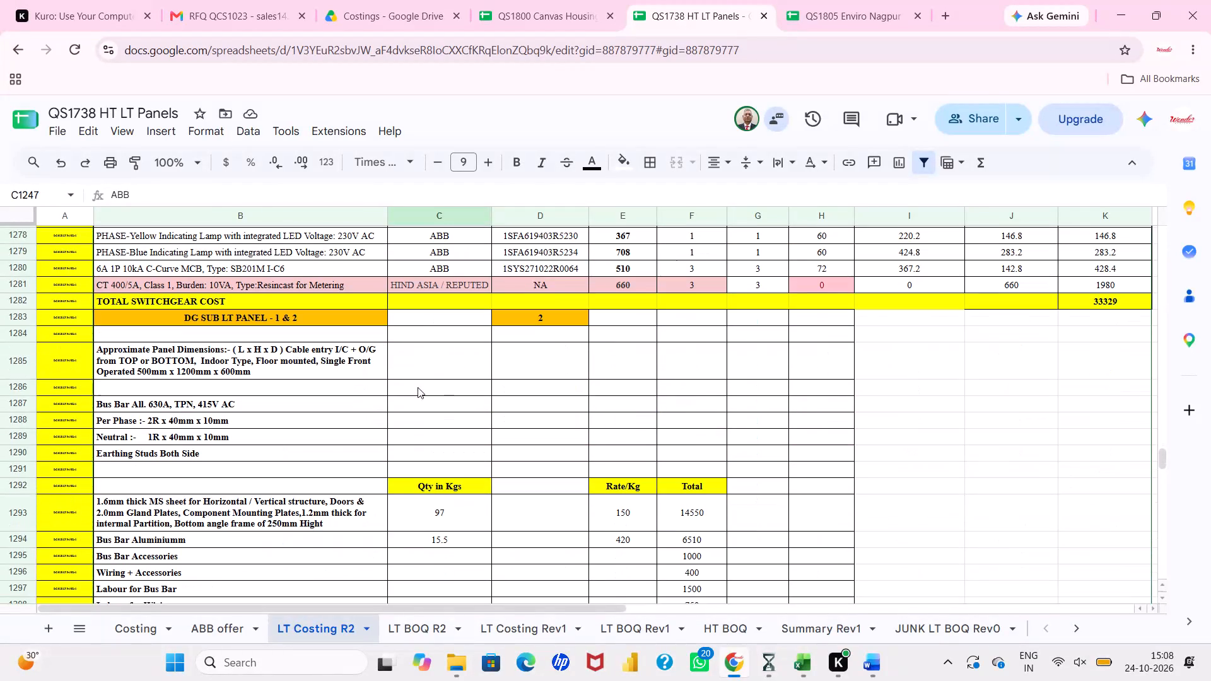
Delete the CT 400/5A metering row from the incomer of DG Sub LT Panel-1.
scroll(176, 323, up, 3)
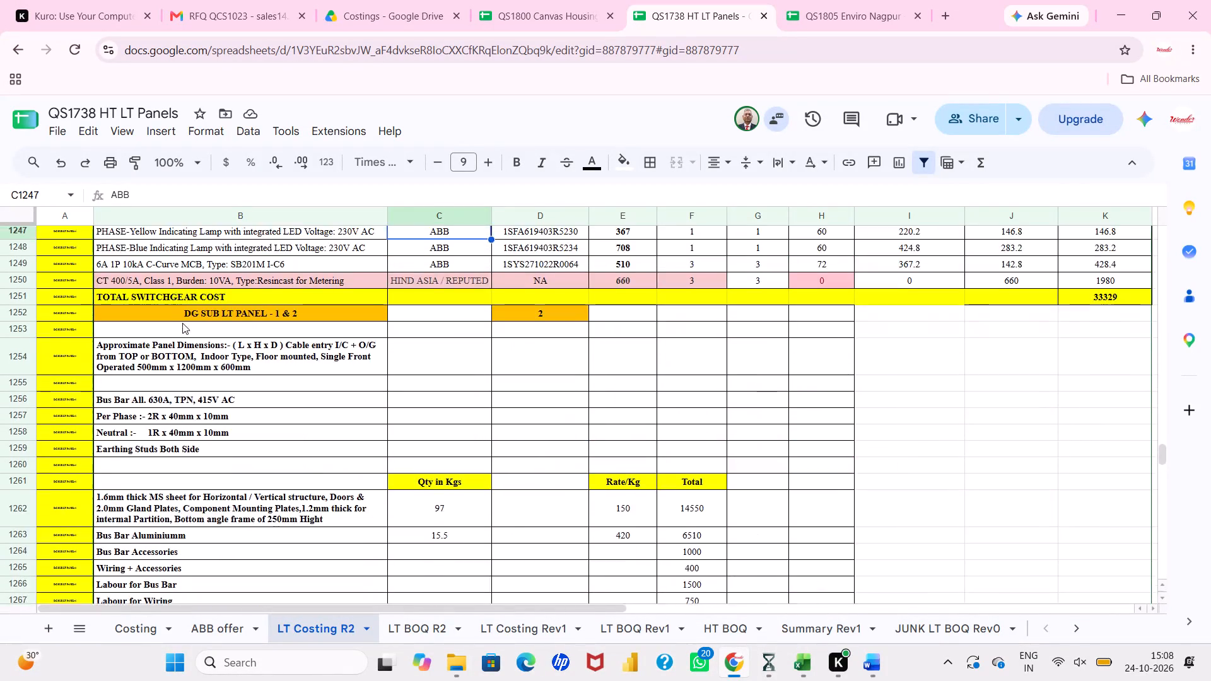
scroll(182, 323, up, 4)
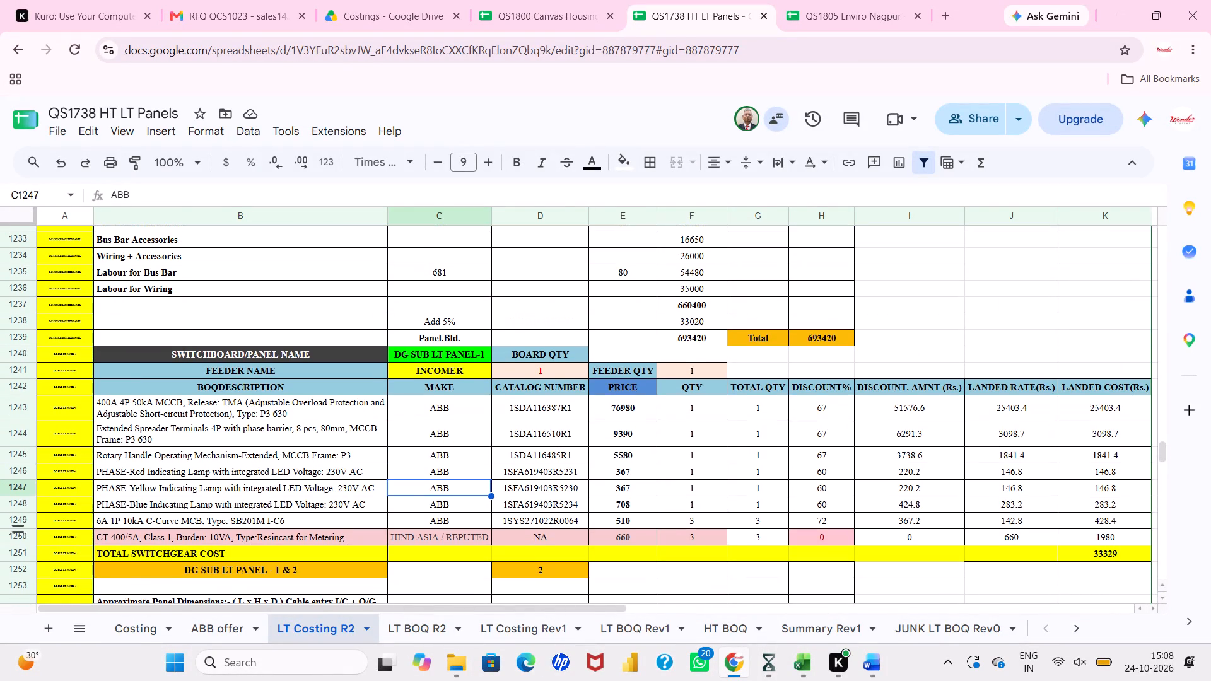
click(19, 538)
right_click(19, 538)
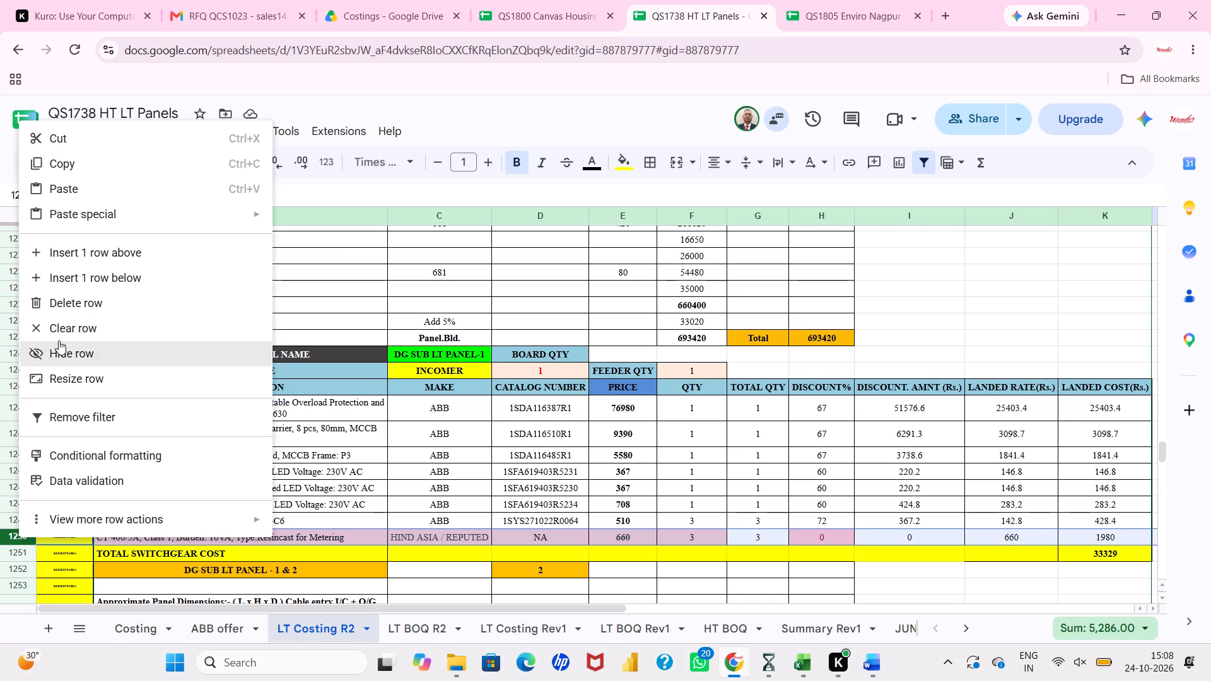
click(64, 311)
Delete the CT 400/5A metering row from the incomer of DG Sub LT Panel-2 in LT Costing R2.
scroll(200, 425, down, 5)
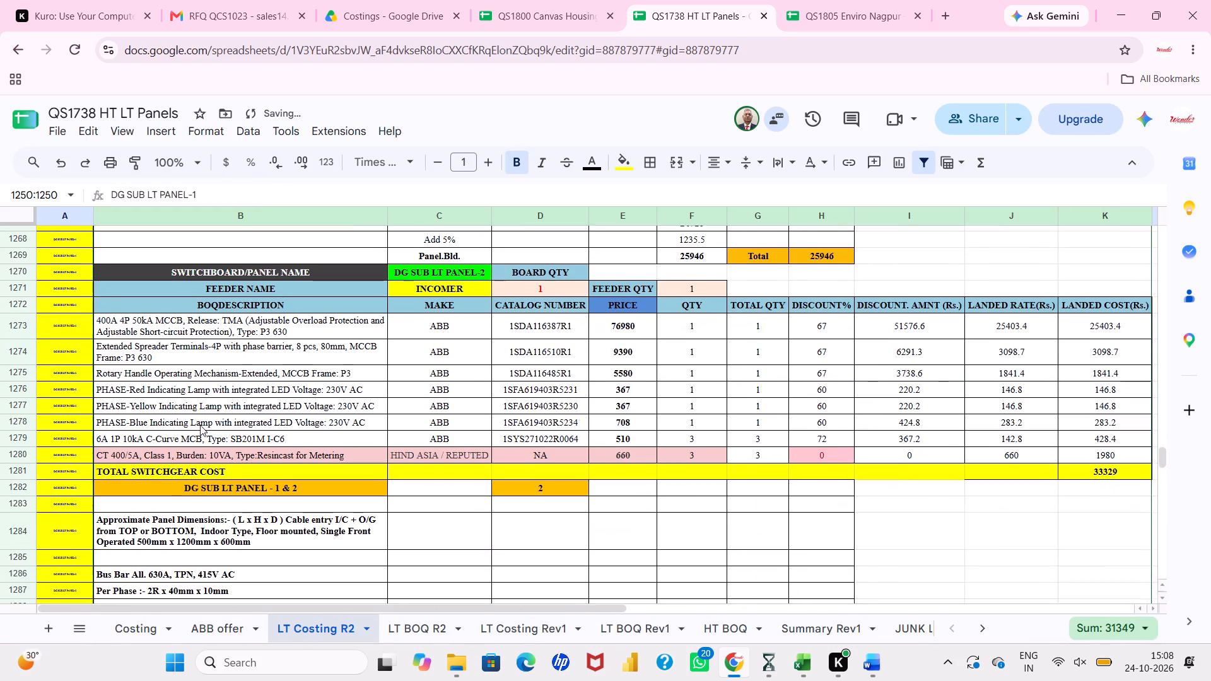
scroll(200, 425, down, 1)
right_click(20, 440)
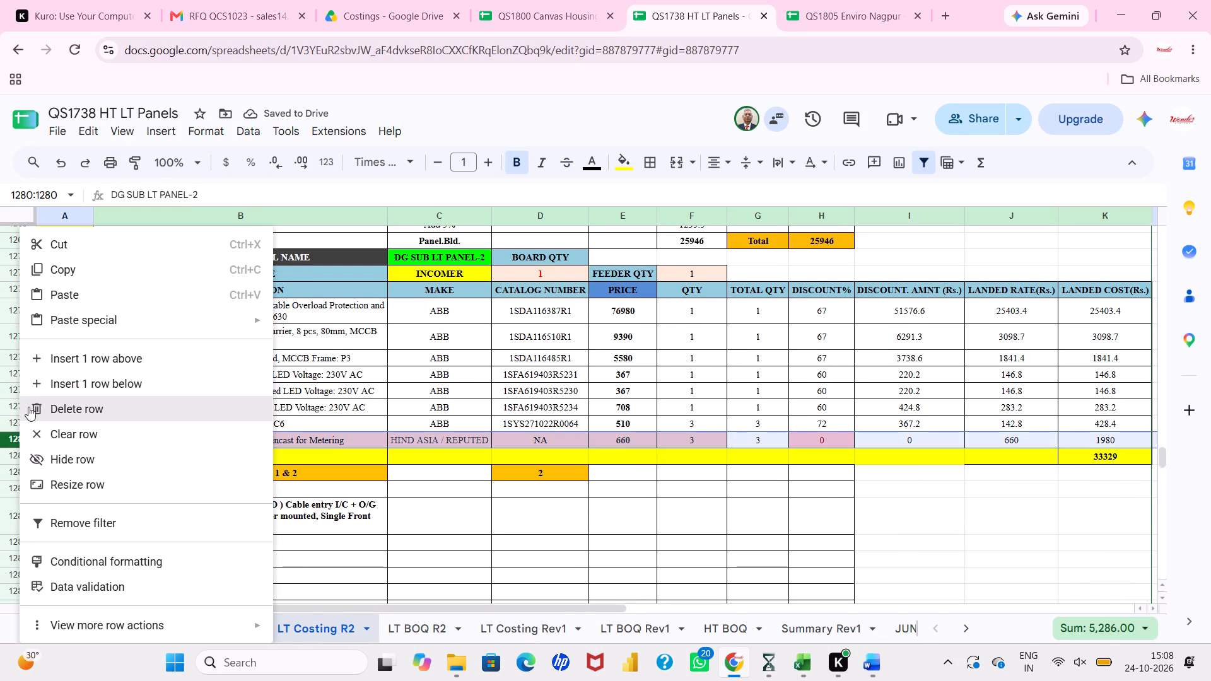
click(29, 405)
Delete the CT 400/5A metering row from the incomer of DG Sub LT Panel-3 in LT Costing R2.
scroll(200, 416, down, 6)
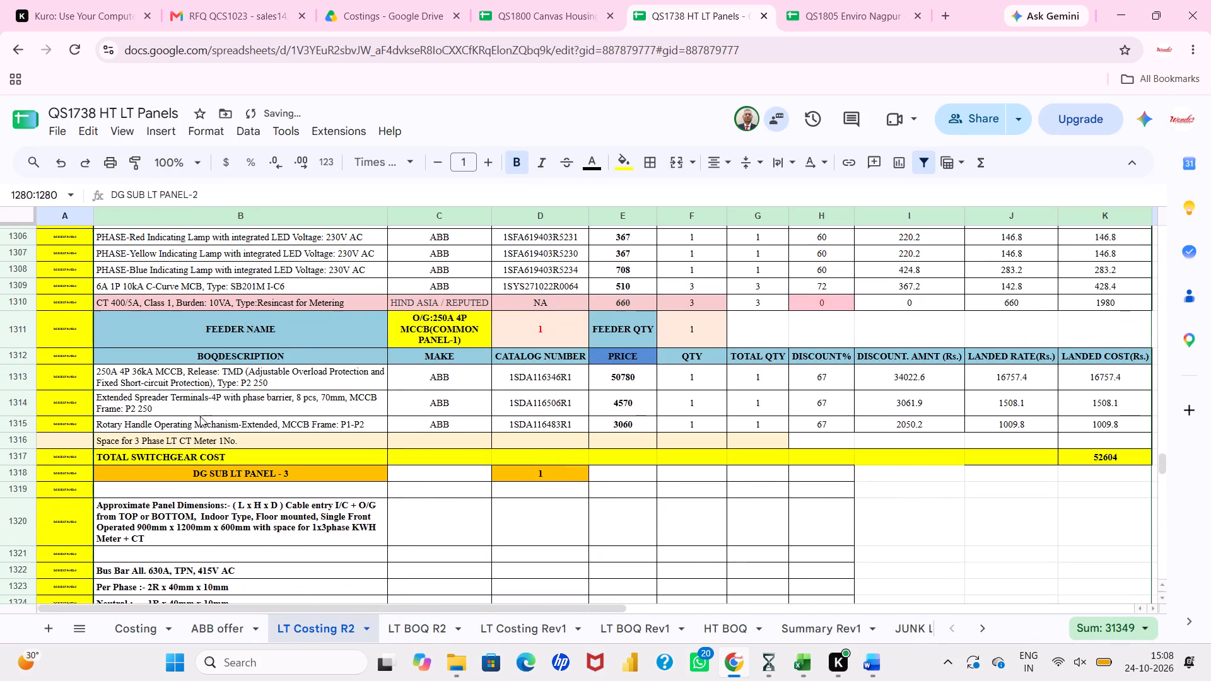
click(26, 303)
right_click(26, 303)
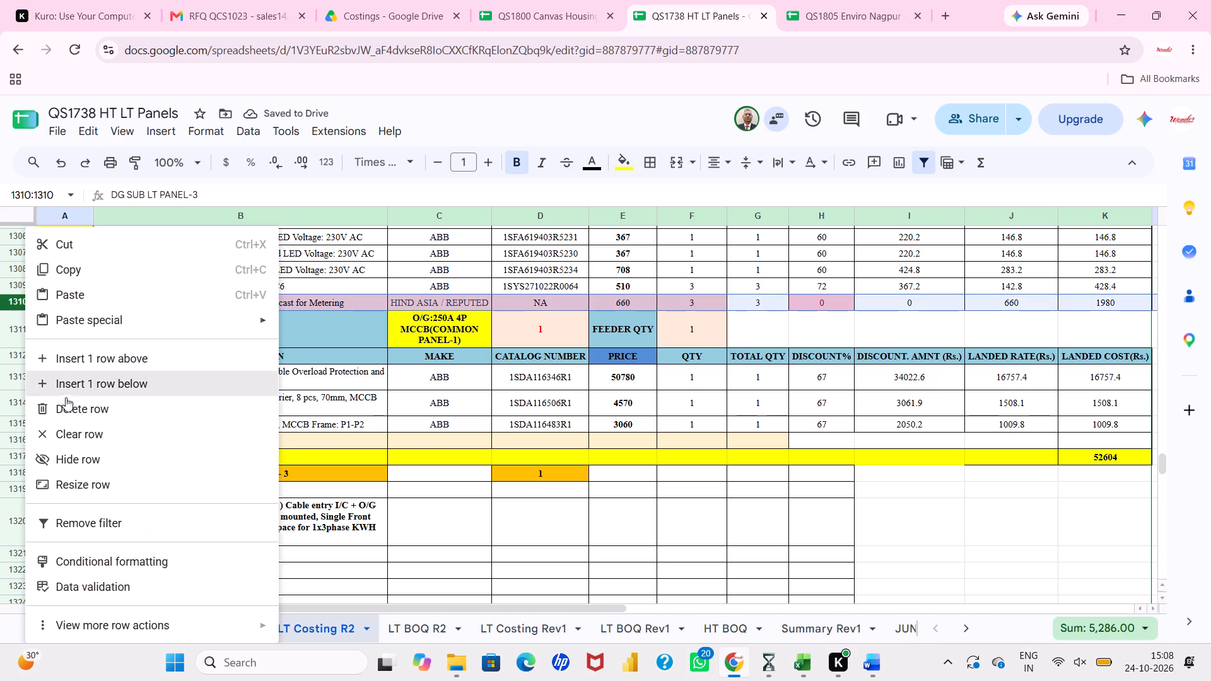
click(66, 404)
Delete the CT 500/5A metering row from the incomer of DG Sub LT Panel-4 in LT Costing R2.
scroll(218, 431, down, 5)
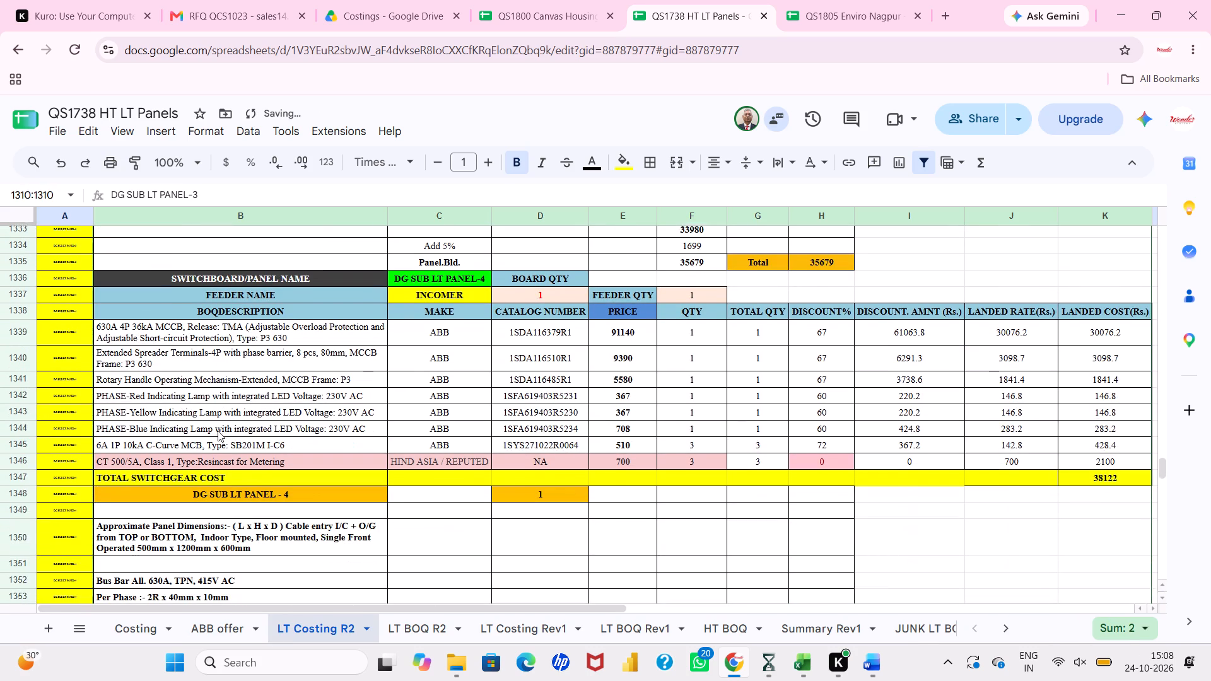
scroll(218, 431, down, 1)
click(23, 462)
right_click(23, 462)
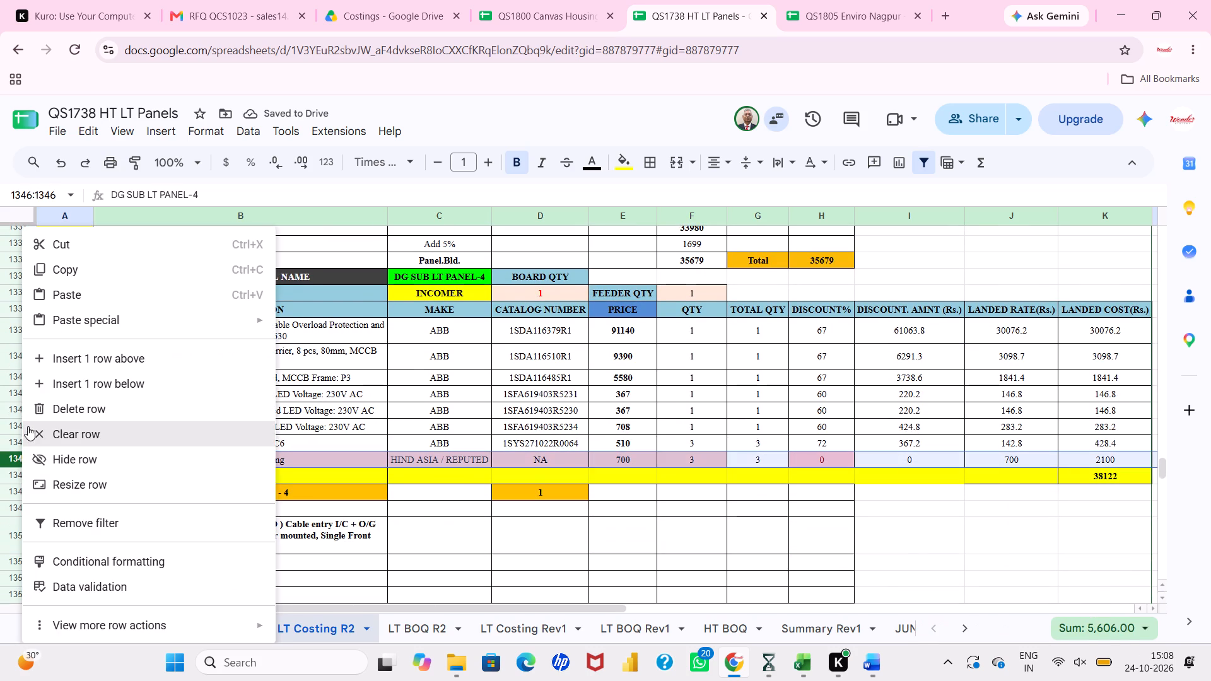
click(33, 413)
Delete the CT 800/5A metering row from the incomer of DG Sub LT Panel-5 in LT Costing R2.
scroll(163, 438, down, 4)
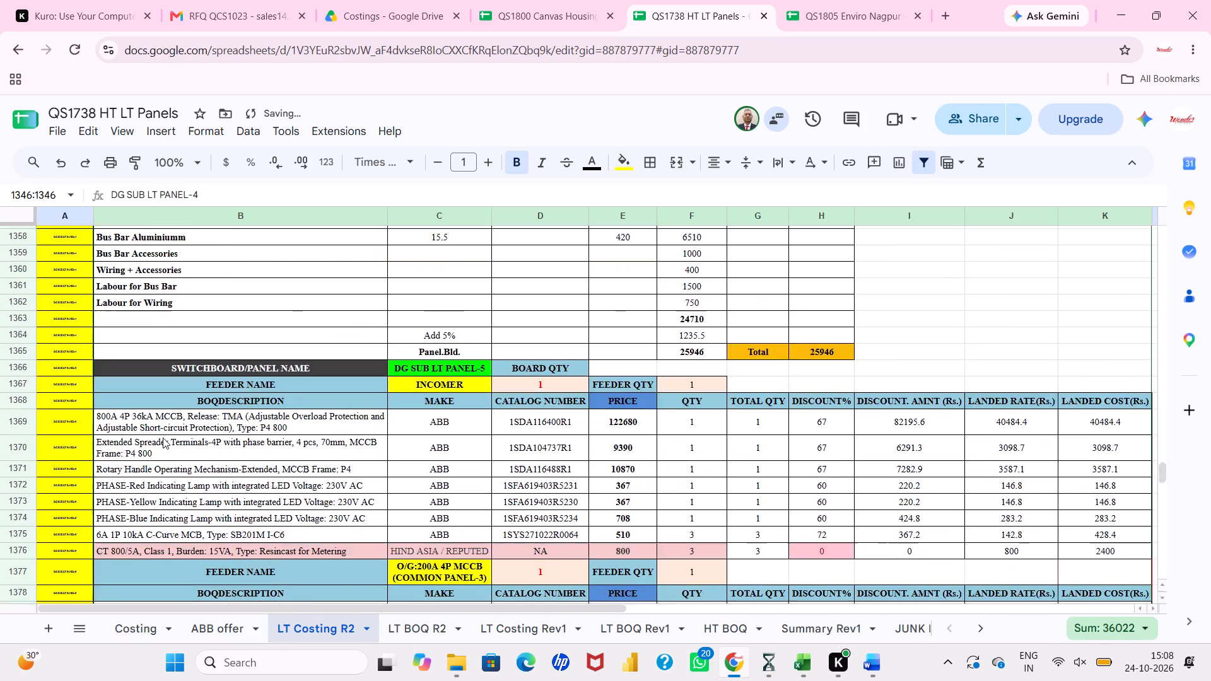
scroll(163, 438, down, 1)
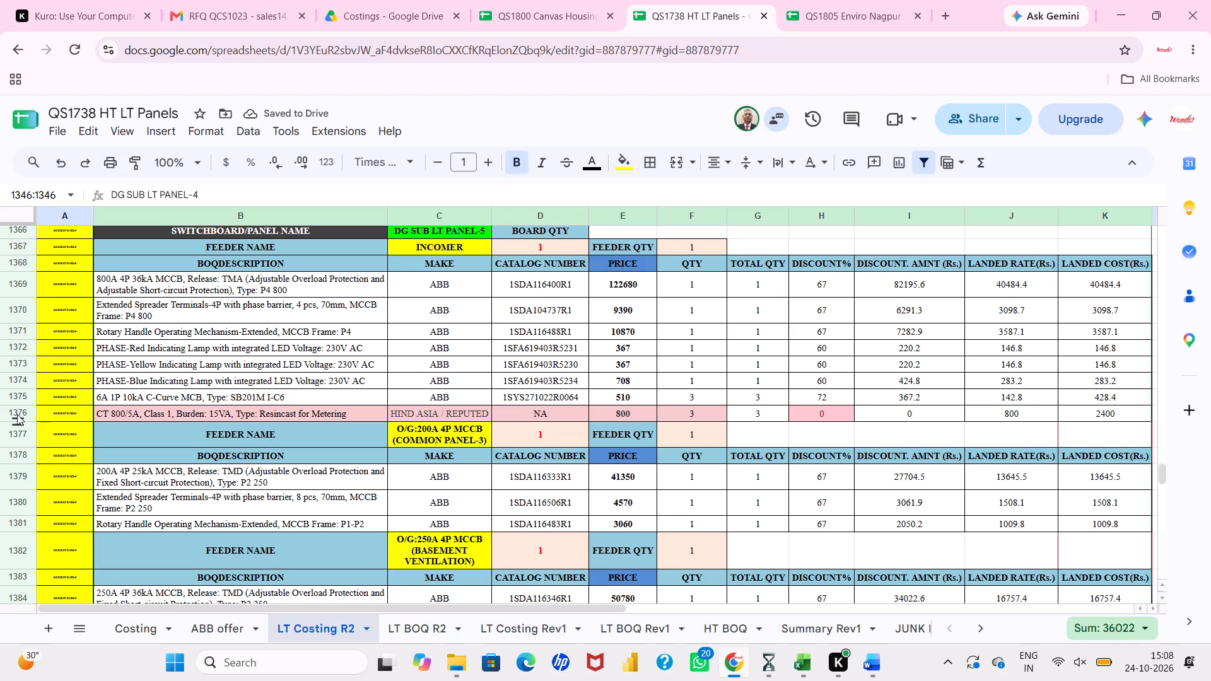
click(17, 414)
right_click(17, 414)
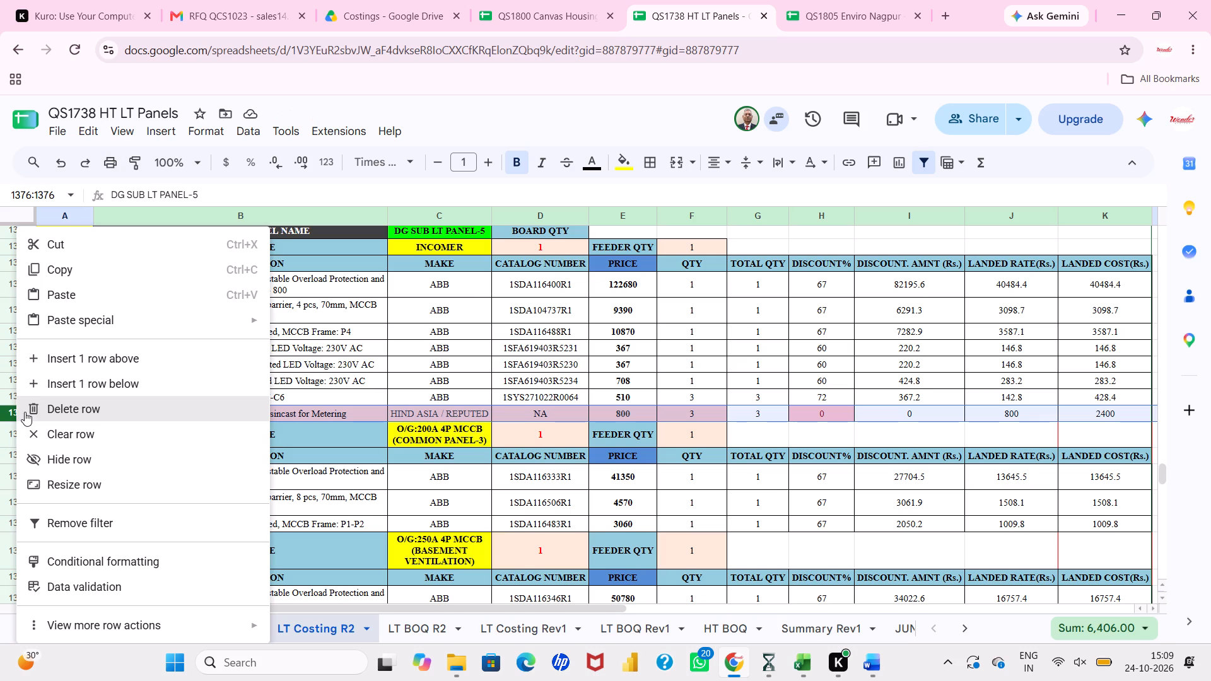
click(25, 412)
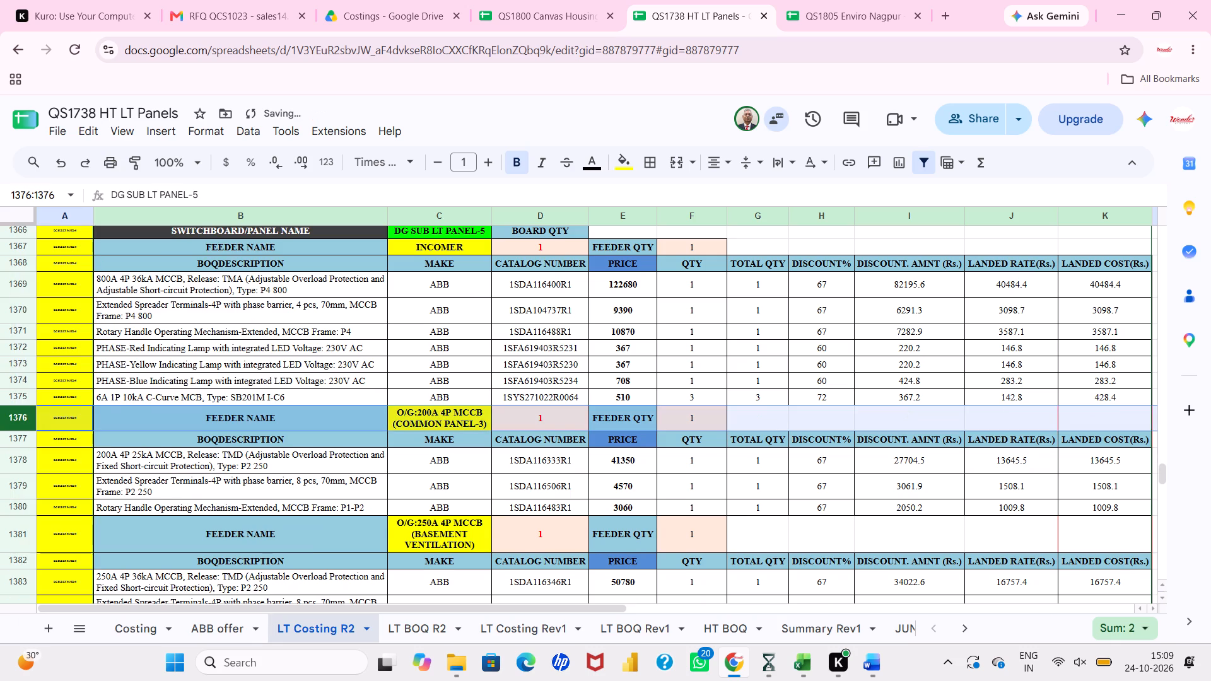
click(255, 388)
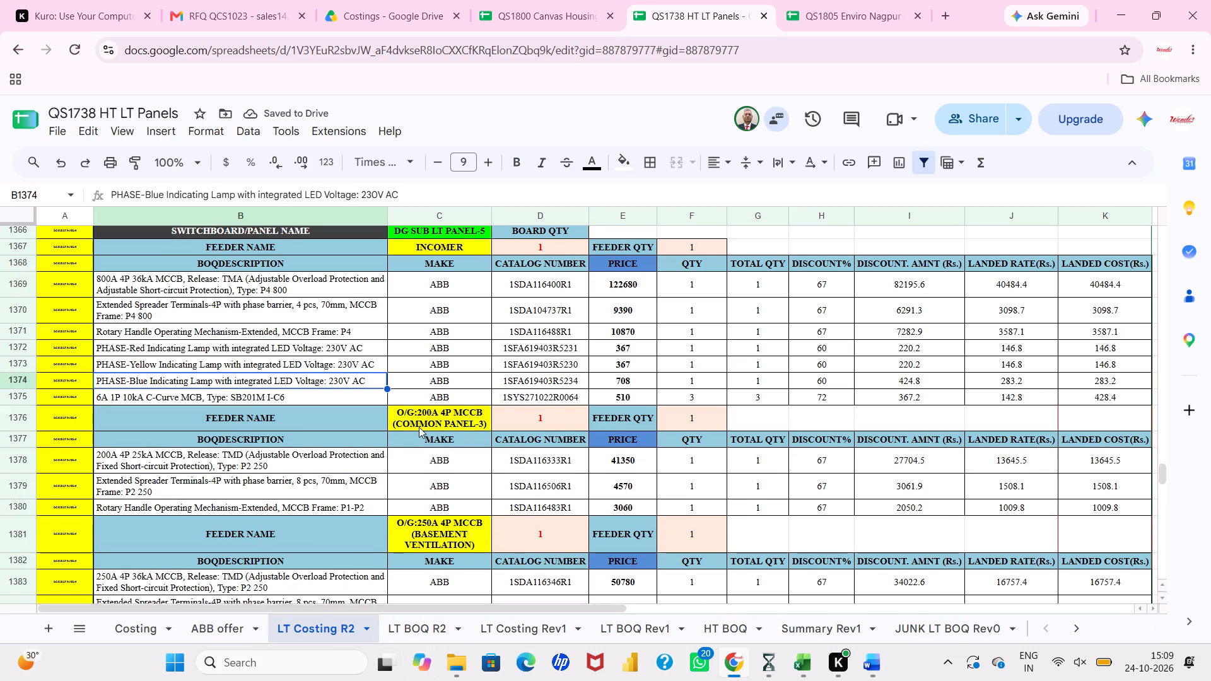
Delete the CT 400/5A metering row from the incomer of DG Sub LT Panel-6 in LT Costing R2.
scroll(419, 427, up, 20)
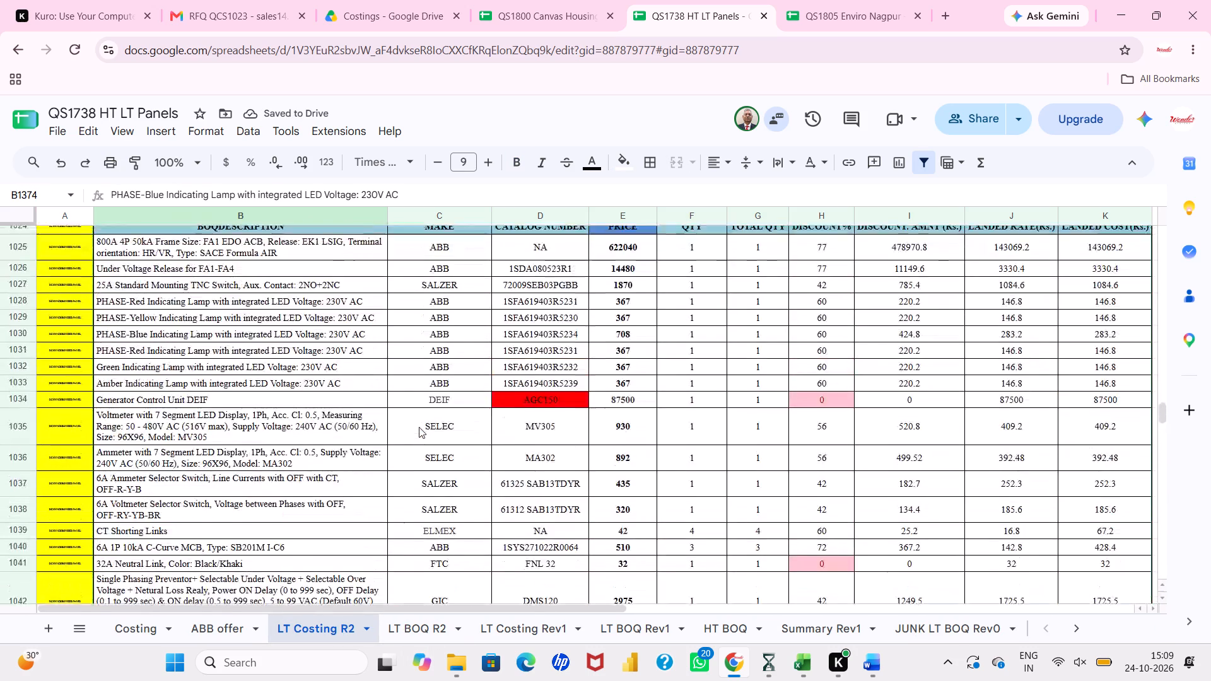
scroll(419, 427, up, 4)
click(336, 430)
scroll(336, 430, down, 1)
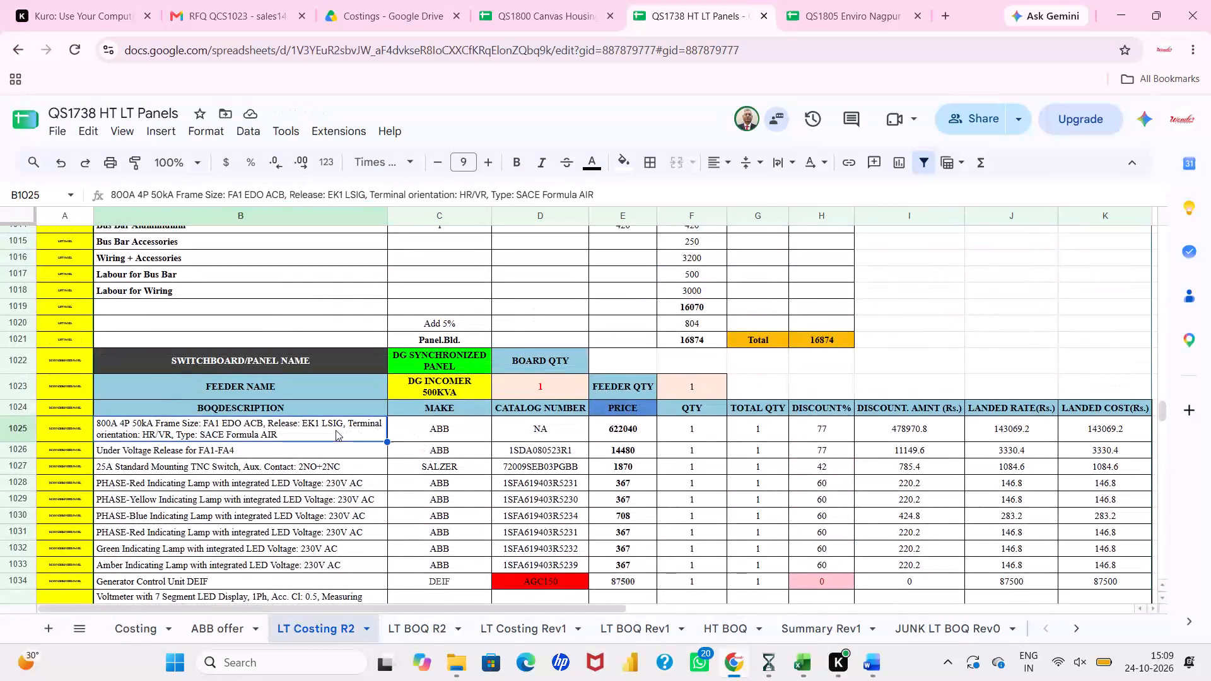
scroll(336, 430, down, 1)
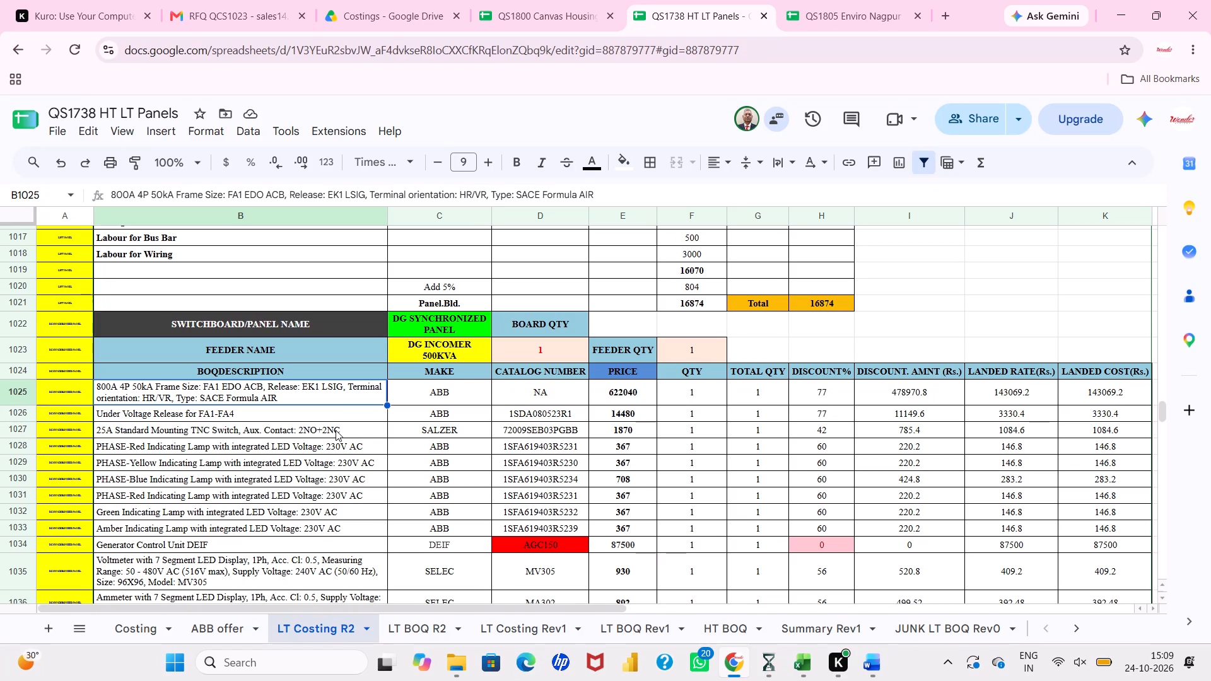
scroll(416, 480, down, 16)
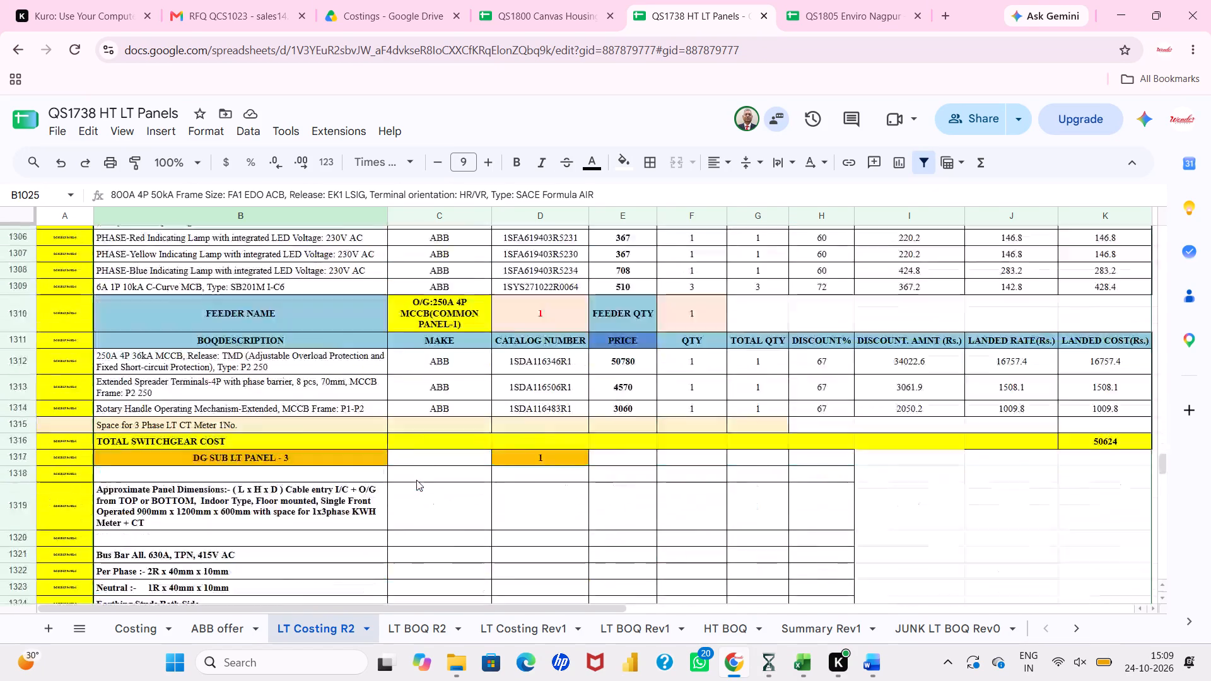
scroll(416, 480, down, 1)
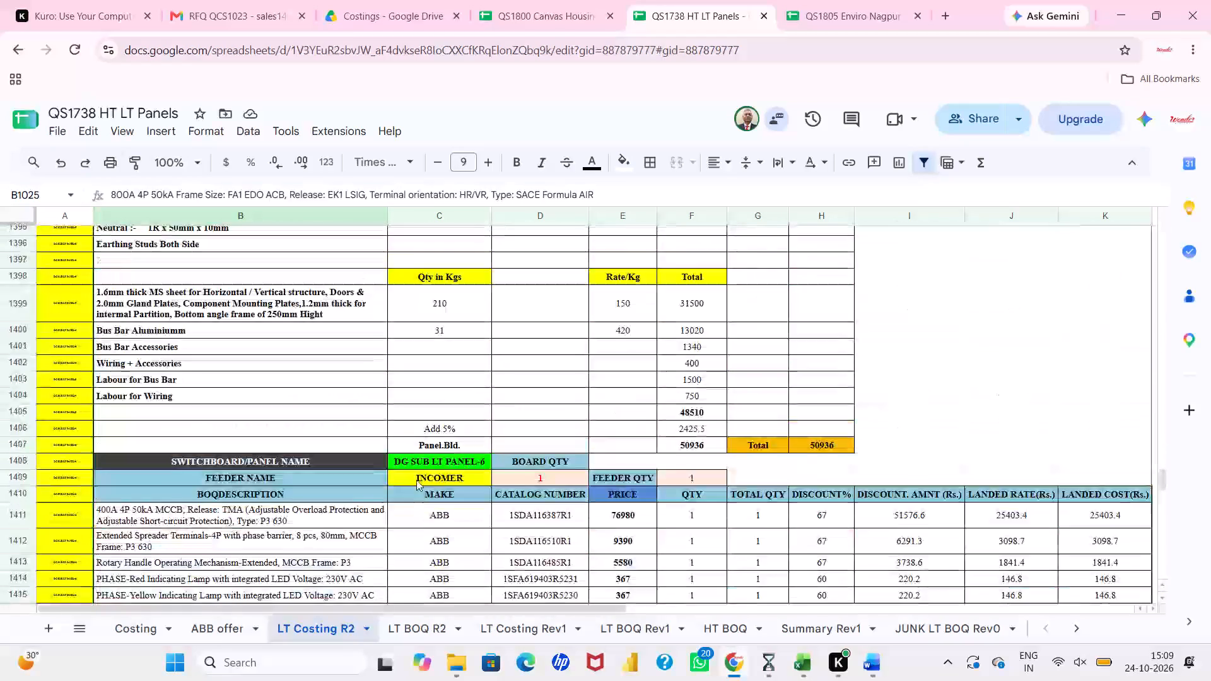
scroll(416, 480, down, 2)
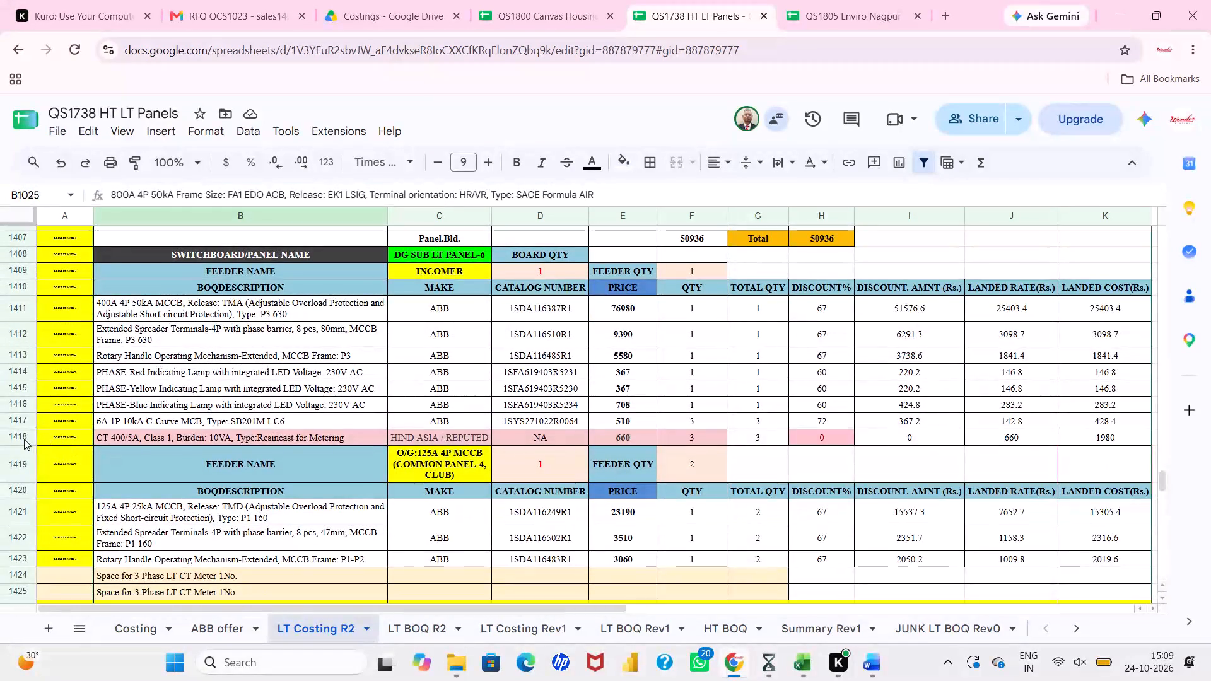
click(24, 439)
right_click(24, 439)
click(35, 417)
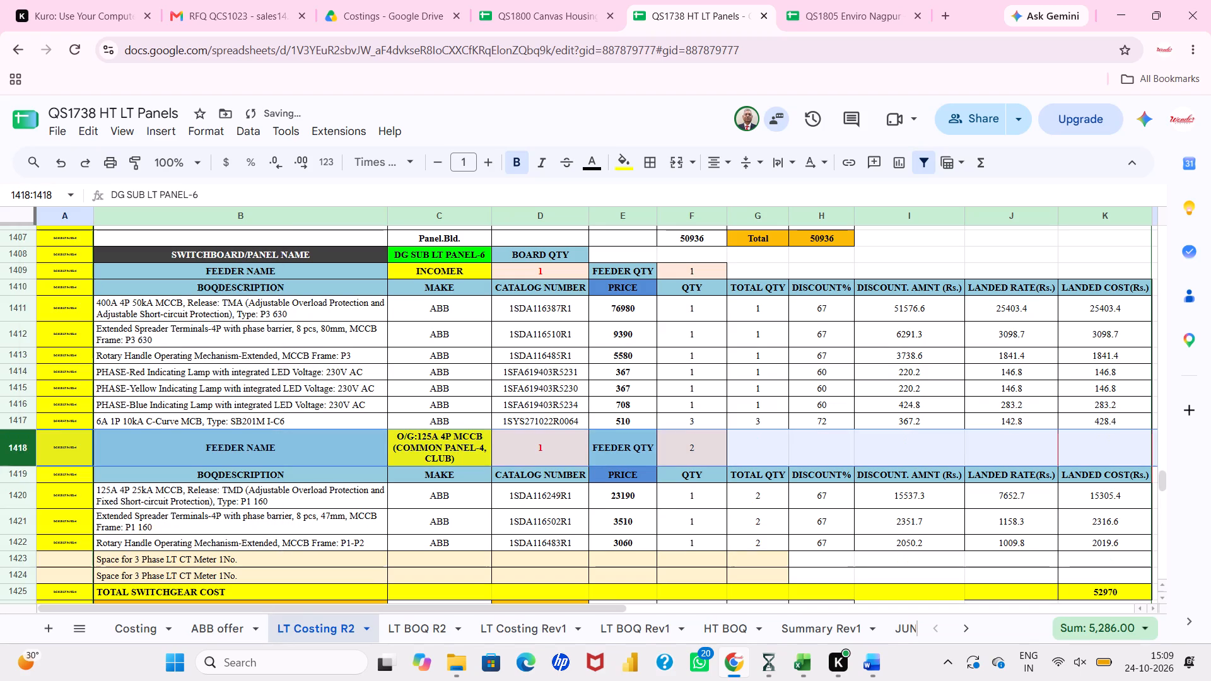
click(165, 416)
Examine the remaining items of DG Sub LT Panel-6 and the feeders of Meter Box-1 in LT Costing R2 for metering CTs.
scroll(165, 416, down, 1)
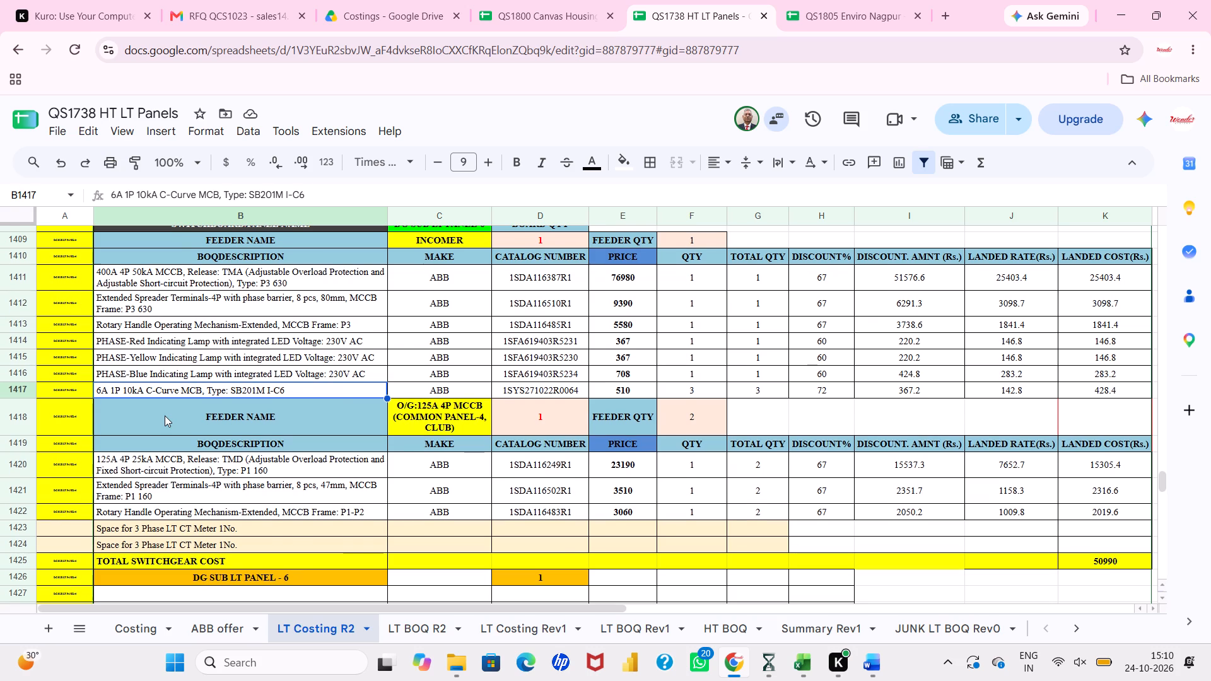
scroll(165, 416, up, 1)
scroll(165, 416, down, 2)
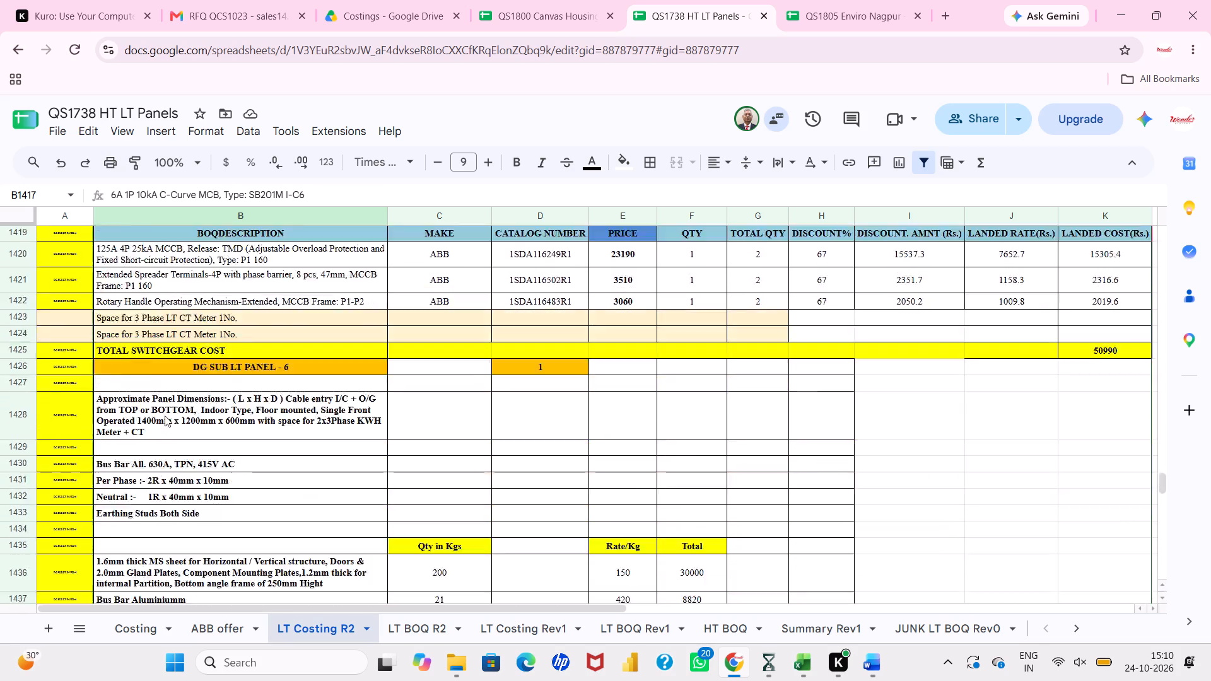
scroll(165, 416, down, 3)
scroll(165, 416, up, 1)
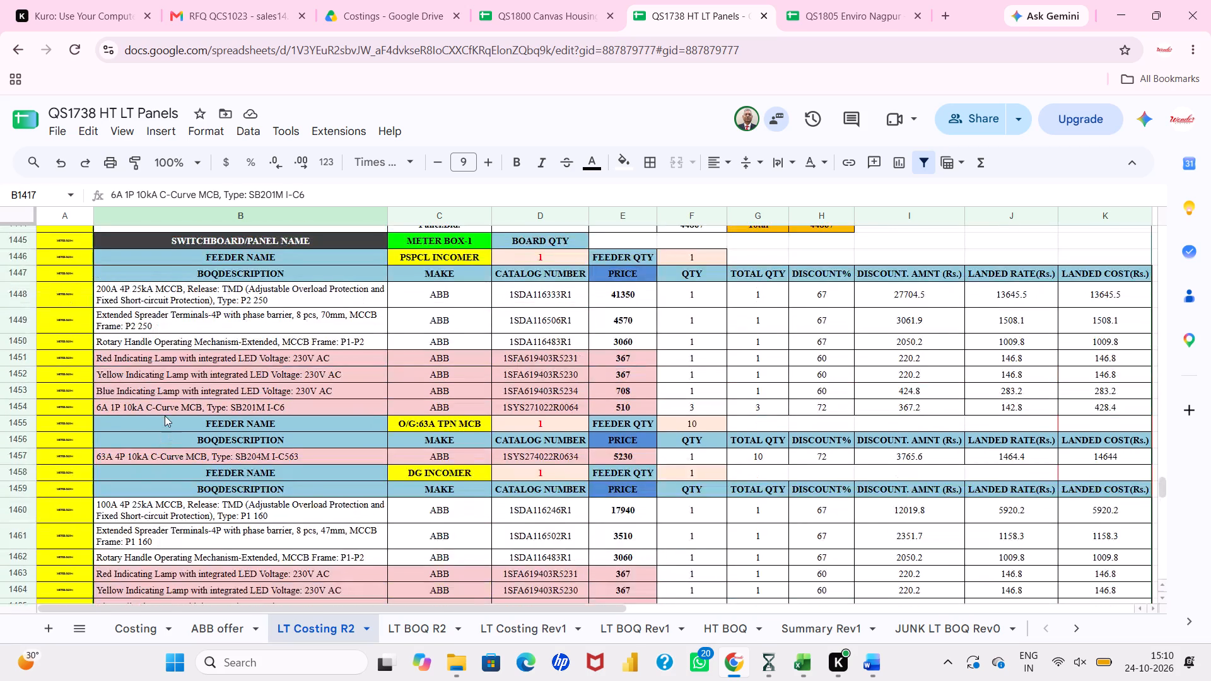
scroll(165, 416, up, 1)
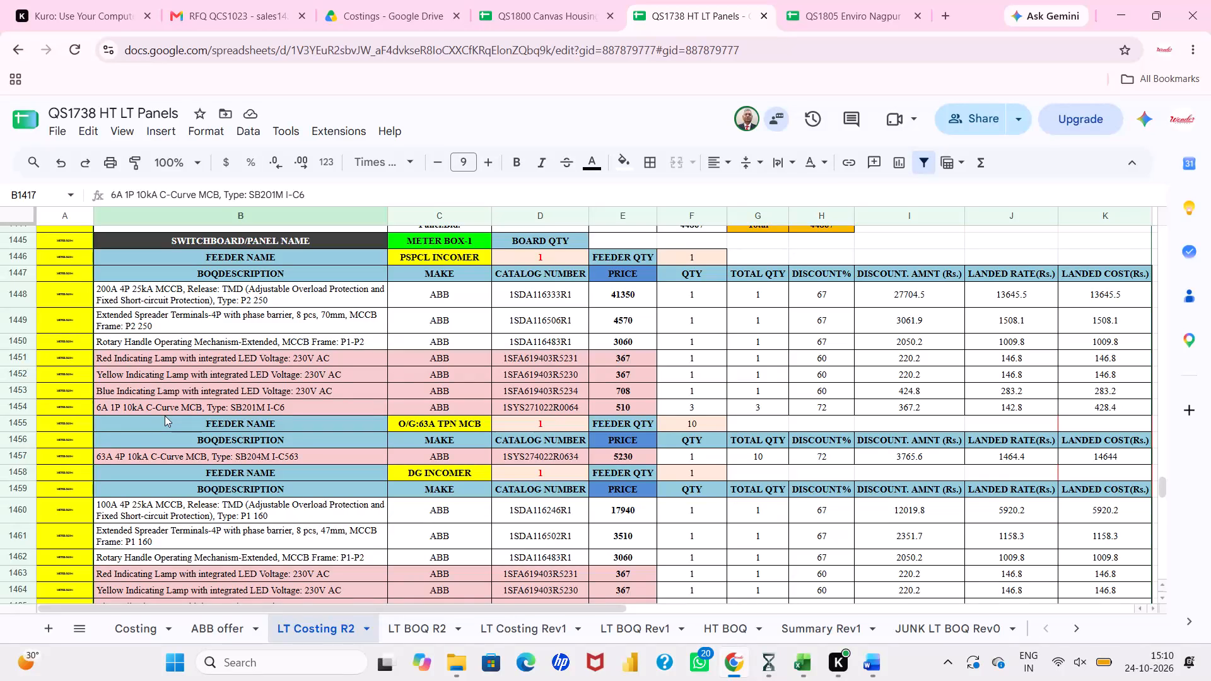
scroll(144, 388, up, 4)
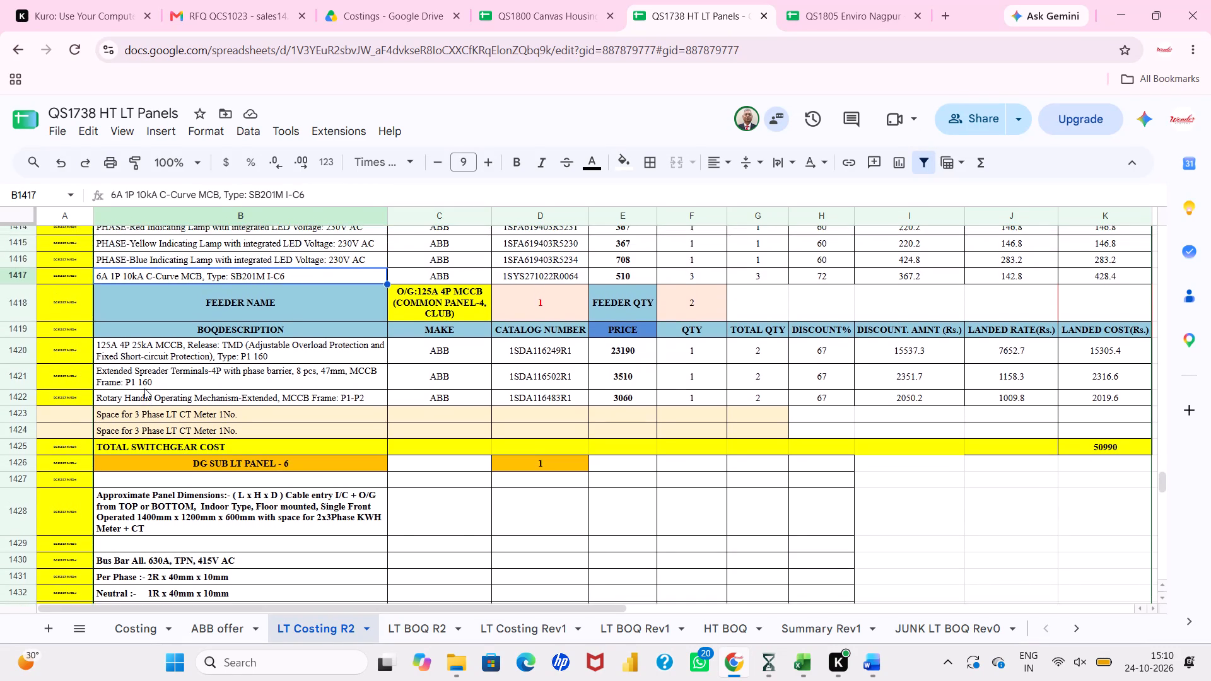
click(233, 394)
scroll(233, 394, up, 1)
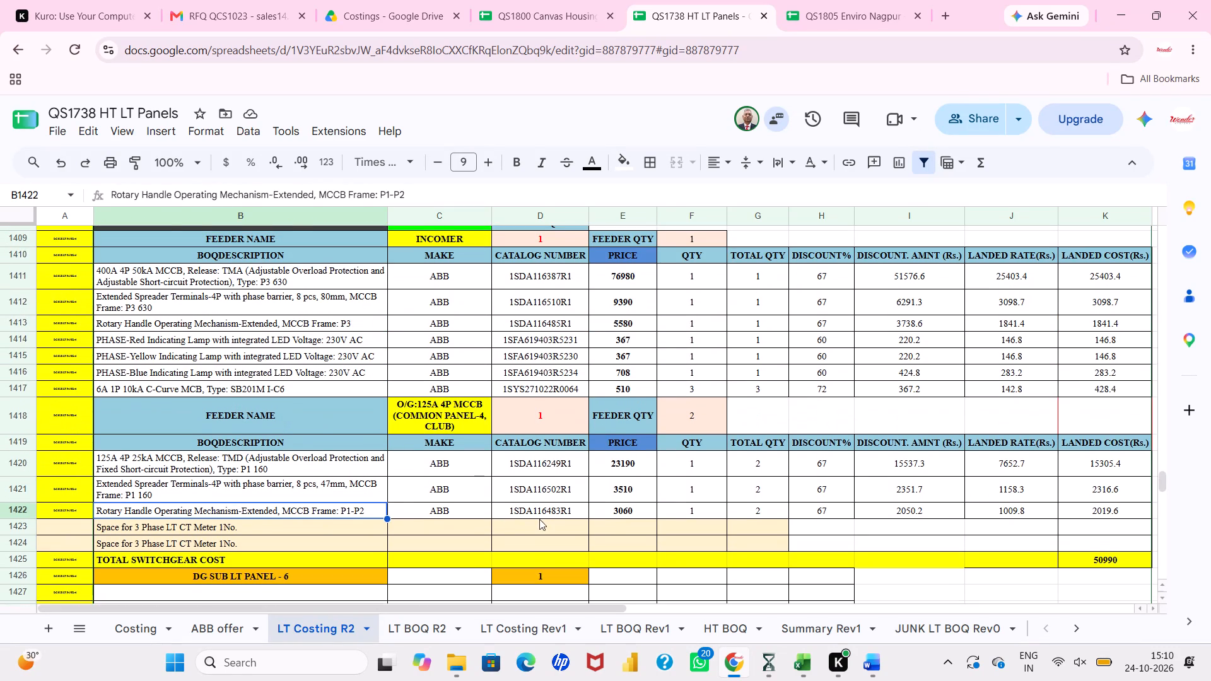
scroll(539, 519, up, 1)
In LT BOQ R2, delete the CT 400/5A metering row from the incomer of DG Sub LT Panel-1.
click(406, 617)
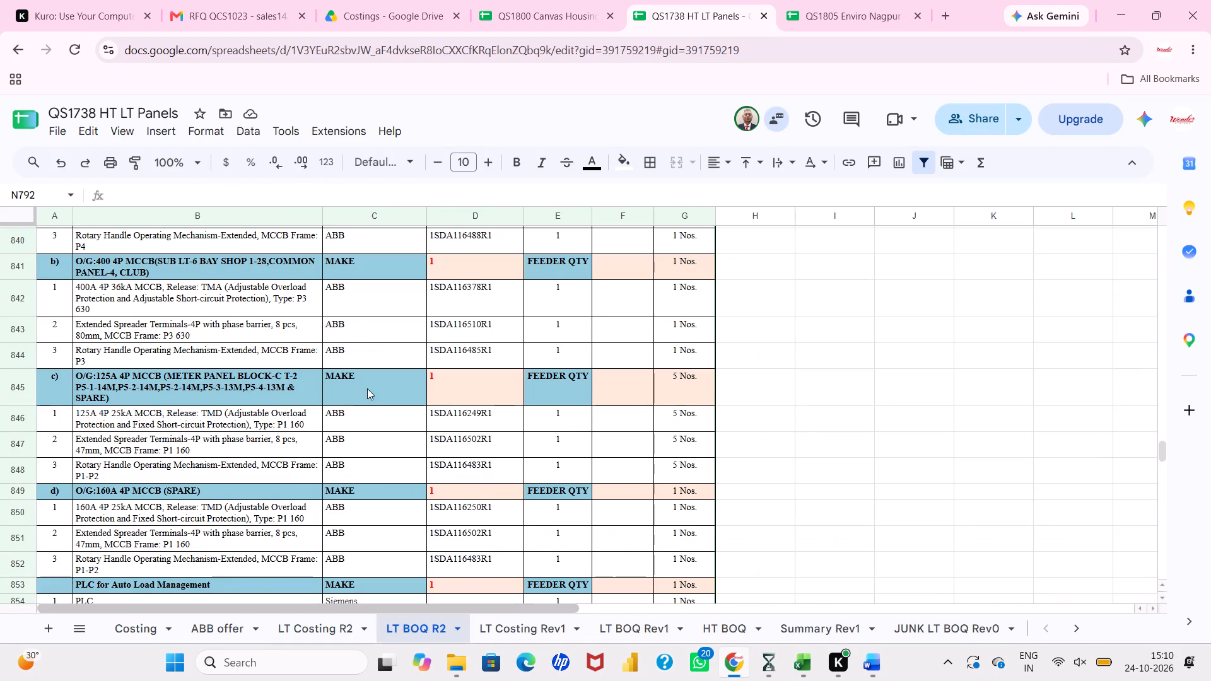
scroll(367, 388, down, 4)
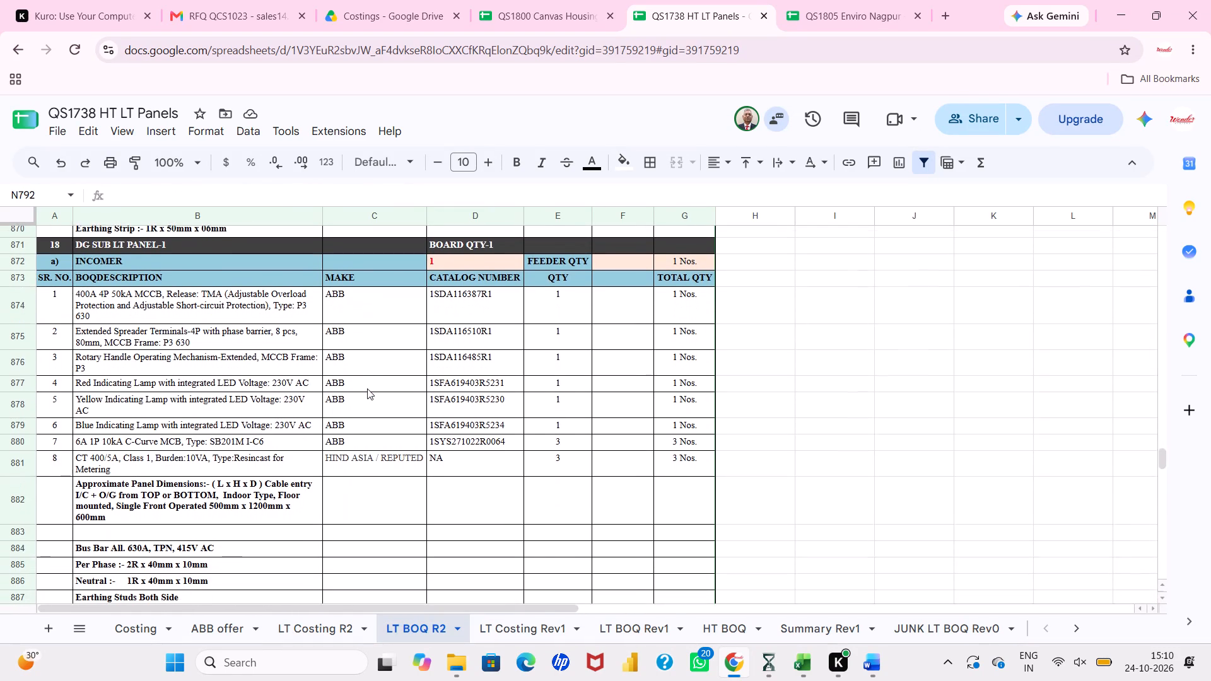
right_click(23, 462)
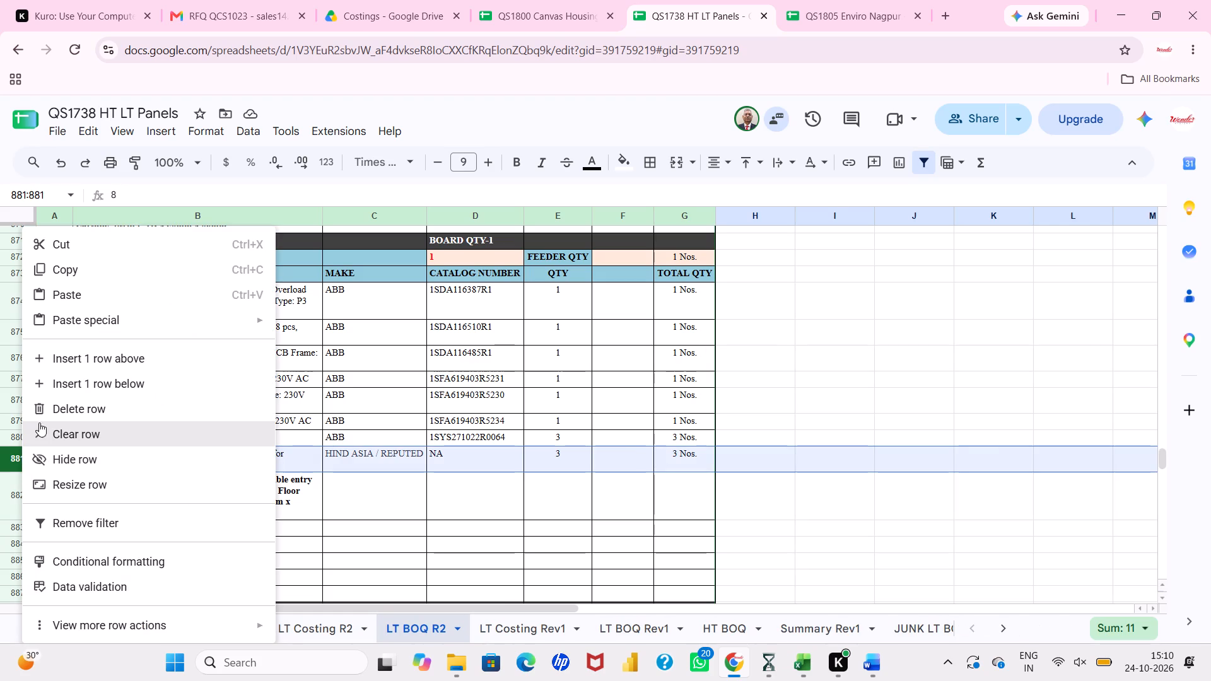
click(44, 412)
Delete the CT 400/5A metering row from the incomer of DG Sub LT Panel-2 in LT BOQ R2.
scroll(158, 434, down, 4)
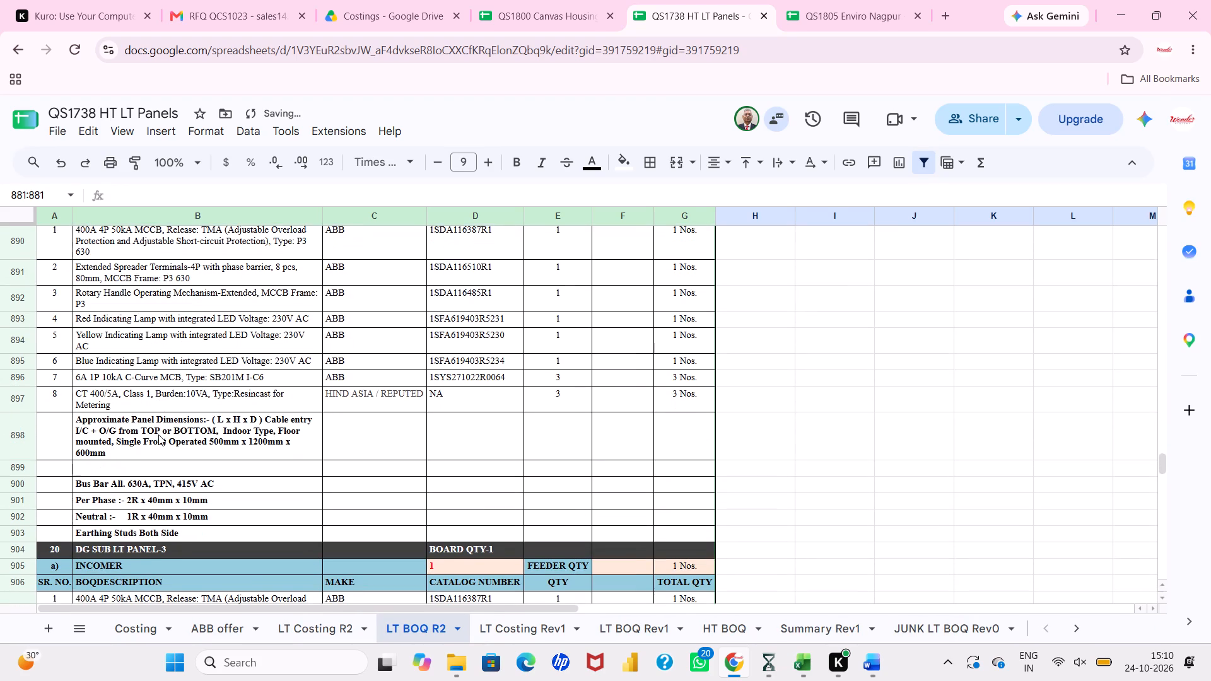
right_click(16, 400)
click(34, 403)
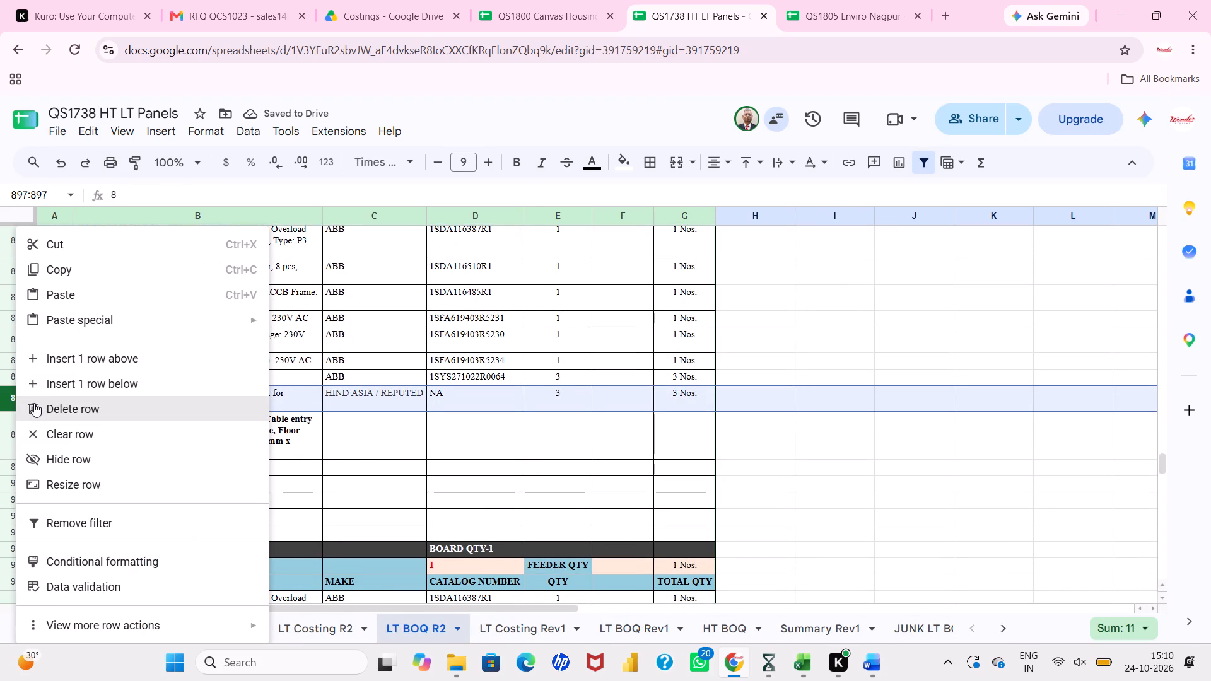
Delete the CT 400/5A metering row from the incomer of DG Sub LT Panel-3 in LT BOQ R2.
scroll(177, 426, down, 3)
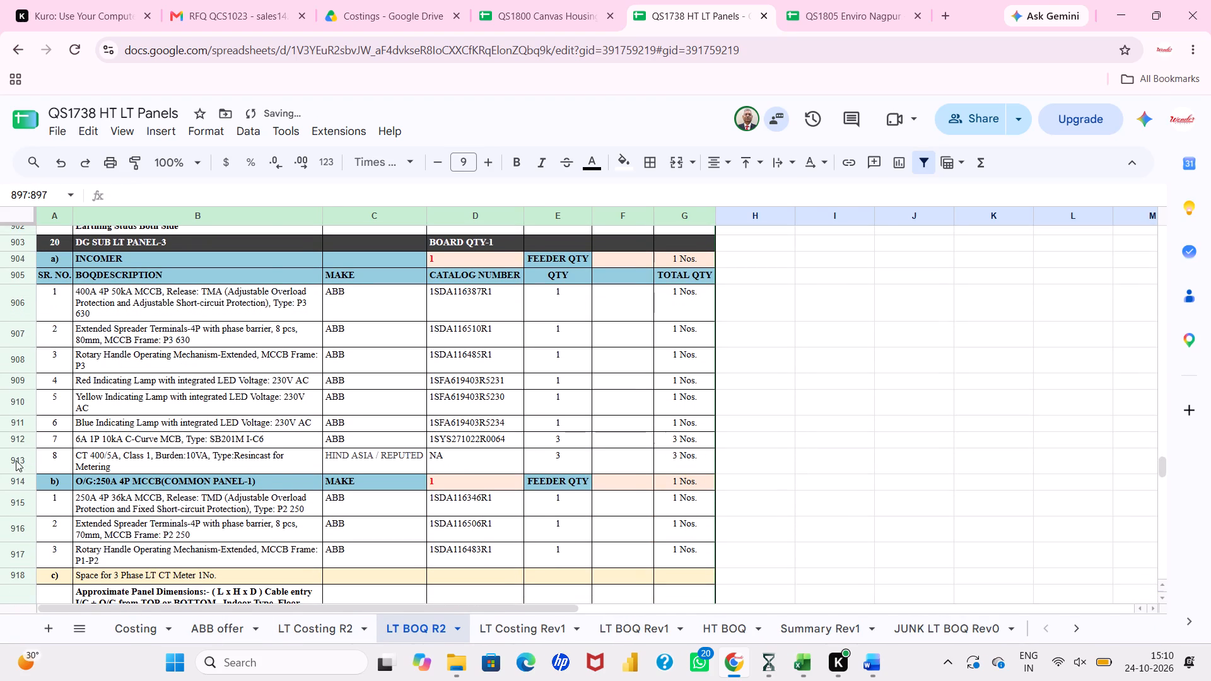
right_click(15, 462)
click(36, 406)
Delete the CT 500/5A metering row from the incomer of DG Sub LT Panel-4 in LT BOQ R2.
scroll(184, 404, down, 1)
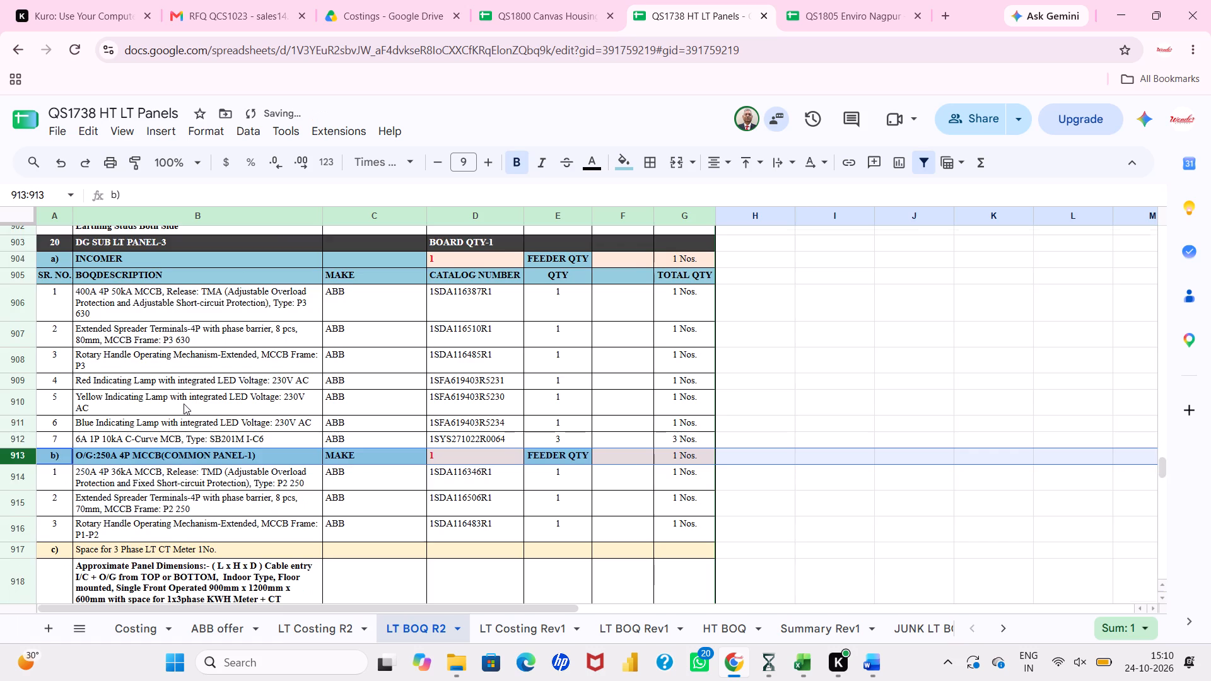
scroll(184, 404, down, 2)
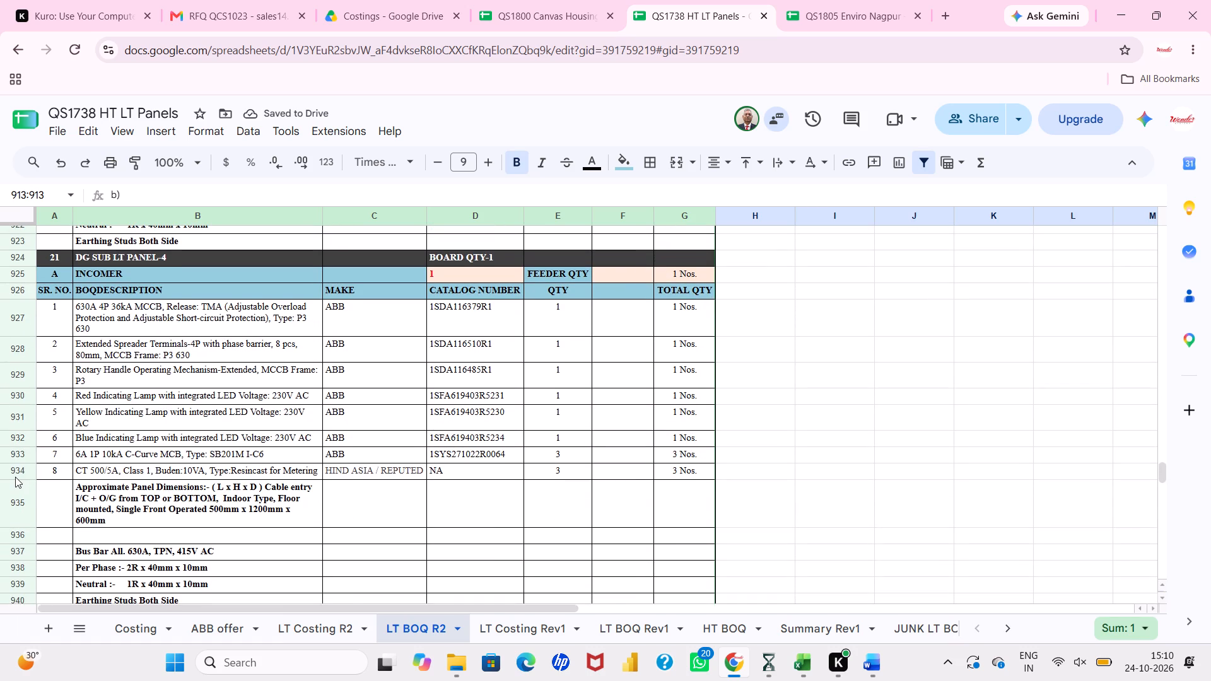
click(15, 477)
right_click(15, 477)
click(36, 413)
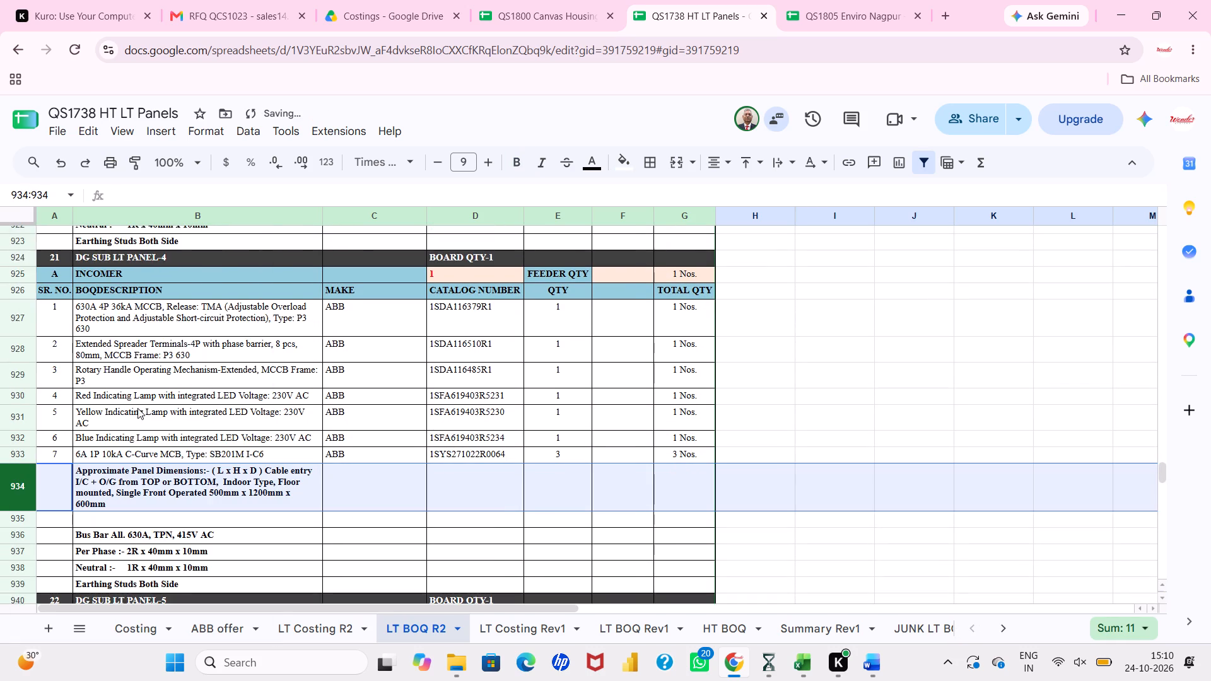
Delete the CT 800/5A metering row from the incomer of DG Sub LT Panel-5 in LT BOQ R2.
scroll(172, 407, down, 3)
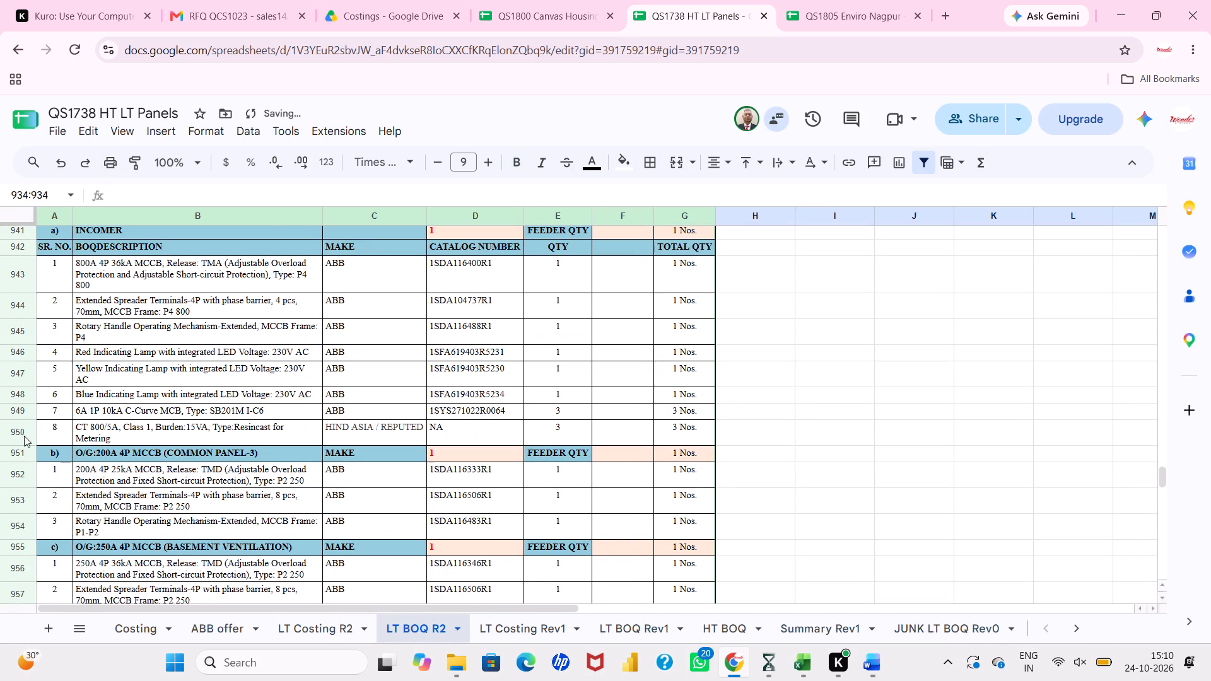
right_click(16, 433)
click(28, 411)
scroll(161, 420, down, 1)
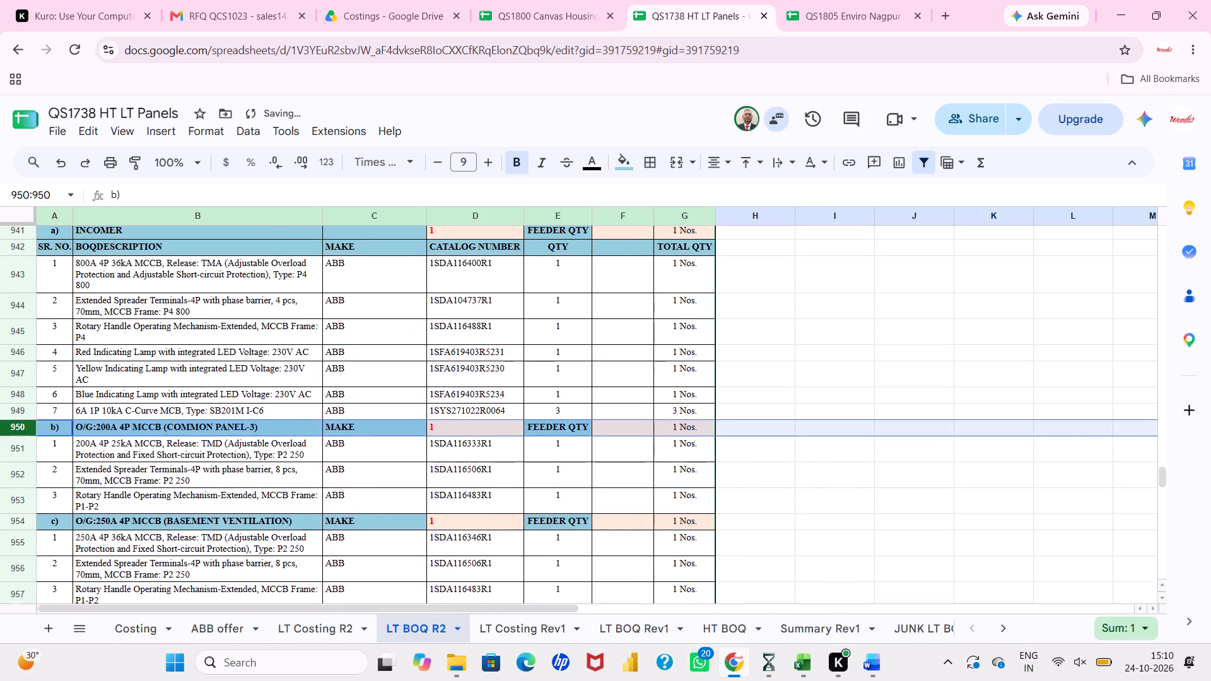
Delete the metering CT row from the incomer of DG Sub LT Panel-6 in LT BOQ R2.
scroll(161, 420, down, 4)
right_click(25, 388)
click(62, 408)
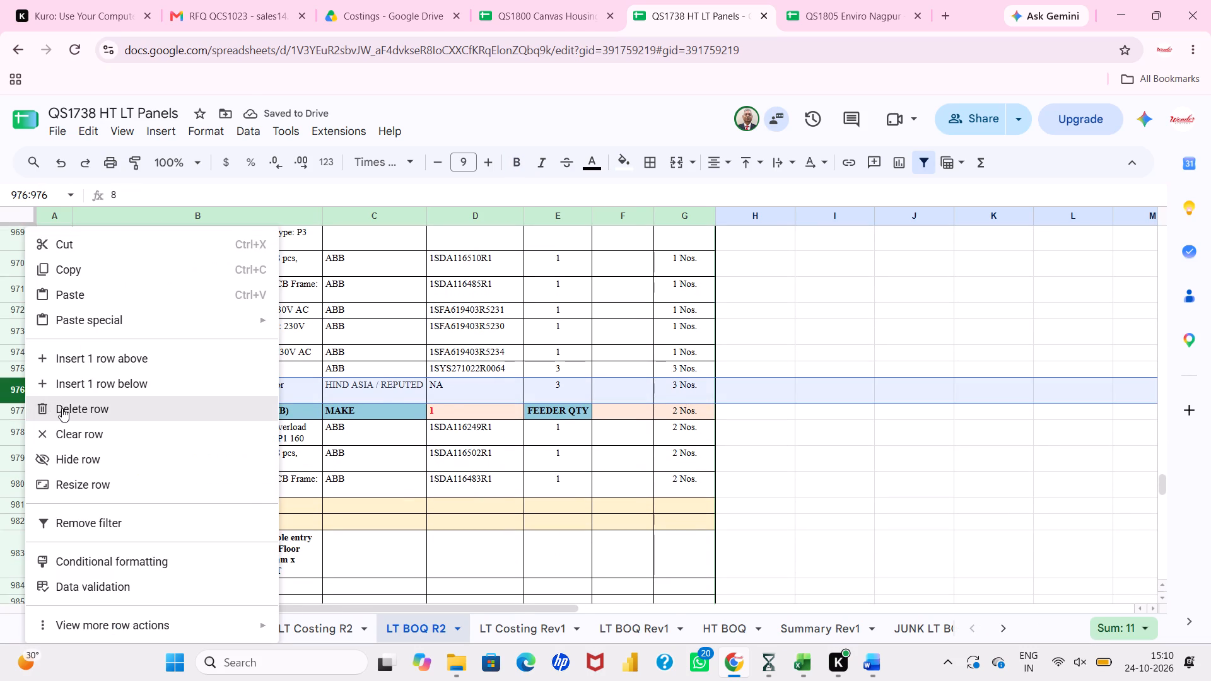
scroll(62, 408, down, 4)
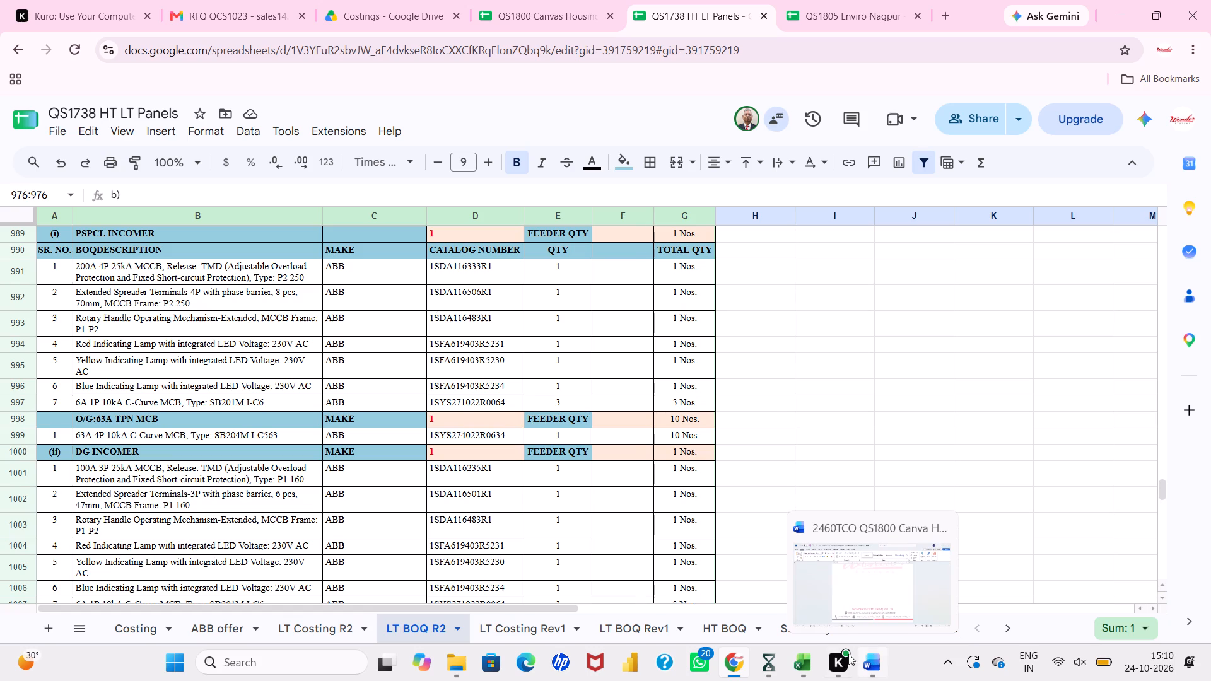
Switch to the InstaQuote price list workbook in Excel and delete the CT 400/5A metering row from the incomer of DG SUB LT PANEL-1.
click(804, 665)
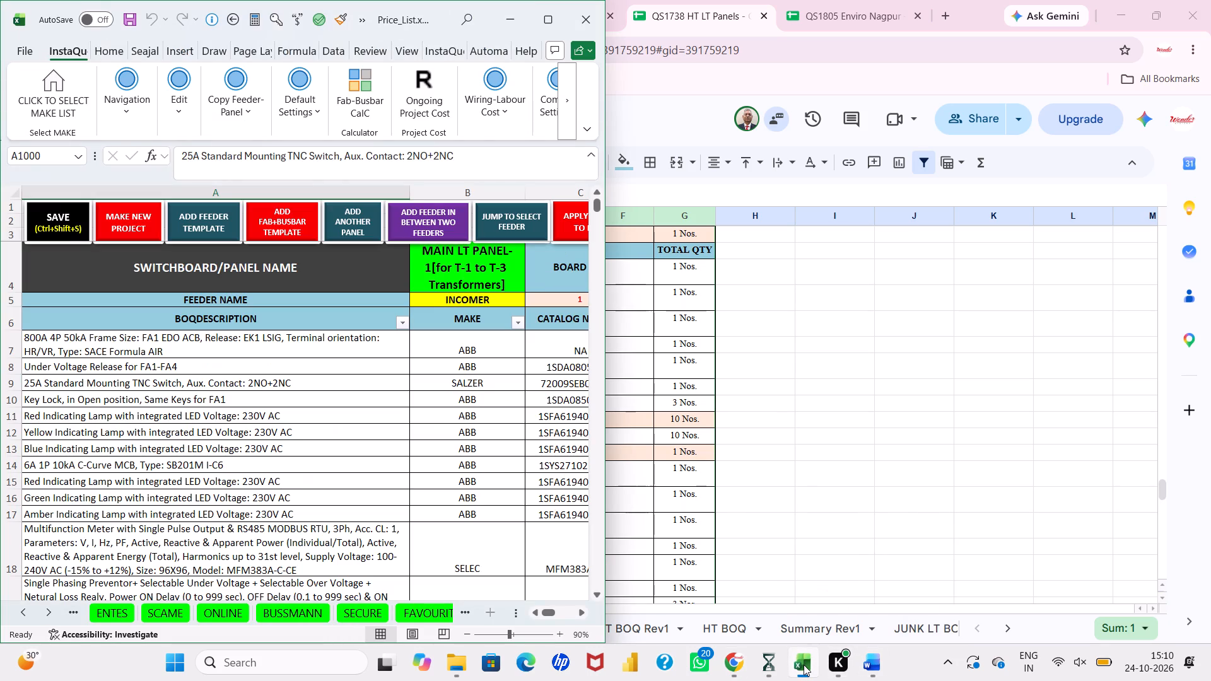
scroll(454, 511, down, 6)
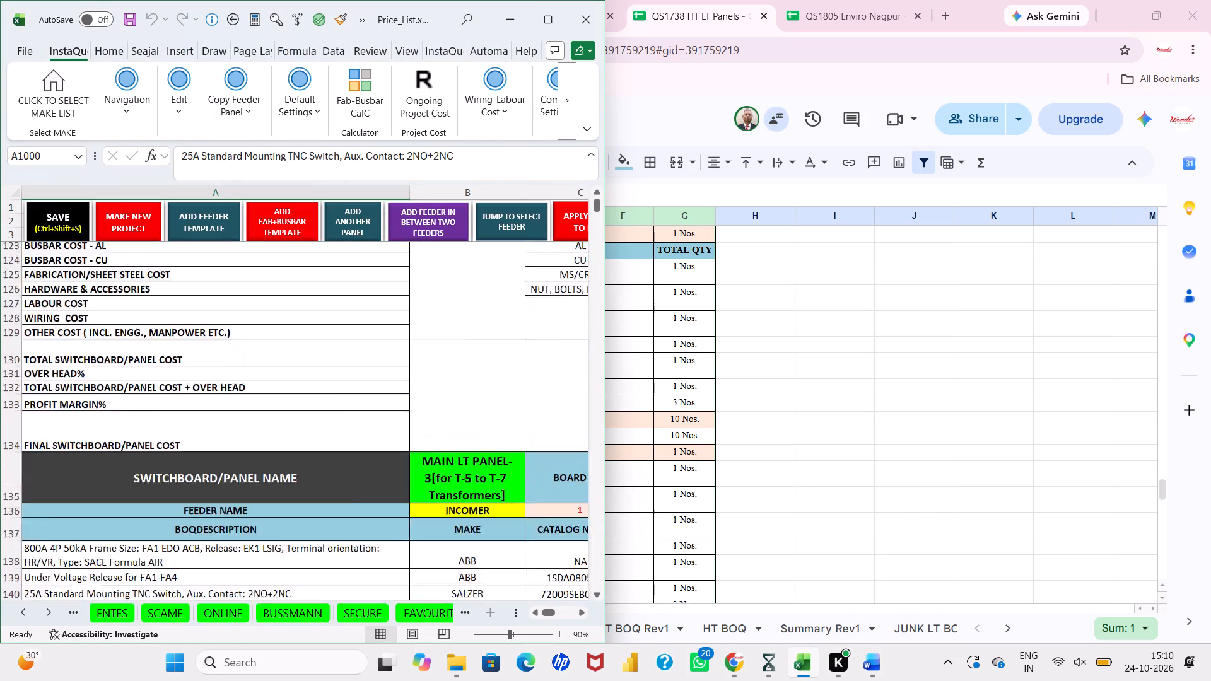
scroll(454, 511, down, 9)
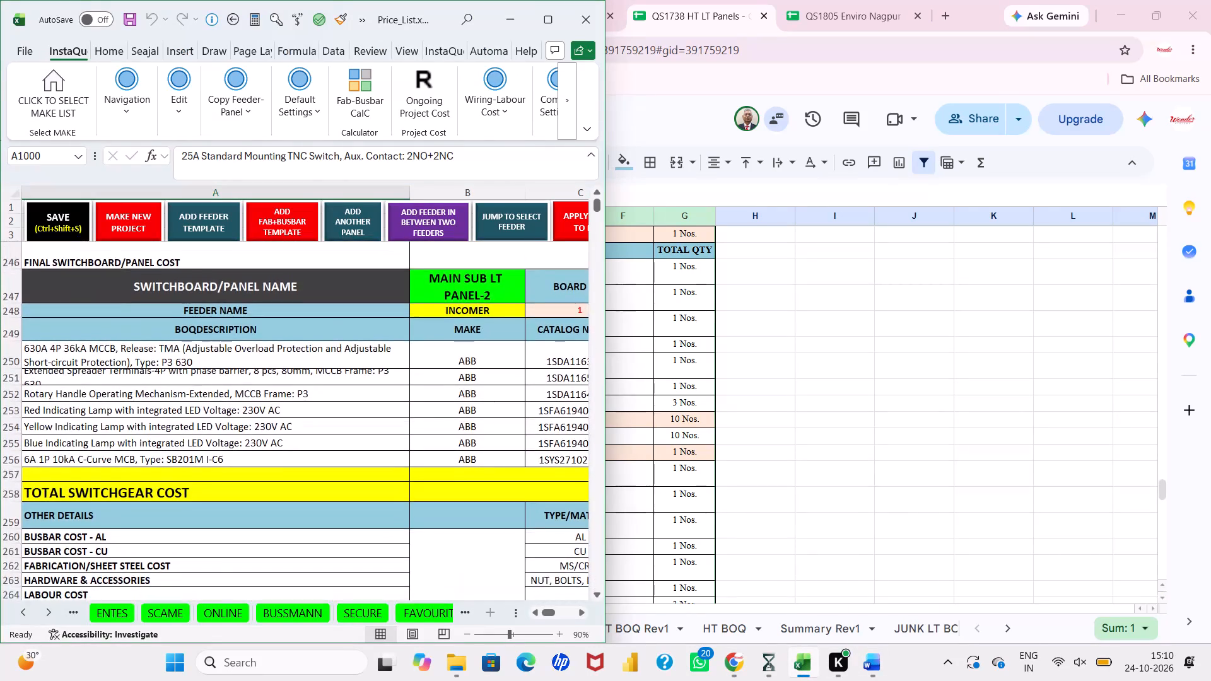
scroll(454, 511, down, 2)
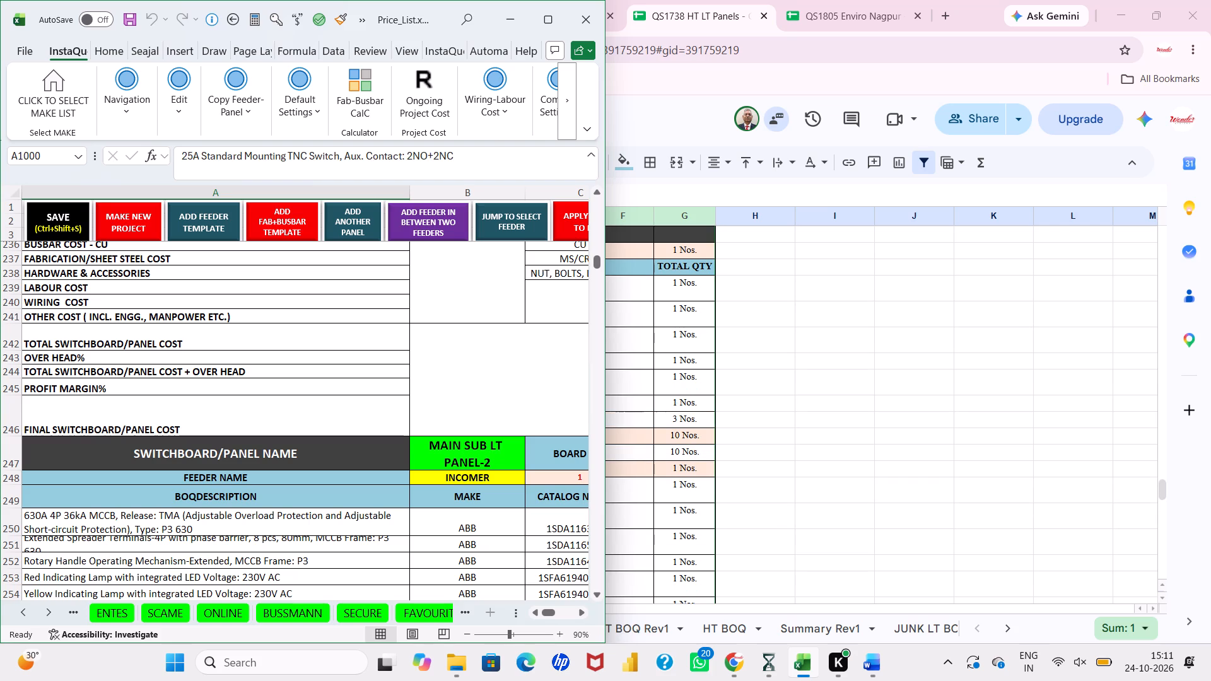
scroll(454, 511, up, 5)
scroll(508, 394, down, 1)
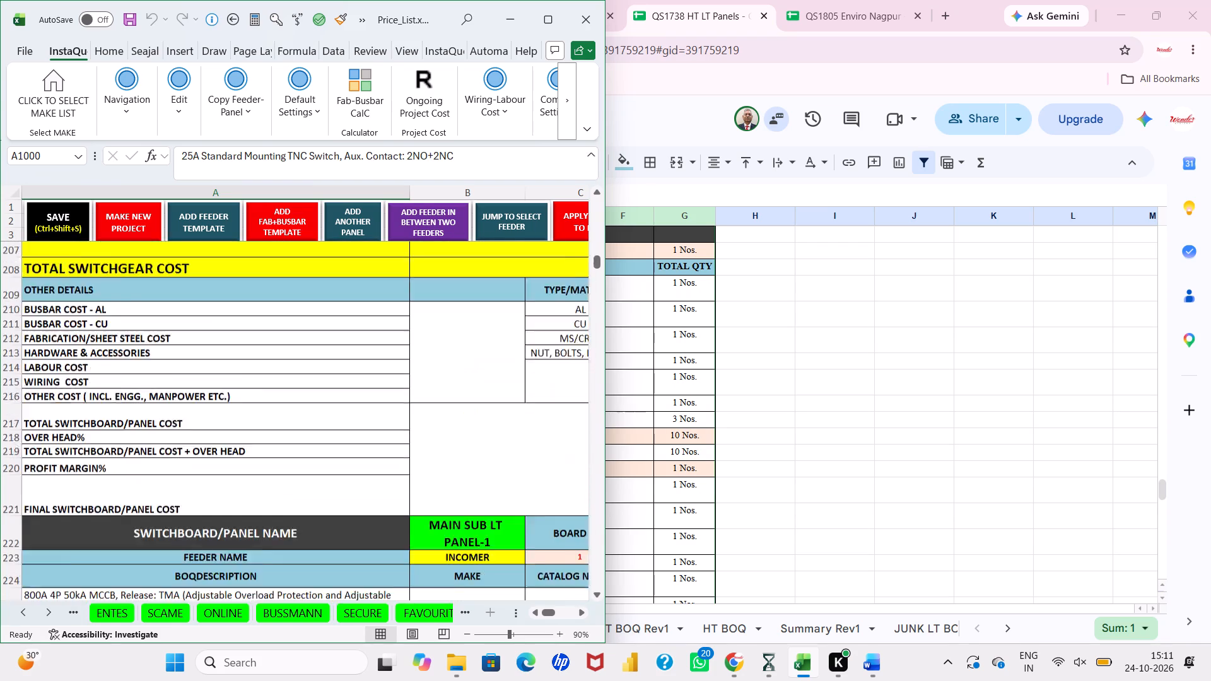
scroll(508, 394, down, 3)
scroll(88, 366, up, 1)
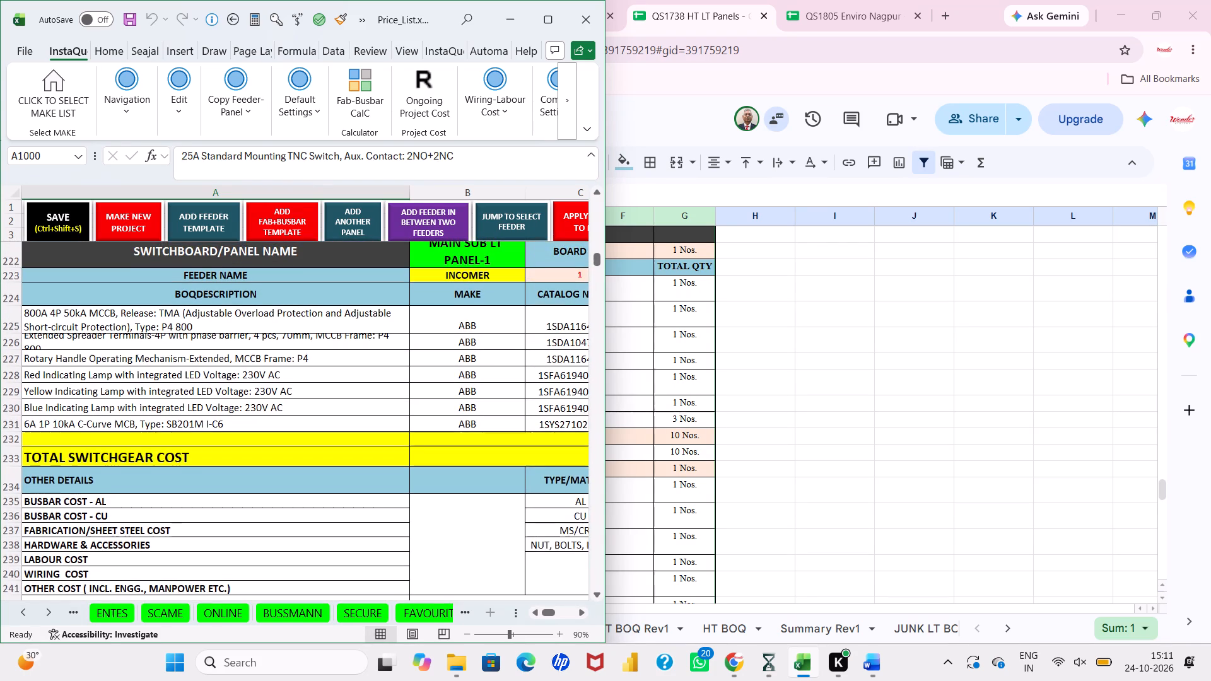
scroll(88, 366, up, 1)
scroll(88, 366, down, 9)
scroll(88, 366, up, 1)
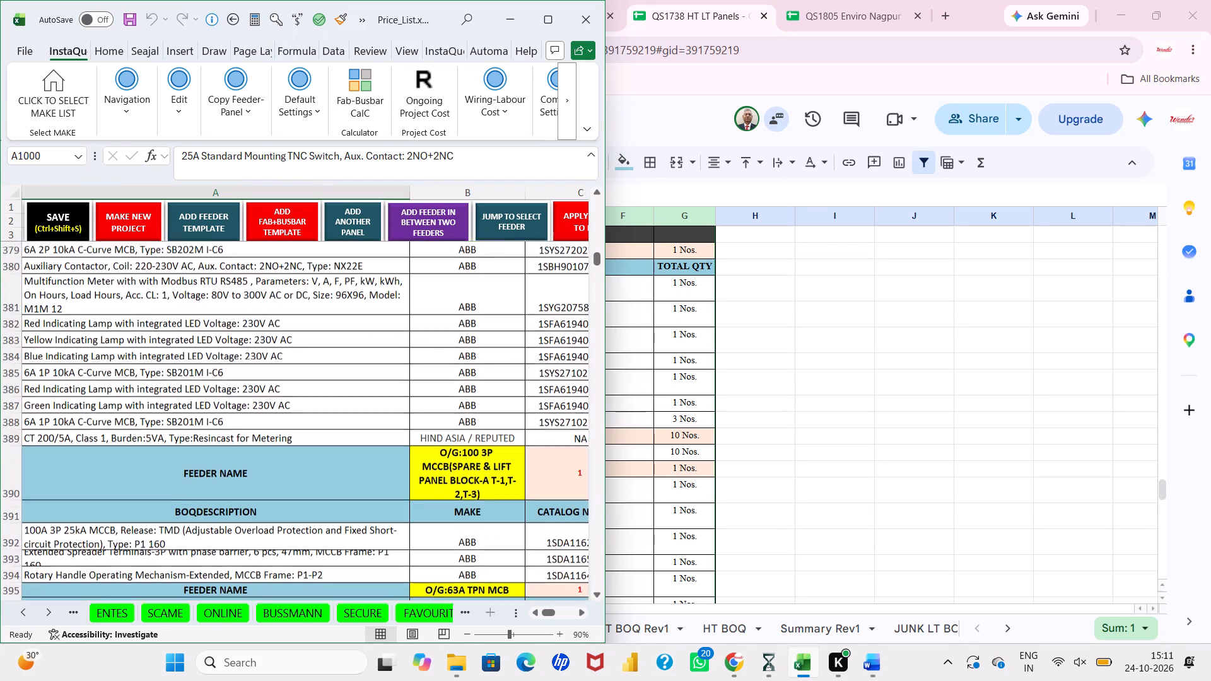
scroll(88, 366, up, 1)
scroll(88, 366, down, 2)
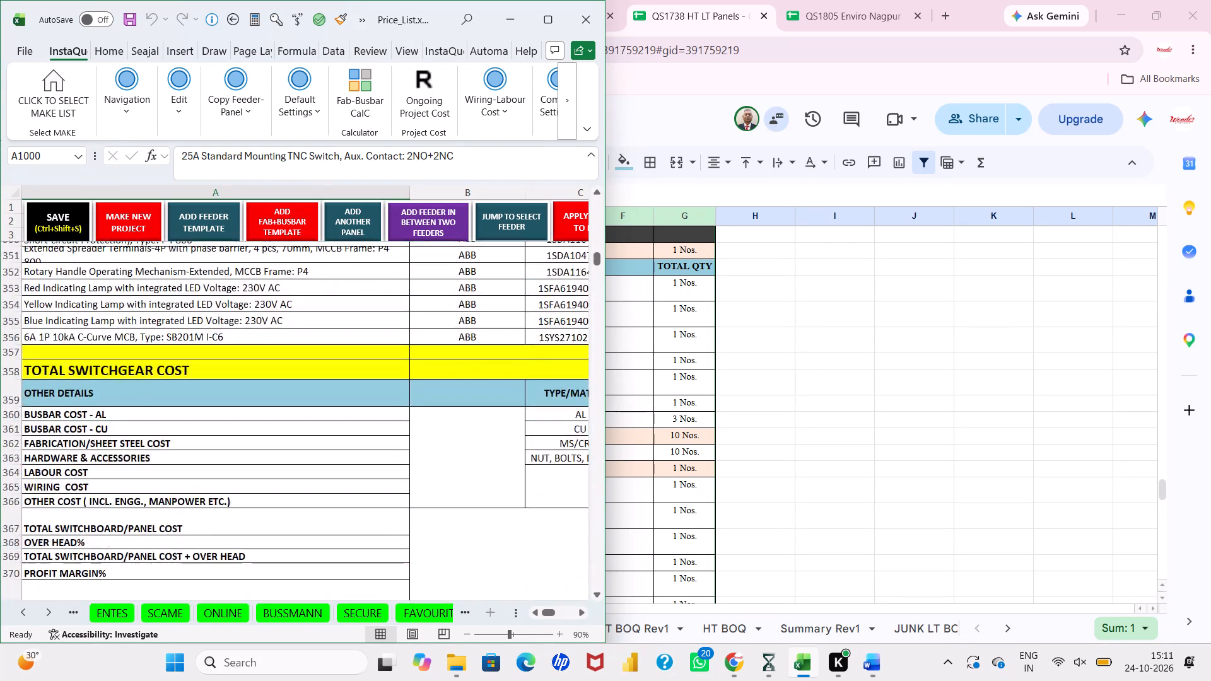
scroll(88, 366, down, 9)
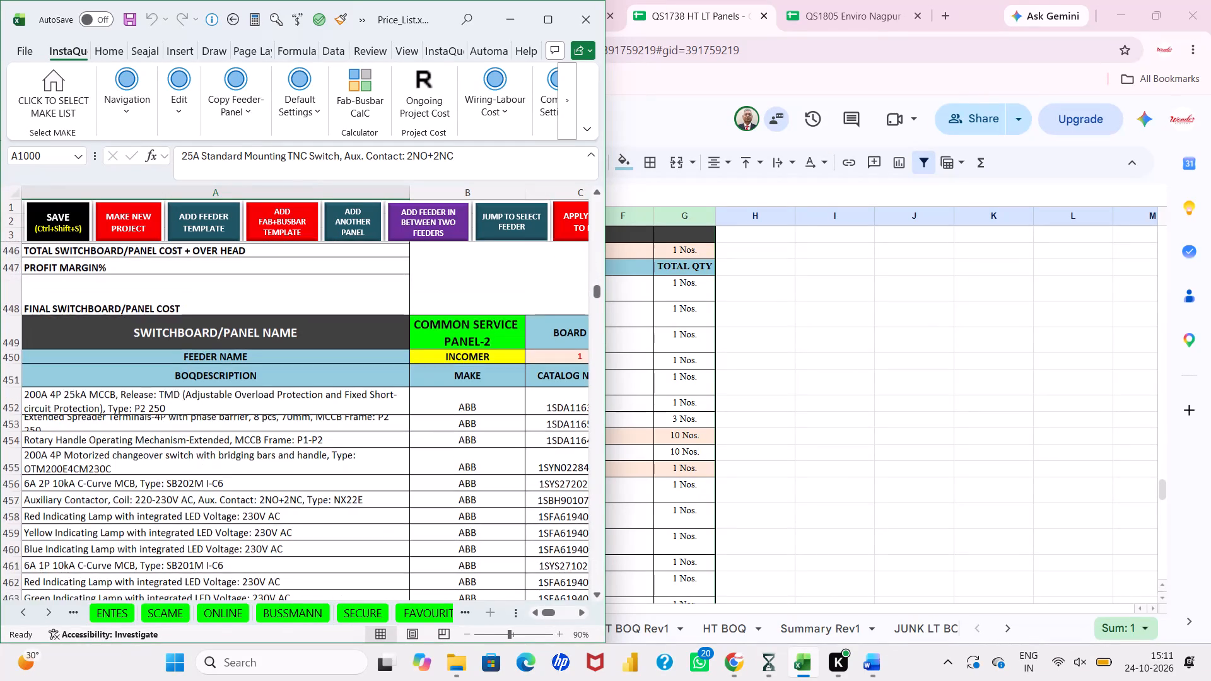
scroll(88, 366, down, 9)
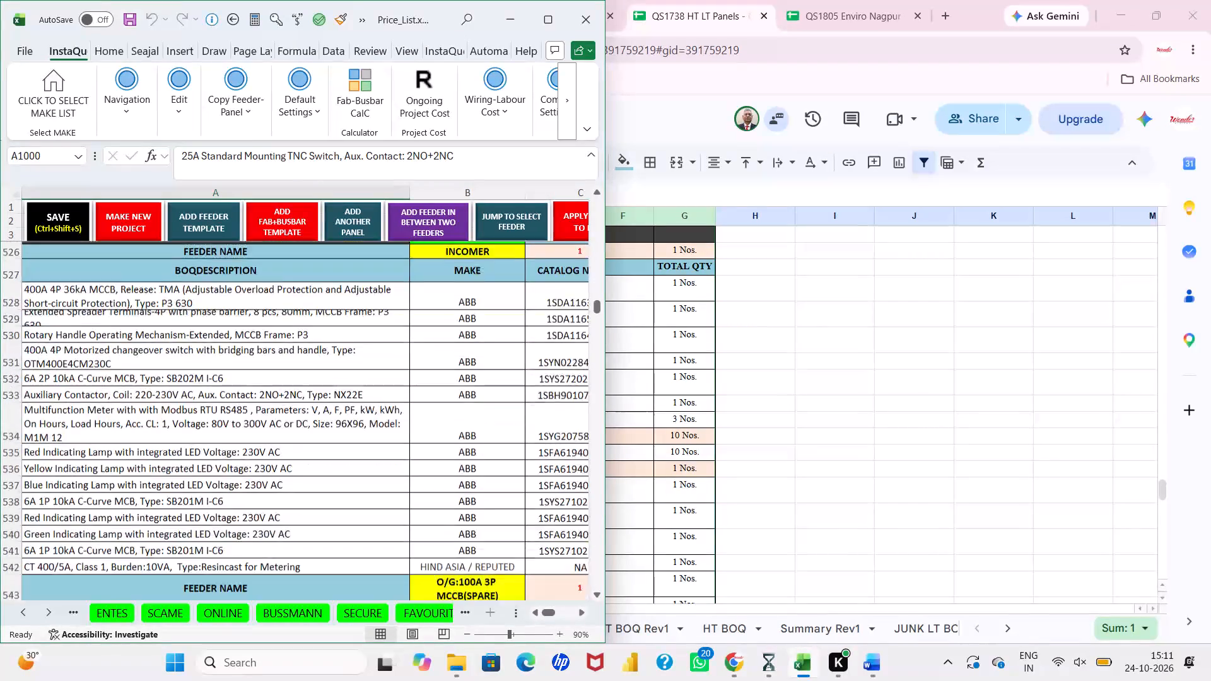
scroll(88, 366, down, 9)
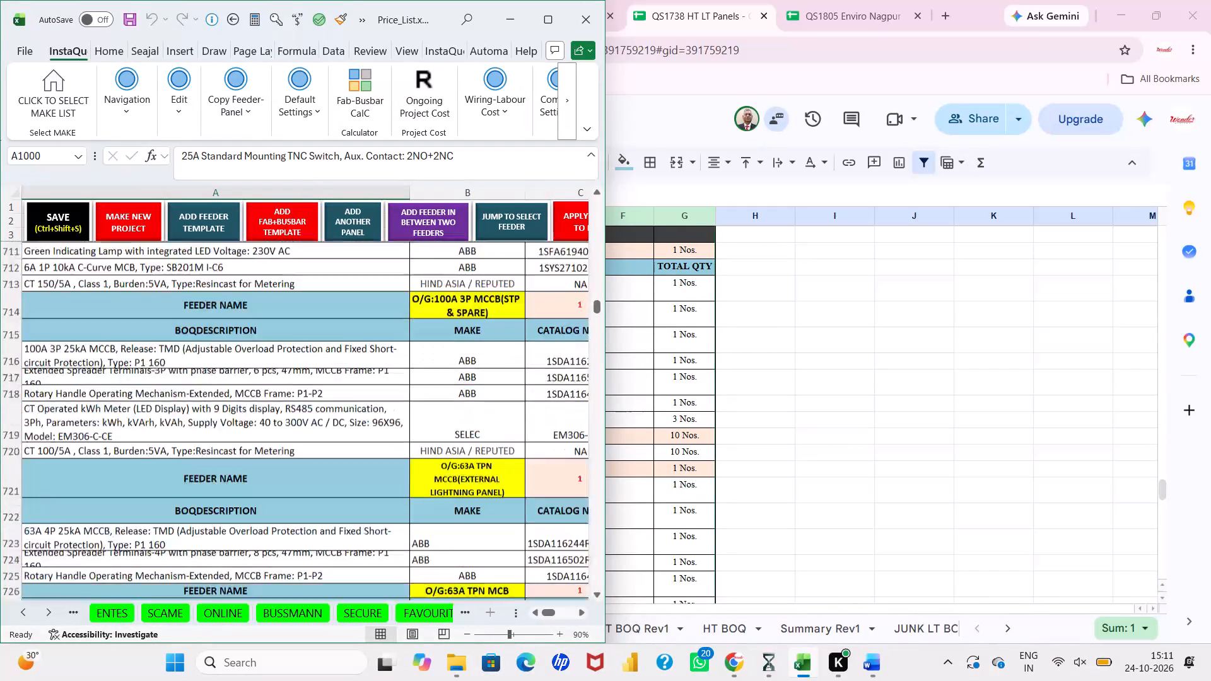
scroll(88, 366, down, 9)
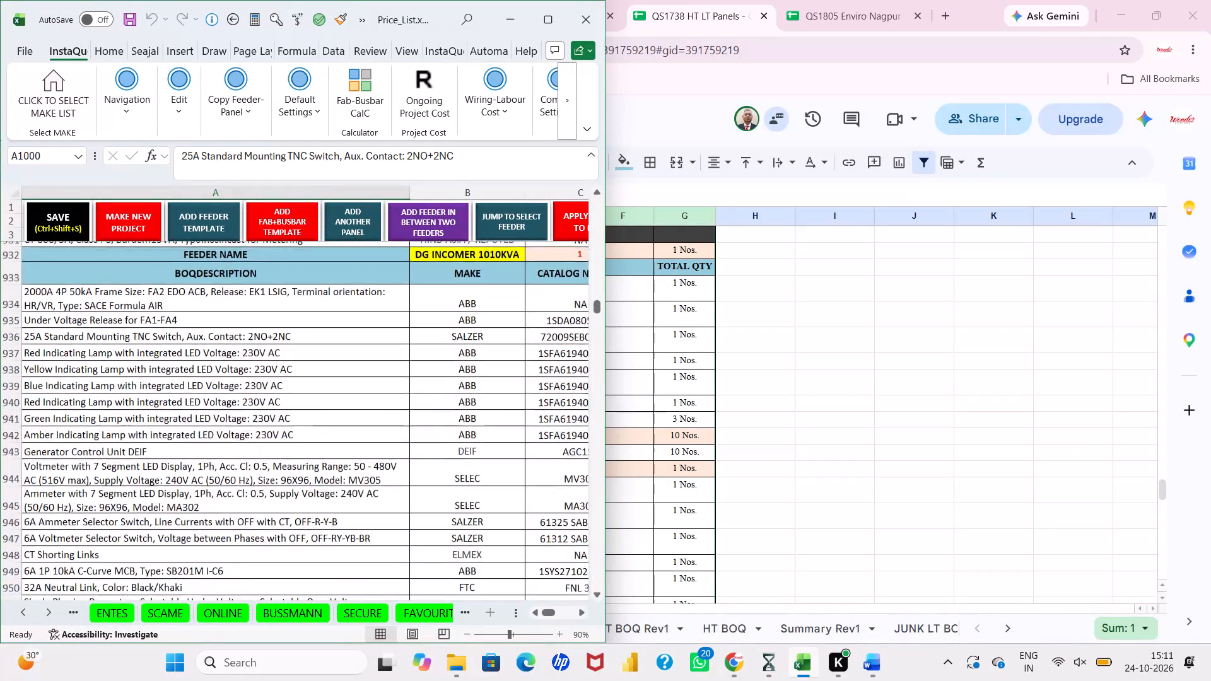
scroll(88, 366, down, 8)
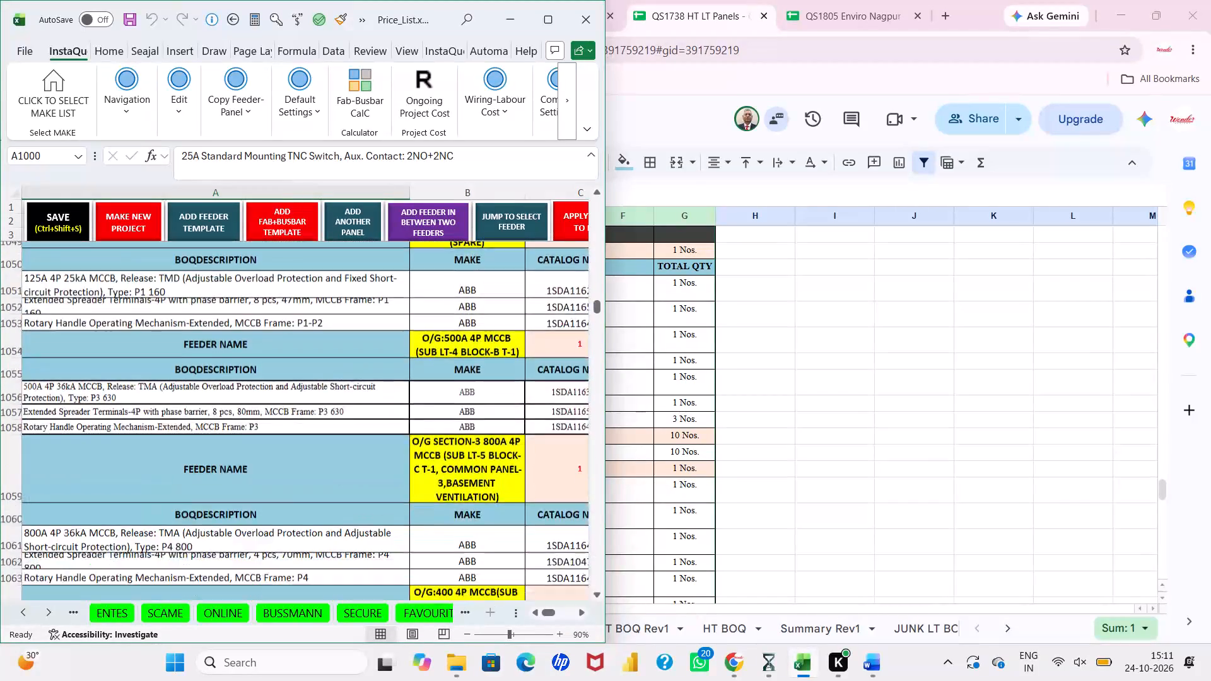
scroll(88, 366, down, 7)
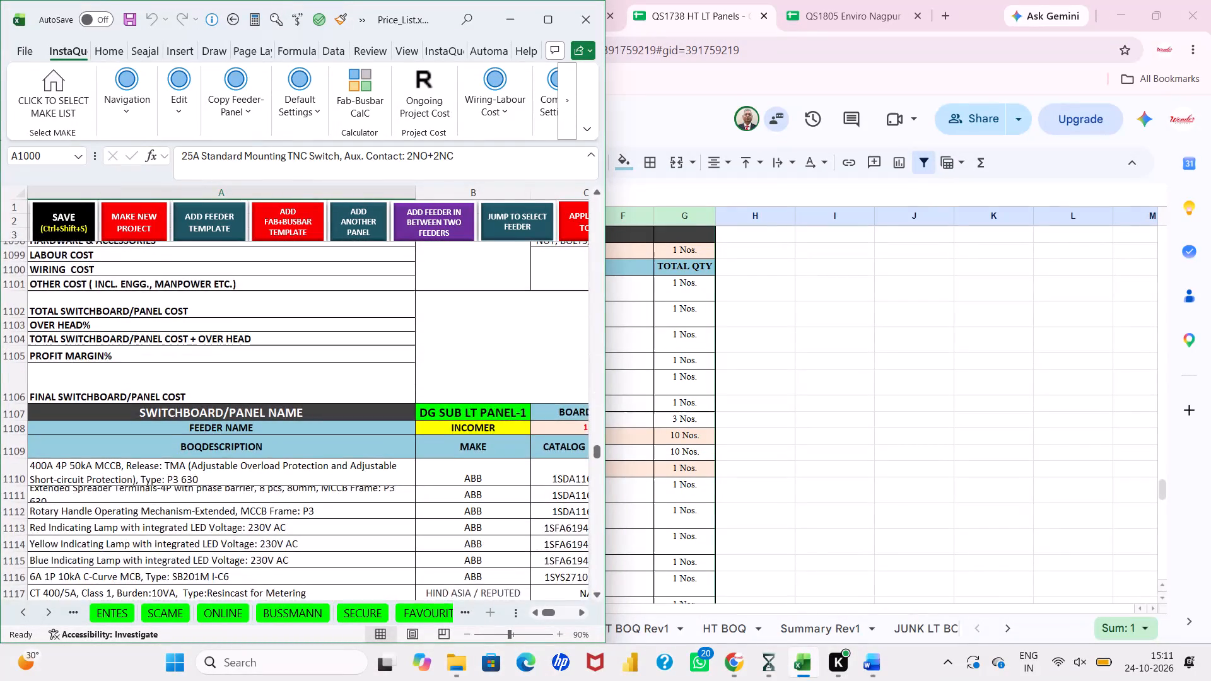
scroll(88, 366, down, 2)
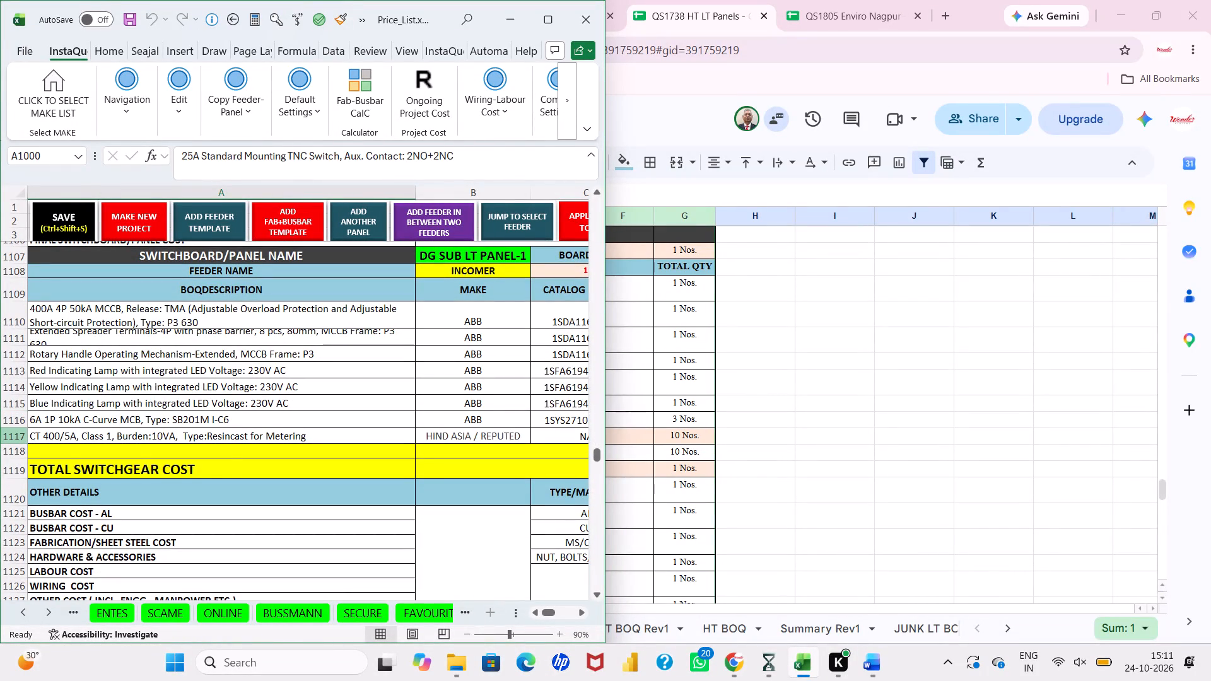
right_click(17, 434)
click(52, 304)
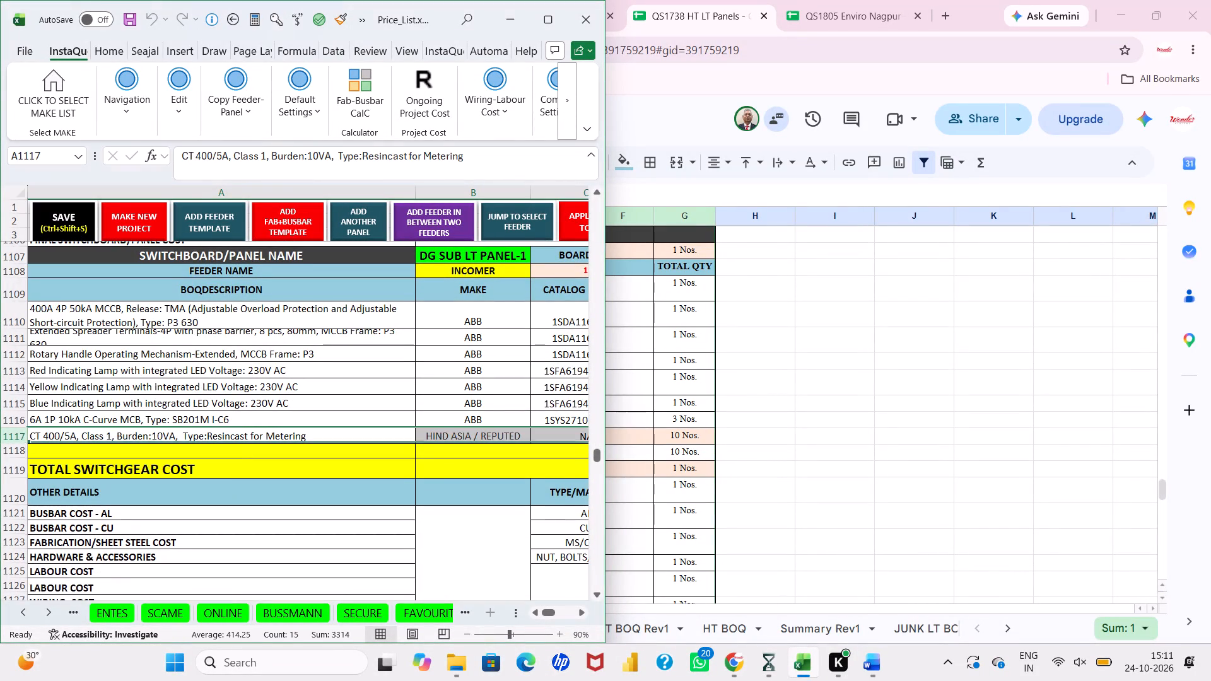
Delete the CT 400/5A metering row from the incomer of DG SUB LT PANEL-2 in the InstaQuote workbook.
scroll(52, 304, down, 4)
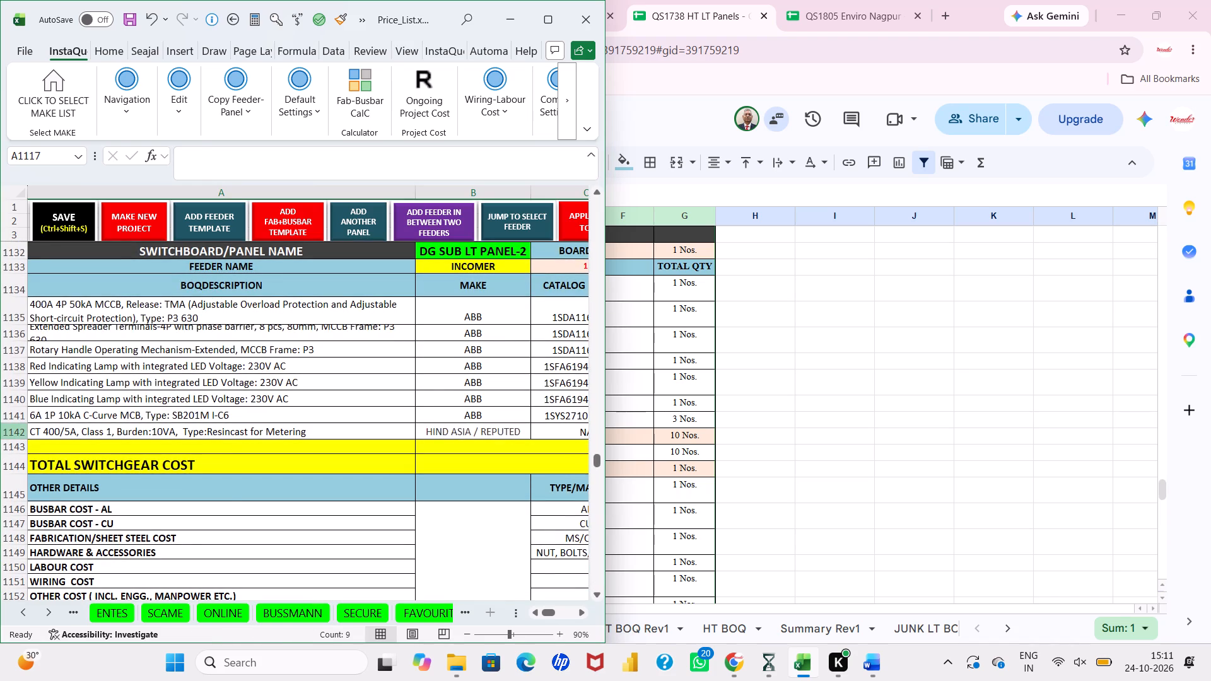
right_click(23, 432)
click(50, 299)
Delete the CT 400/5A metering row from the incomer of DG SUB LT PANEL-3 in the InstaQuote workbook.
scroll(50, 299, down, 2)
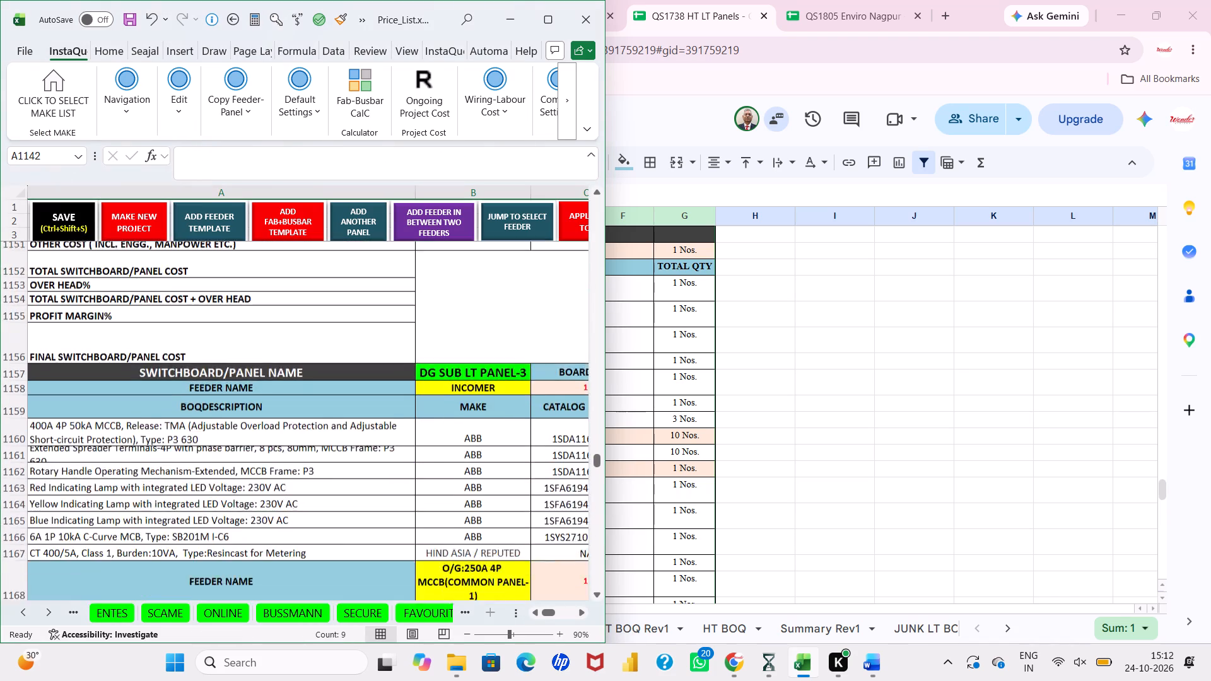
scroll(50, 299, down, 2)
right_click(21, 356)
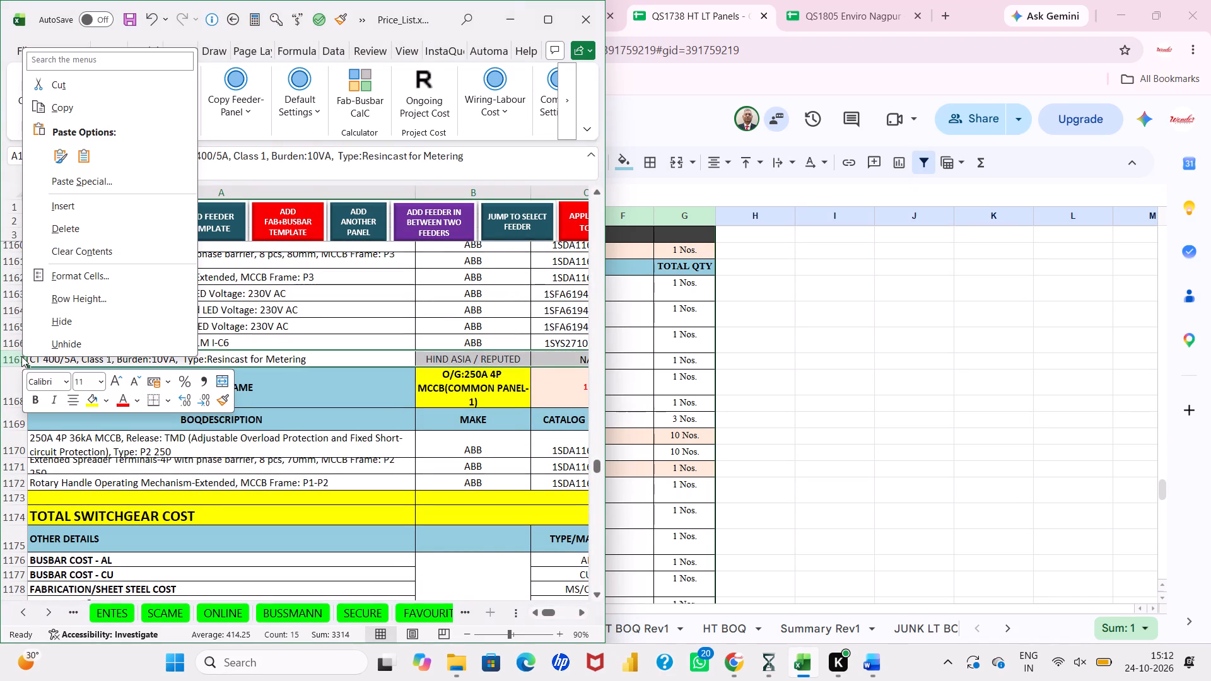
click(48, 227)
Delete the CT 500/5A metering row from the incomer of DG SUB LT PANEL-4 in the InstaQuote workbook.
scroll(48, 227, down, 3)
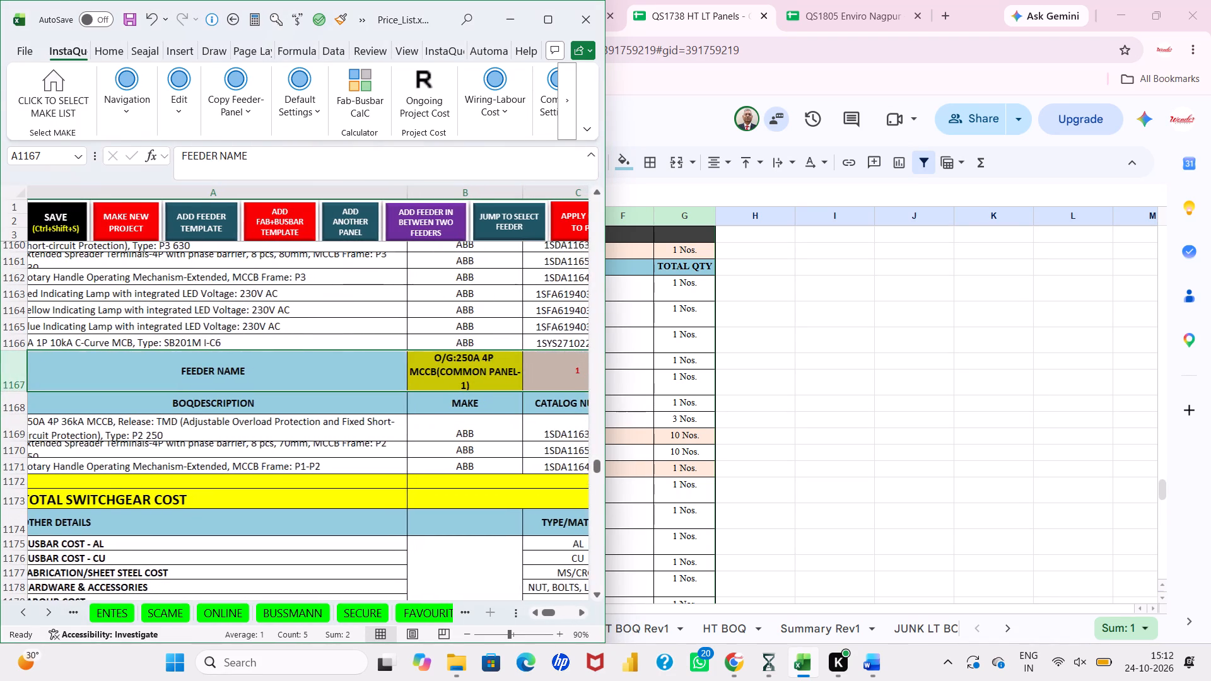
scroll(71, 335, down, 4)
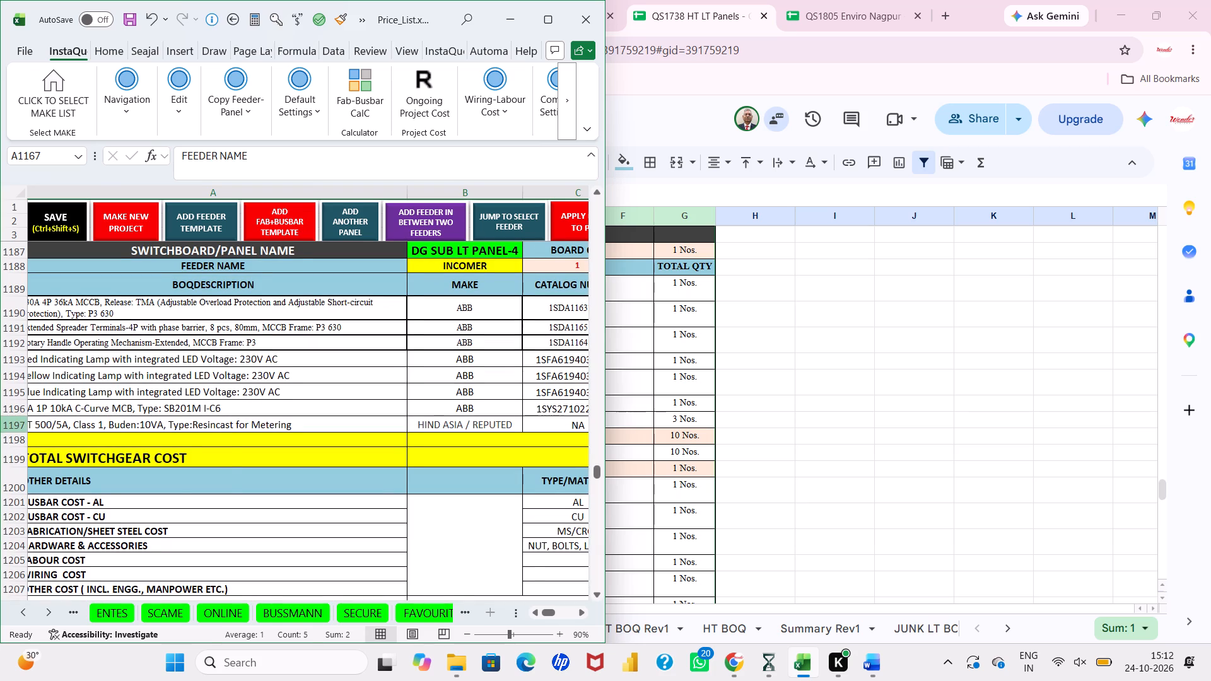
right_click(16, 425)
click(35, 300)
Delete the CT 800/5A metering row from the incomer of DG SUB LT PANEL-5 in the InstaQuote workbook.
scroll(200, 395, down, 2)
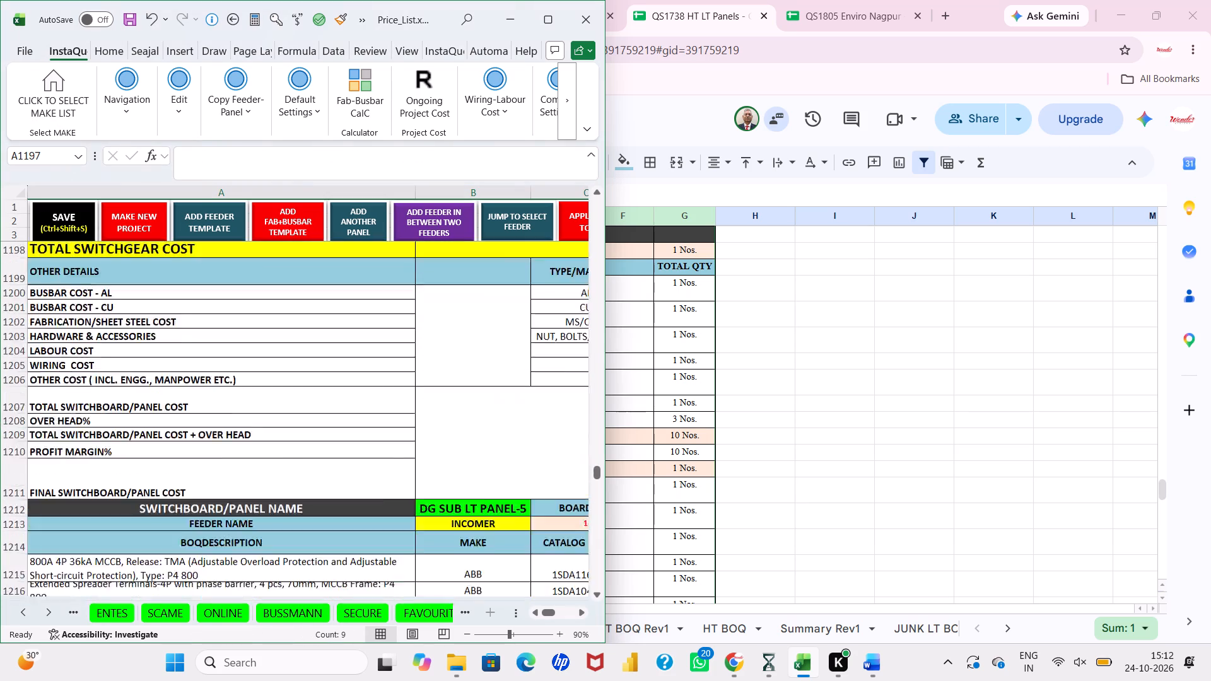
scroll(200, 395, down, 3)
right_click(21, 275)
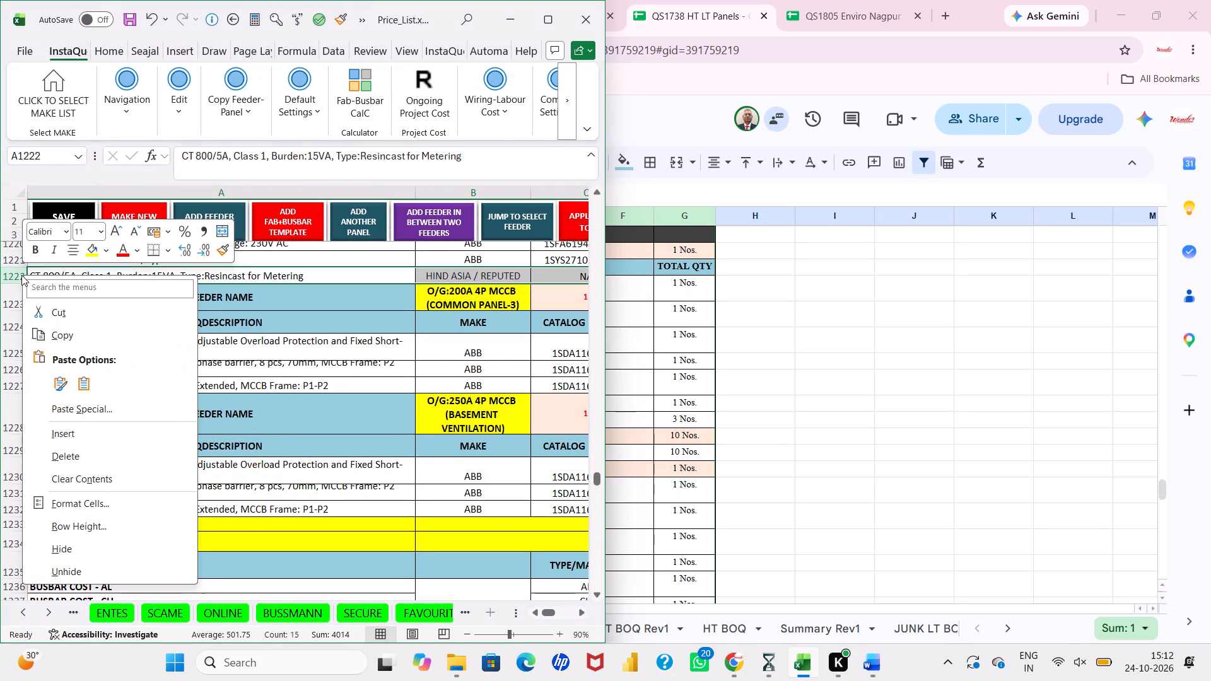
click(56, 452)
Delete the CT 400/5A metering row from the incomer of DG SUB LT PANEL-6 in the InstaQuote workbook.
scroll(56, 452, down, 5)
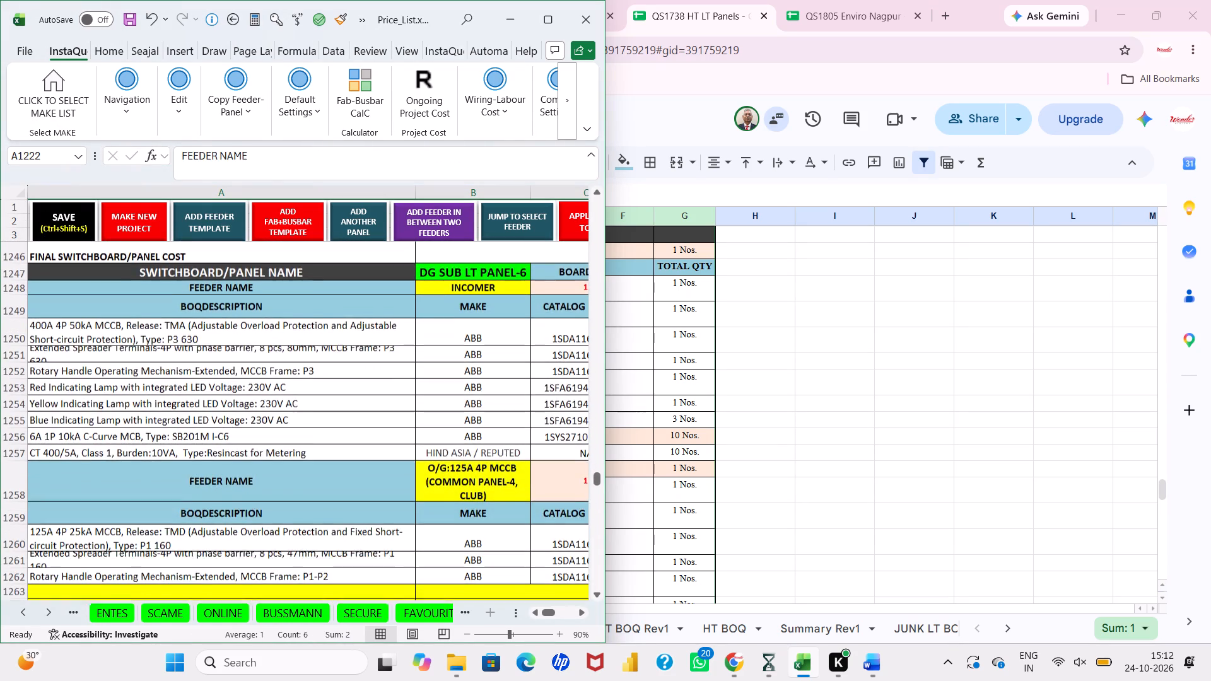
scroll(56, 452, down, 1)
right_click(18, 443)
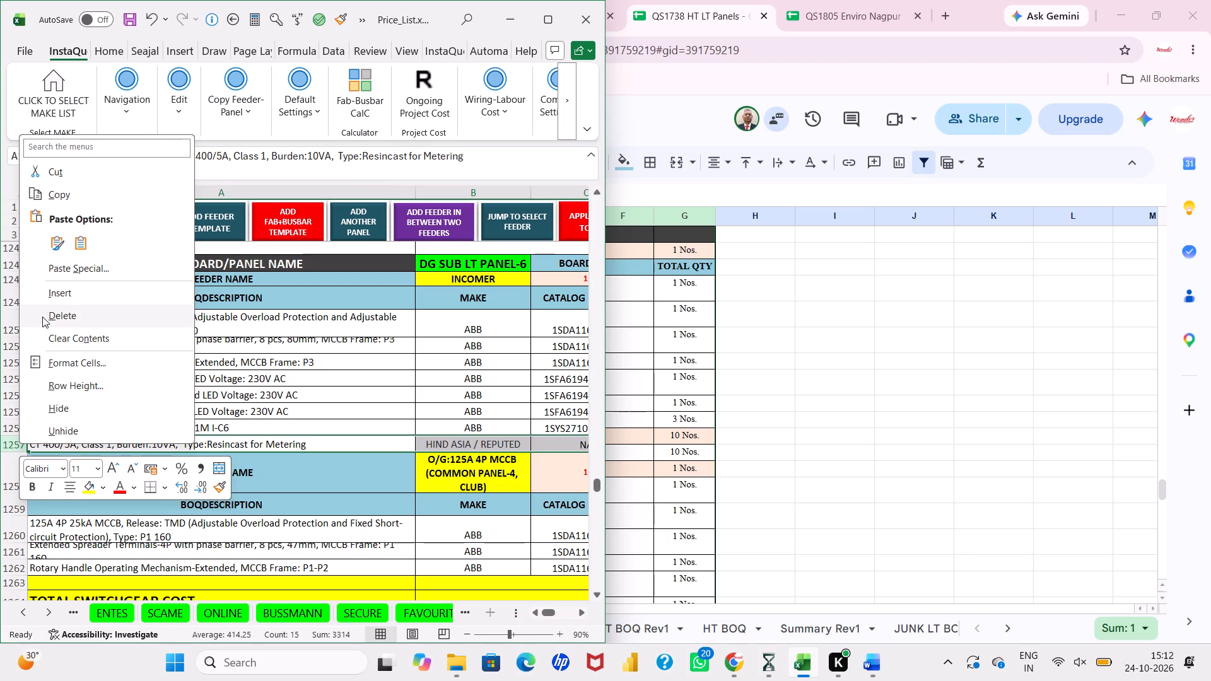
click(42, 317)
Save a backup of the ongoing InstaQuote project.
scroll(113, 371, down, 4)
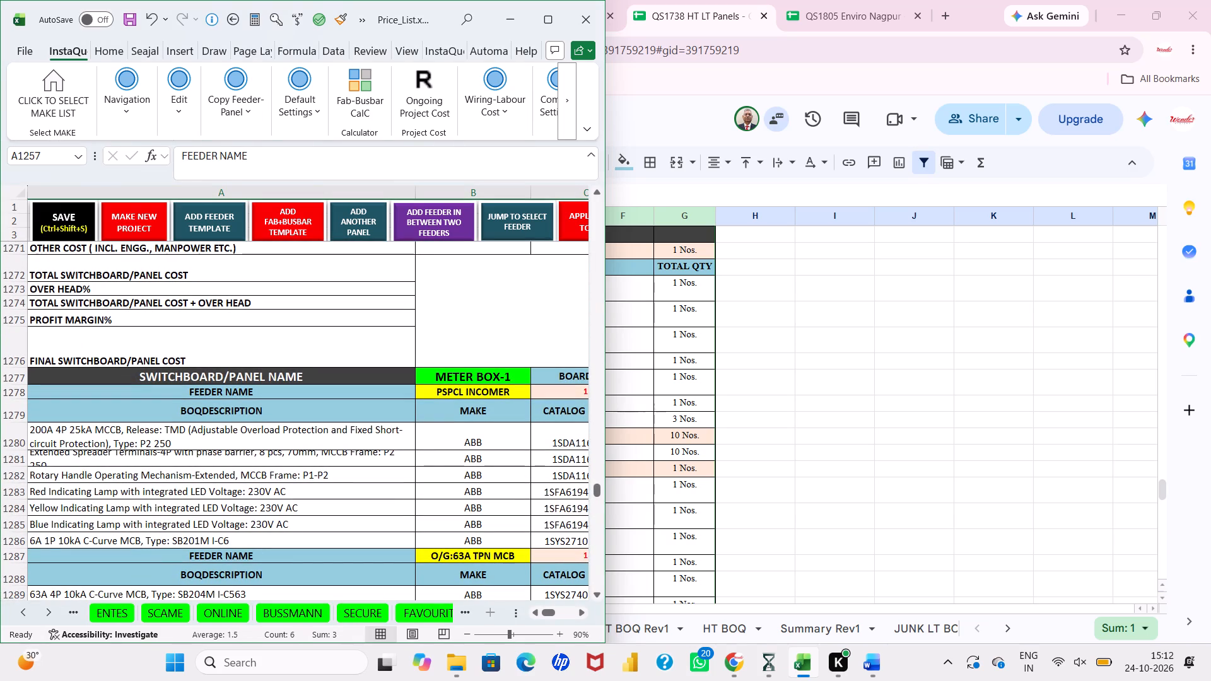
click(78, 229)
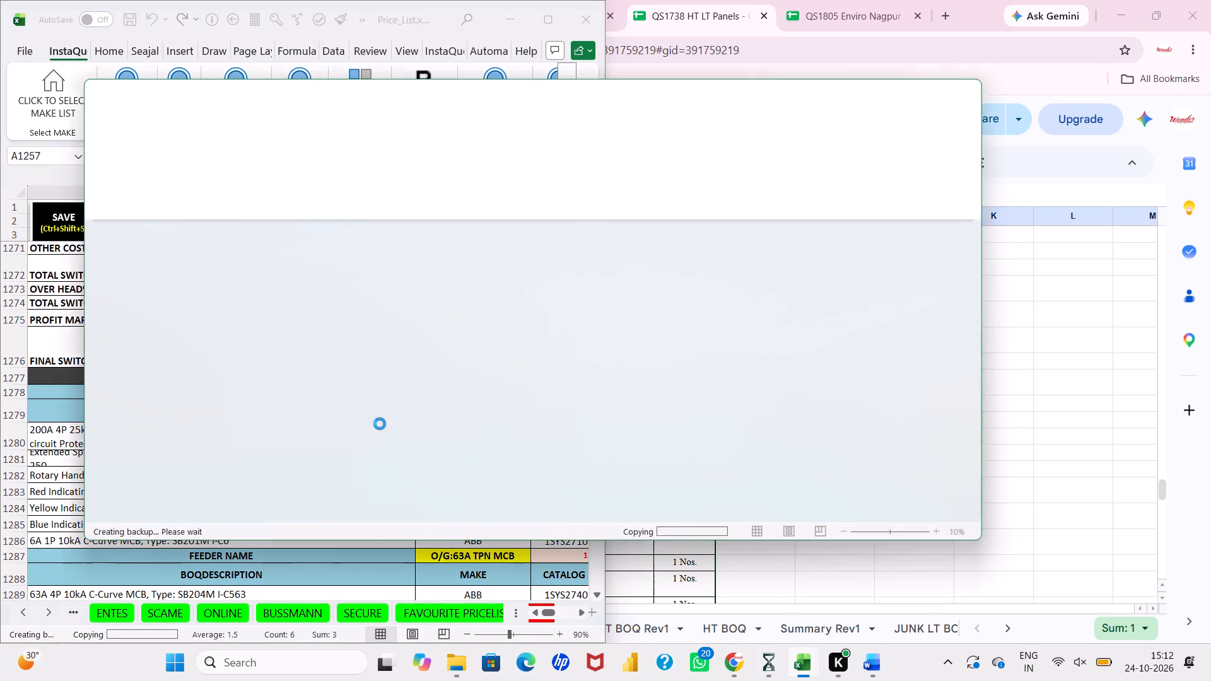
click(714, 419)
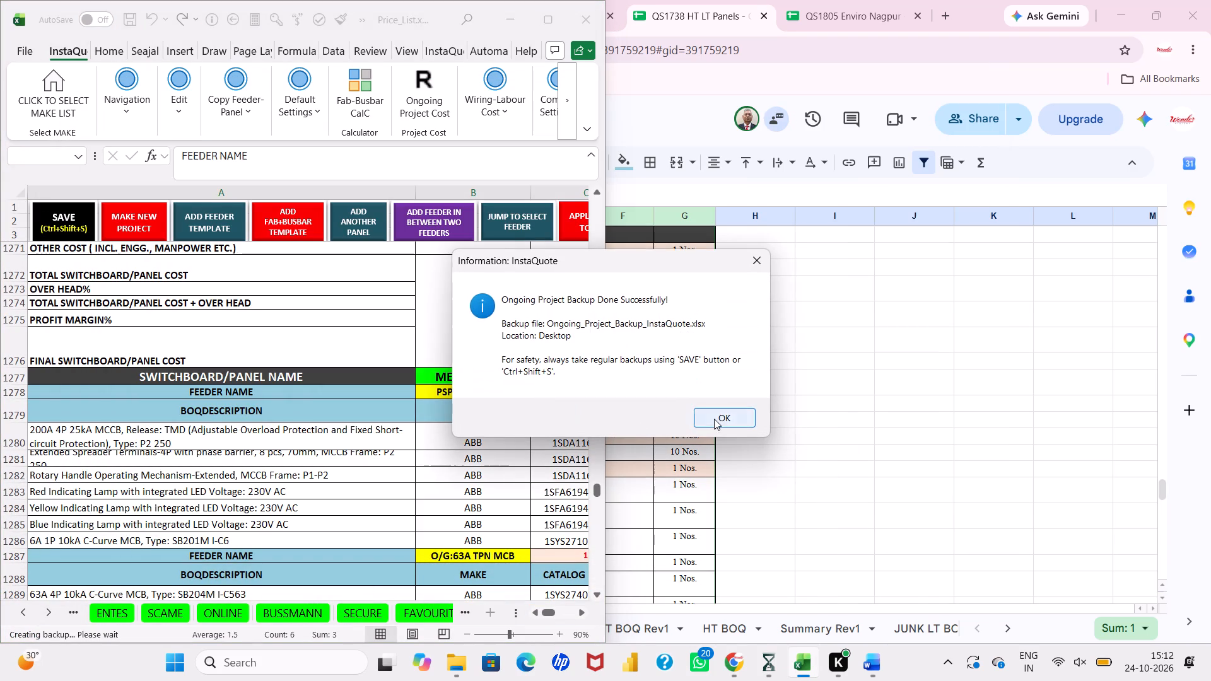
Return the InstaQuote workbook to its first panel and arrange the QS1738 HT LT Panels sheet in Chrome side by side with it.
scroll(514, 404, up, 20)
scroll(514, 404, up, 6)
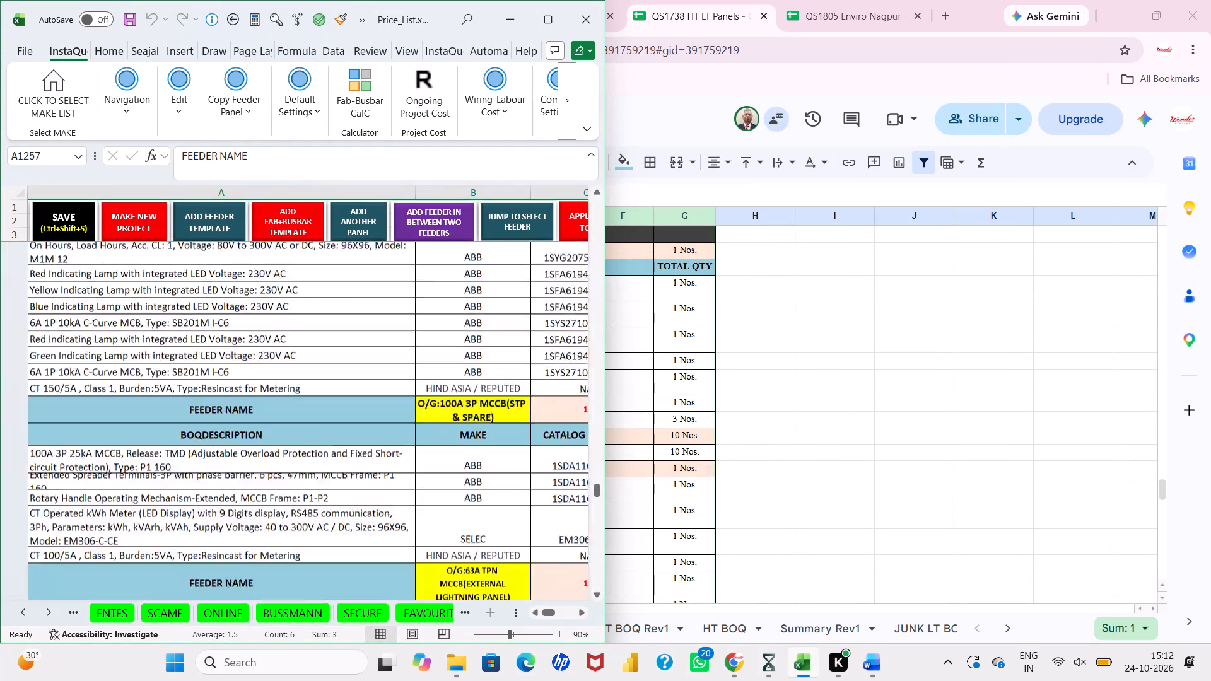
scroll(514, 404, up, 20)
scroll(514, 404, up, 10)
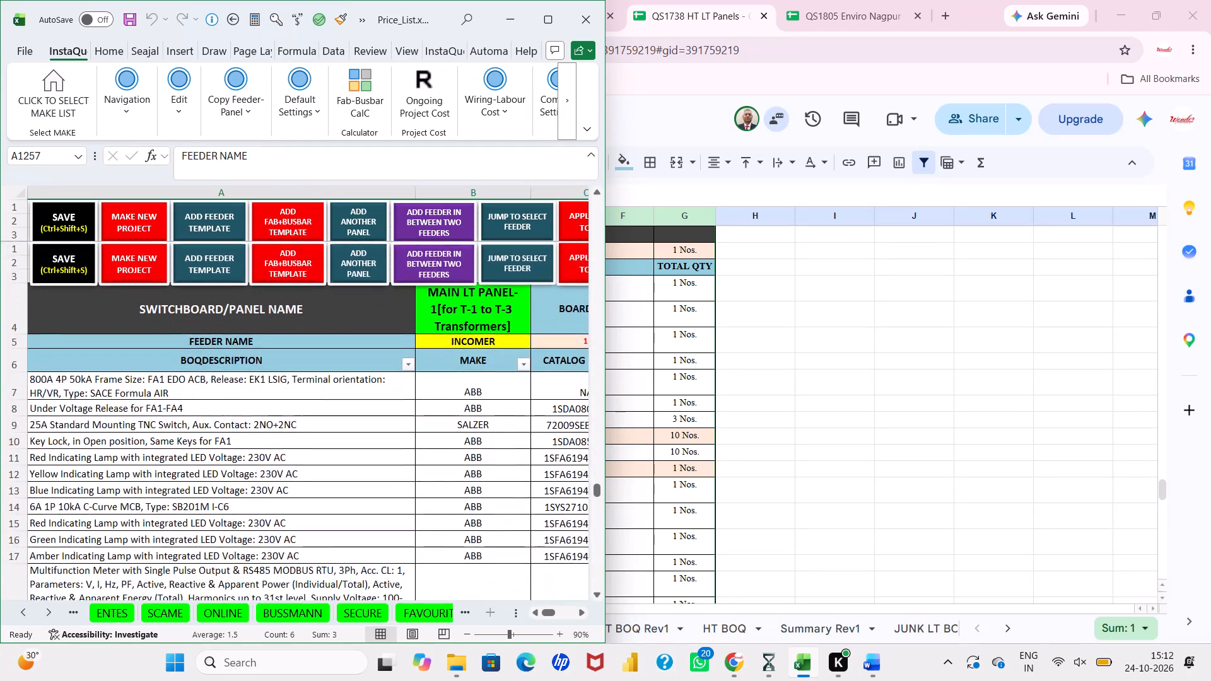
scroll(790, 437, right, 8)
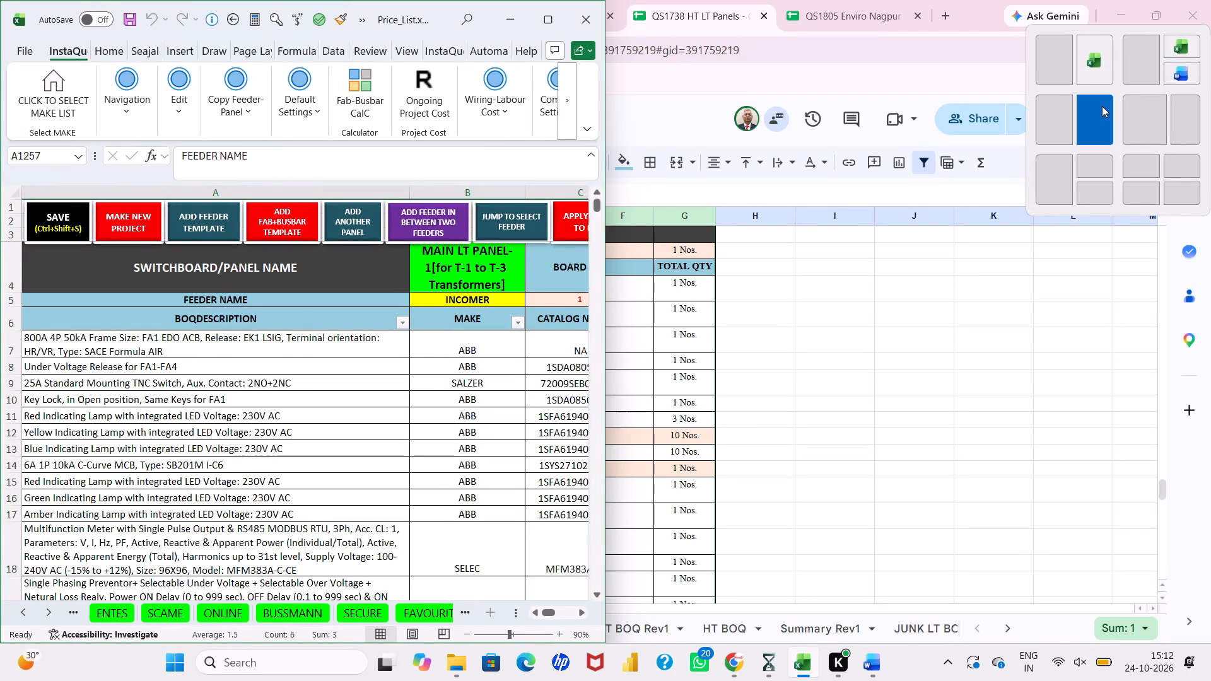
click(1102, 106)
scroll(1017, 294, left, 1)
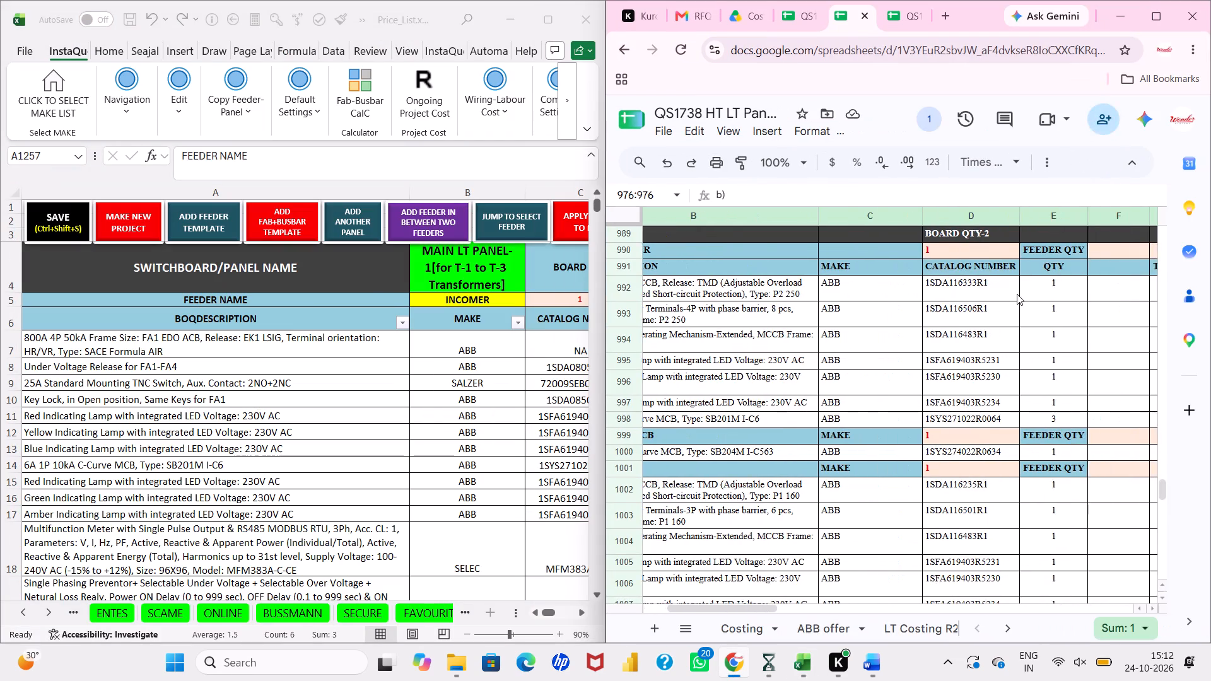
scroll(1017, 294, left, 2)
scroll(1017, 294, right, 5)
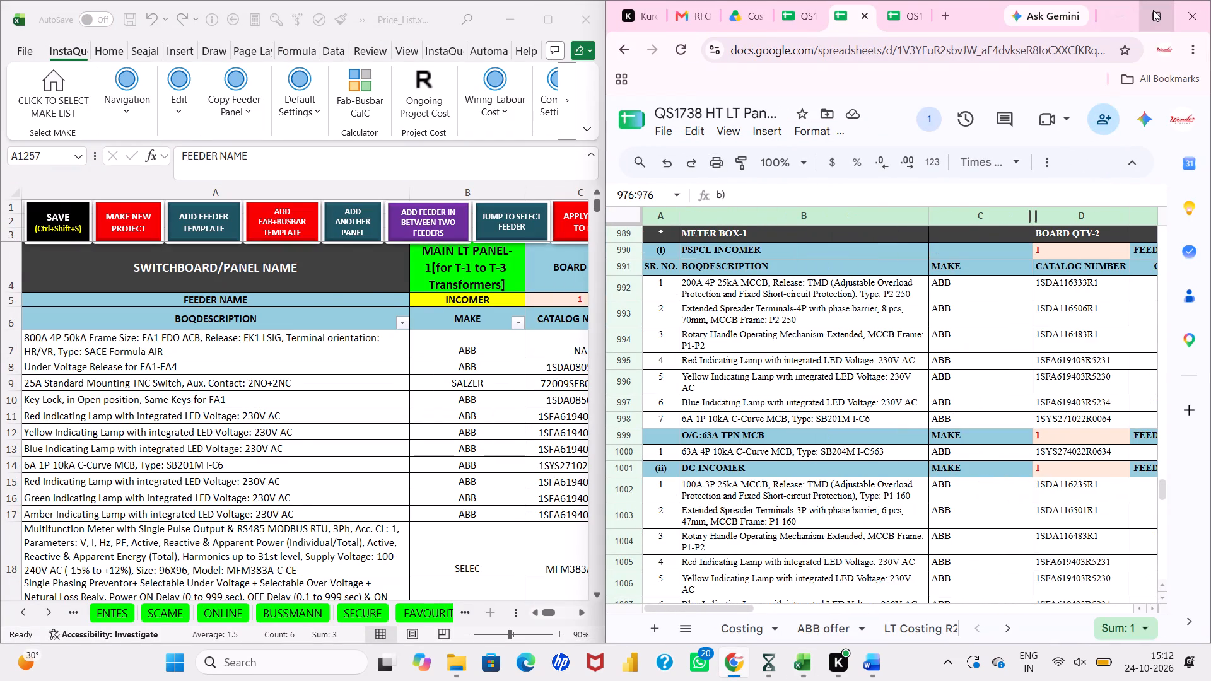
Enlarge the QS1738 sheet and review the meter box and DG sub panel sections in LT BOQ R2.
click(1153, 10)
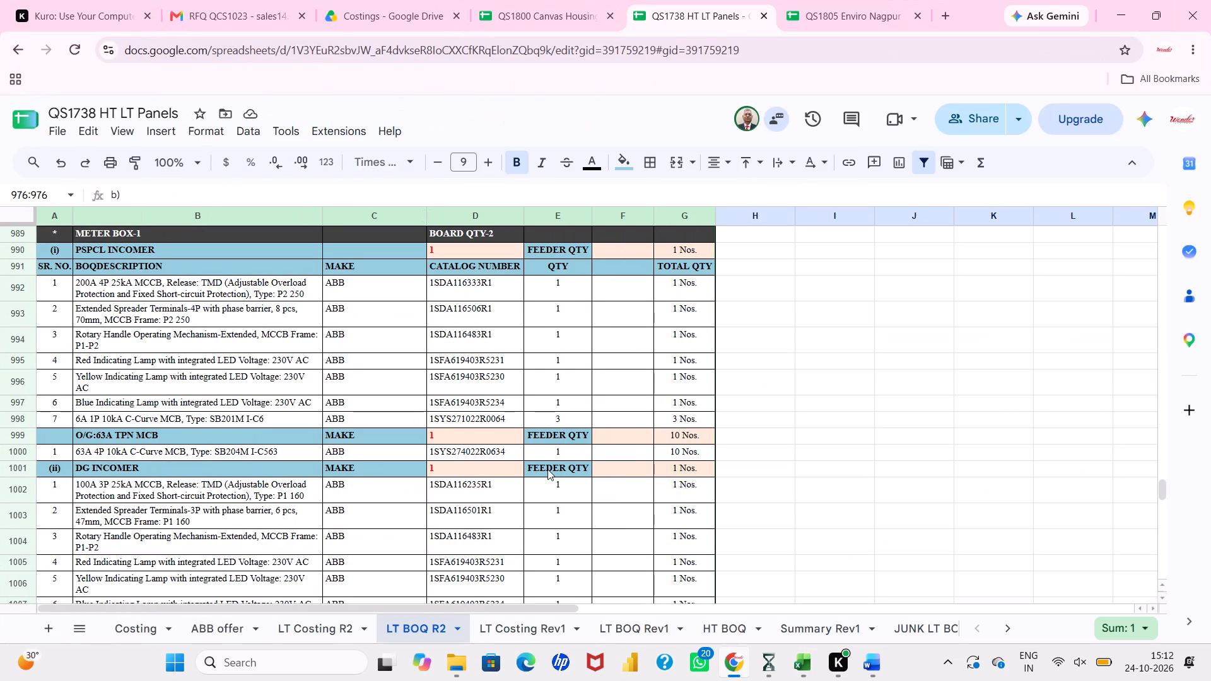
scroll(547, 469, up, 1)
scroll(547, 469, down, 3)
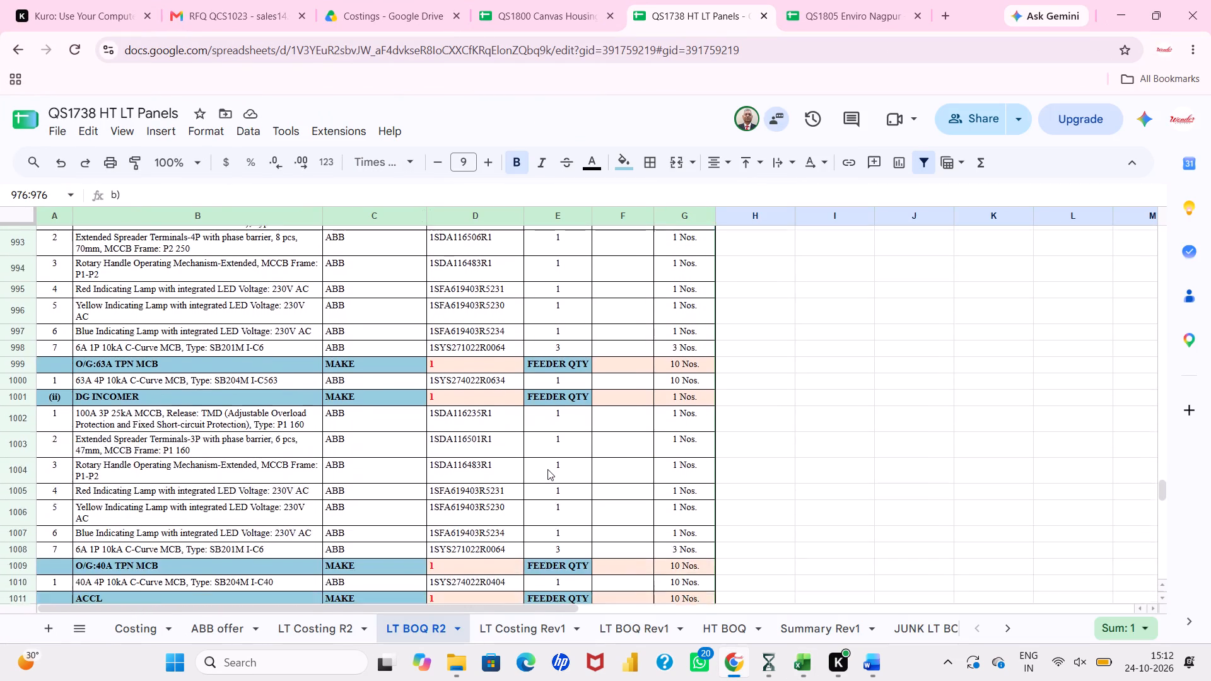
scroll(547, 469, down, 2)
scroll(547, 469, up, 1)
scroll(547, 469, down, 4)
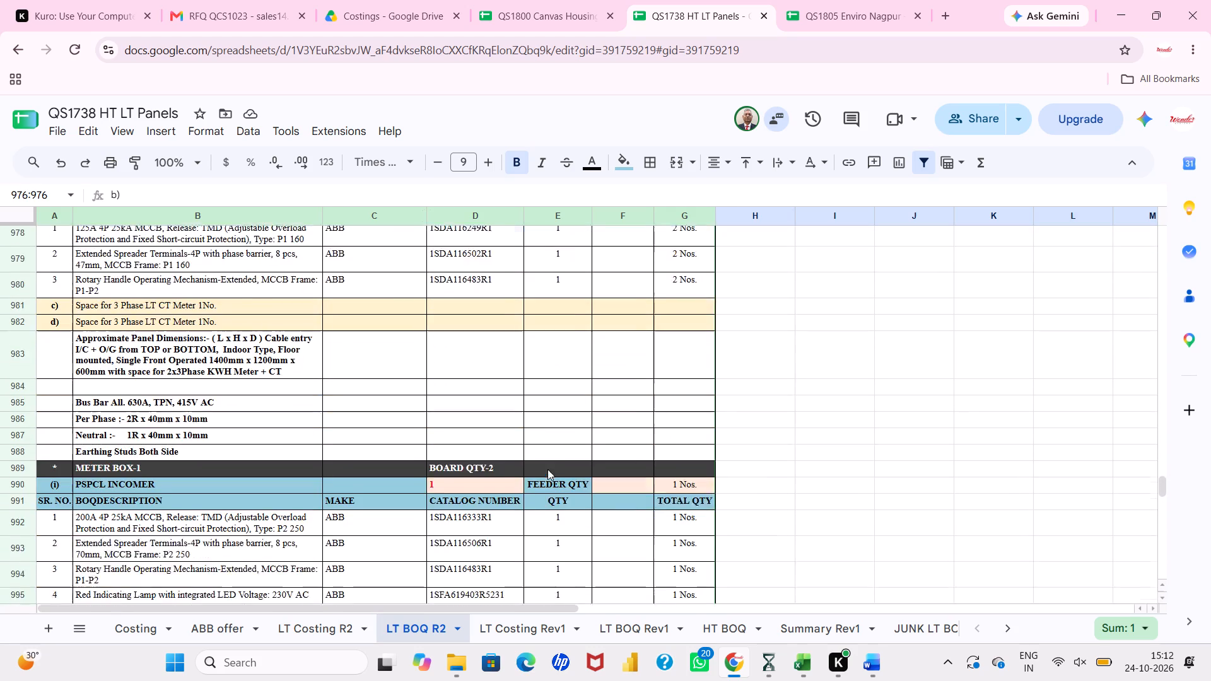
scroll(547, 469, down, 1)
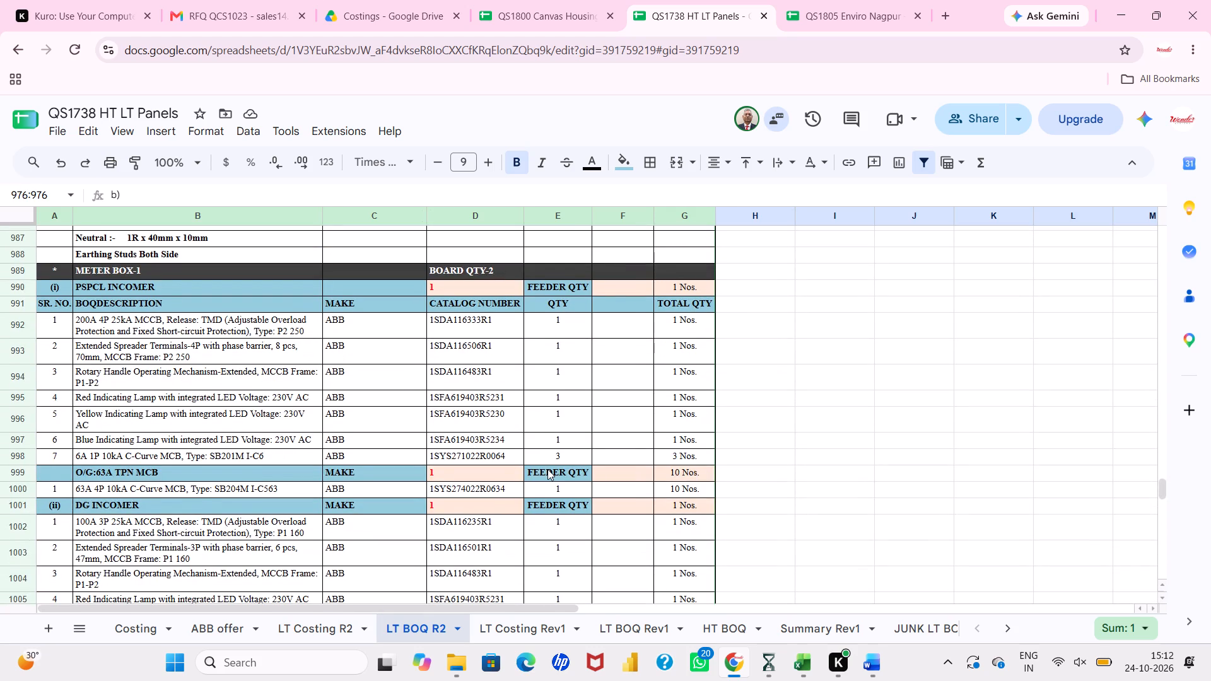
scroll(547, 469, down, 1)
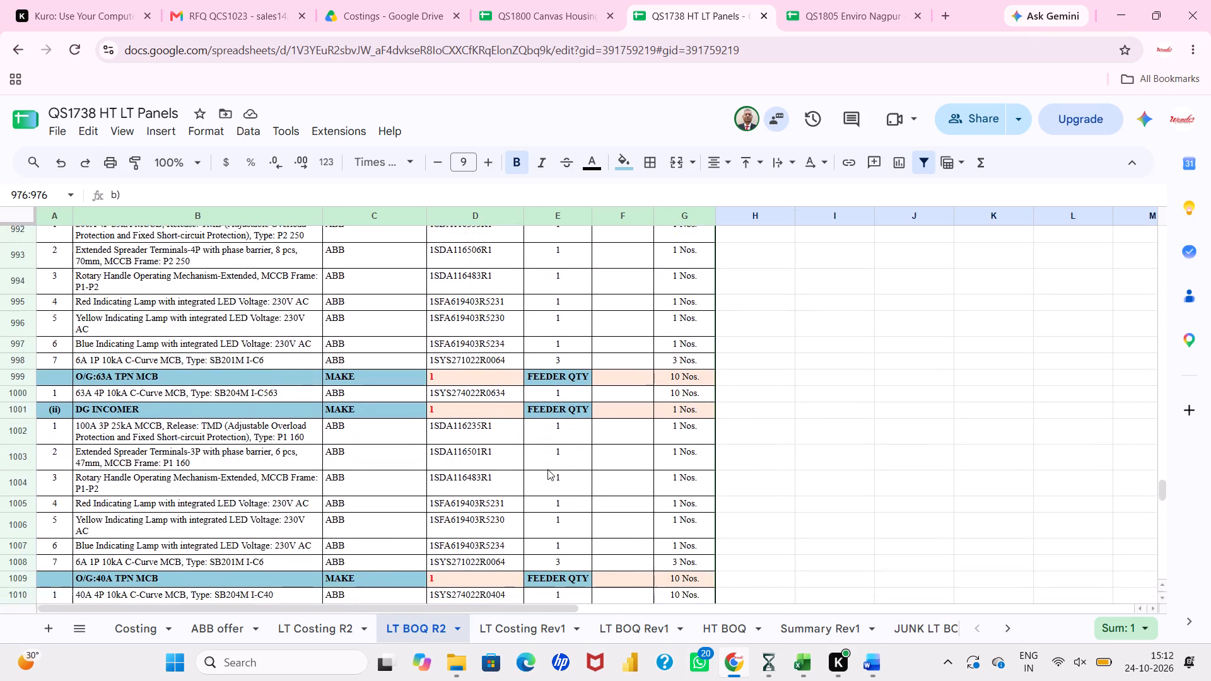
scroll(547, 469, up, 5)
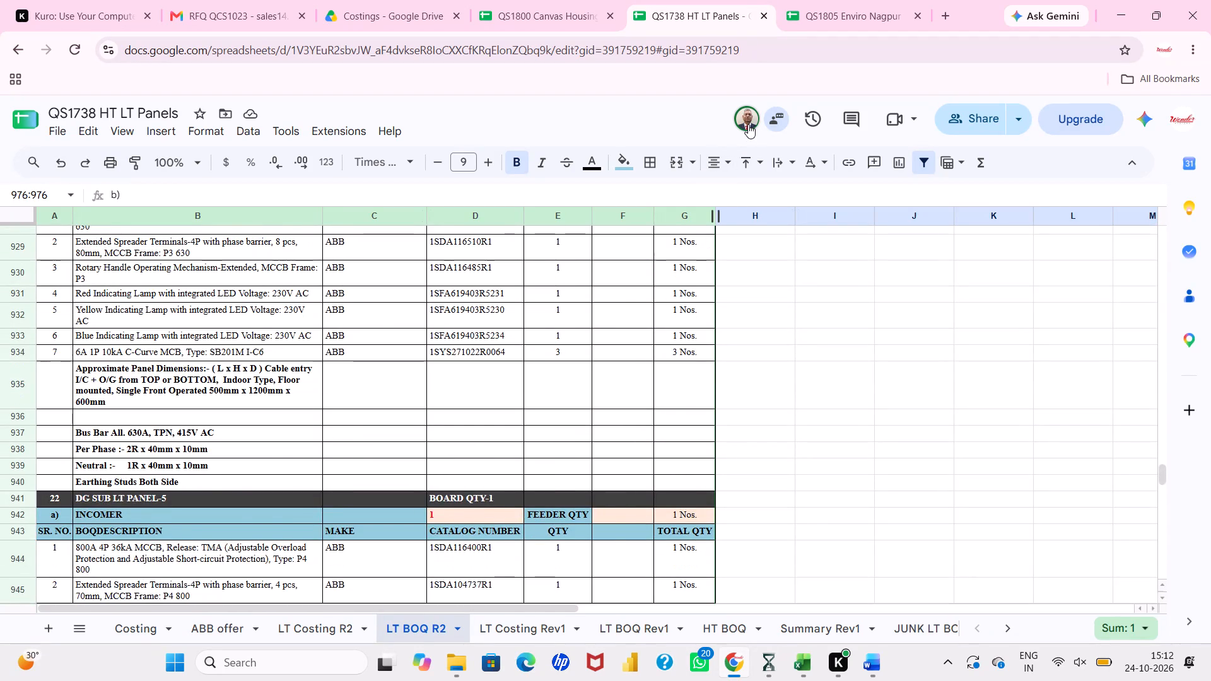
In LT BOQ R2, set the PLC item description to "PLC 3.3 Controller DG Synchronisation Panel to used old DG also in DG Panel" and copy it.
click(748, 124)
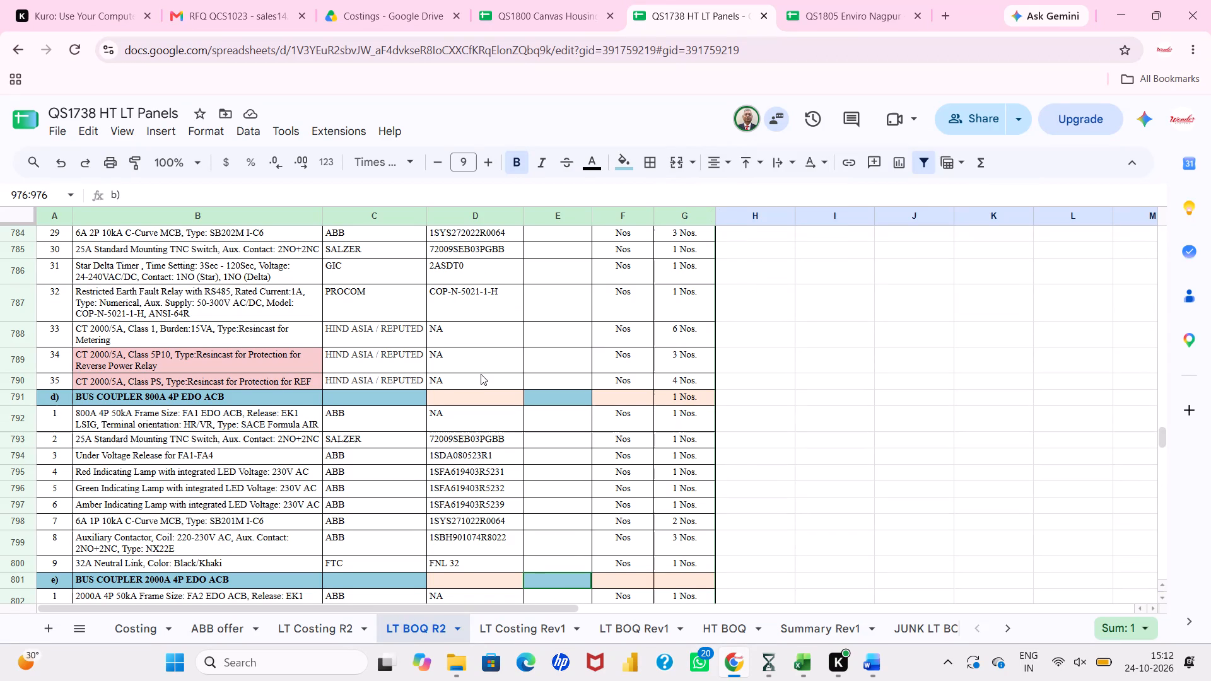
scroll(481, 374, down, 1)
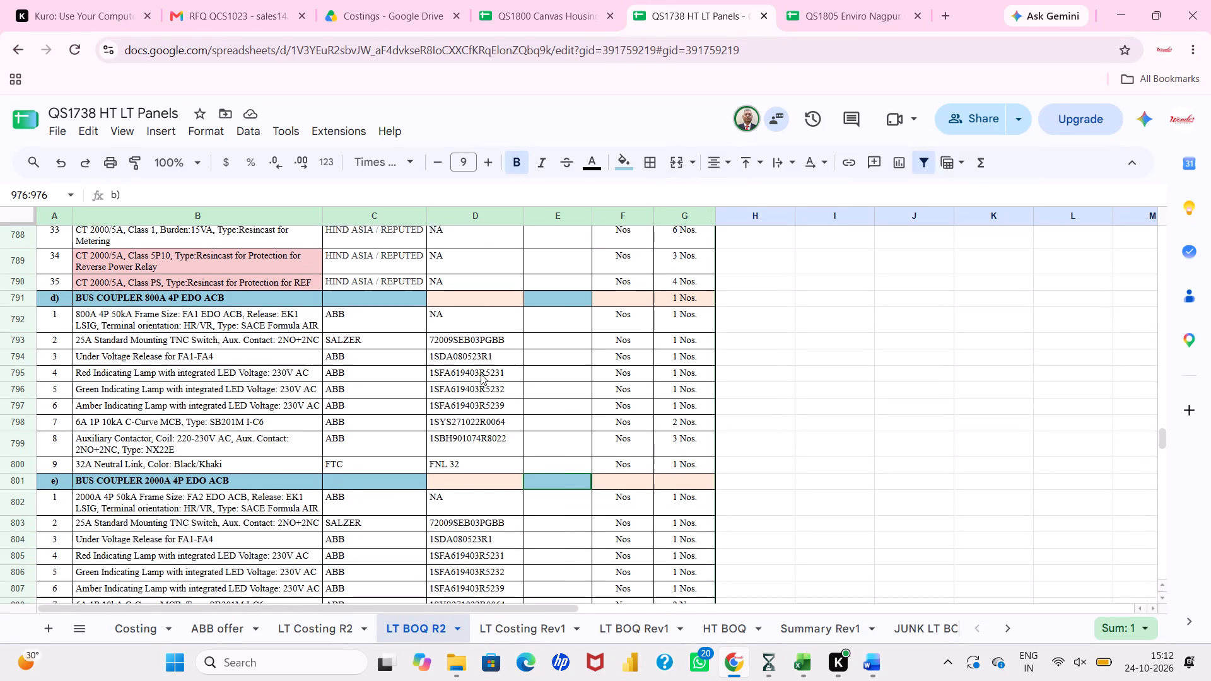
scroll(481, 374, down, 1)
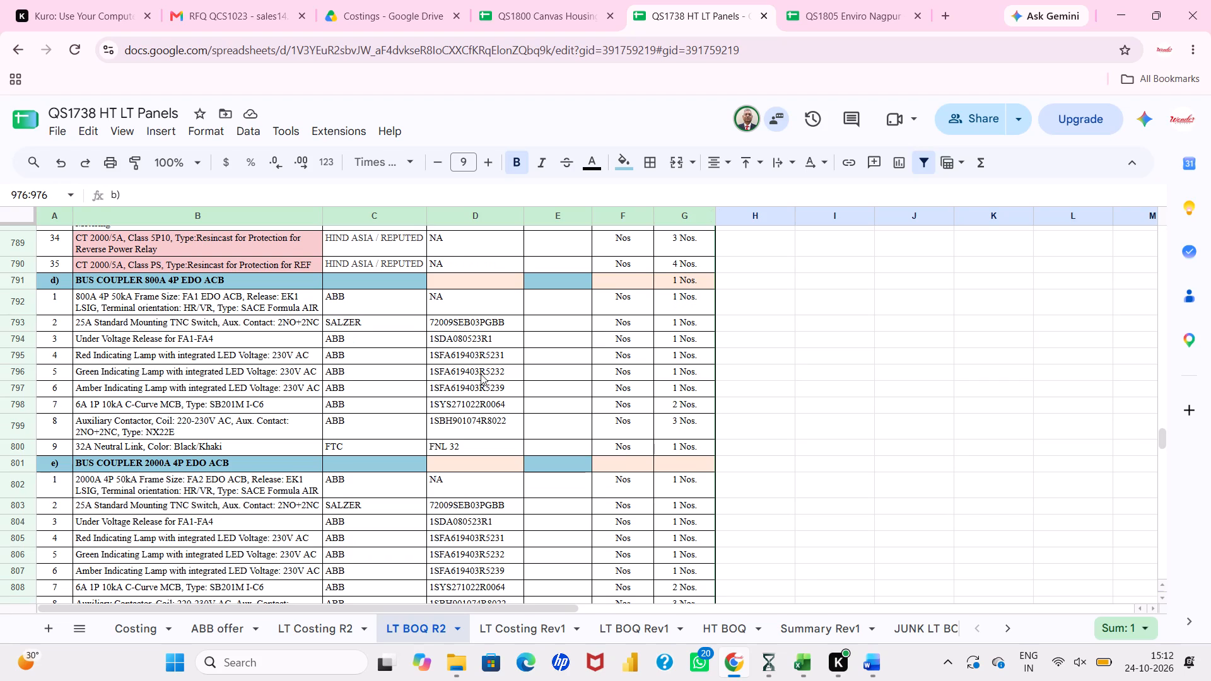
scroll(481, 374, down, 2)
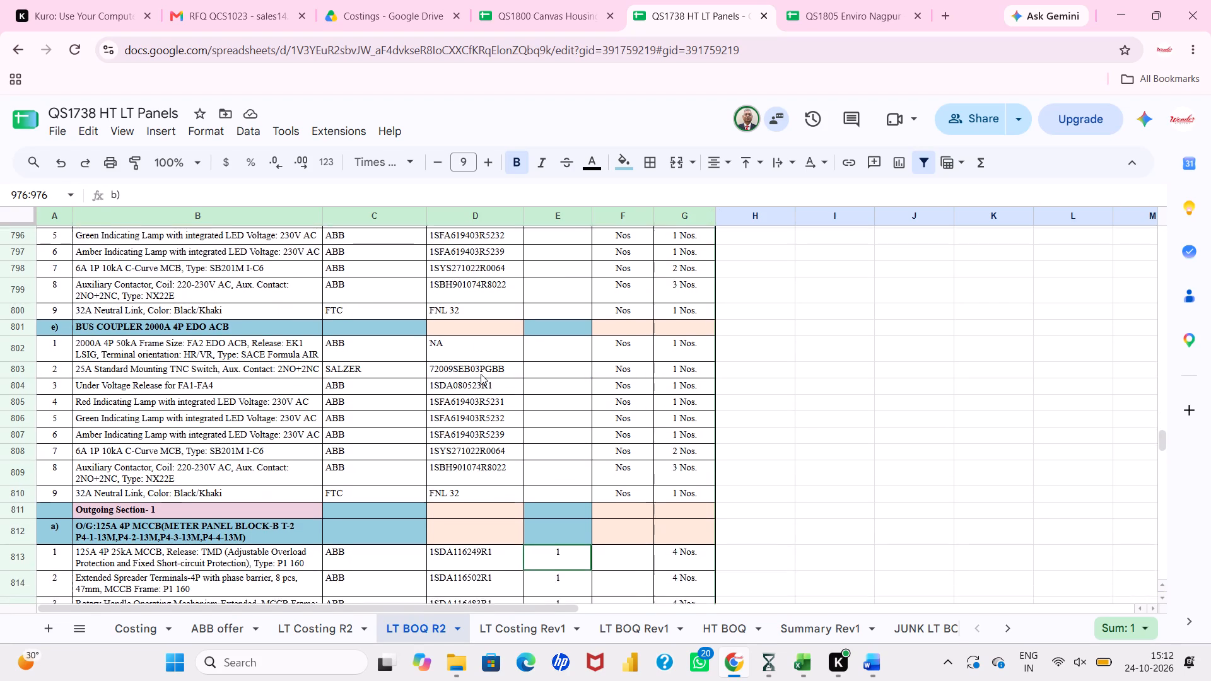
scroll(481, 374, down, 4)
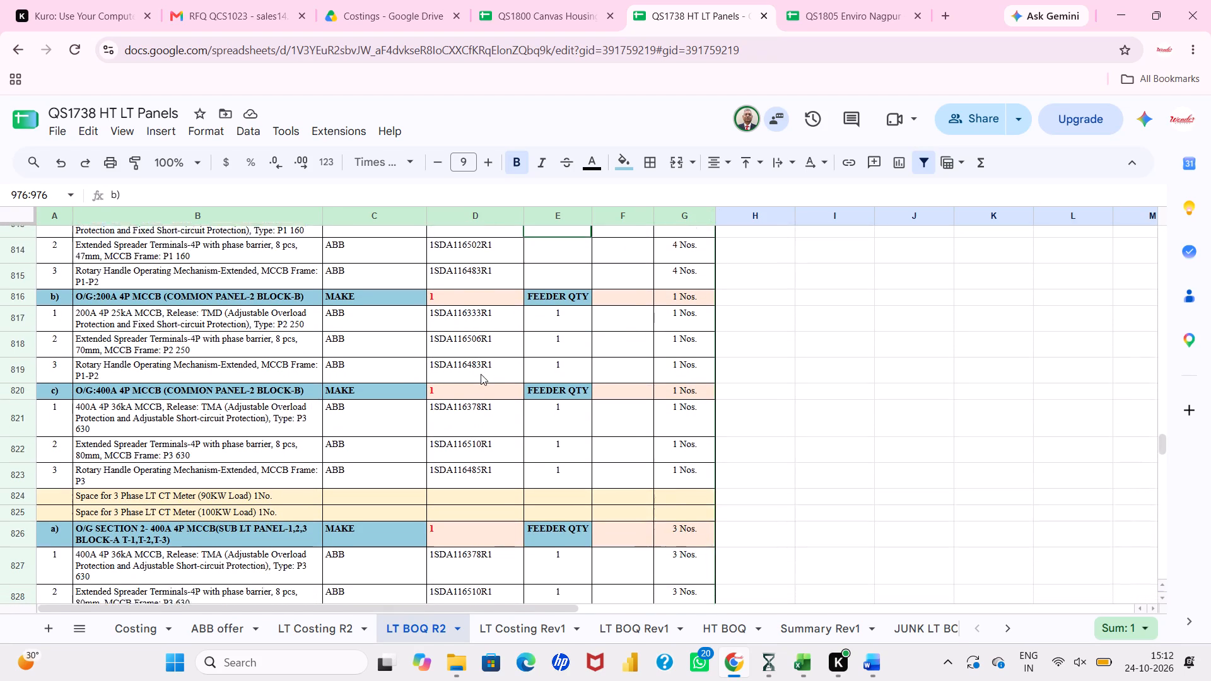
scroll(481, 374, down, 5)
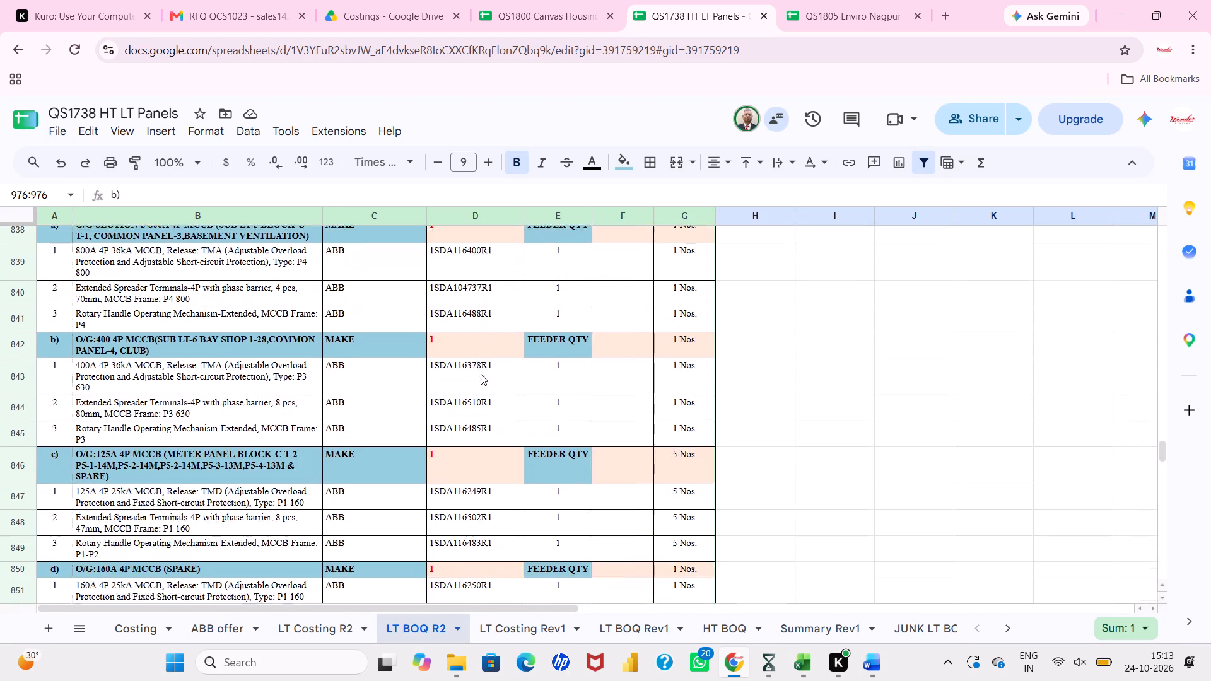
scroll(481, 374, down, 4)
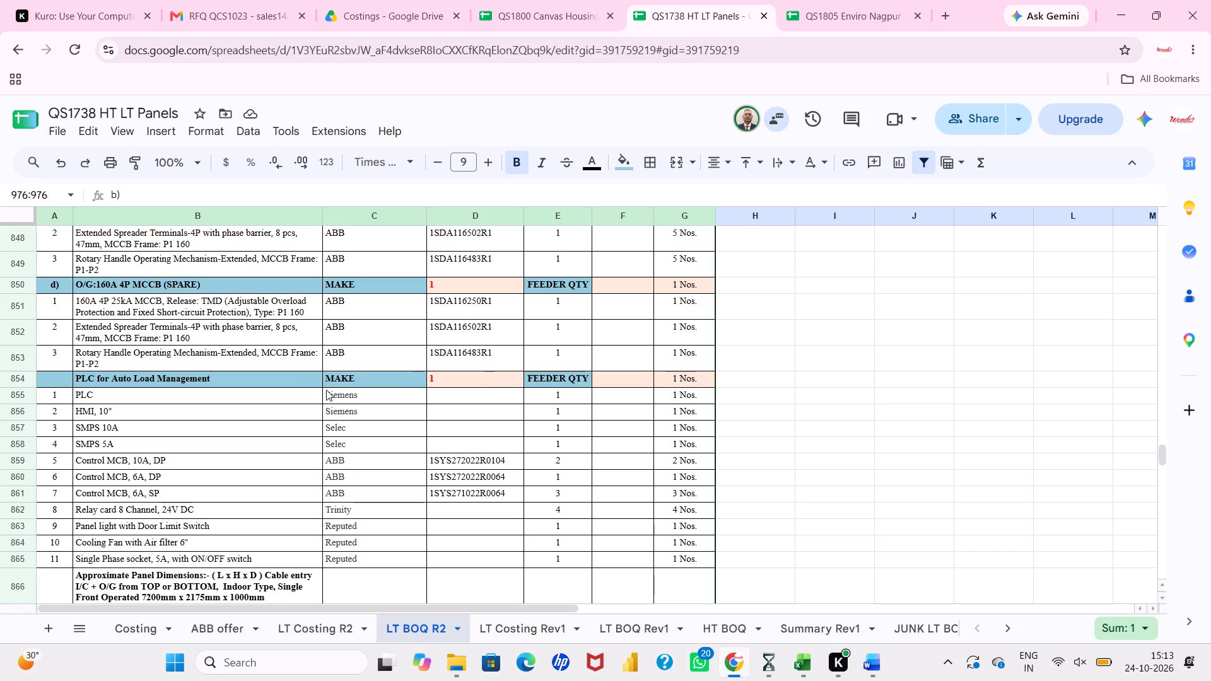
click(312, 397)
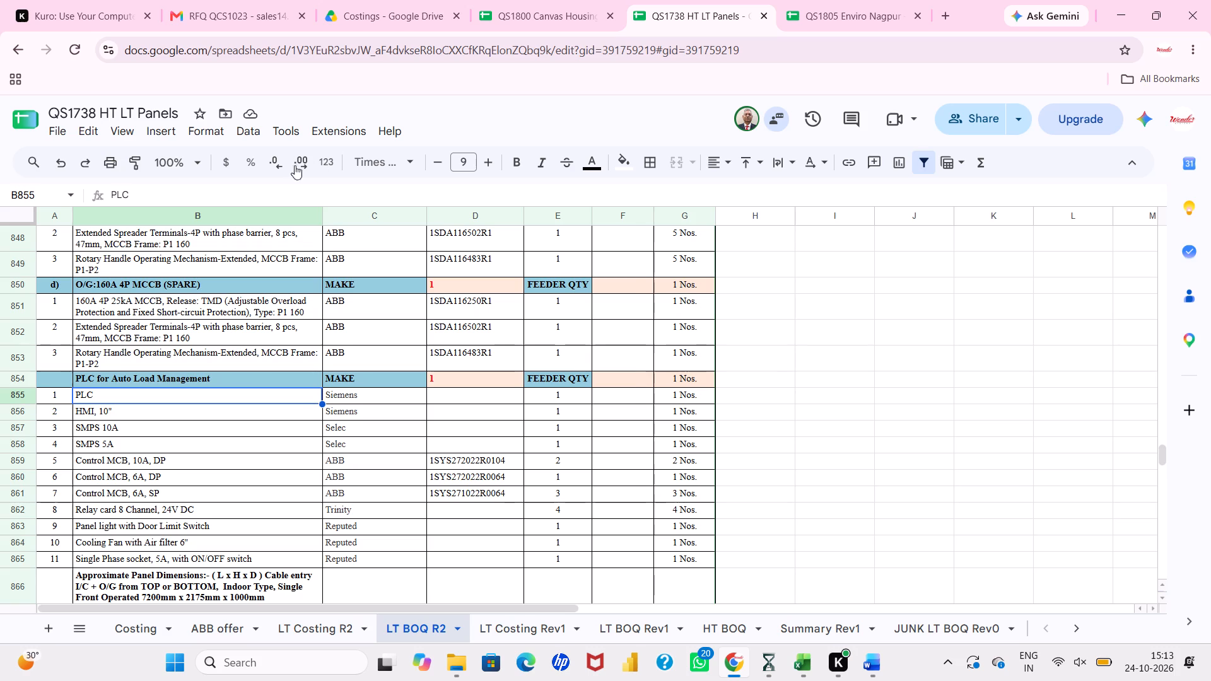
click(285, 186)
key(space)
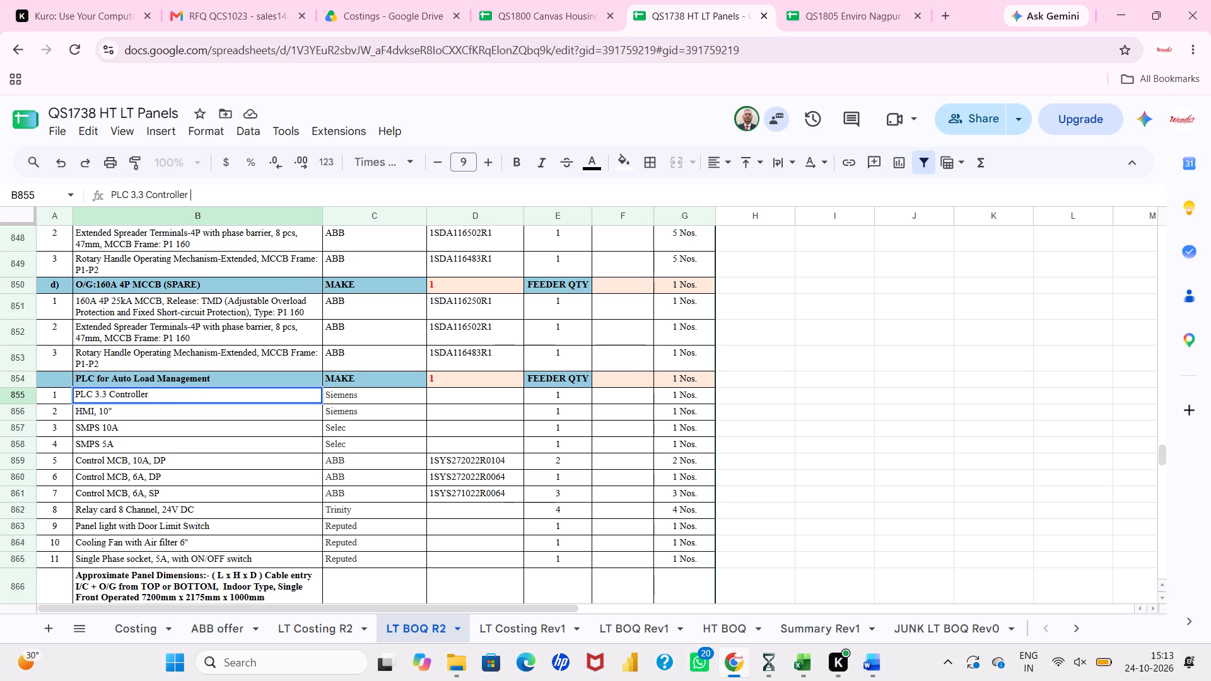
key(BackSpace)
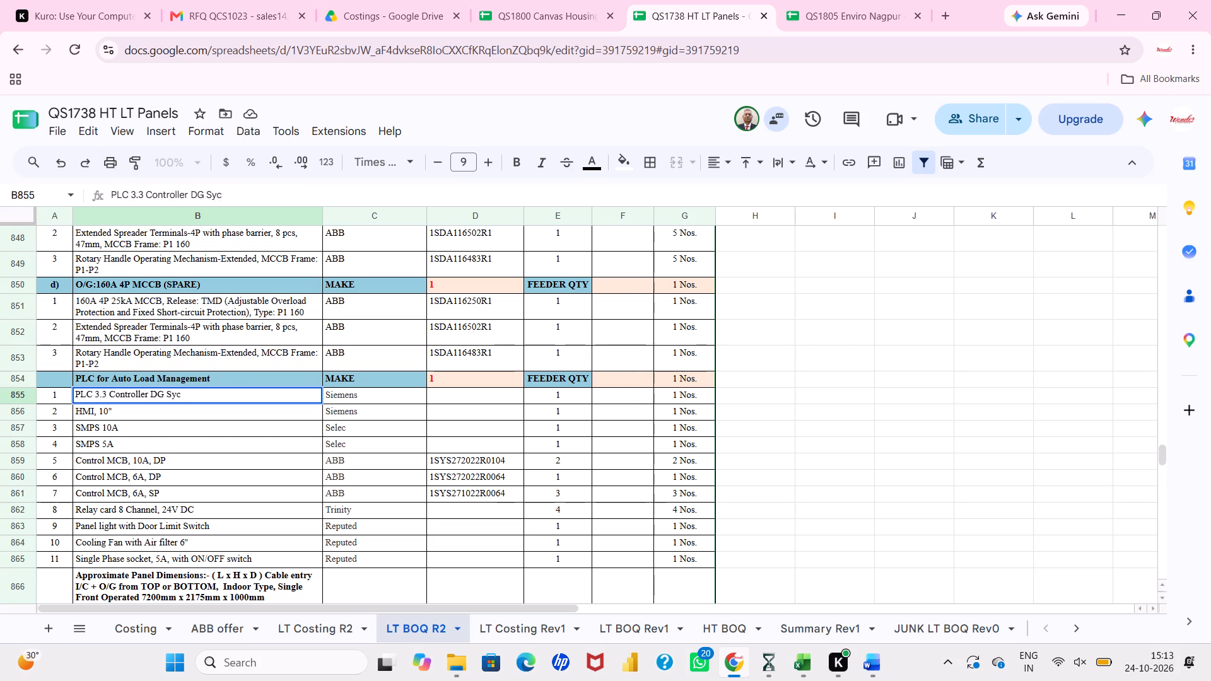
text(nchronisation)
key(space)
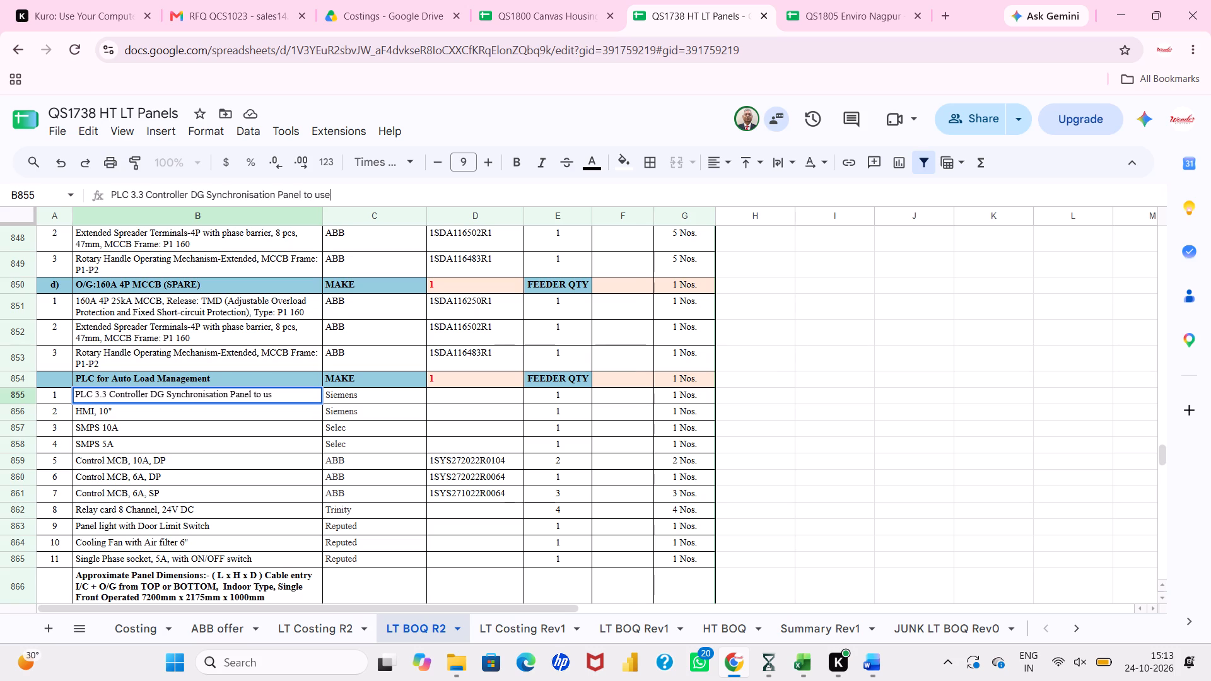
text(DG)
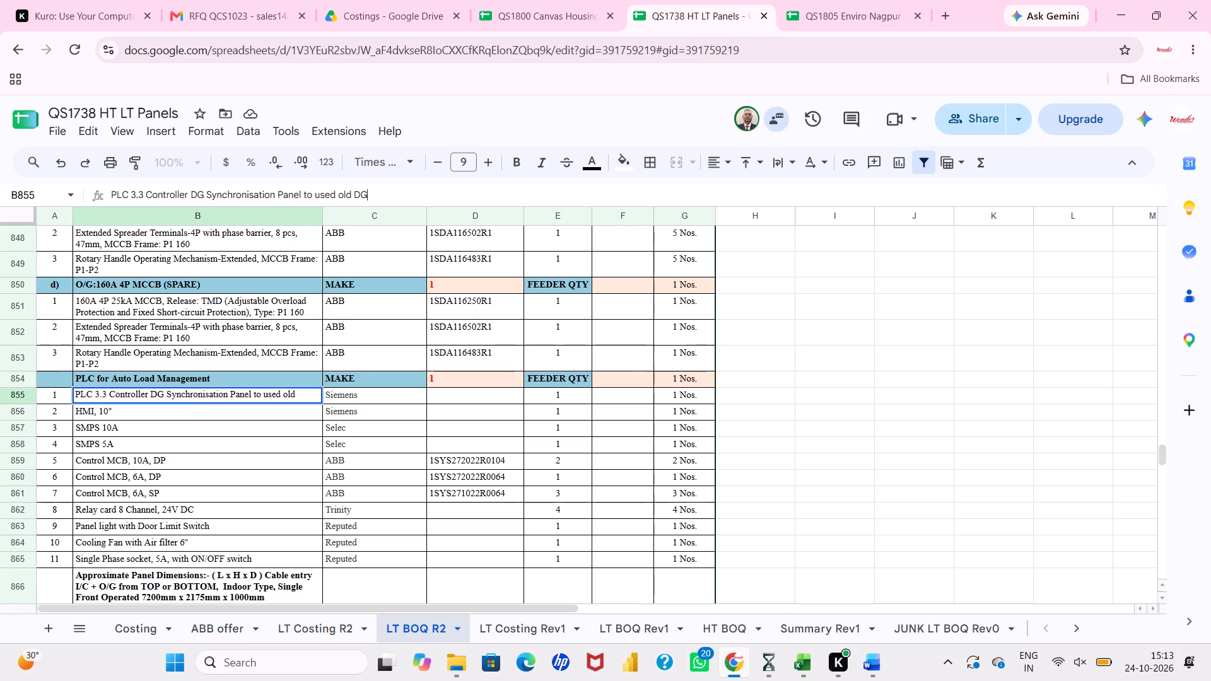
key(space)
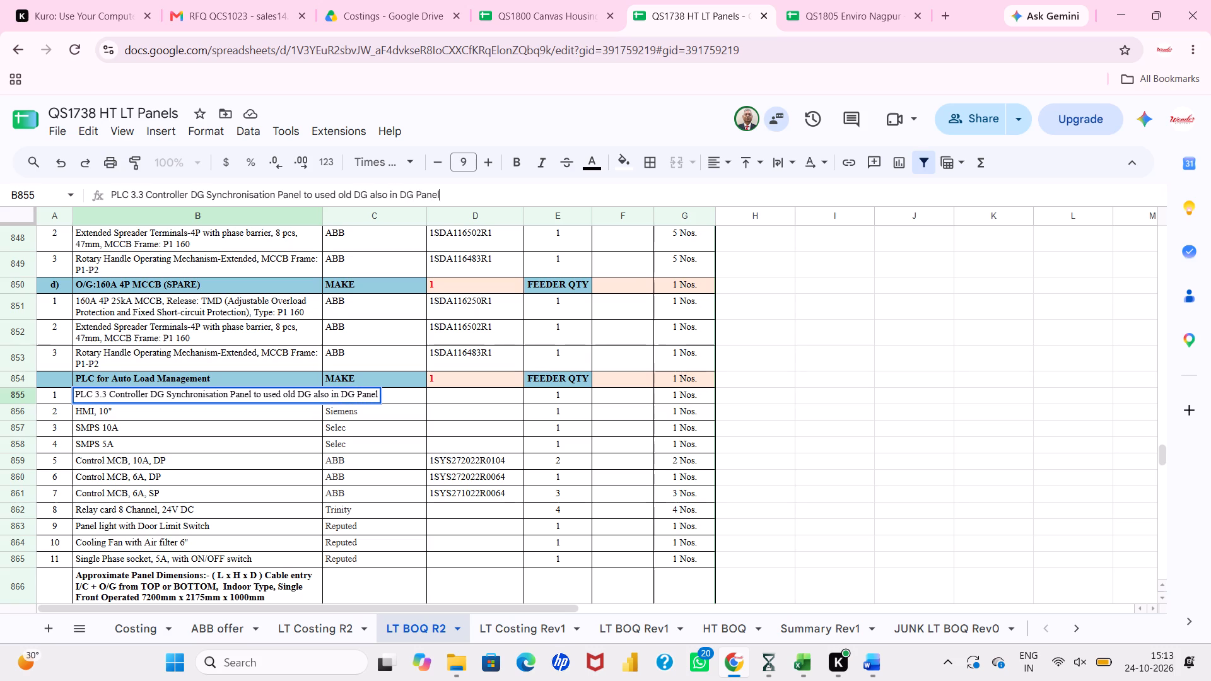
key(ctrl+a)
key(ctrl+c)
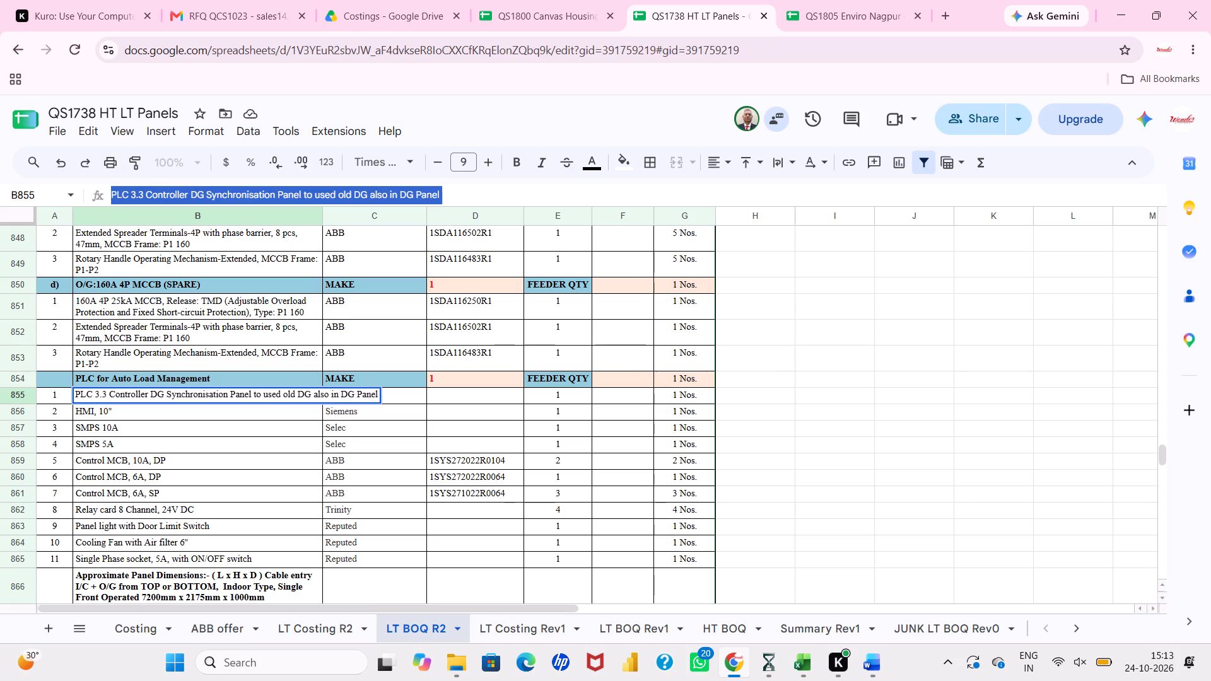
key(Return)
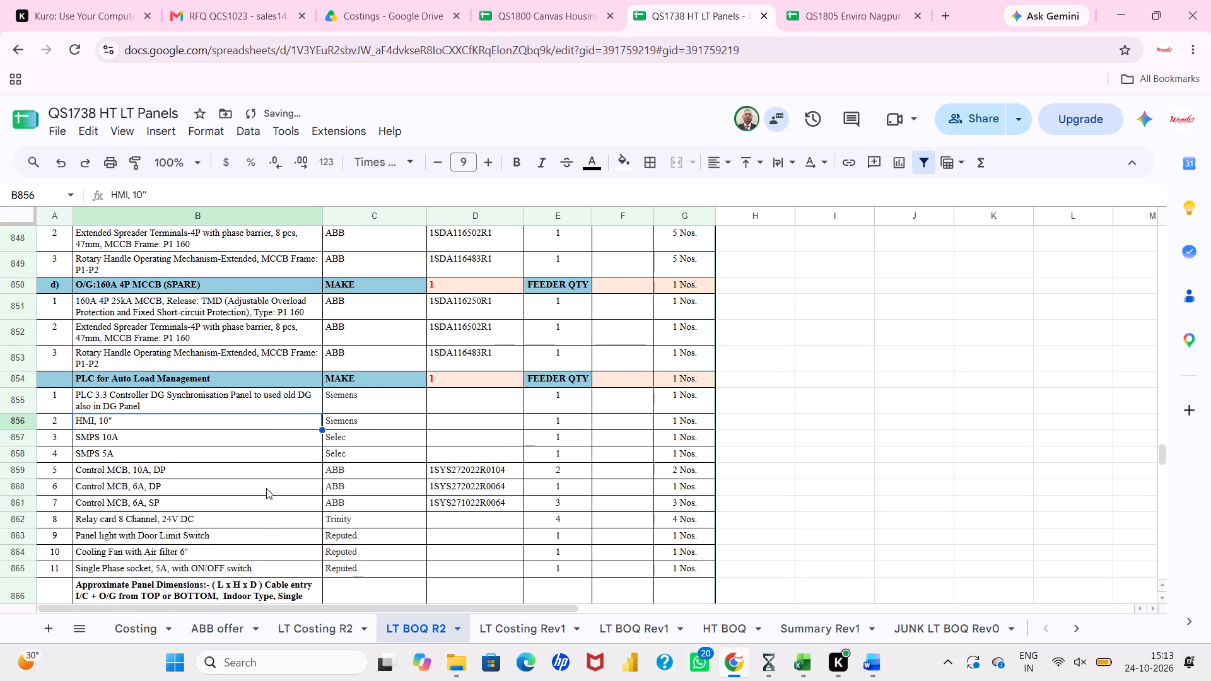
In LT Costing R2, replace the PLC item description under the PLC for Auto Load Management feeder with the copied text.
click(293, 627)
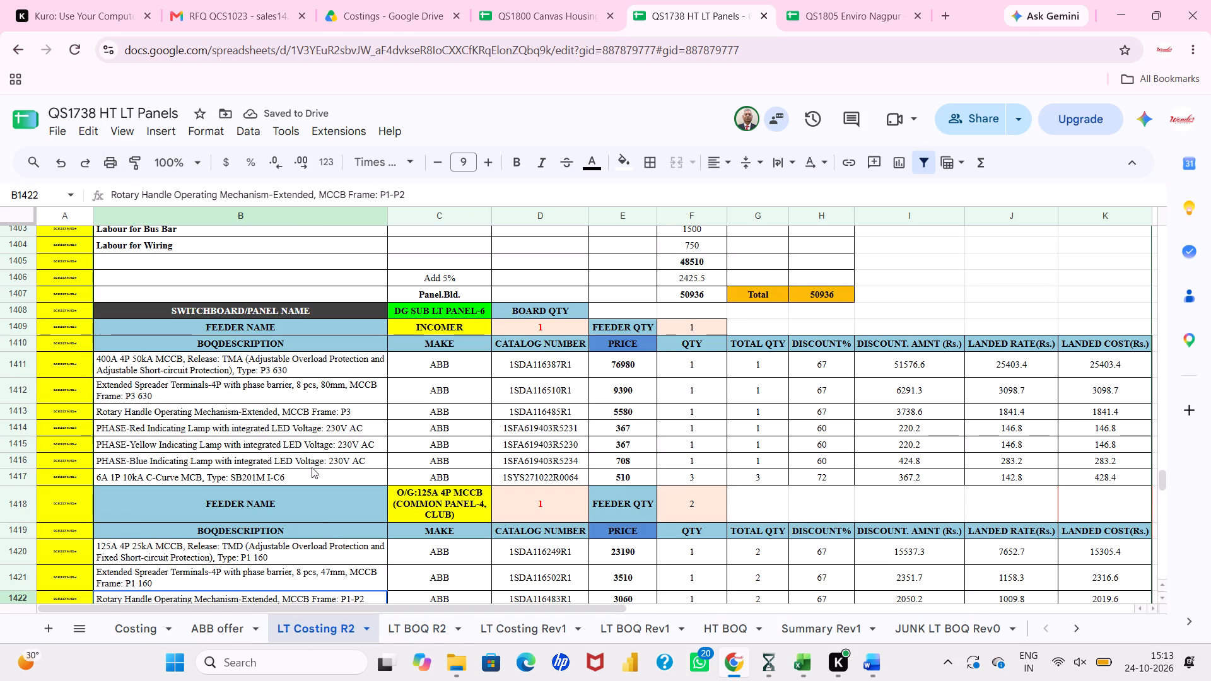
scroll(315, 448, down, 4)
scroll(315, 448, up, 9)
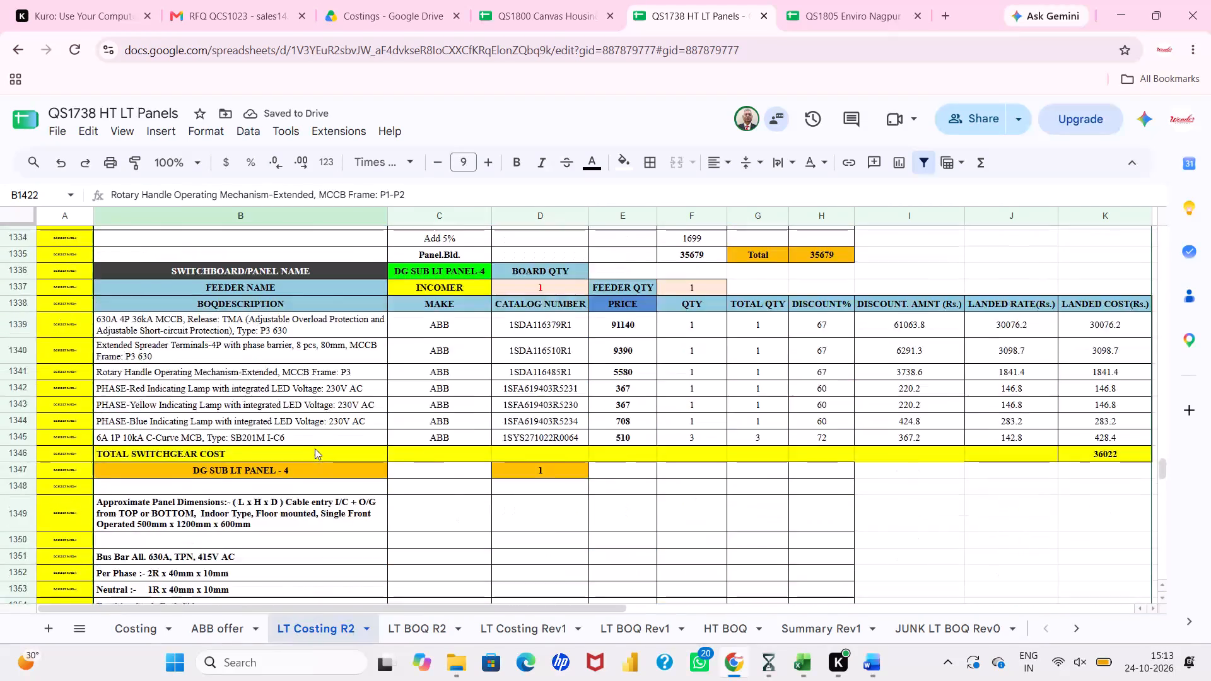
scroll(315, 448, up, 11)
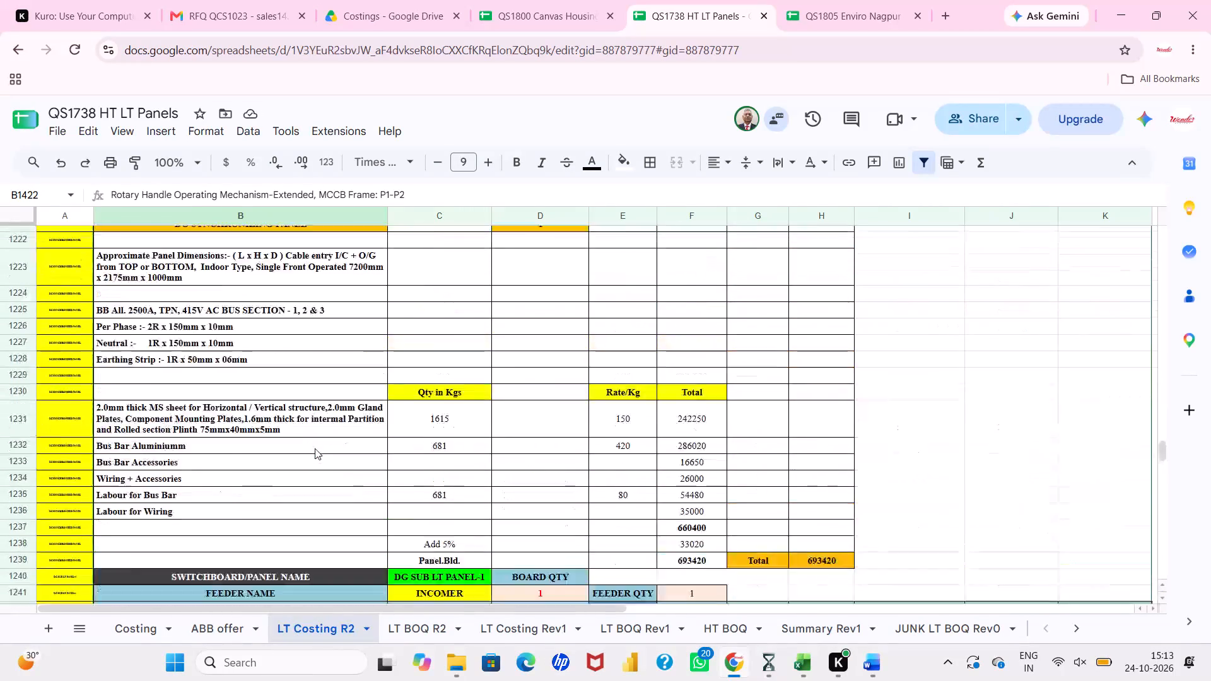
scroll(315, 448, up, 3)
scroll(315, 448, down, 4)
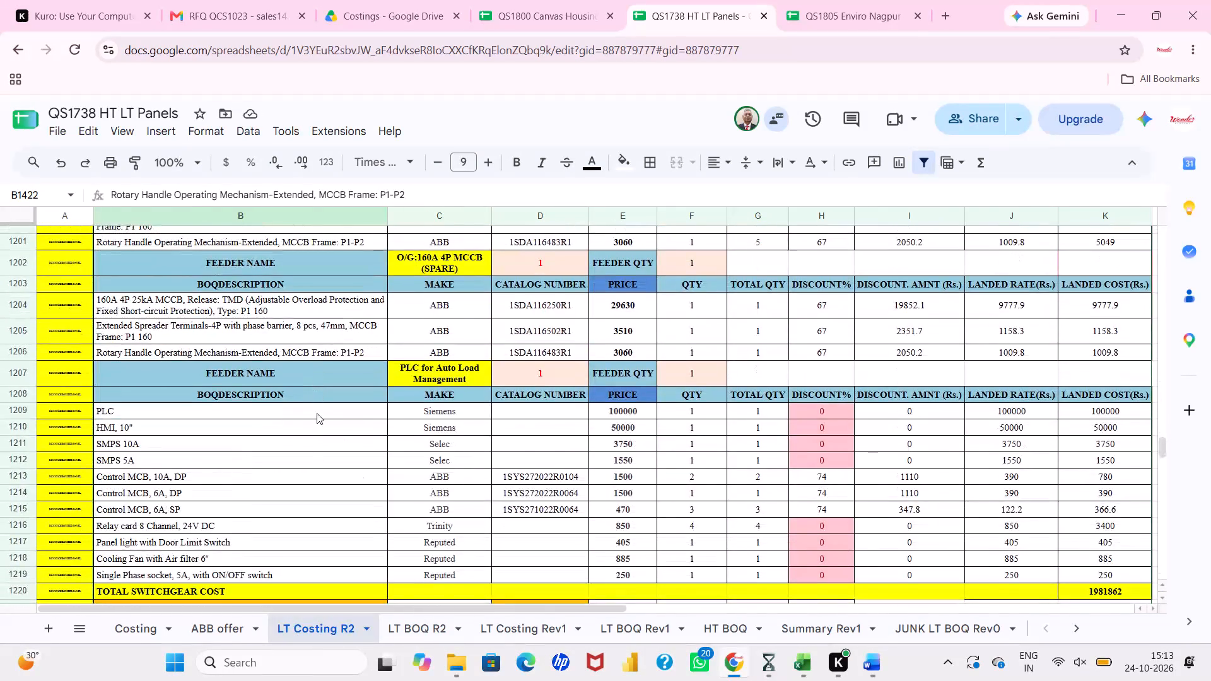
click(318, 410)
key(ctrl+v)
click(327, 433)
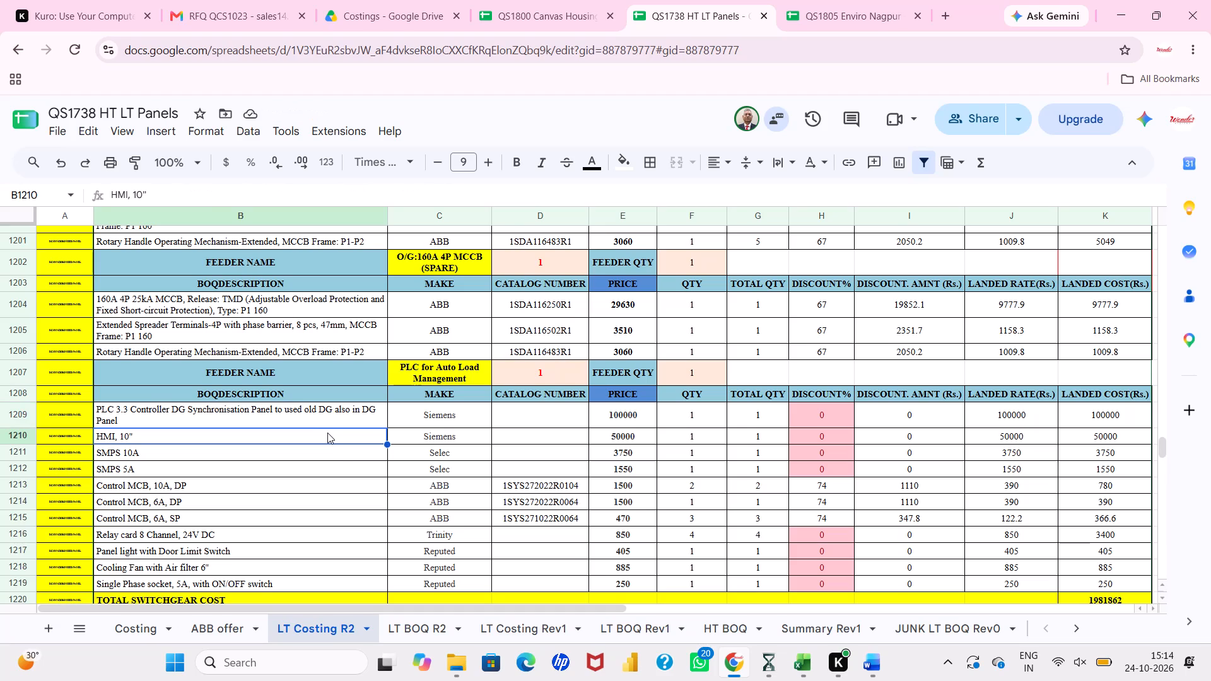
click(337, 458)
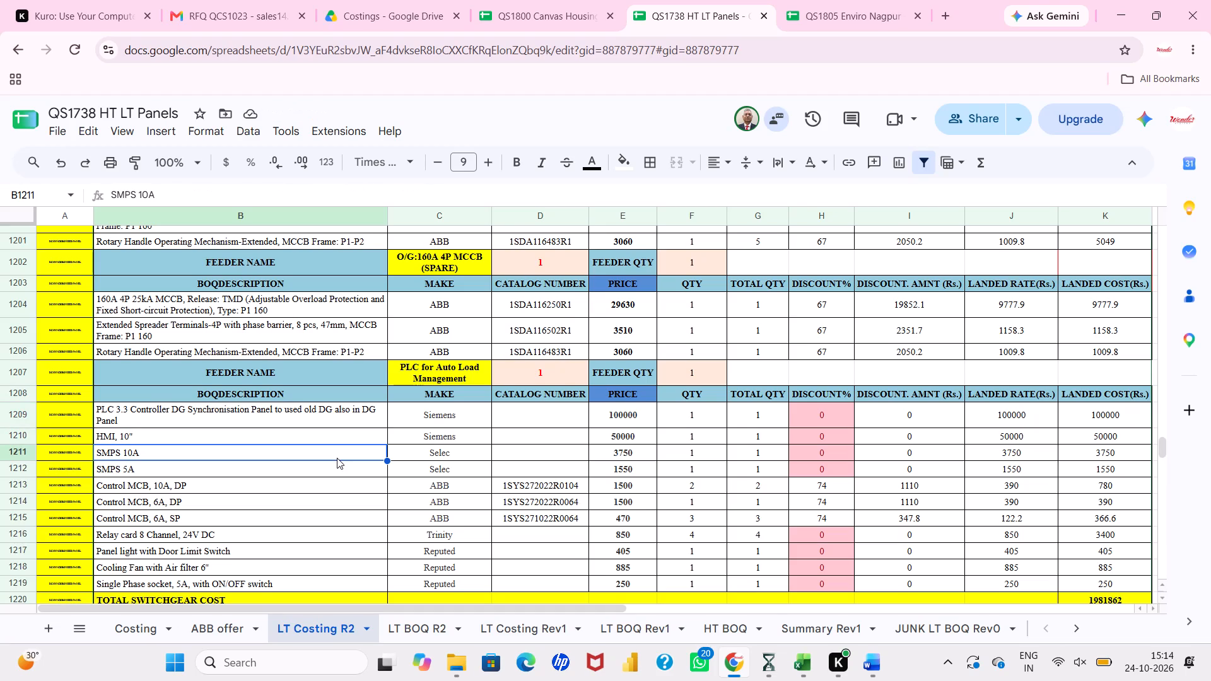
click(358, 374)
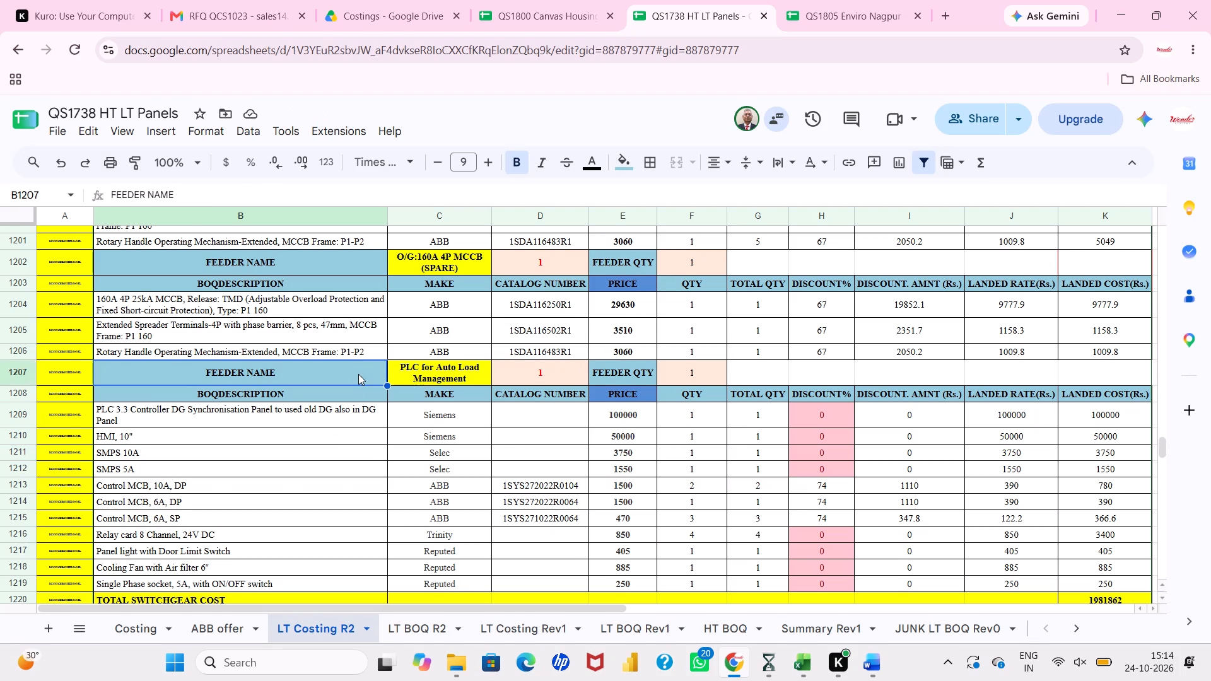
Switch to the InstaQuote workbook and save a backup of the ongoing project.
scroll(358, 374, up, 1)
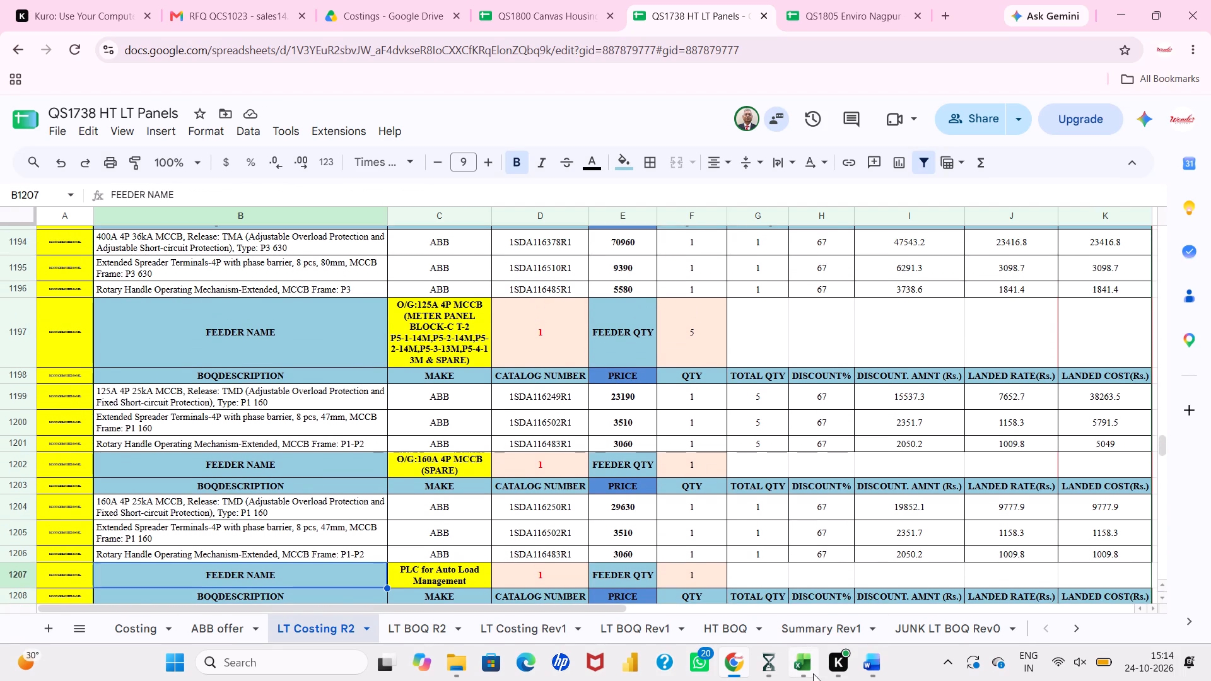
click(809, 607)
scroll(504, 373, down, 3)
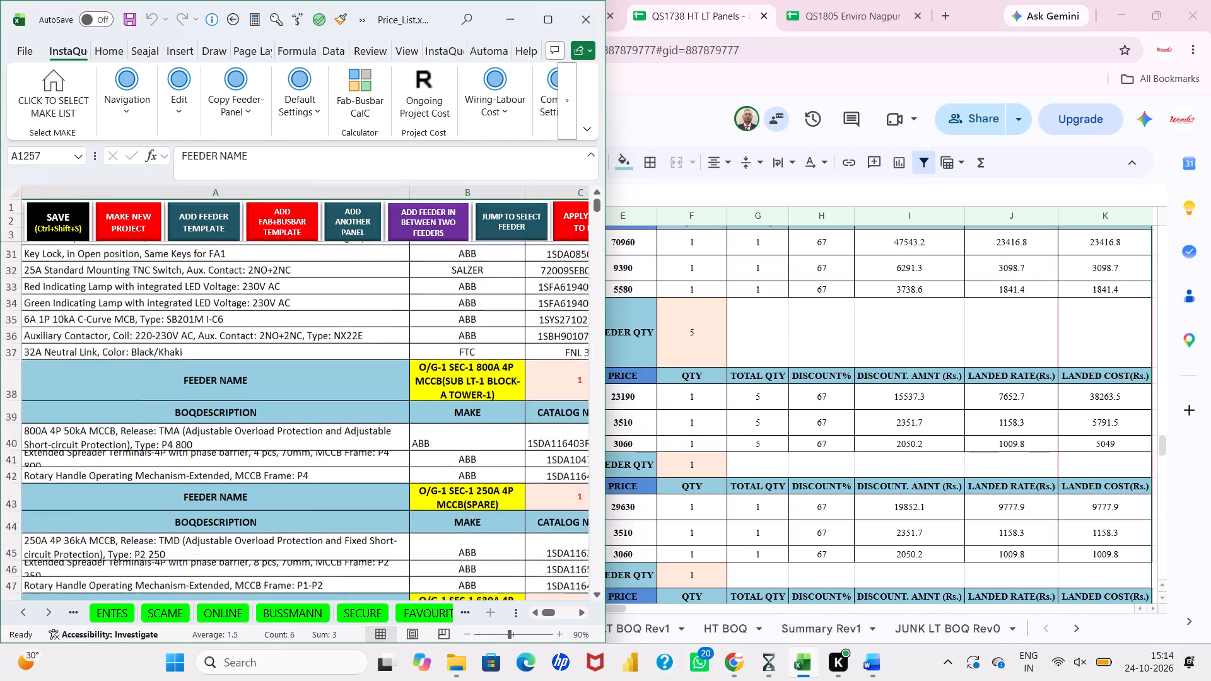
scroll(504, 373, down, 5)
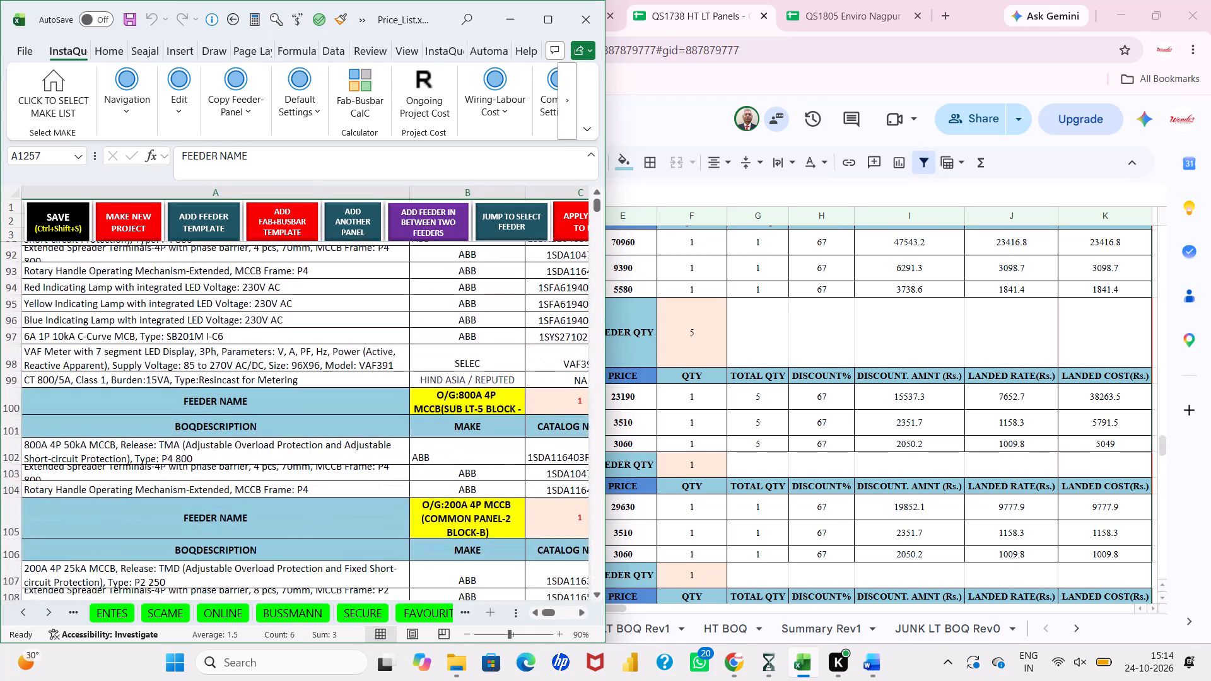
click(59, 228)
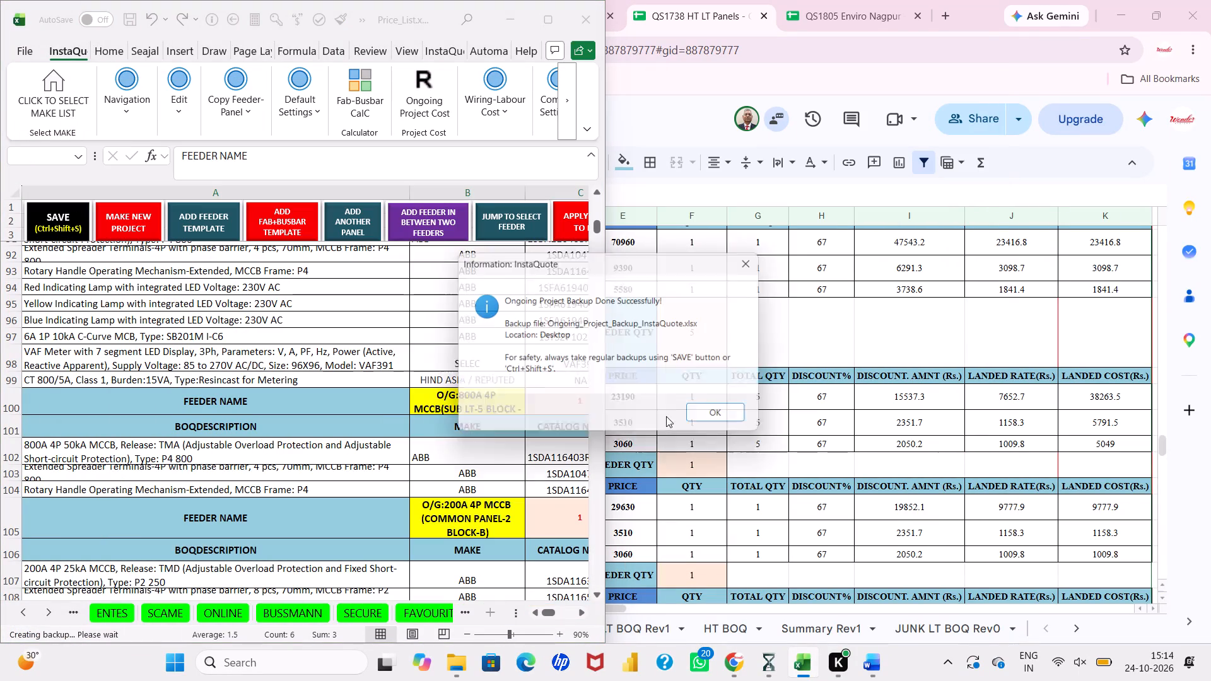
click(708, 417)
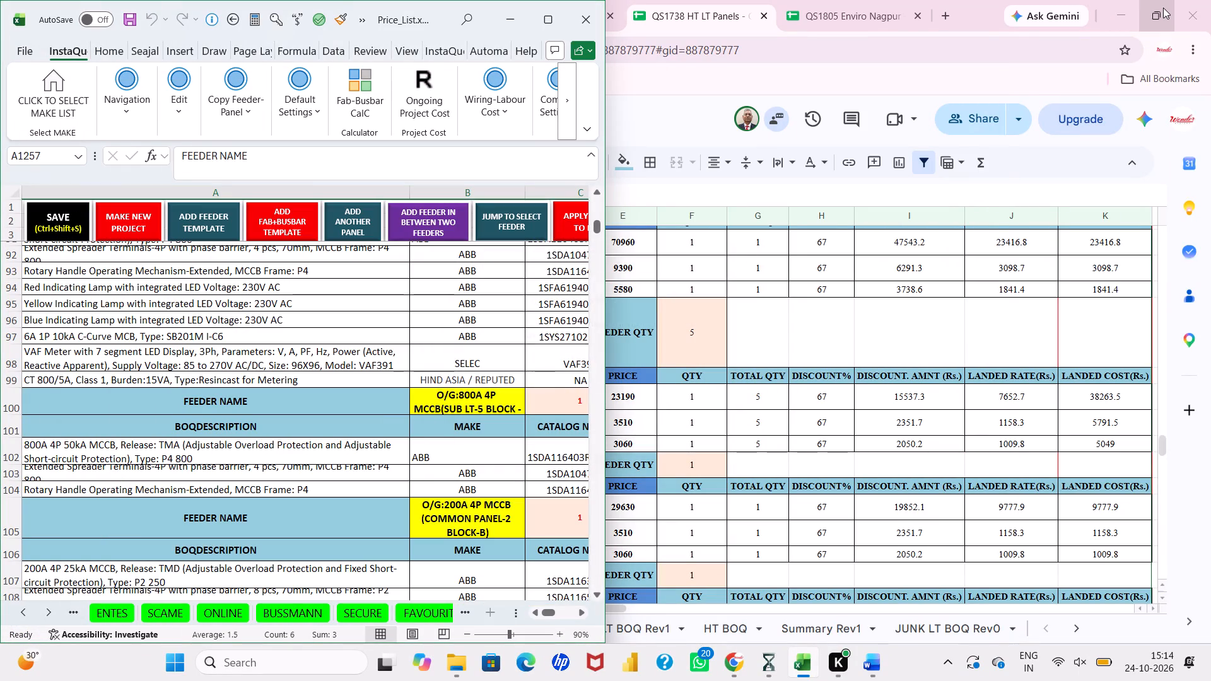
Switch to the QS1738 Google Sheet and filter the LANDED COST(Rs.) column in LT Costing R2 by yellow fill colour.
click(1077, 126)
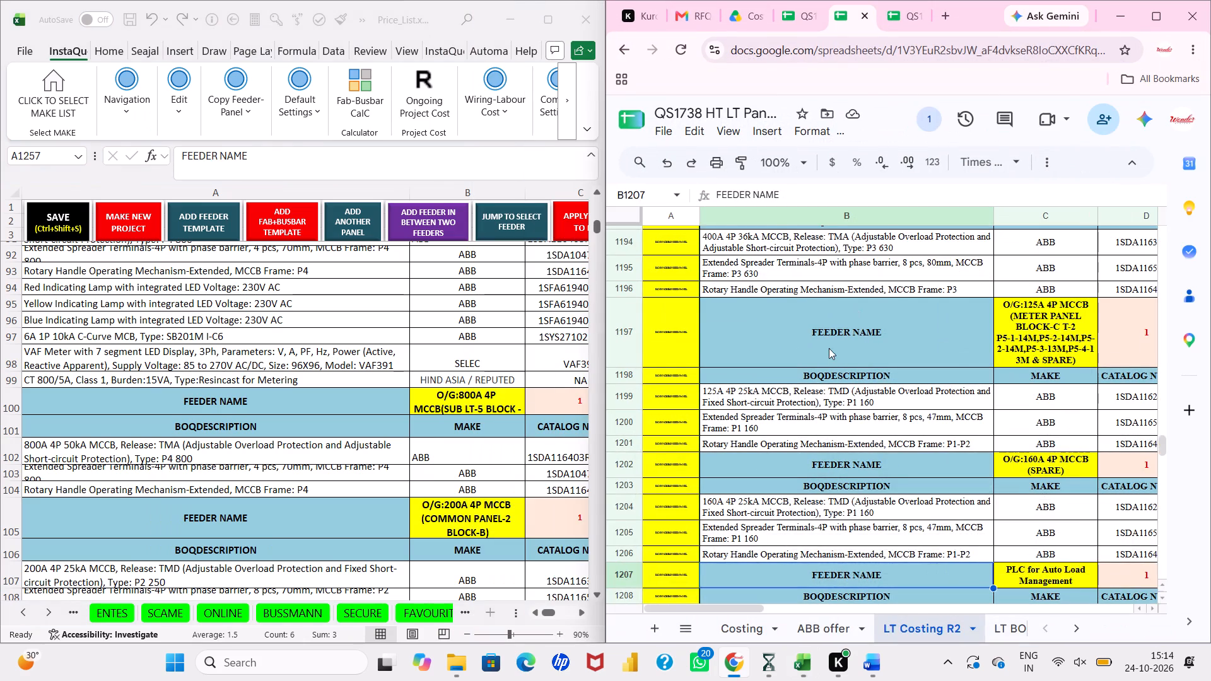
scroll(829, 348, up, 20)
scroll(829, 348, up, 8)
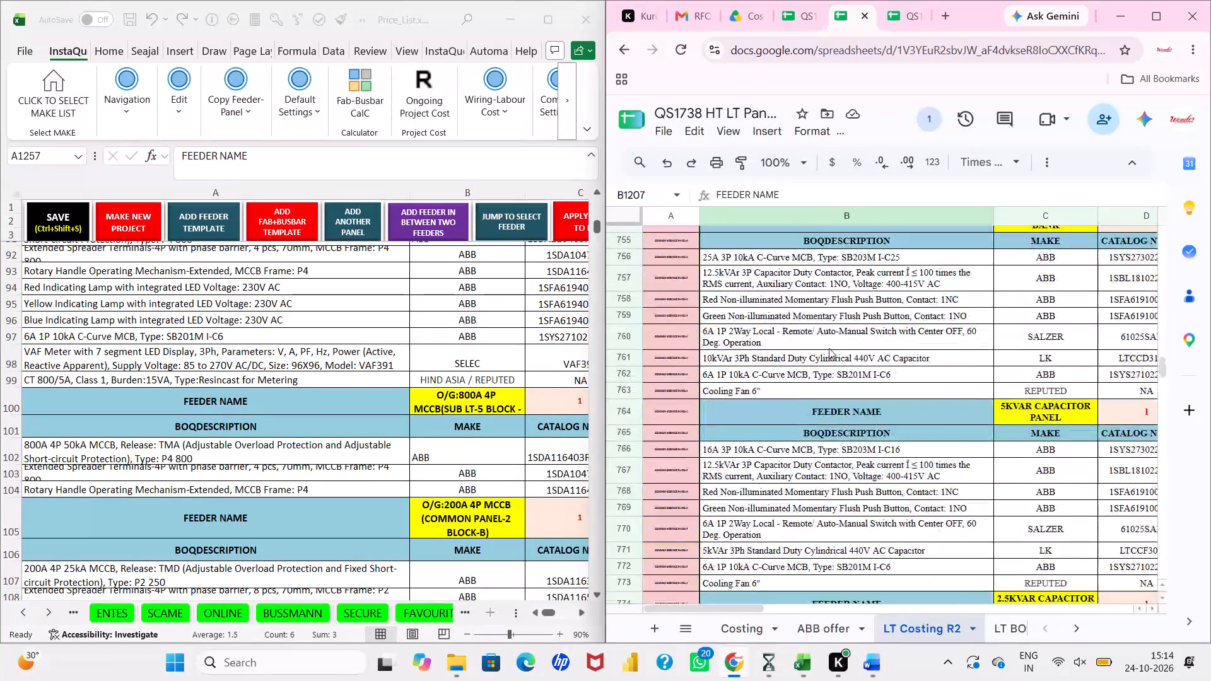
scroll(829, 348, up, 19)
scroll(829, 348, up, 11)
scroll(829, 348, down, 3)
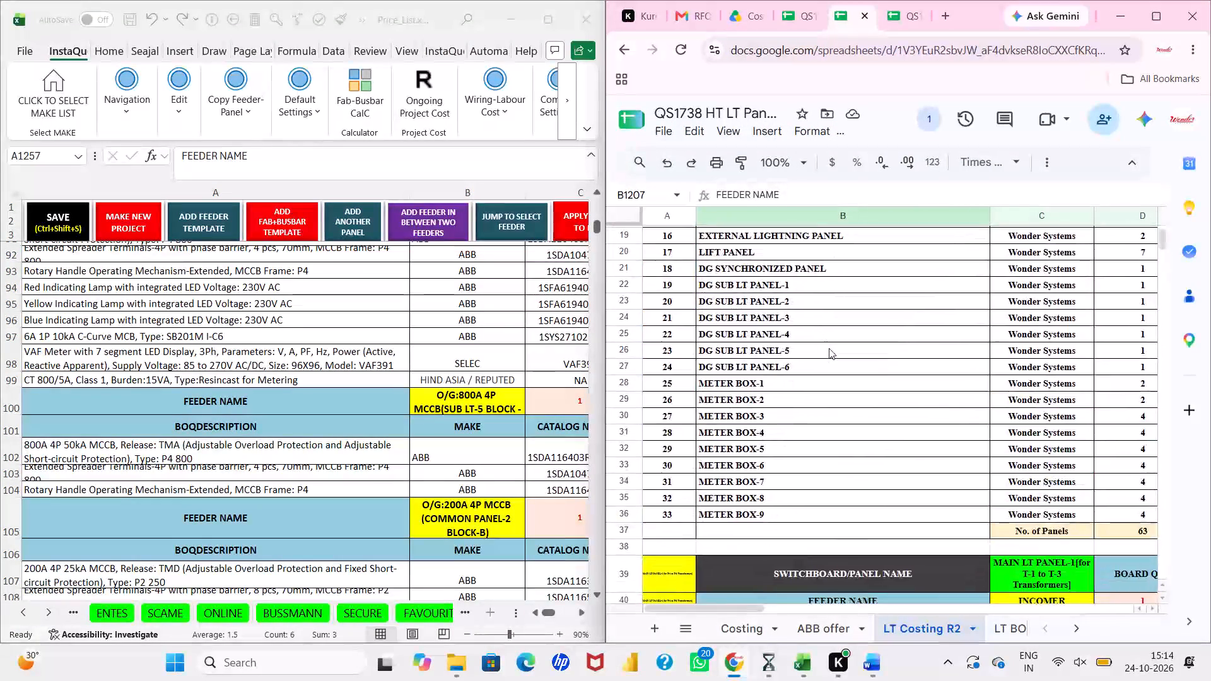
scroll(829, 348, down, 1)
scroll(829, 348, left, 8)
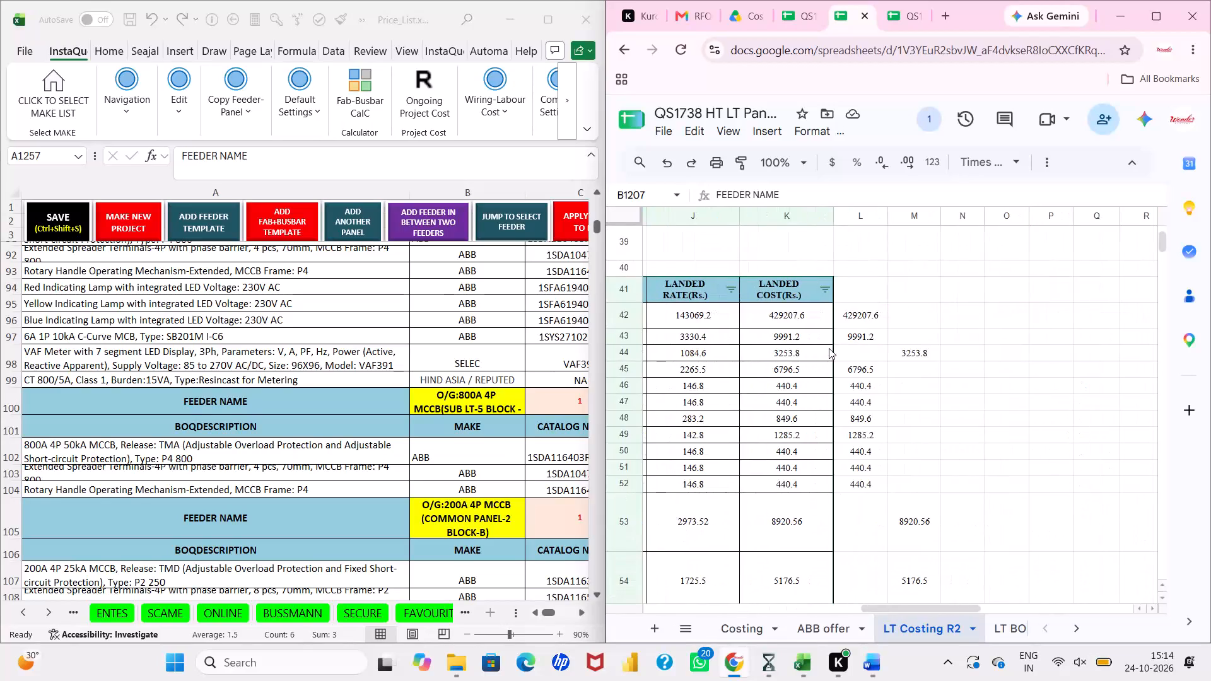
click(824, 286)
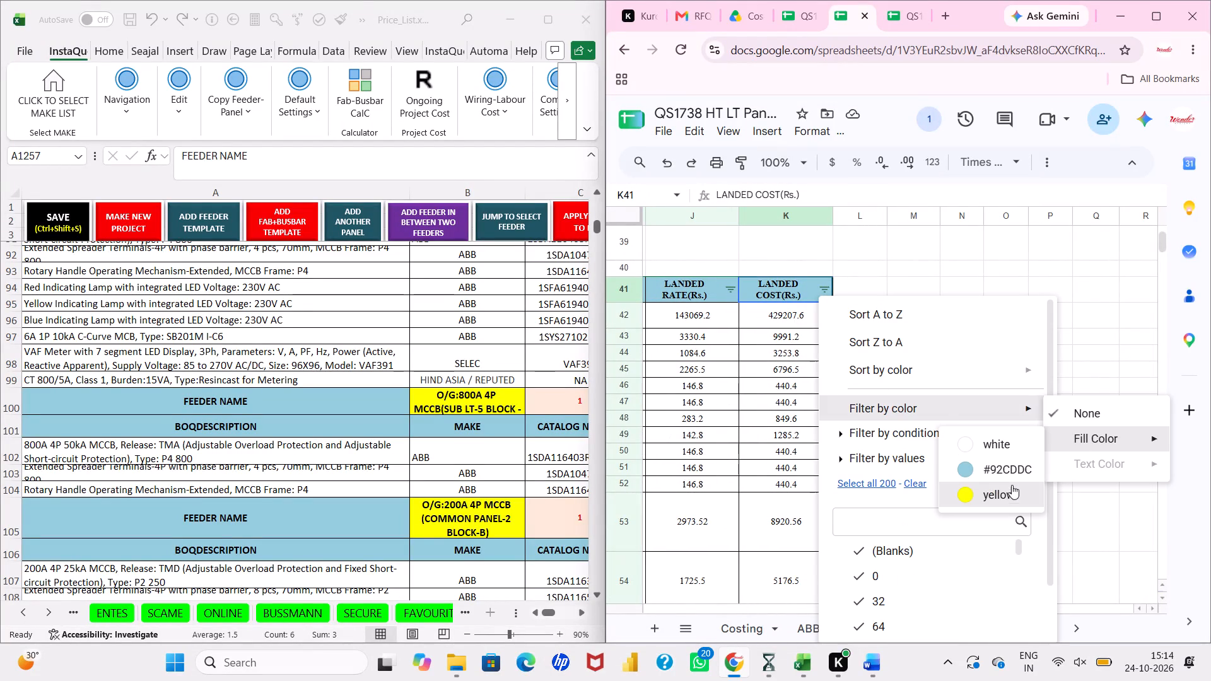
click(1010, 489)
In the InstaQuote workbook, filter the LANDED COST(Rs.) column by yellow cell colour.
scroll(520, 247, up, 6)
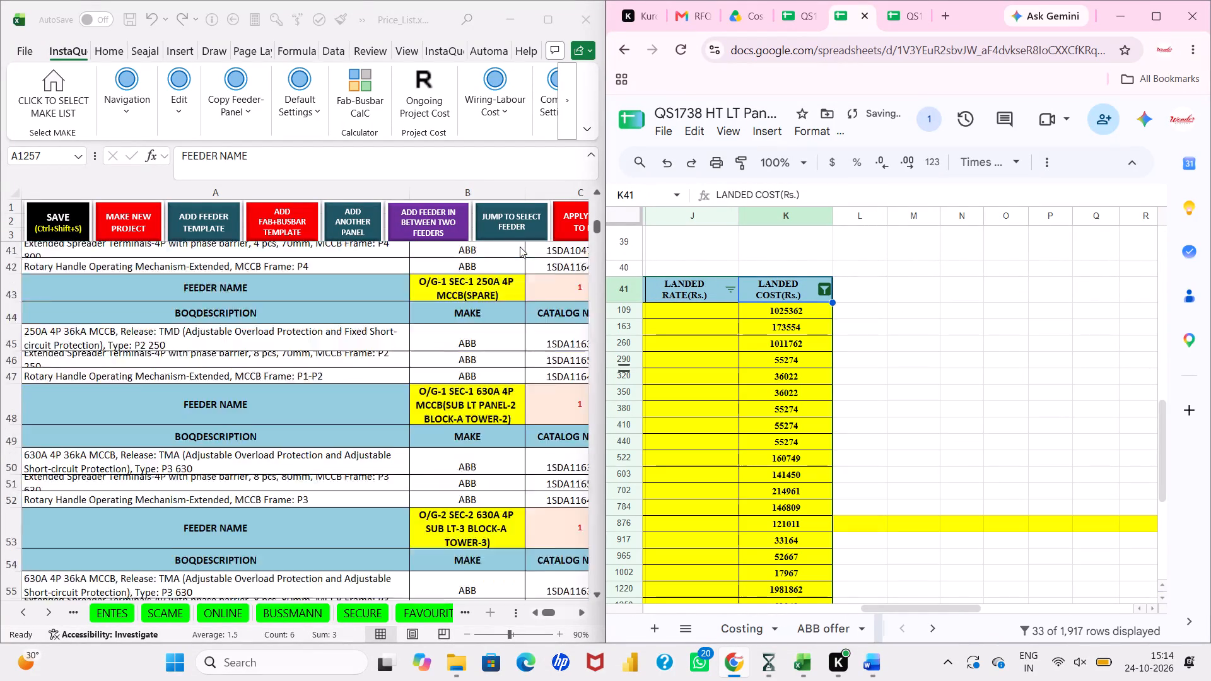
scroll(520, 247, up, 8)
scroll(557, 375, left, 2)
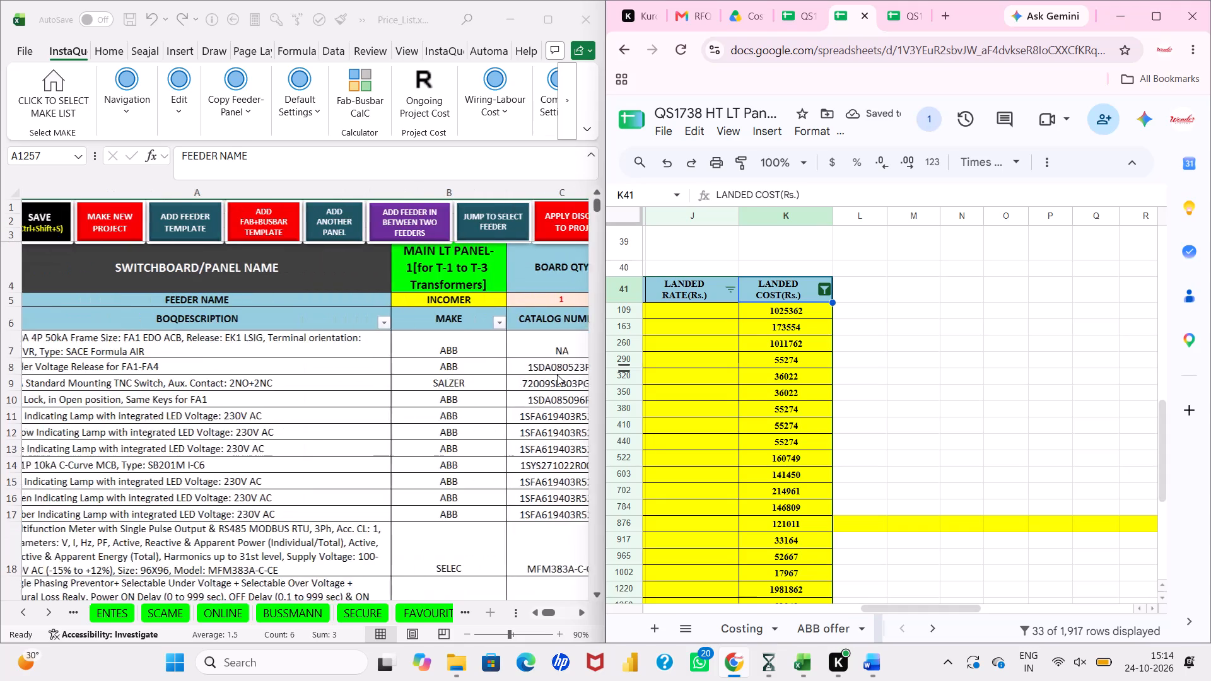
scroll(557, 375, left, 3)
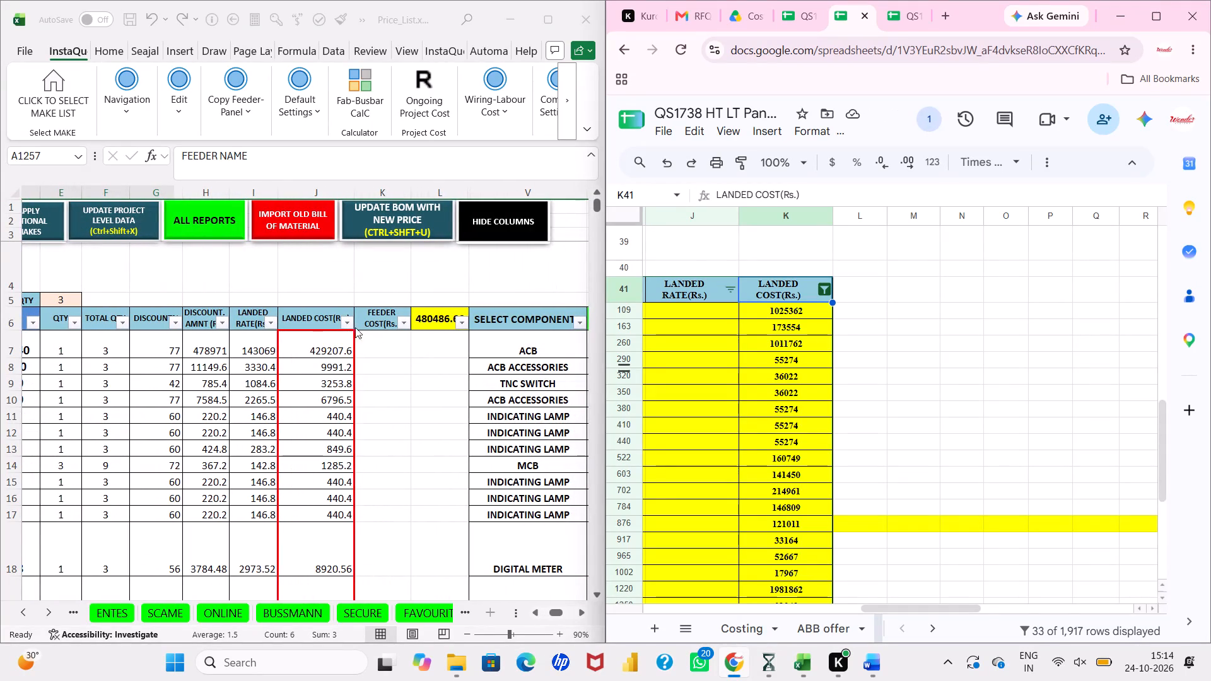
click(348, 320)
click(348, 320)
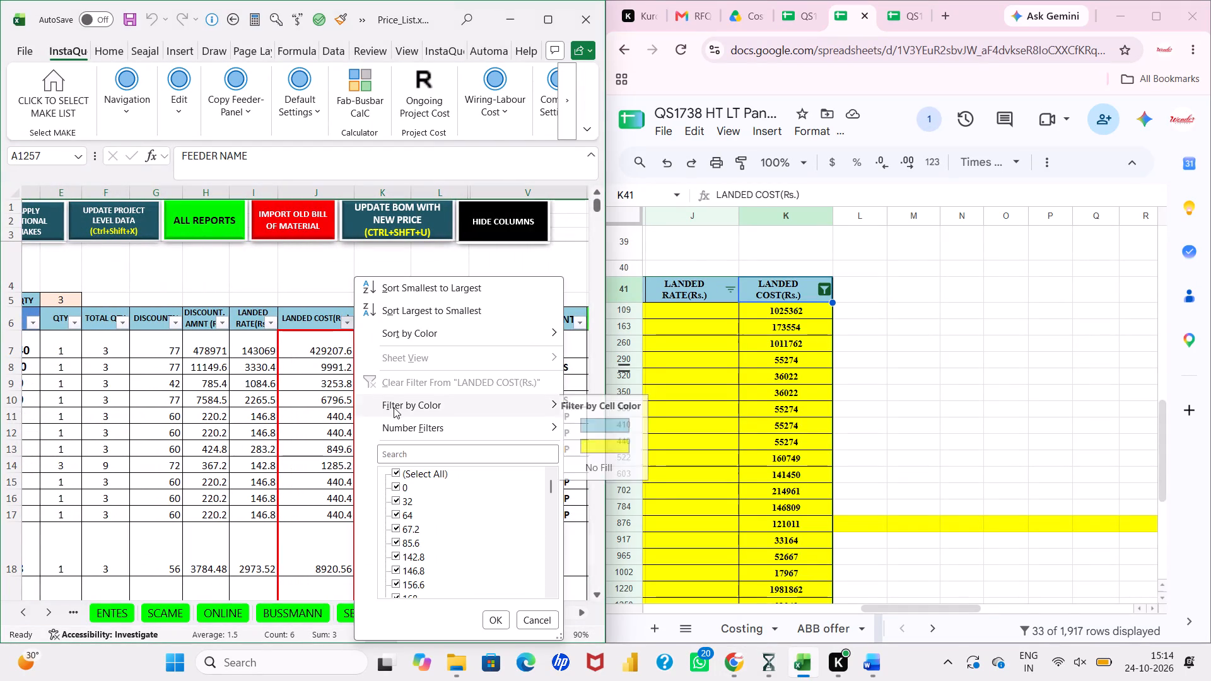
click(603, 445)
Also filter InstaQuote's LANDED RATE(Rs.) column by yellow cell colour, leaving out the TOTAL COST and FINAL PANEL COST rows.
scroll(455, 422, down, 1)
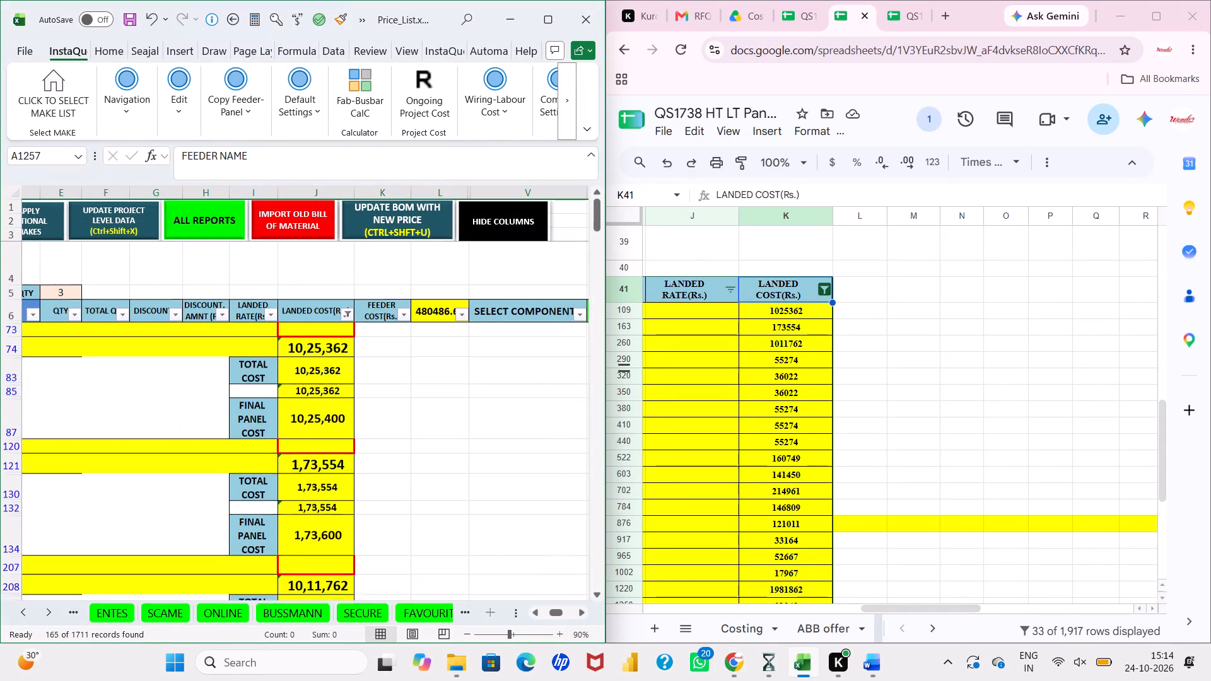
scroll(455, 422, down, 1)
click(273, 272)
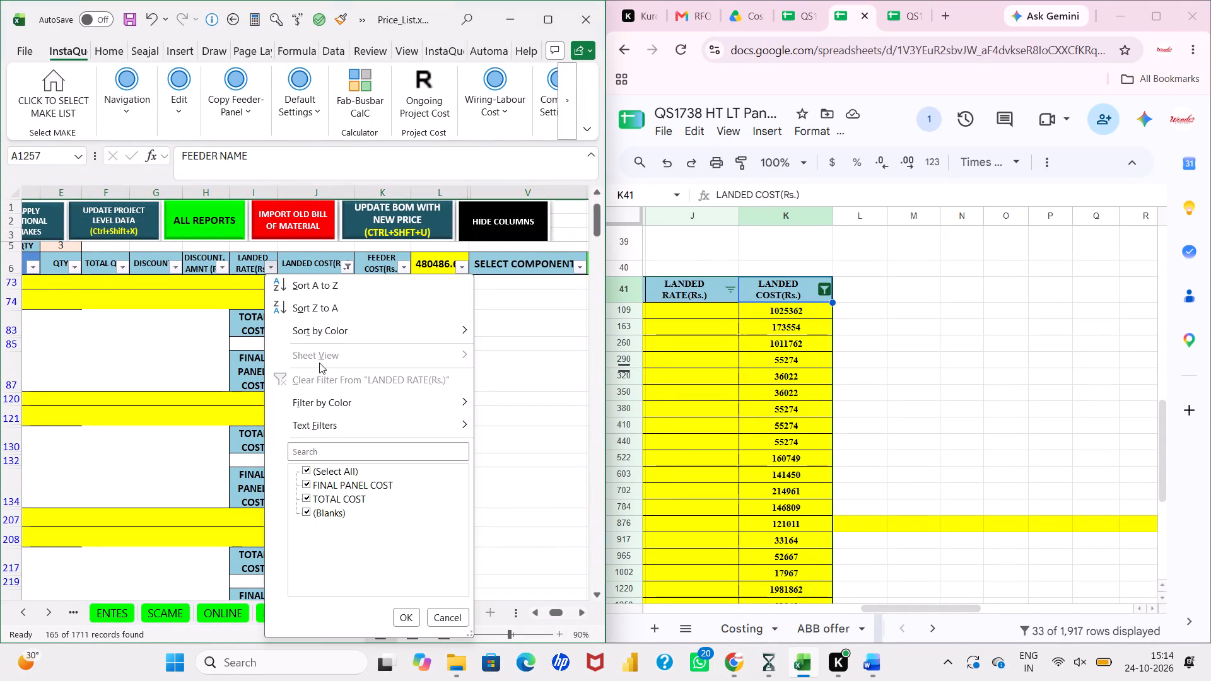
click(517, 429)
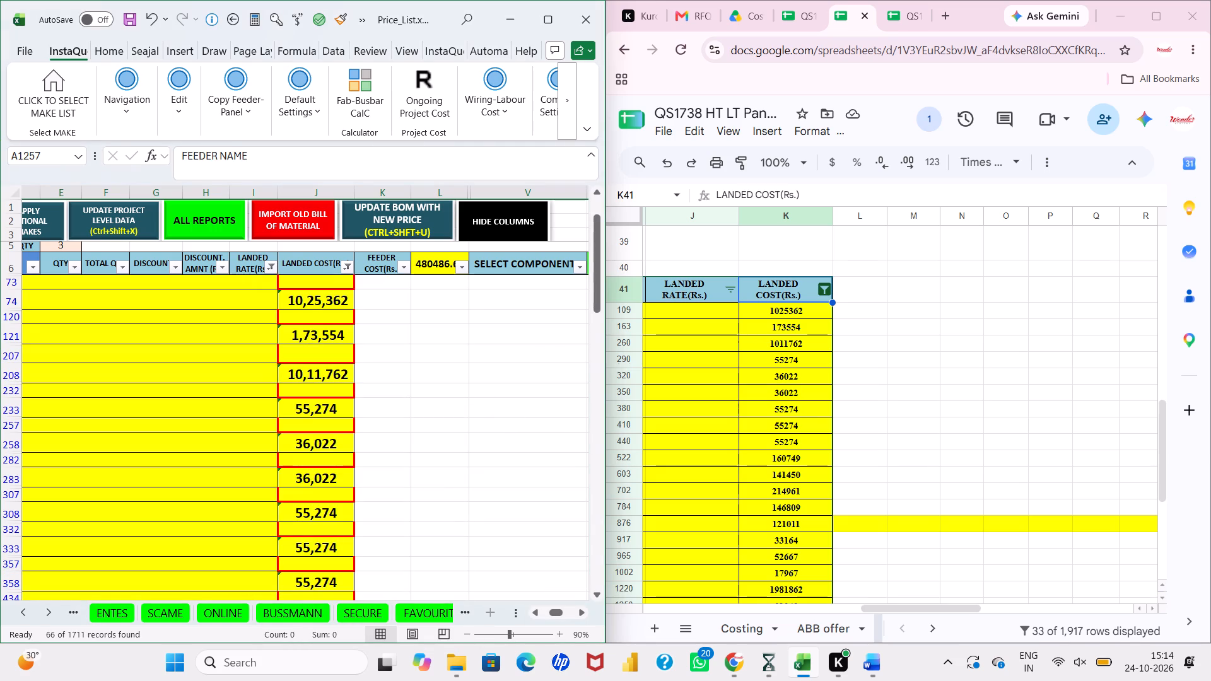
Compare the panel landed costs in InstaQuote with those in LT Costing R2, from the first panel to the last.
scroll(447, 392, down, 1)
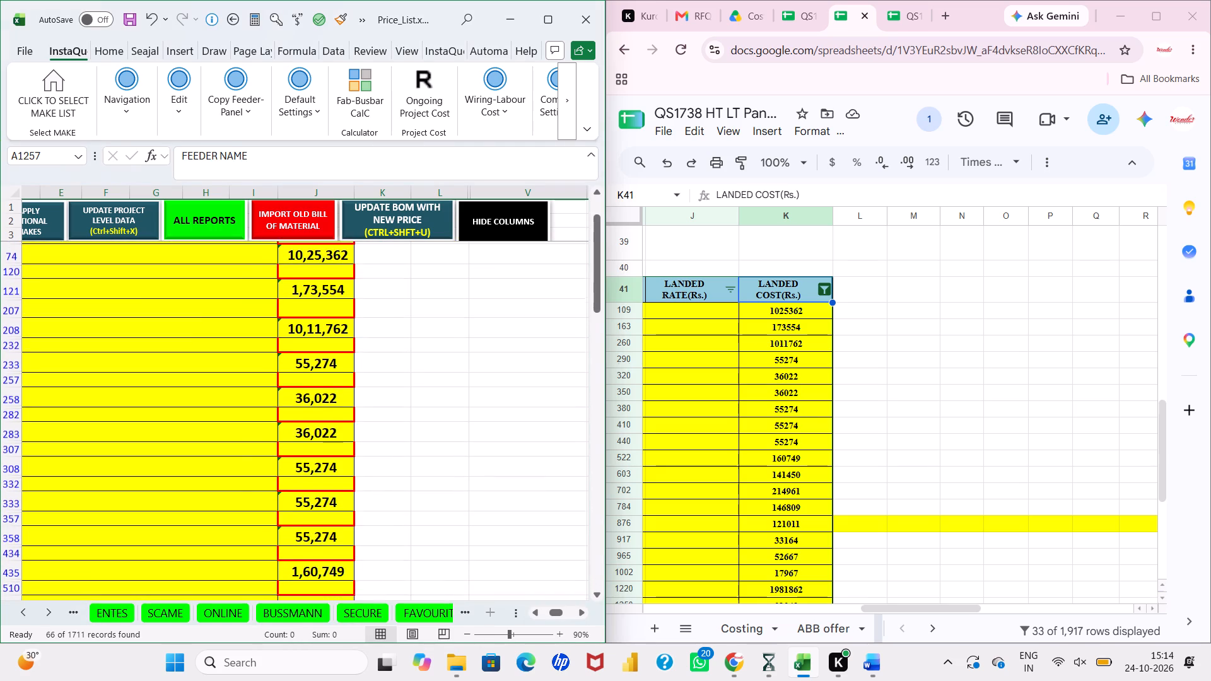
scroll(447, 392, down, 1)
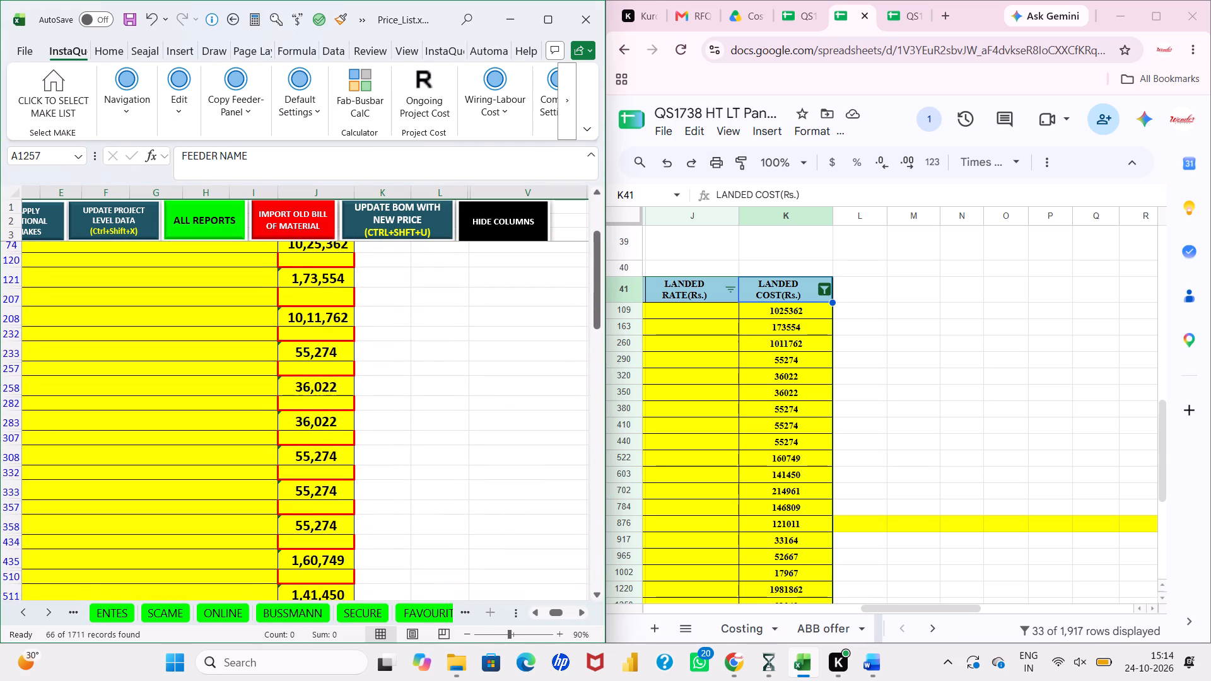
scroll(447, 392, down, 1)
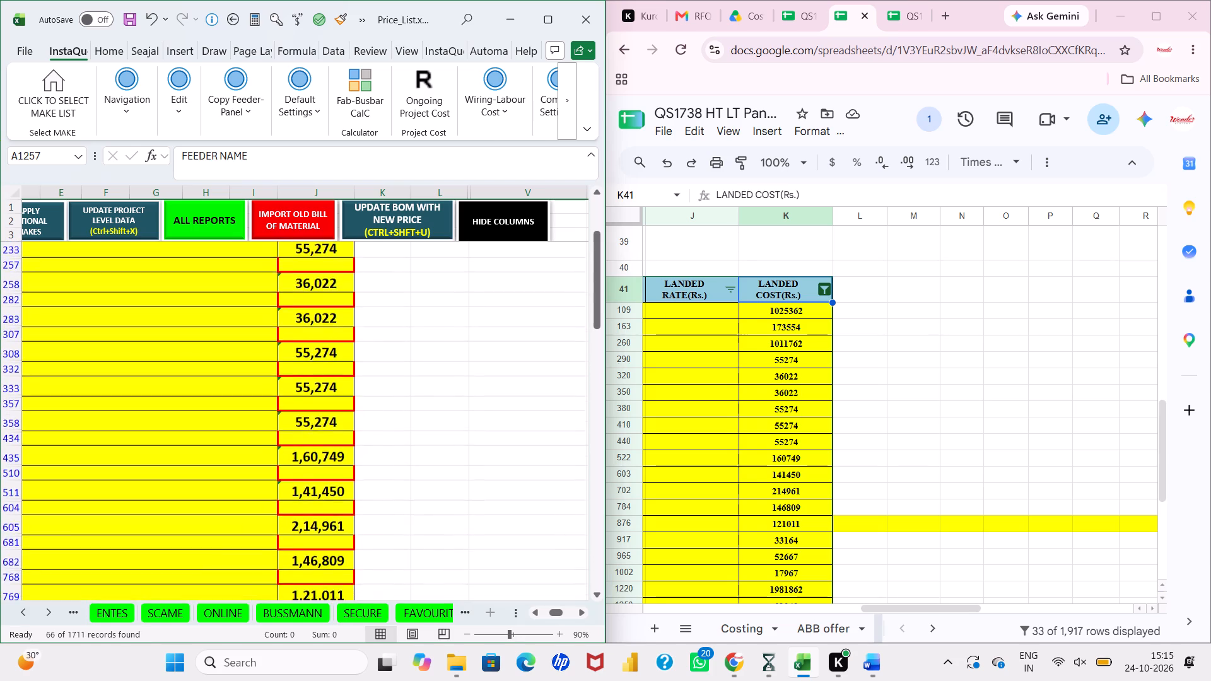
scroll(447, 392, down, 2)
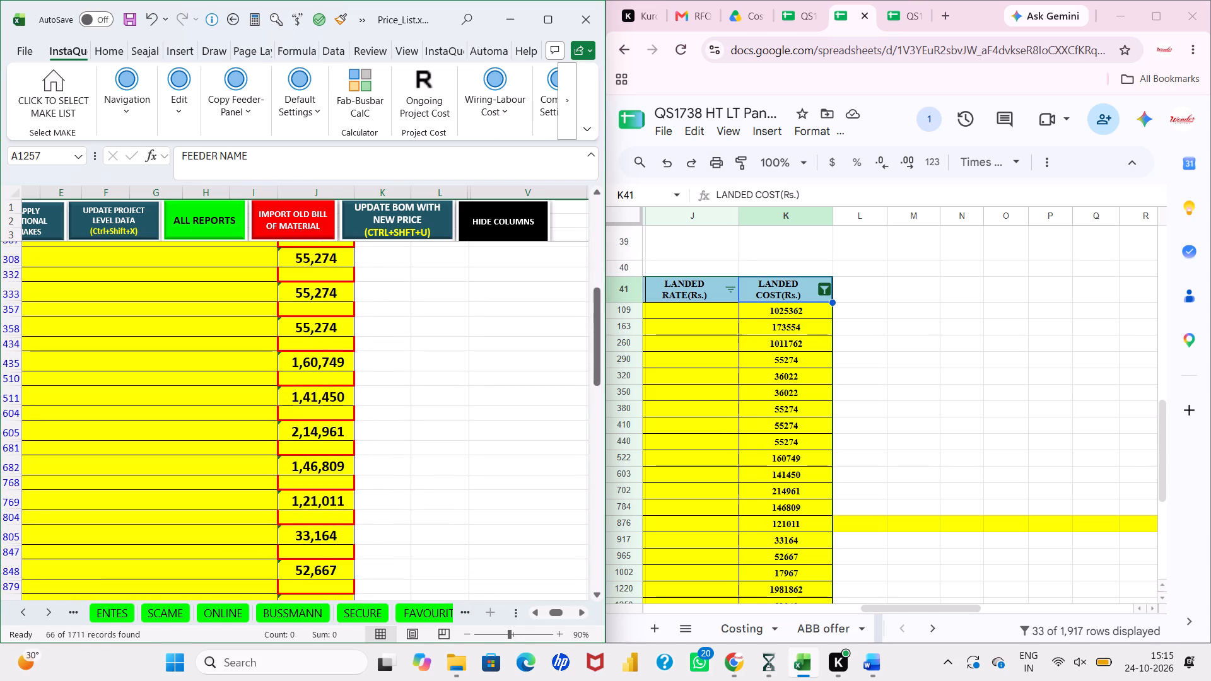
scroll(447, 392, down, 2)
scroll(827, 401, down, 1)
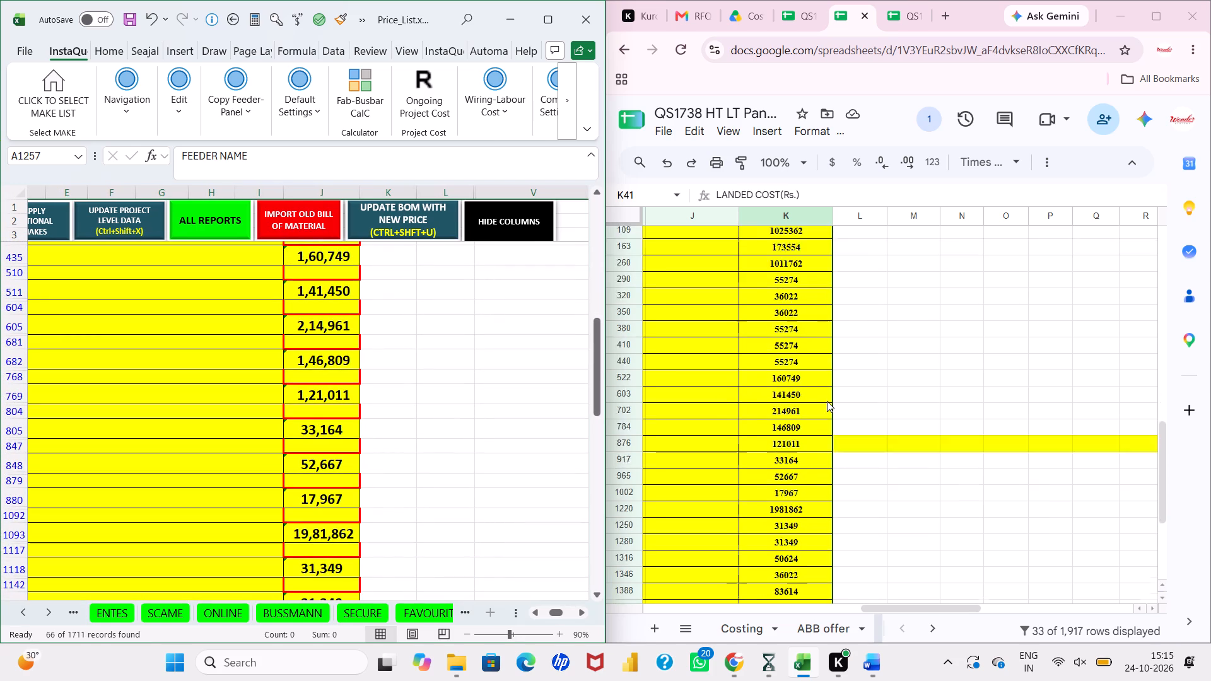
scroll(827, 401, down, 1)
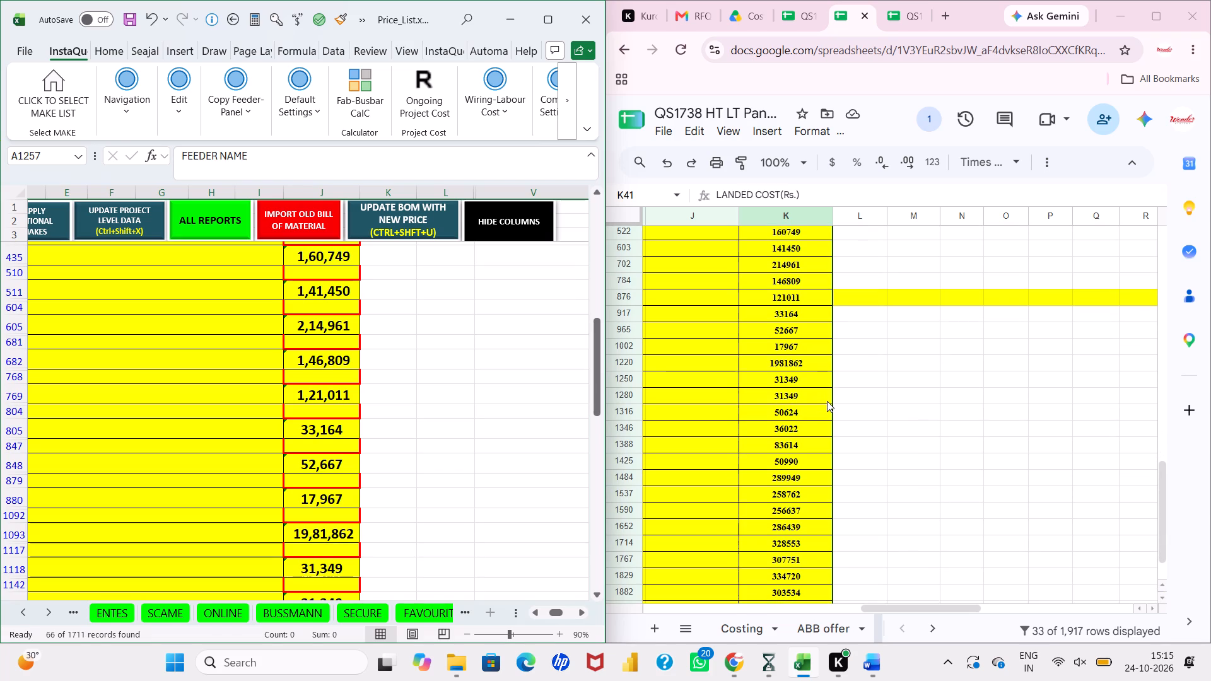
scroll(827, 401, down, 2)
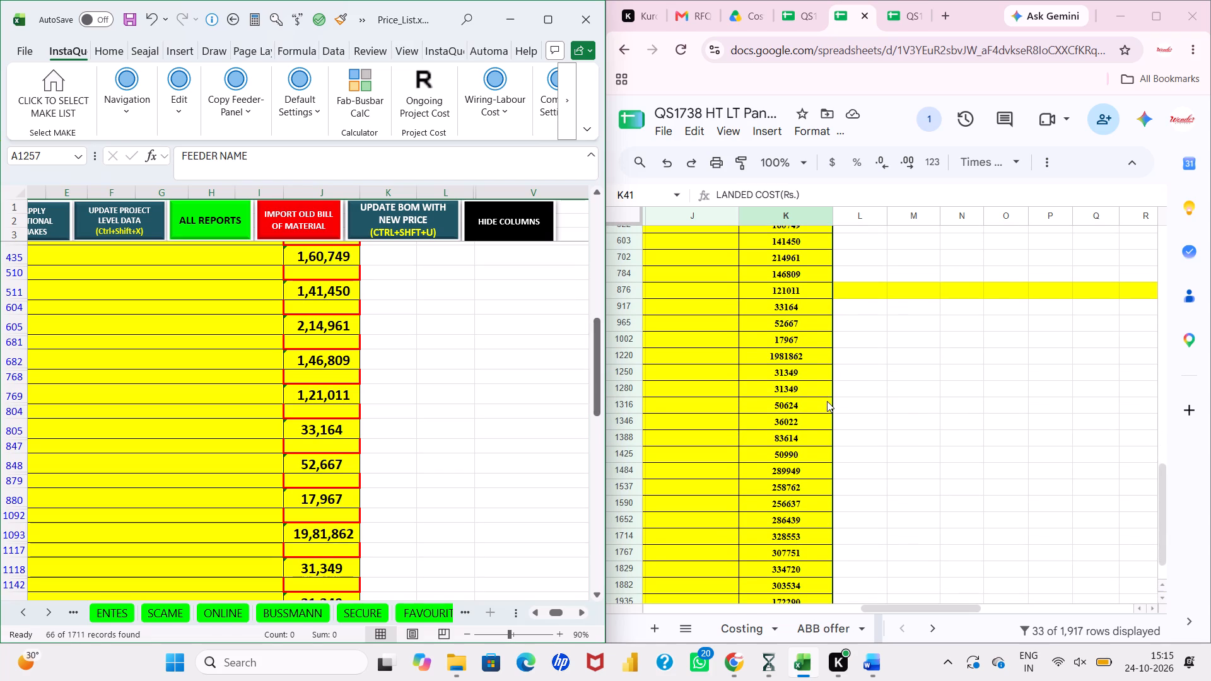
scroll(827, 401, down, 1)
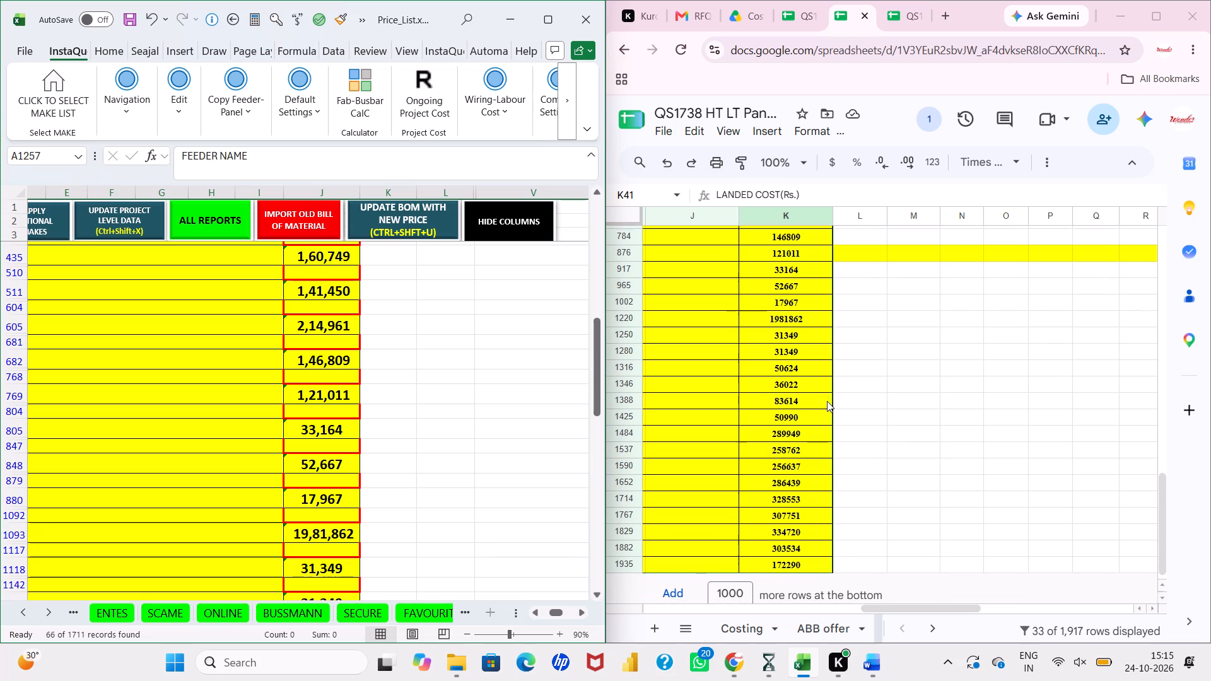
scroll(827, 401, down, 1)
scroll(402, 324, down, 2)
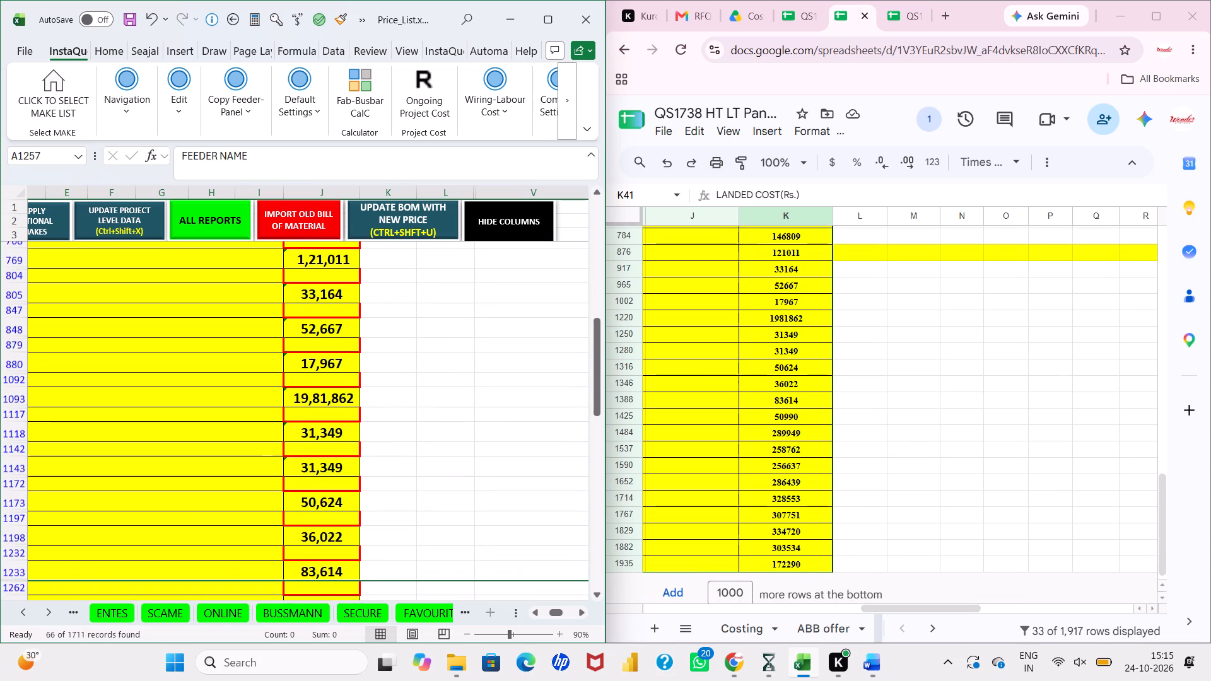
scroll(402, 324, down, 2)
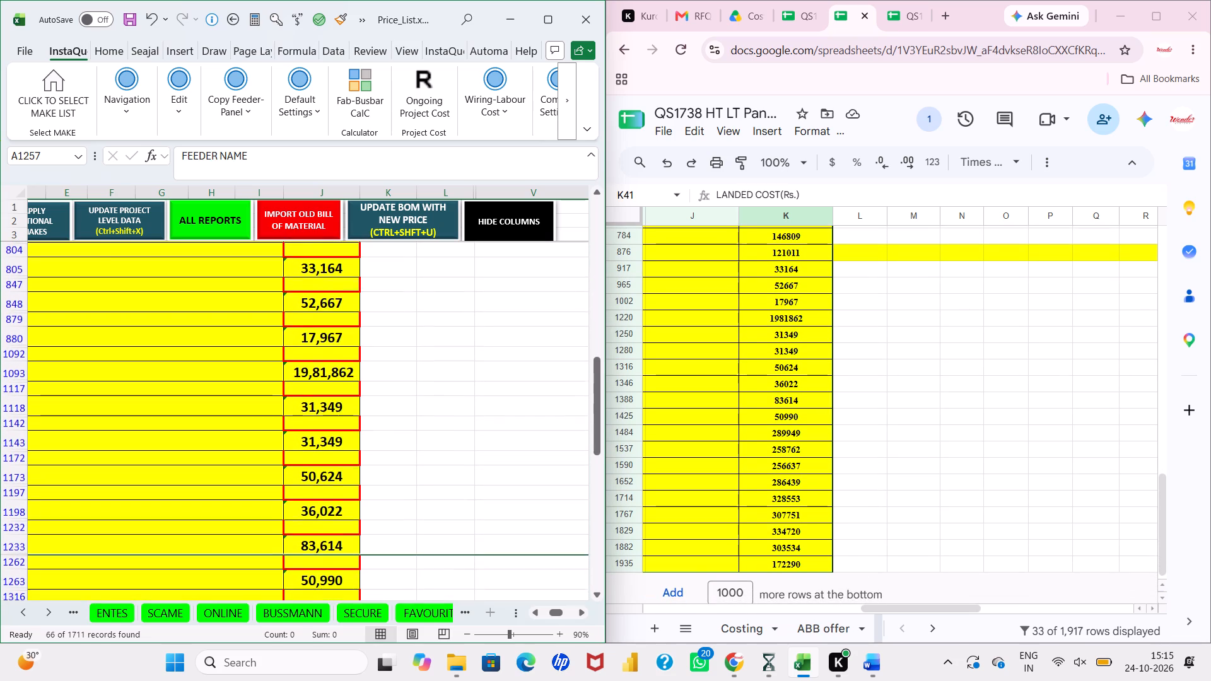
scroll(402, 324, down, 1)
scroll(819, 330, down, 1)
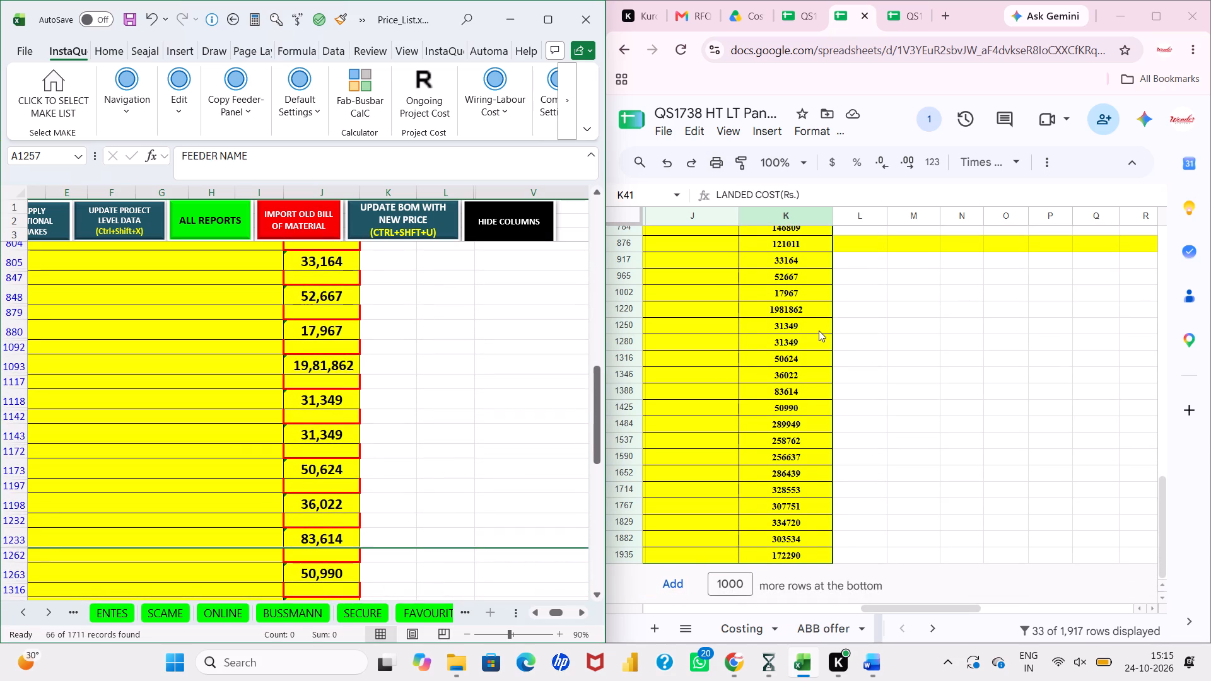
scroll(501, 281, down, 1)
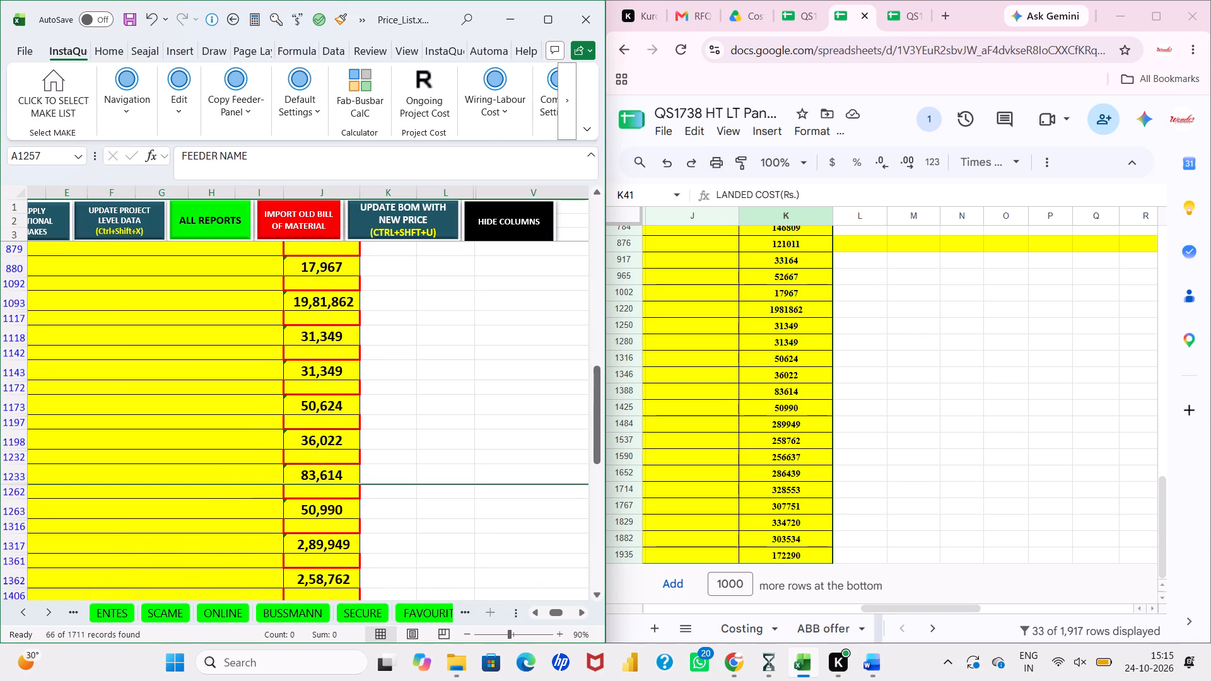
scroll(501, 281, down, 2)
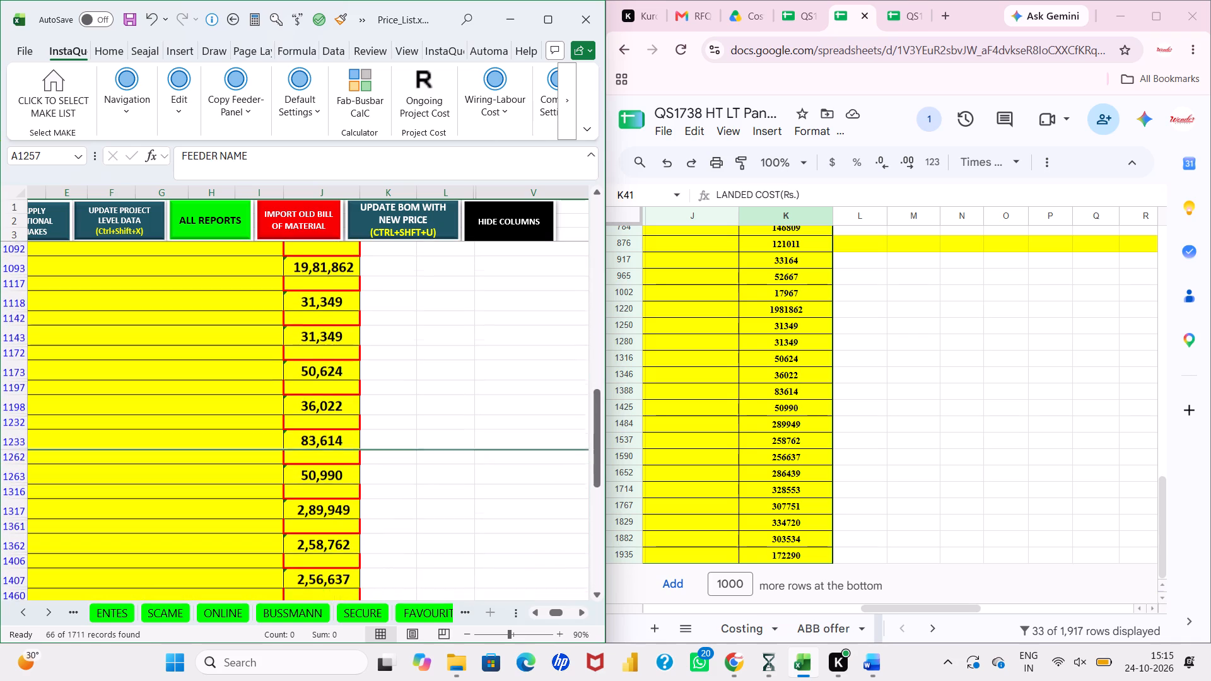
scroll(501, 281, down, 1)
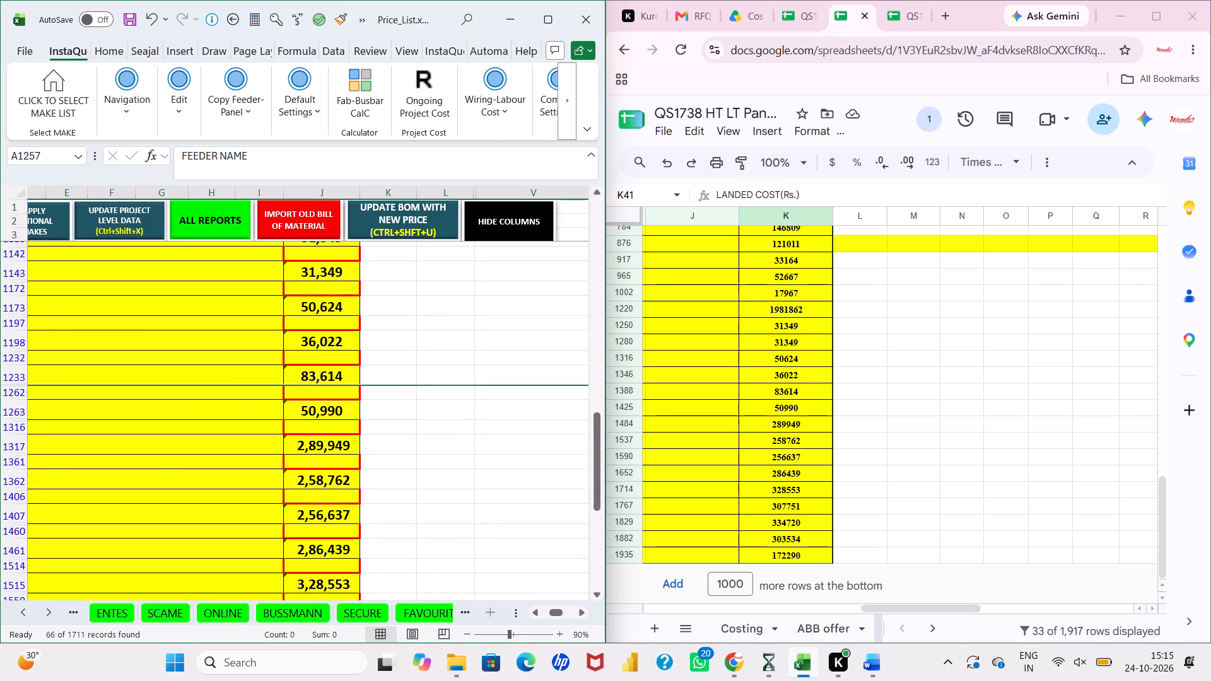
scroll(501, 281, down, 2)
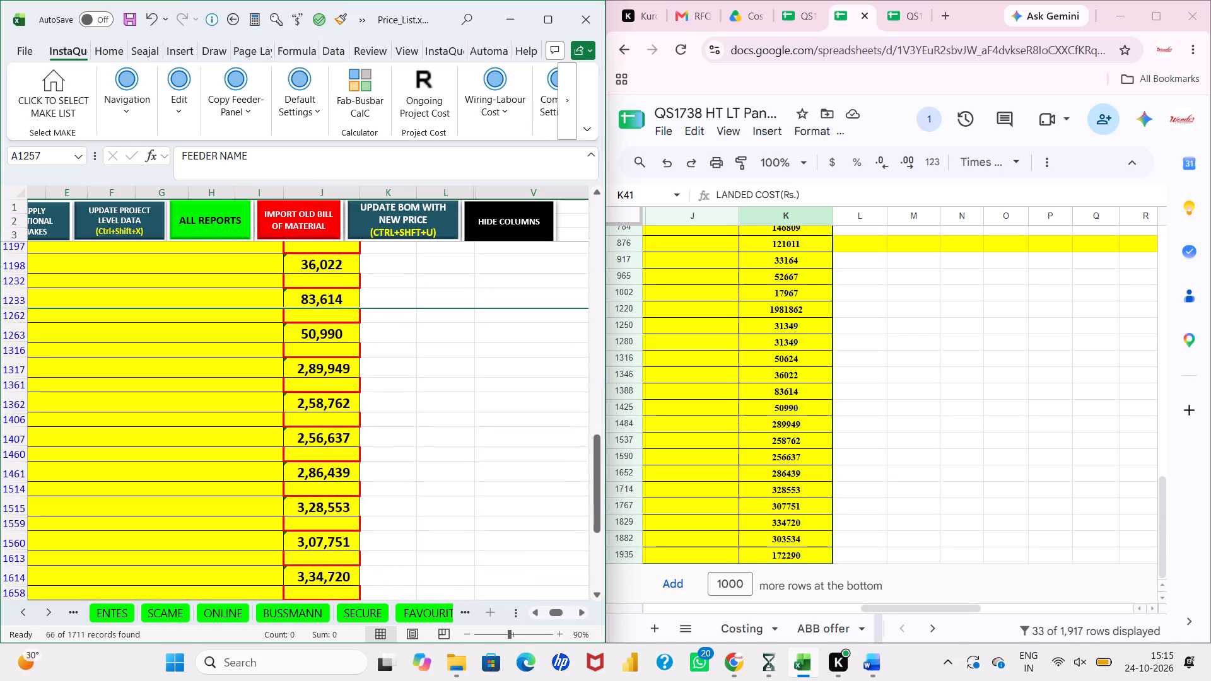
scroll(501, 281, down, 1)
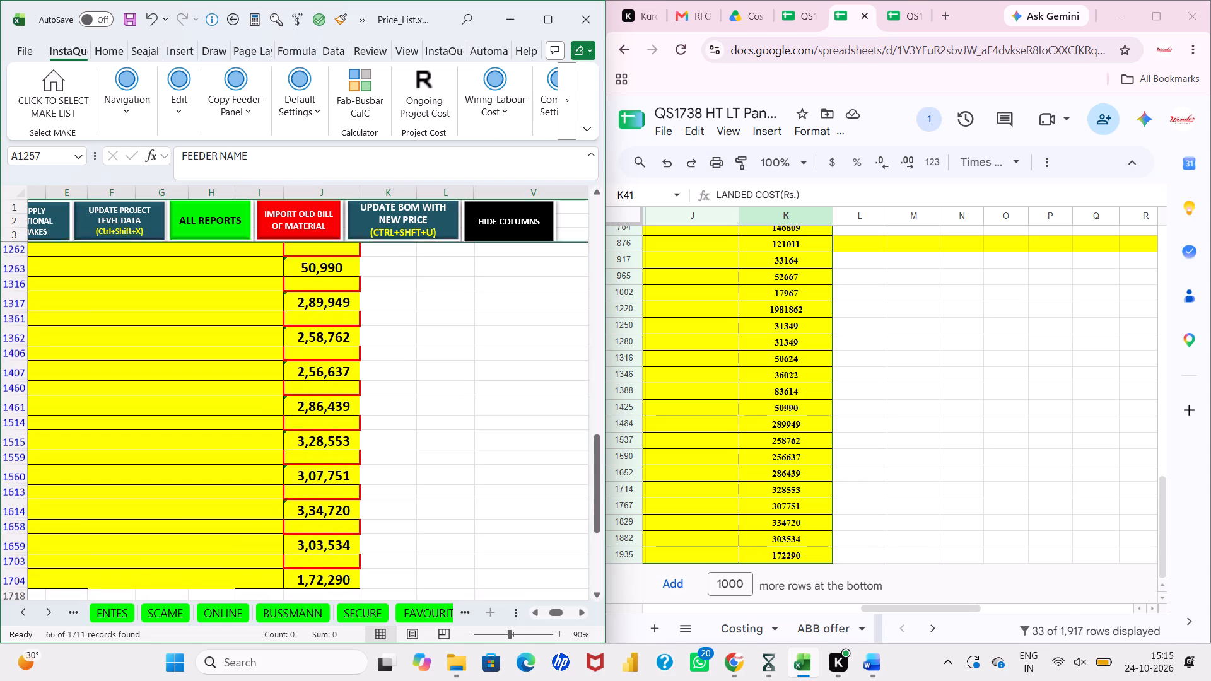
scroll(501, 281, down, 1)
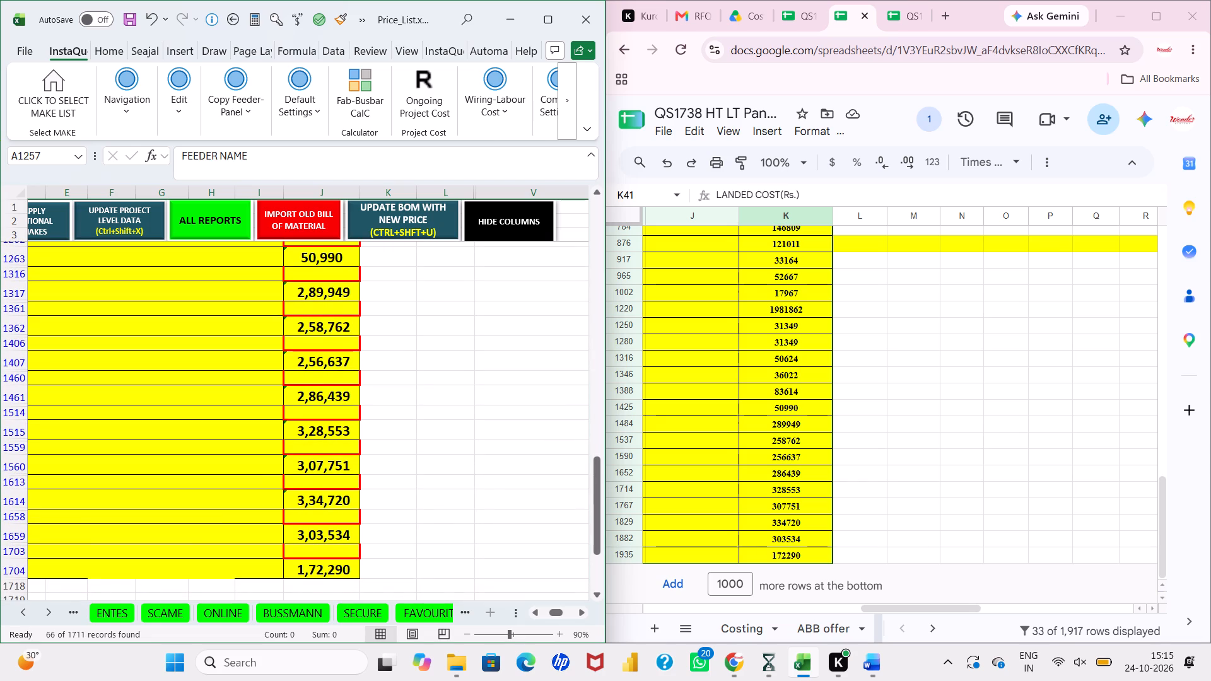
scroll(501, 281, down, 1)
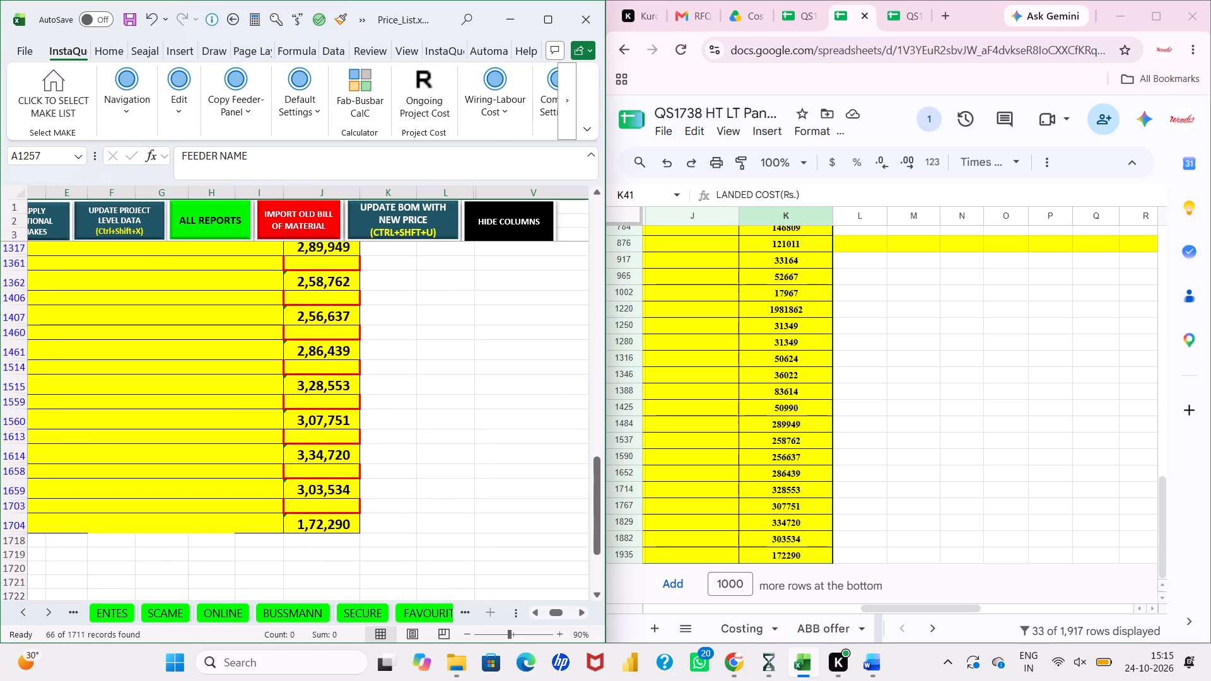
scroll(501, 281, down, 1)
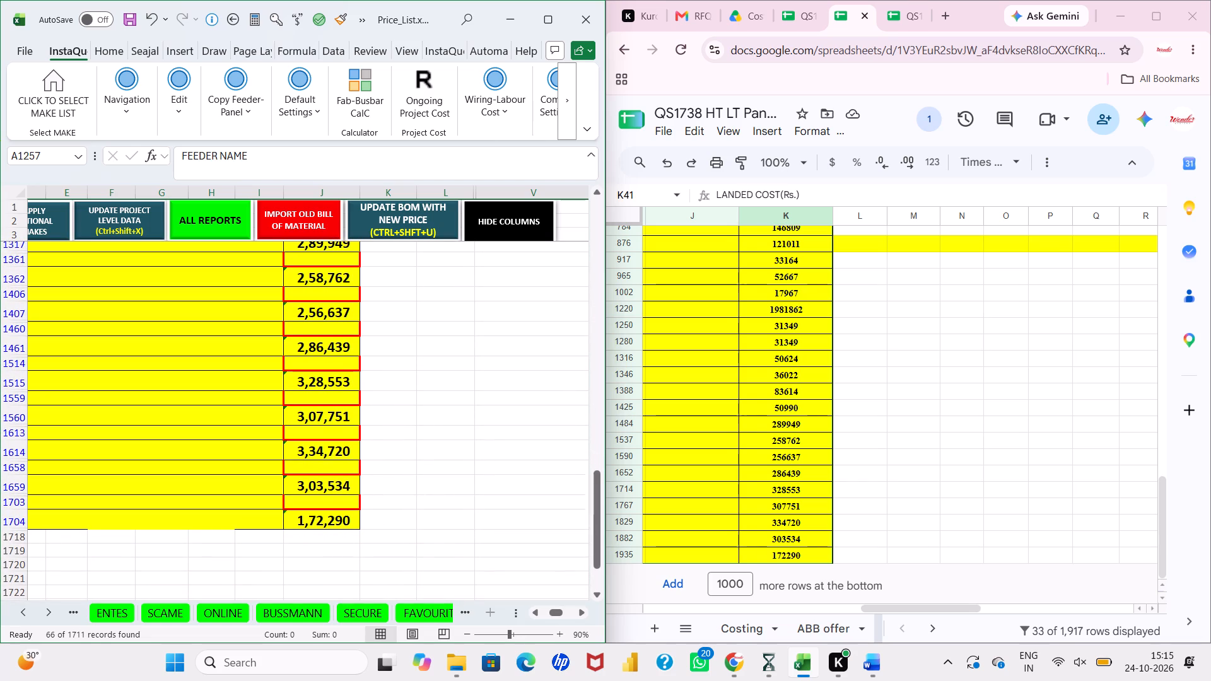
scroll(501, 281, down, 1)
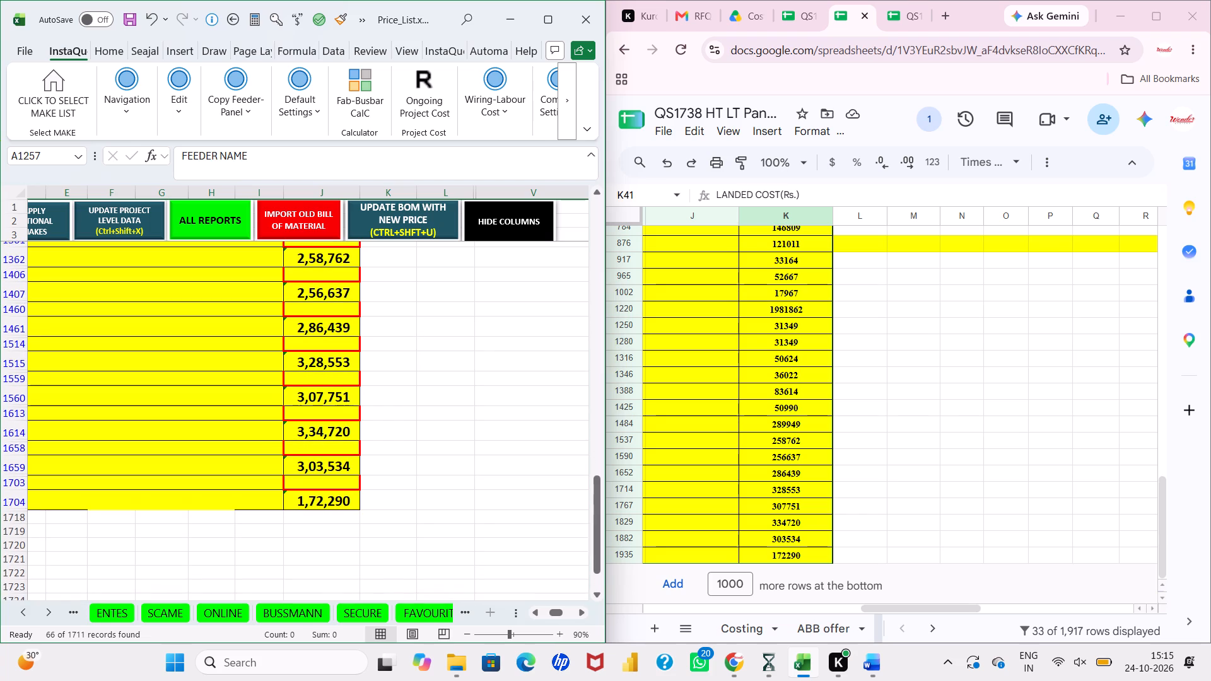
scroll(501, 281, down, 1)
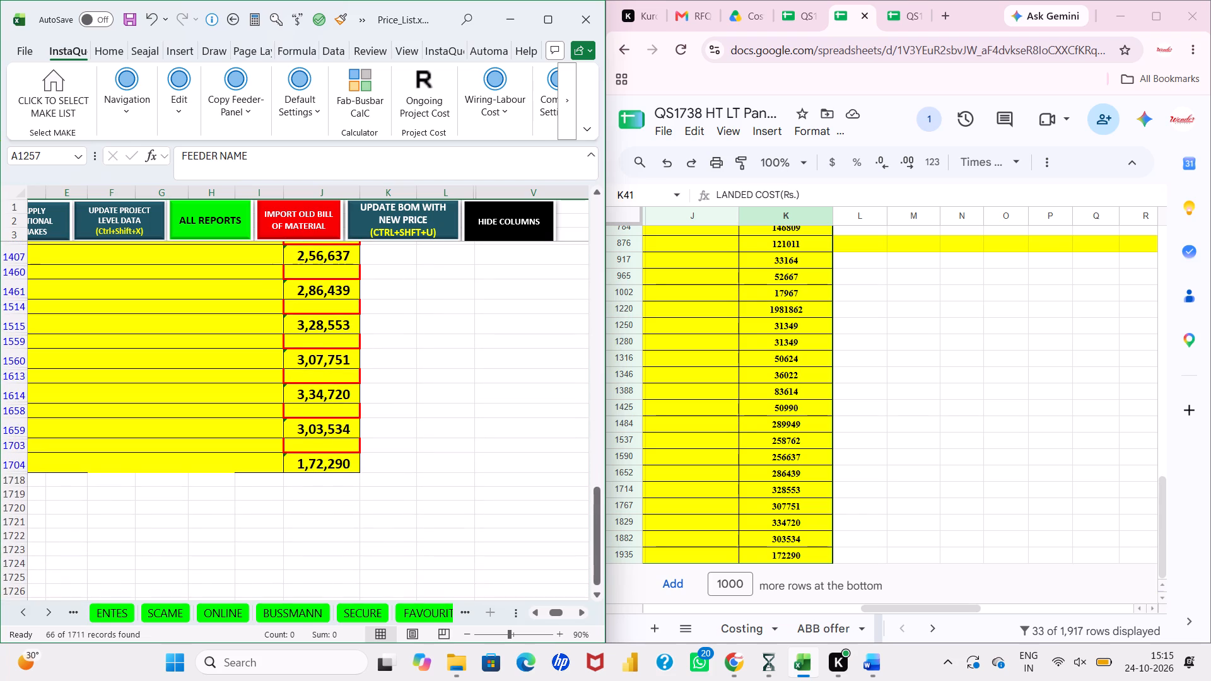
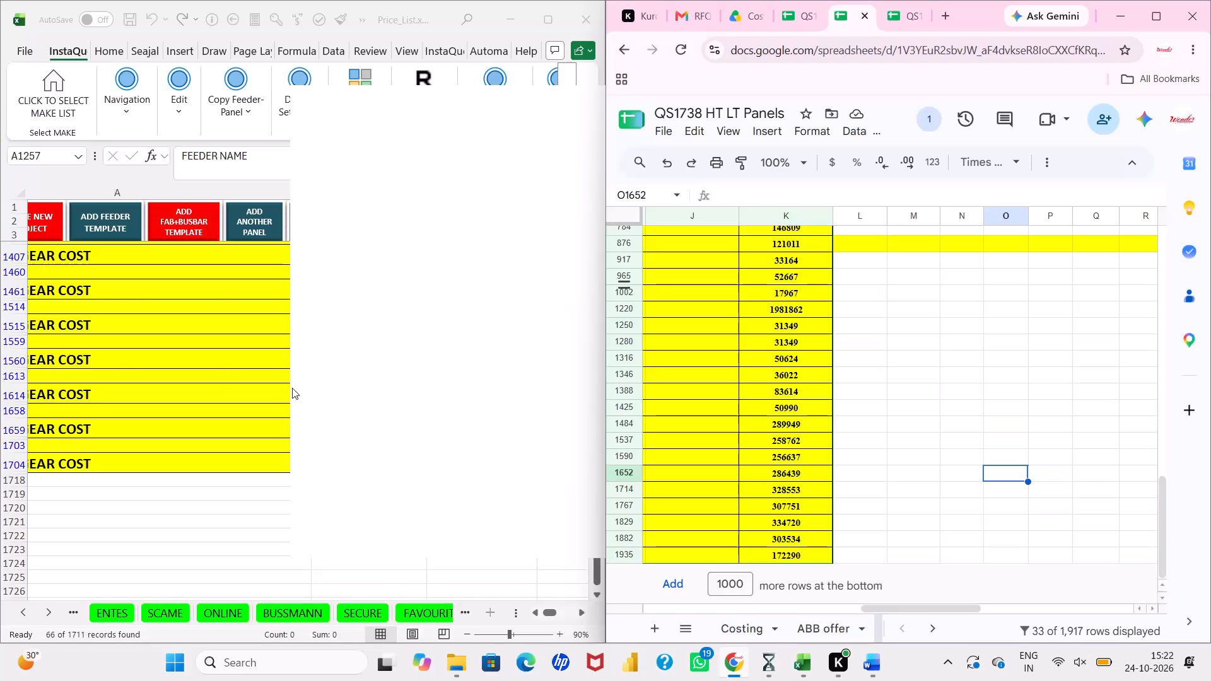
Recheck the panel landed costs in InstaQuote against those in LT Costing R2, from the last panel upward.
scroll(203, 393, right, 3)
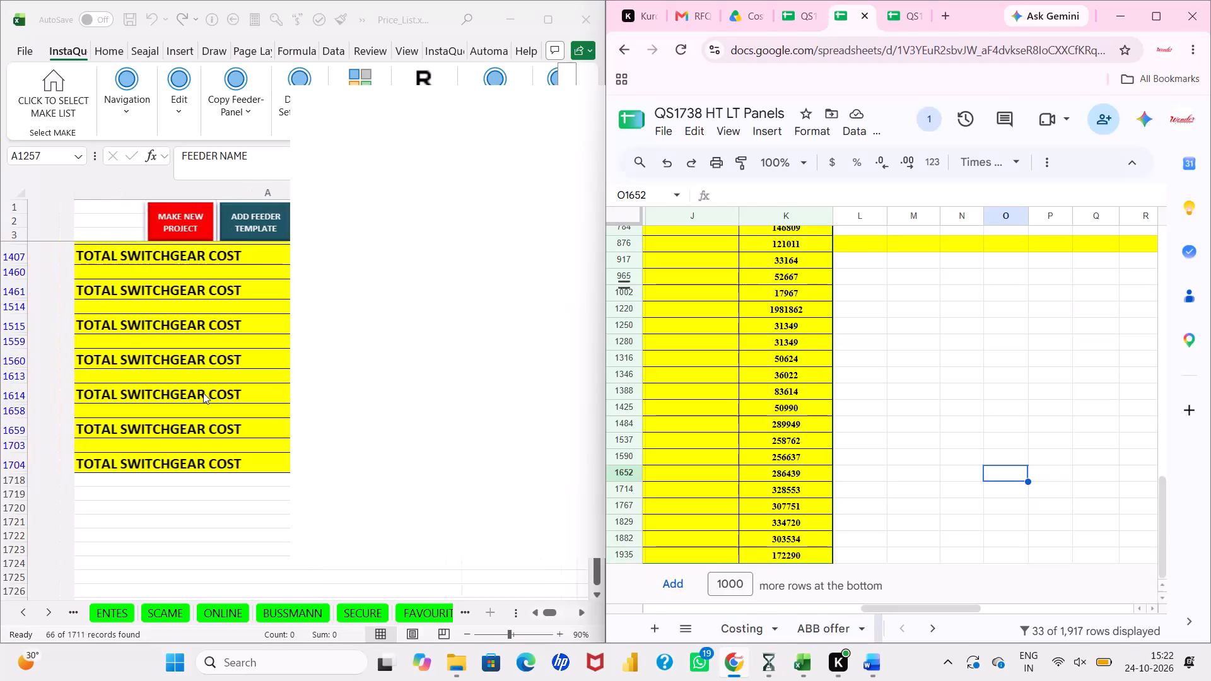
click(543, 13)
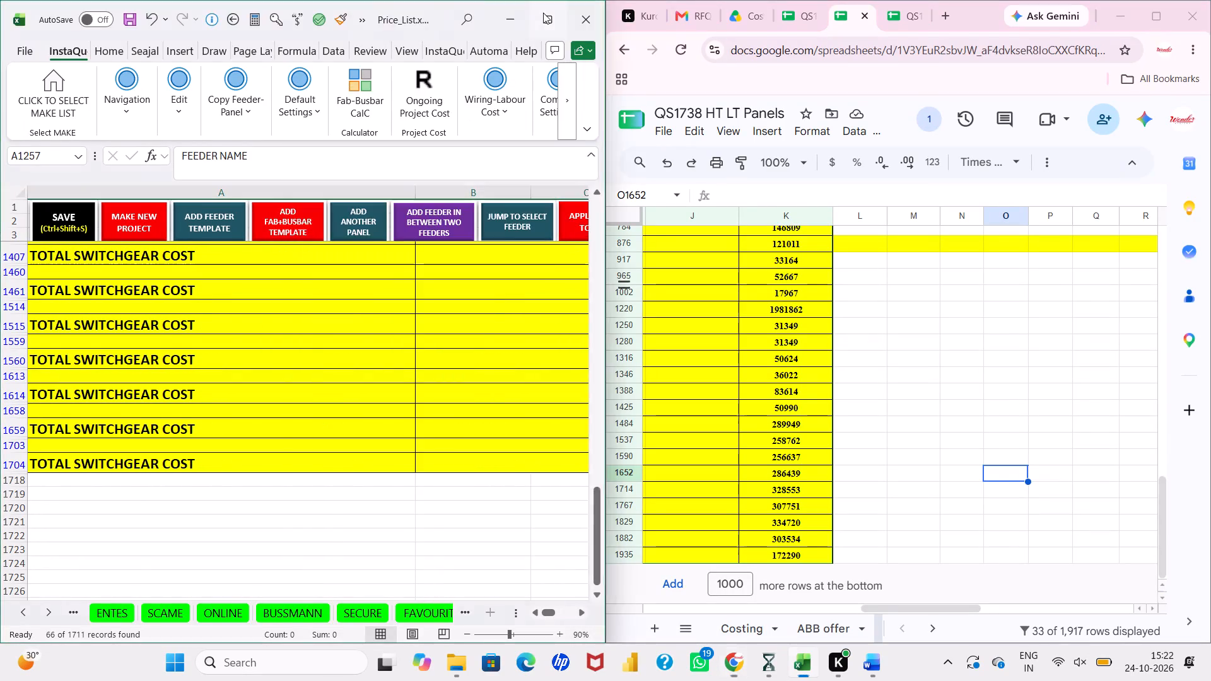
scroll(350, 472, up, 1)
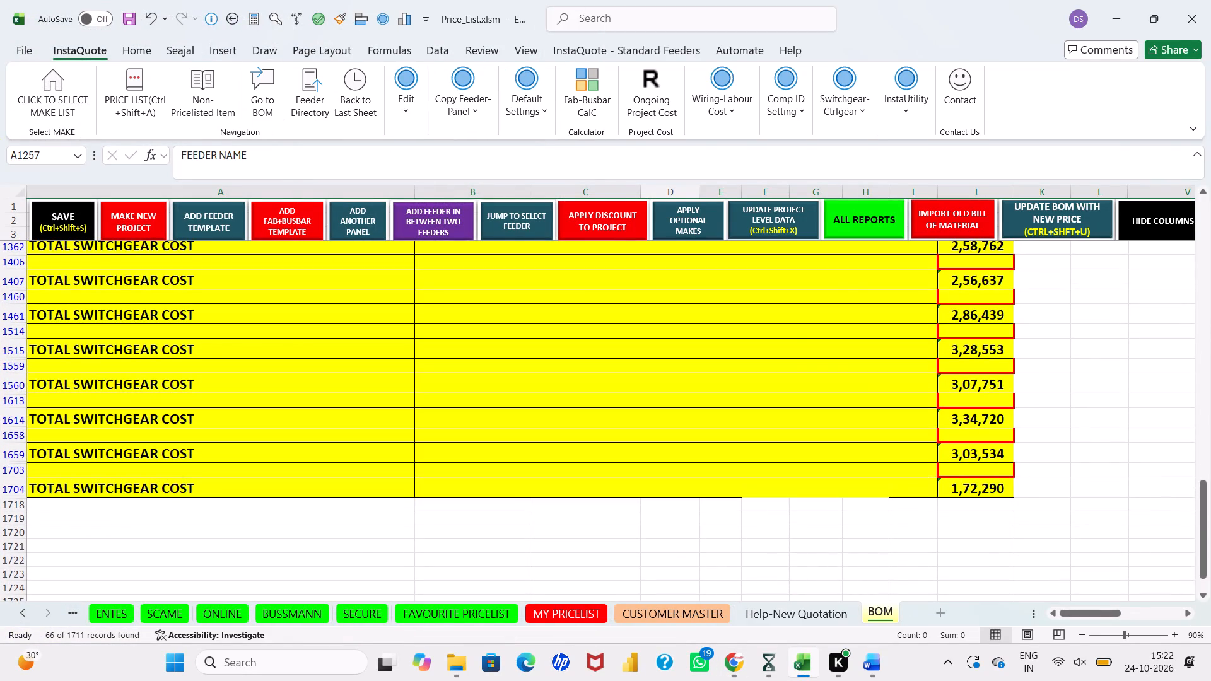
scroll(713, 426, left, 3)
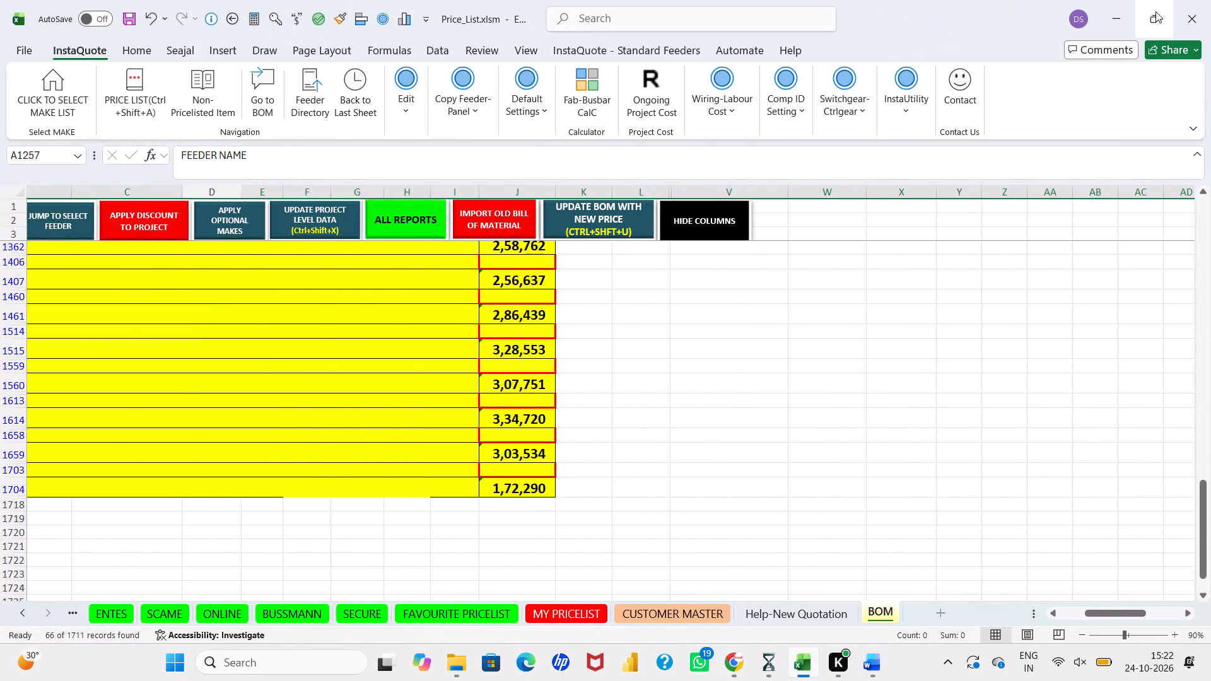
click(1062, 144)
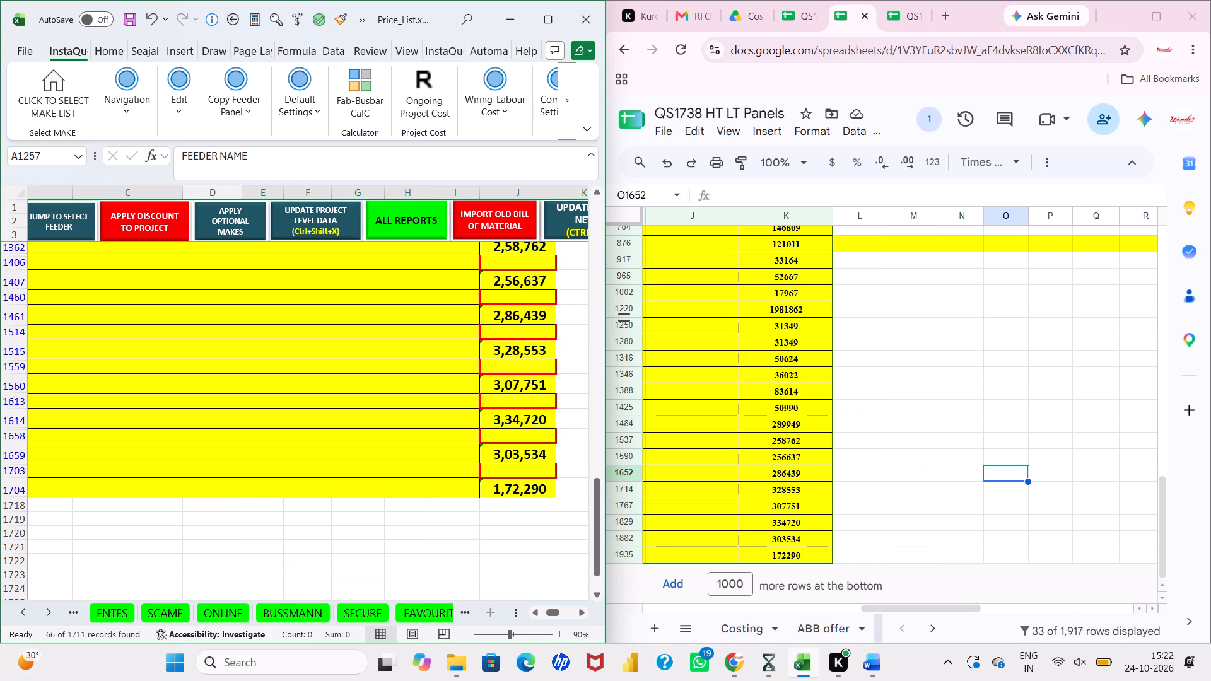
scroll(518, 294, up, 2)
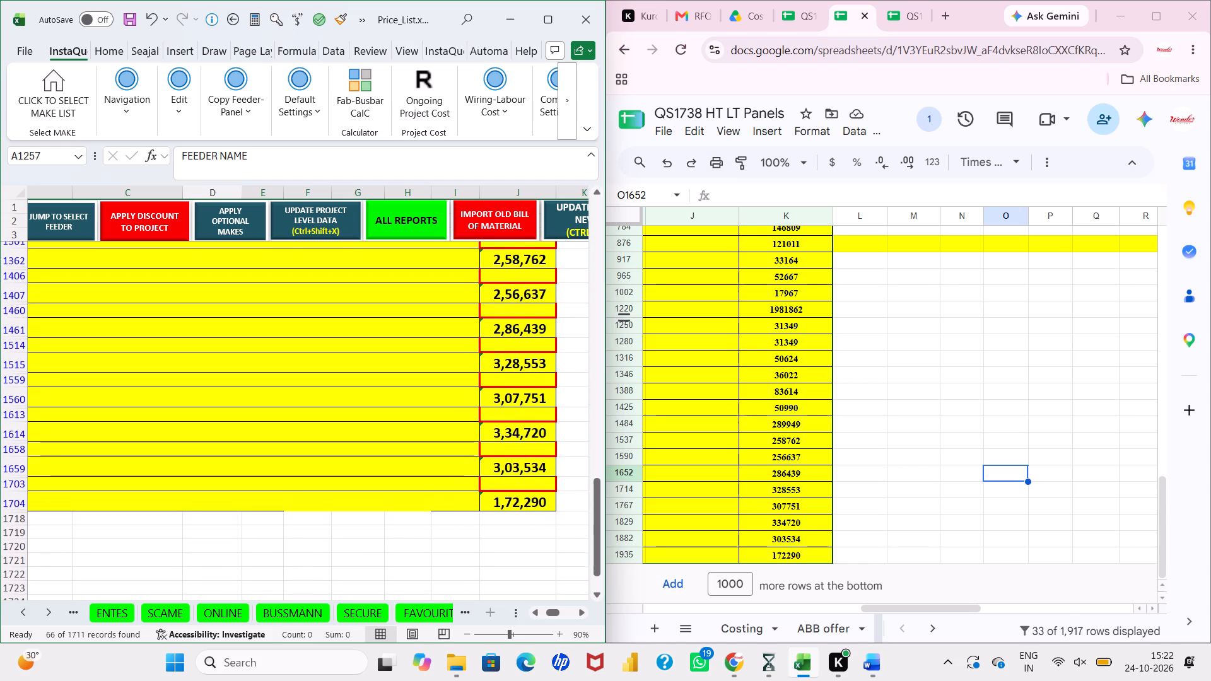
scroll(518, 294, up, 1)
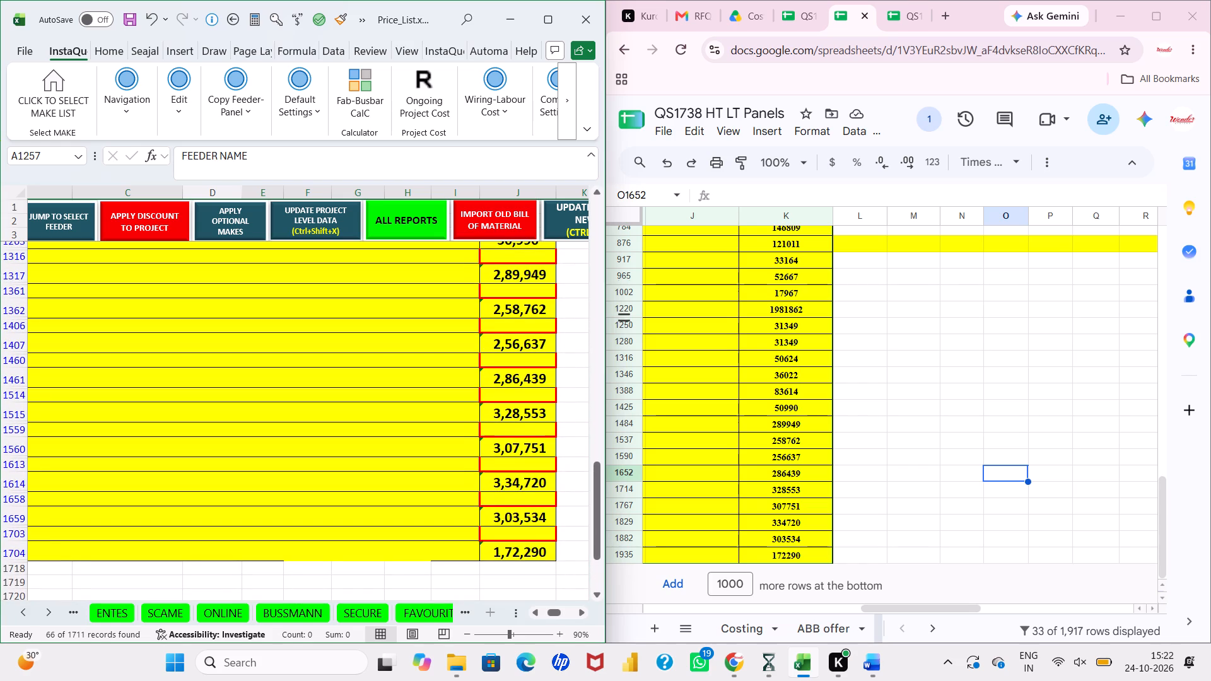
scroll(518, 294, up, 1)
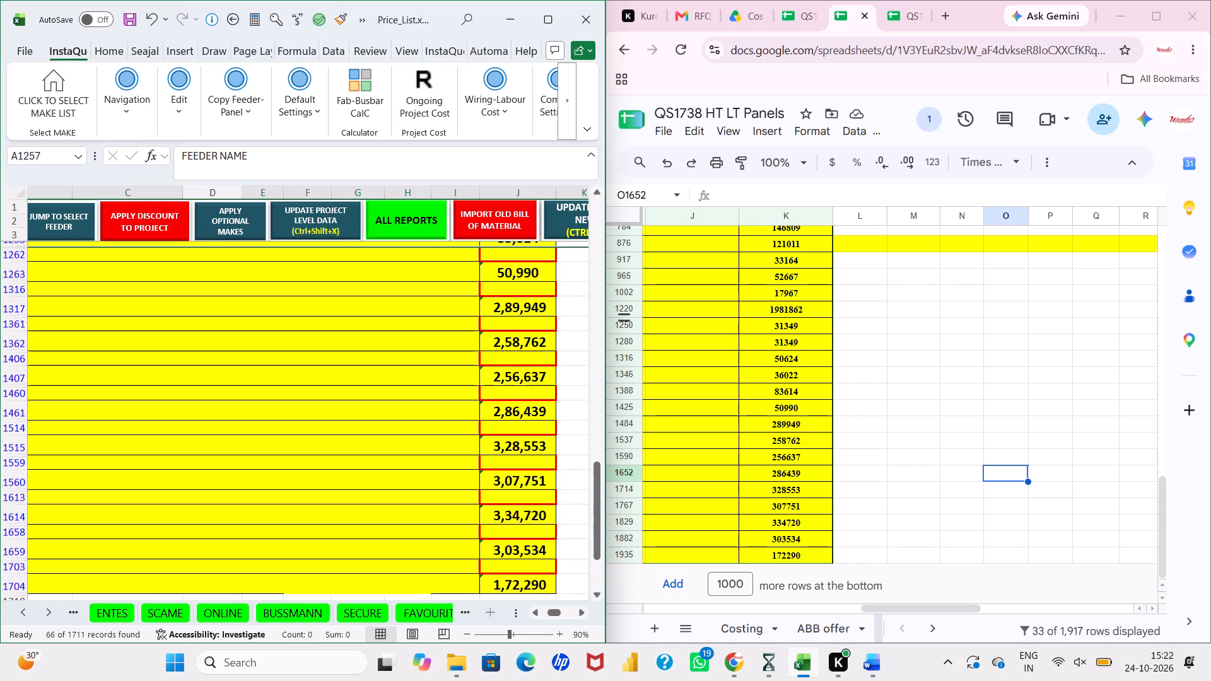
scroll(518, 294, up, 3)
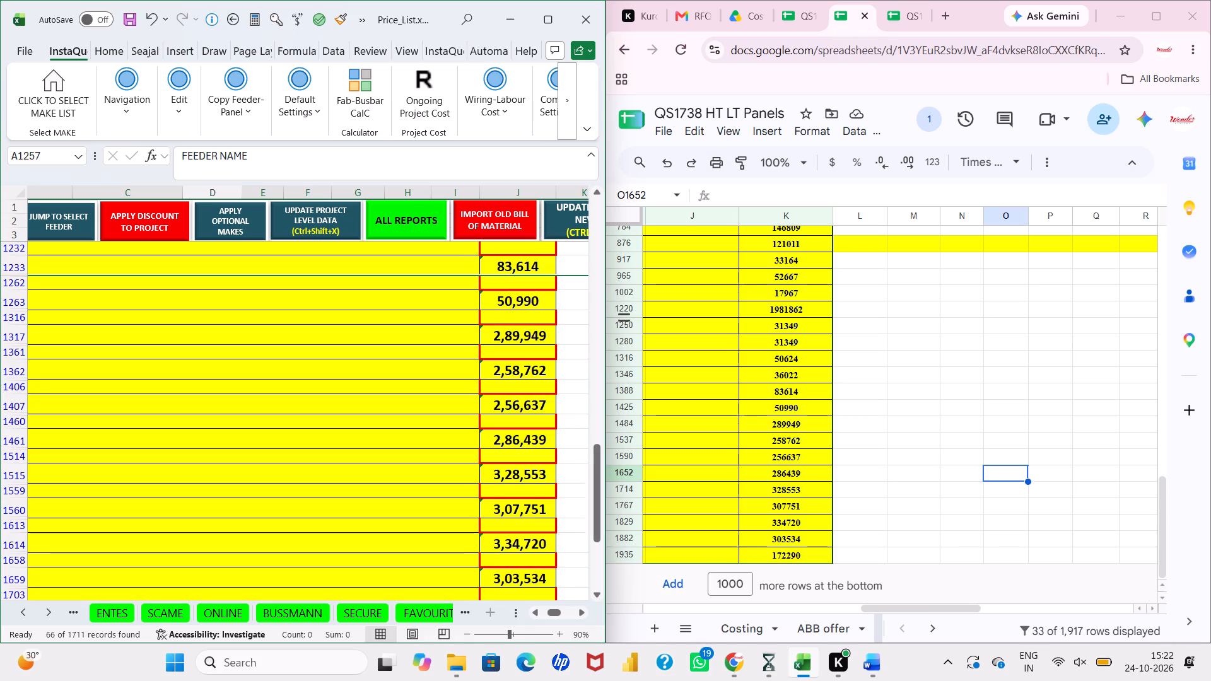
Switch to File Explorer and look through the files in the Downloads folder, from the newest to early September 2026, and close the window.
click(459, 667)
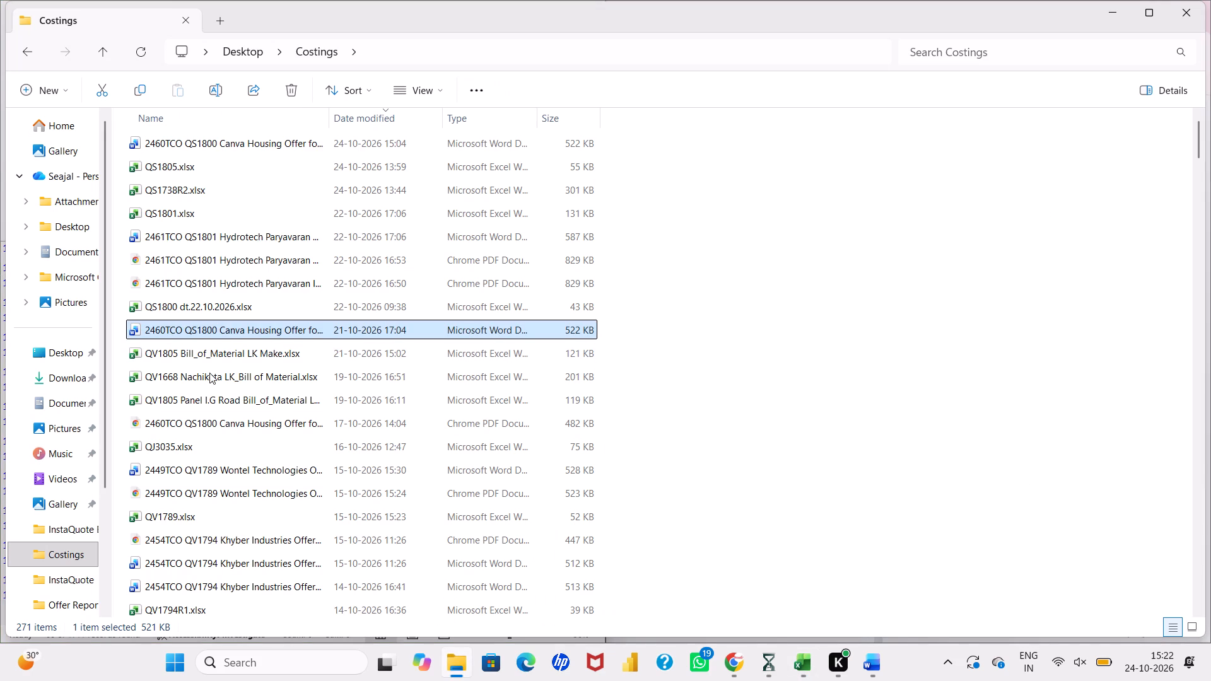
double_click(76, 383)
scroll(221, 409, down, 1)
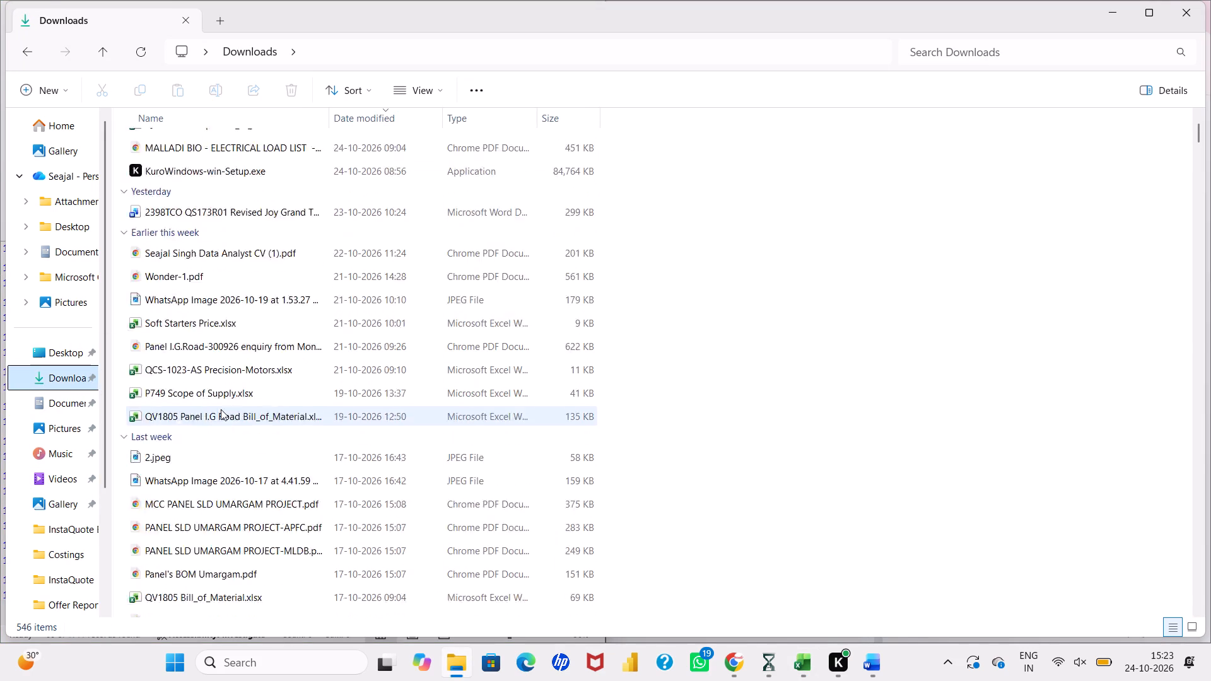
scroll(221, 409, down, 3)
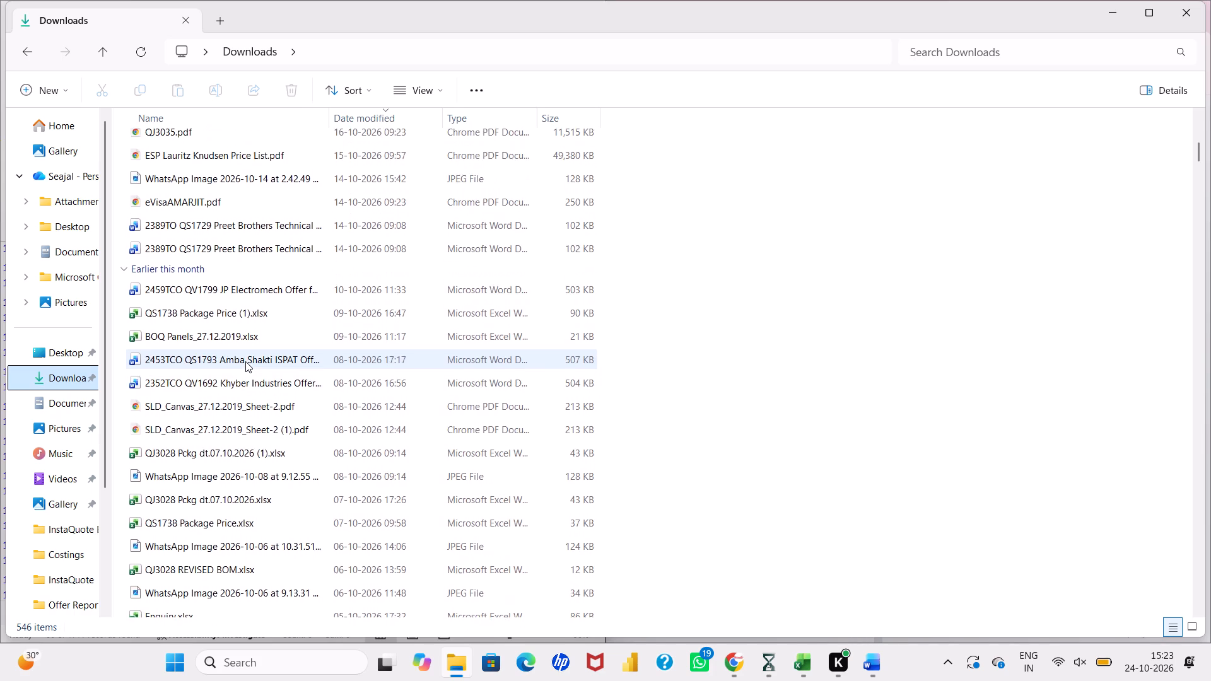
scroll(245, 361, up, 2)
scroll(246, 334, down, 5)
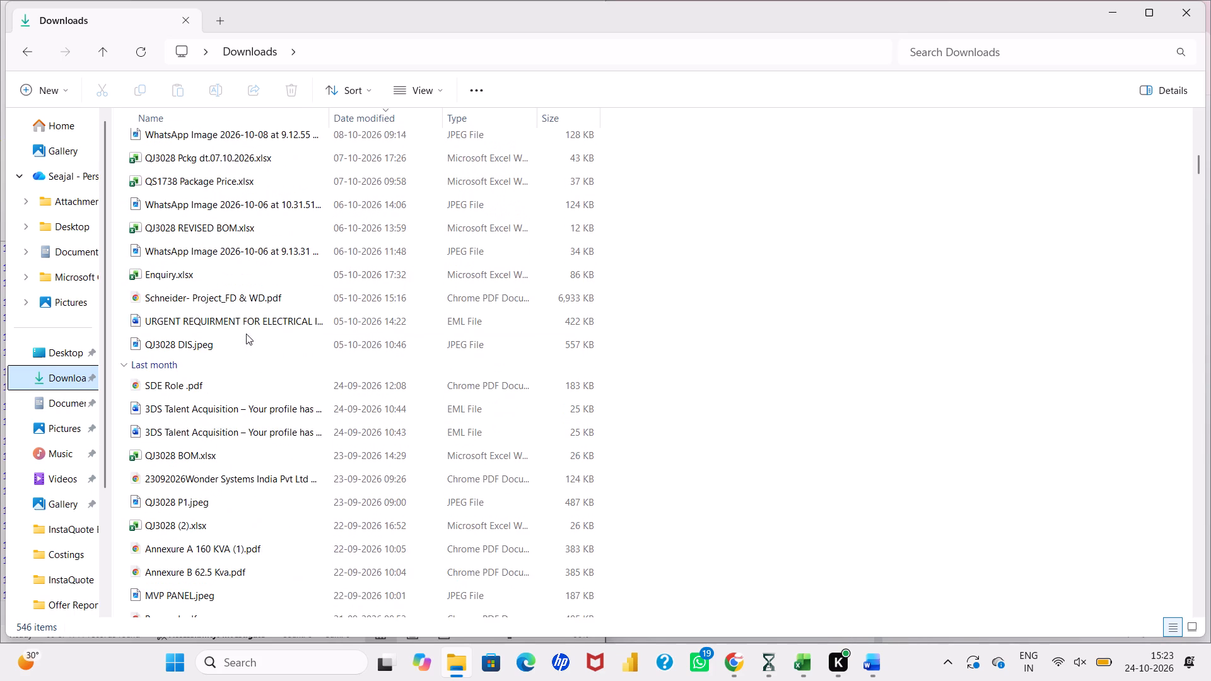
scroll(246, 334, down, 3)
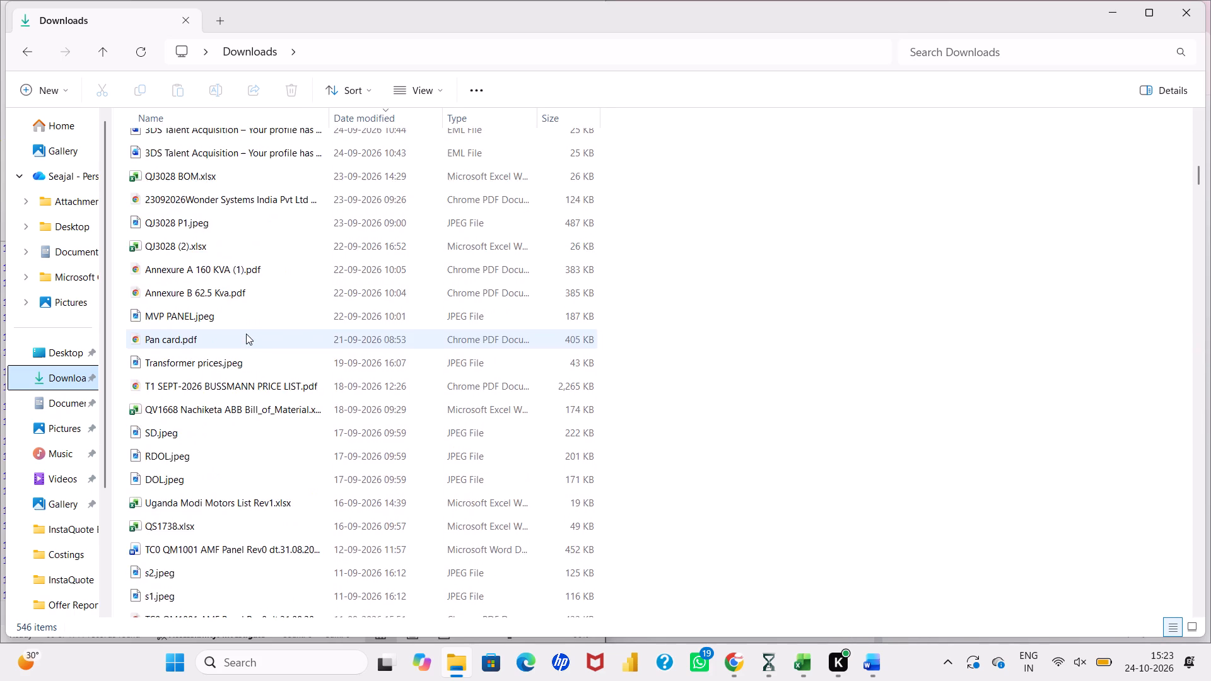
scroll(246, 334, down, 3)
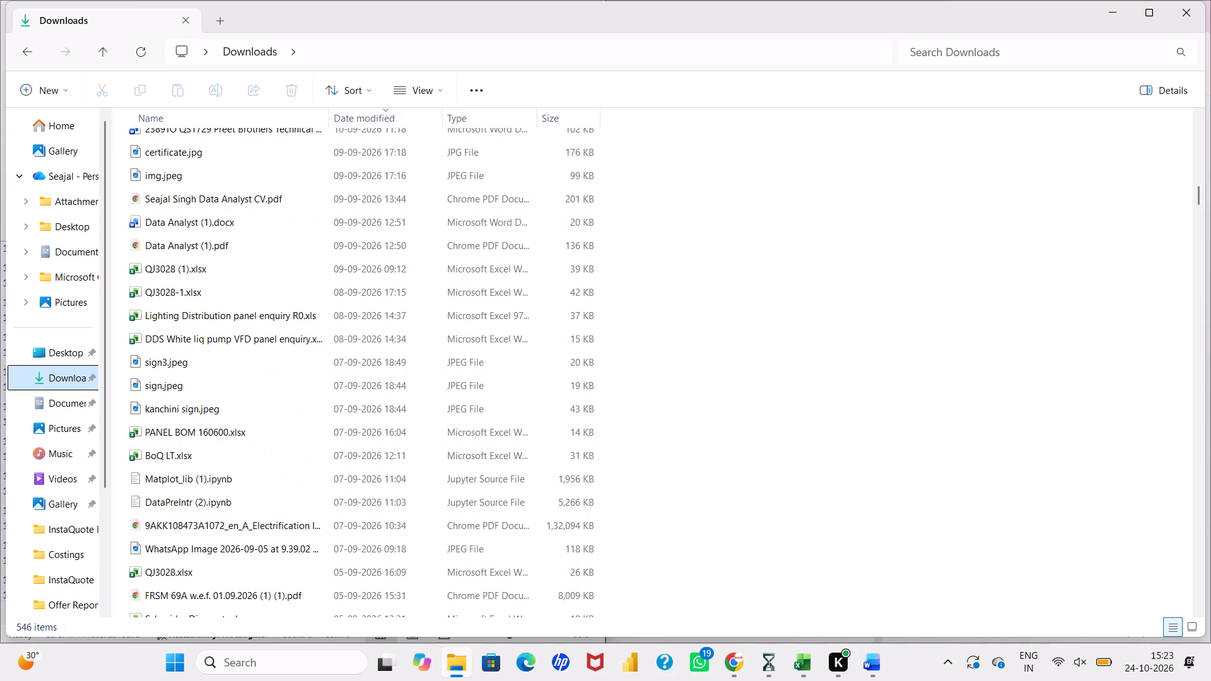
click(184, 21)
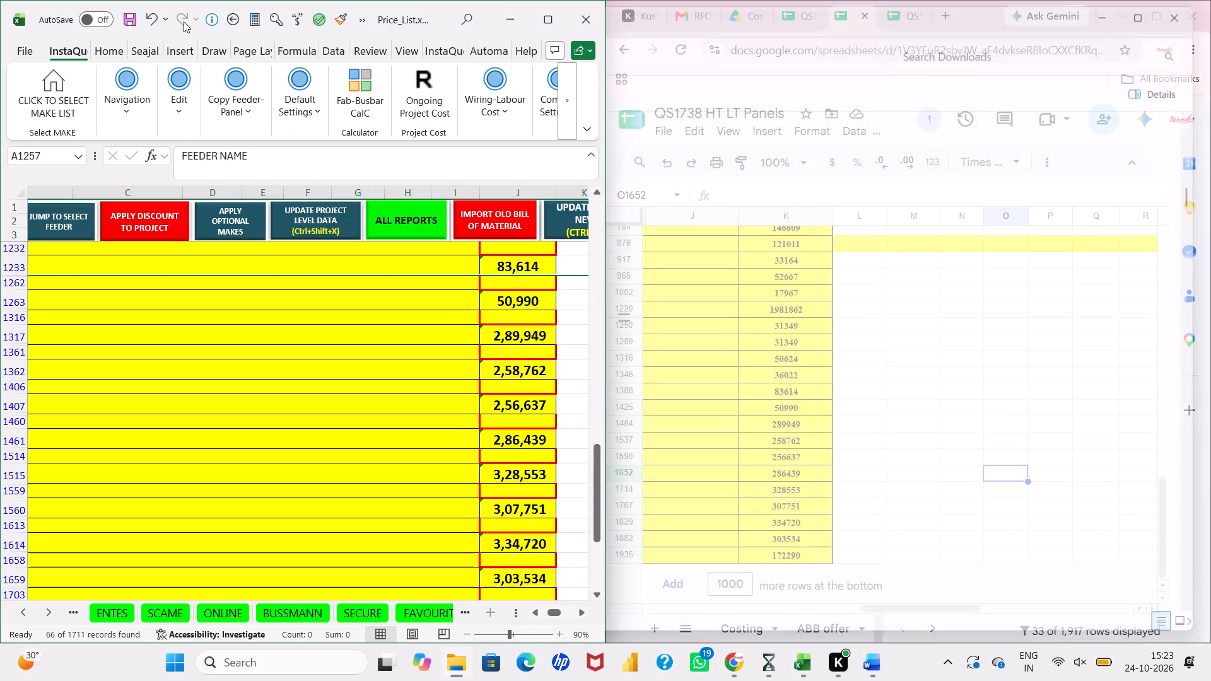
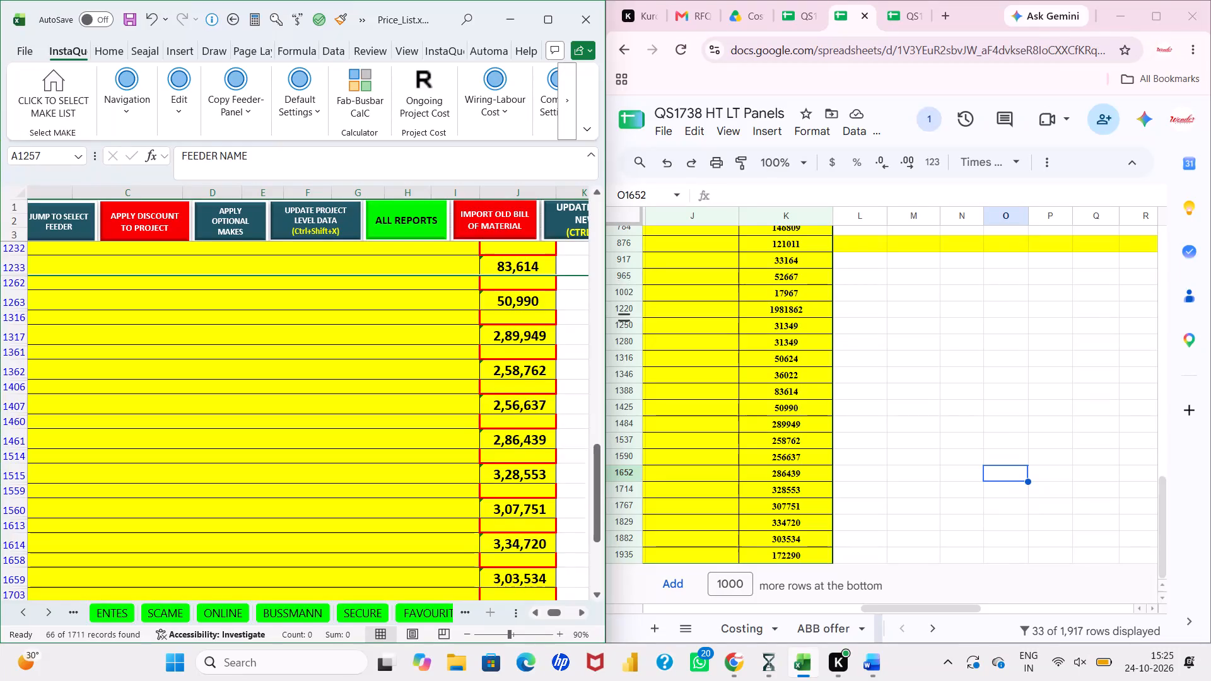
Clear the filters on the LANDED COST and LANDED RATE columns in the InstaQuote project sheet.
scroll(103, 441, up, 5)
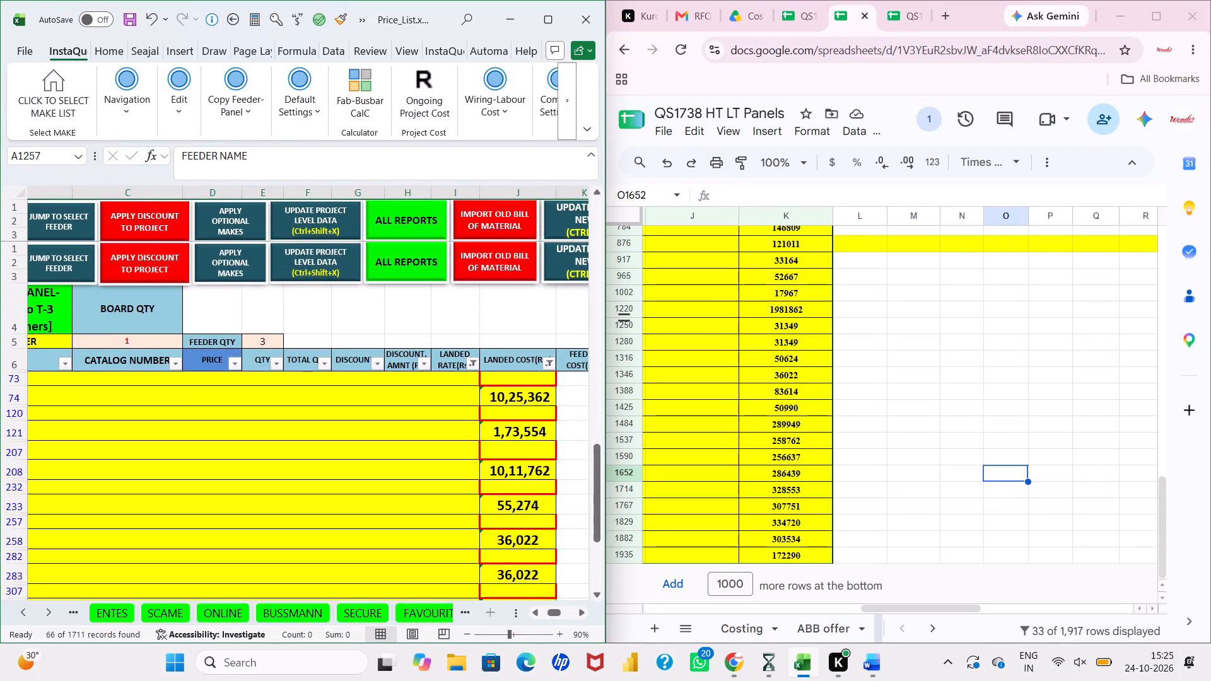
click(542, 317)
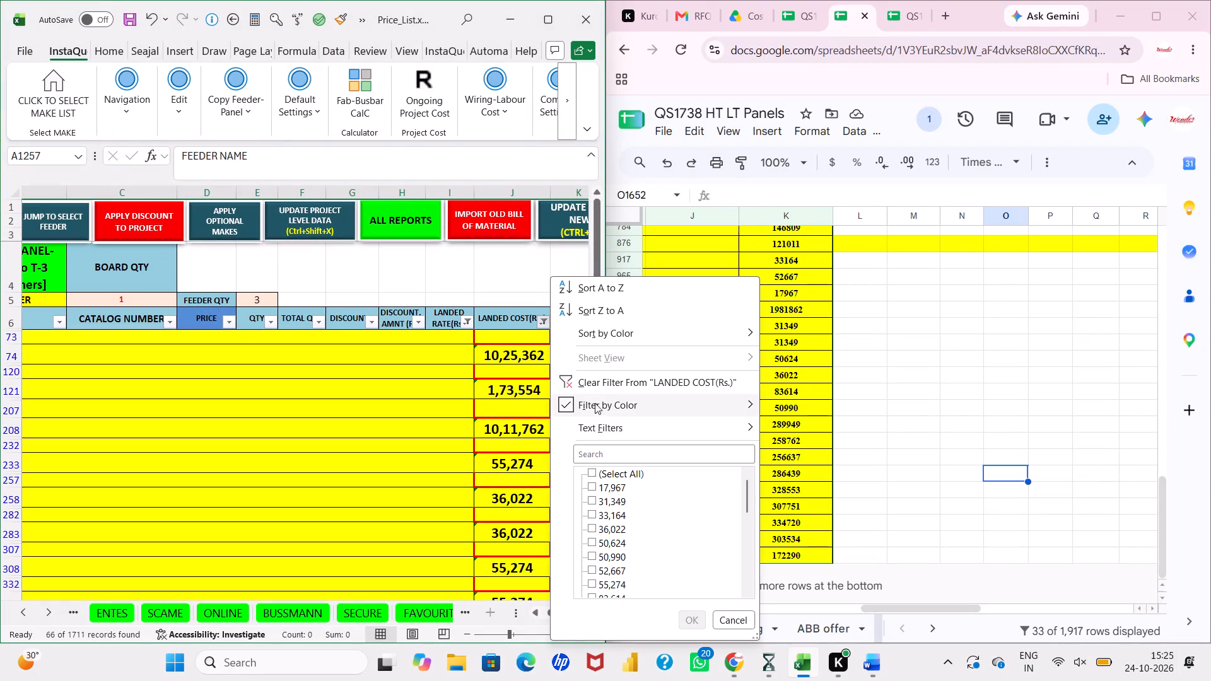
click(599, 391)
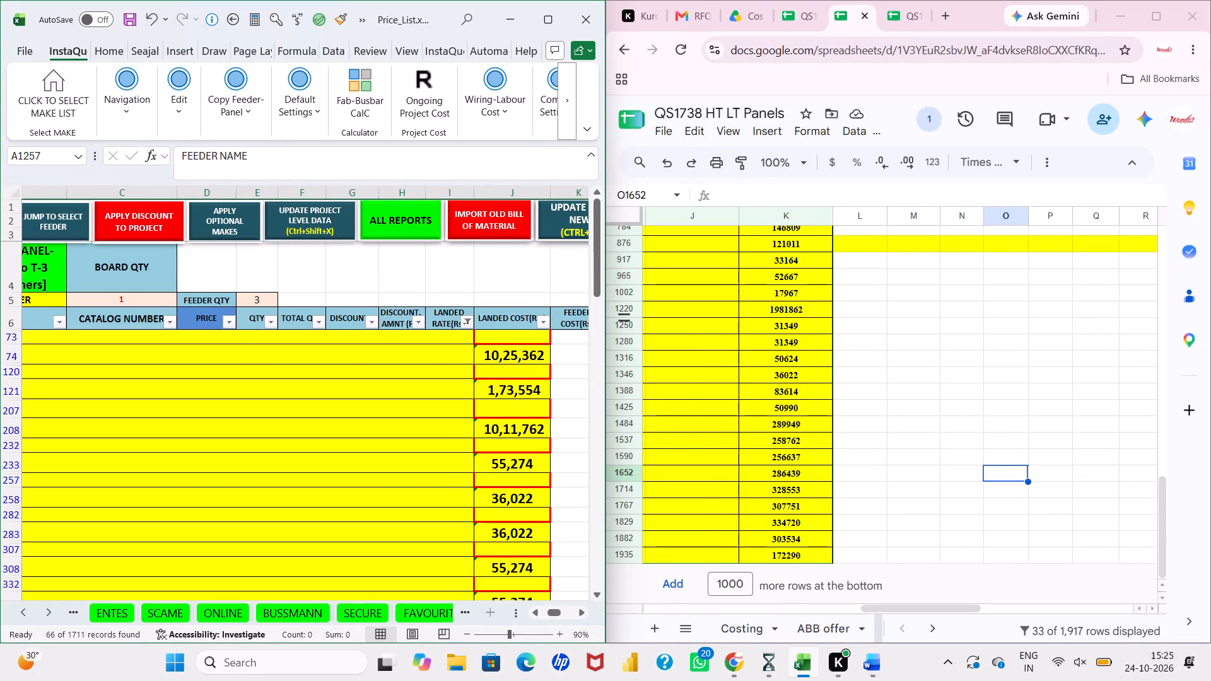
click(467, 322)
click(522, 381)
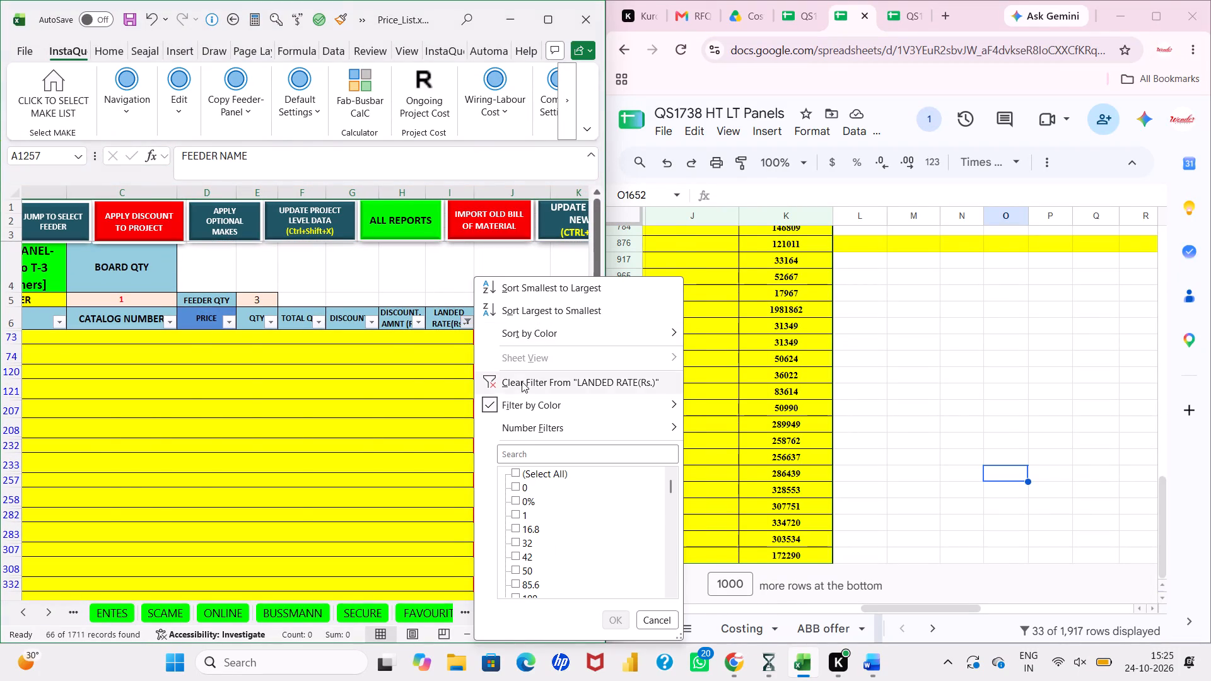
click(505, 386)
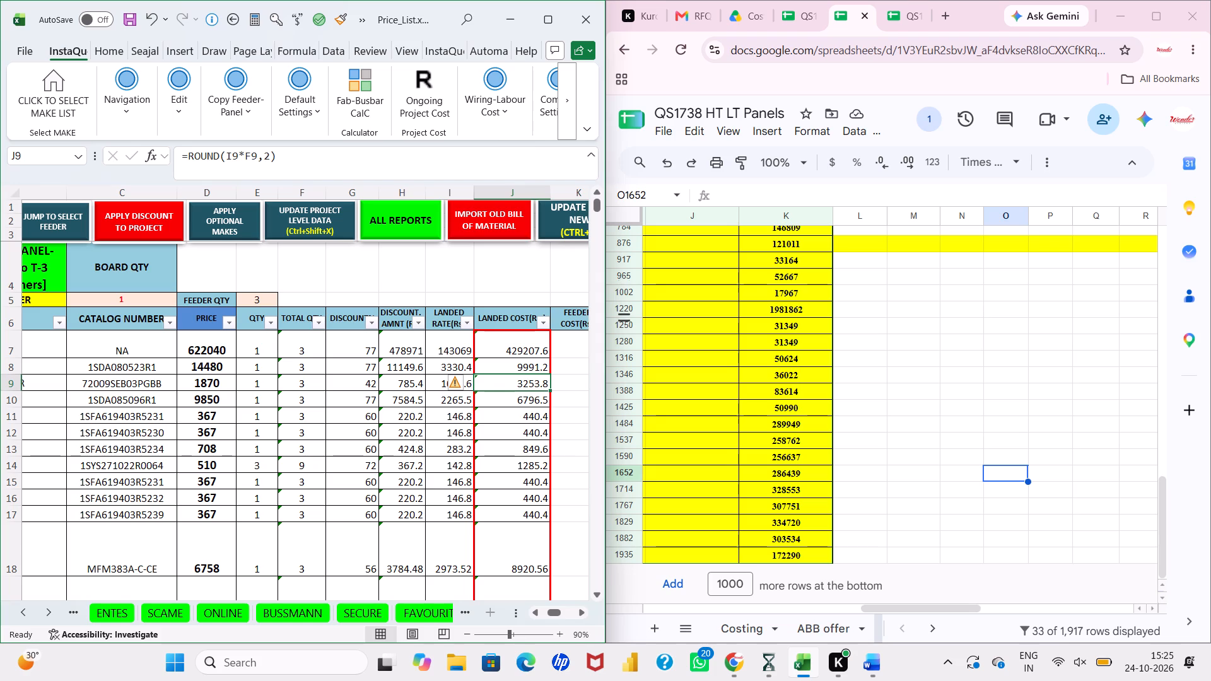
Save the InstaQuote project, creating its backup.
scroll(438, 412, right, 2)
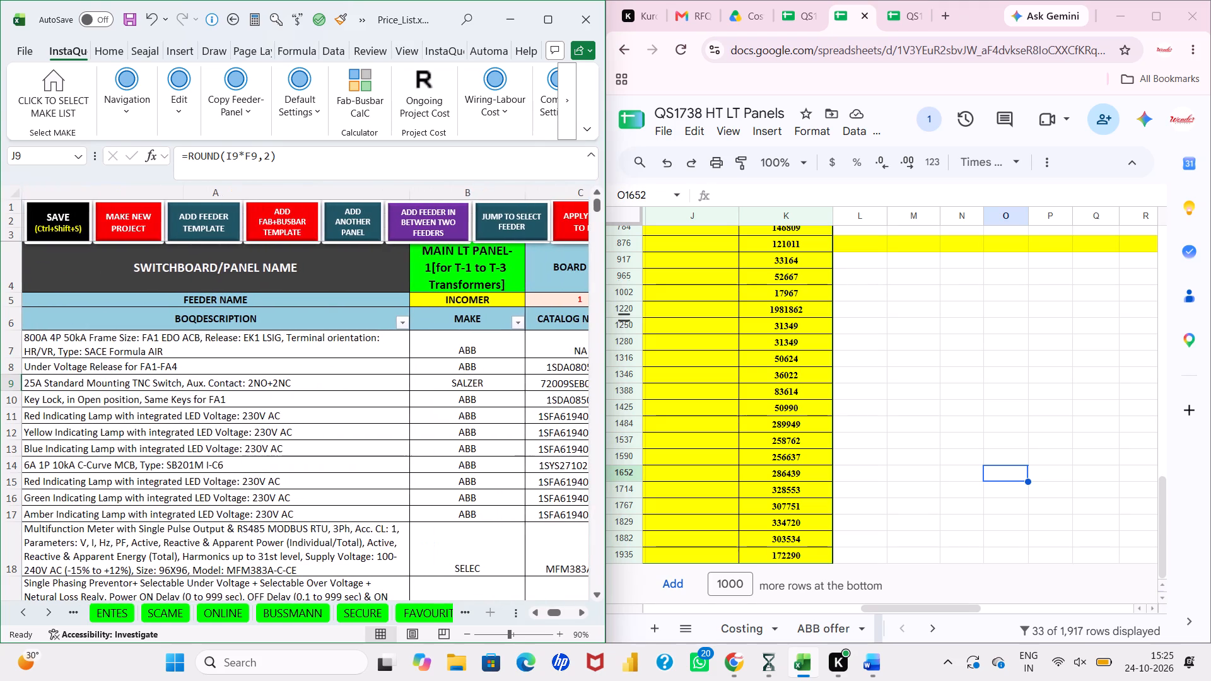
click(56, 210)
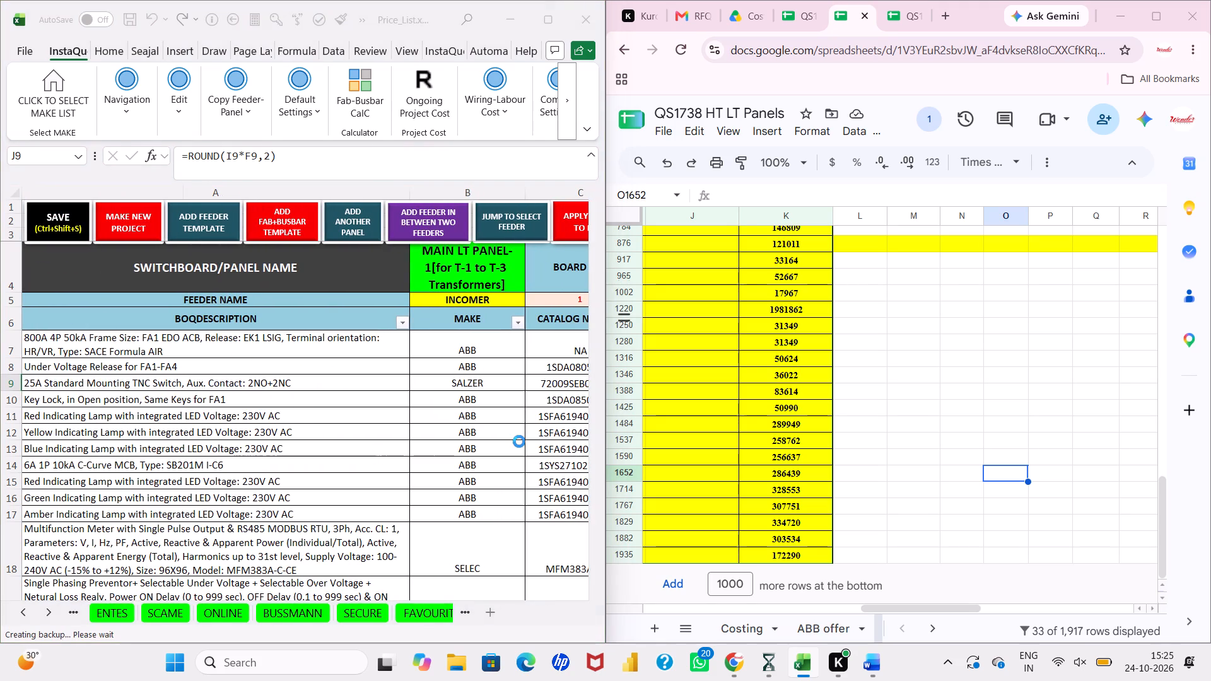
Remove the fill-colour filter from the LANDED COST column in LT Costing R2 of QS1738 HT LT Panels.
click(733, 414)
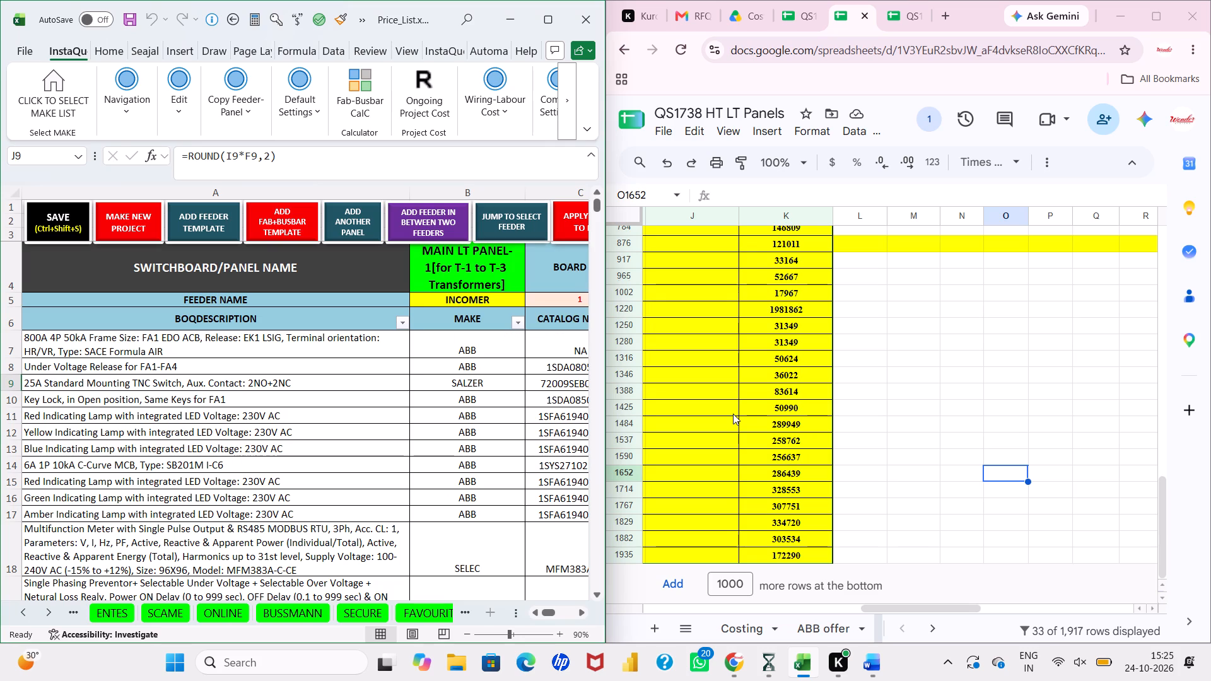
scroll(733, 414, up, 6)
scroll(733, 414, down, 5)
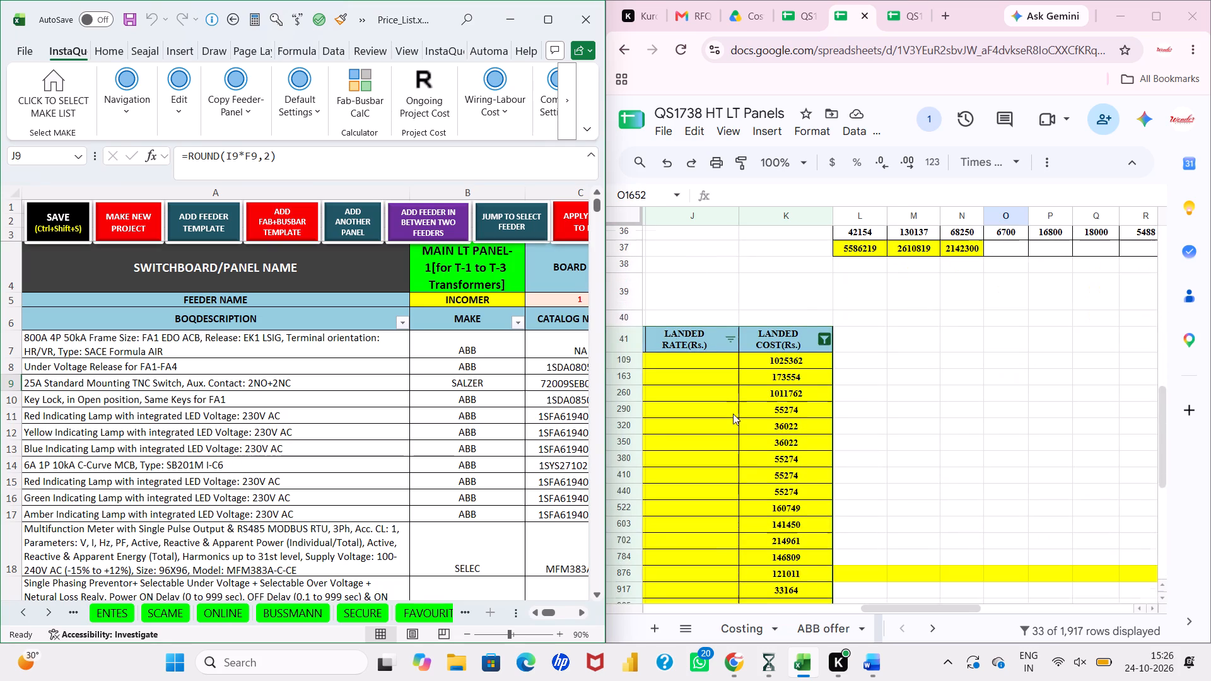
scroll(733, 414, down, 1)
click(827, 345)
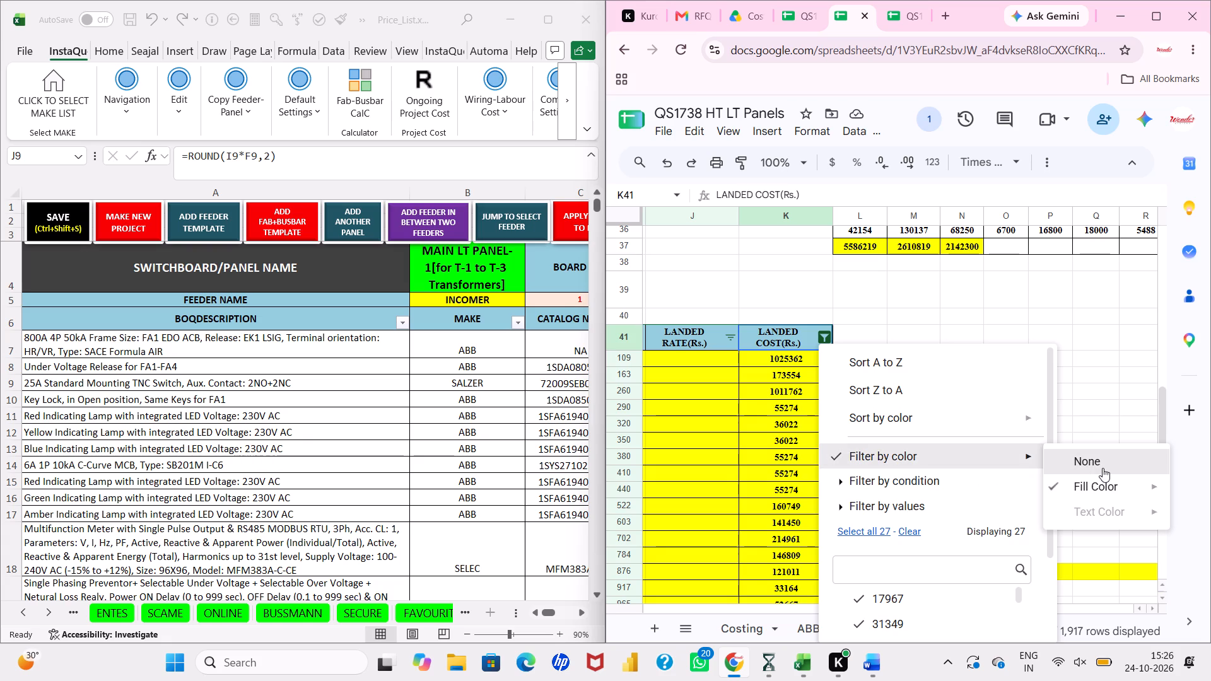
click(1103, 468)
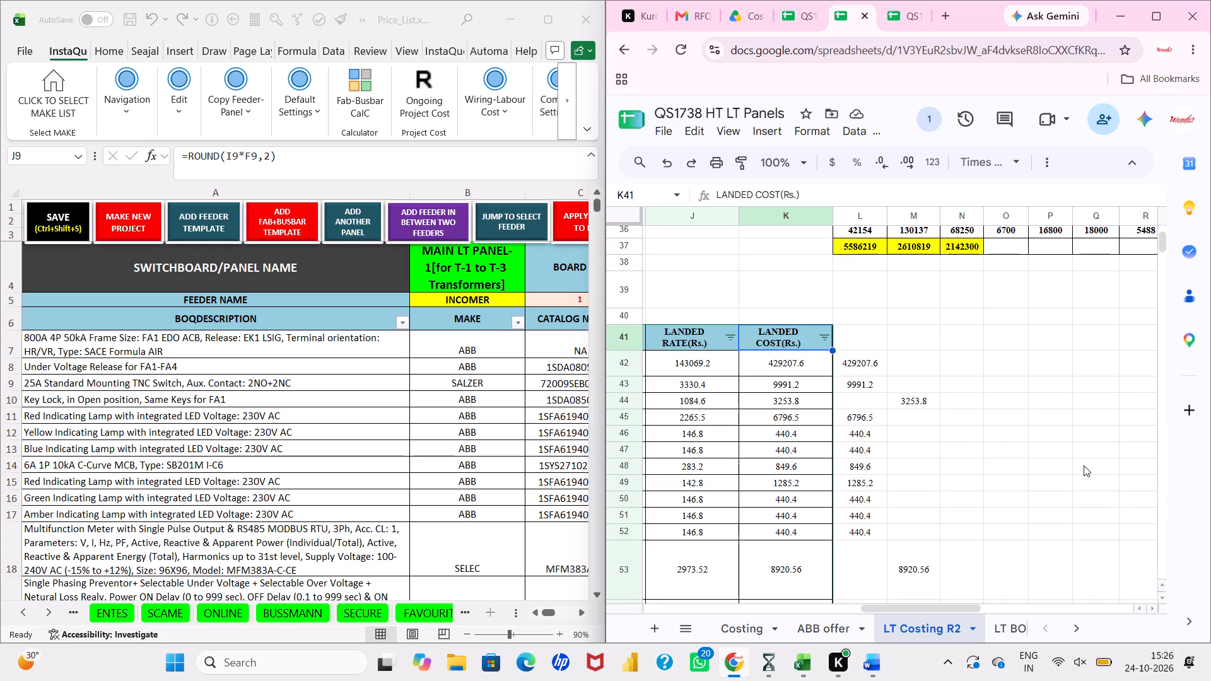
Examine the BOQ descriptions and makes in LT Costing R2 from Main LT Panel-1 down to Common Service Panel-3.
click(985, 431)
scroll(985, 431, right, 5)
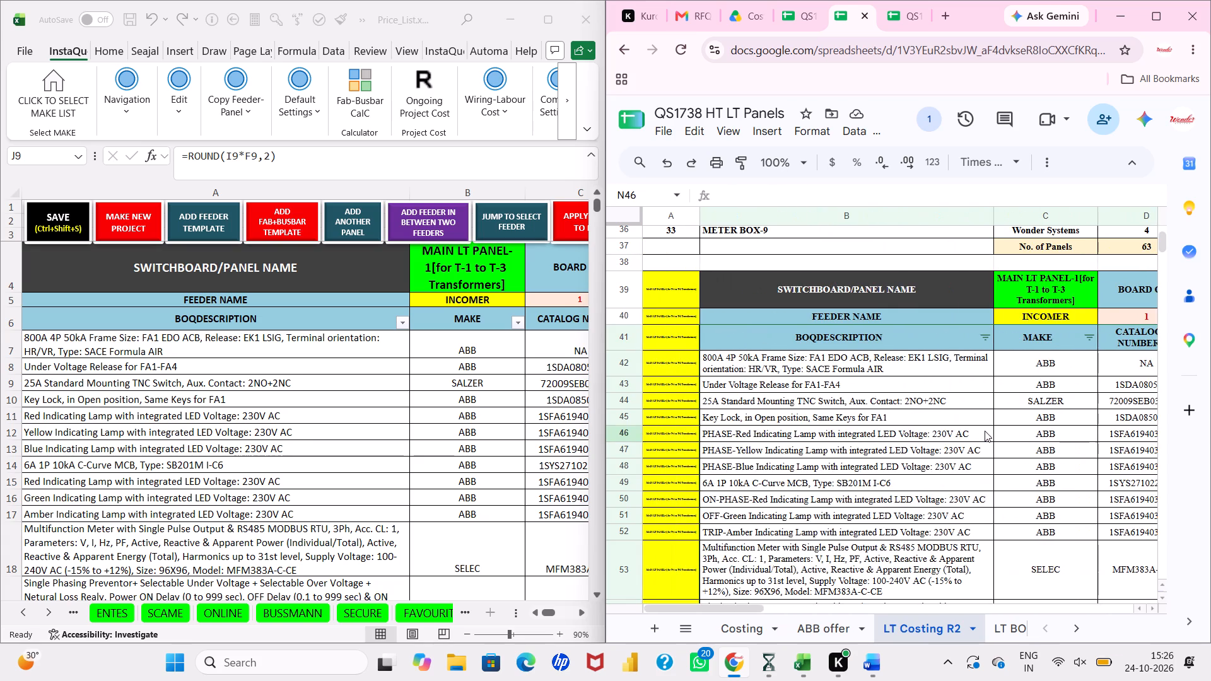
scroll(985, 431, down, 5)
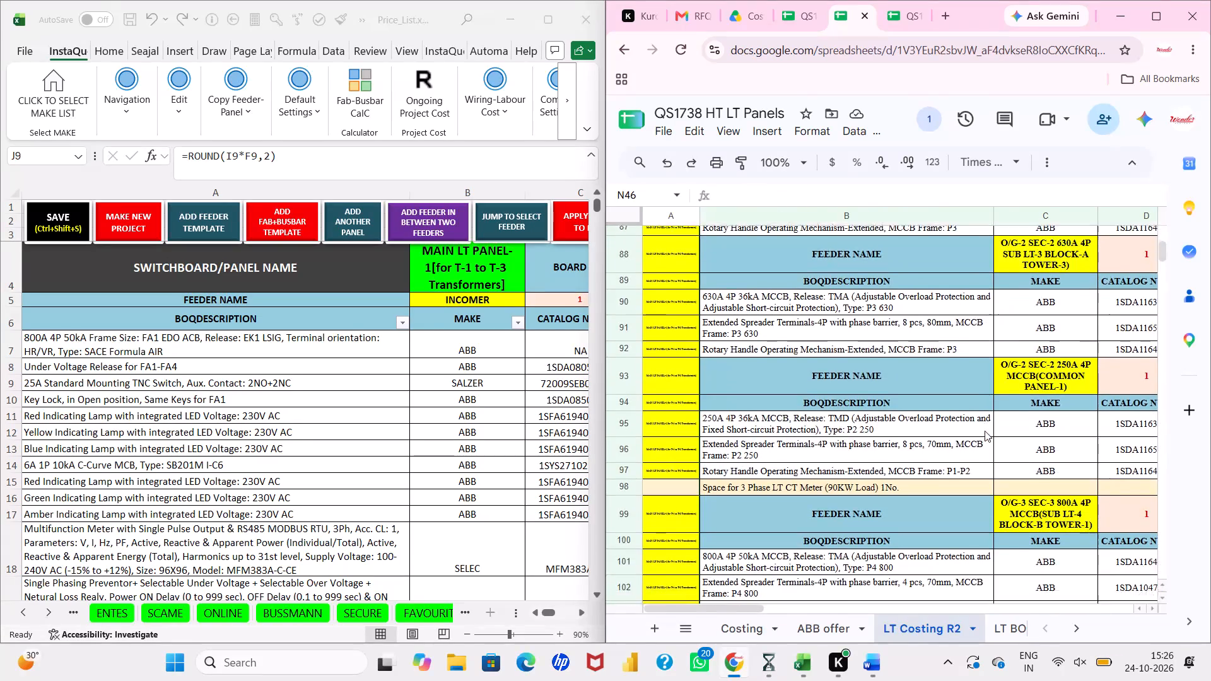
scroll(985, 431, down, 8)
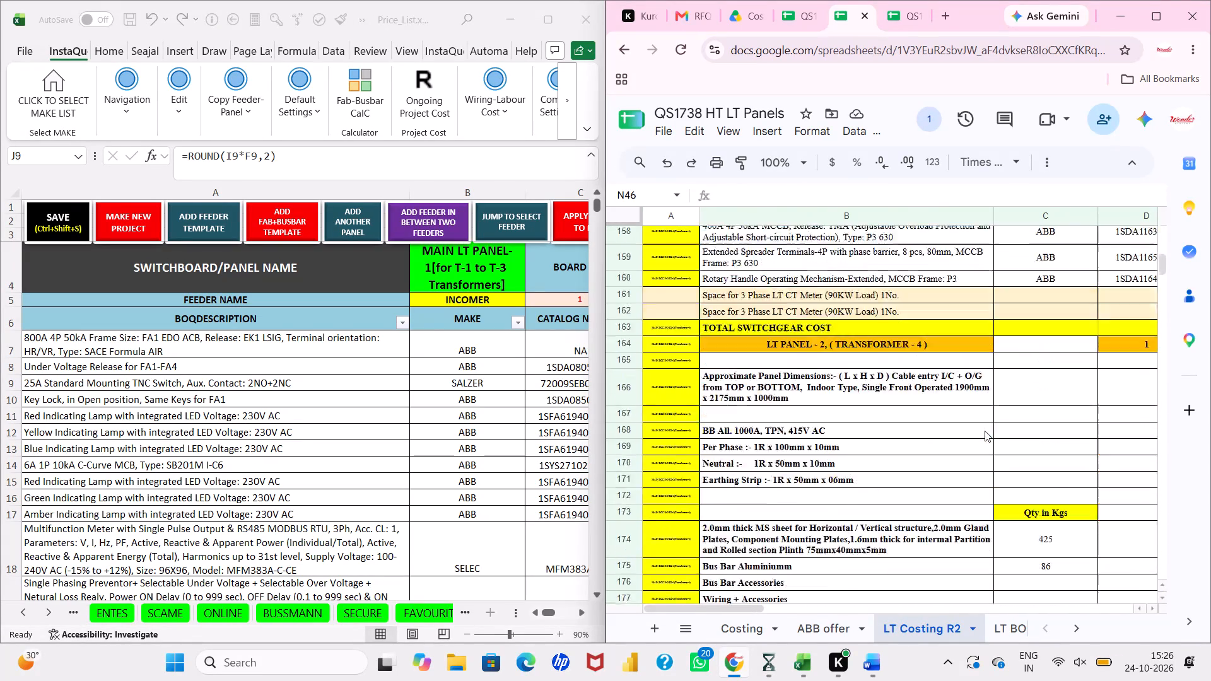
scroll(985, 431, down, 7)
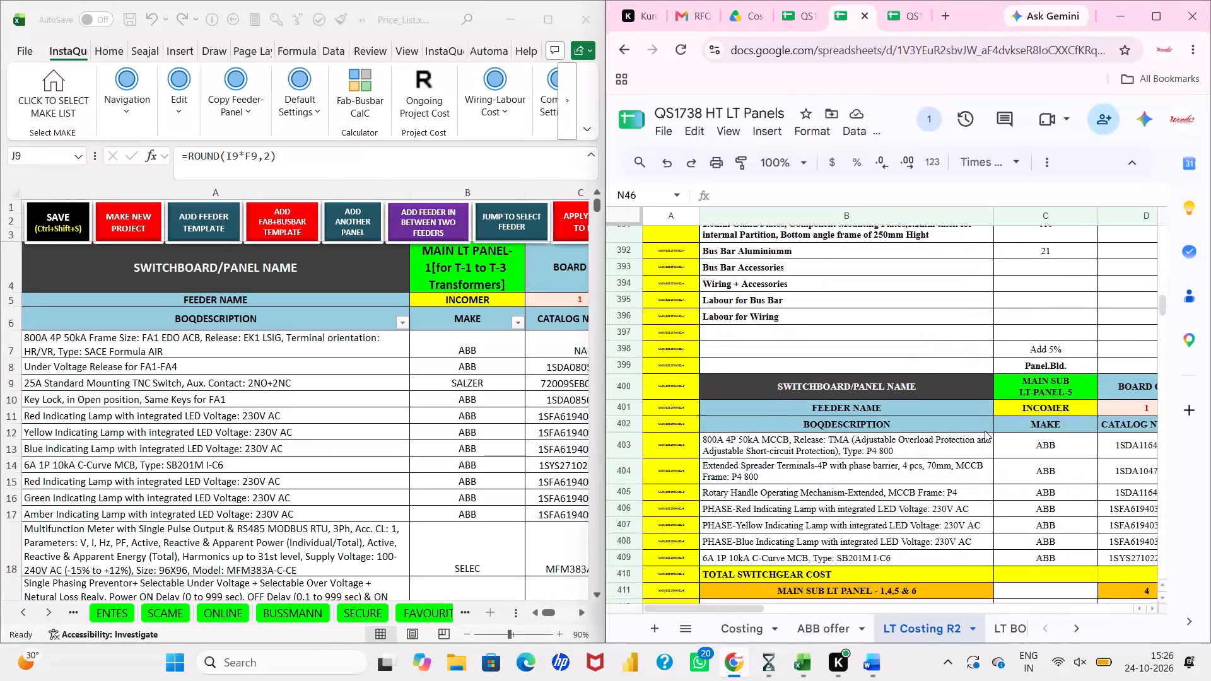
scroll(985, 431, down, 4)
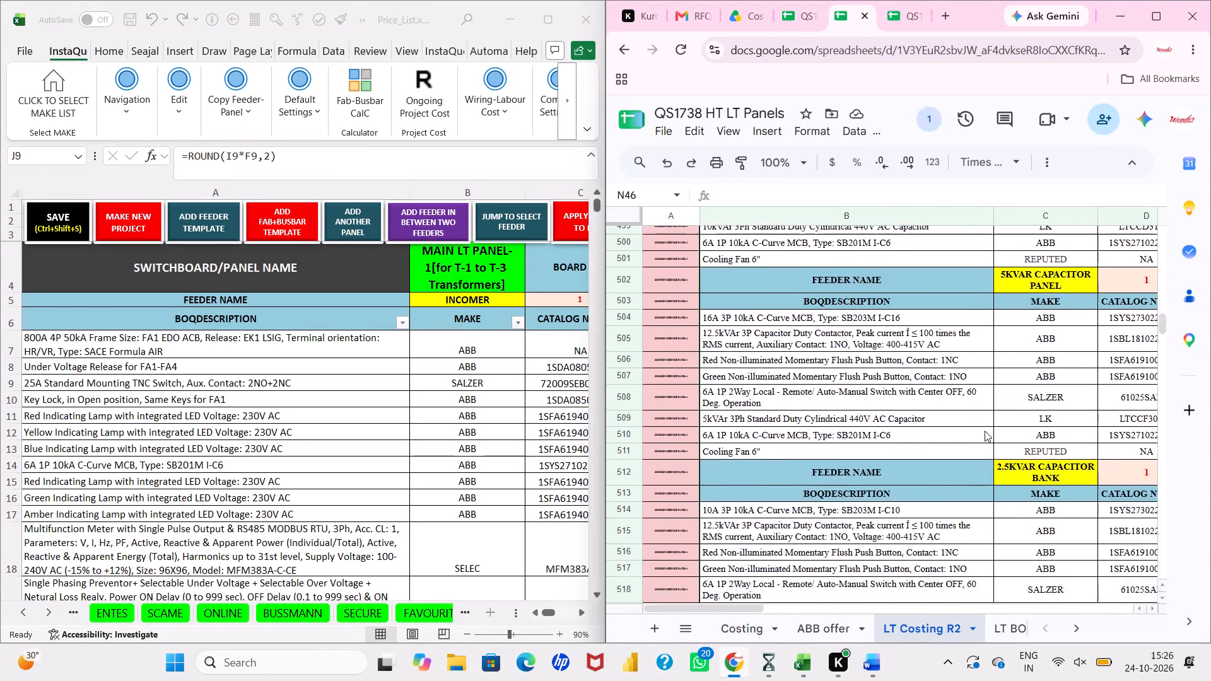
scroll(985, 431, down, 4)
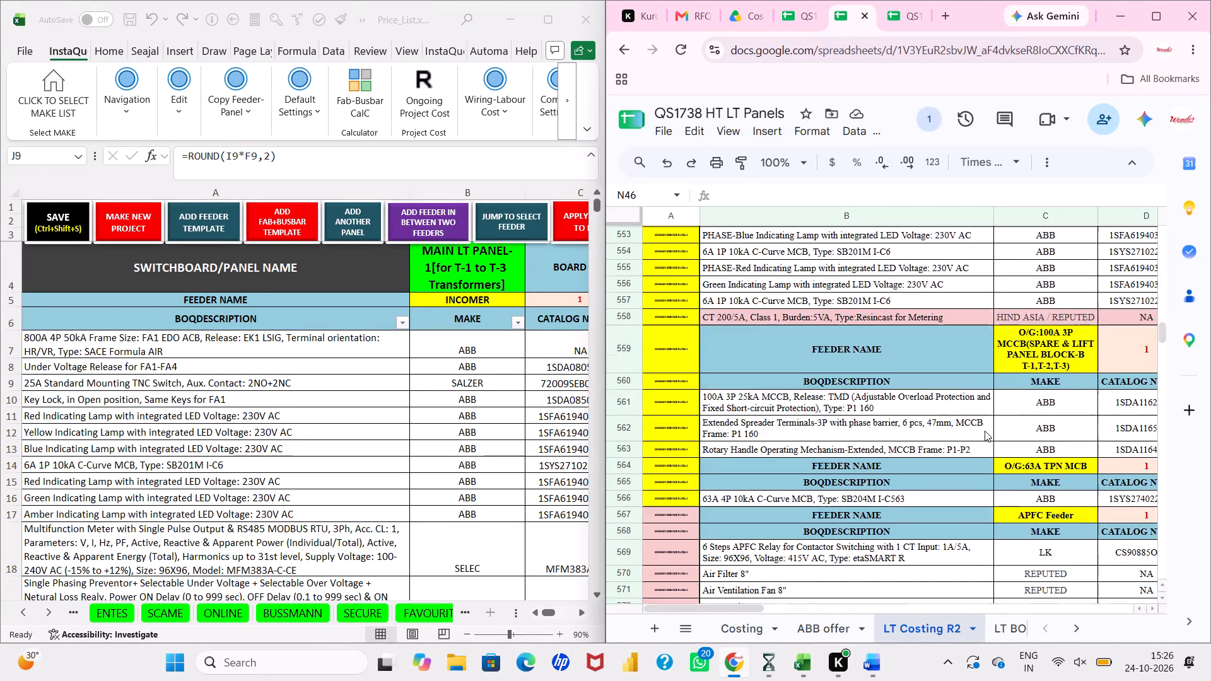
scroll(985, 431, down, 6)
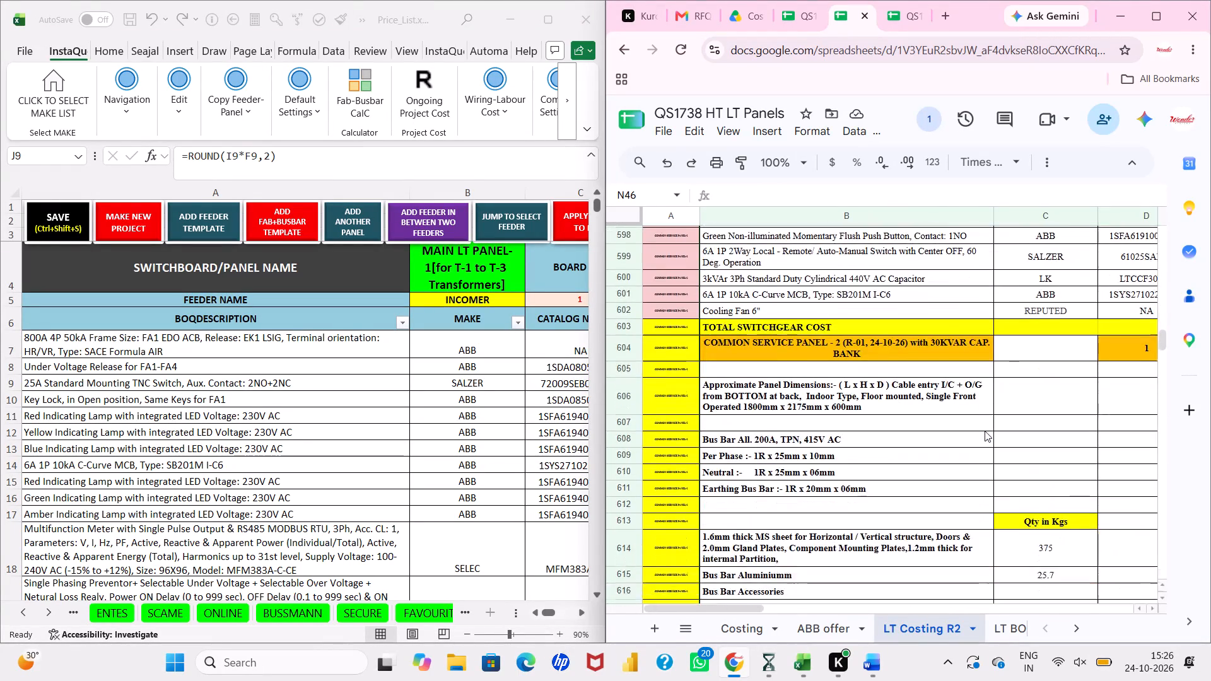
scroll(985, 431, down, 4)
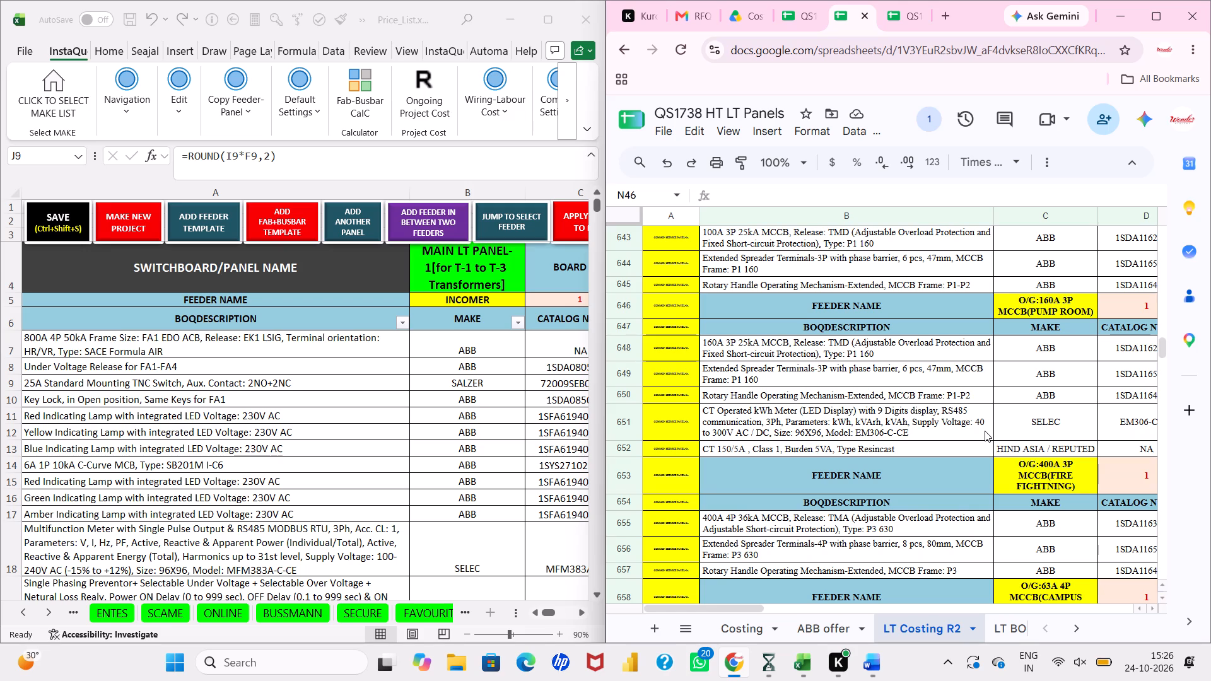
scroll(985, 431, down, 1)
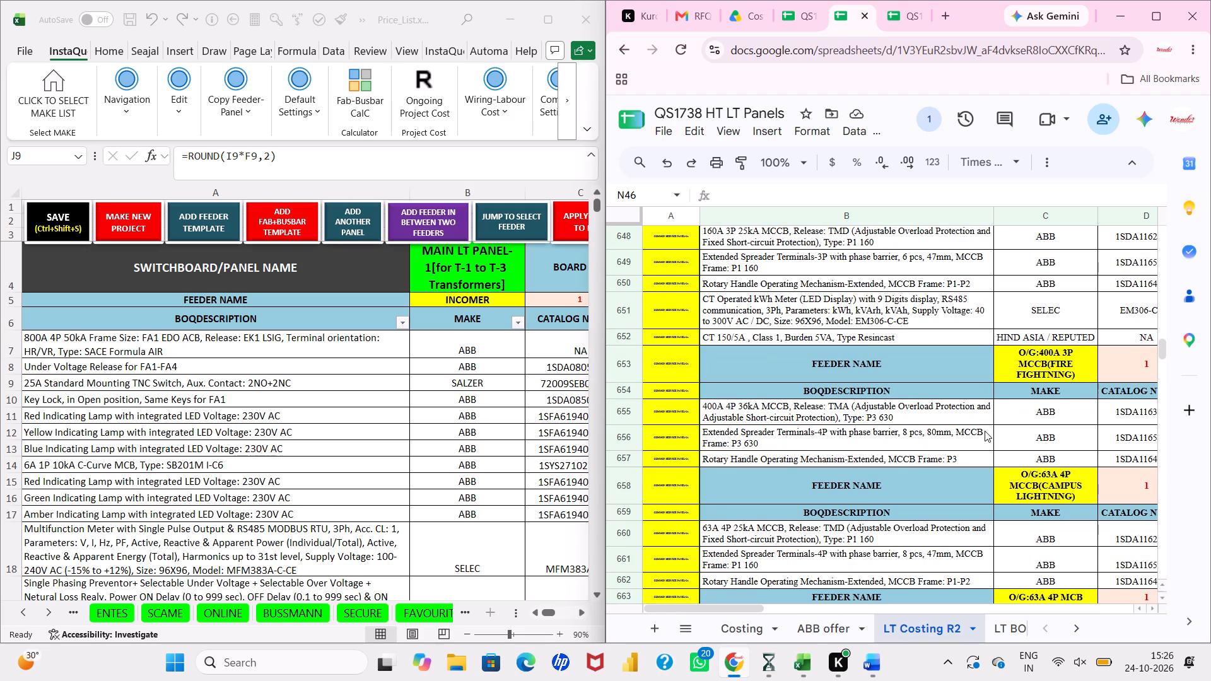
scroll(985, 431, down, 8)
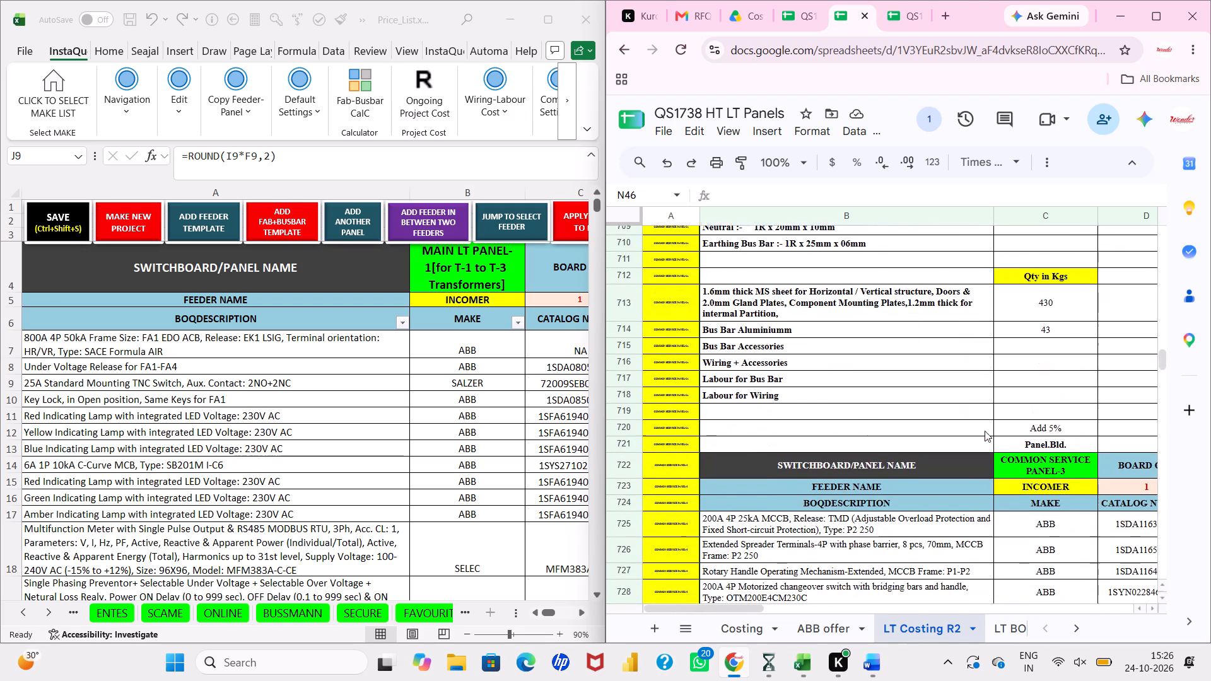
scroll(985, 431, down, 1)
Review the LT Costing R2 panel sections again, going back up from Common Service Panel-2A to LT Panel-1.
scroll(985, 431, up, 4)
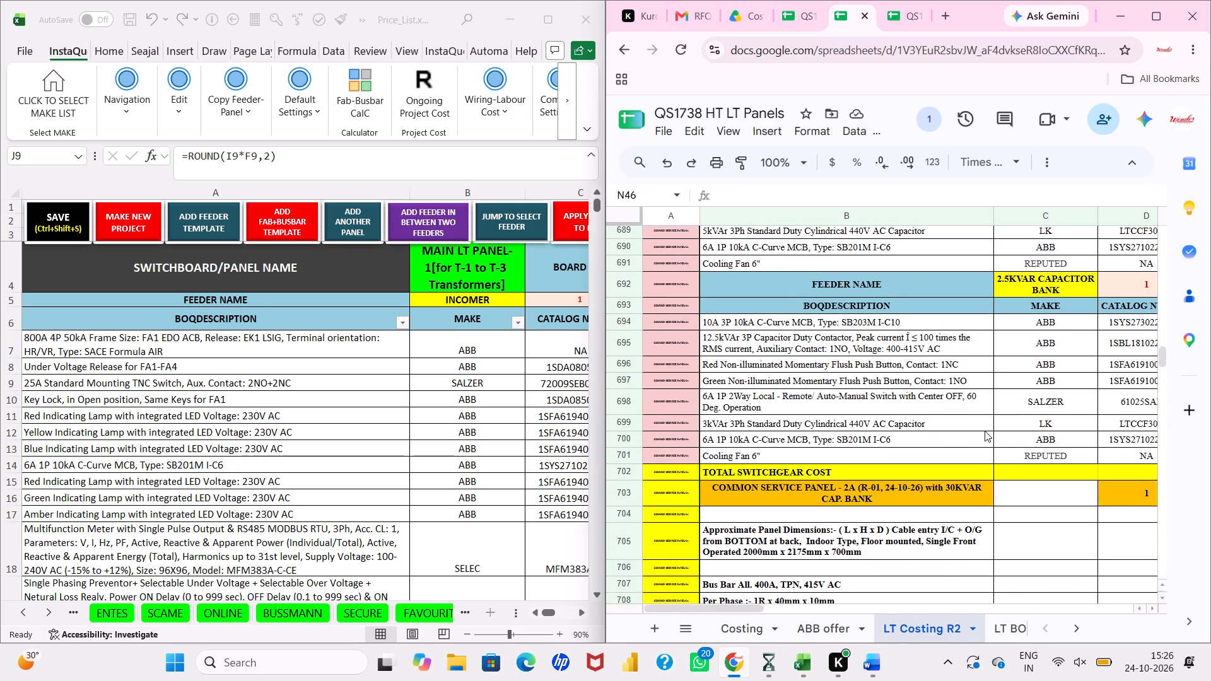
scroll(985, 431, up, 8)
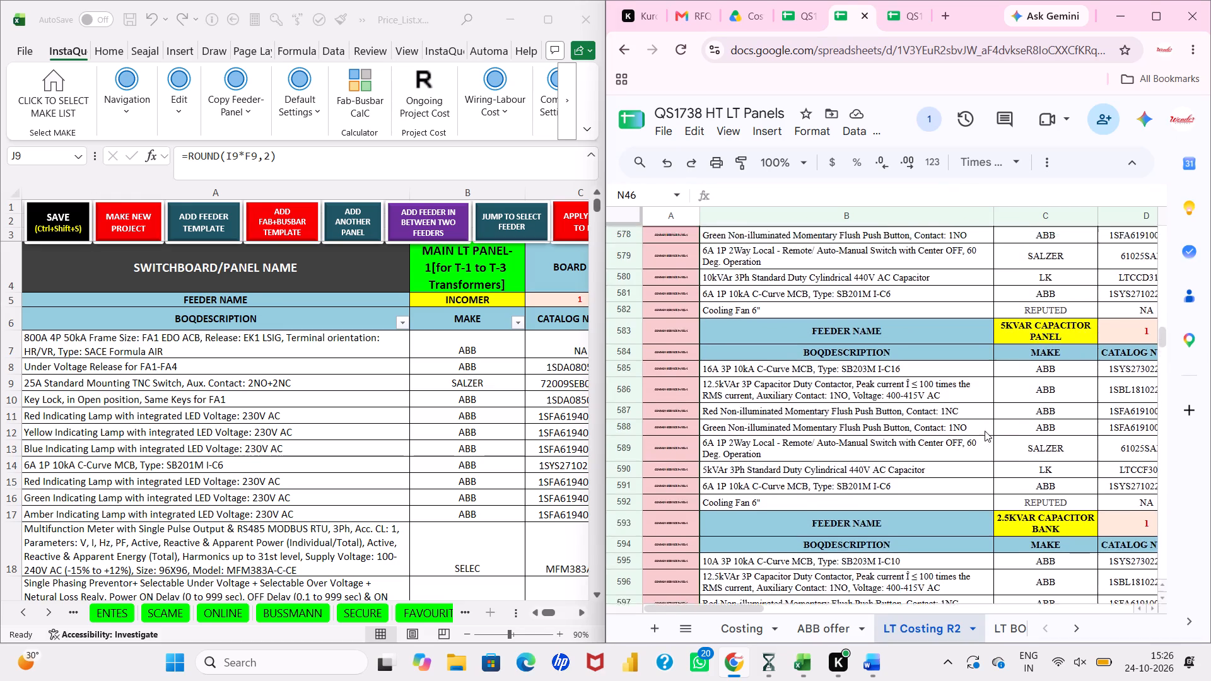
scroll(985, 431, up, 4)
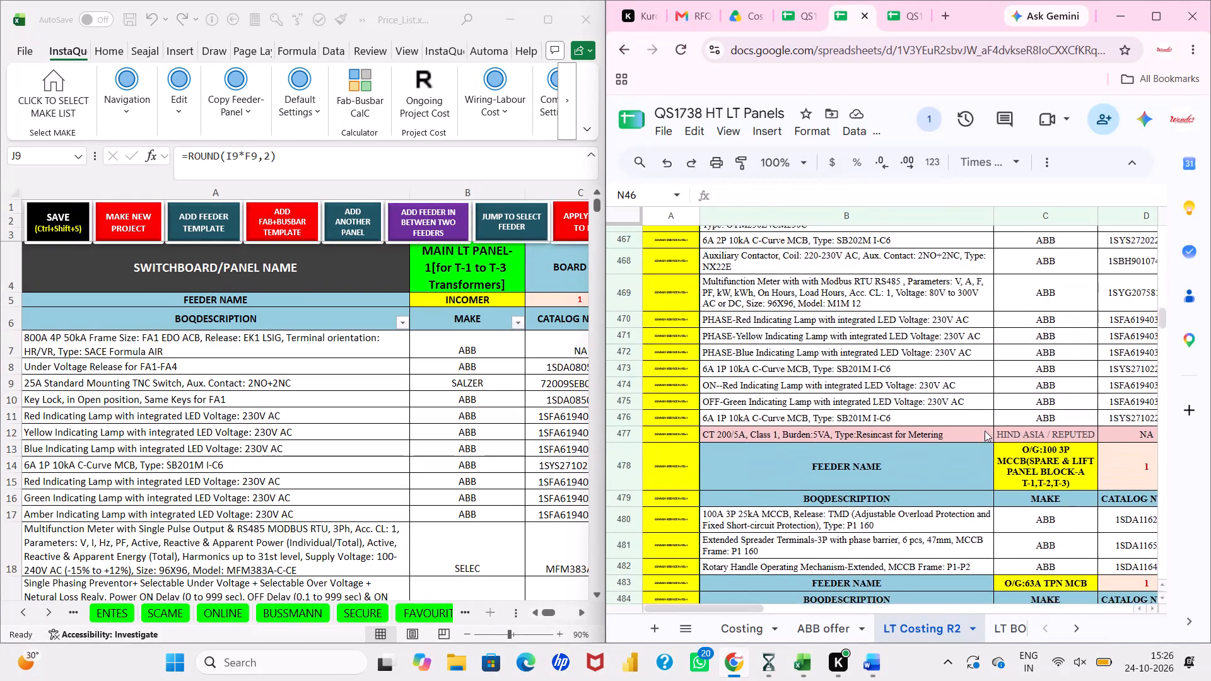
scroll(985, 431, up, 3)
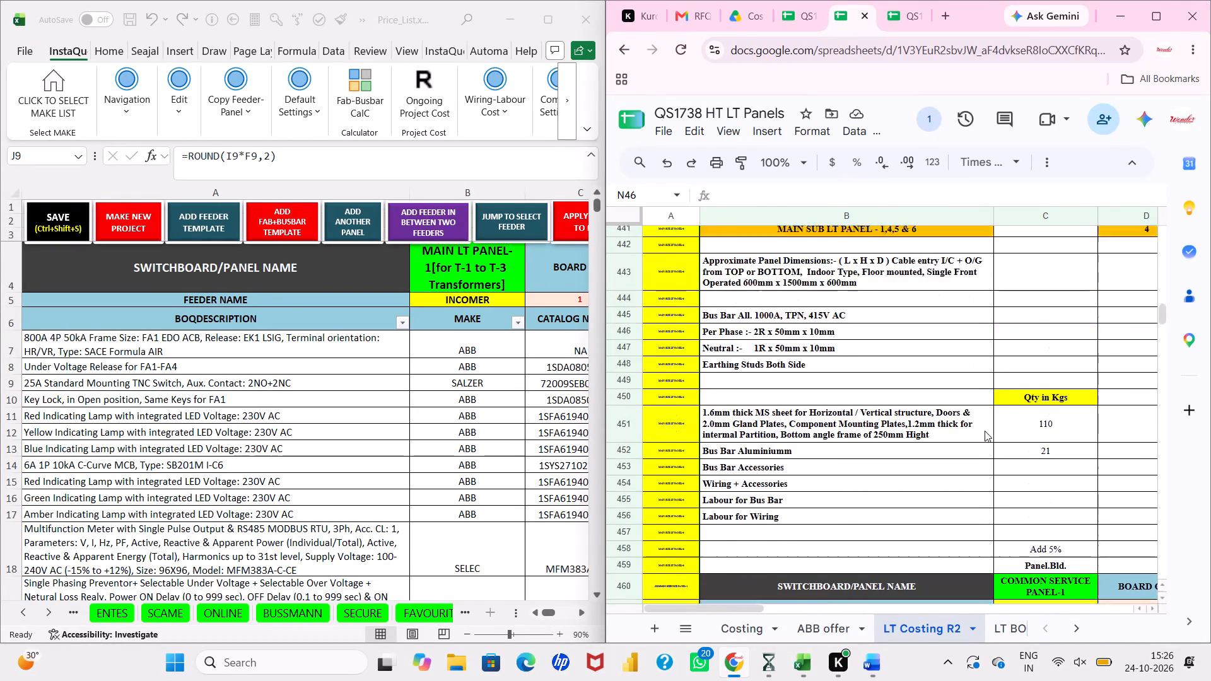
scroll(985, 431, up, 5)
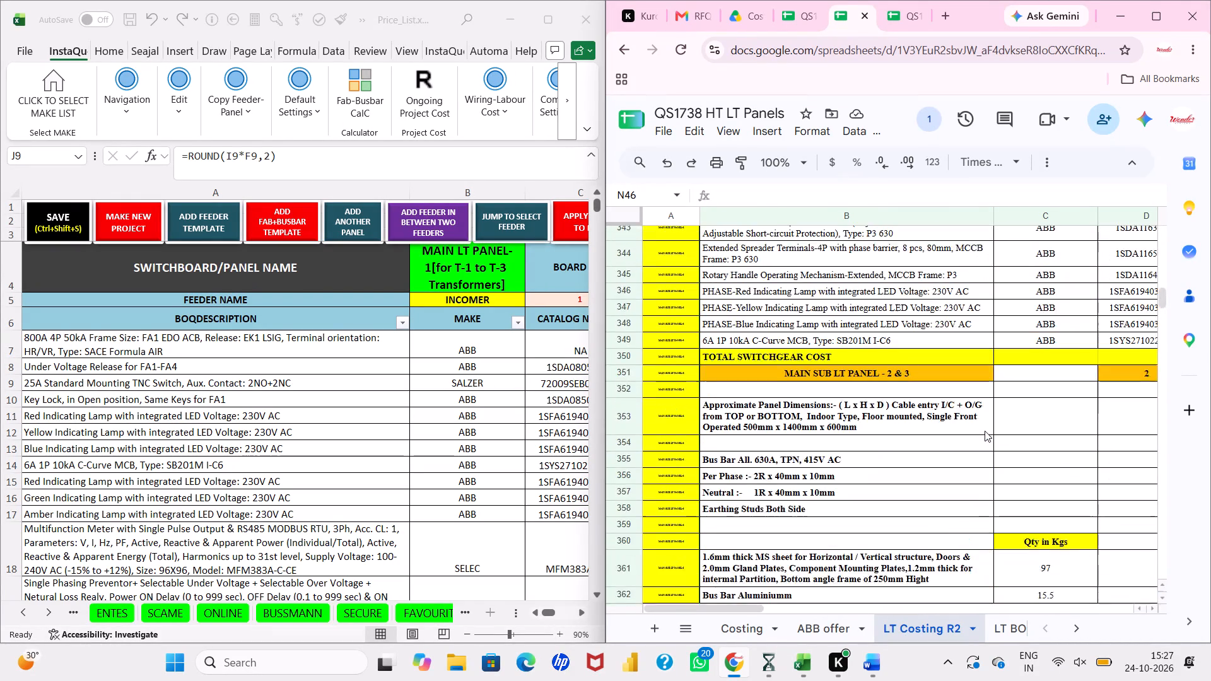
scroll(985, 431, up, 4)
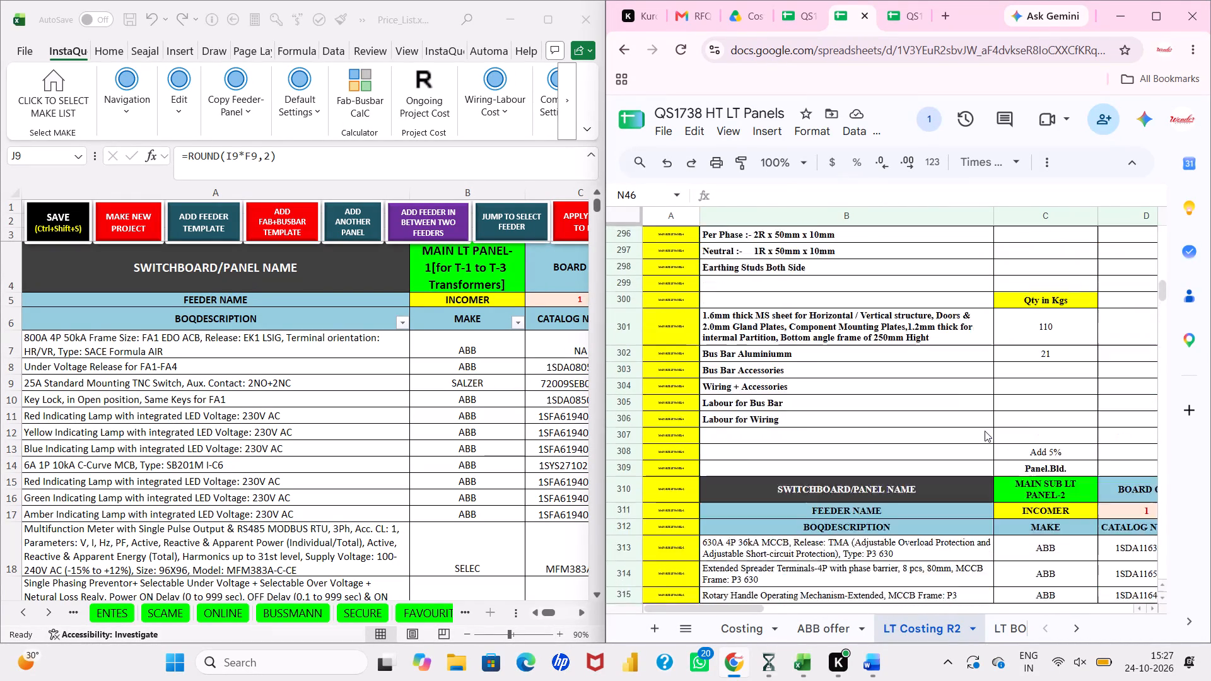
scroll(985, 431, up, 2)
scroll(985, 431, down, 1)
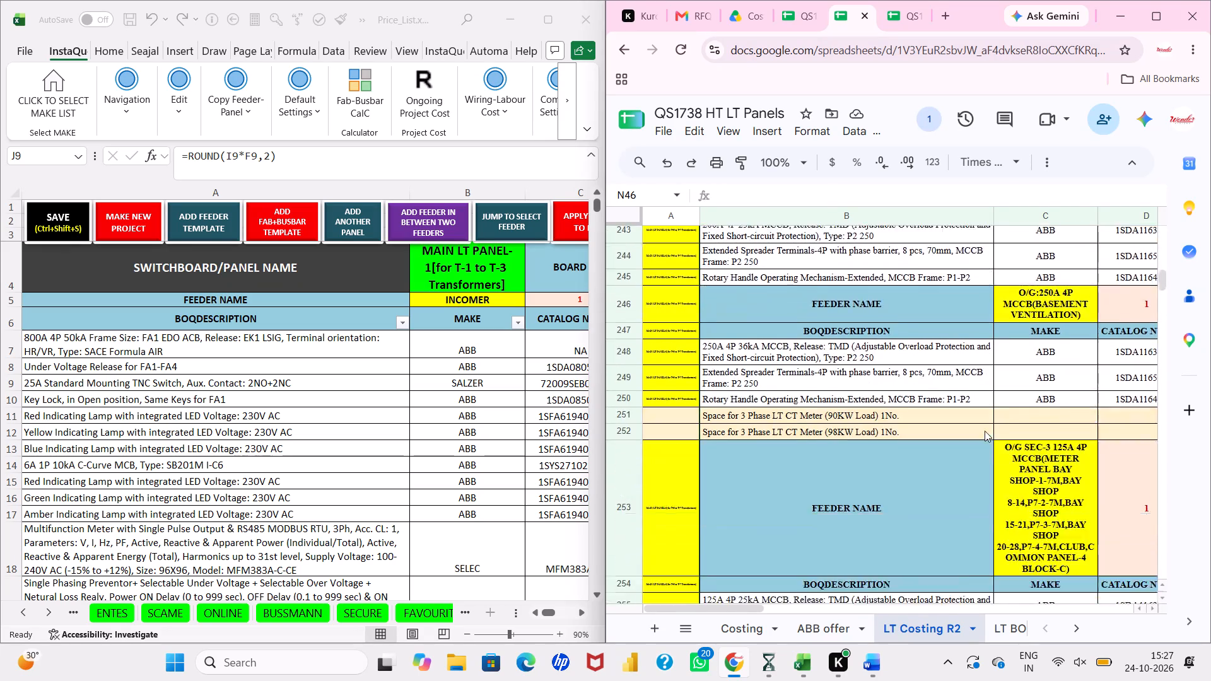
scroll(985, 431, down, 1)
scroll(985, 431, up, 3)
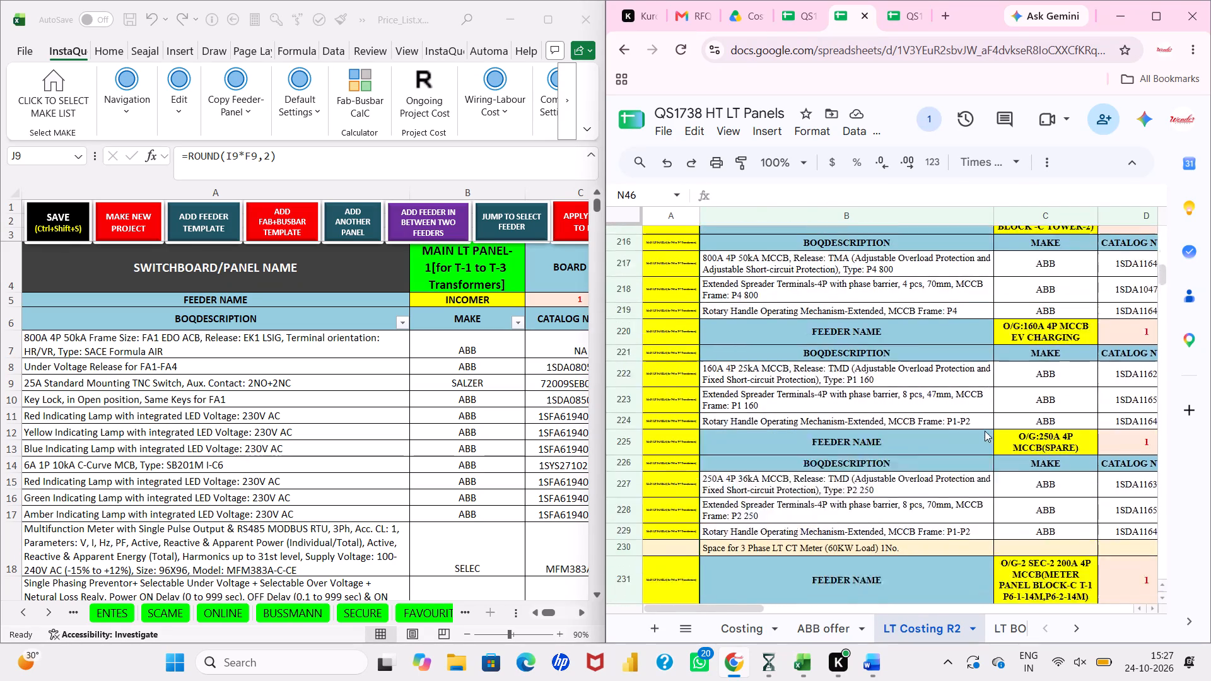
scroll(985, 431, up, 5)
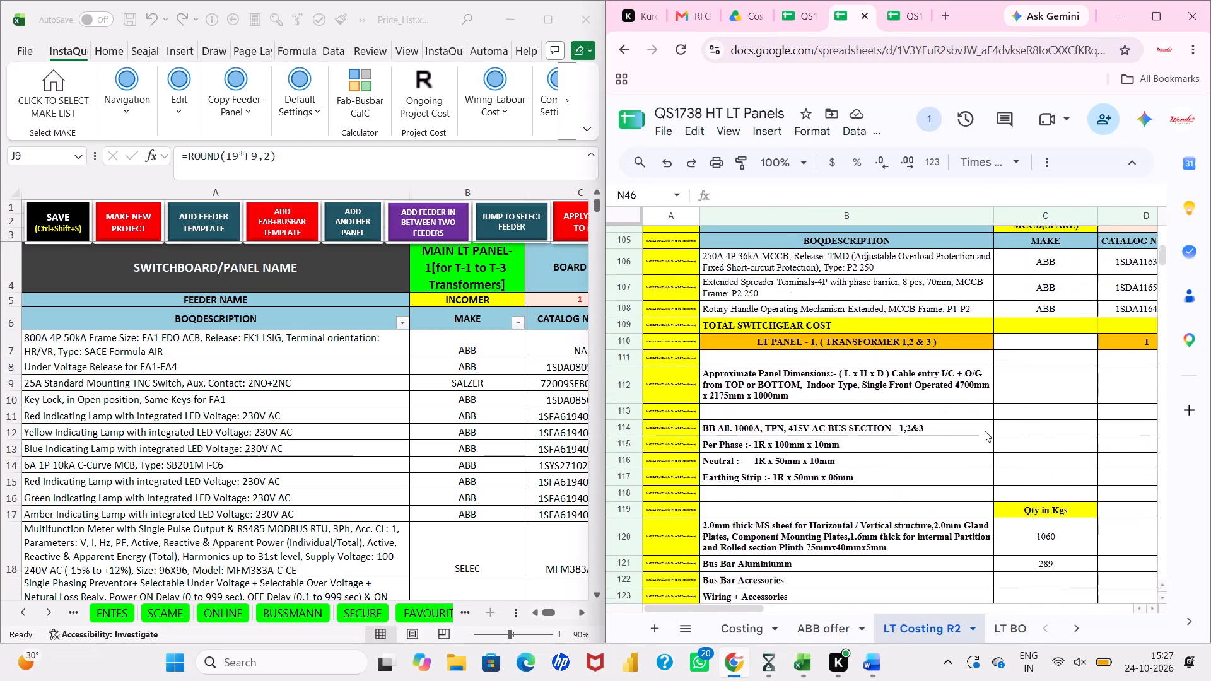
scroll(985, 431, up, 1)
Review the LT Costing R2 panel sections from LT Panel-1 down through the common service and EV charging panels to the DG Synchronizing Panel.
scroll(985, 431, down, 7)
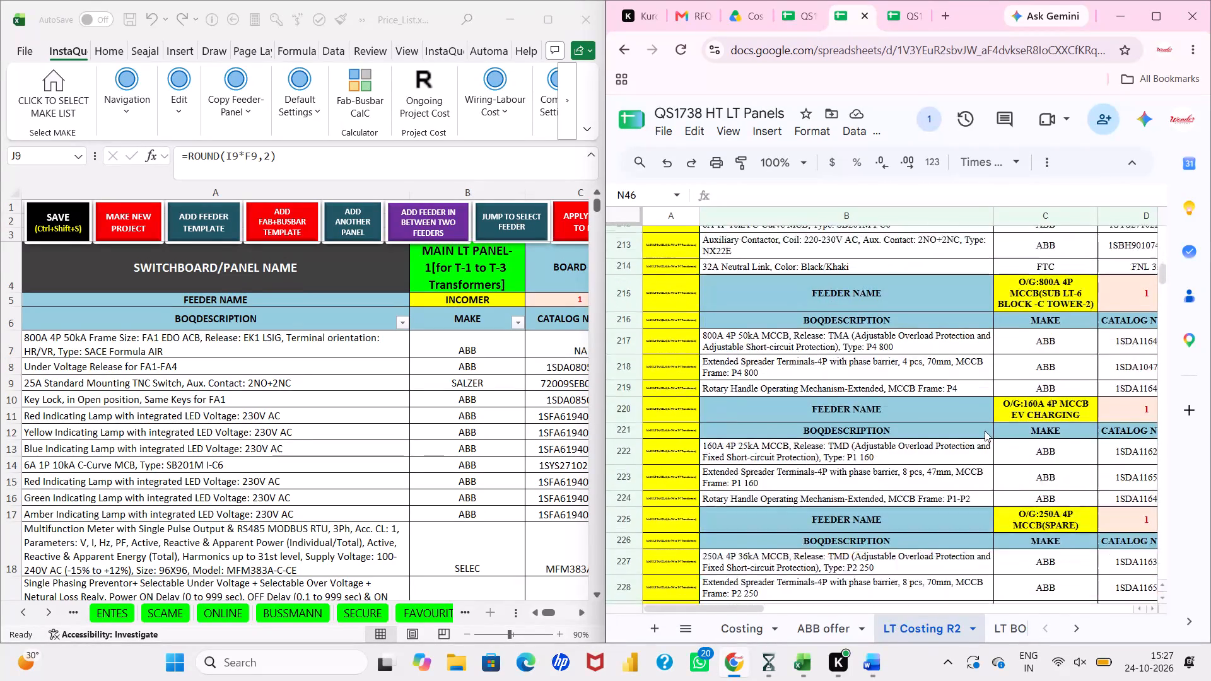
scroll(985, 431, down, 9)
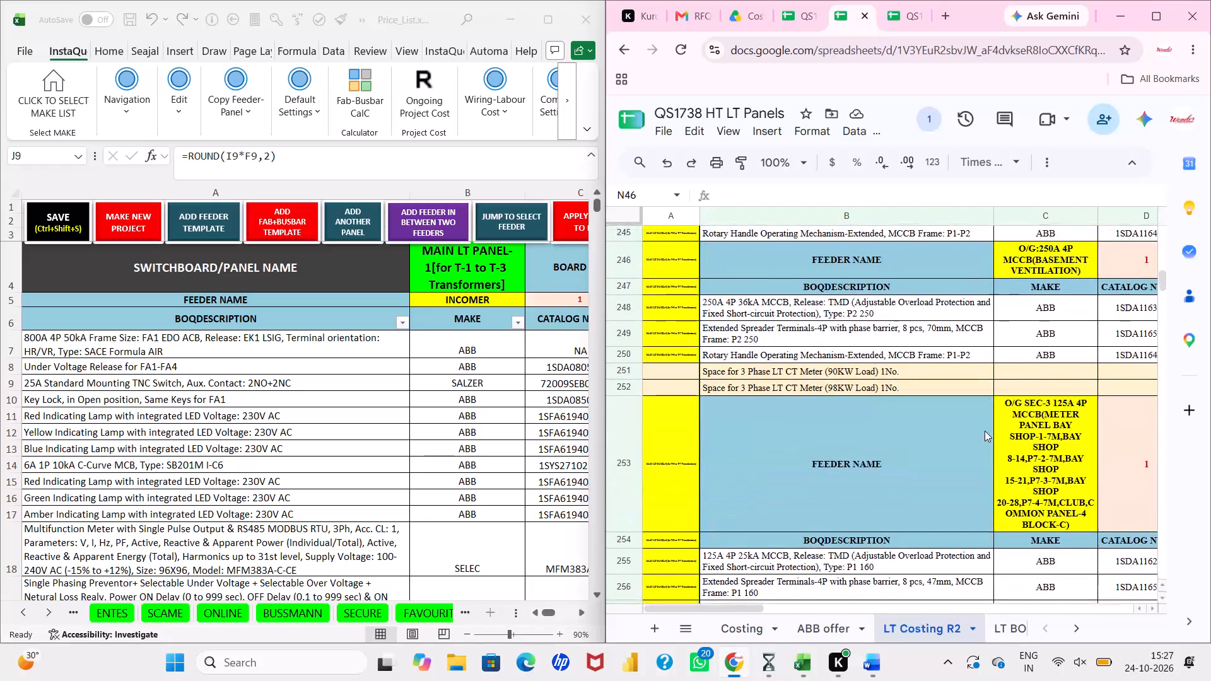
scroll(985, 431, down, 7)
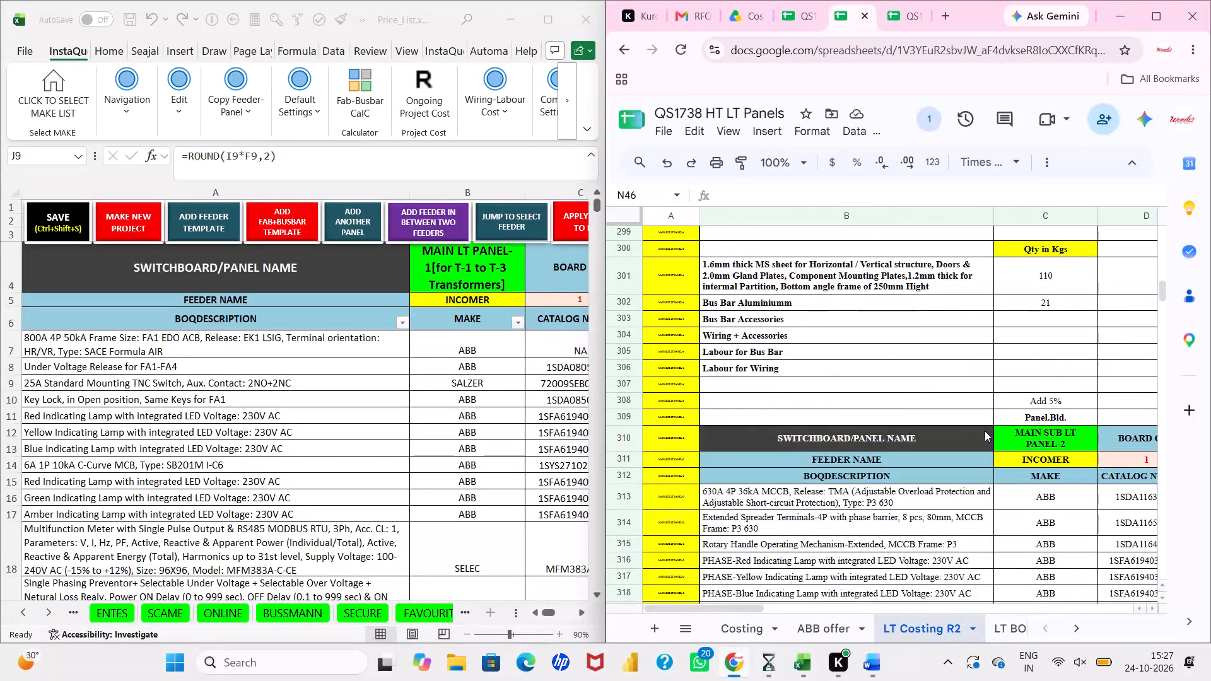
scroll(985, 431, down, 9)
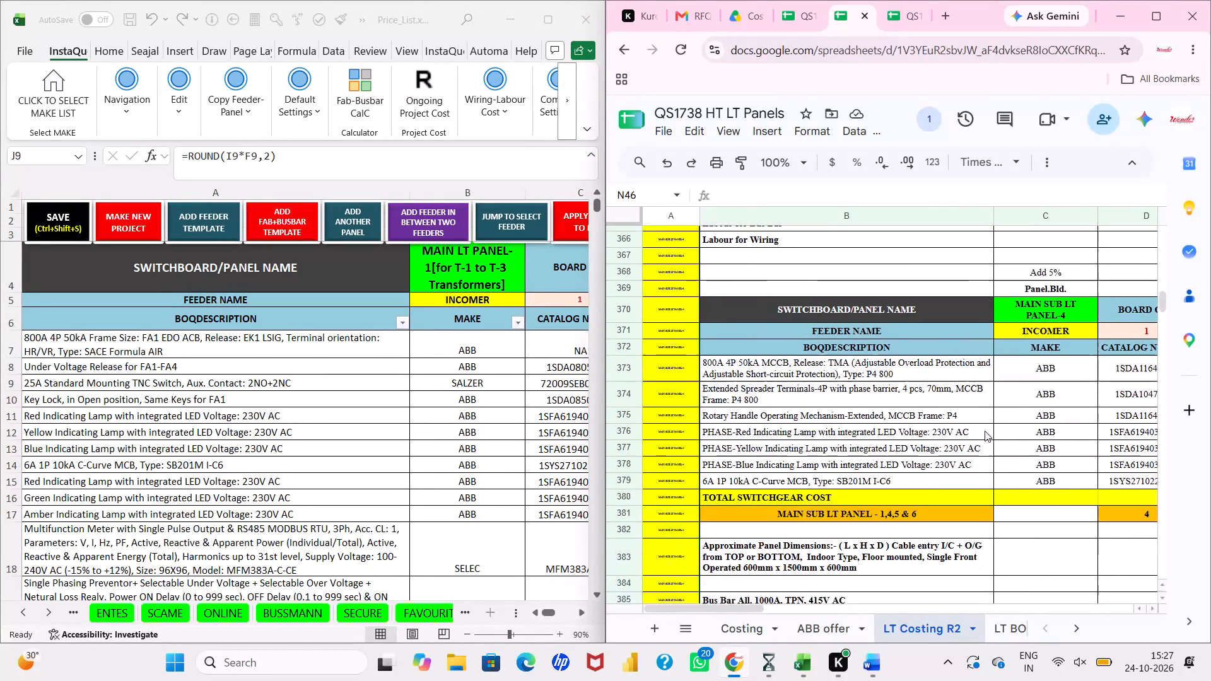
scroll(985, 431, down, 9)
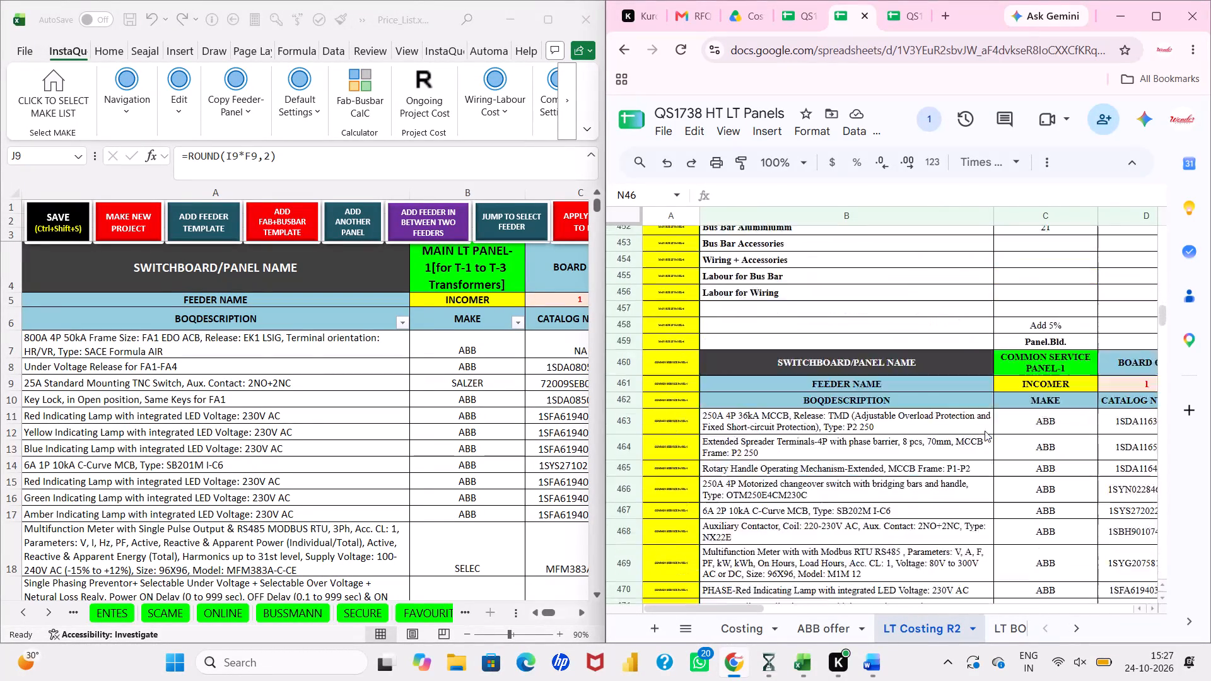
scroll(985, 431, down, 10)
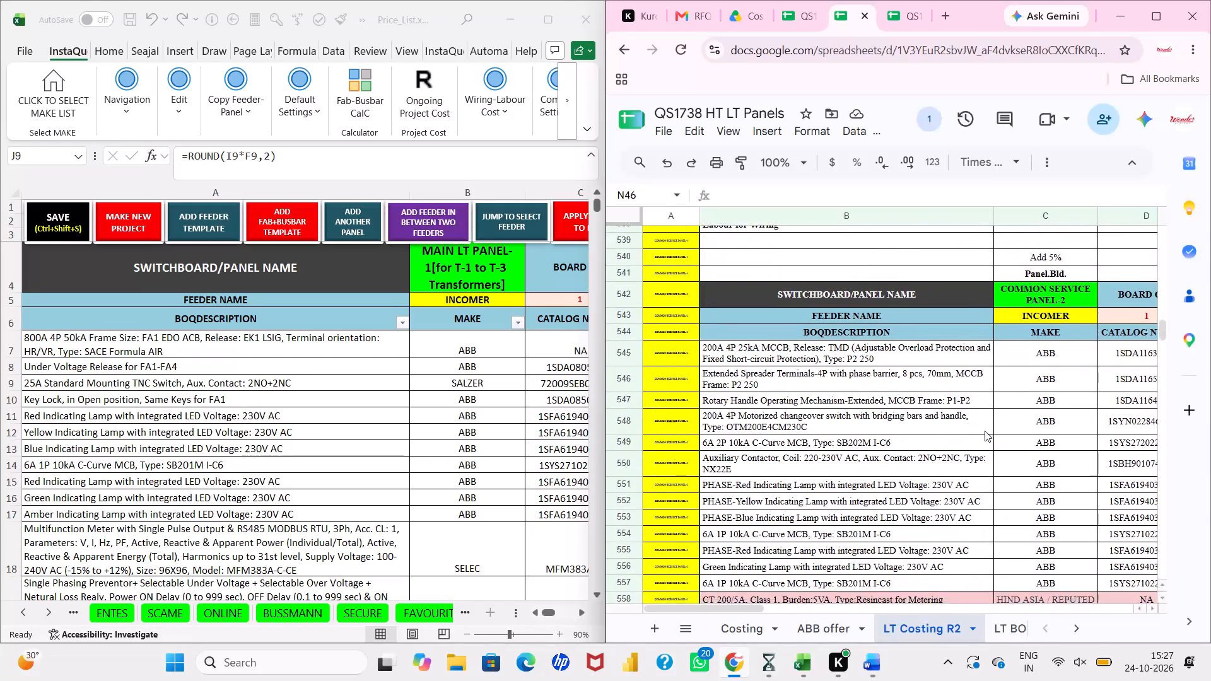
scroll(985, 431, down, 9)
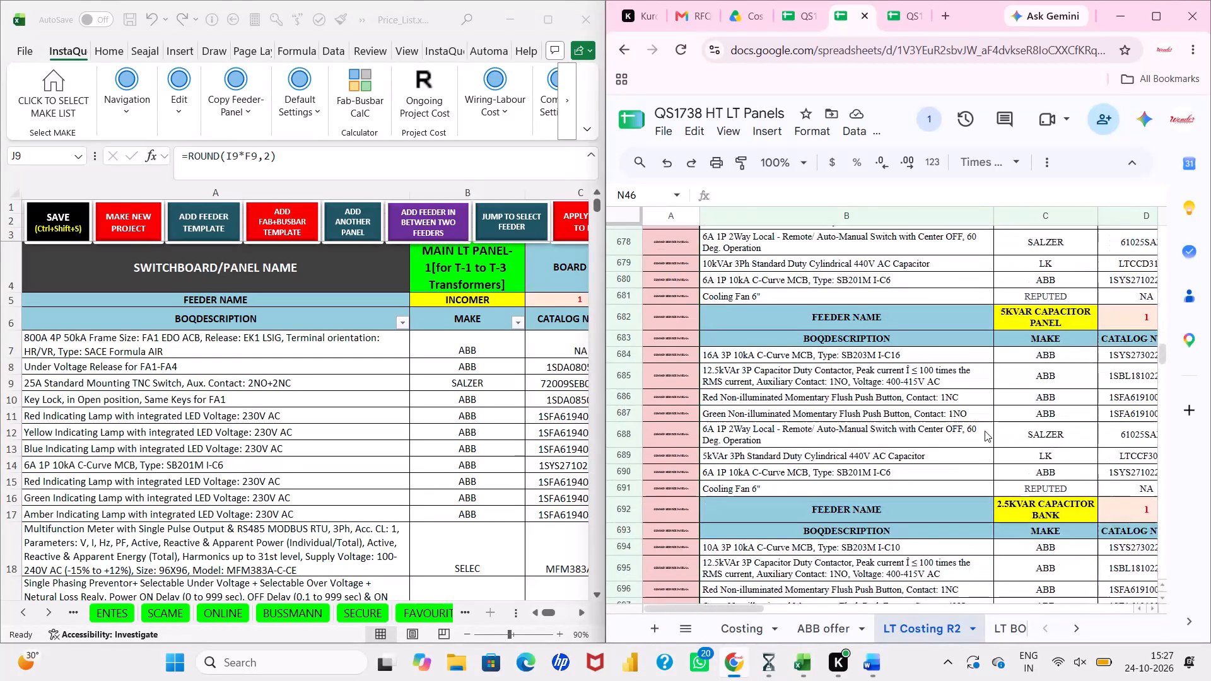
scroll(985, 431, down, 9)
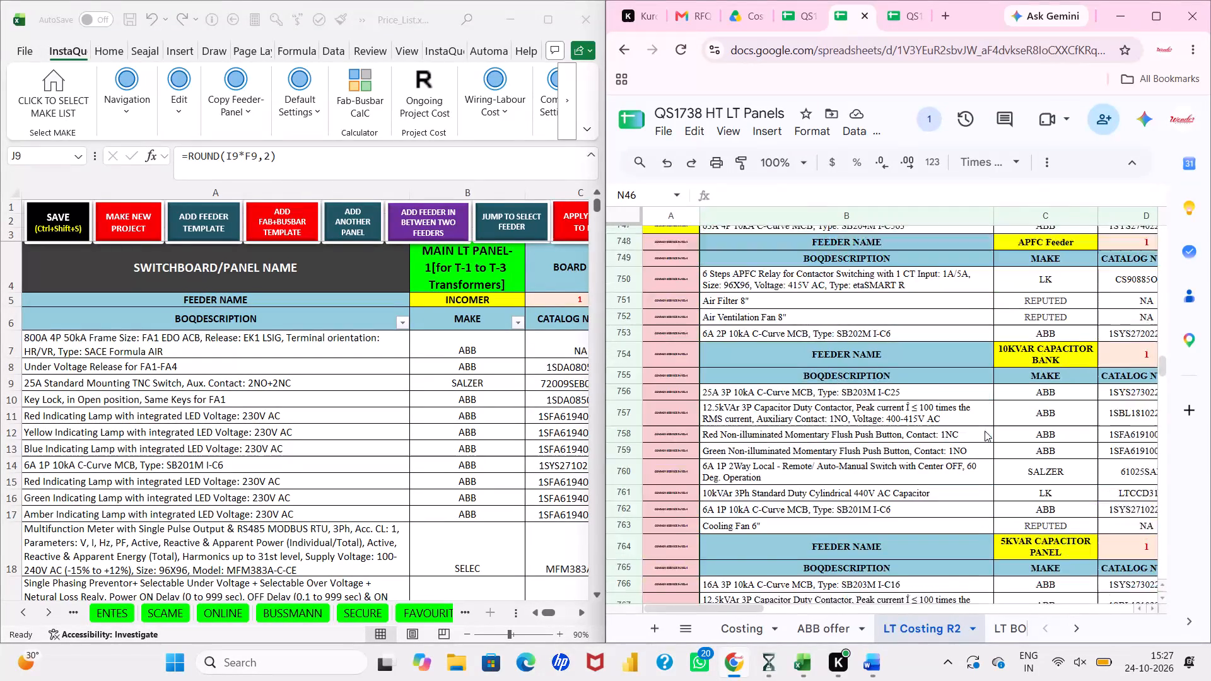
scroll(985, 431, down, 9)
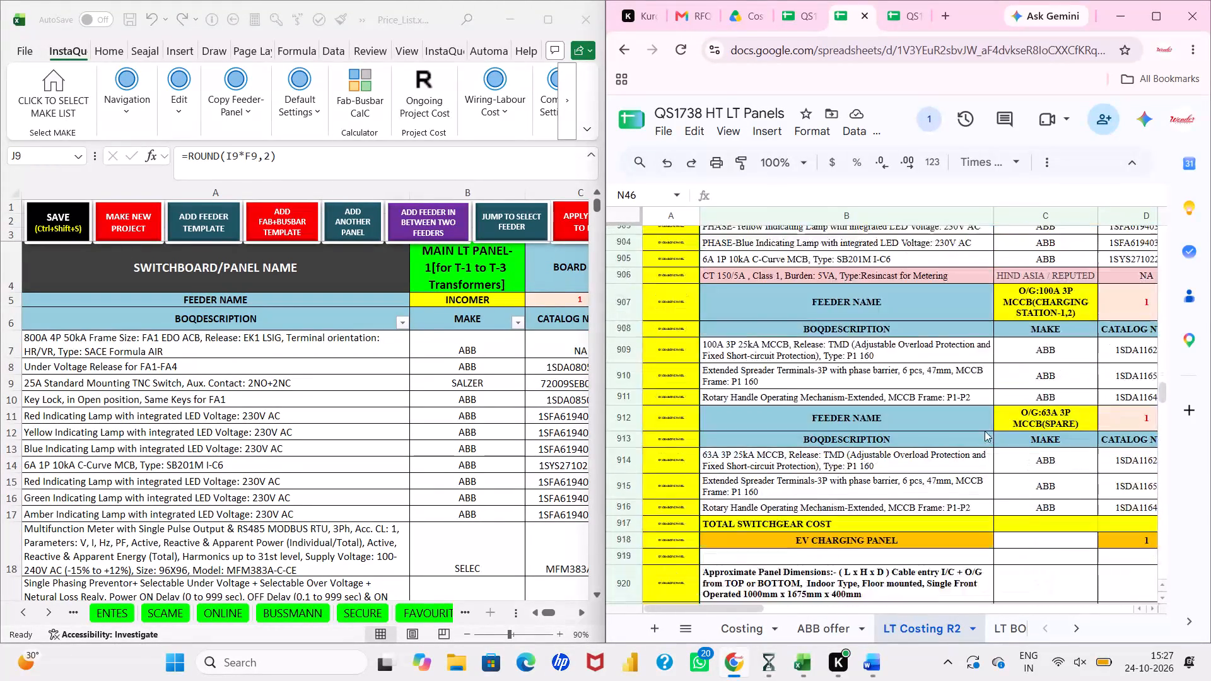
scroll(985, 431, down, 6)
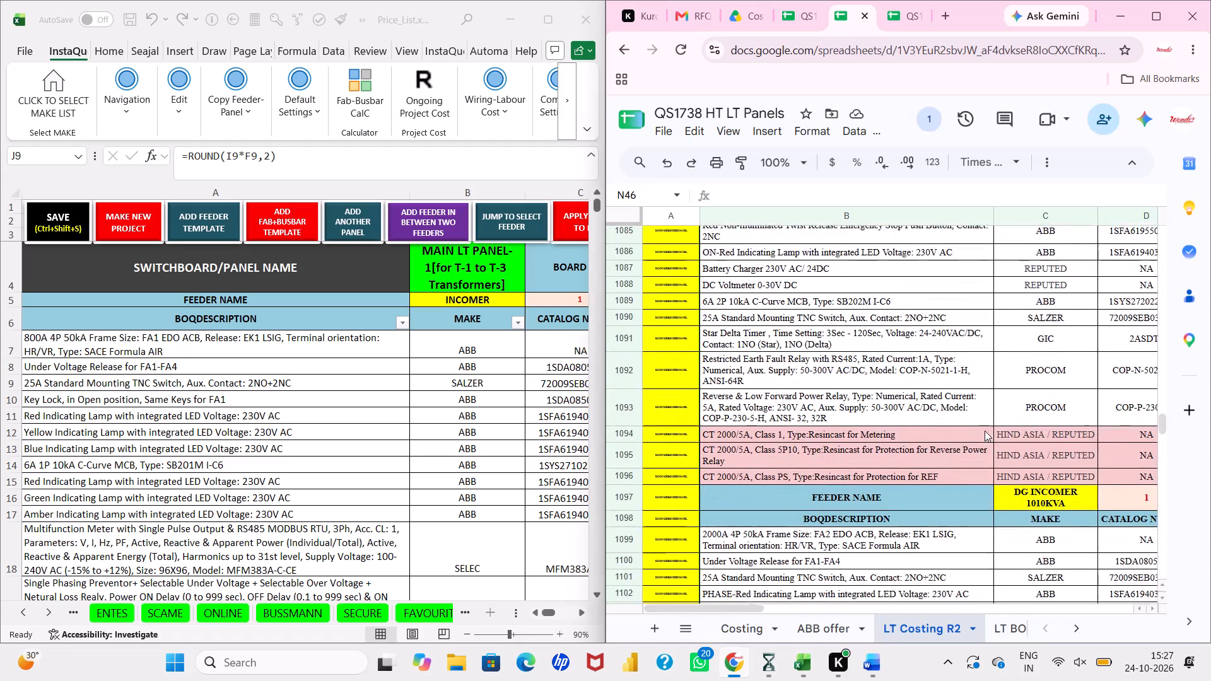
scroll(985, 431, down, 6)
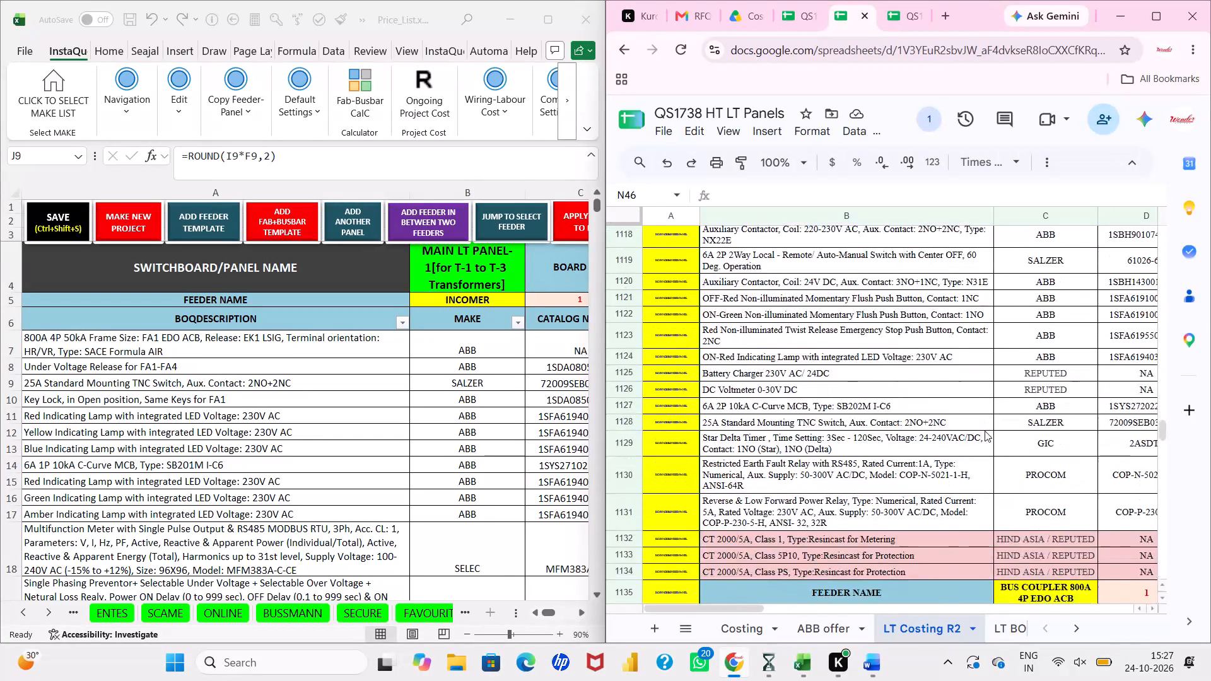
scroll(985, 431, down, 7)
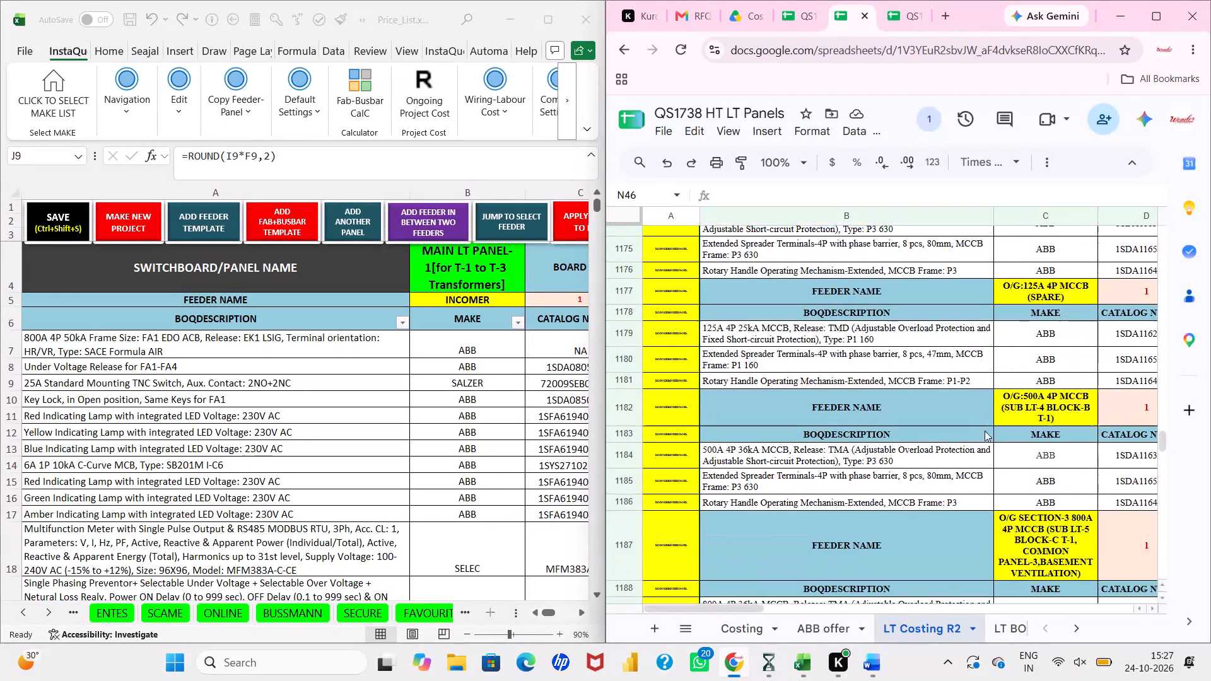
scroll(985, 431, down, 6)
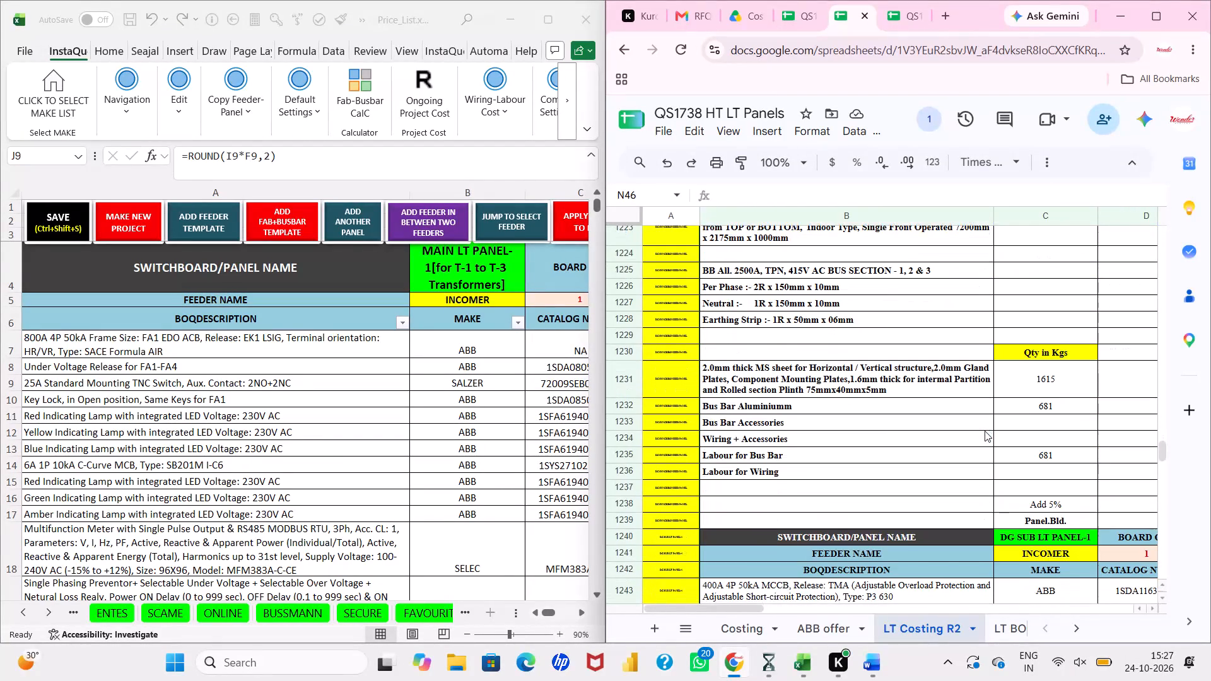
Examine the item descriptions and makes in the DG Synchronizing Panel's PLC for Auto Load Management feeder, from the PLC controller to the control MCBs.
scroll(985, 431, up, 2)
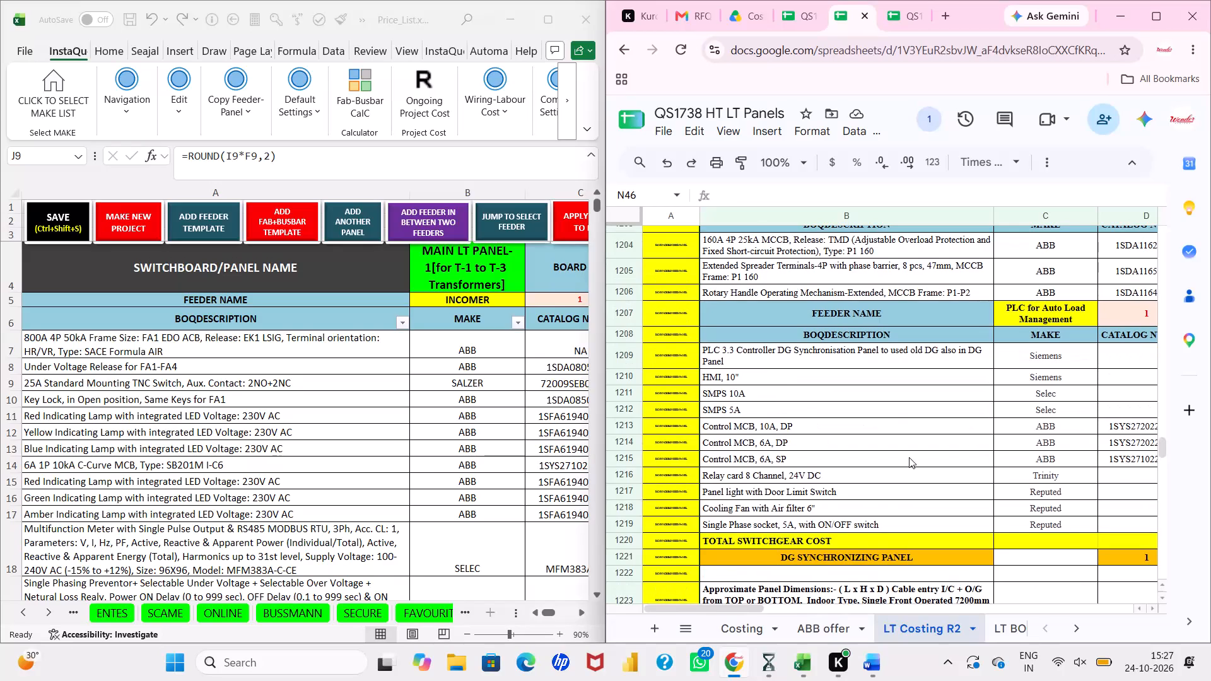
click(909, 457)
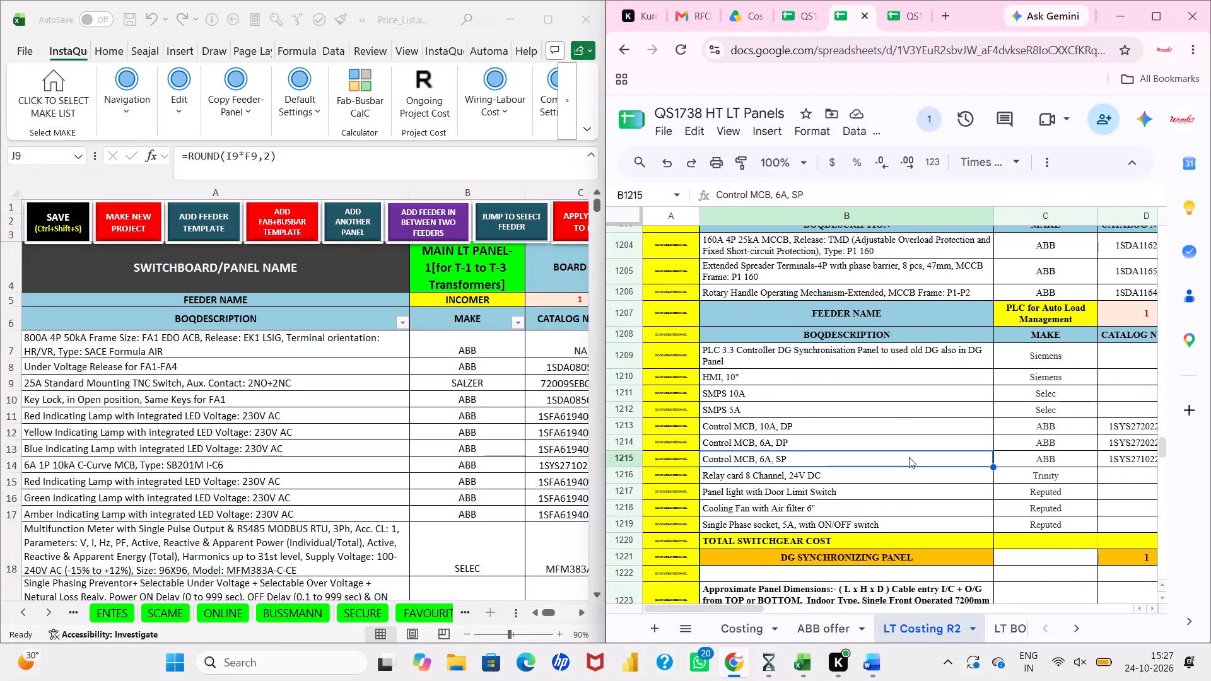
click(906, 429)
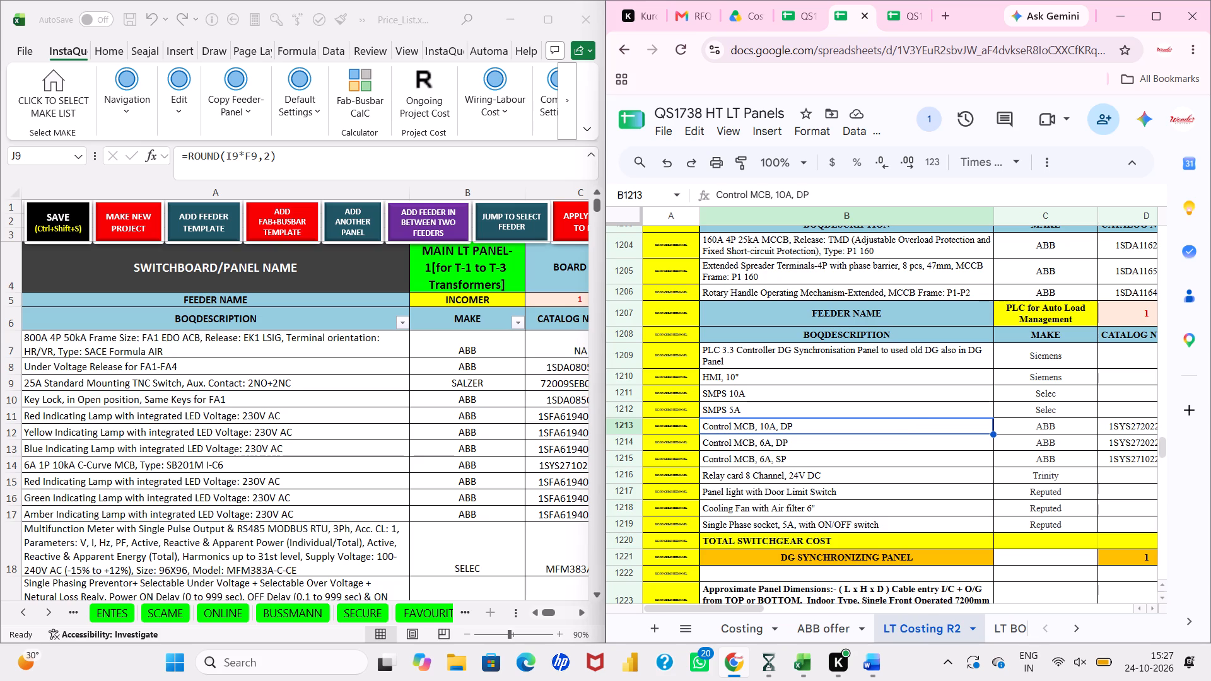
click(908, 407)
click(926, 370)
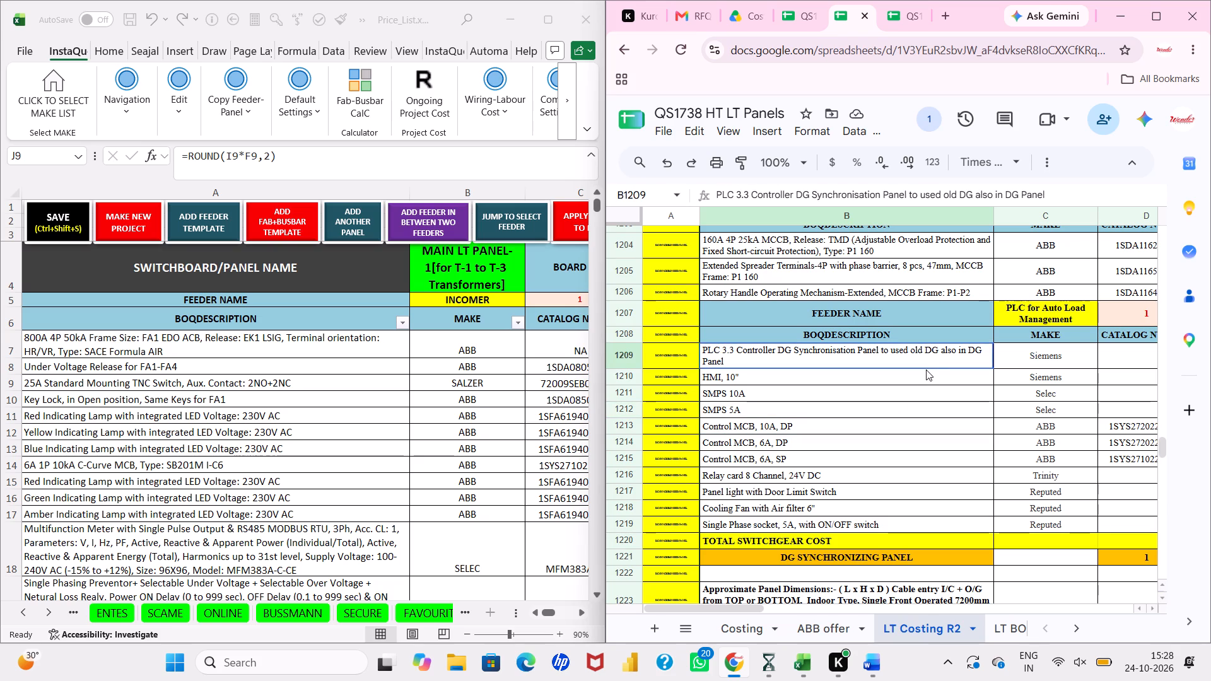
click(926, 376)
click(921, 390)
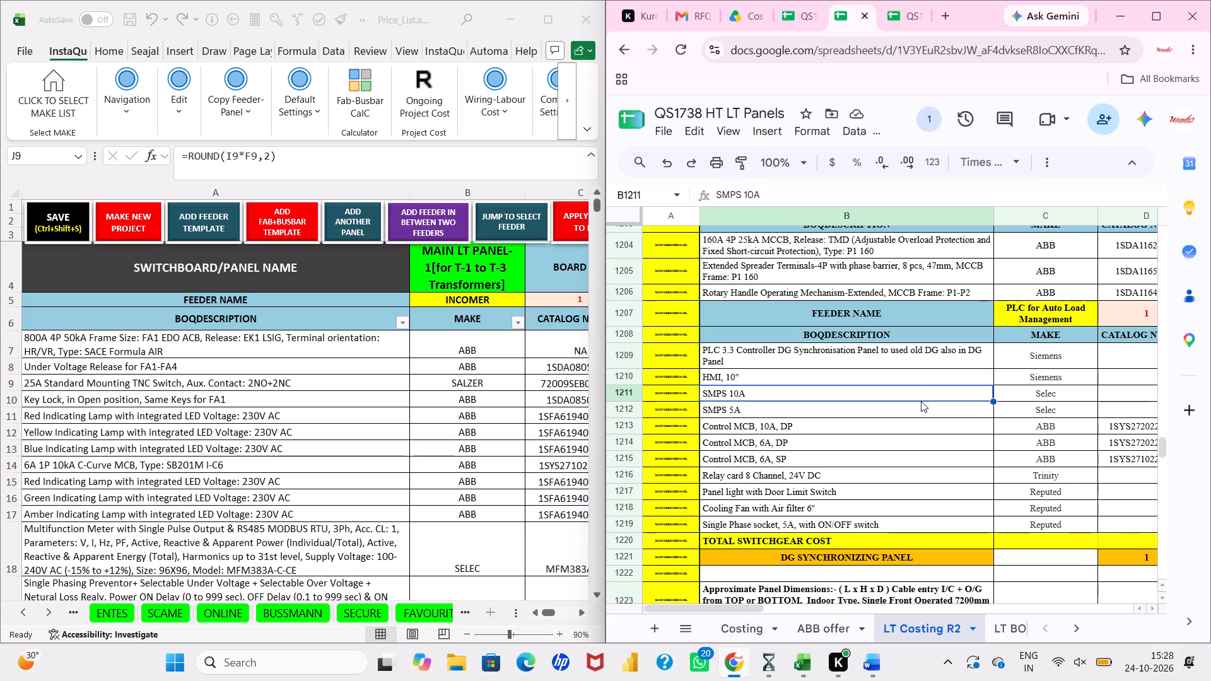
click(921, 408)
click(916, 429)
click(915, 448)
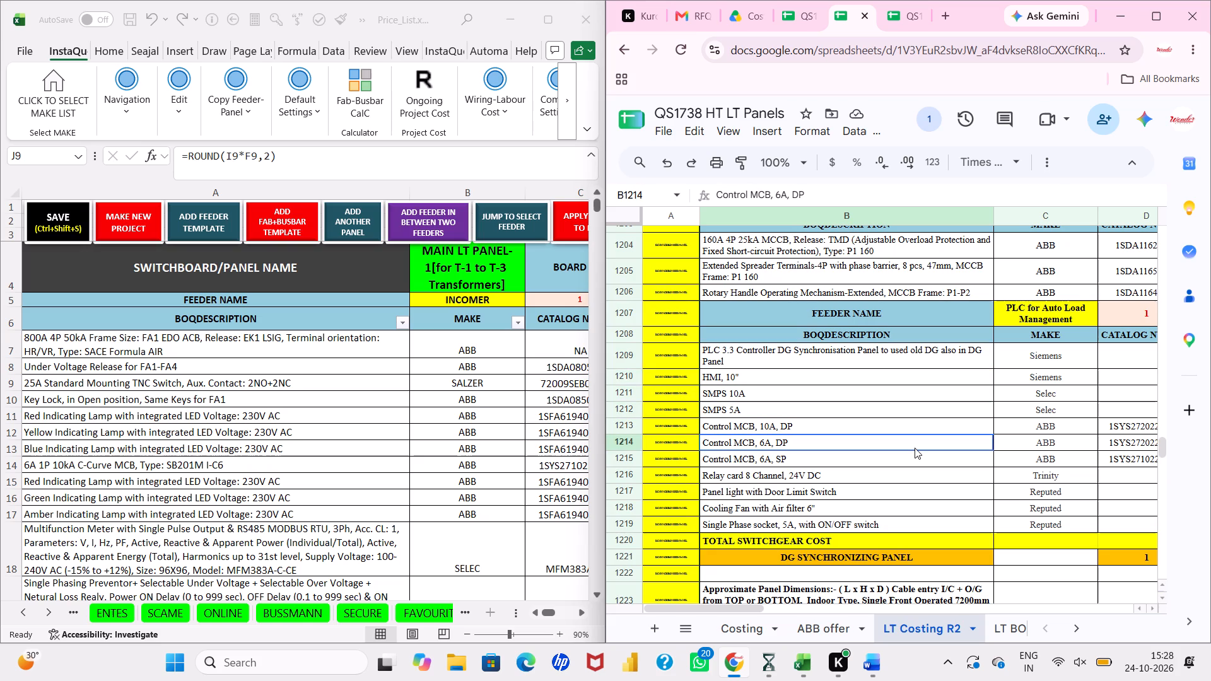
click(915, 456)
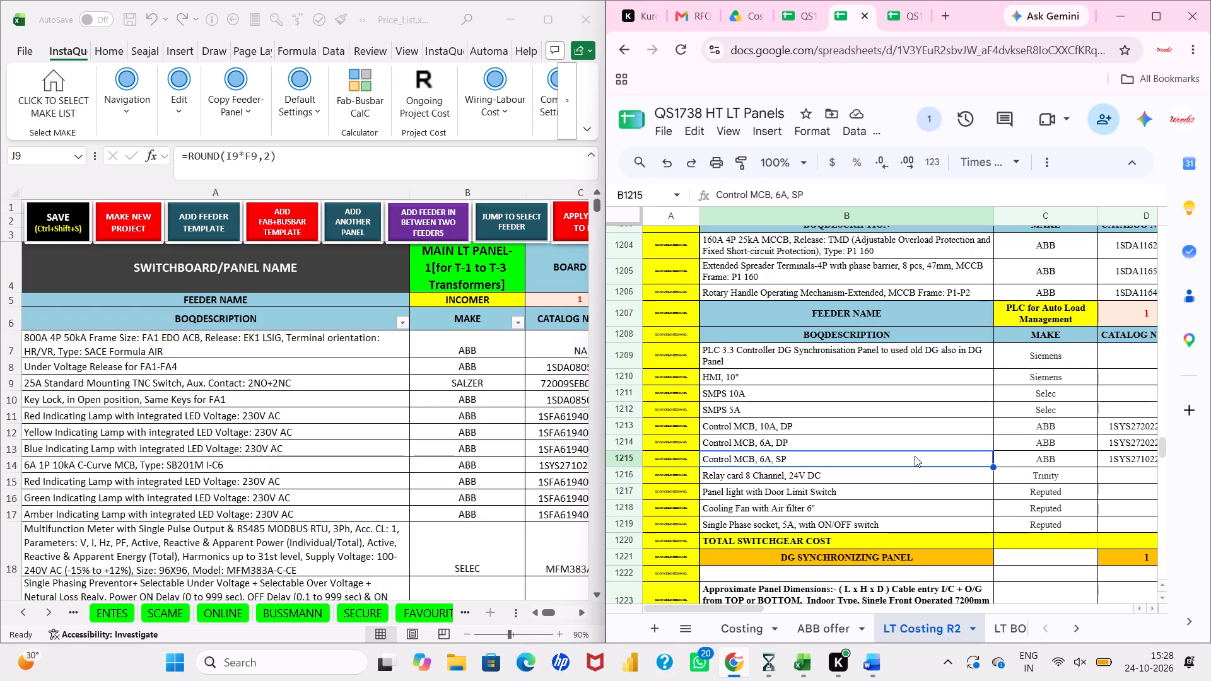
click(896, 409)
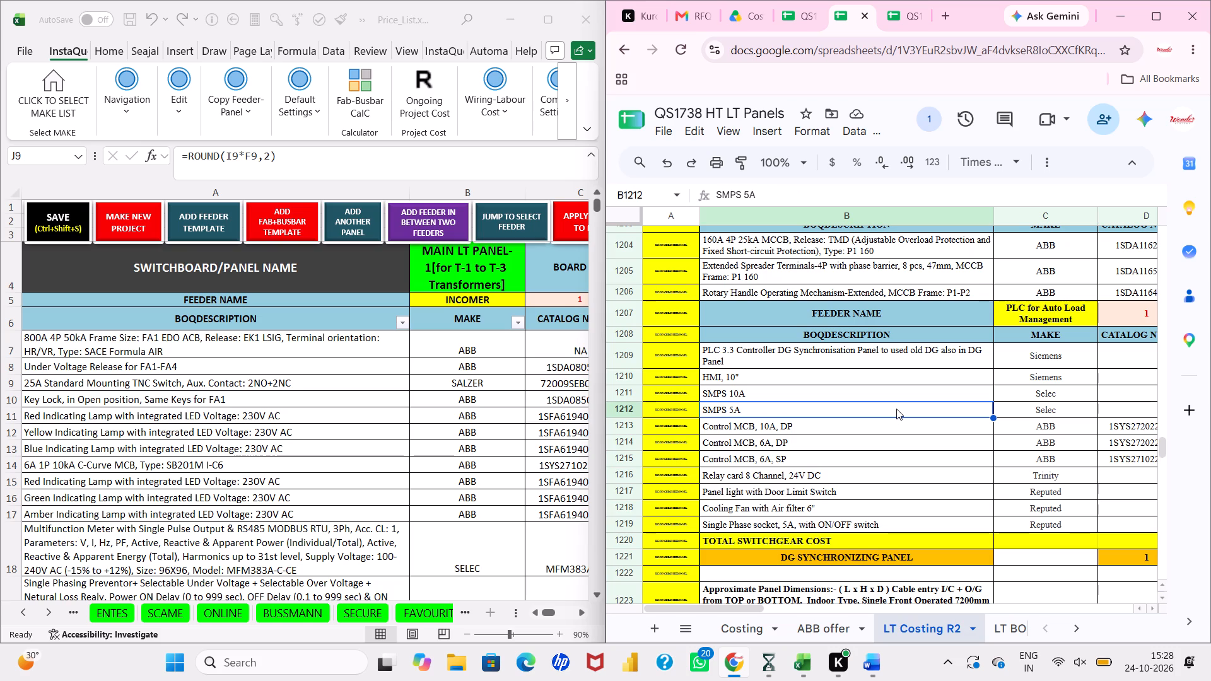
click(917, 368)
click(934, 334)
click(942, 317)
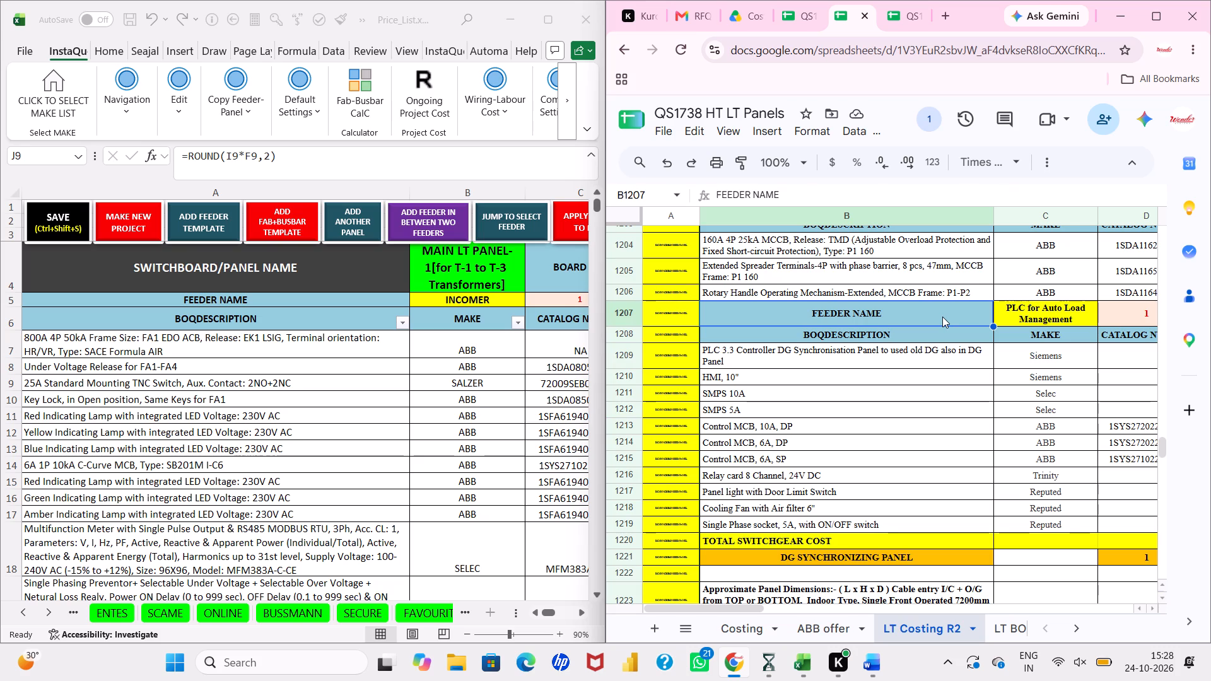
click(947, 356)
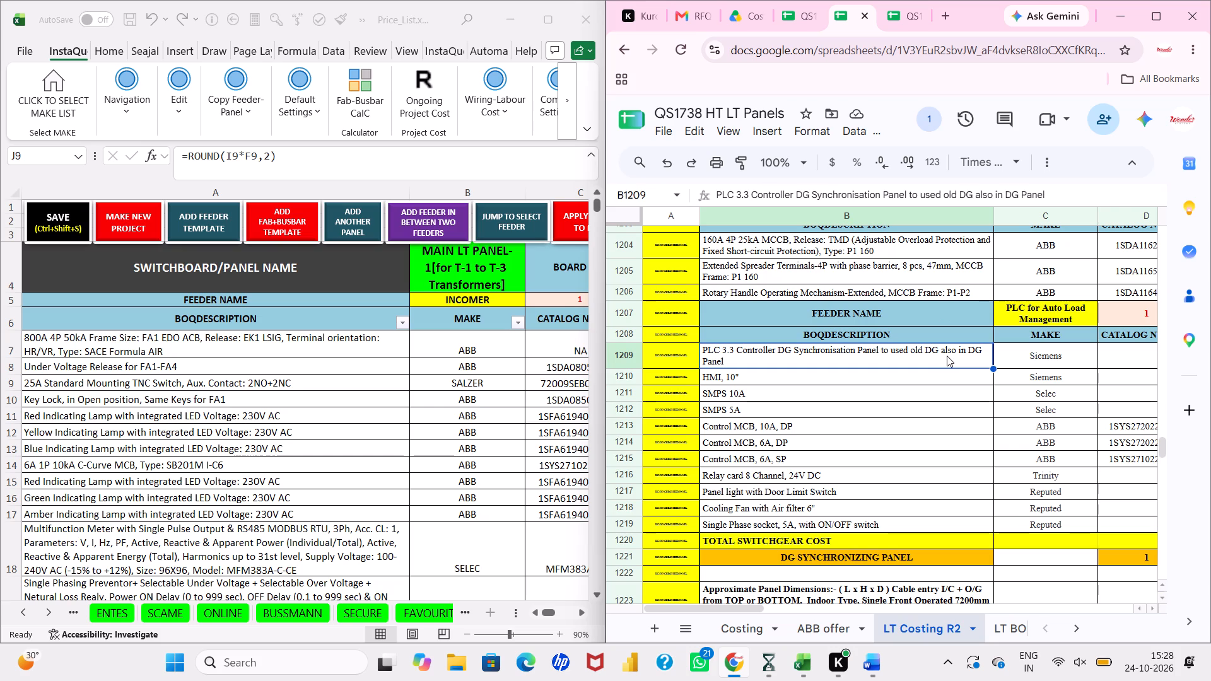
scroll(947, 356, right, 1)
In the Excel InstaQuote sheet, insert six blank rows below the "HMI, 10"" item in the PLC for Auto Load Management feeder.
scroll(387, 395, down, 4)
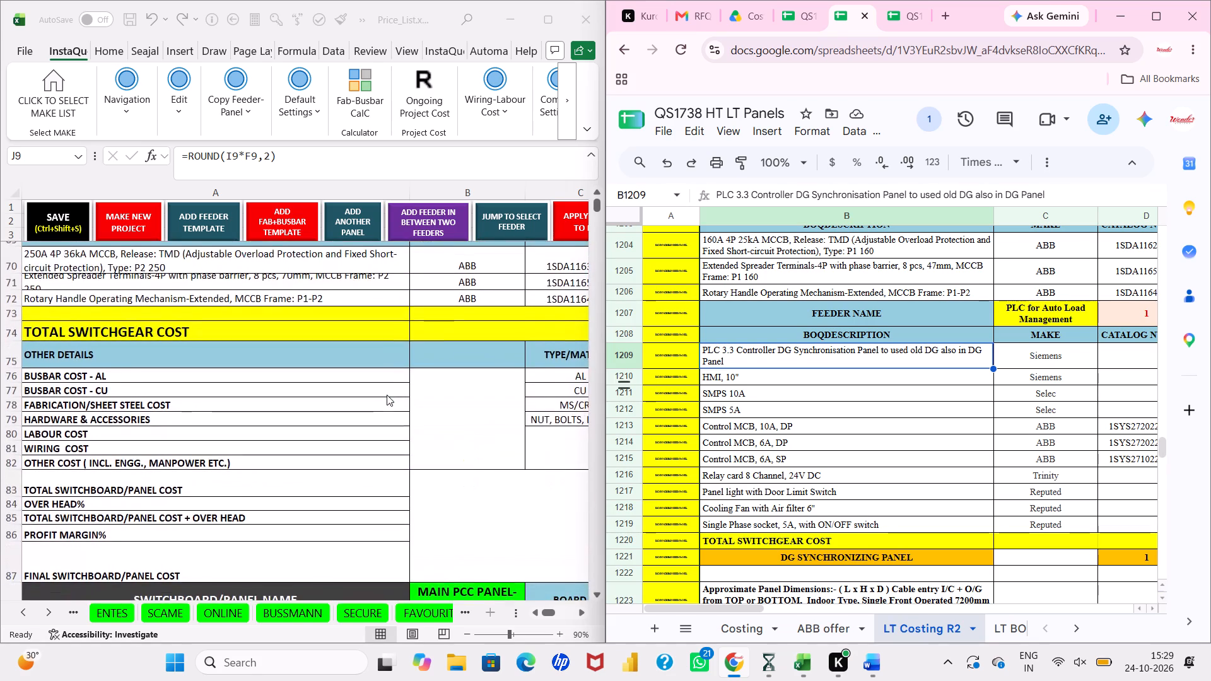
scroll(387, 395, down, 6)
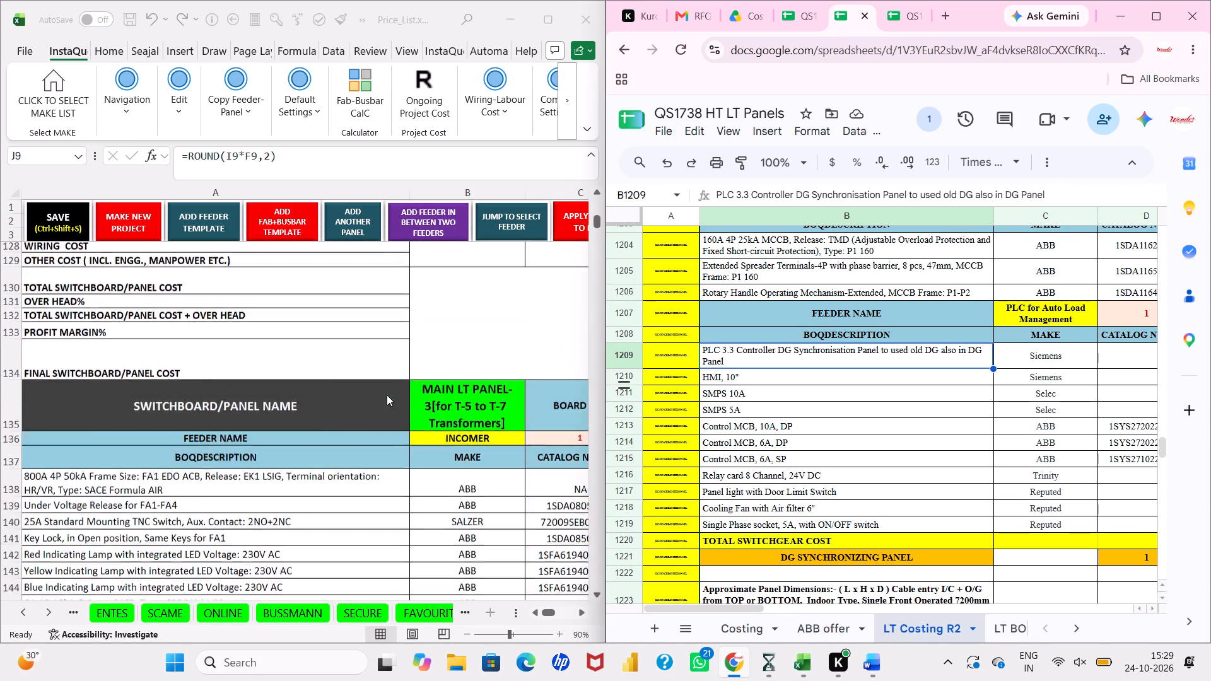
scroll(387, 395, down, 6)
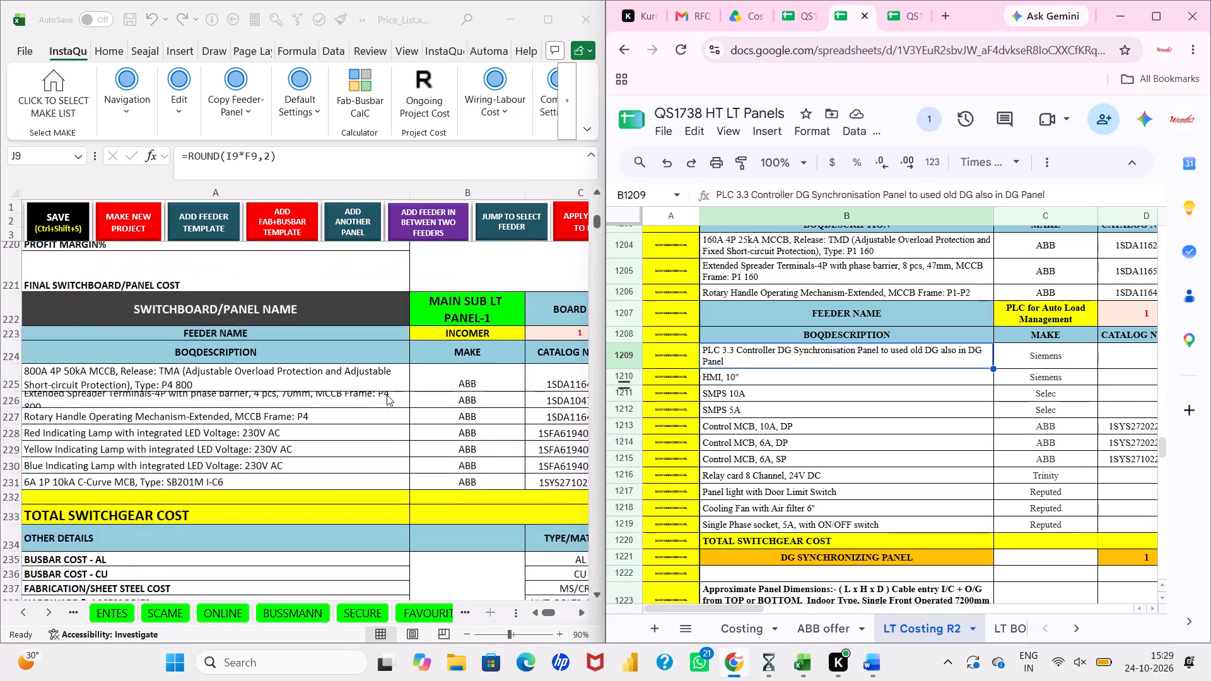
scroll(387, 395, down, 5)
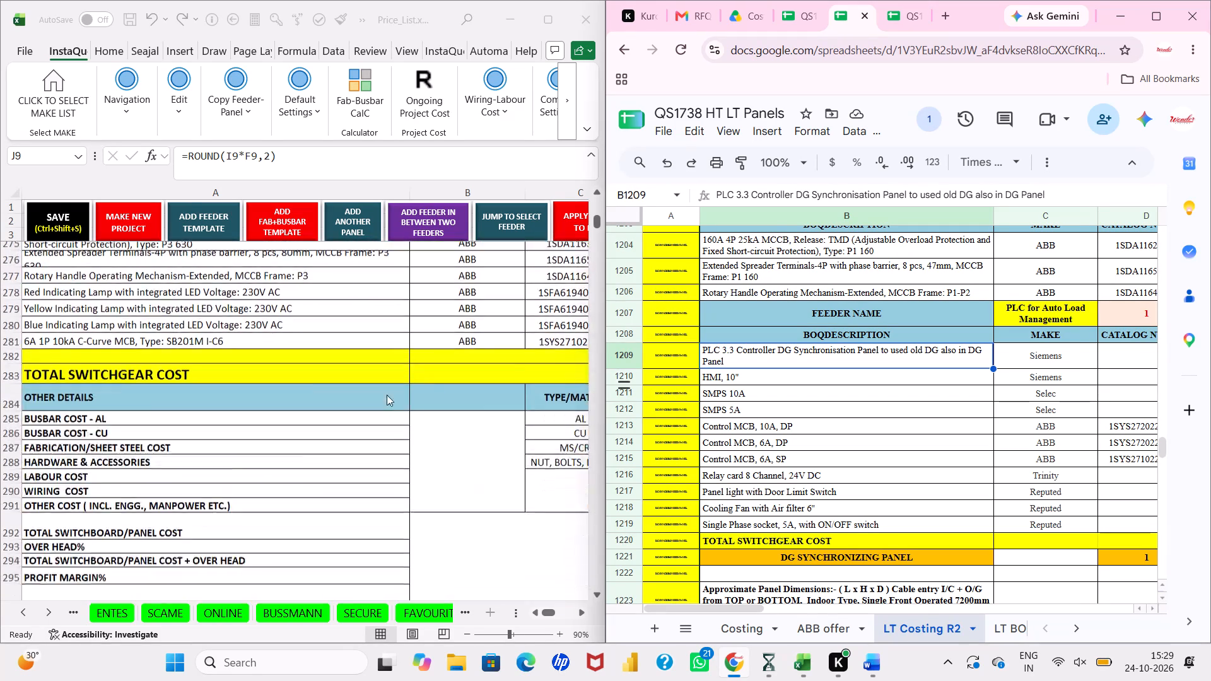
scroll(387, 395, down, 6)
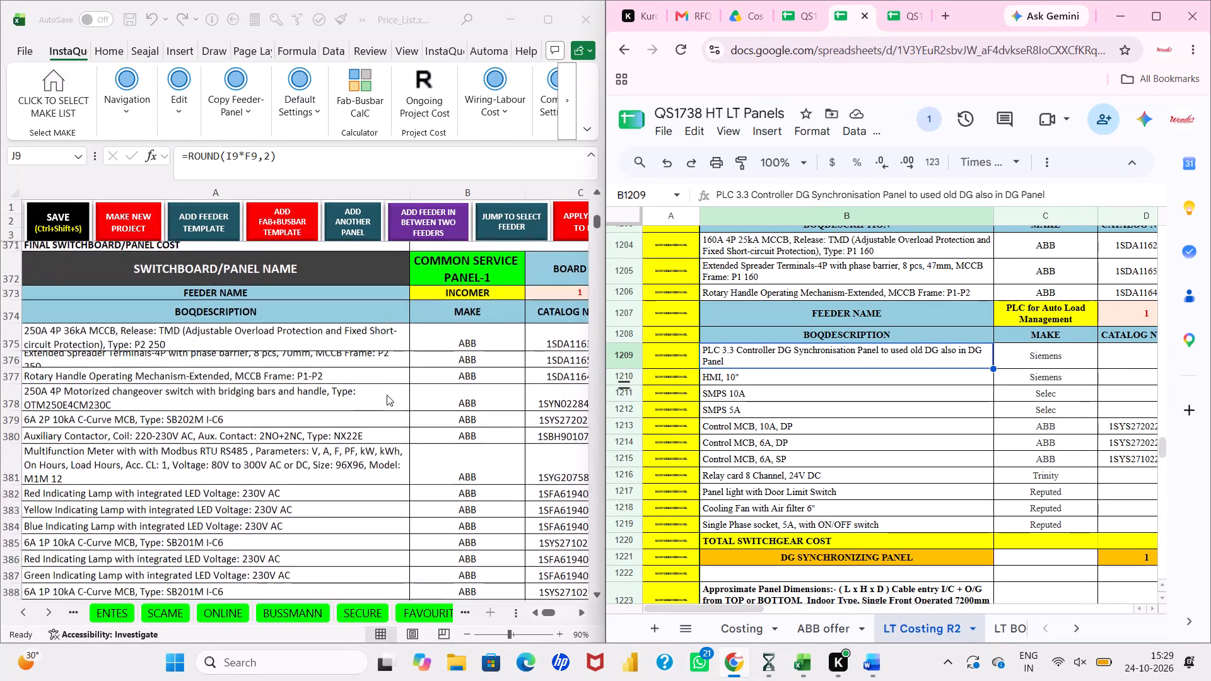
scroll(387, 395, down, 7)
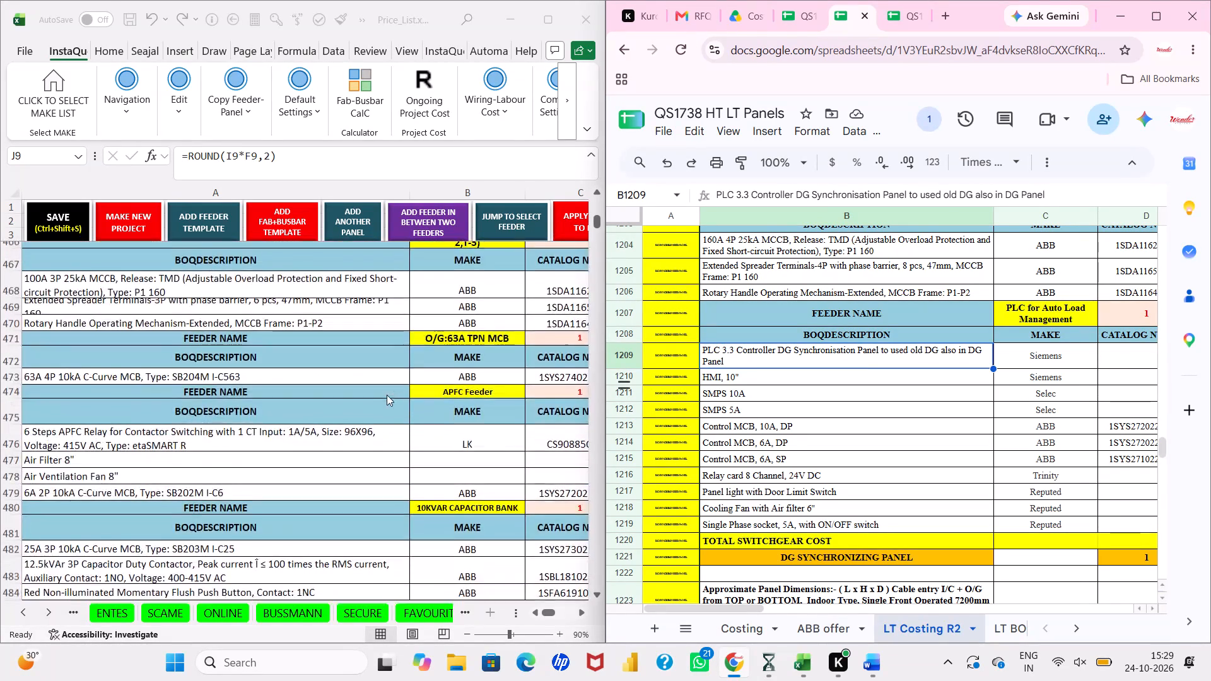
scroll(387, 395, down, 7)
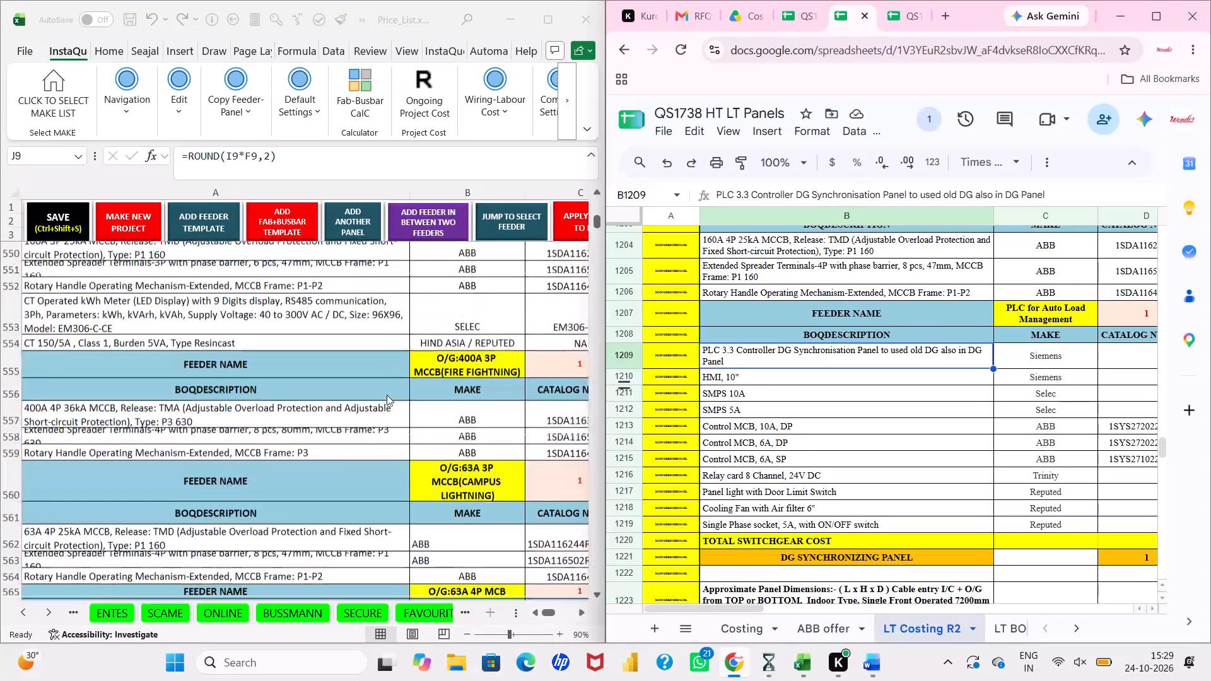
scroll(387, 395, down, 7)
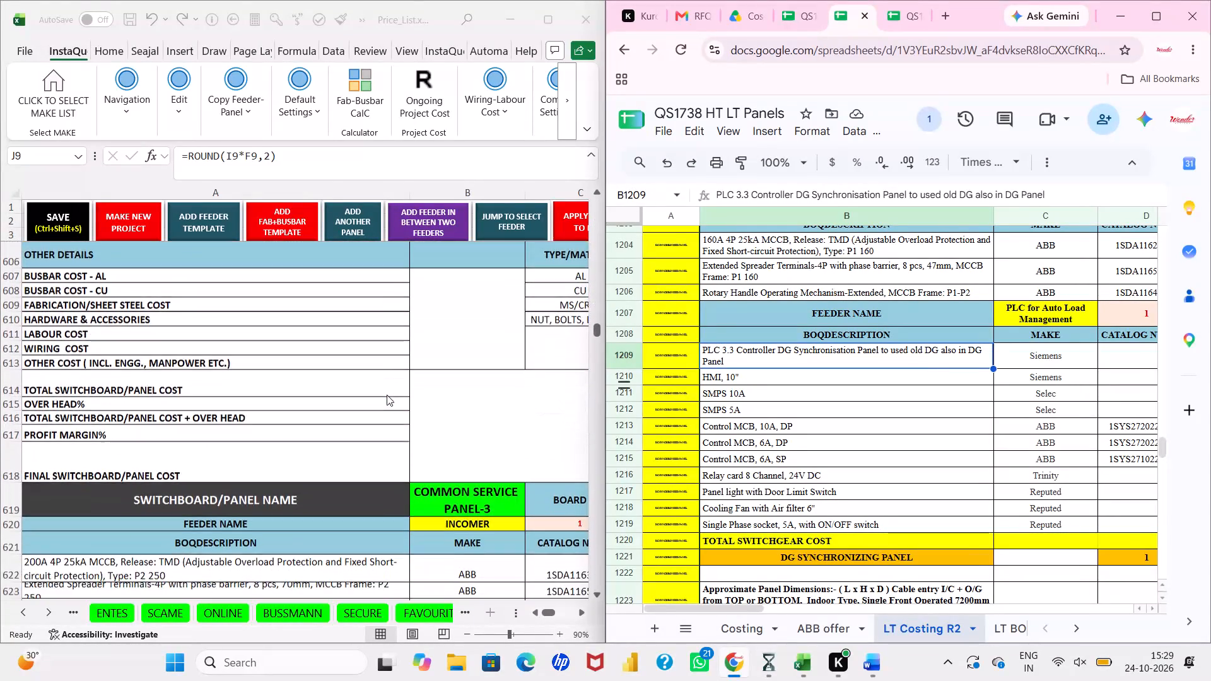
scroll(387, 395, down, 7)
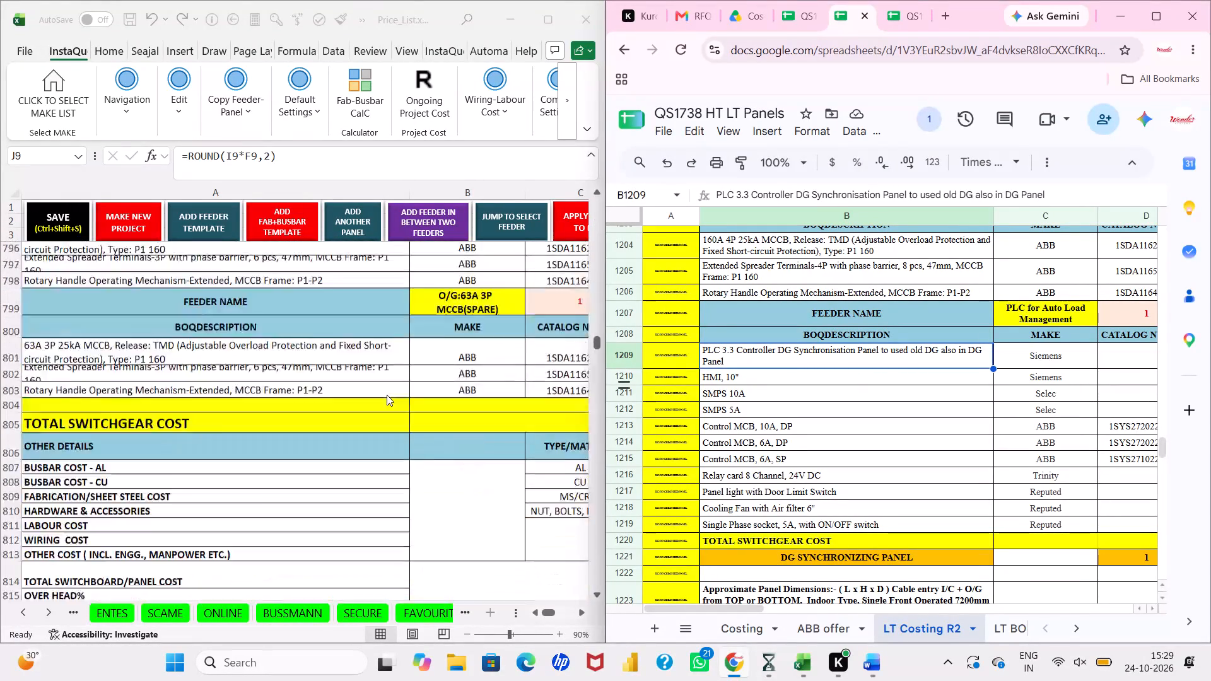
scroll(387, 395, down, 7)
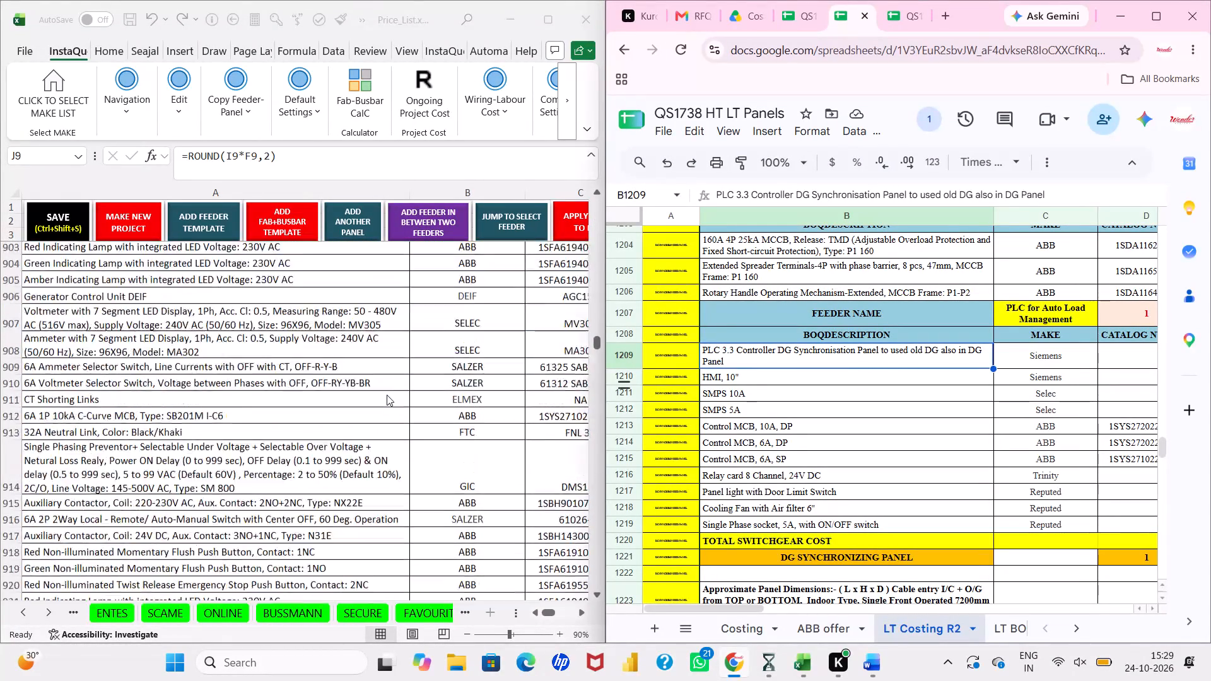
scroll(387, 395, down, 6)
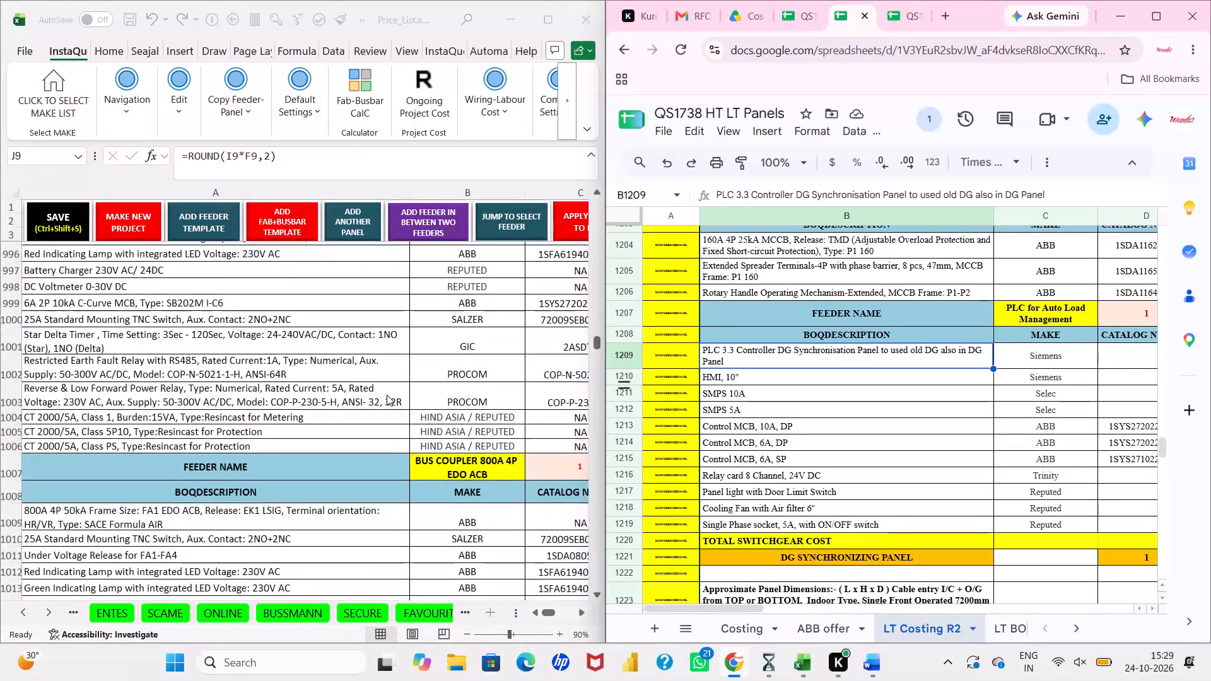
scroll(387, 395, down, 6)
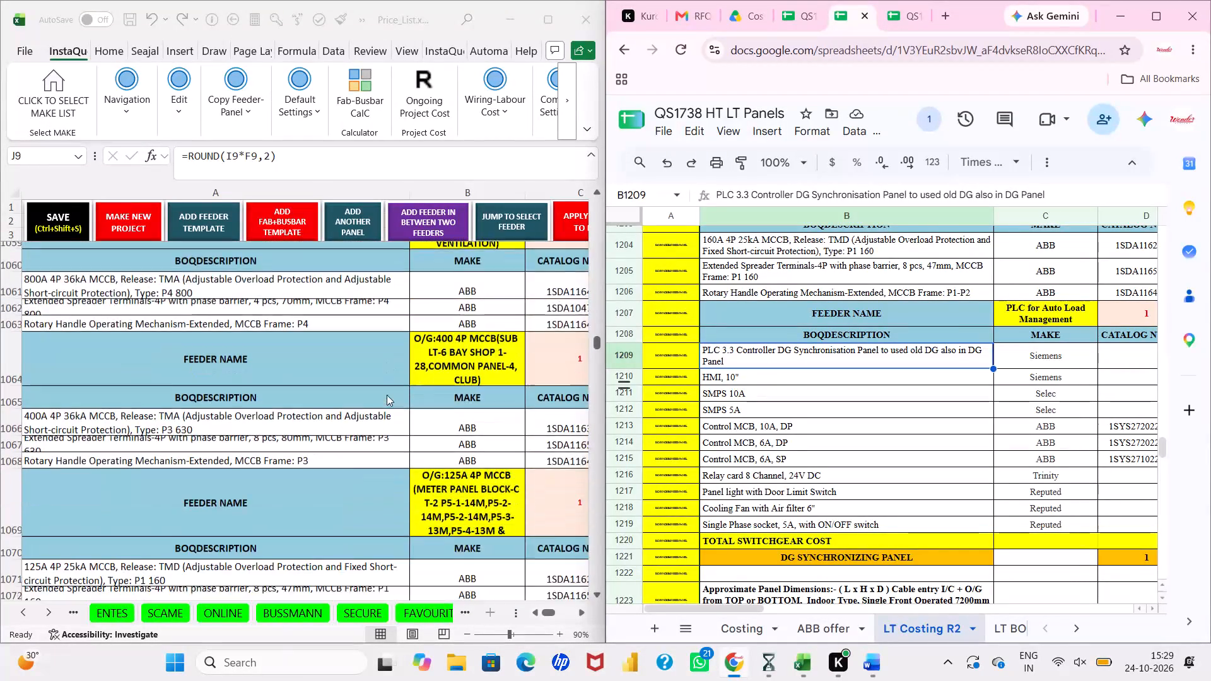
scroll(387, 395, down, 4)
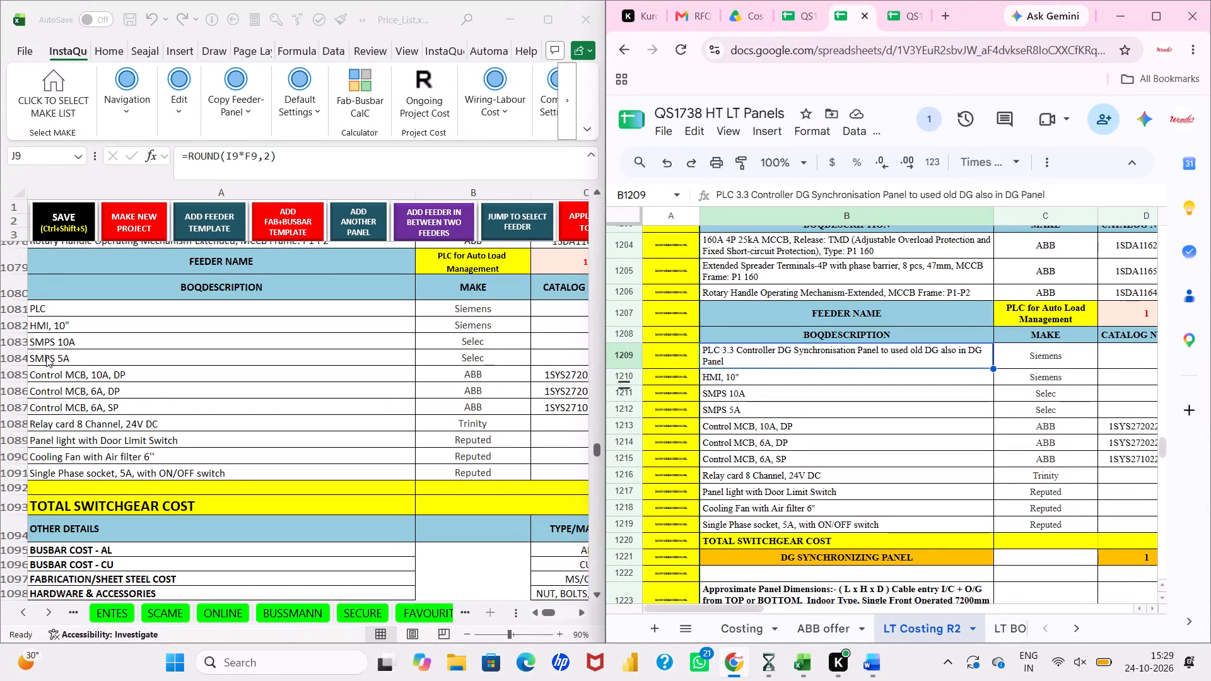
click(18, 323)
click(18, 323)
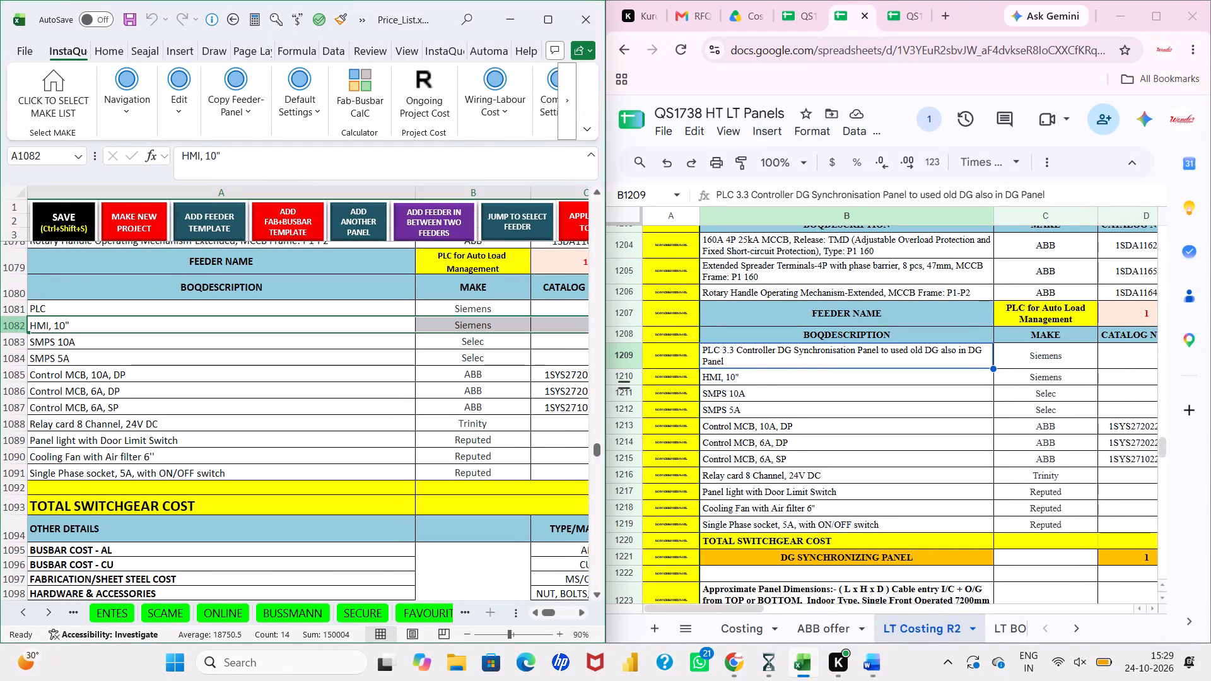
click(177, 112)
click(307, 165)
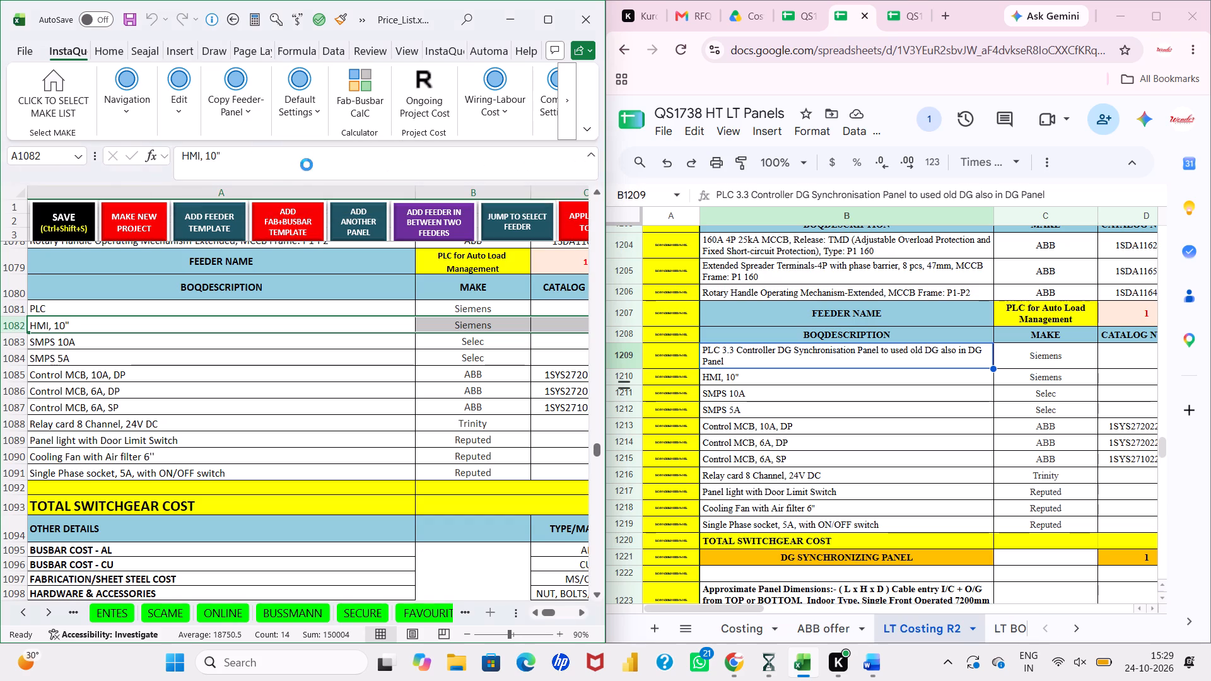
click(187, 120)
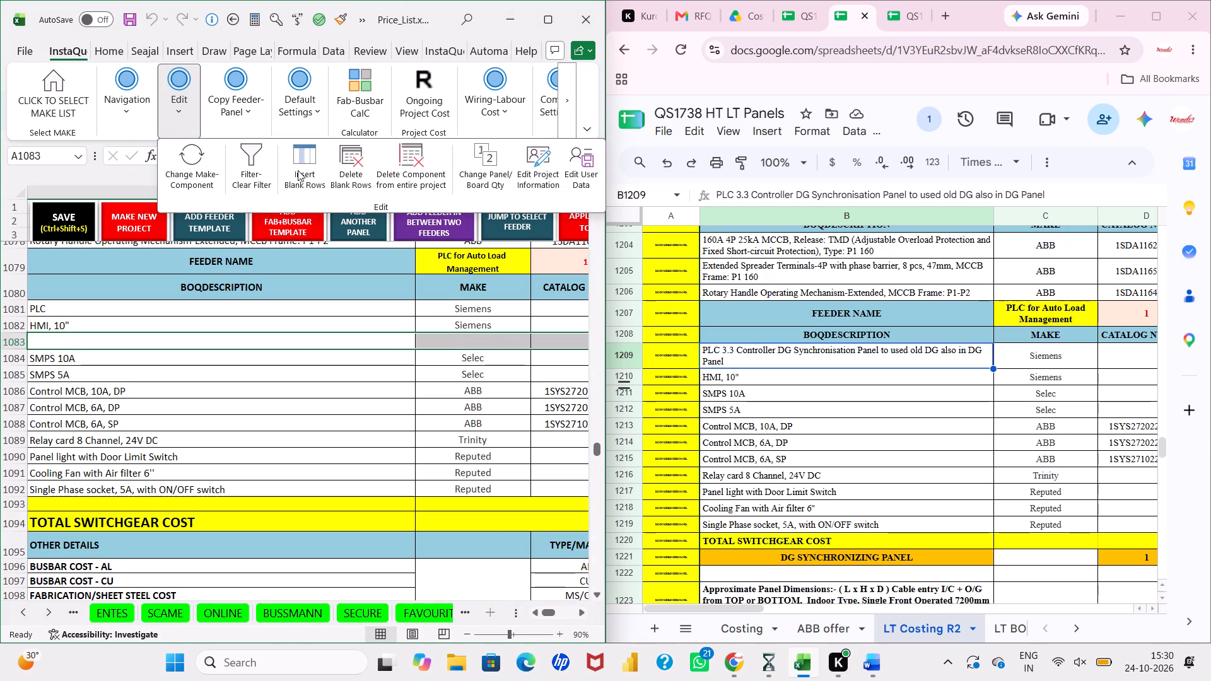
click(310, 177)
click(187, 126)
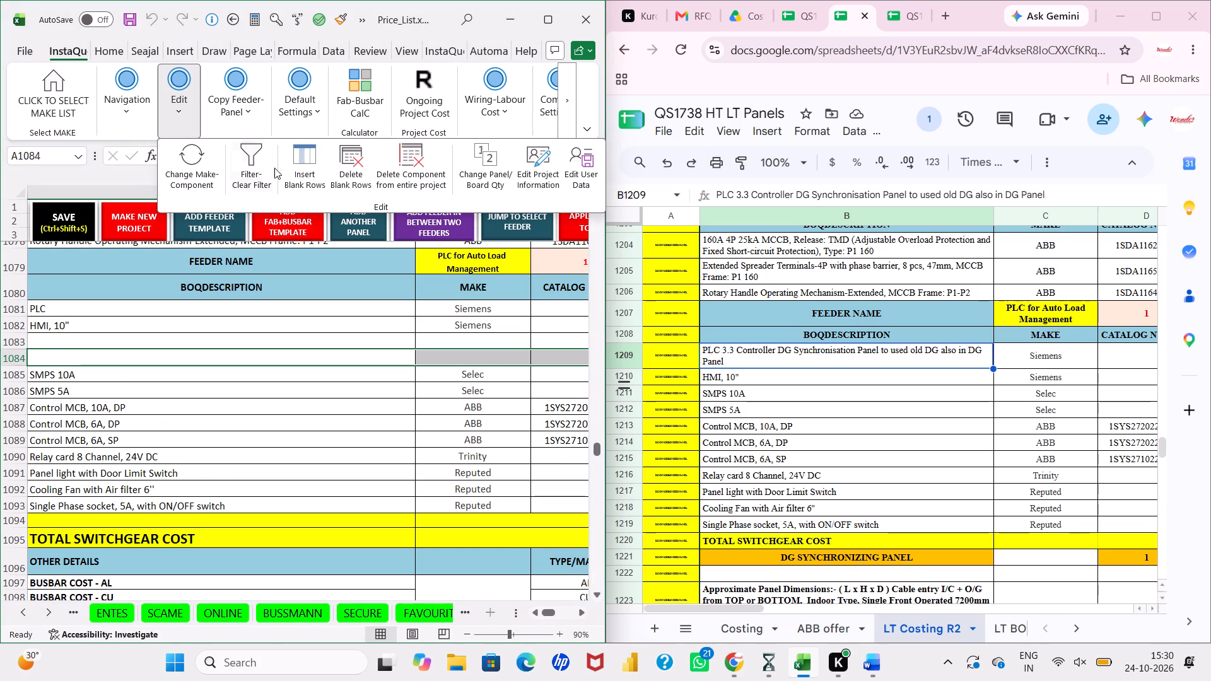
click(290, 174)
click(190, 124)
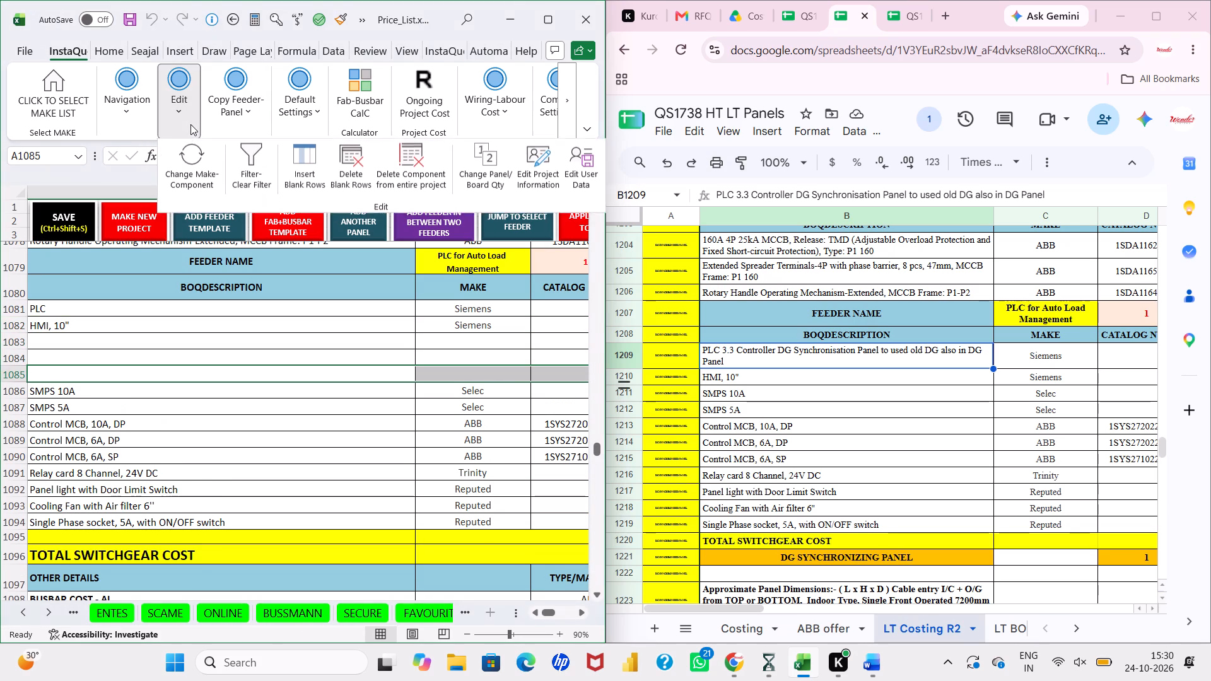
click(286, 171)
click(190, 117)
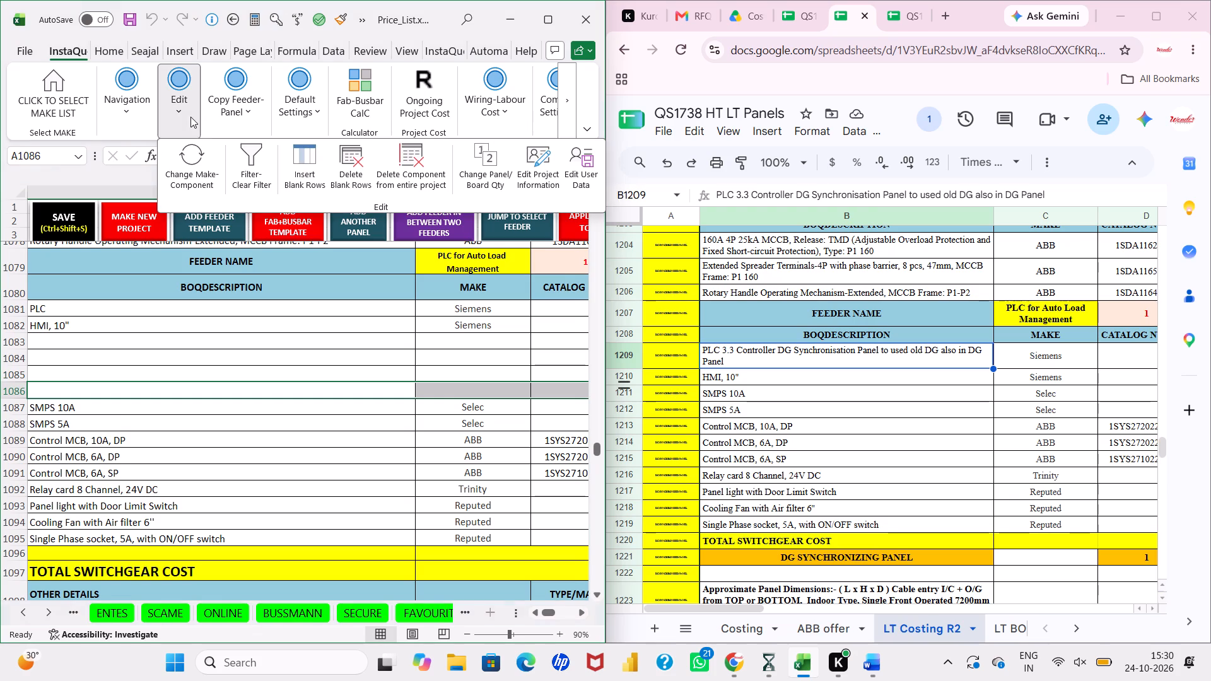
click(290, 168)
click(185, 120)
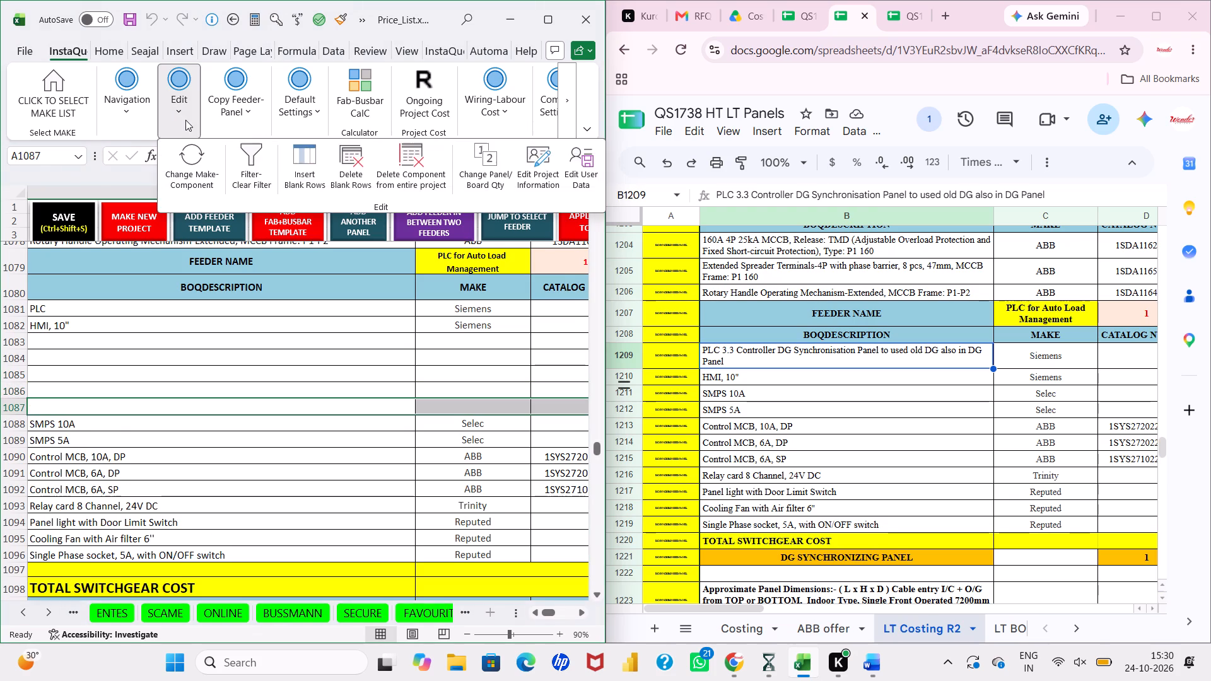
click(297, 182)
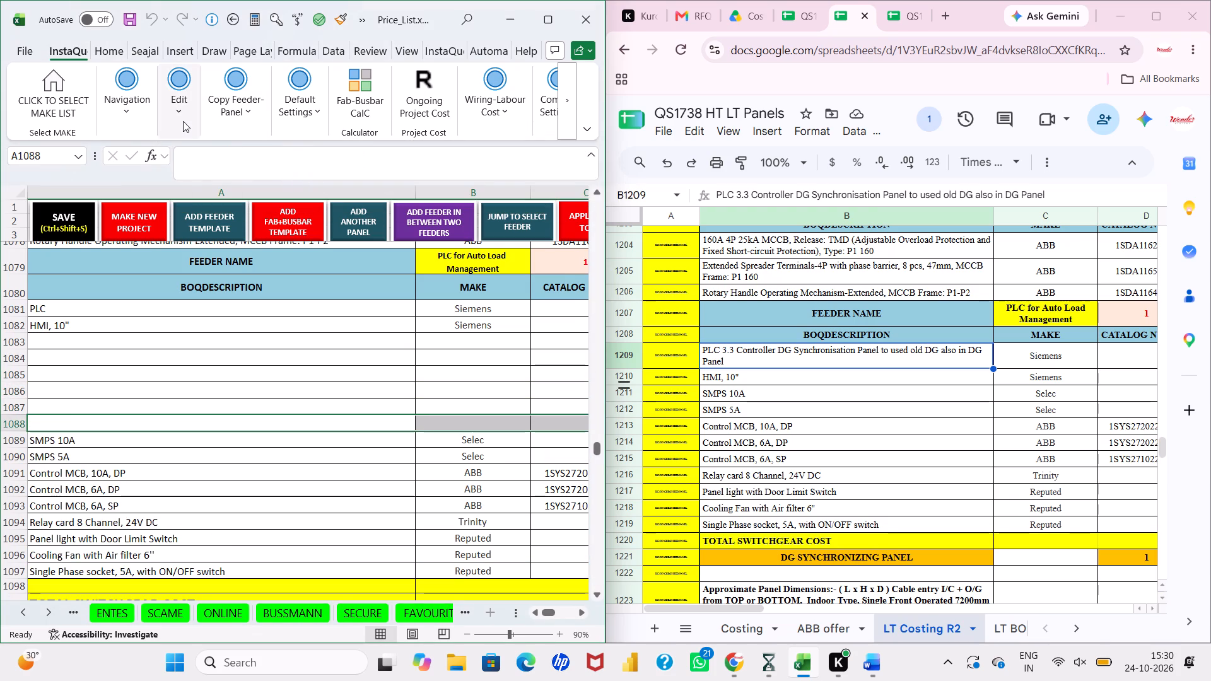
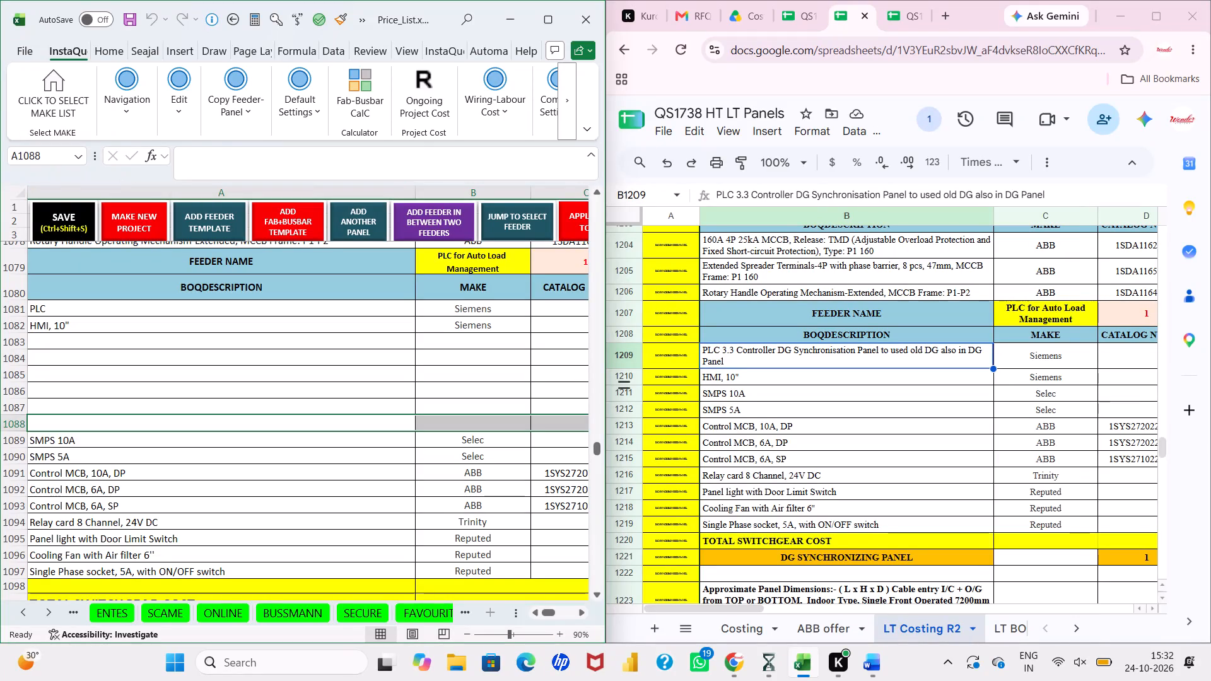
Select the first blank description cell below the "HMI, 10"" item in the PLC for Auto Load Management feeder.
click(199, 351)
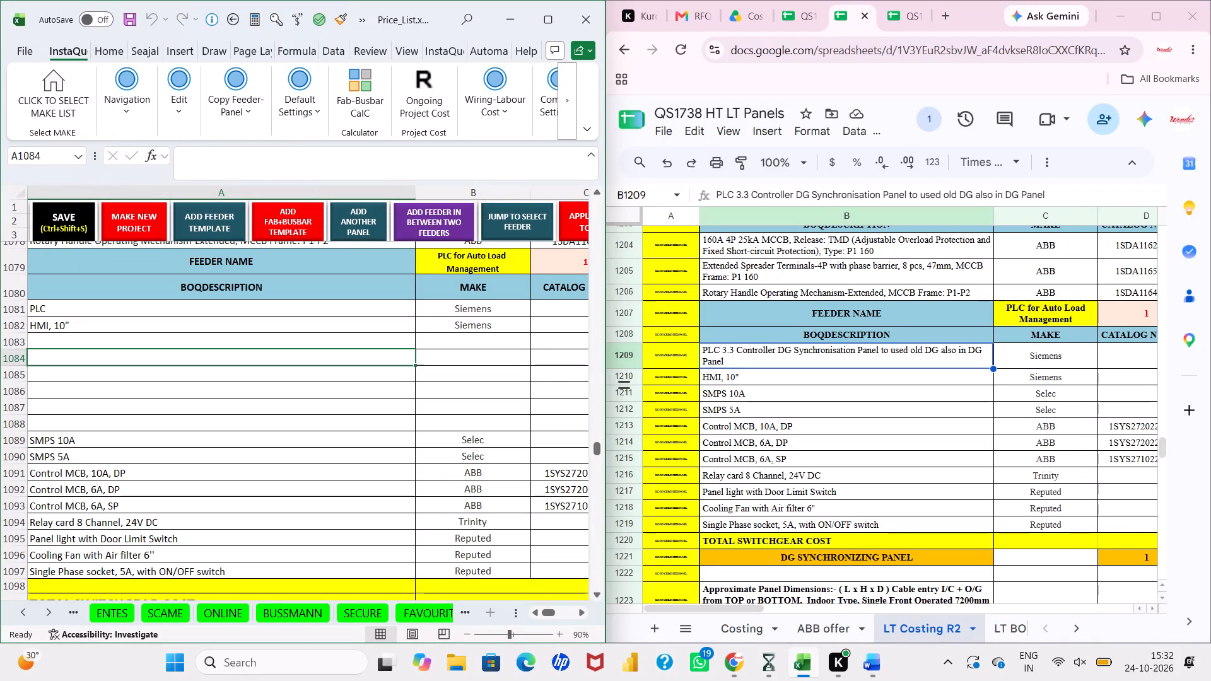
click(206, 347)
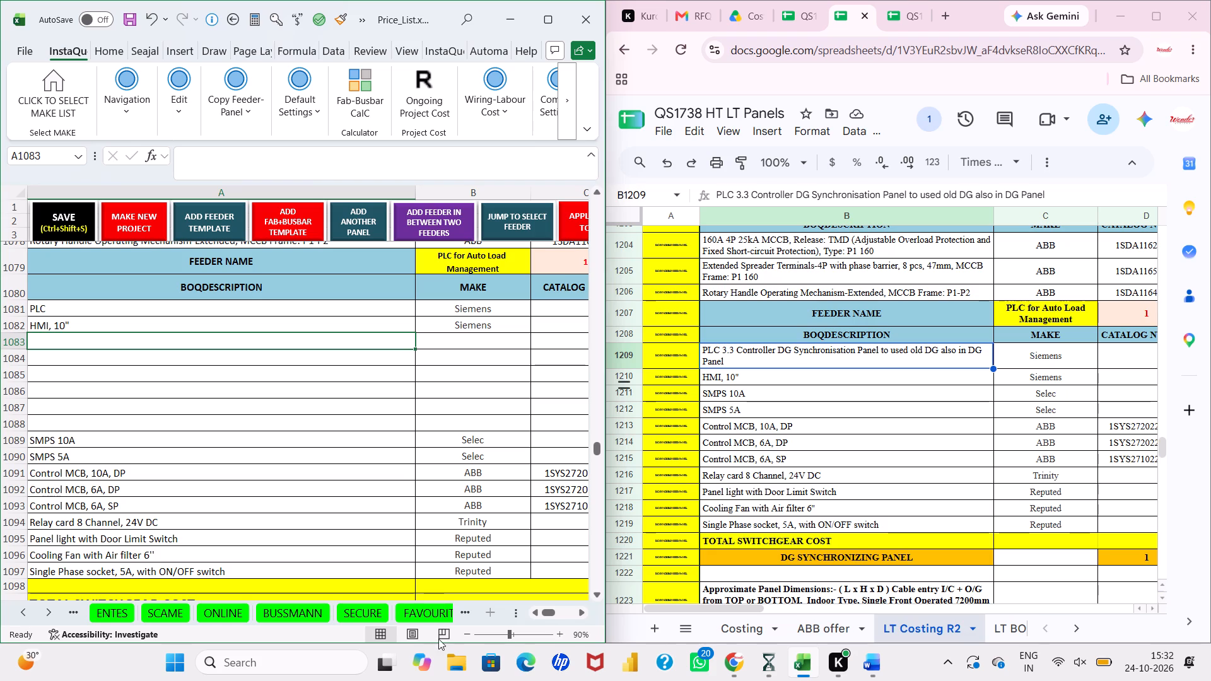
Switch to File Explorer and look through the Costings folder for a reference costing file.
click(450, 660)
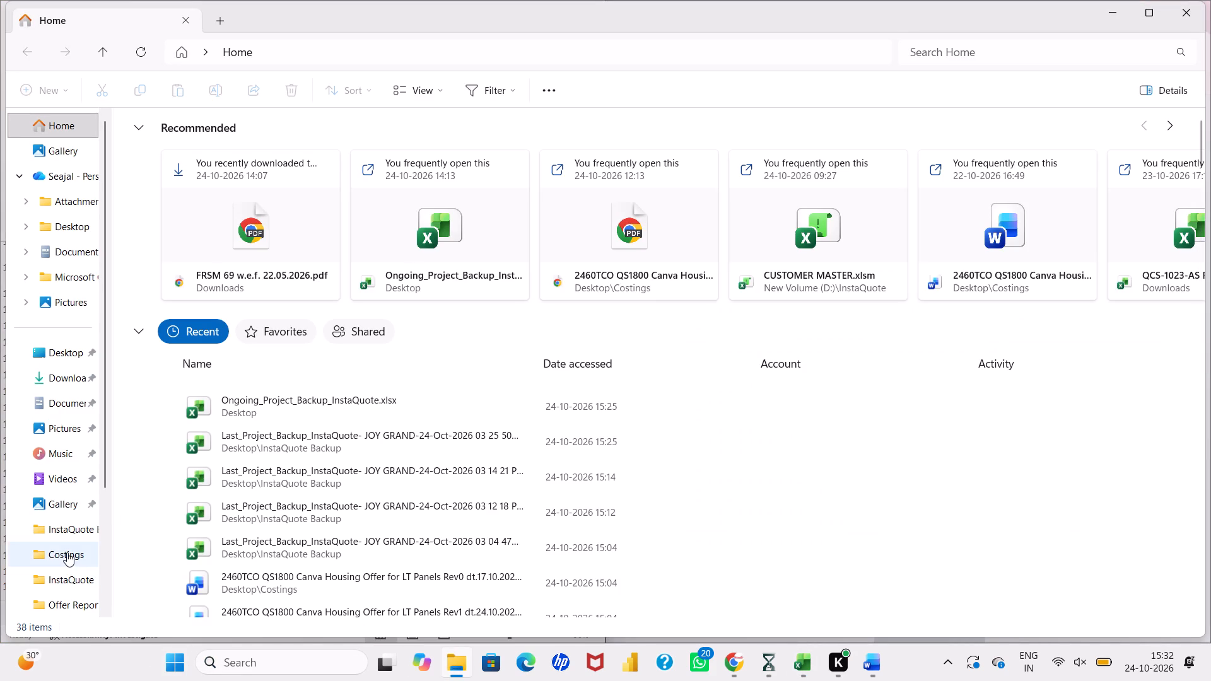
double_click(67, 552)
scroll(276, 310, down, 11)
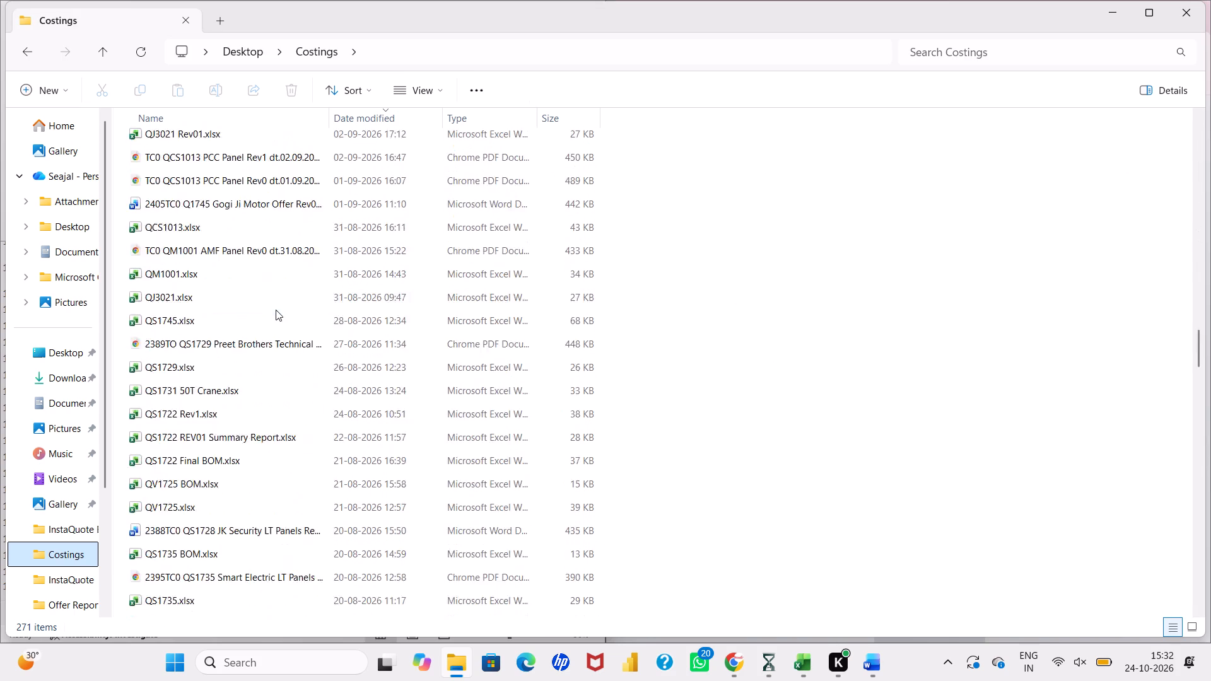
scroll(276, 310, down, 7)
scroll(276, 310, up, 3)
Look through the Downloads folder's files, from this month's back to August 2026, for a reference file.
double_click(86, 381)
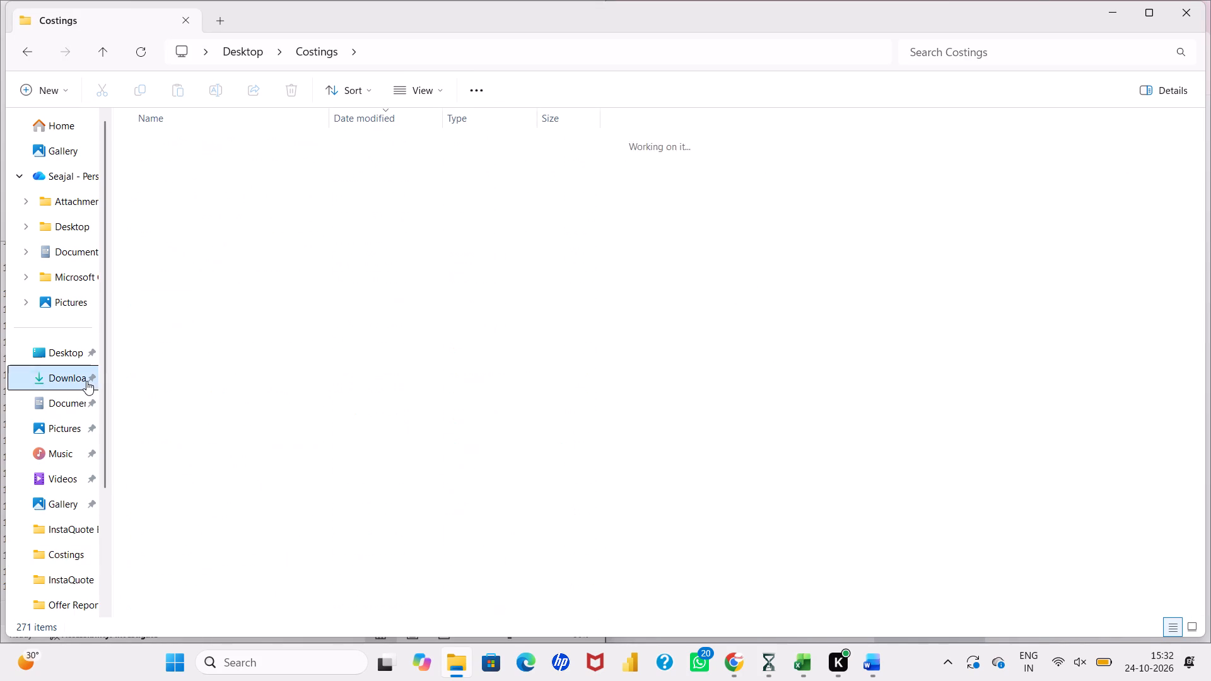
scroll(245, 445, down, 3)
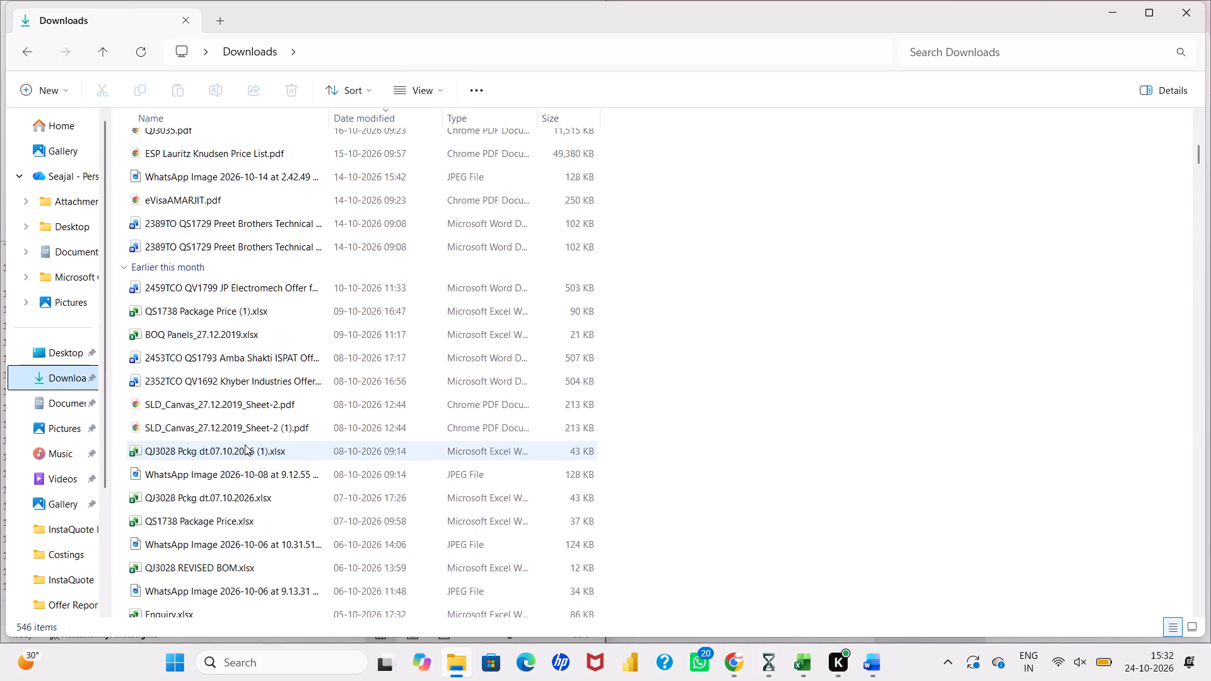
scroll(245, 445, down, 10)
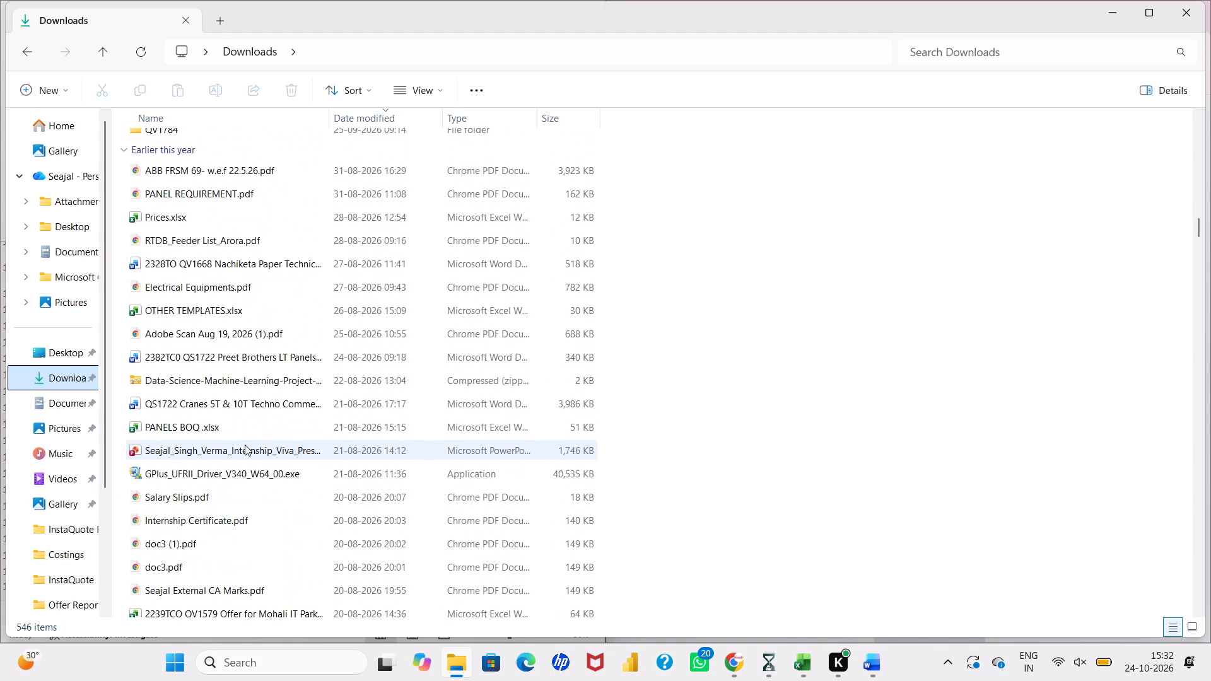
scroll(245, 445, down, 1)
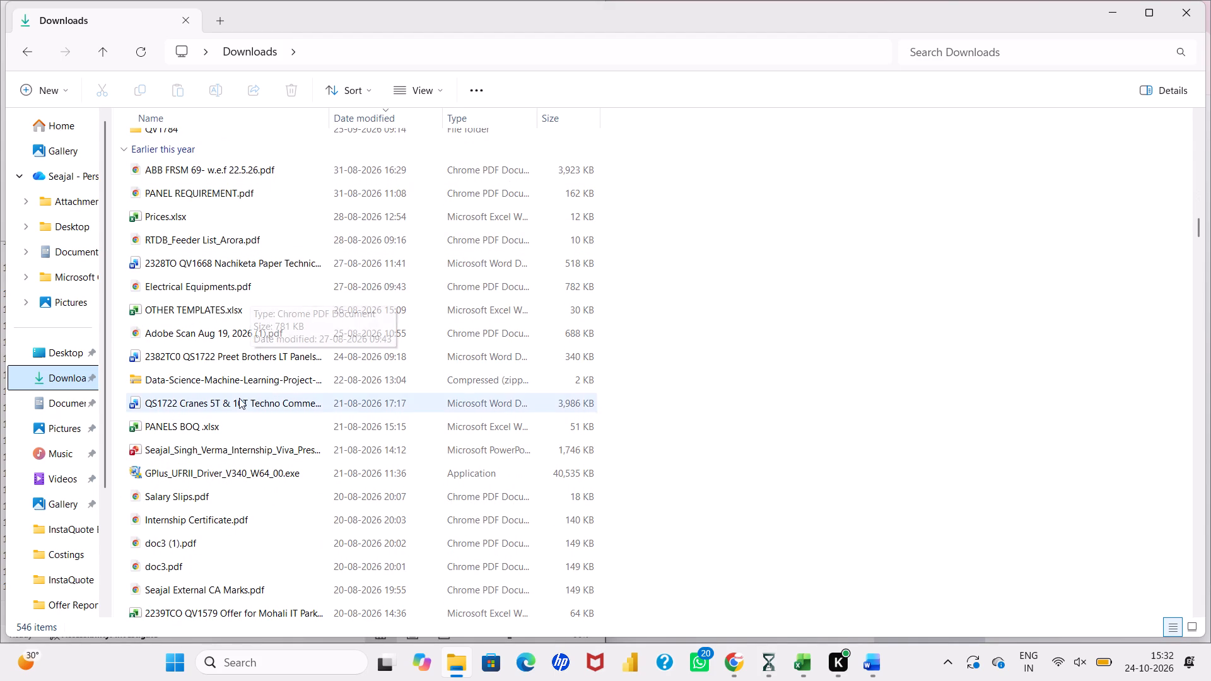
scroll(239, 398, down, 5)
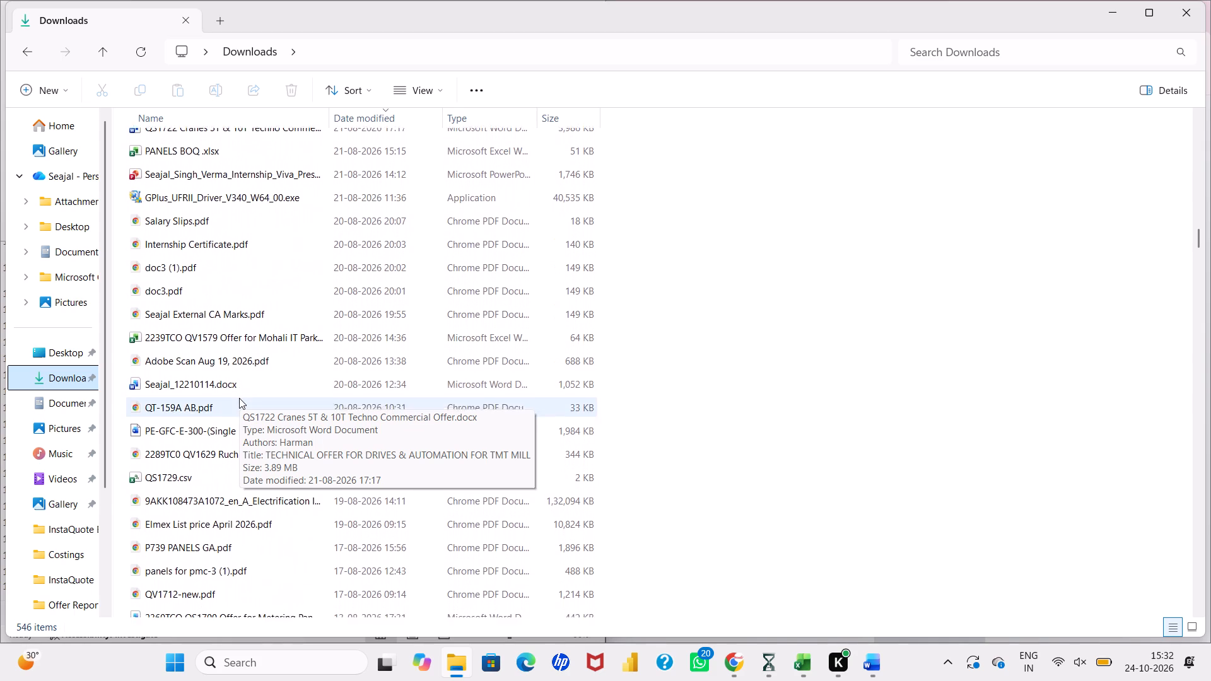
scroll(239, 398, down, 3)
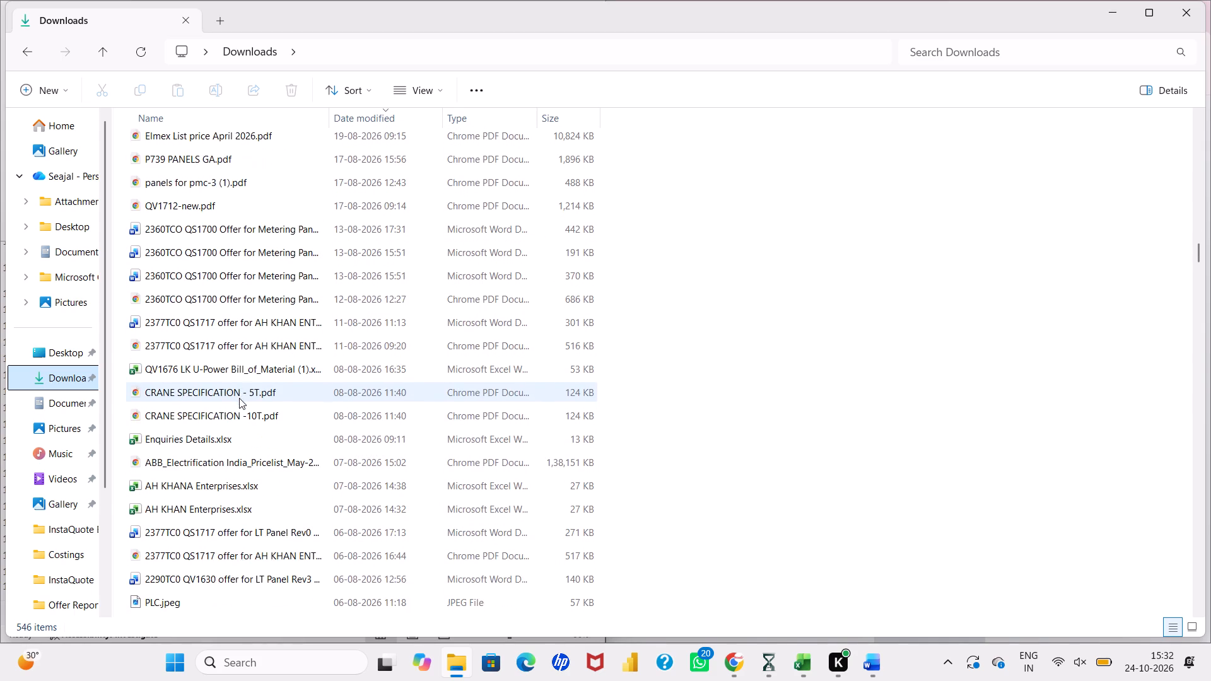
scroll(239, 398, down, 1)
scroll(239, 398, up, 8)
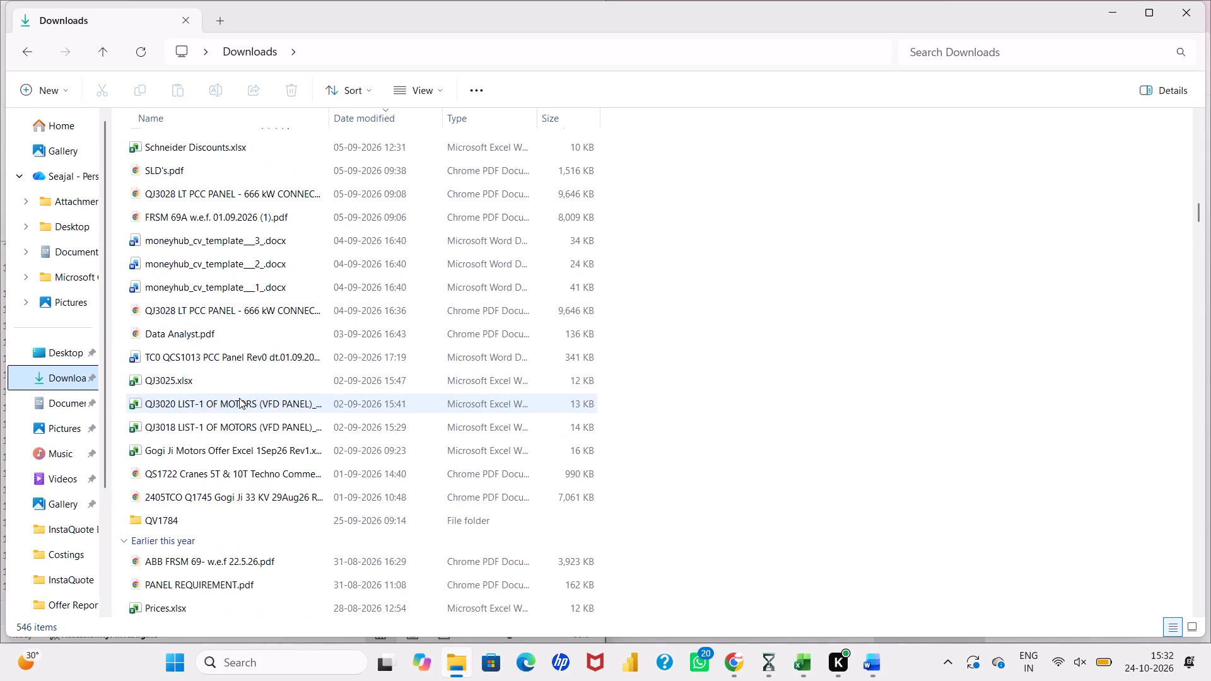
scroll(239, 398, up, 3)
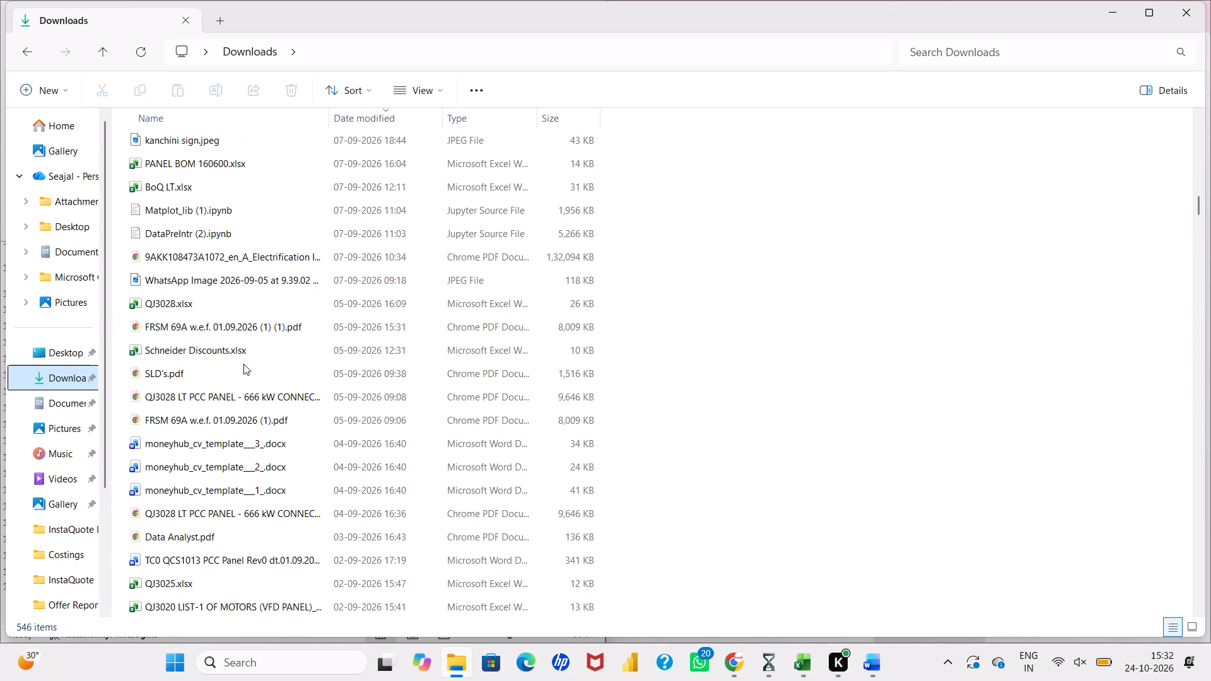
scroll(252, 323, up, 1)
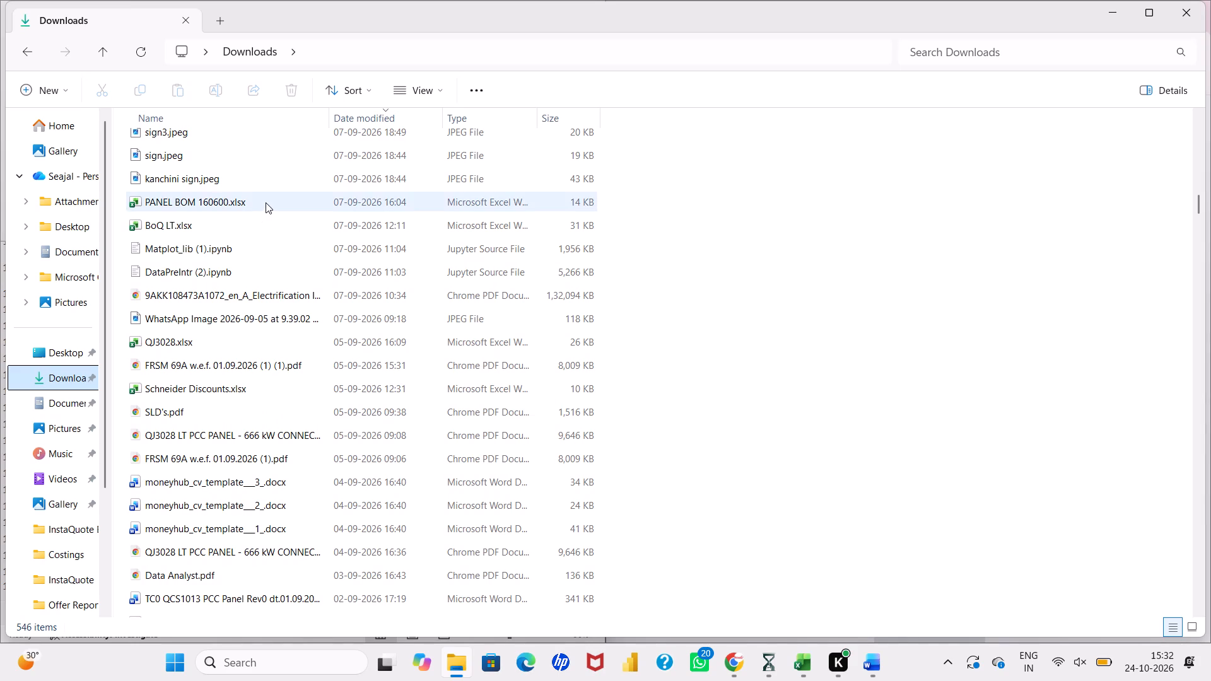
Open PANEL BOM 160600.xlsx from the Downloads folder to check it as a reference, and close it.
double_click(266, 202)
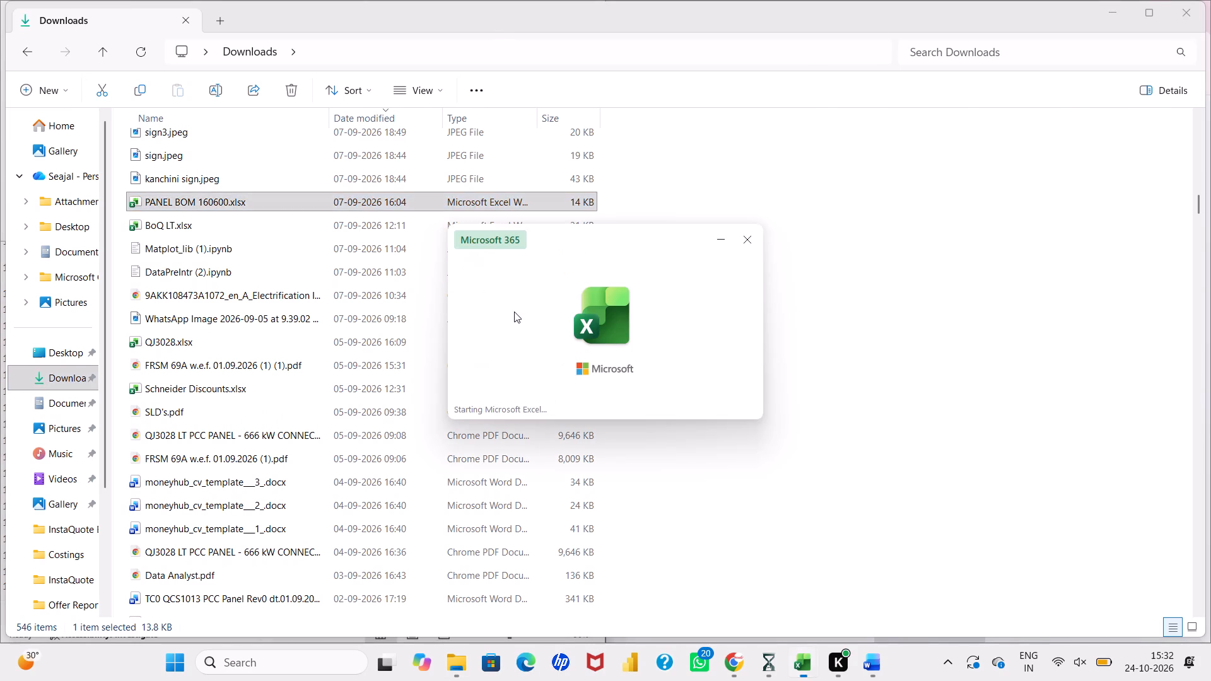
click(1210, 0)
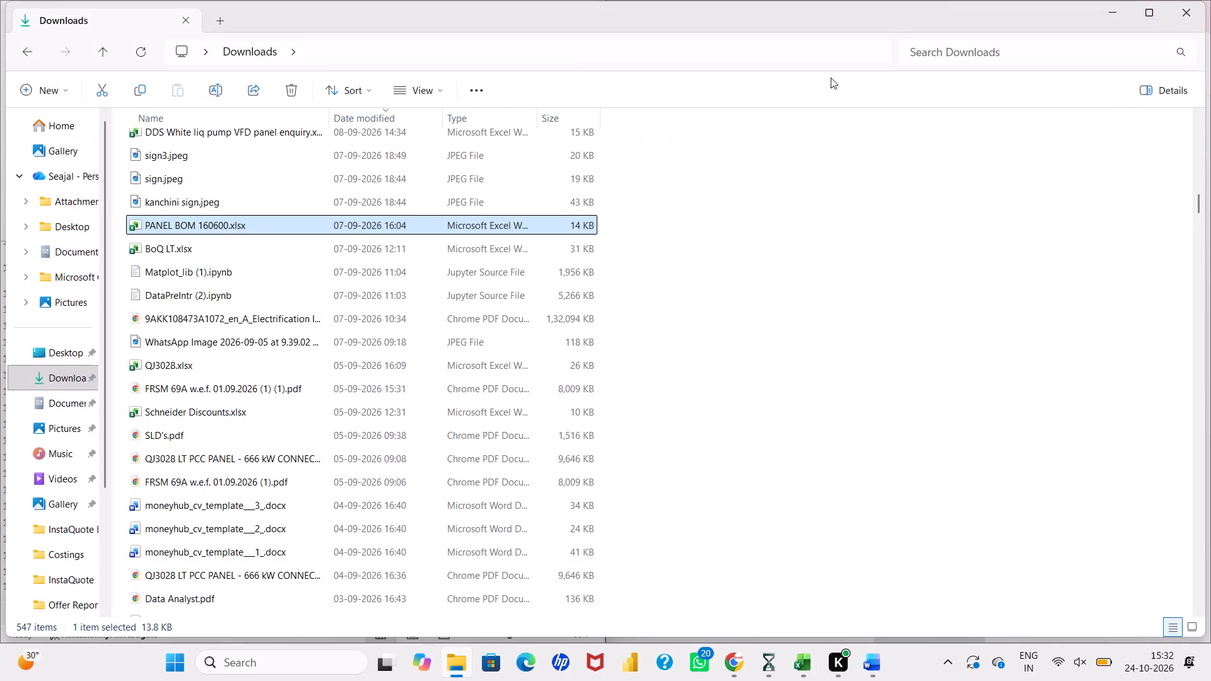
scroll(367, 240, up, 3)
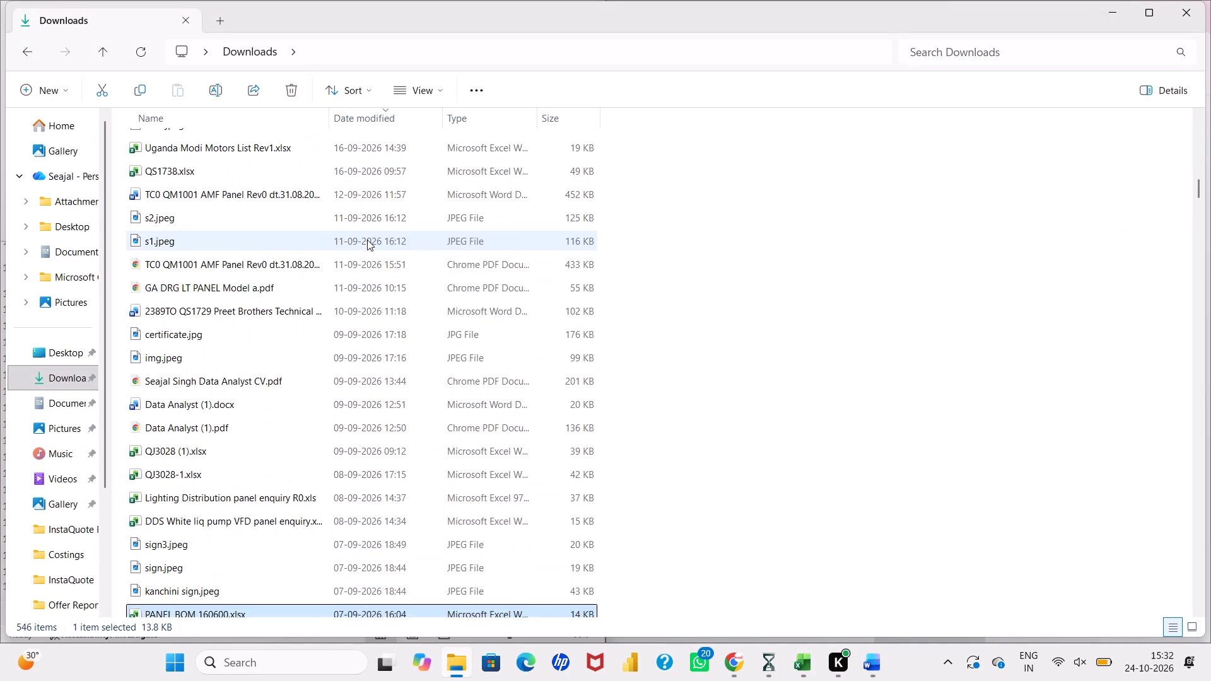
scroll(367, 240, up, 2)
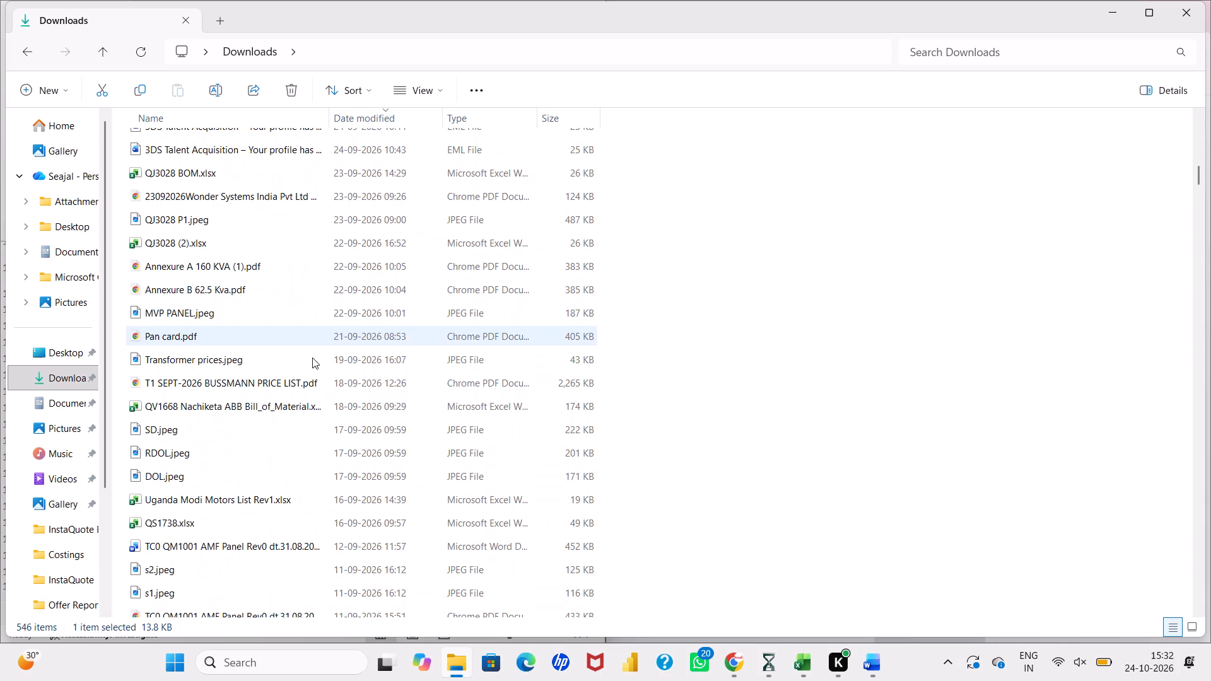
scroll(312, 358, up, 4)
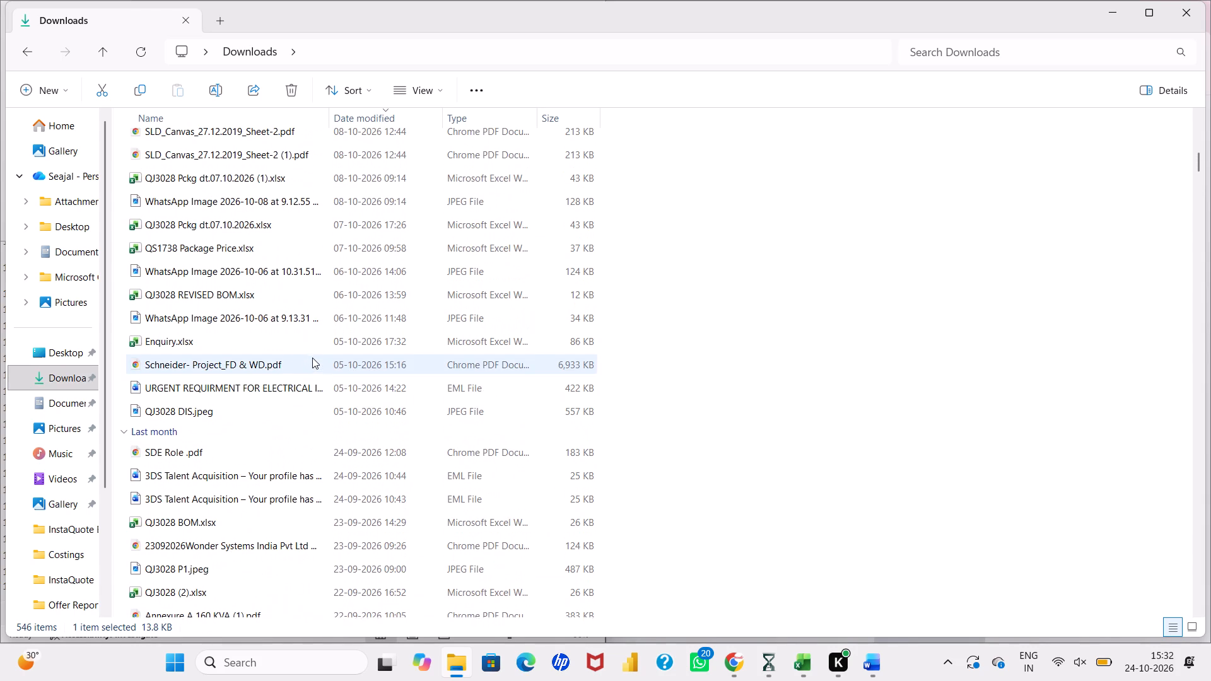
scroll(312, 358, up, 3)
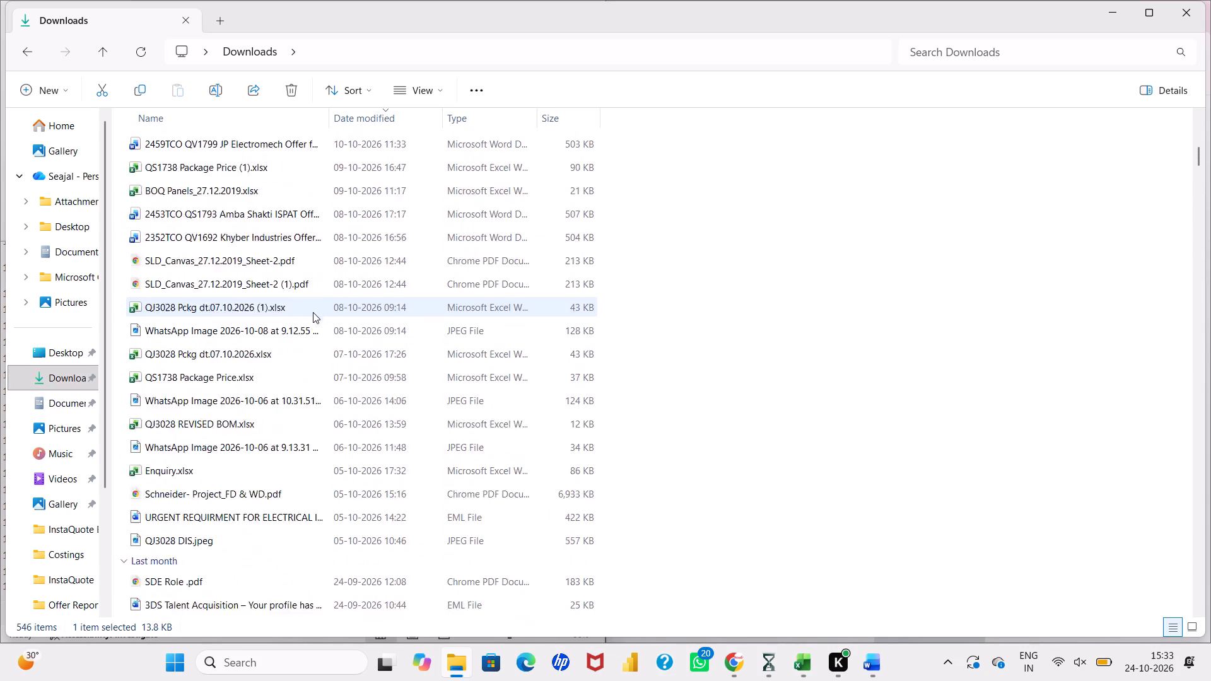
scroll(313, 312, up, 1)
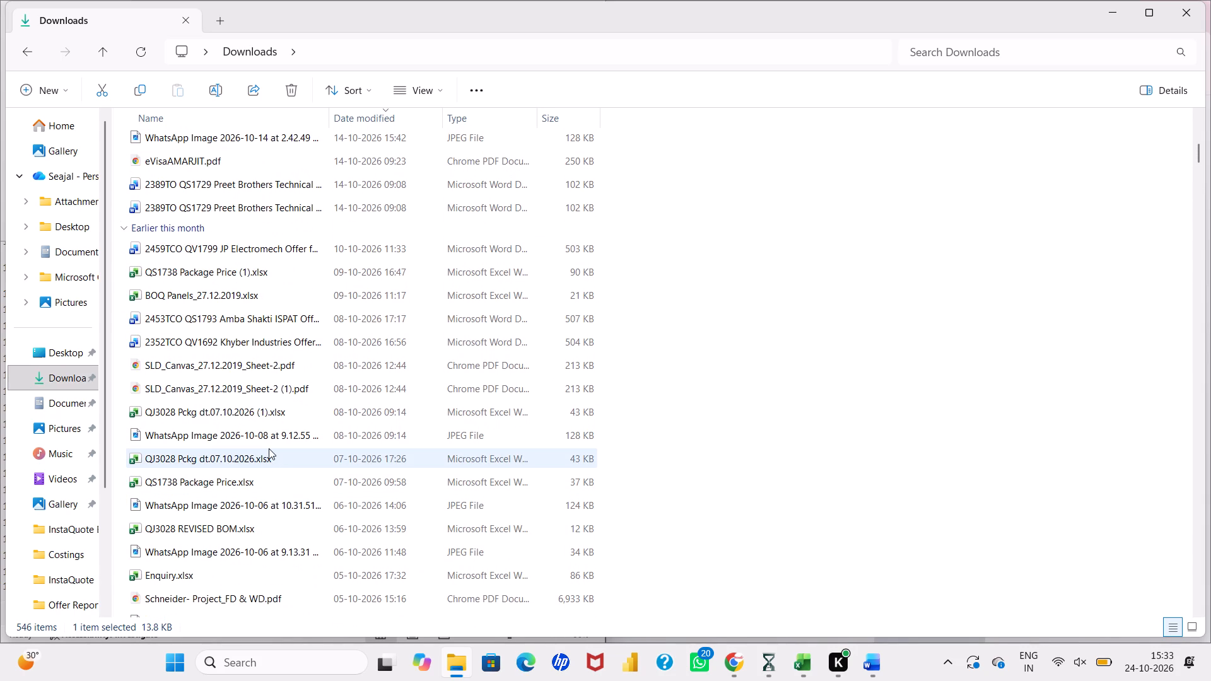
scroll(272, 405, down, 1)
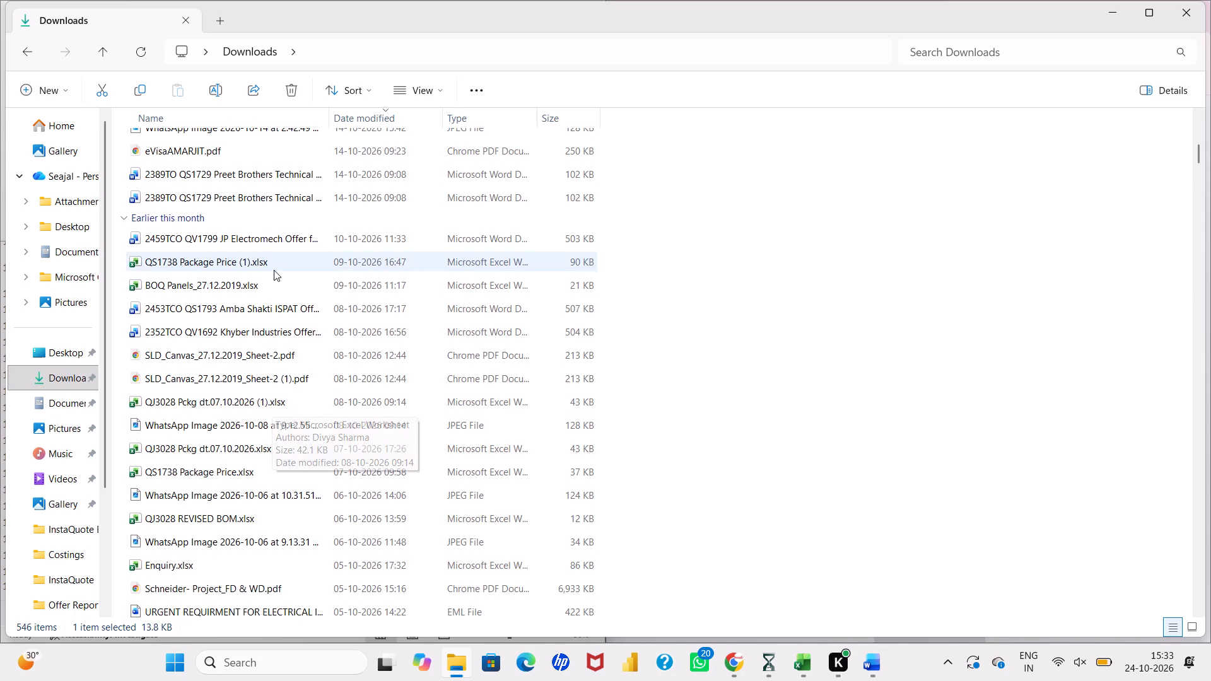